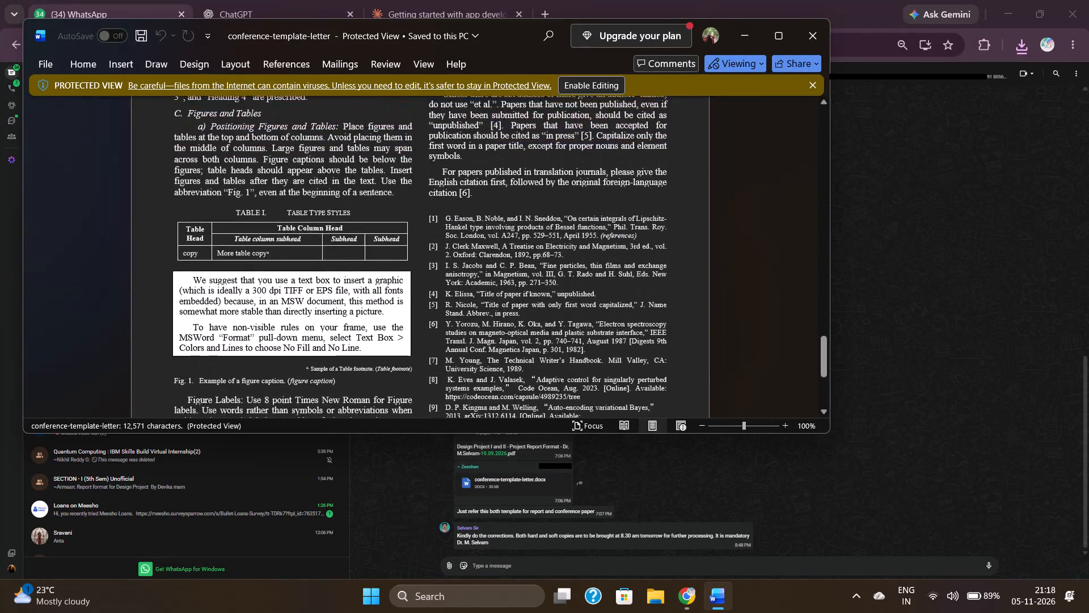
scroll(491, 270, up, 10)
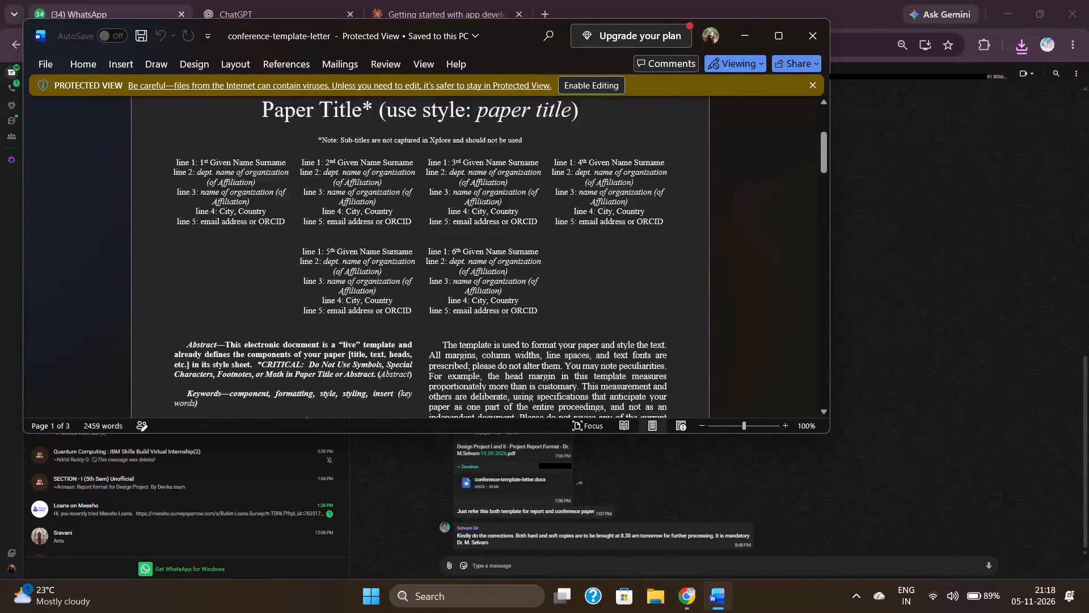
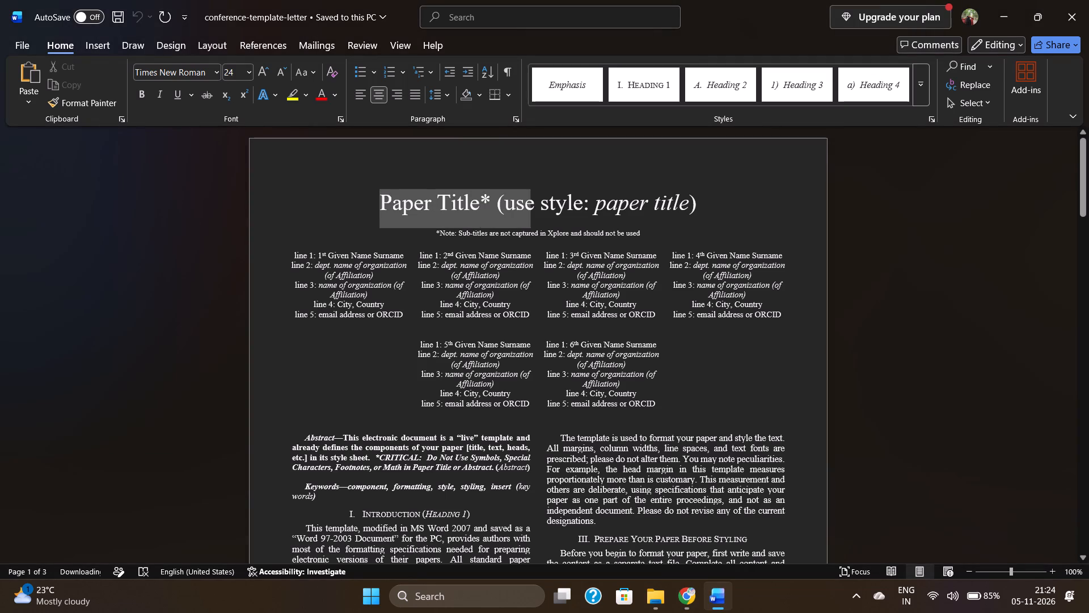
drag(547, 199, 700, 189)
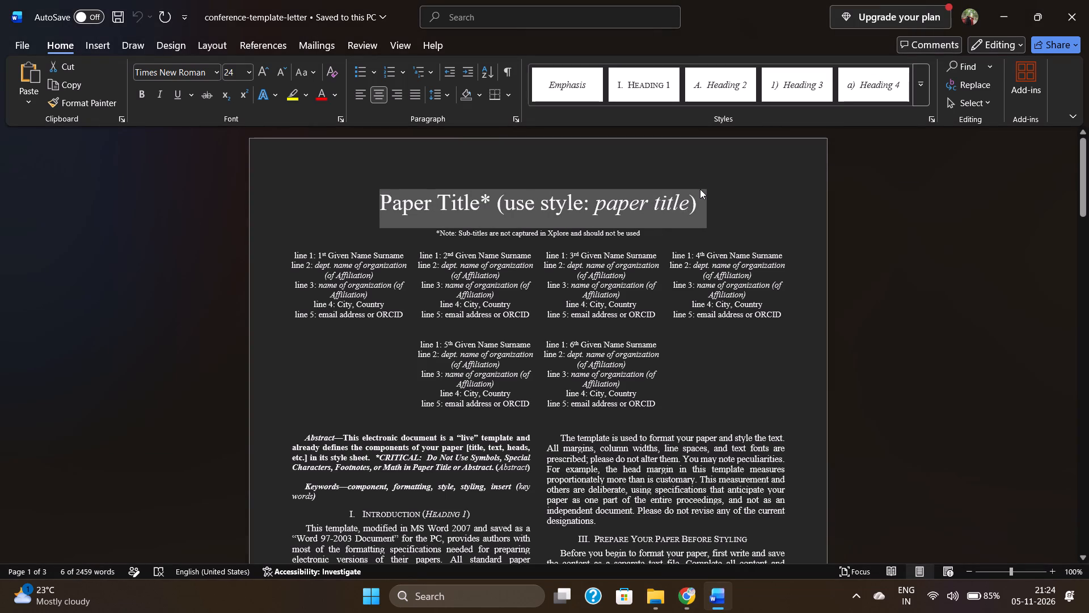
key(ctrl+v)
key(Return)
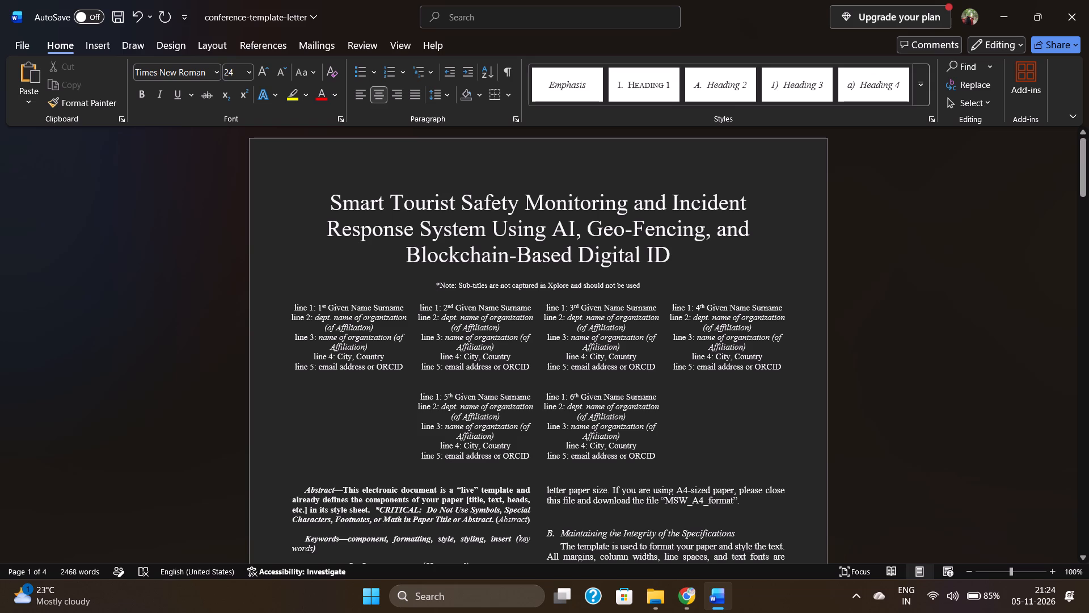
Delete the "*Note: Sub-titles are not captured in Xplore" line below the paper title.
drag(646, 281, 434, 276)
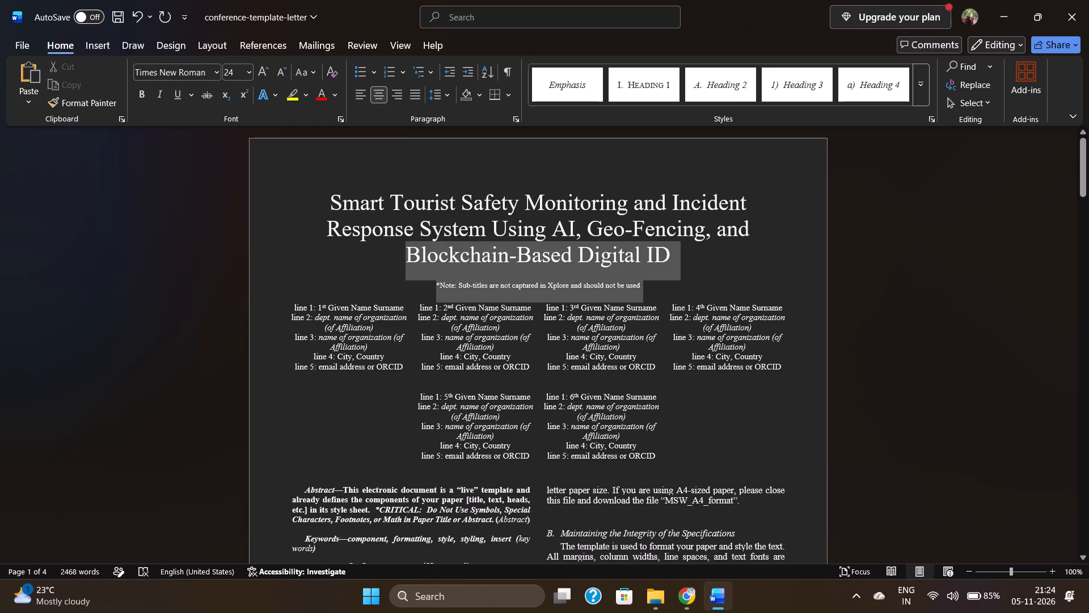
drag(434, 276, 429, 288)
key(BackSpace)
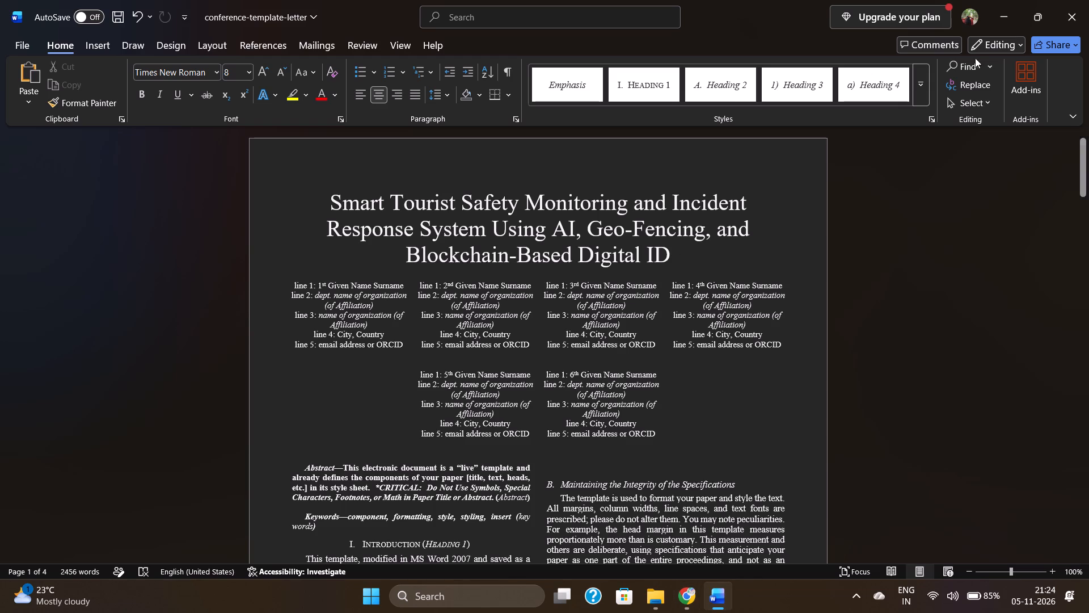
Minimize the open windows, launch Notepad maximized and add a new blank note.
click(1010, 15)
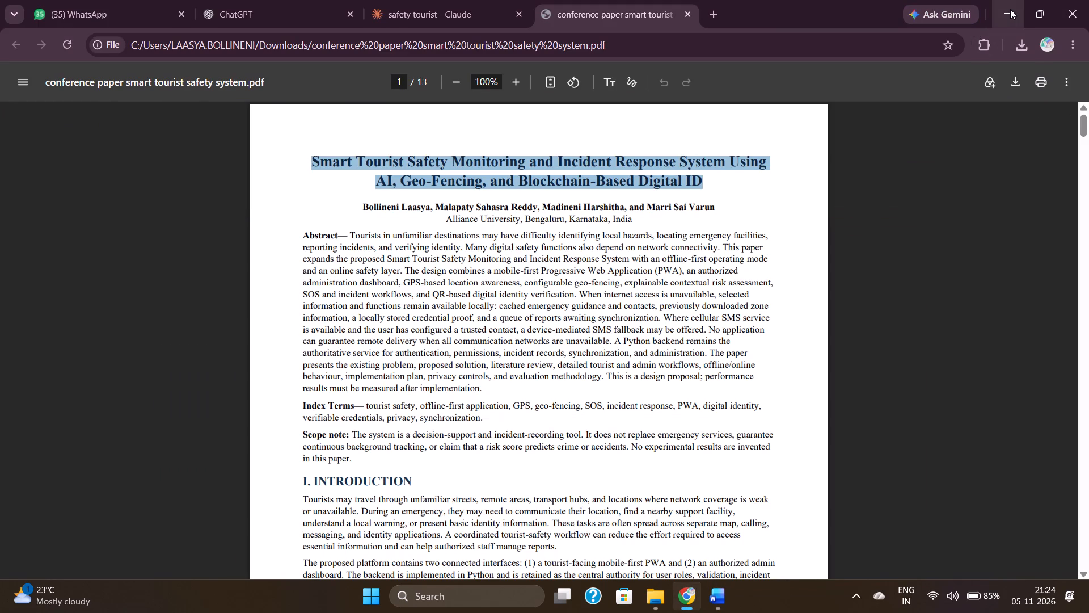
click(1011, 9)
click(1011, 13)
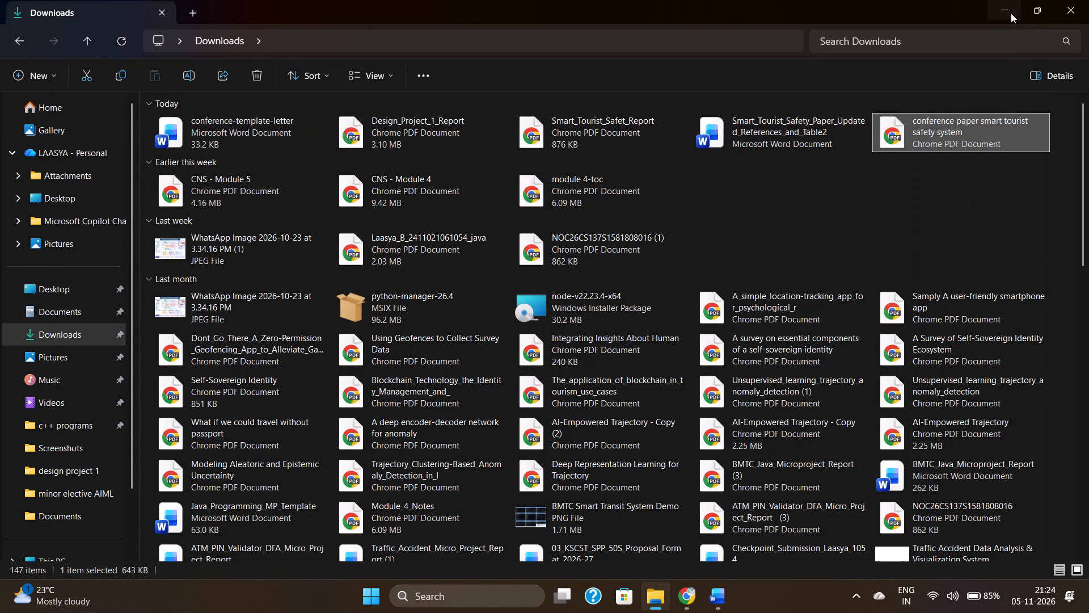
click(497, 603)
text(not)
key(Return)
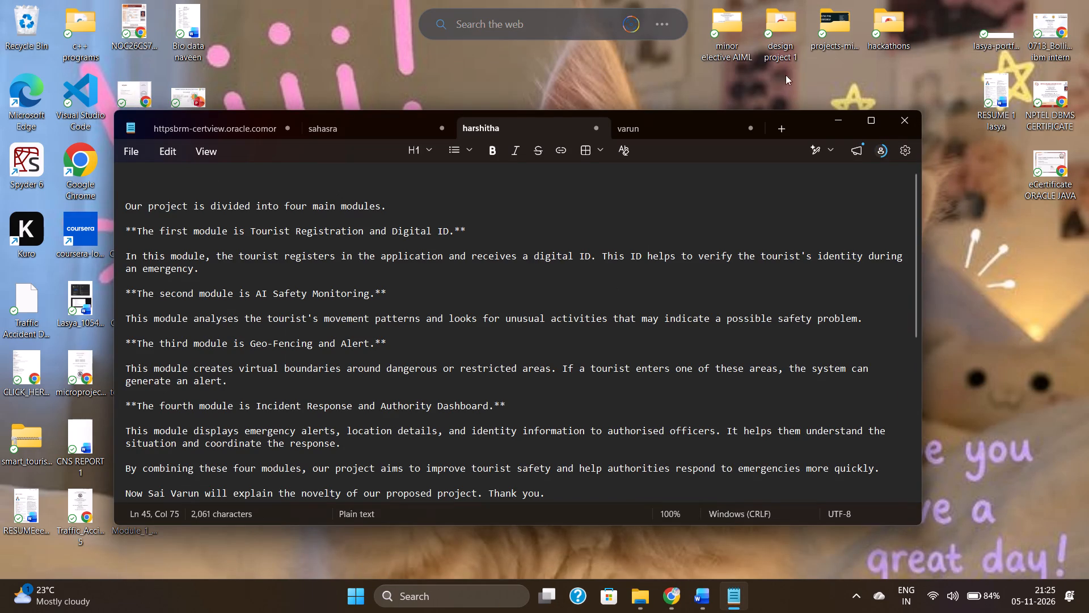
click(875, 120)
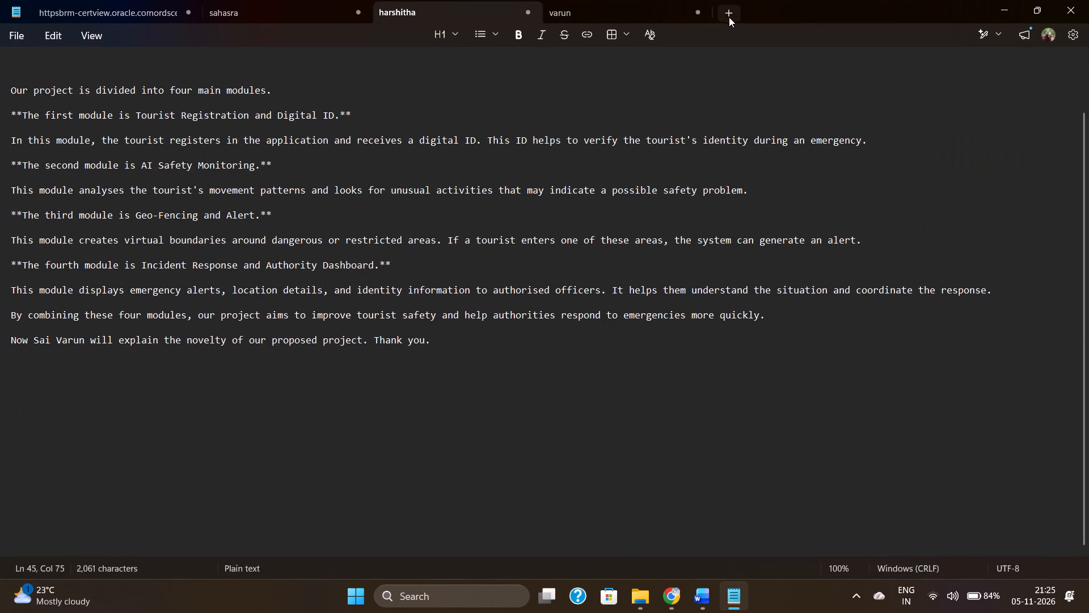
click(728, 15)
Enter the faculty member's name with the title Dr. on the note's first line and start a second line.
click(463, 128)
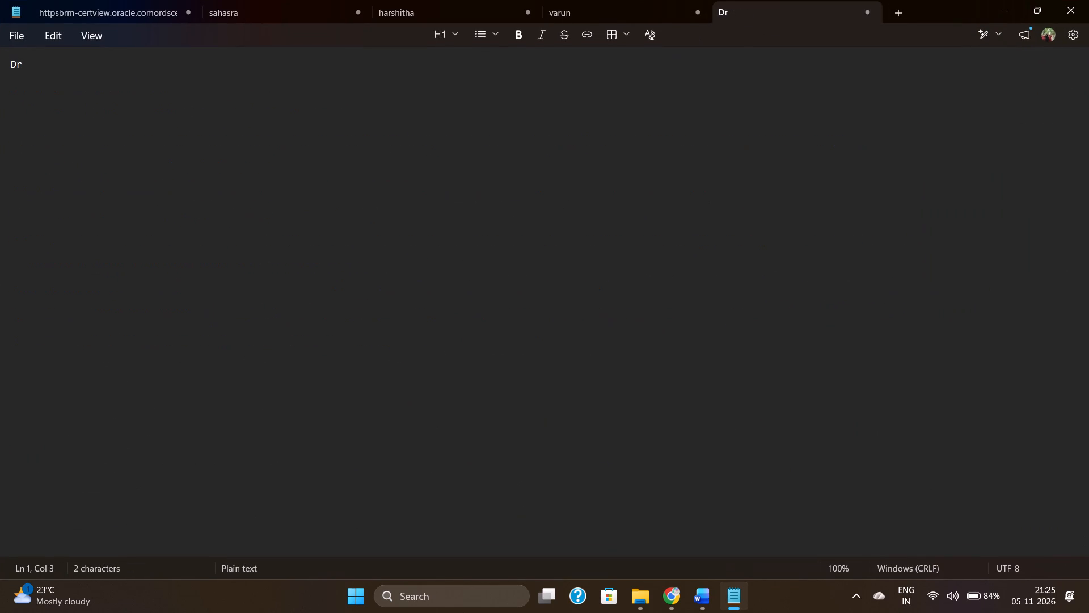
key(period)
key(shift+m)
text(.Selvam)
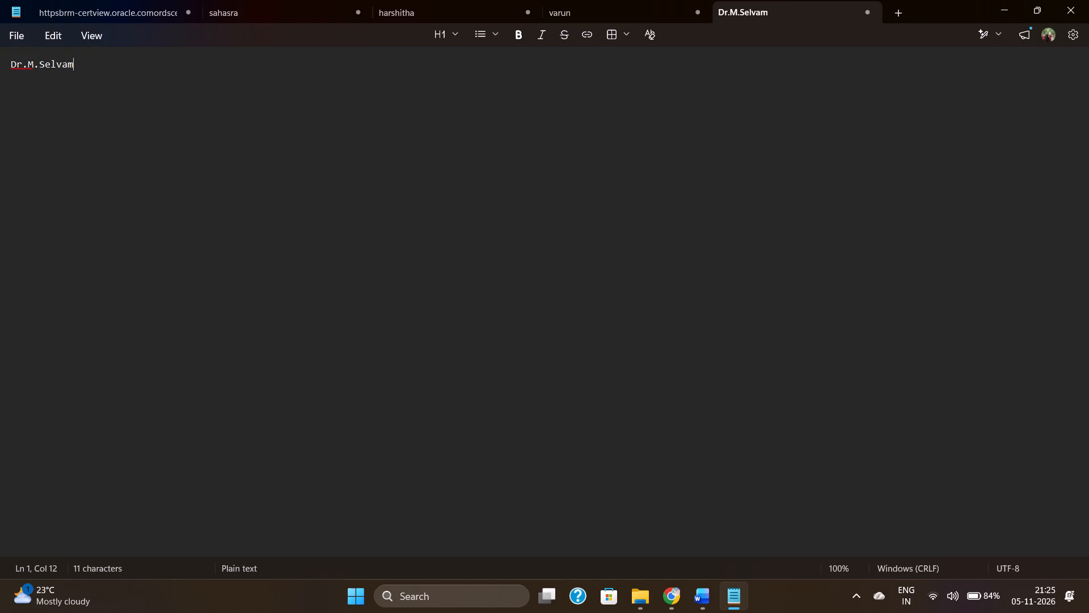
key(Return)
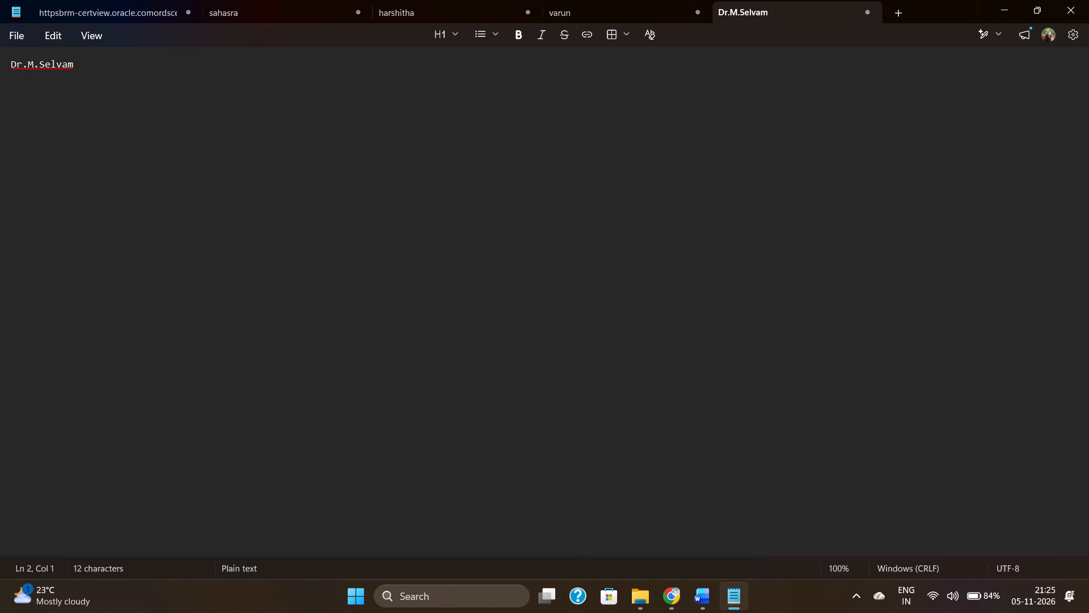
Write "Department of CSE" on the second line of the note.
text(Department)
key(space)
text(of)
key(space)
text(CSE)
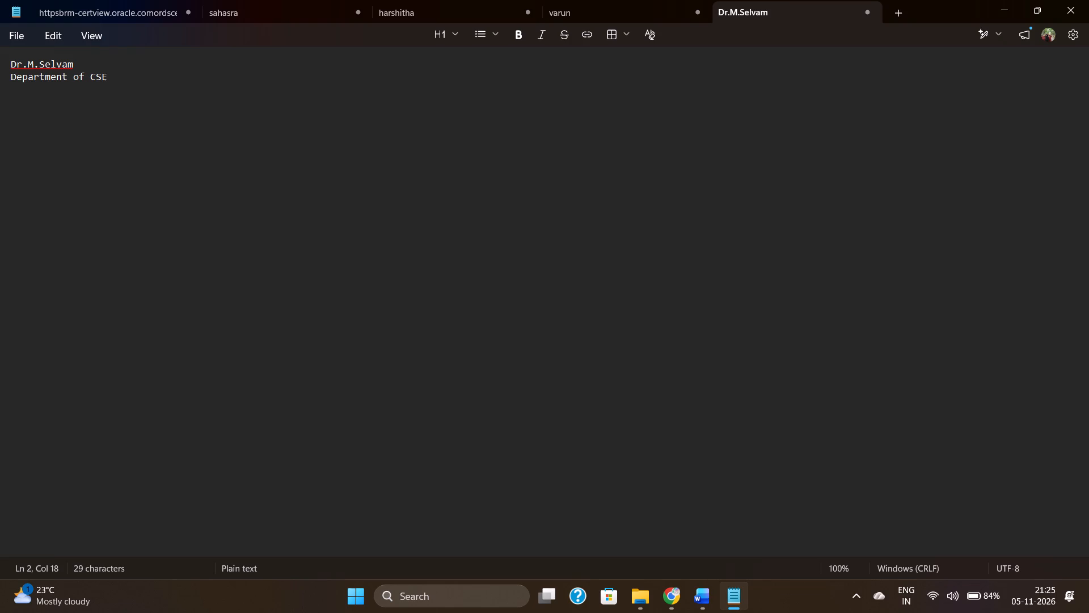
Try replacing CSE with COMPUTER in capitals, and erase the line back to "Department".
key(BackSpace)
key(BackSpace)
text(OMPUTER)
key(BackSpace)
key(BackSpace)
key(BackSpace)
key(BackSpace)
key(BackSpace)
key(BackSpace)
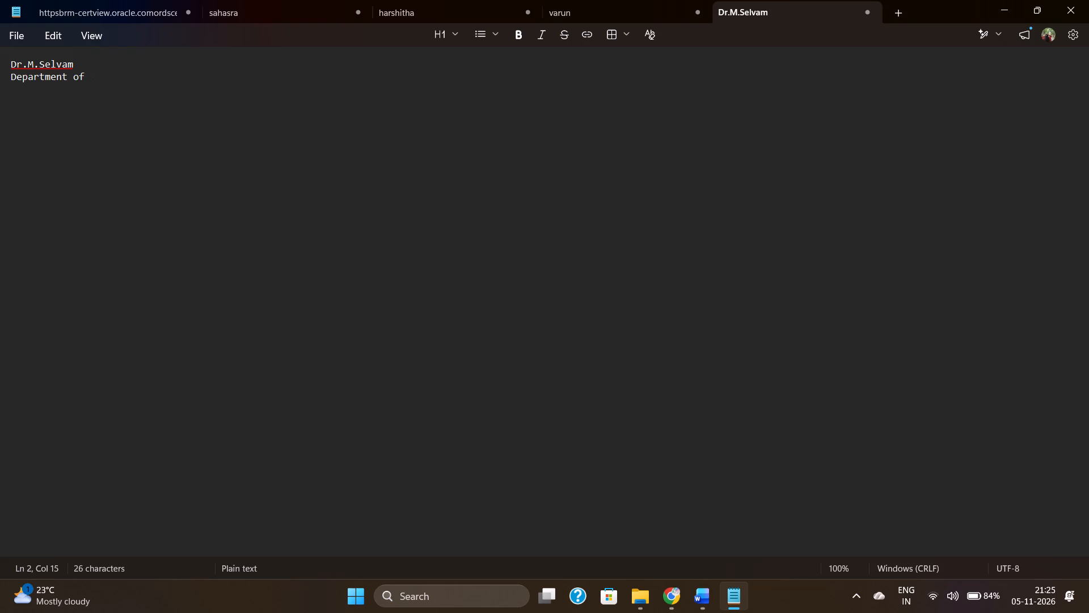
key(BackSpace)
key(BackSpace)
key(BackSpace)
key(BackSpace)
Extend the note's second line to read "Department of Computer Science and".
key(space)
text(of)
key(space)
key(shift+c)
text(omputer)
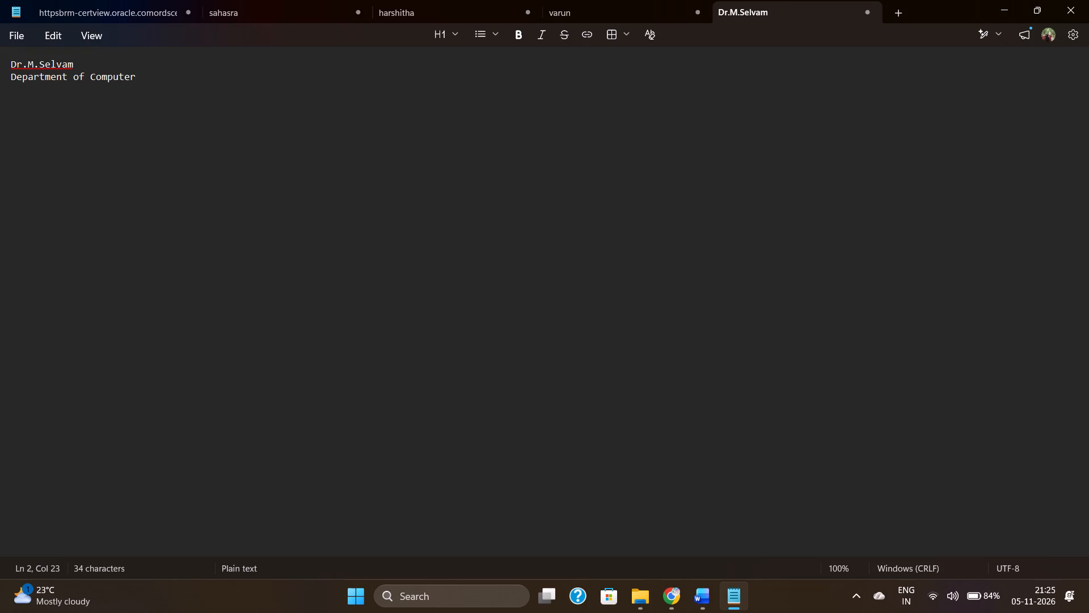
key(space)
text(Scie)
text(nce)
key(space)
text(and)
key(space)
Complete the department name on the second line with the word "Engineering".
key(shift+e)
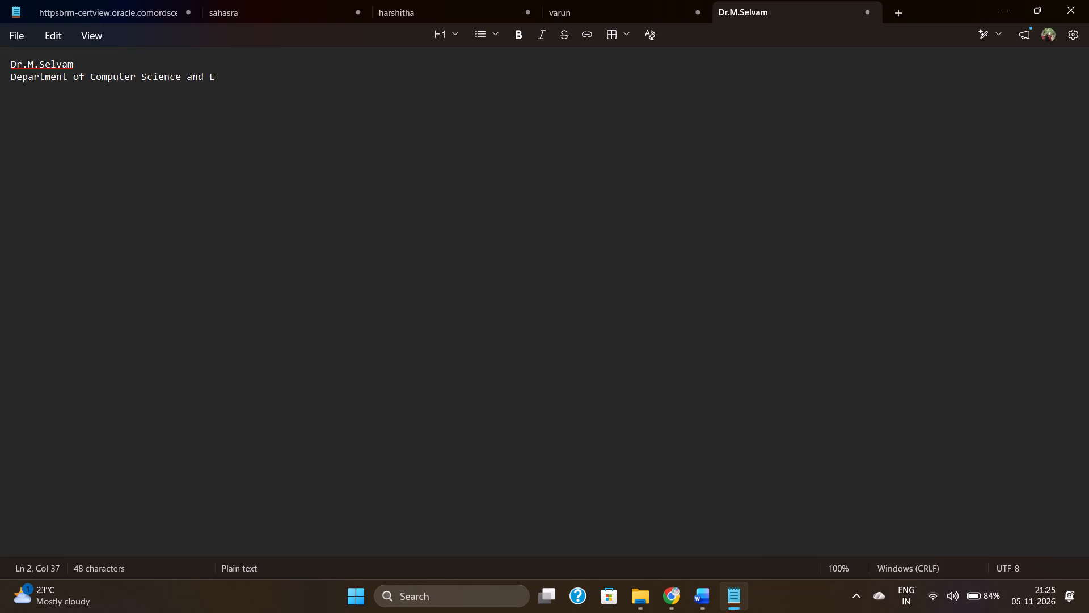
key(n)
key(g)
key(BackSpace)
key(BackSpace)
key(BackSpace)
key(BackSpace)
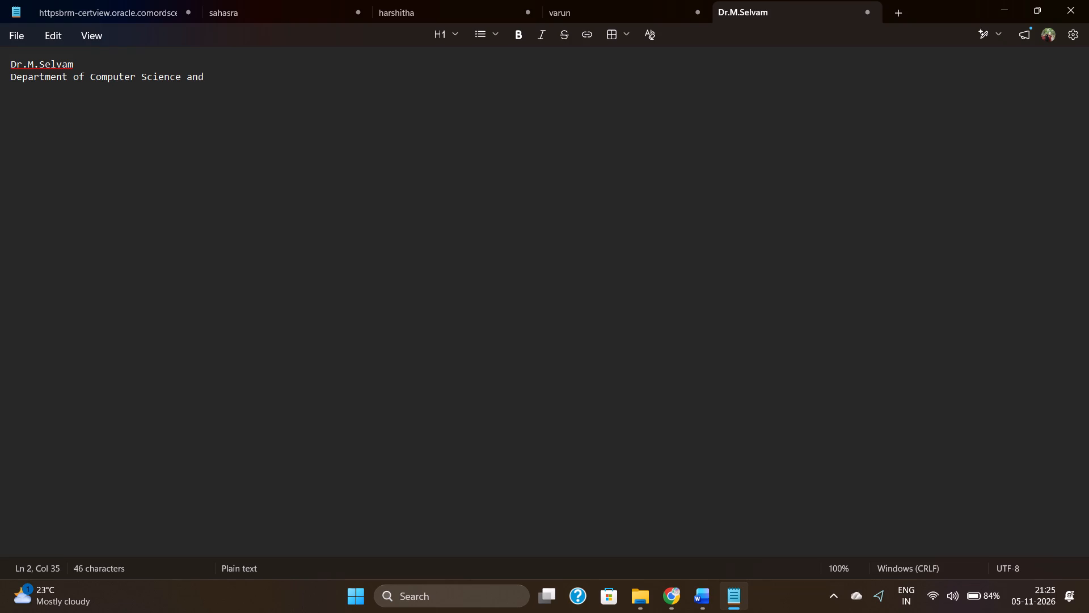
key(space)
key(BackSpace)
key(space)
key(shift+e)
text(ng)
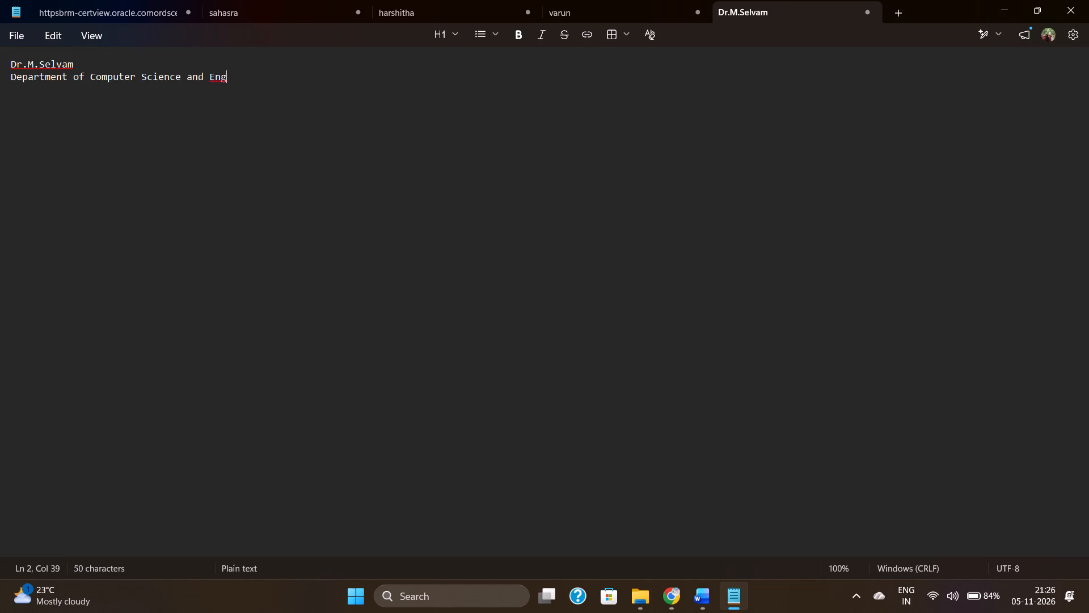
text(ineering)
Check the author block in the Word conference template and the paper's PDF in Chrome, and return to the Notepad note.
click(702, 597)
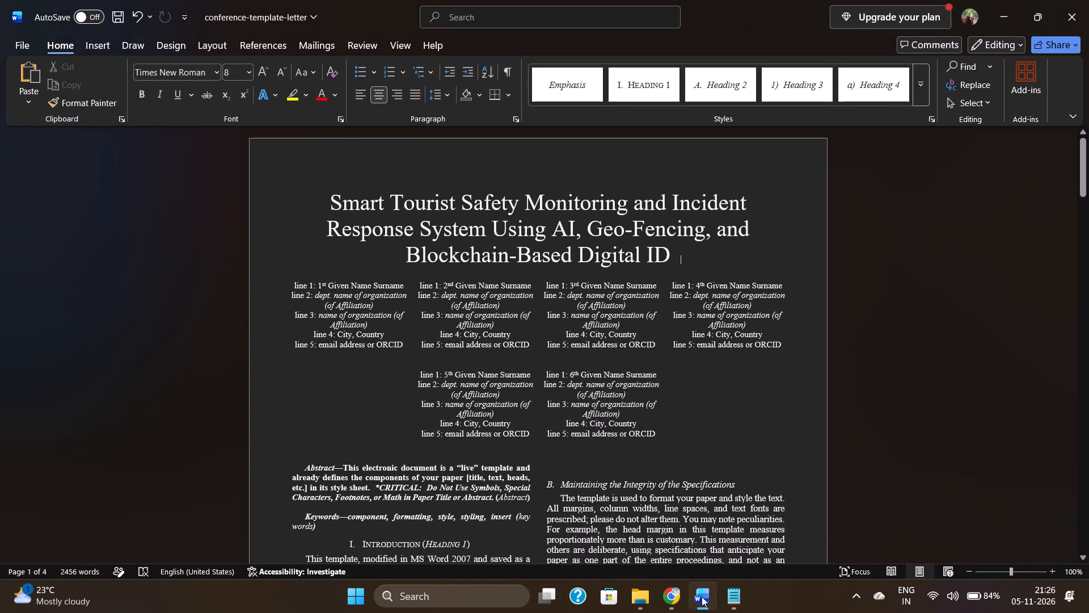
click(673, 608)
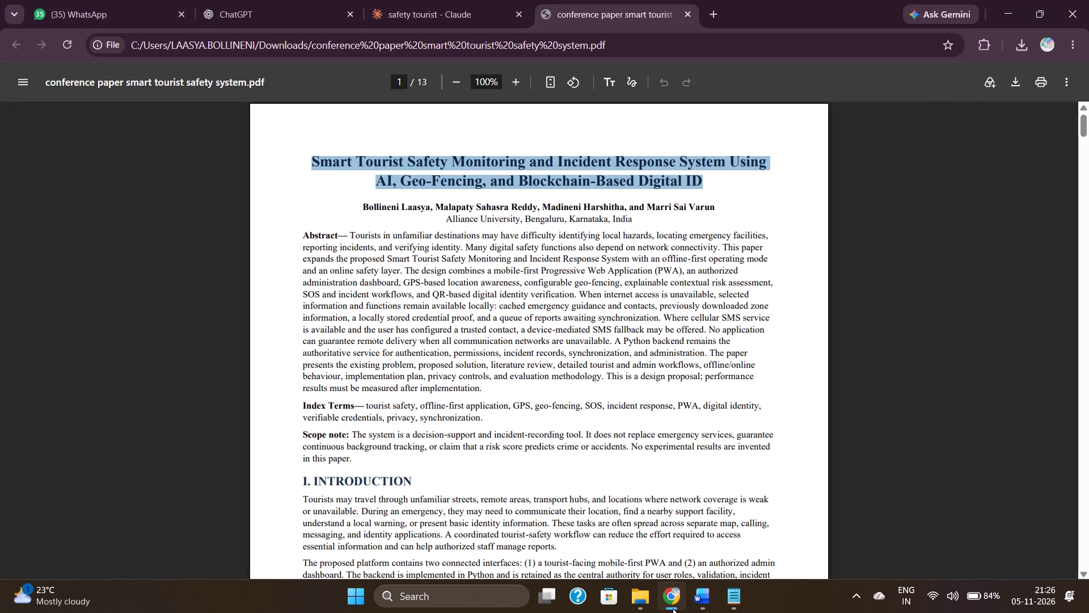
click(1011, 3)
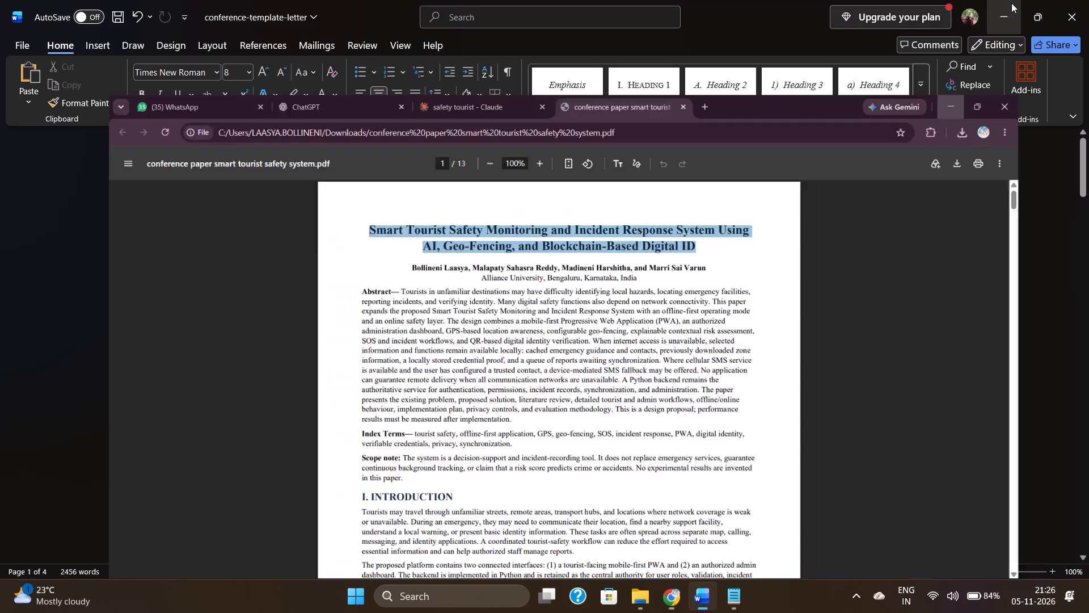
click(1011, 3)
Add "Alliance University" as the note's third line.
key(Return)
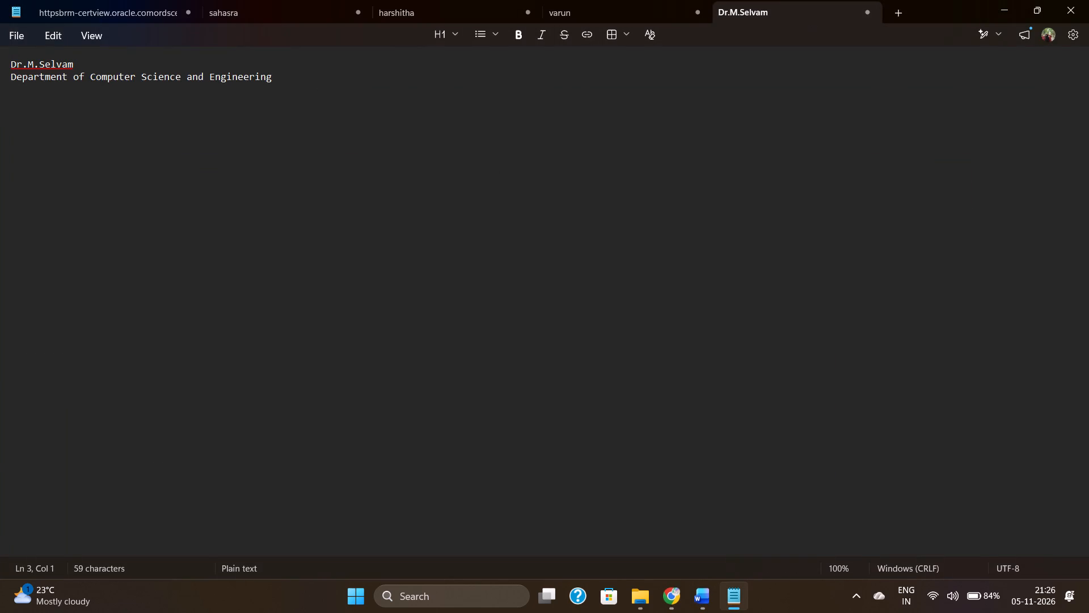
key(a)
key(BackSpace)
key(shift+a)
text(lliance)
key(space)
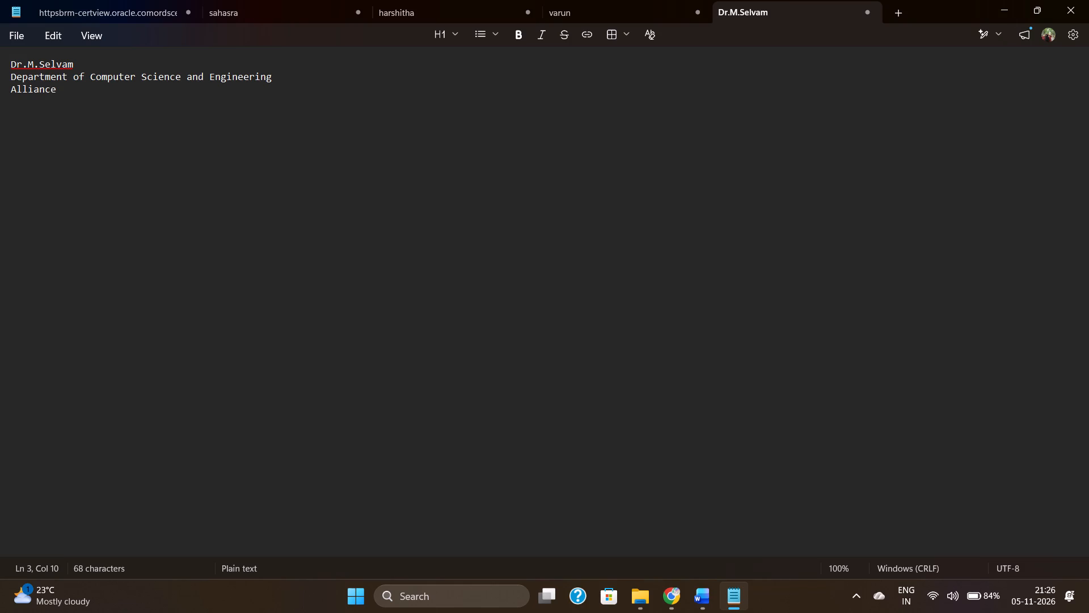
text(University)
Add "Banglore,India" as the note's fourth line and start a fifth line.
key(Return)
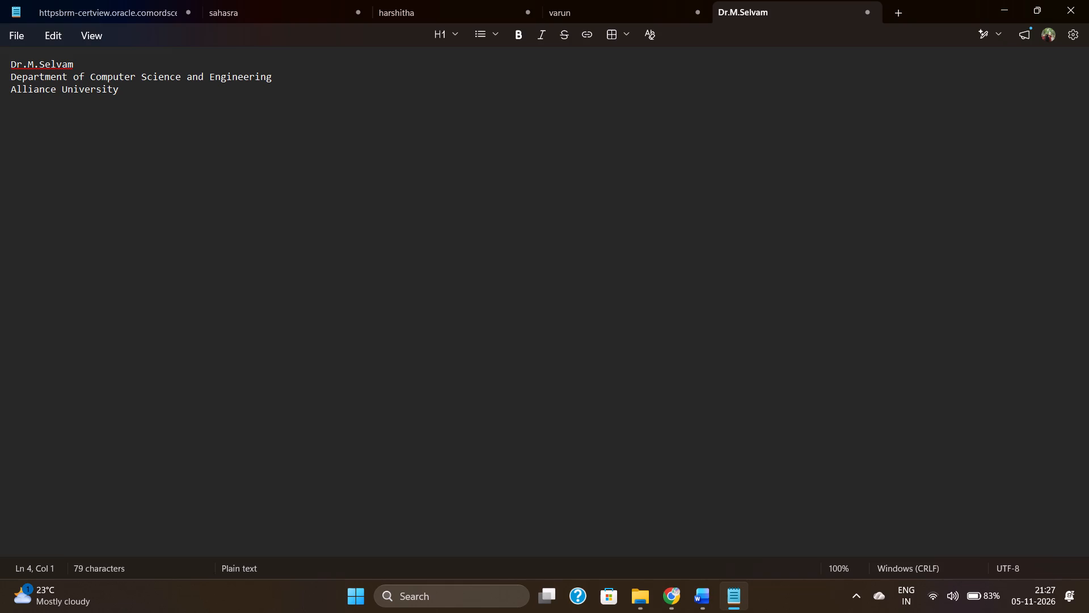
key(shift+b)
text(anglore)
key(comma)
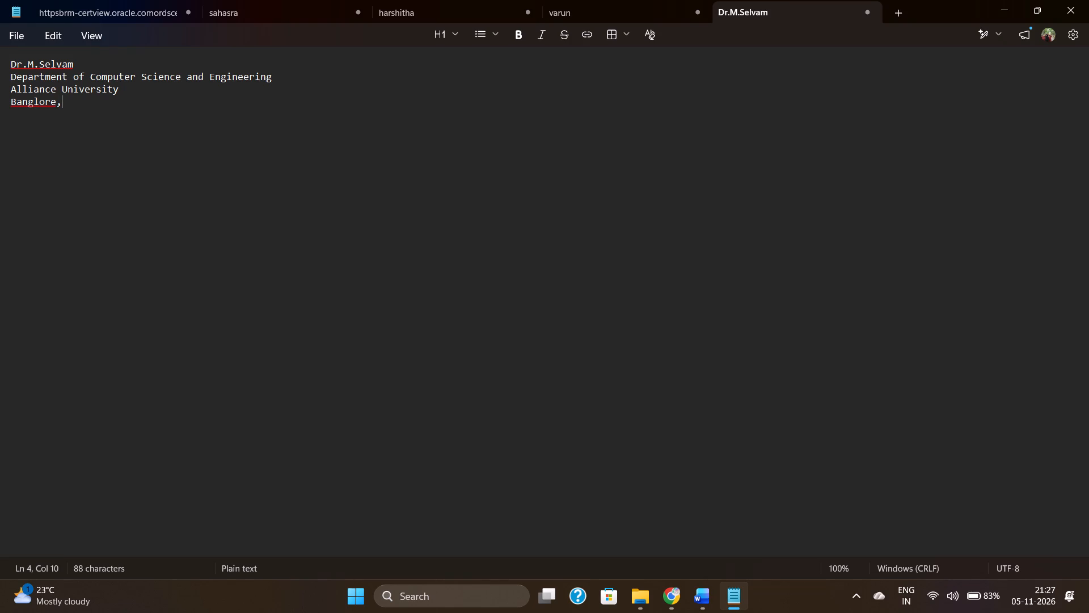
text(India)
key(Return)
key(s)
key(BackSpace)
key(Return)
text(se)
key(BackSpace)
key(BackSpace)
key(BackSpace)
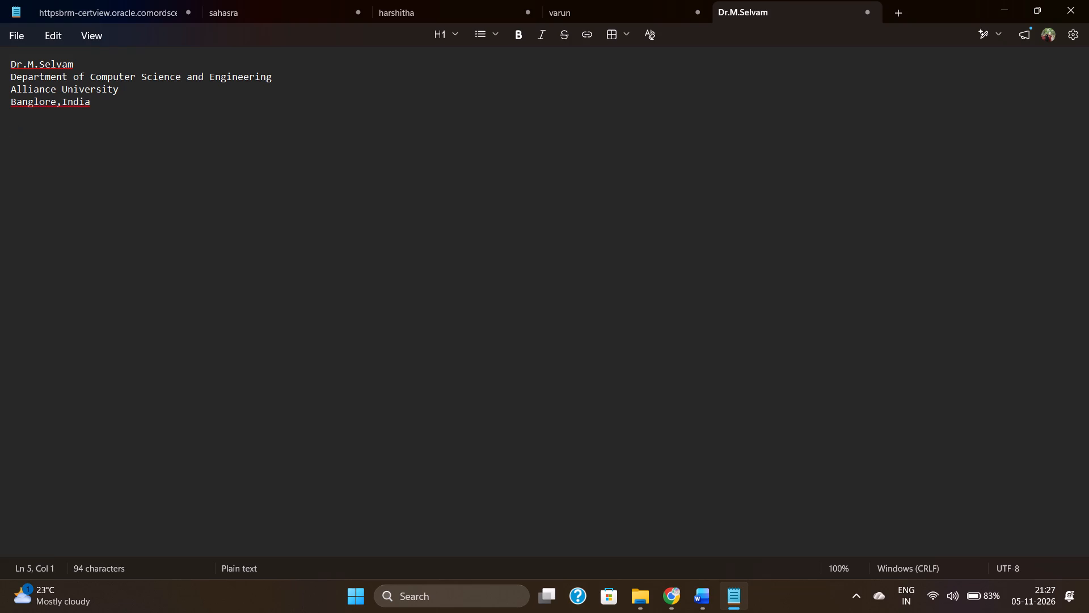
Enter the supervisor's institutional e-mail address as the note's fifth line, inserting the missing @ before the domain.
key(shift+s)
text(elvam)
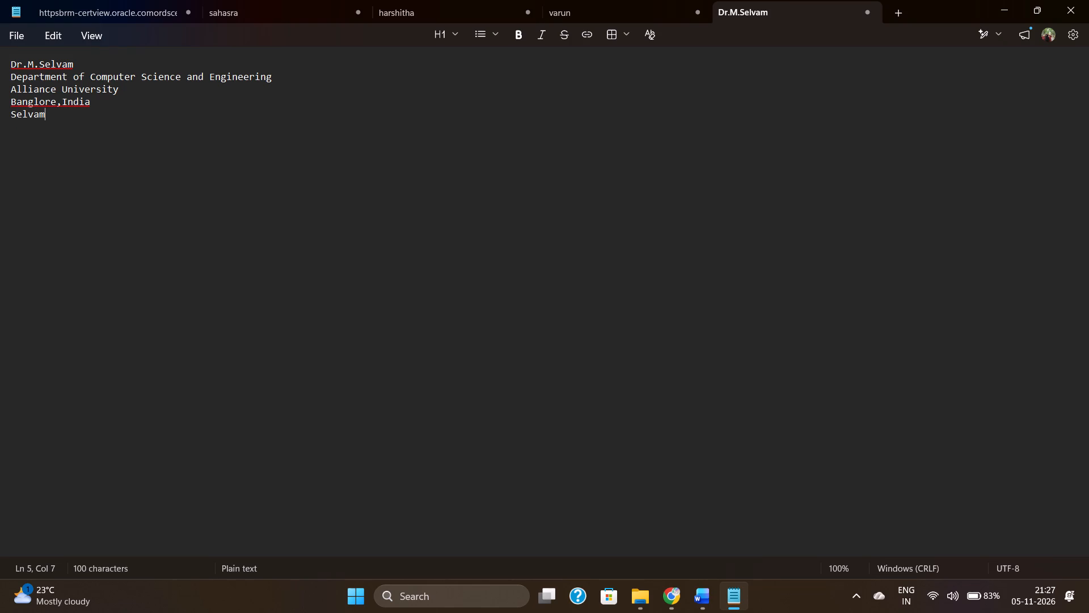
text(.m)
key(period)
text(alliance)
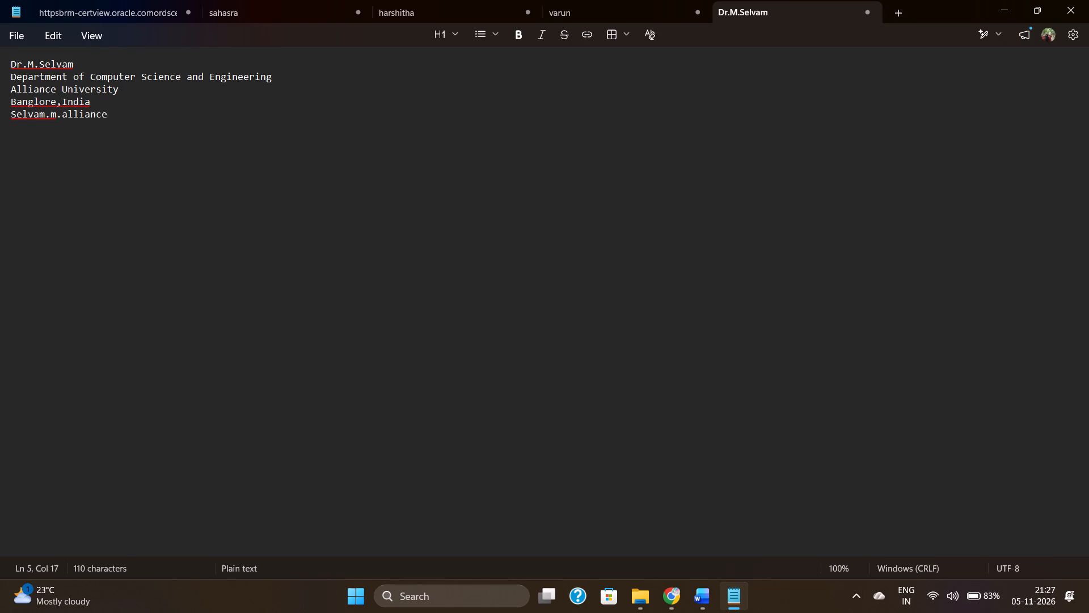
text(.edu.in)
click(61, 115)
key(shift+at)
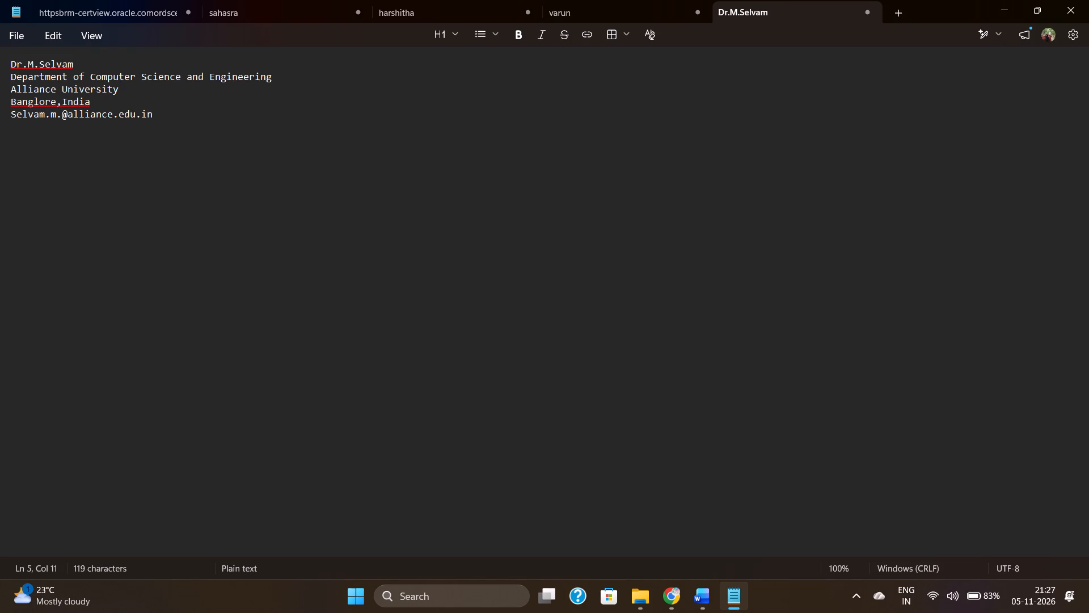
Copy the whole e-mail address from the note's fifth line.
drag(161, 111, 8, 119)
key(ctrl+c)
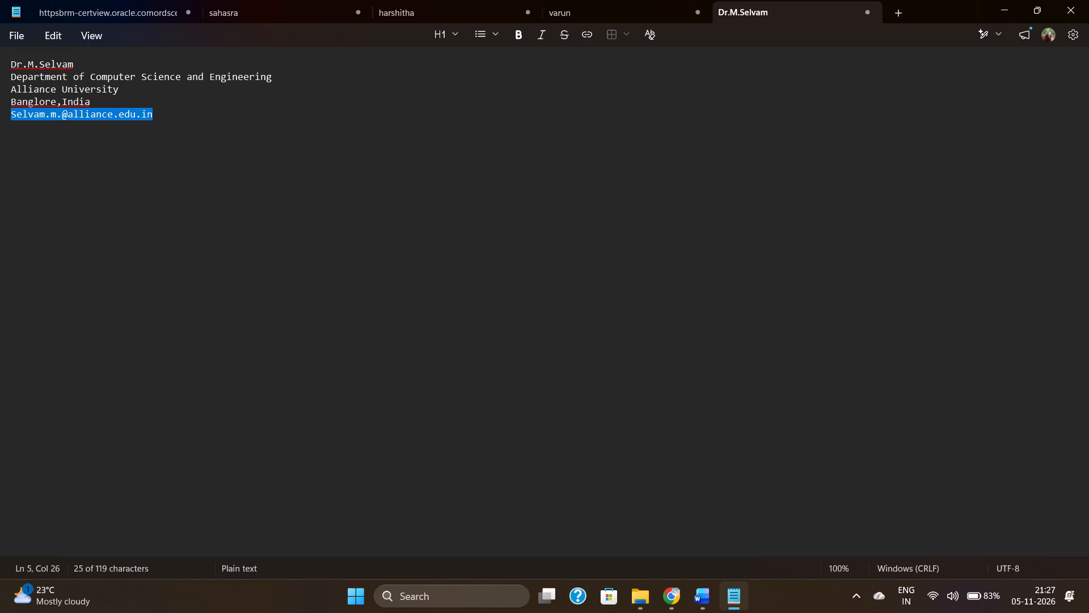
click(291, 216)
Search Windows for the Outlook app using "outl".
click(469, 595)
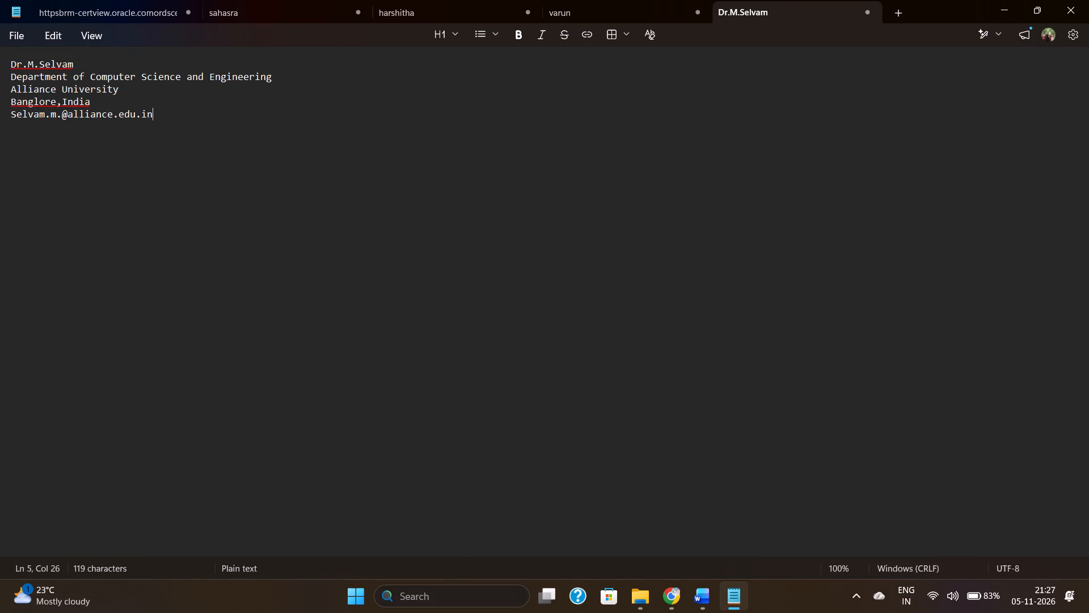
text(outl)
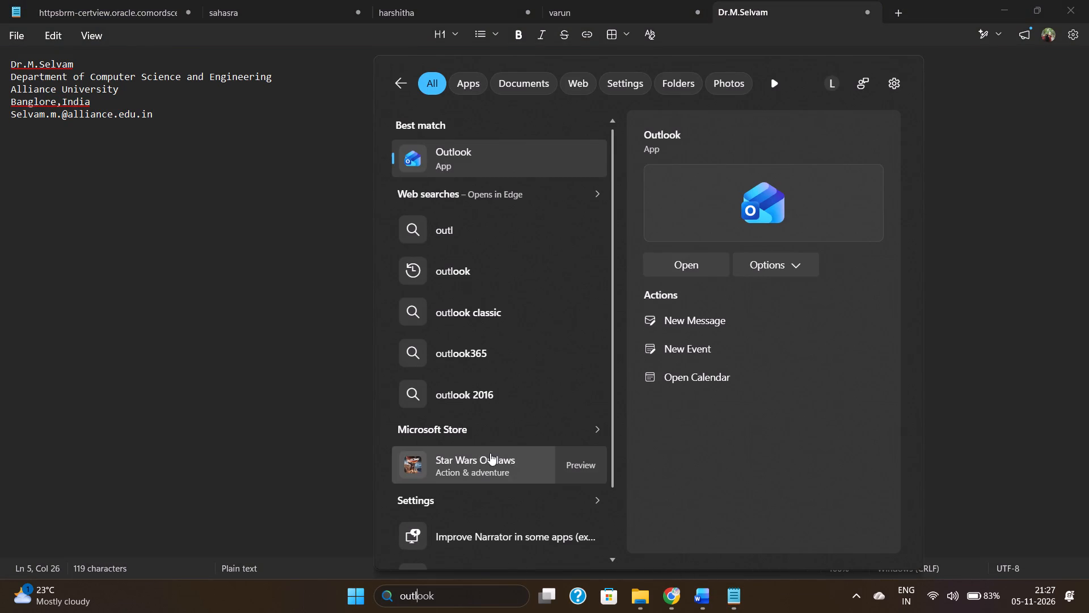
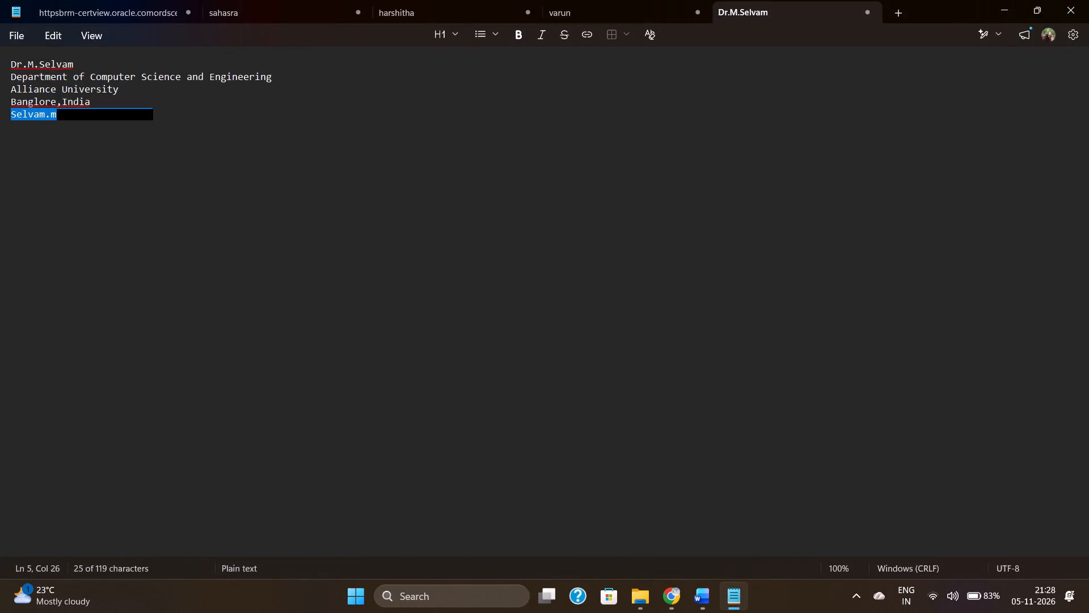
Replace the e-mail address on the note's fifth line with the copied address.
key(BackSpace)
key(ctrl+v)
click(188, 216)
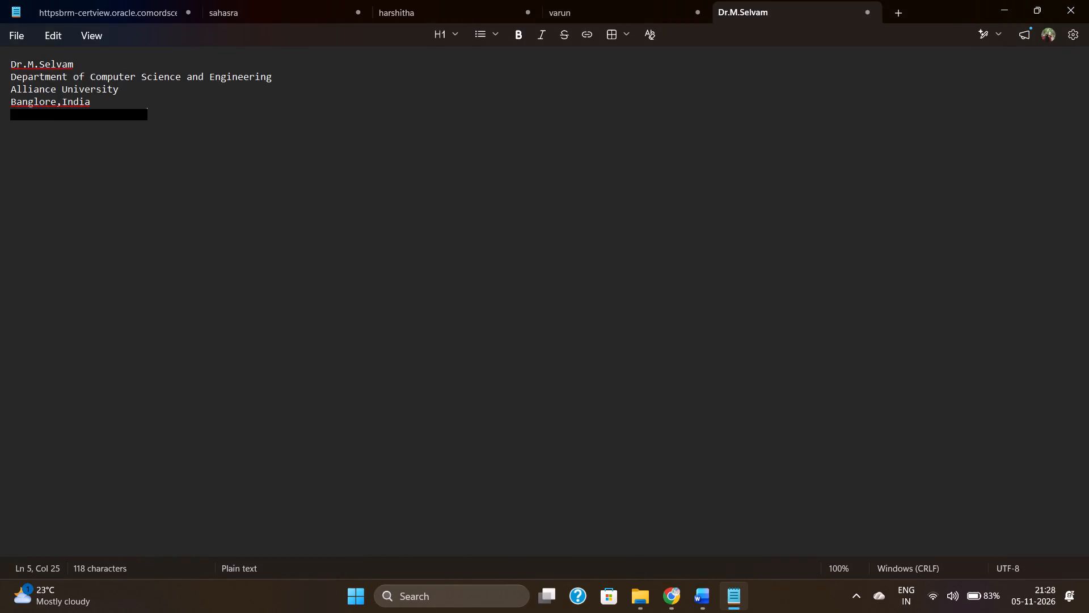
click(285, 268)
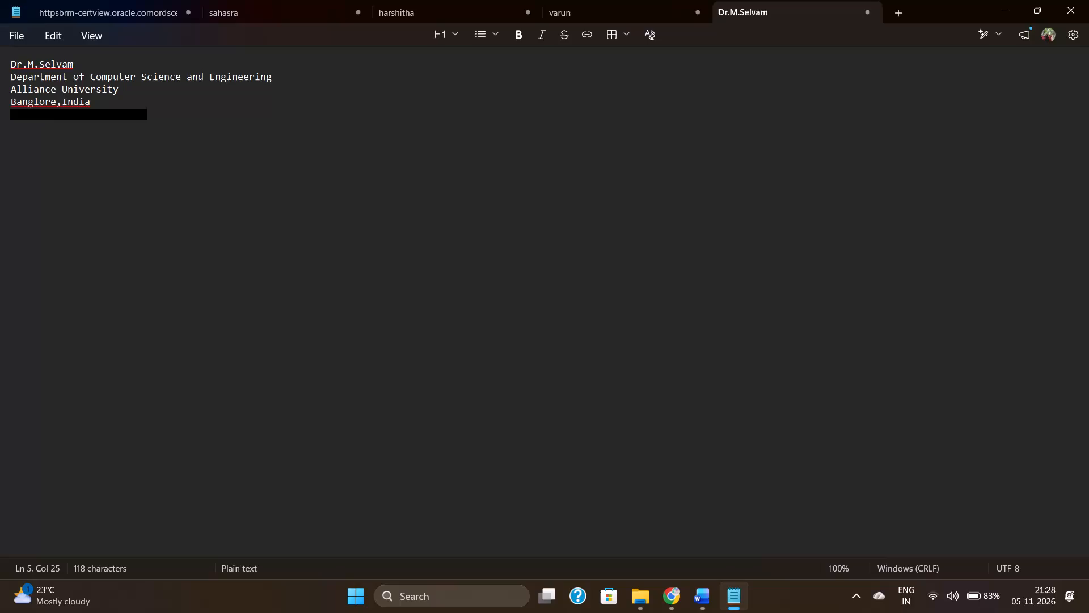
Select all five lines of the author details in the note.
drag(152, 114, 6, 63)
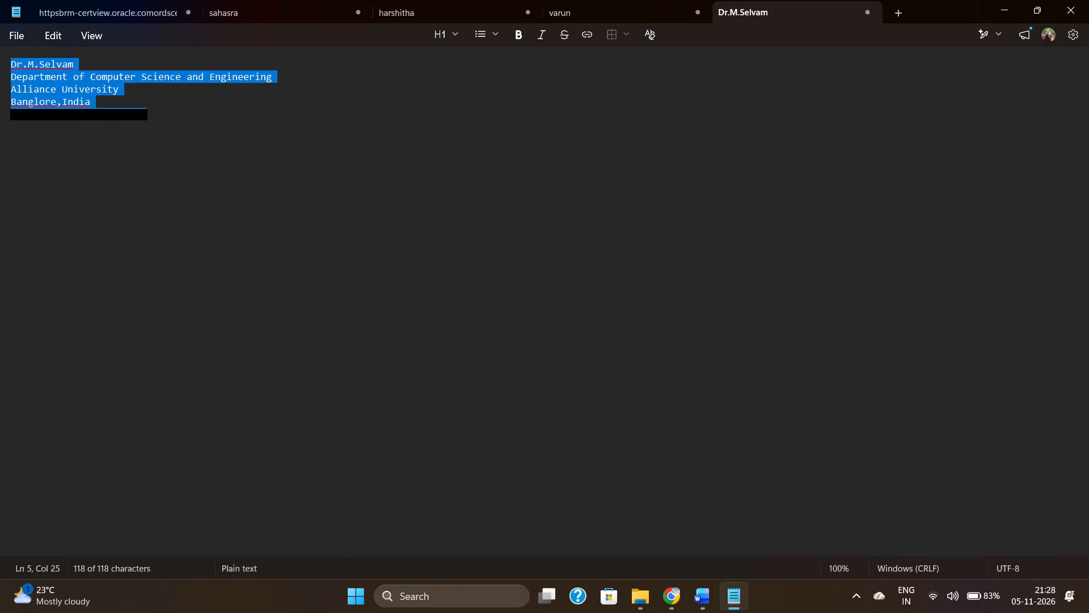
Break the note's department line after "and" so "Engineering" sits on its own line.
click(109, 192)
click(205, 77)
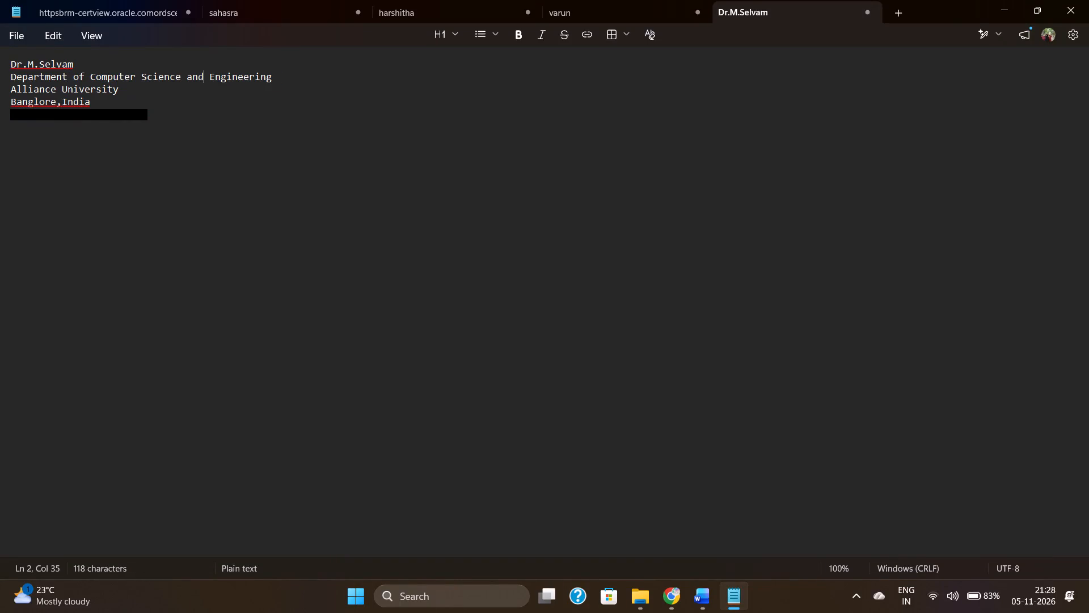
key(Return)
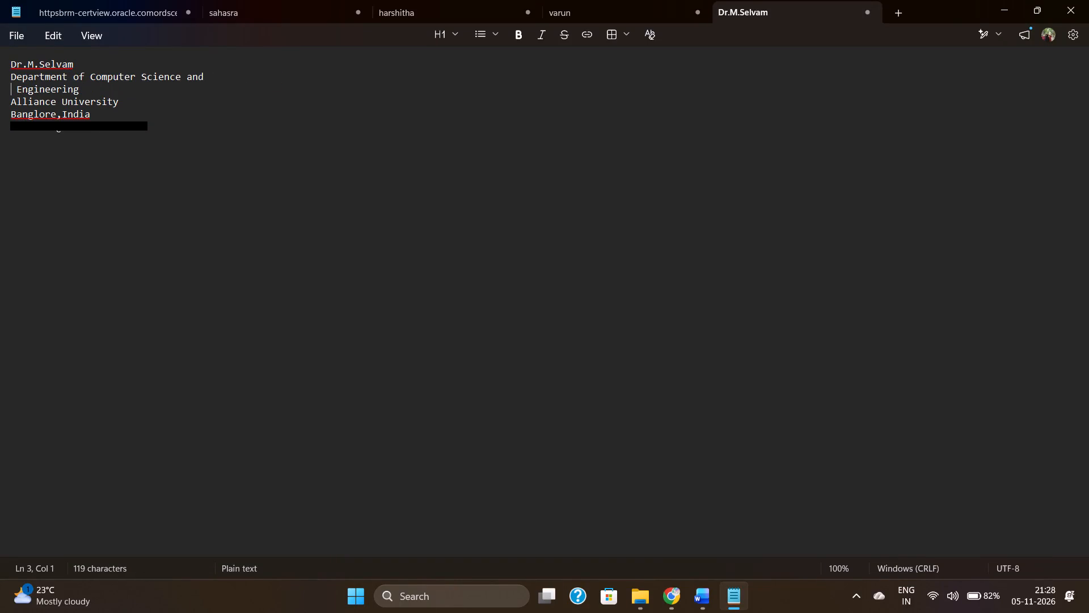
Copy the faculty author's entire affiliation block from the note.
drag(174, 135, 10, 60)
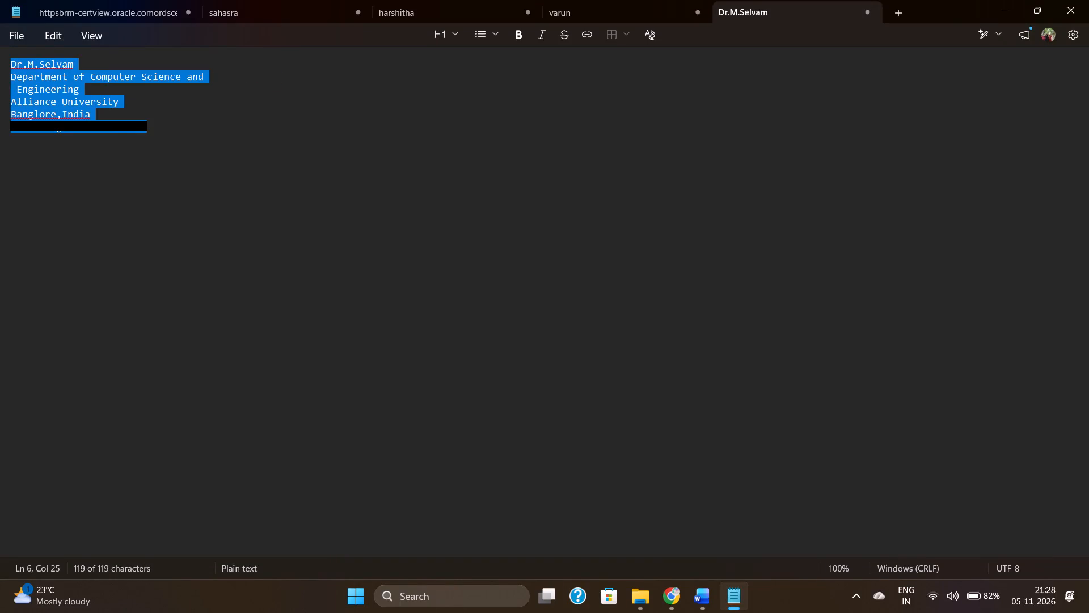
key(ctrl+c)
Replace the first author block's line 1 placeholder in the Word template with the faculty author's name copied from the Notepad note.
click(703, 594)
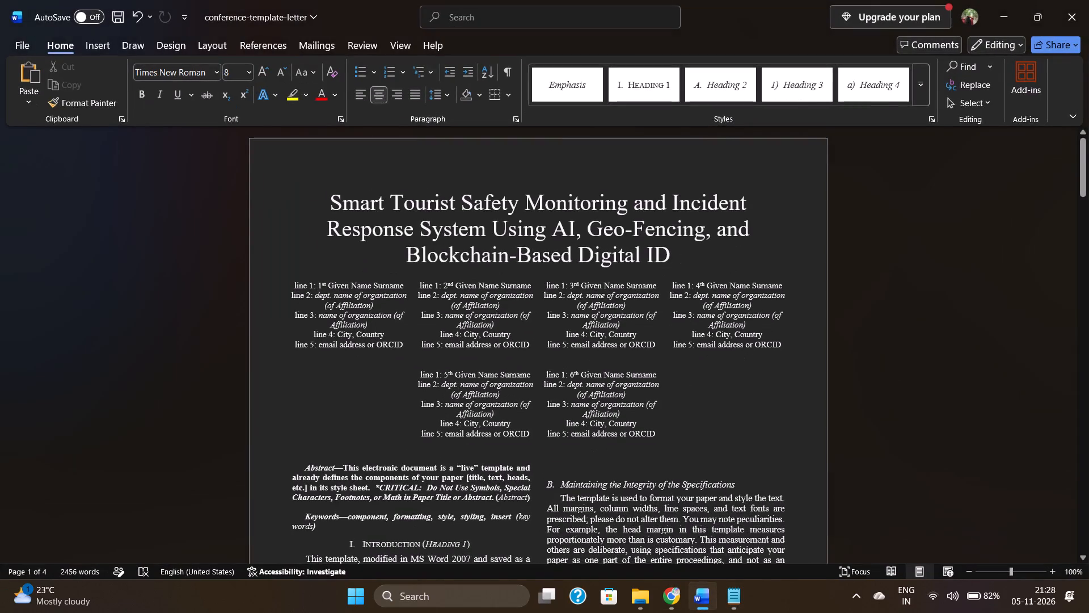
click(403, 347)
click(403, 288)
drag(403, 288, 257, 284)
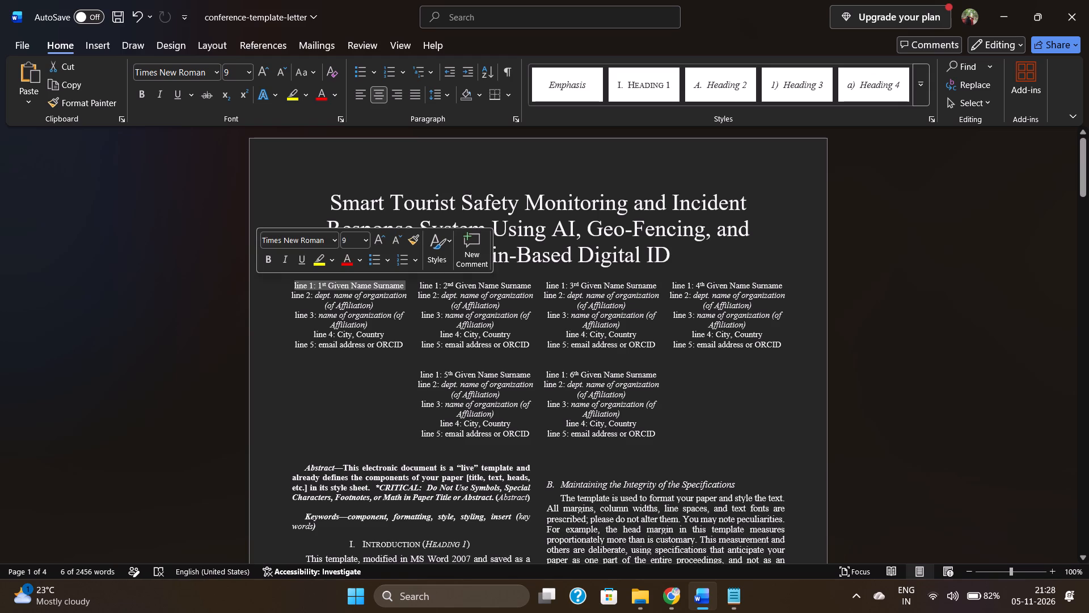
click(665, 600)
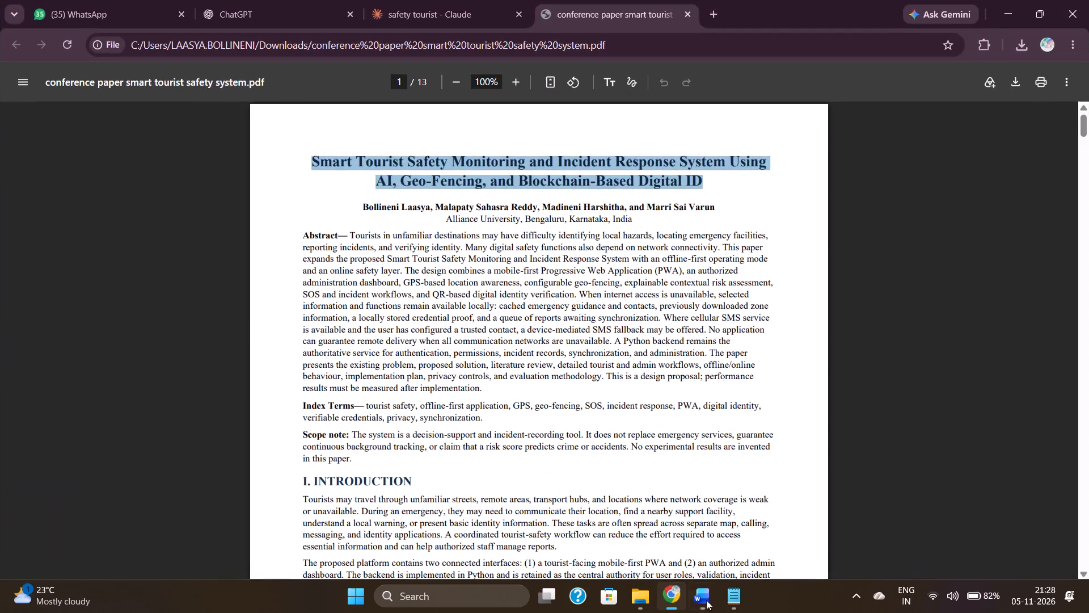
click(732, 599)
click(184, 133)
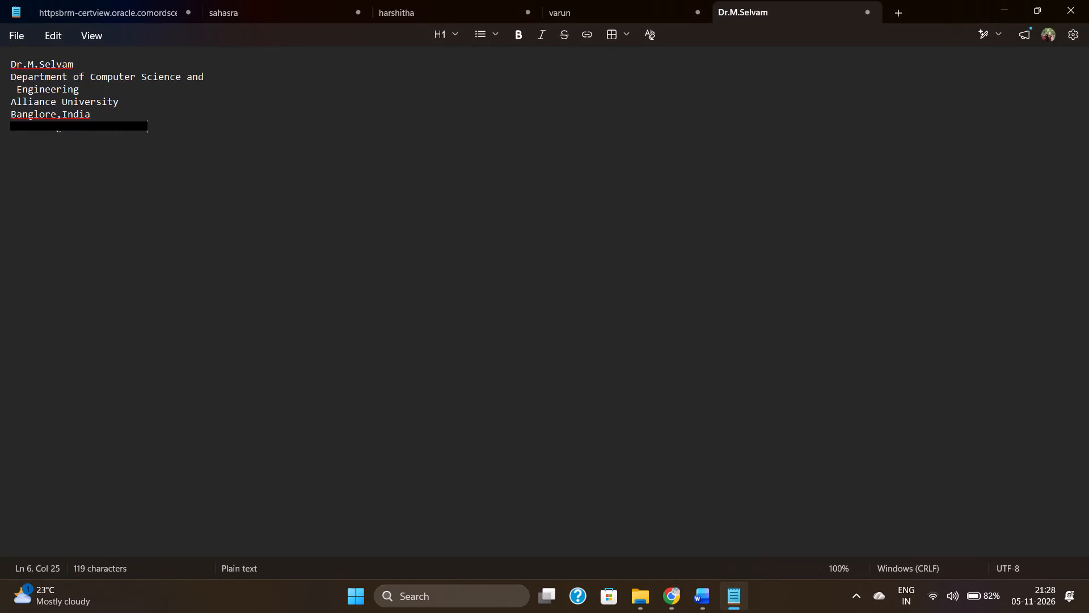
drag(75, 62, 0, 54)
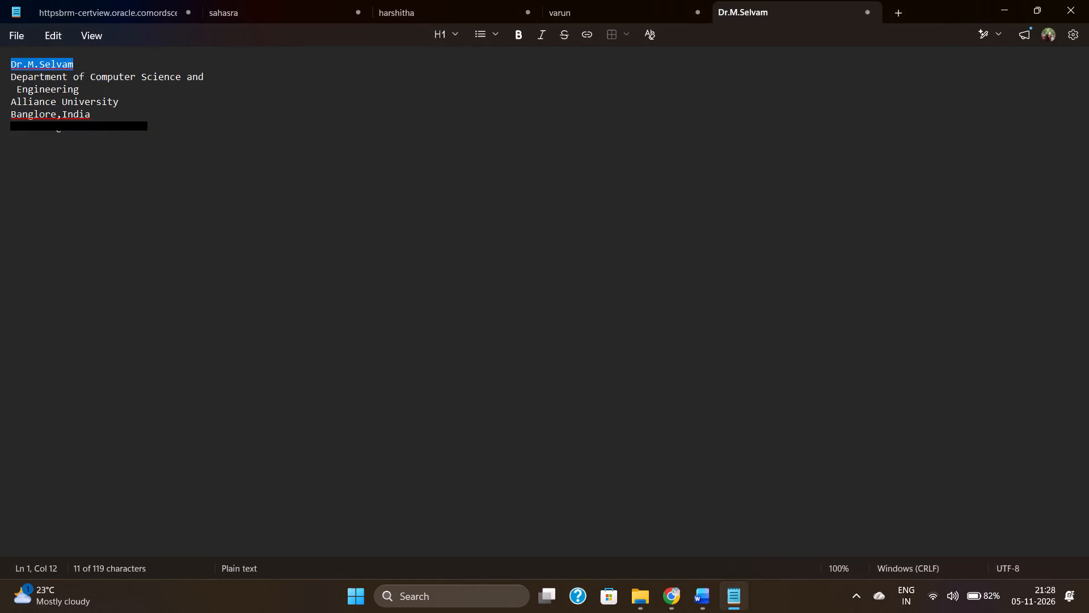
key(ctrl+c)
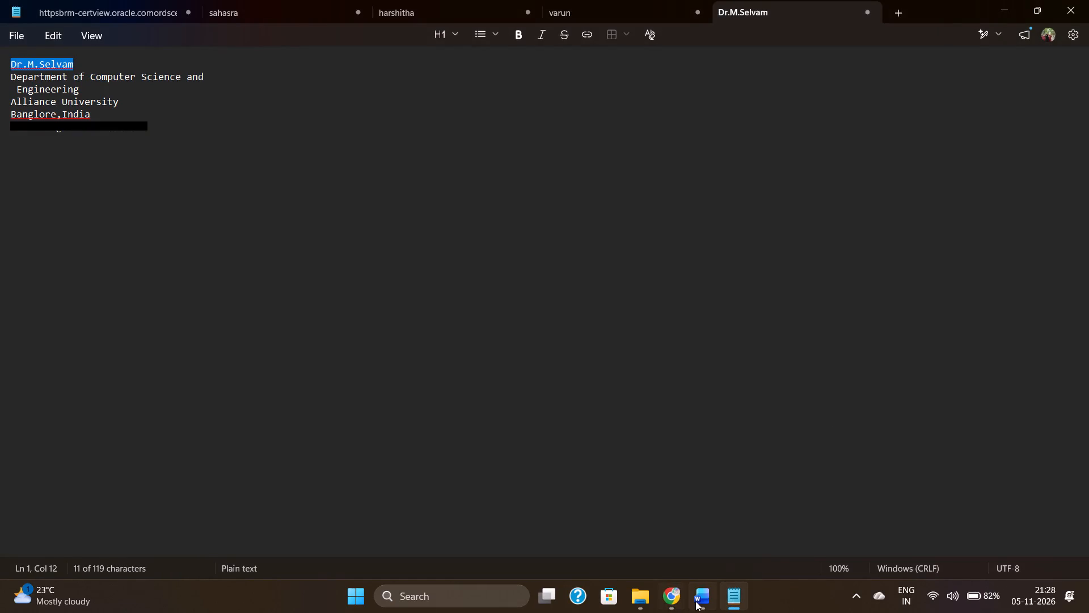
click(698, 603)
key(ctrl+v)
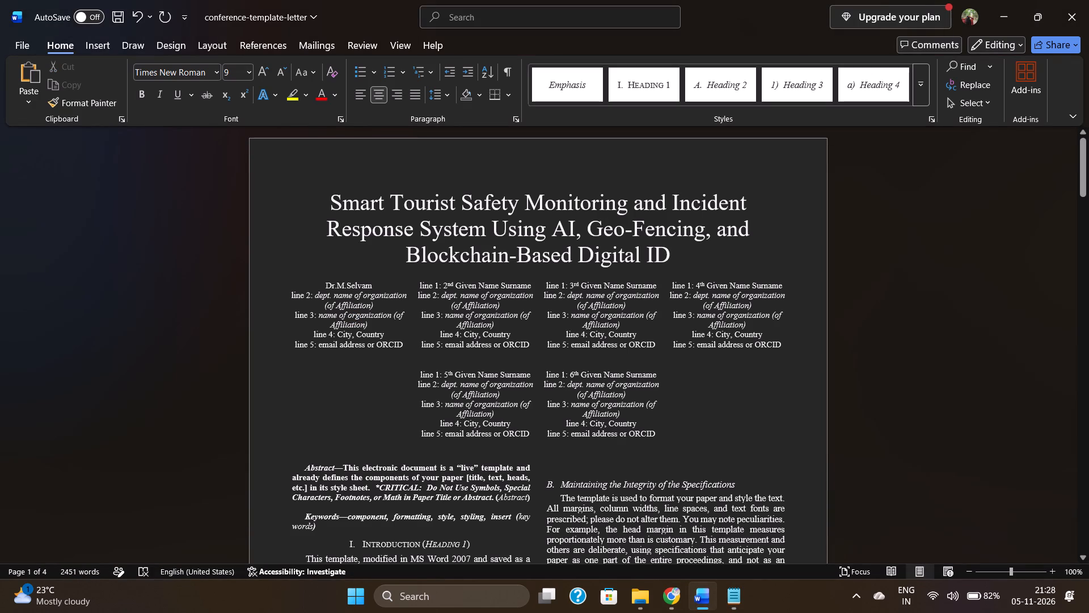
Replace the first author block's line 2 placeholder in Word with the note's "Department of Computer Science and Engineering", removing the extra line break before "Engineering".
click(740, 600)
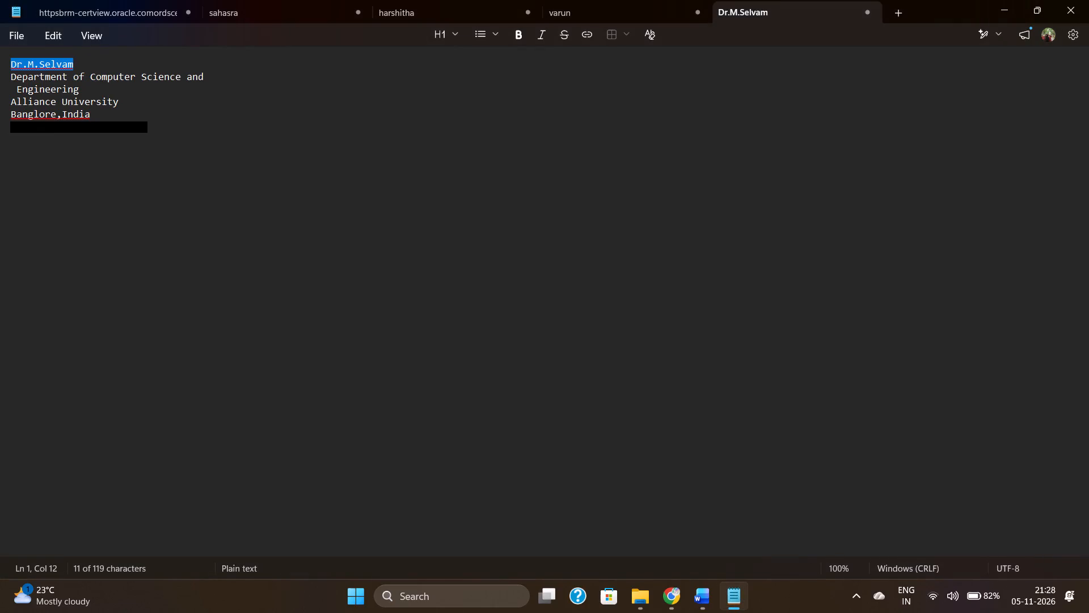
drag(88, 87, 7, 74)
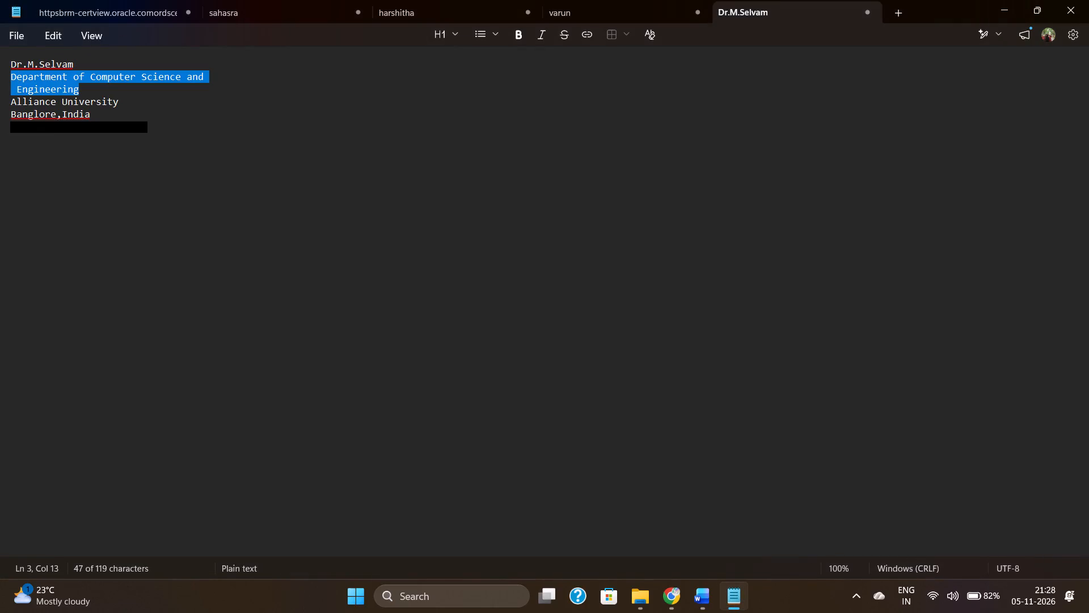
key(ctrl+c)
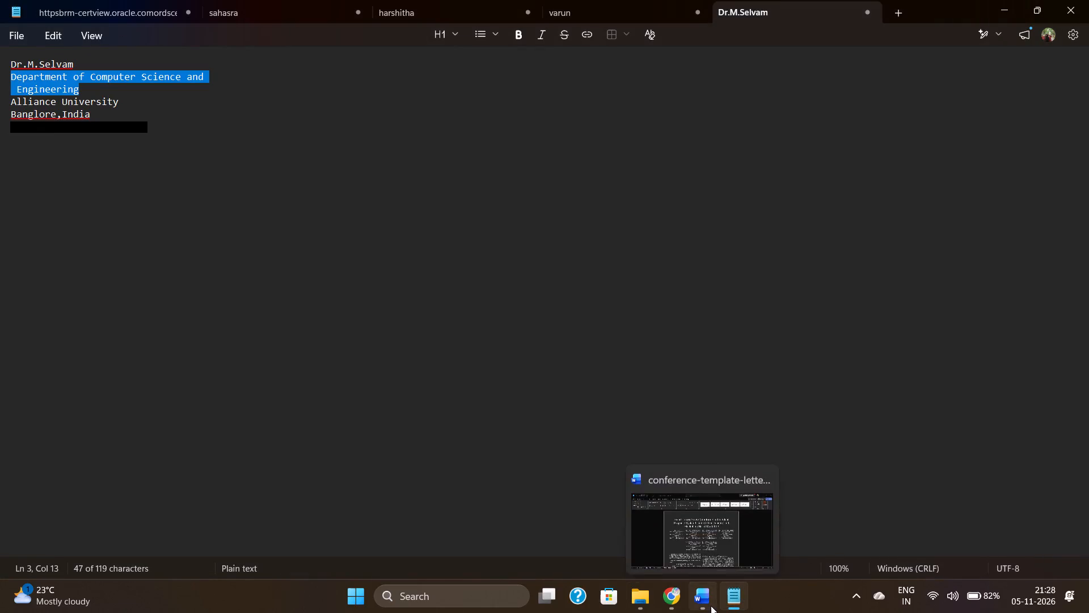
click(711, 606)
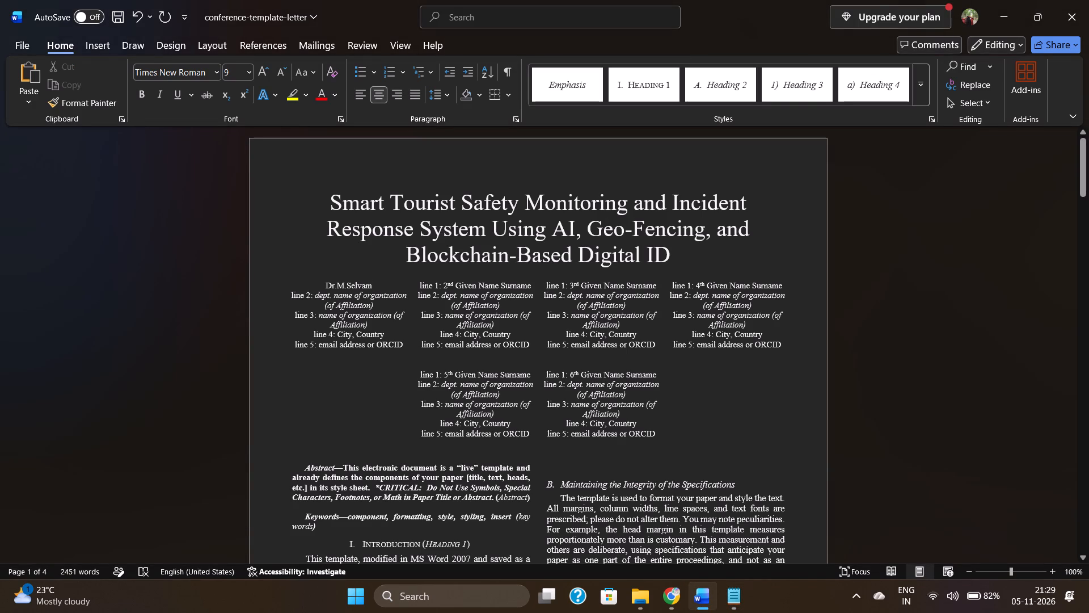
drag(375, 309, 291, 295)
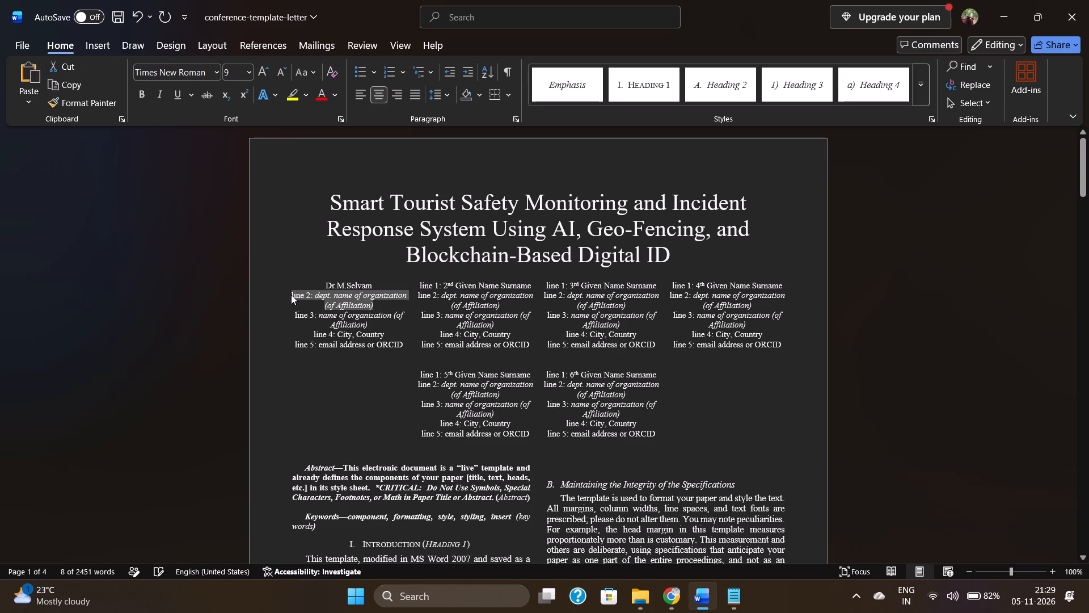
key(ctrl+v)
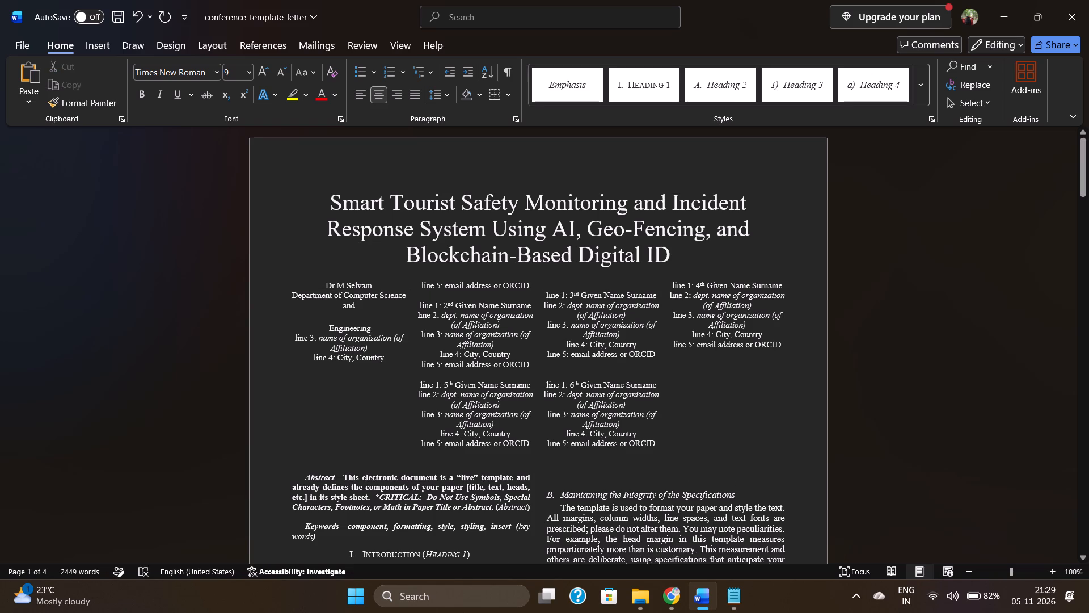
click(327, 323)
key(BackSpace)
key(BackSpace)
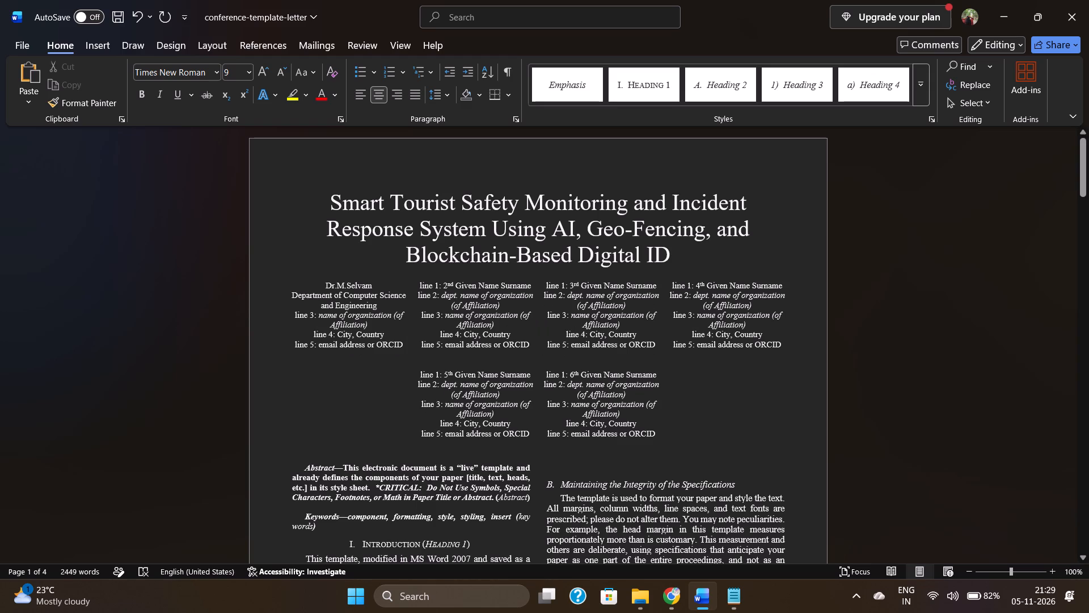
Replace the first author block's line 3 placeholder with "Alliance University" copied from the Notepad note.
drag(371, 324, 294, 312)
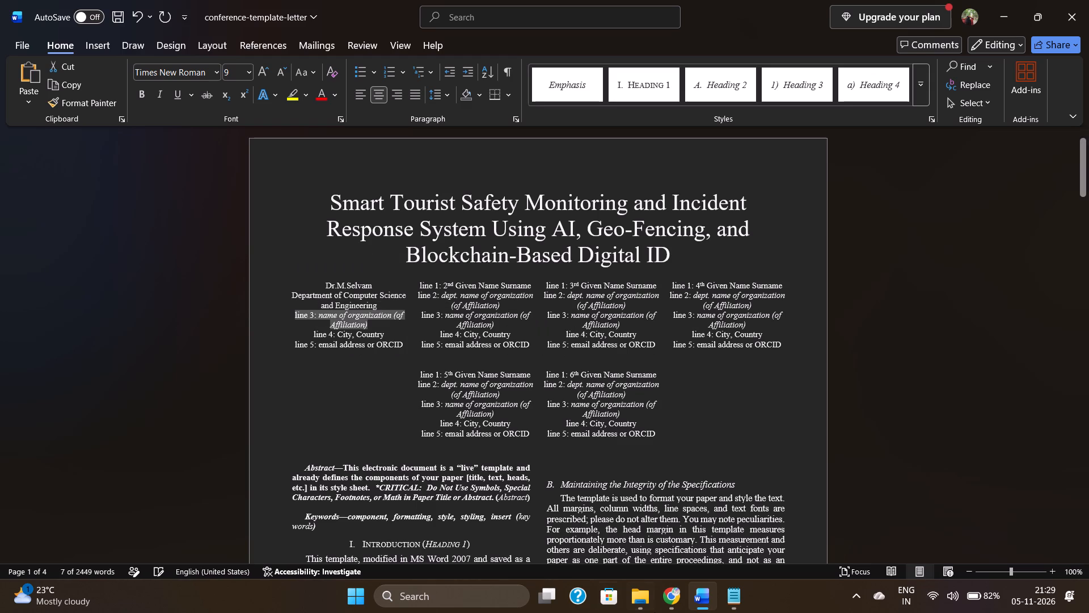
click(738, 603)
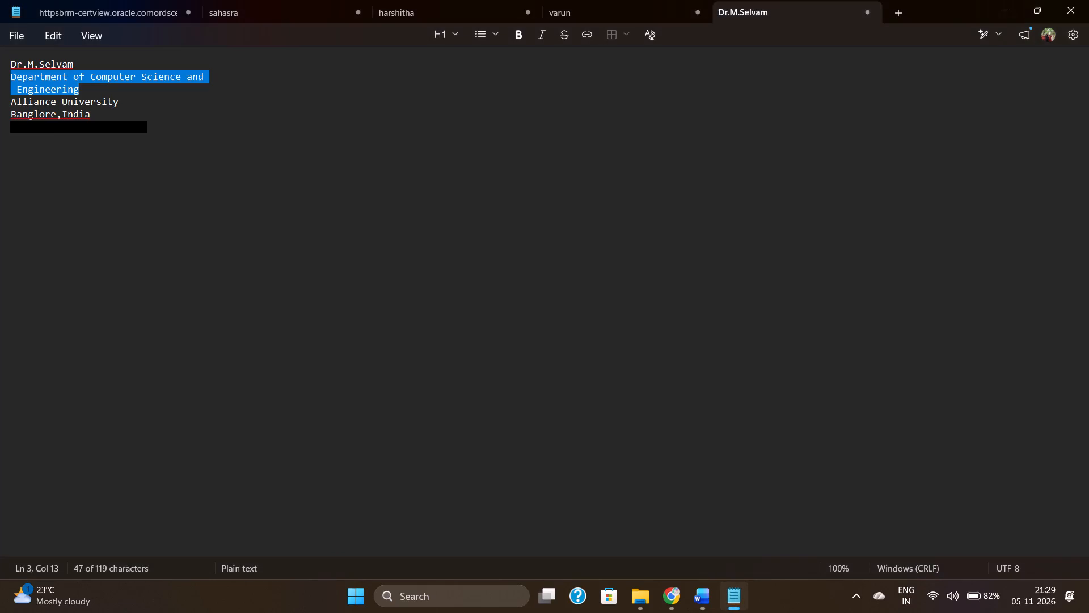
drag(117, 100, 28, 95)
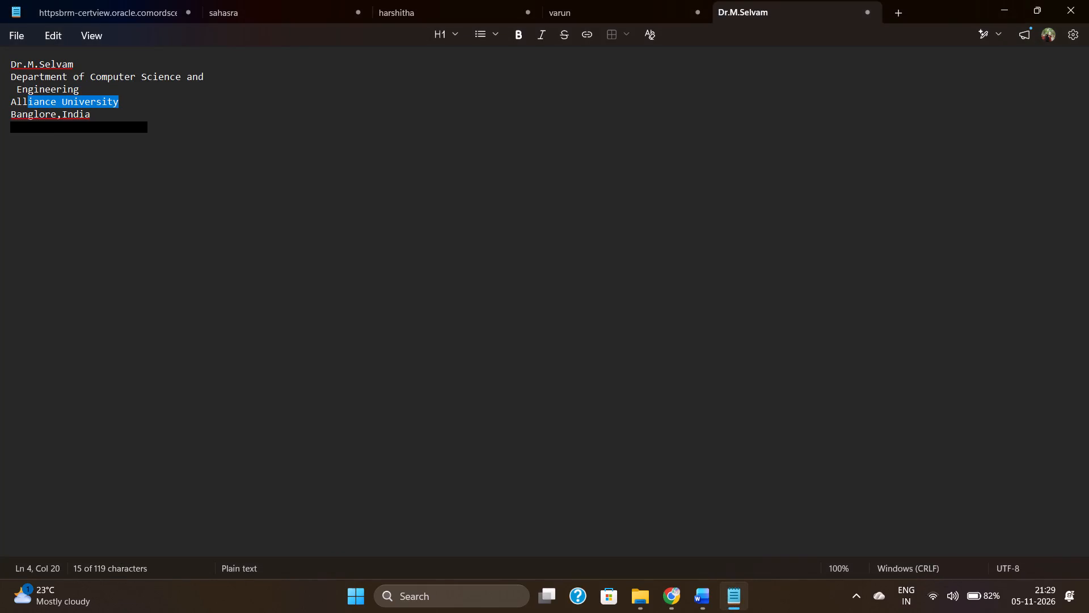
drag(28, 95, 11, 97)
key(ctrl+c)
click(694, 594)
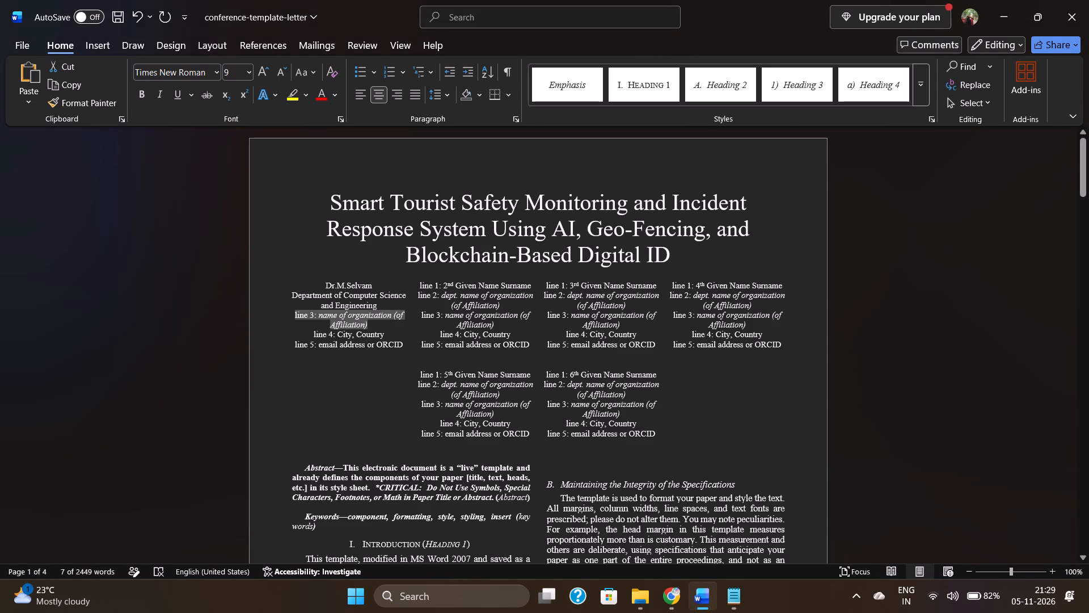
key(ctrl+v)
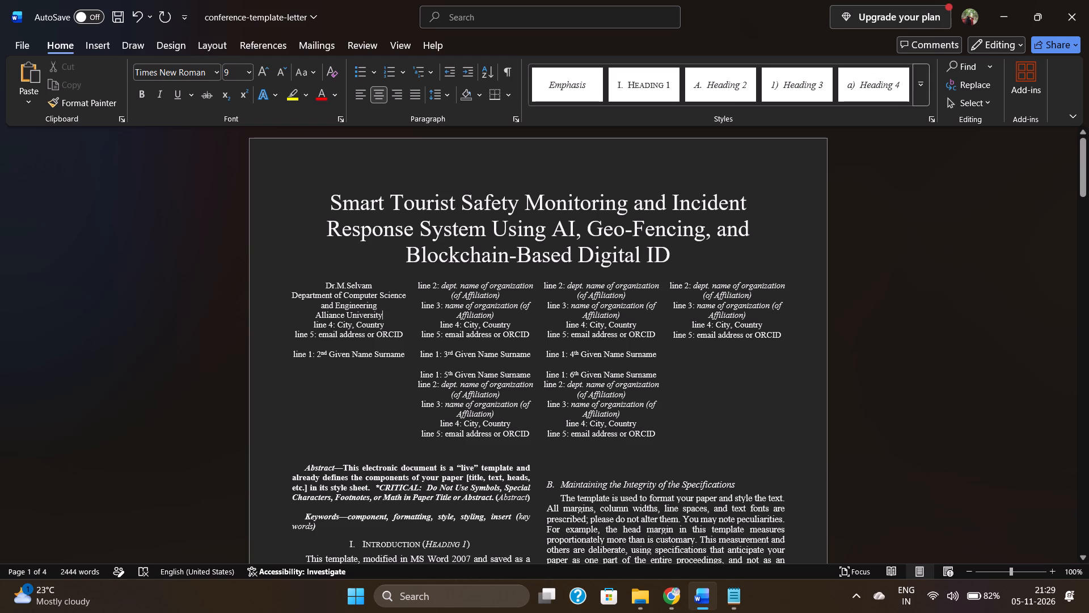
Italicize the "Alliance University" and "Department of Computer Science and Engineering" lines in the first author block.
drag(390, 314, 314, 313)
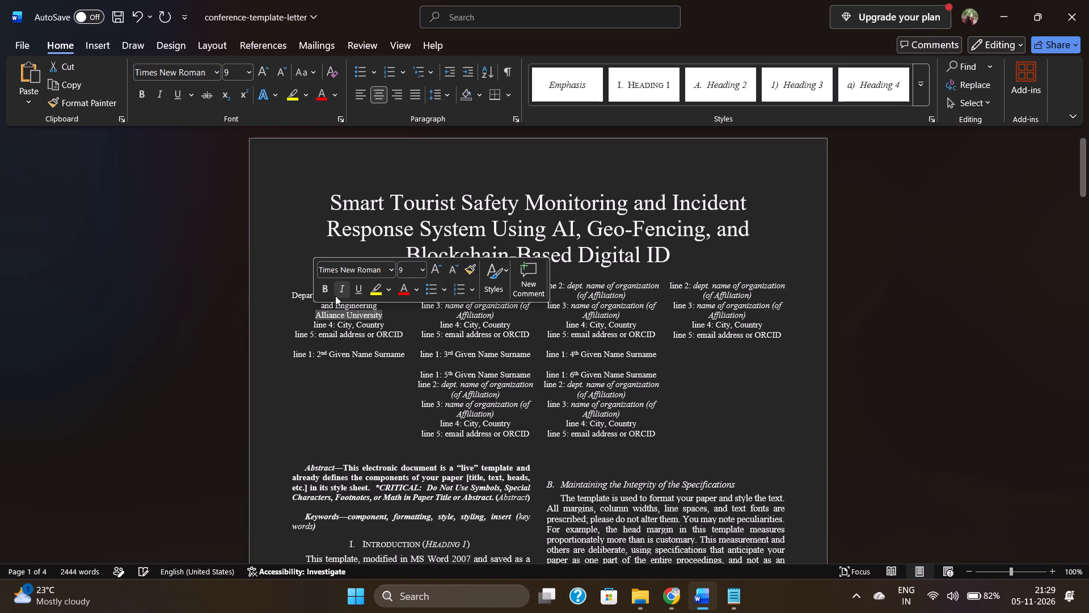
click(340, 292)
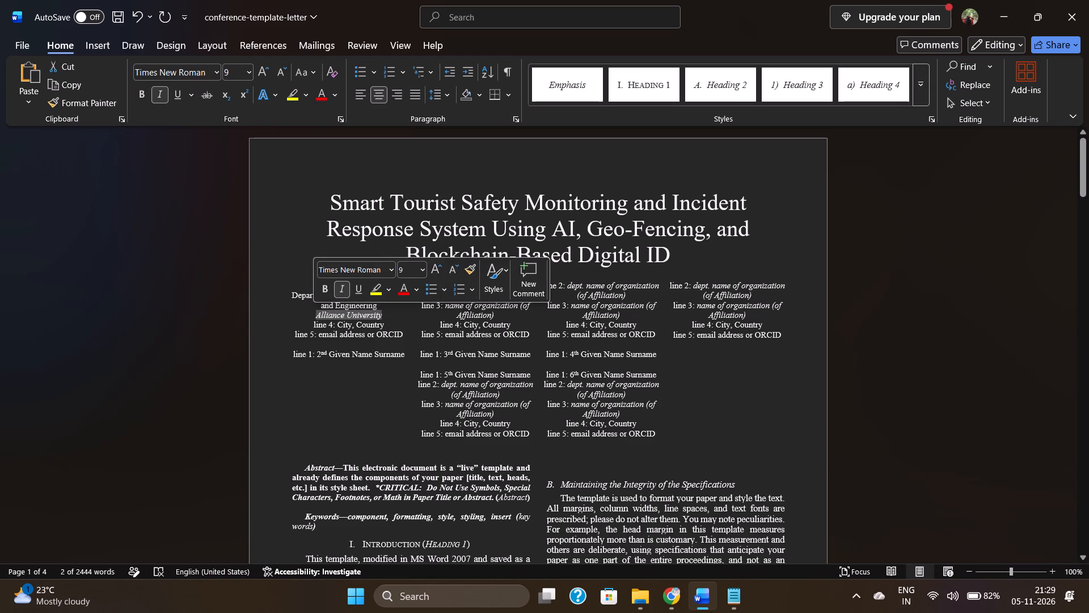
click(416, 317)
drag(382, 308, 292, 296)
click(320, 274)
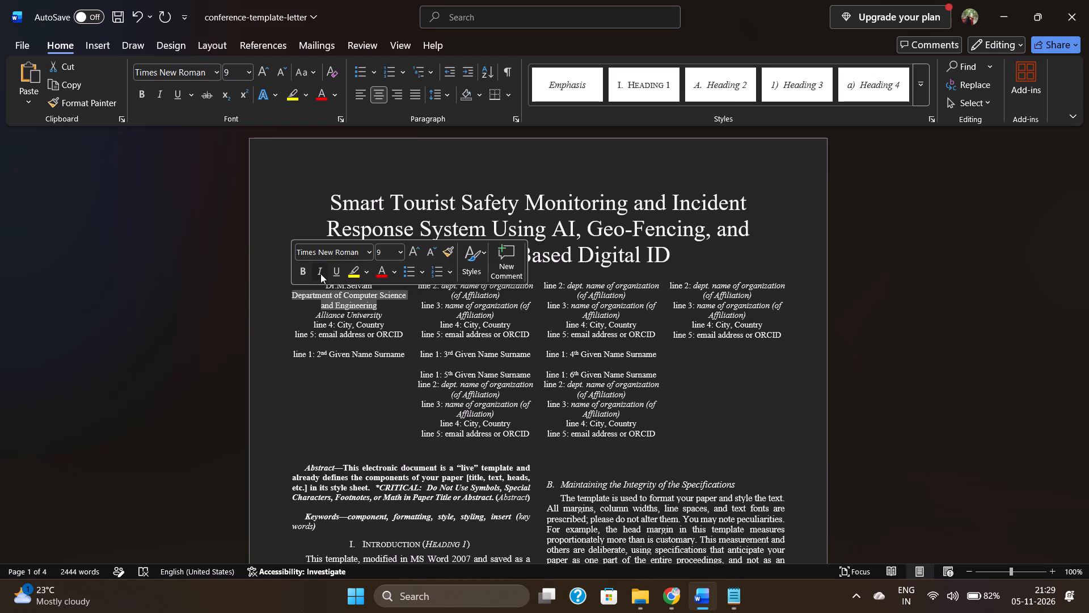
click(424, 372)
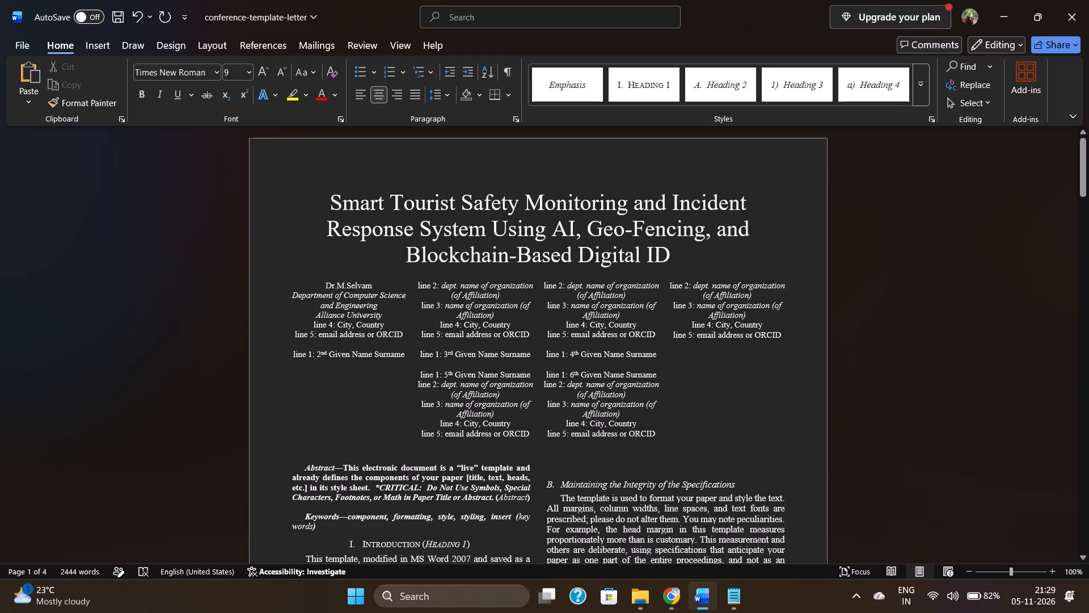
Remove and reinsert the paragraph break before the second author's block so that block starts in the second column.
click(289, 350)
key(BackSpace)
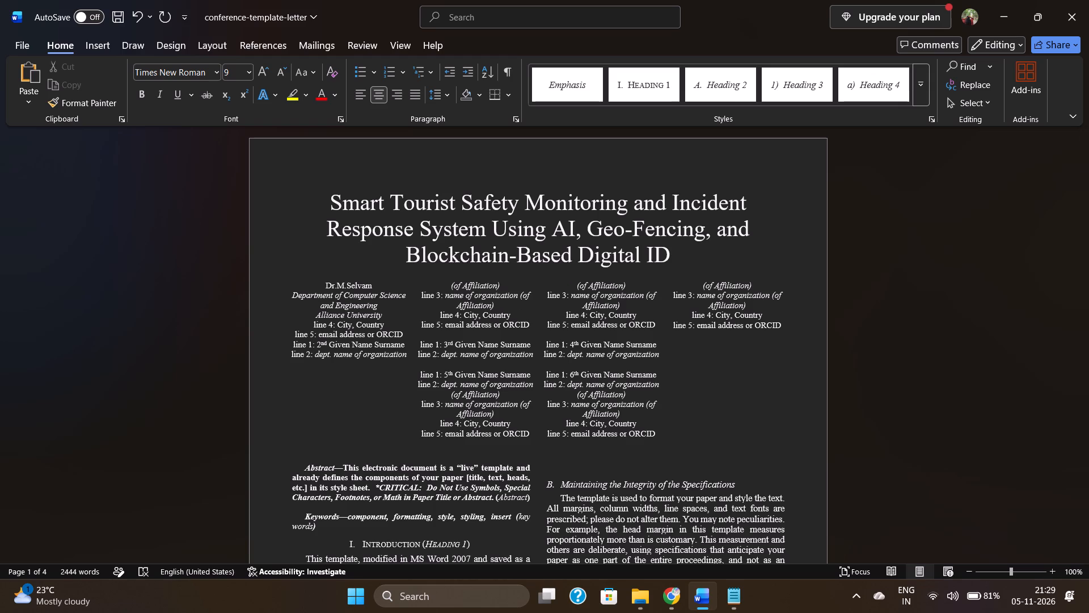
key(Return)
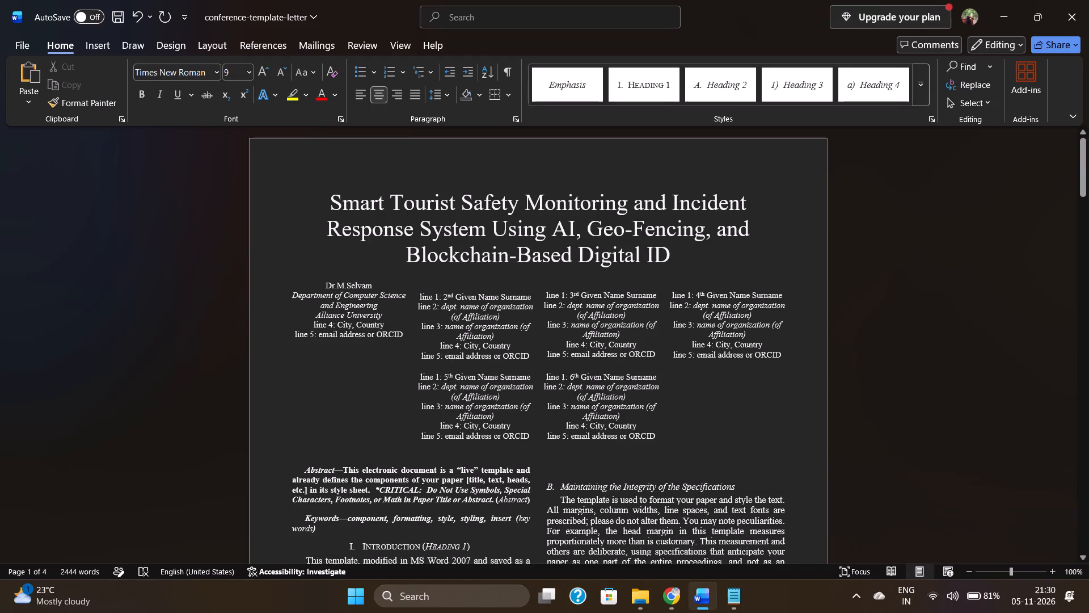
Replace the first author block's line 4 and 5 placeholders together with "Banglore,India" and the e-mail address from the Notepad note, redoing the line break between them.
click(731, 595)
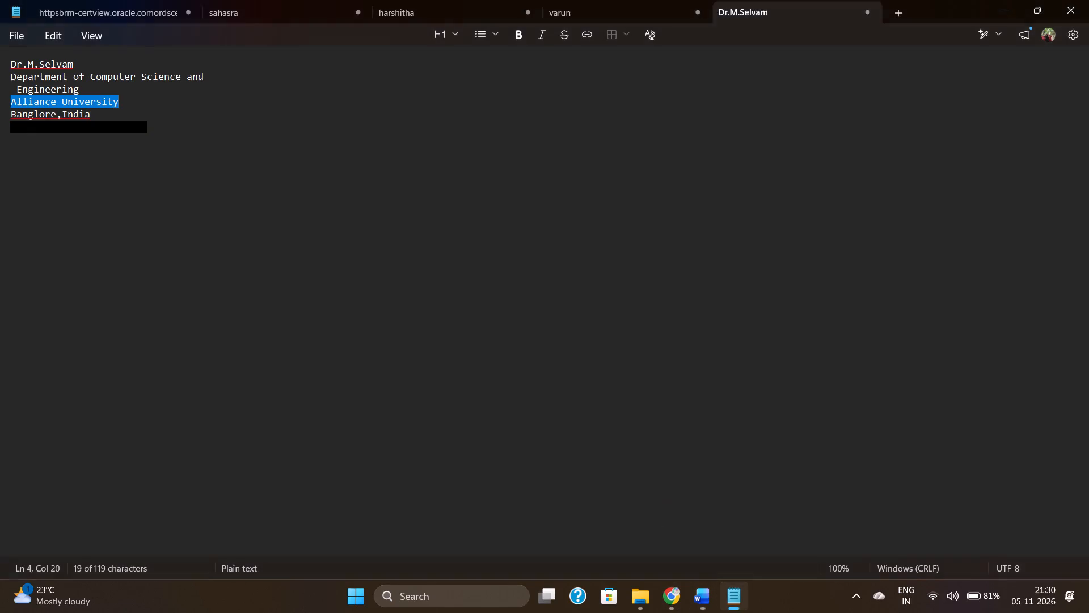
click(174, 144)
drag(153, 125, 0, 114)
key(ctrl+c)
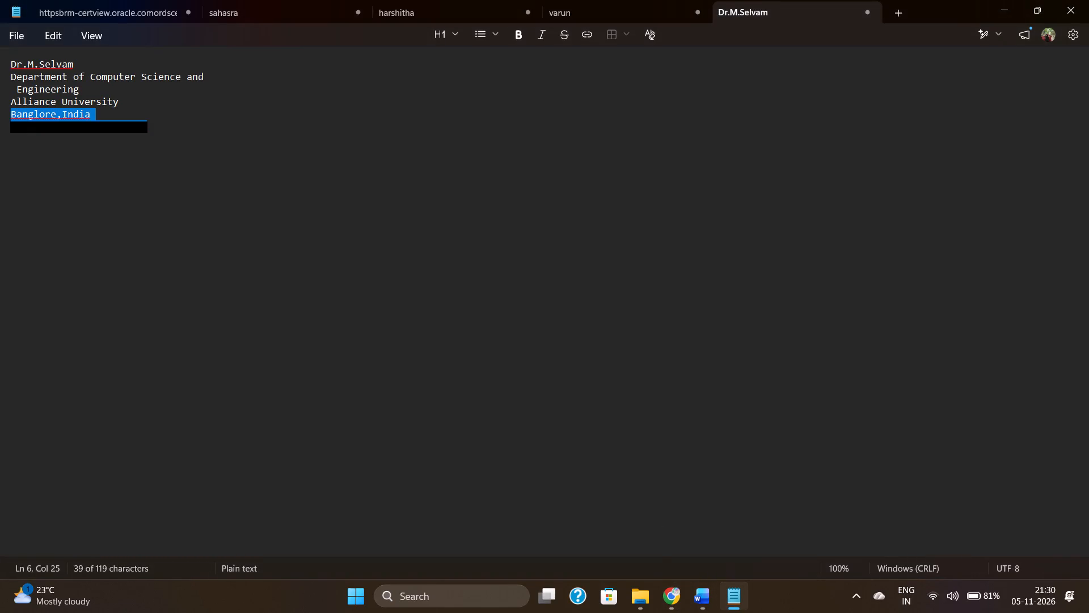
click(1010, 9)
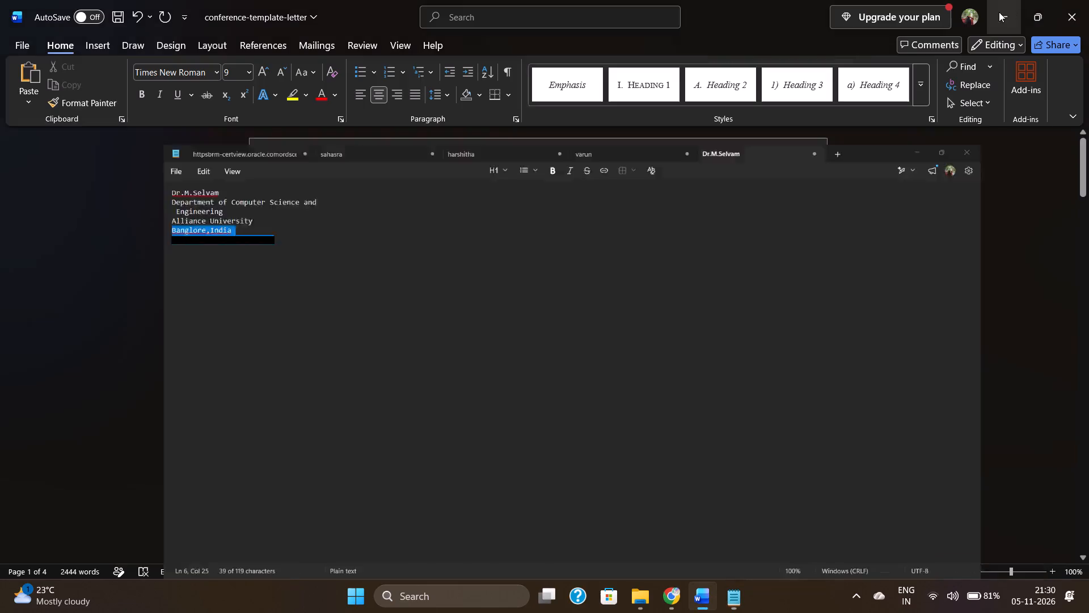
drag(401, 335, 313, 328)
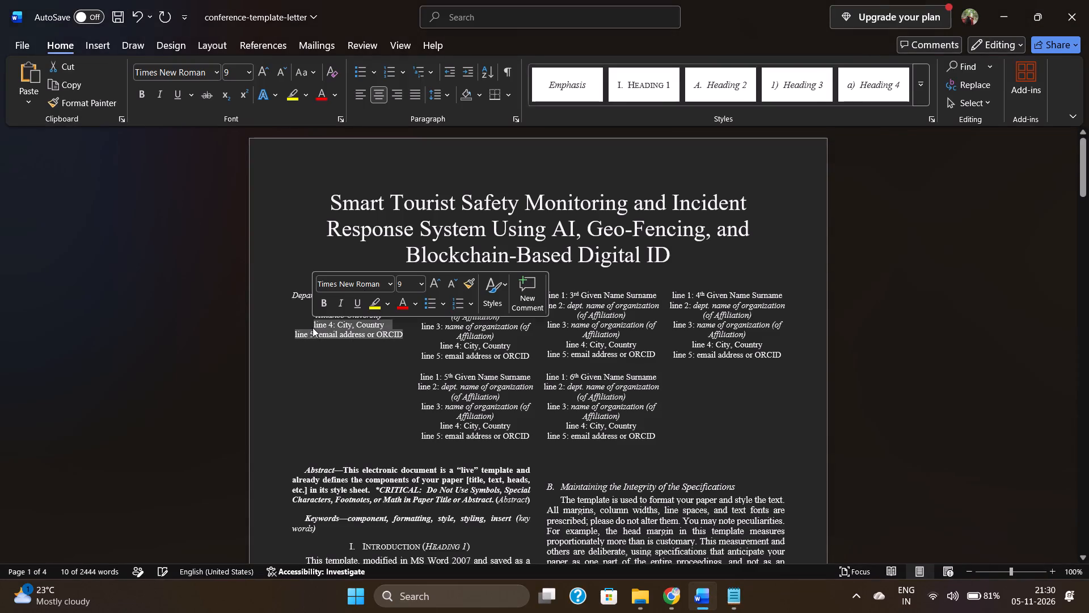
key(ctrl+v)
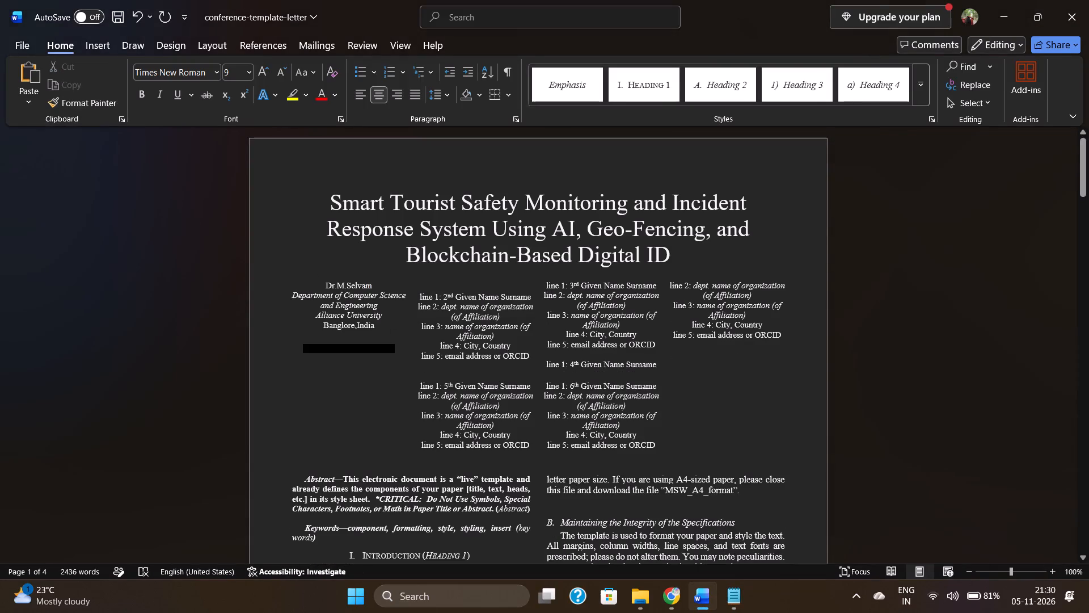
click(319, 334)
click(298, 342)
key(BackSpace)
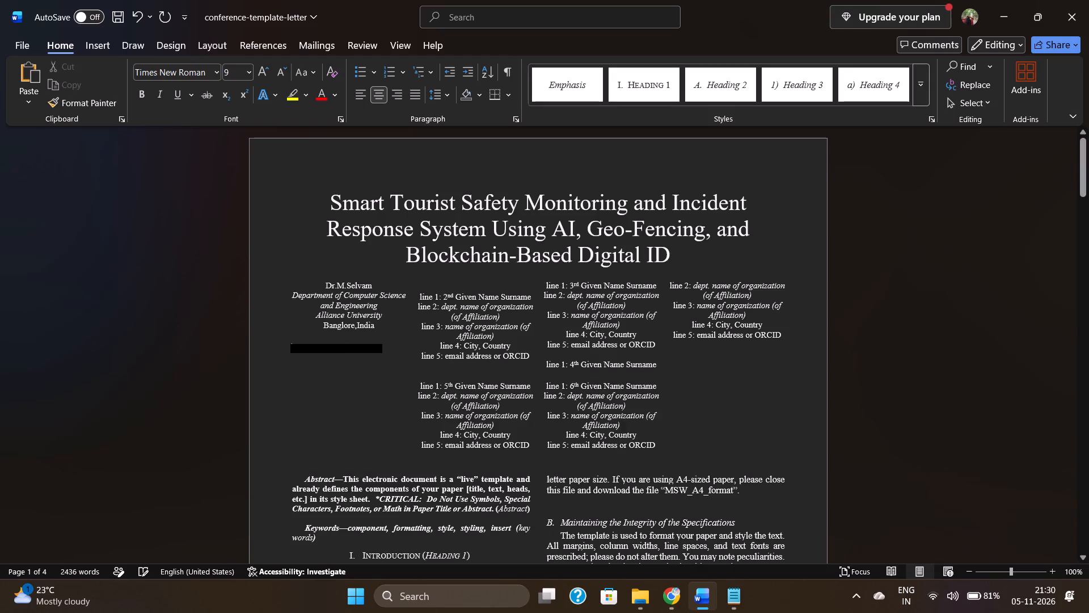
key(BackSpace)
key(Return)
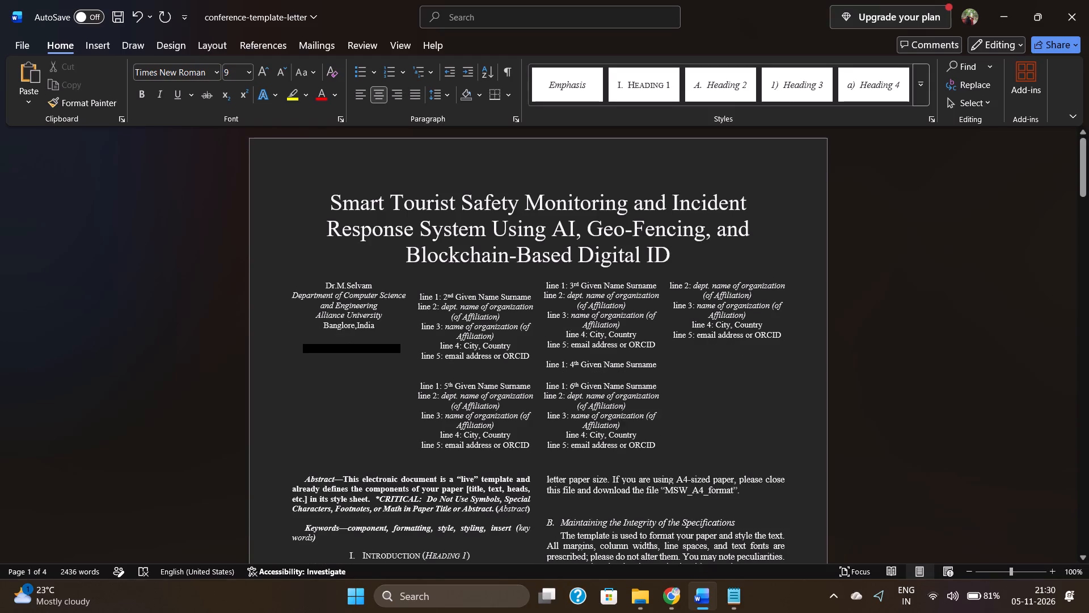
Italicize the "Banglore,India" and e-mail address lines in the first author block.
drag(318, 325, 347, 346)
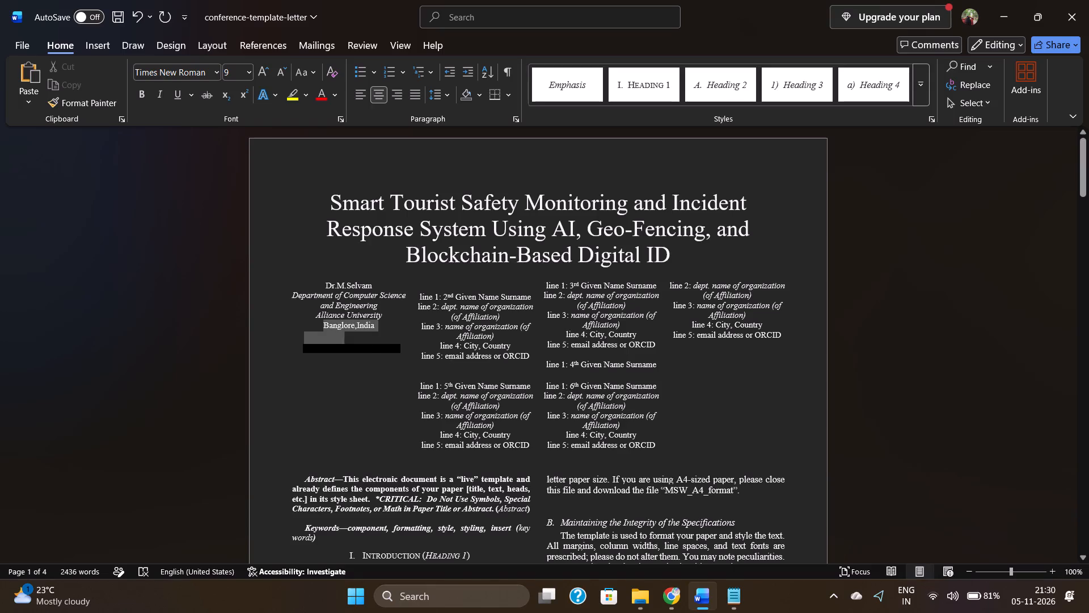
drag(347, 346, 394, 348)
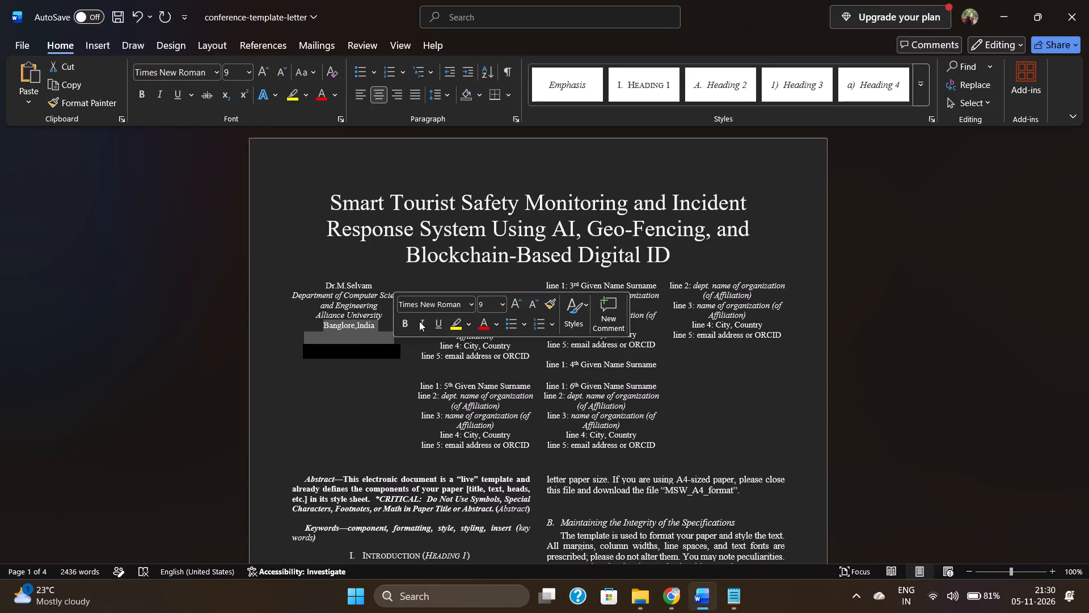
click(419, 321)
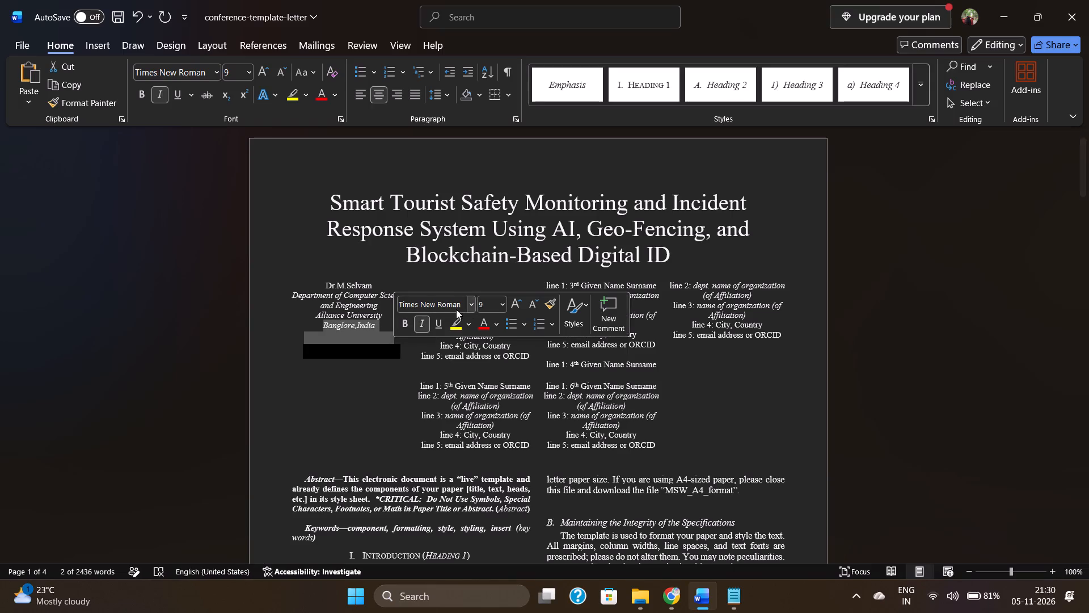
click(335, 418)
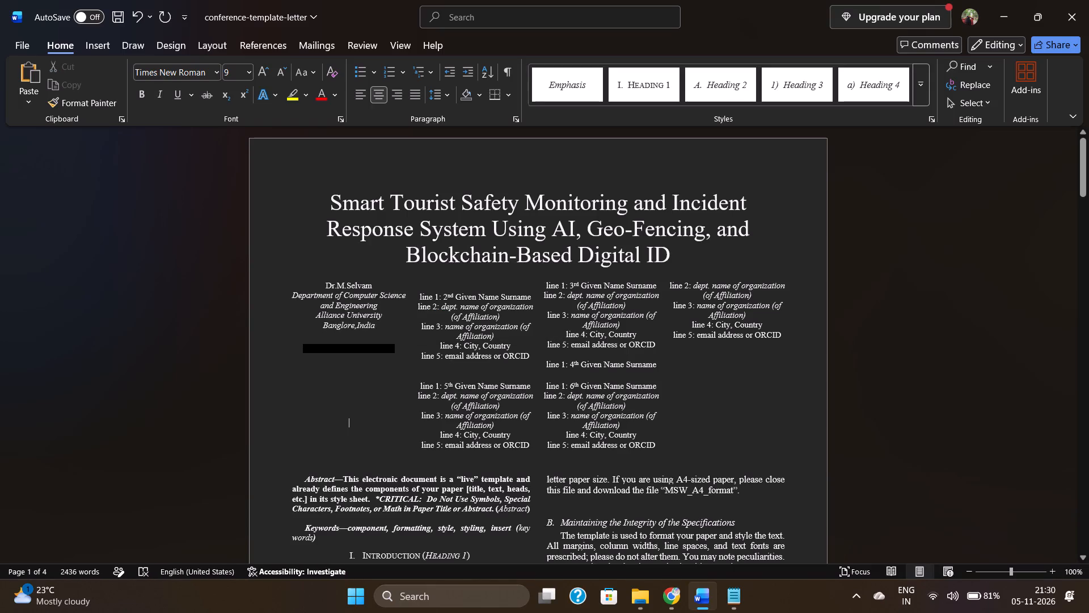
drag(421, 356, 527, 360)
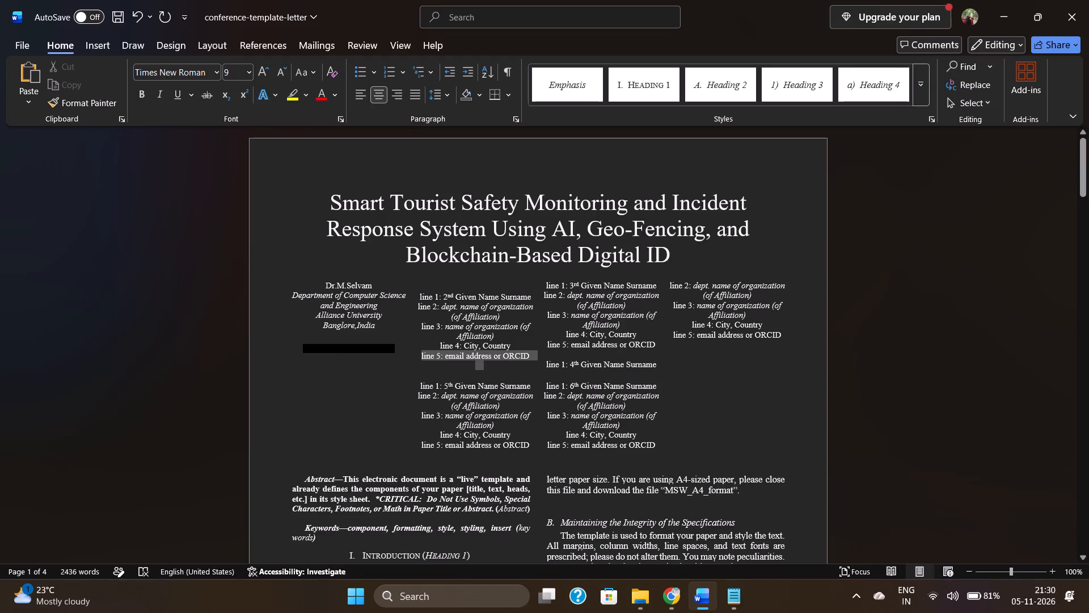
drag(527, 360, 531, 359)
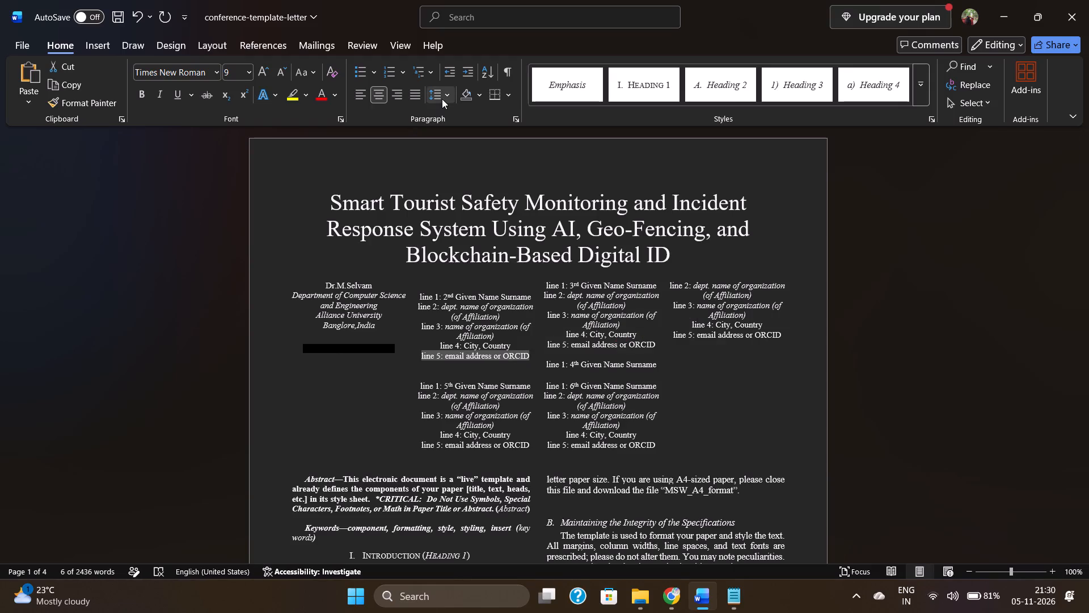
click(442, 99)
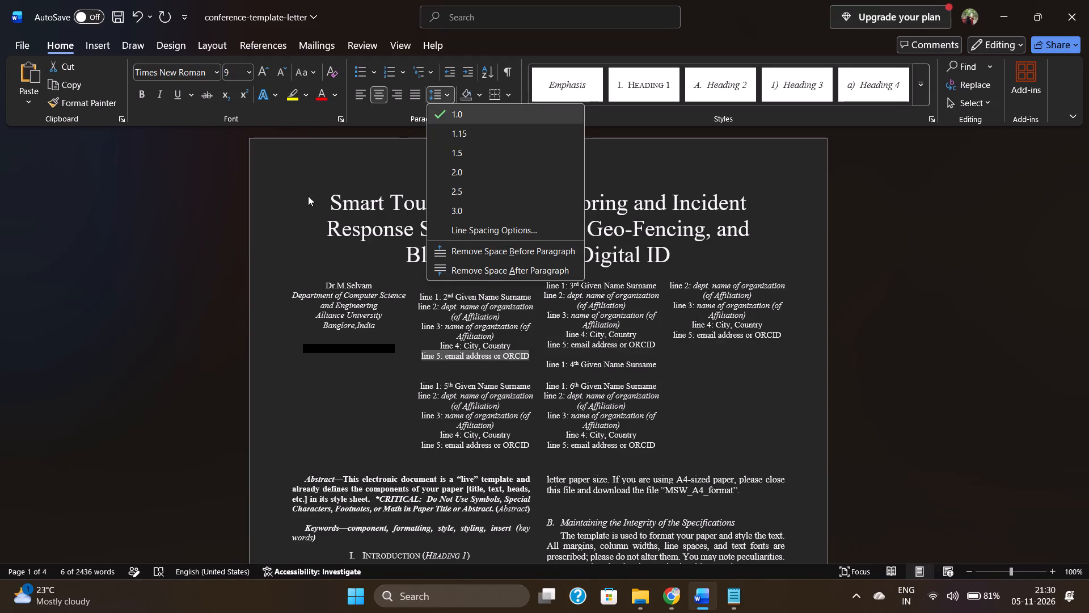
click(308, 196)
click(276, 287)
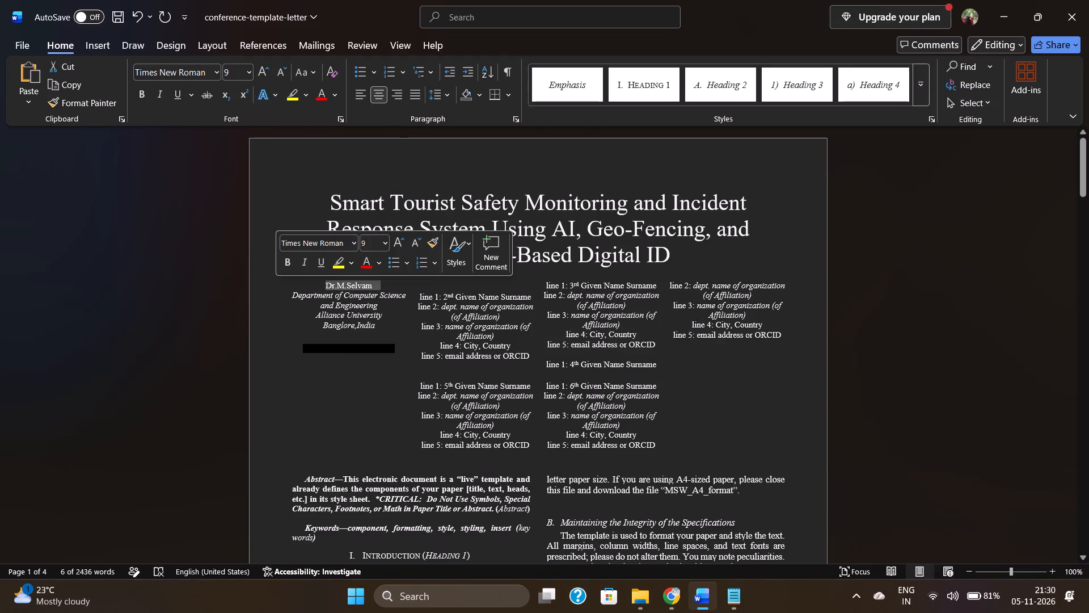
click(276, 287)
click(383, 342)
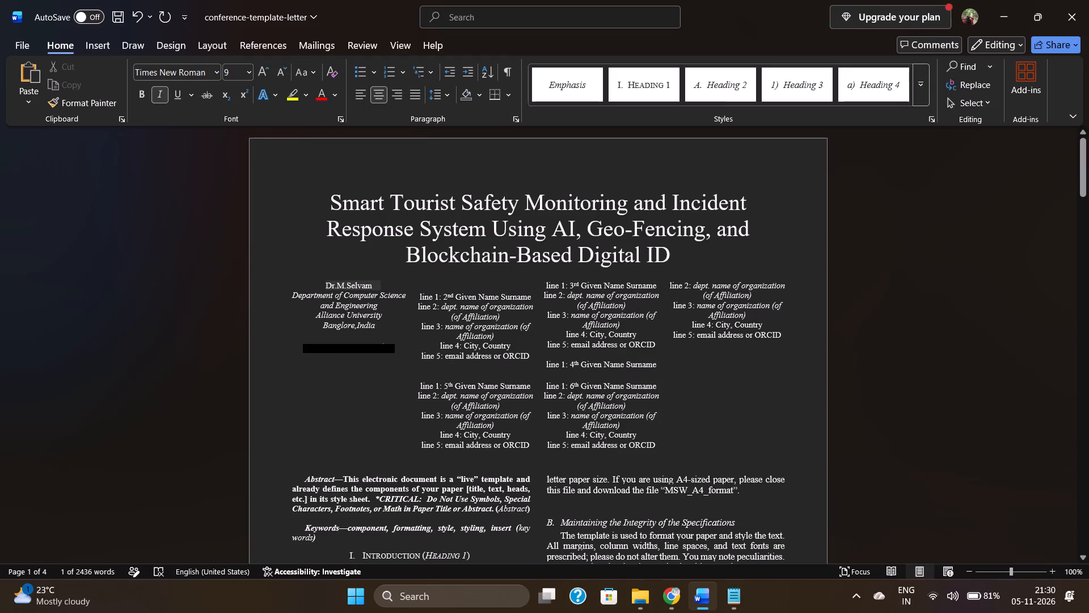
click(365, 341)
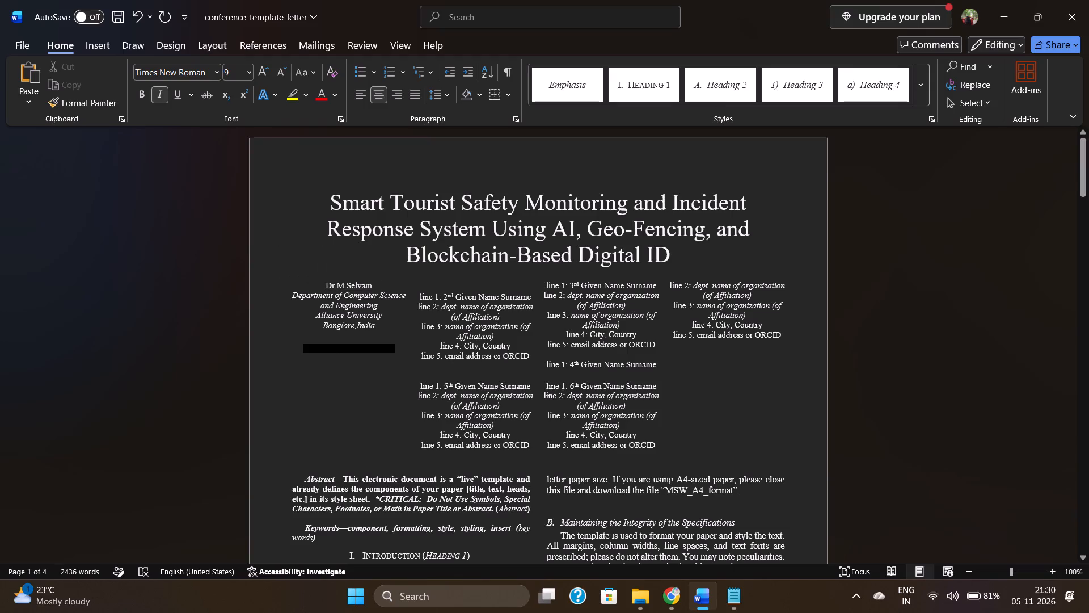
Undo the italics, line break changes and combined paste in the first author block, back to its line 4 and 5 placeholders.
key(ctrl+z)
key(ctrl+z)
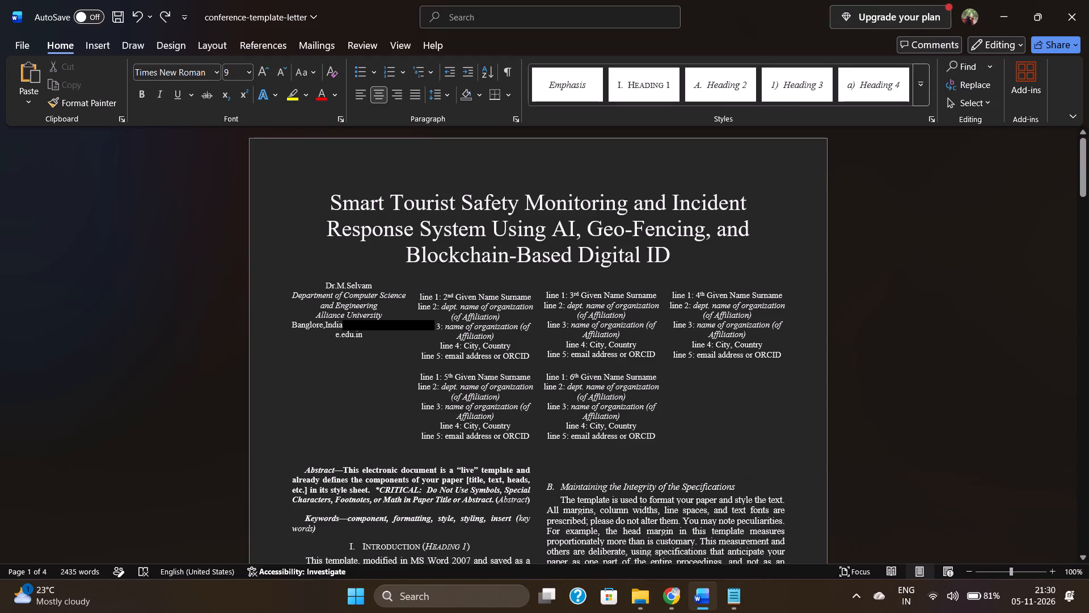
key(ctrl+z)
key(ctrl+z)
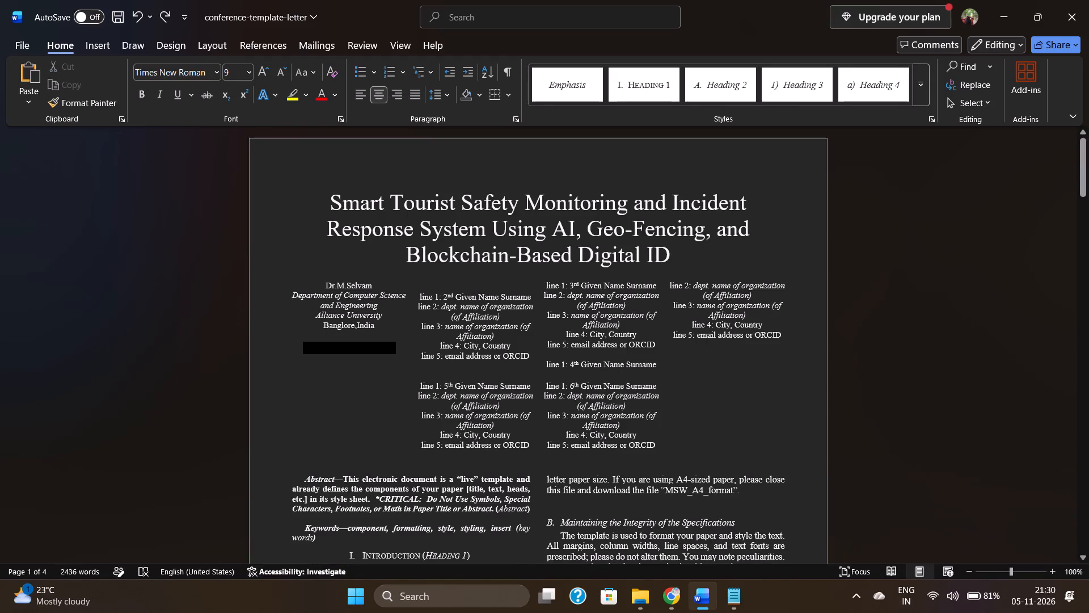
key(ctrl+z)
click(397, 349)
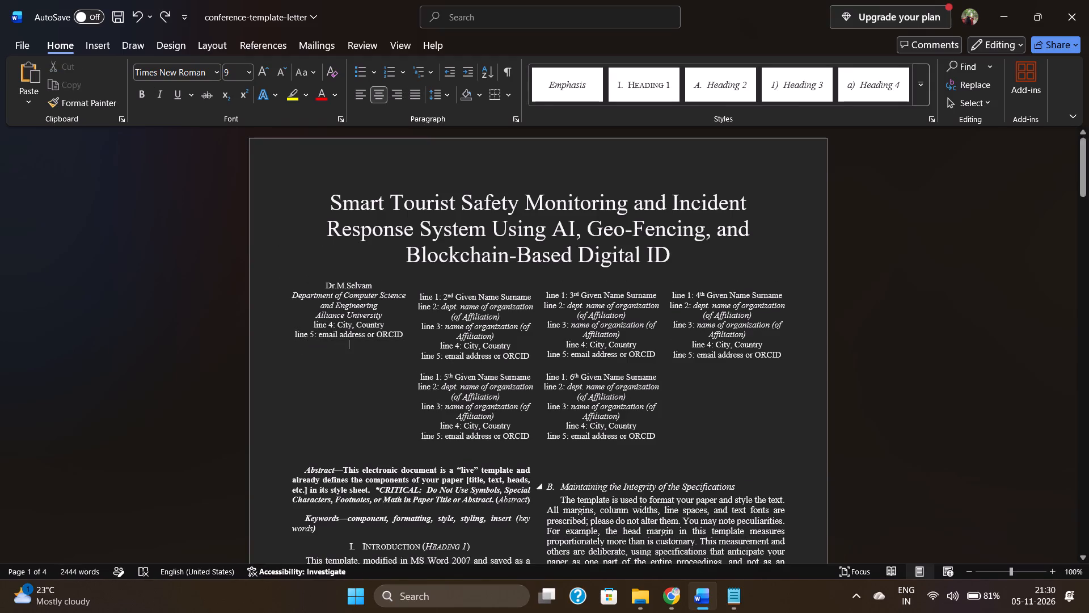
Replace only the first author block's line 4 placeholder in Word with "Banglore,India" copied from the Notepad note.
click(727, 603)
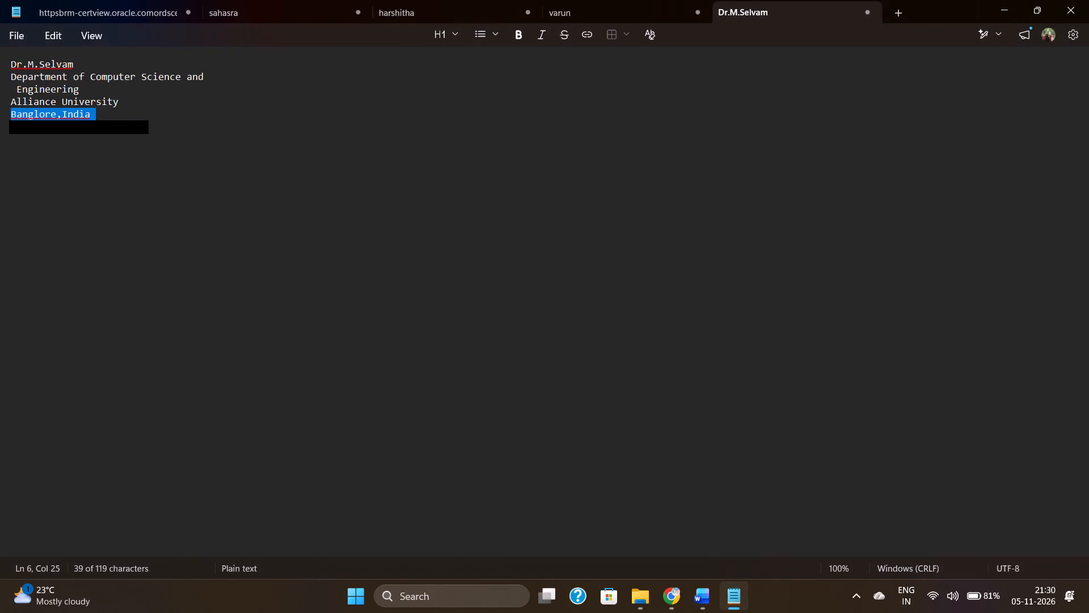
click(96, 114)
drag(96, 114, 0, 119)
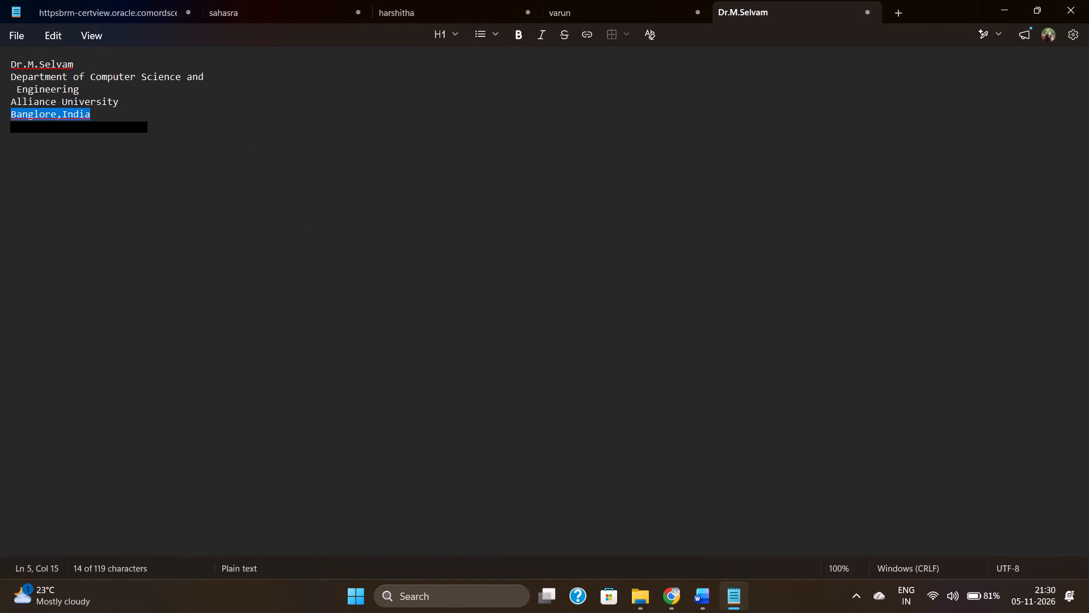
key(ctrl+c)
click(714, 607)
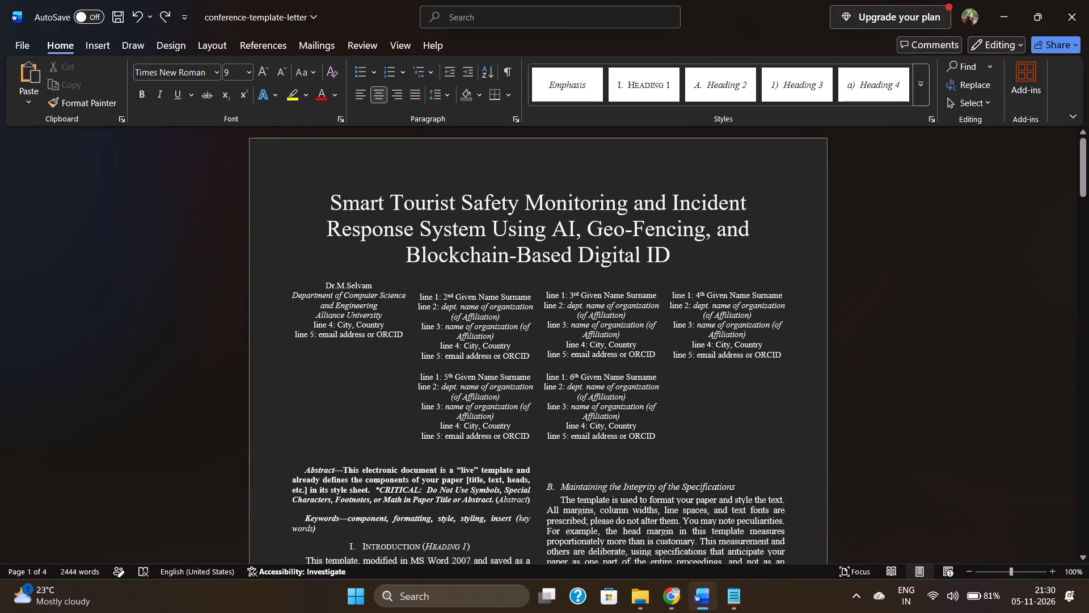
drag(386, 324, 309, 325)
key(ctrl+v)
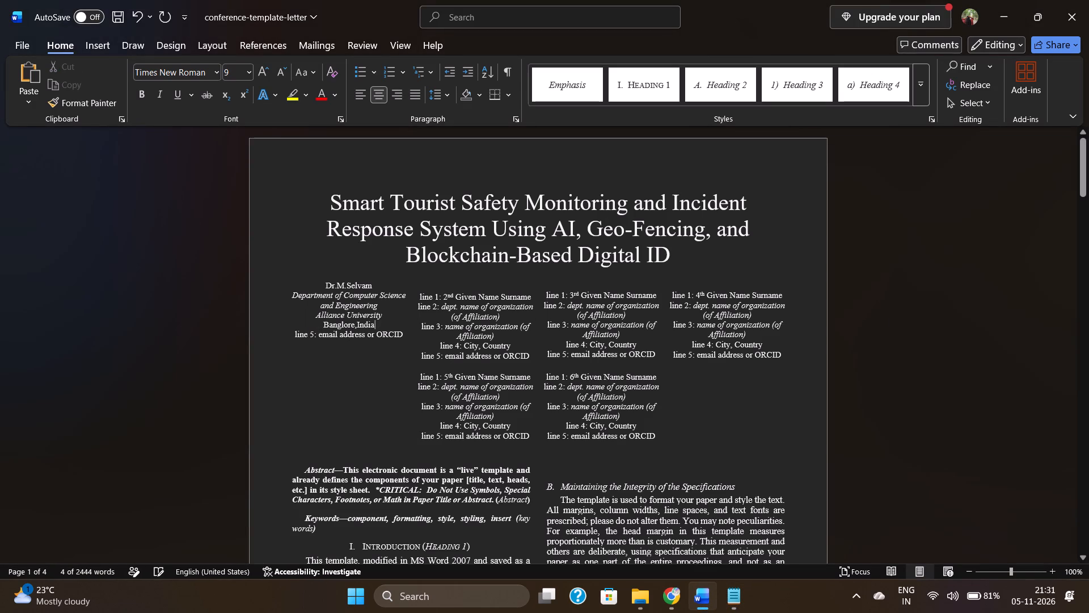
Replace the first author block's line 5 placeholder in Word with the e-mail address copied from the Notepad note.
click(734, 587)
click(155, 136)
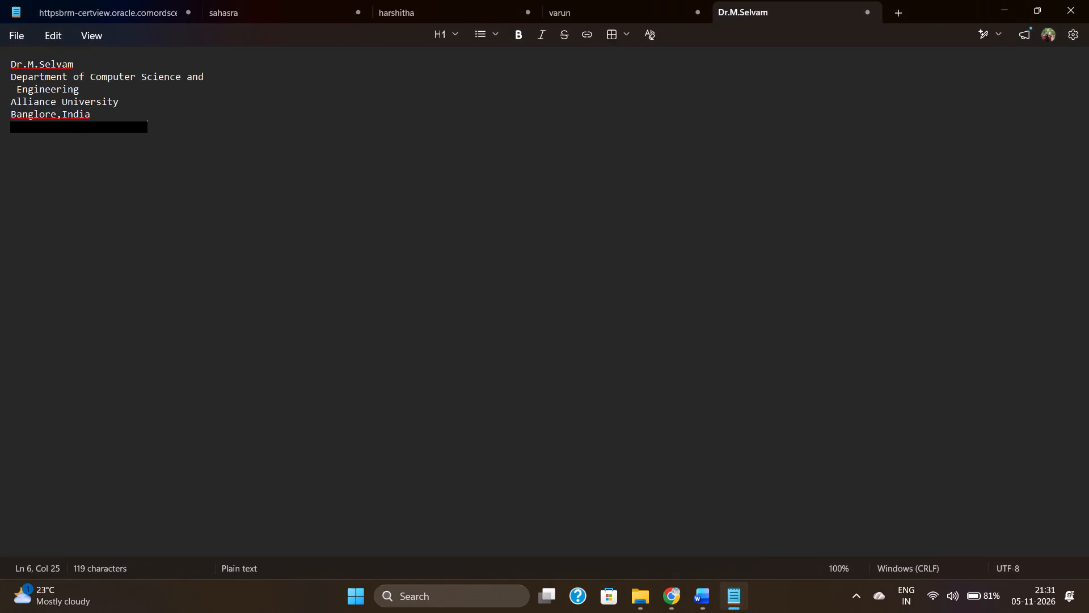
drag(155, 136, 18, 125)
key(ctrl+c)
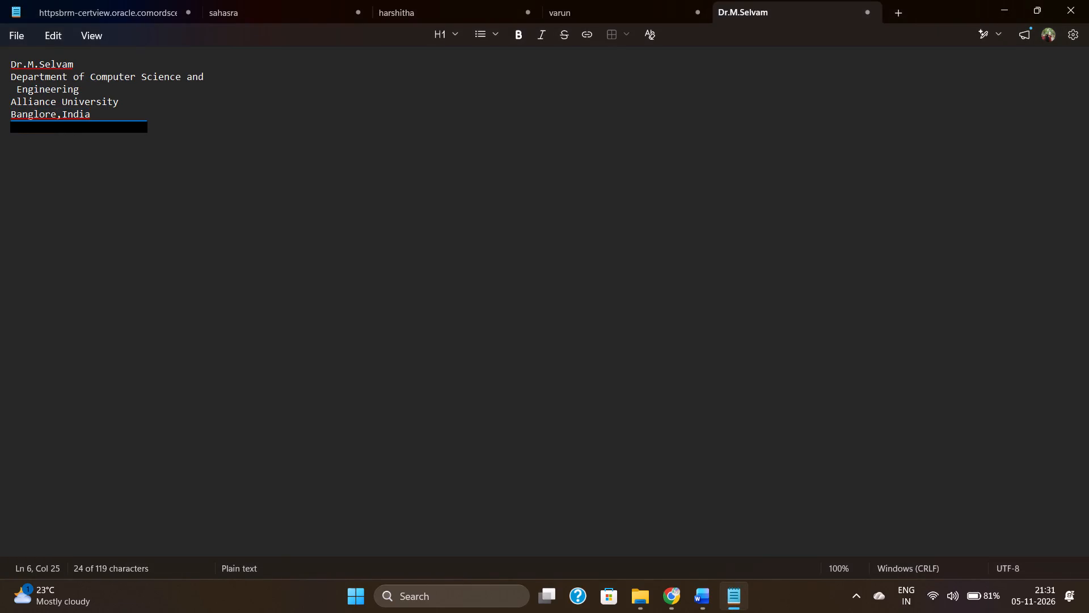
click(693, 604)
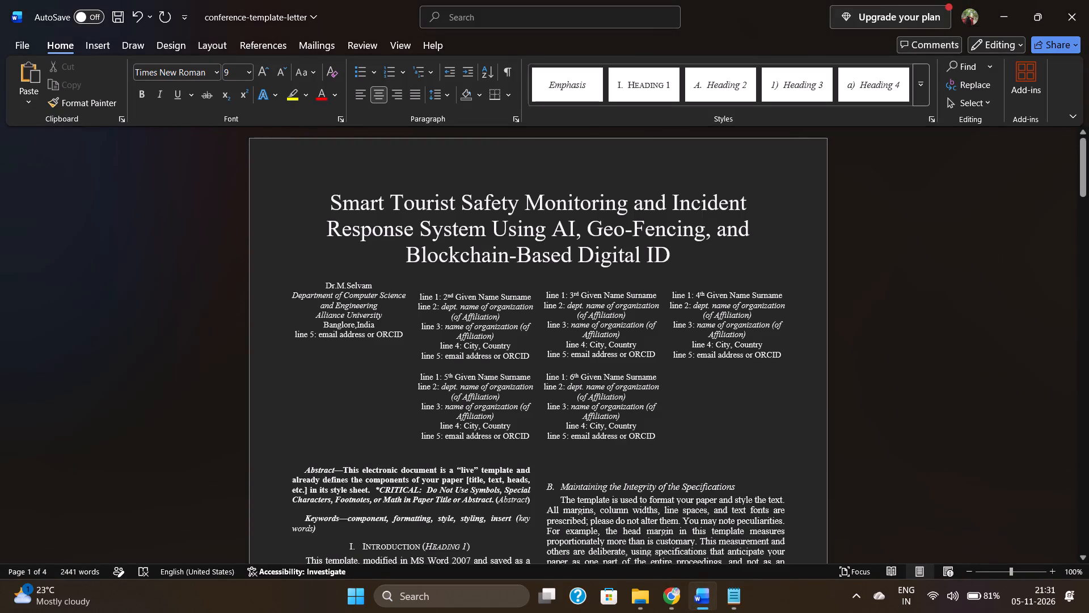
click(405, 334)
drag(405, 334, 299, 338)
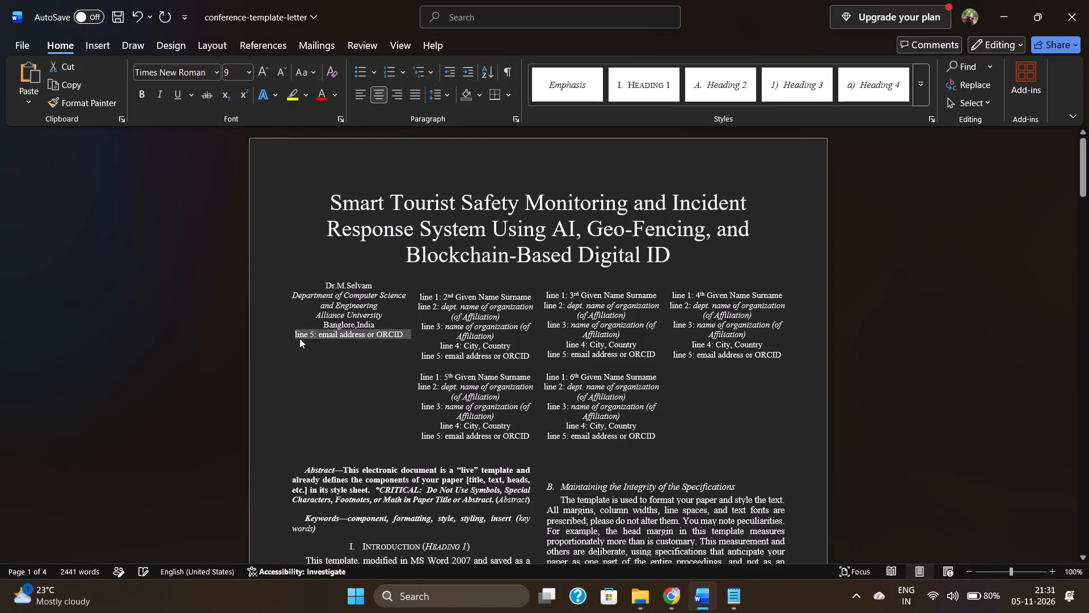
key(ctrl+v)
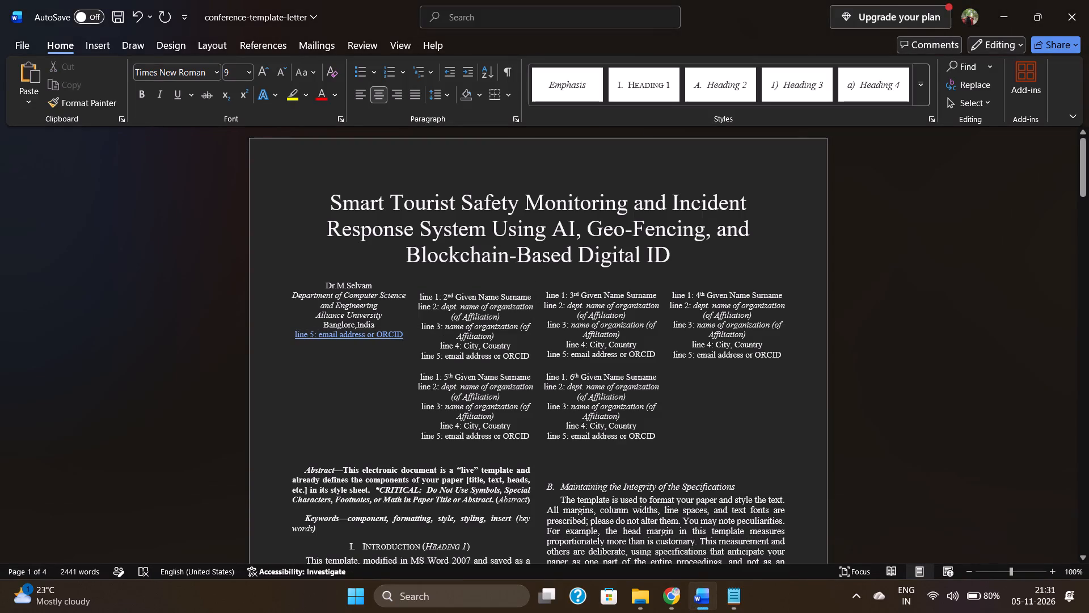
drag(401, 333, 293, 331)
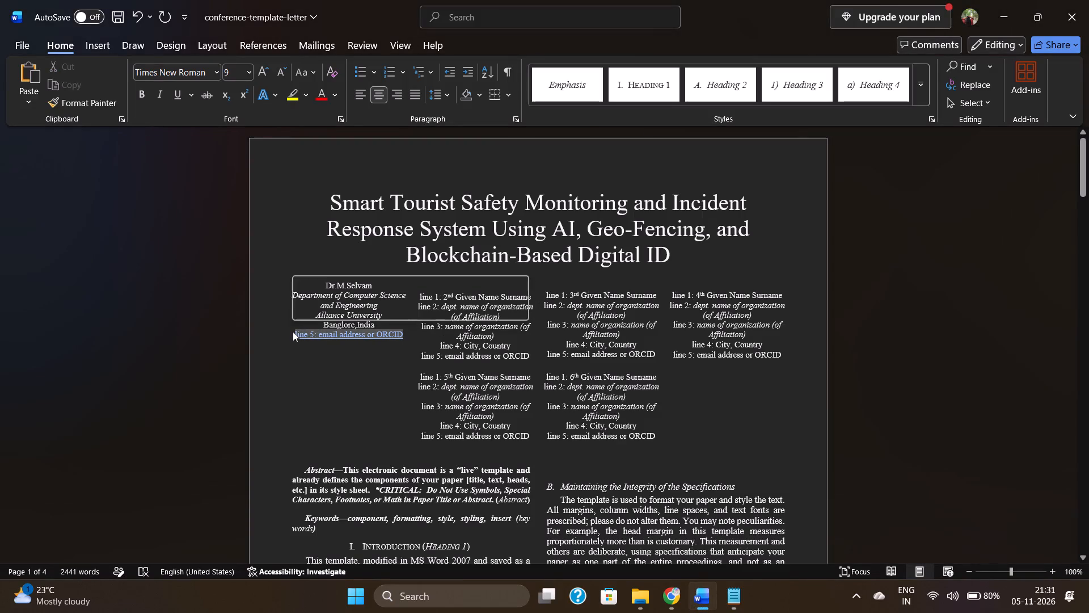
key(ctrl+v)
click(382, 419)
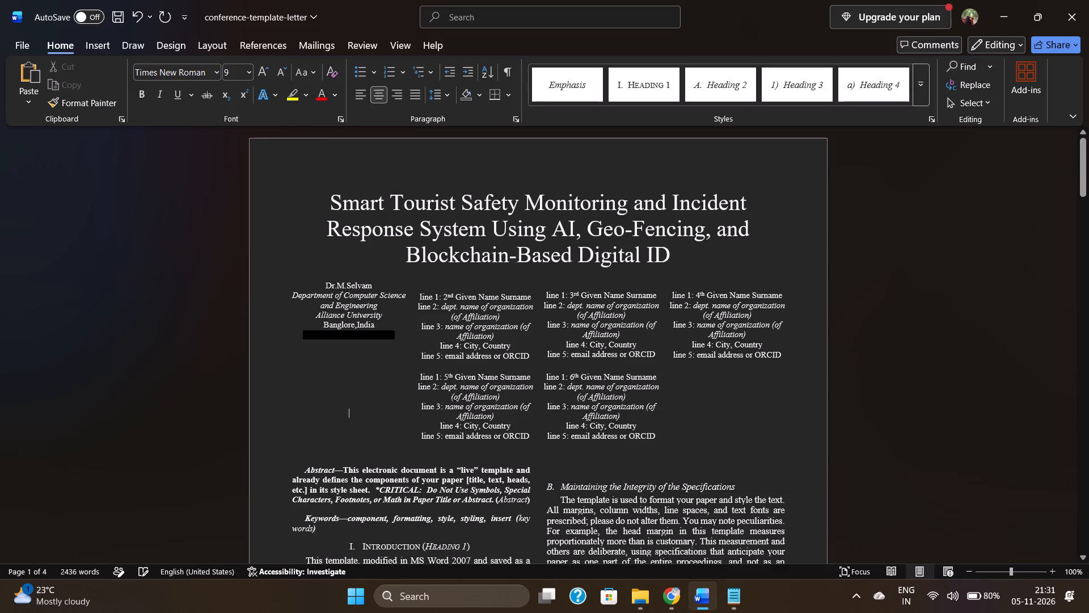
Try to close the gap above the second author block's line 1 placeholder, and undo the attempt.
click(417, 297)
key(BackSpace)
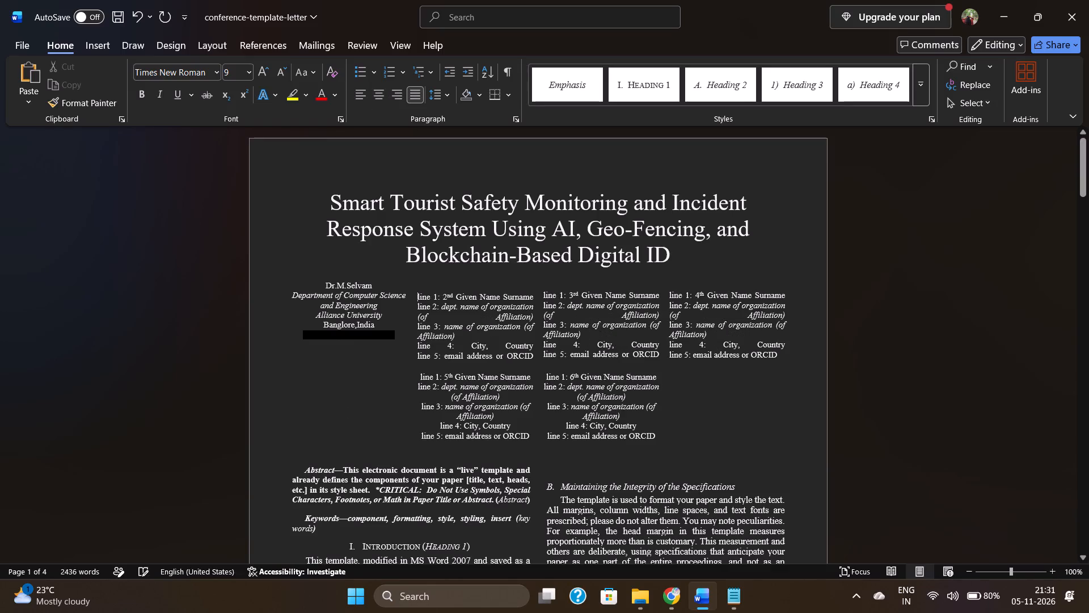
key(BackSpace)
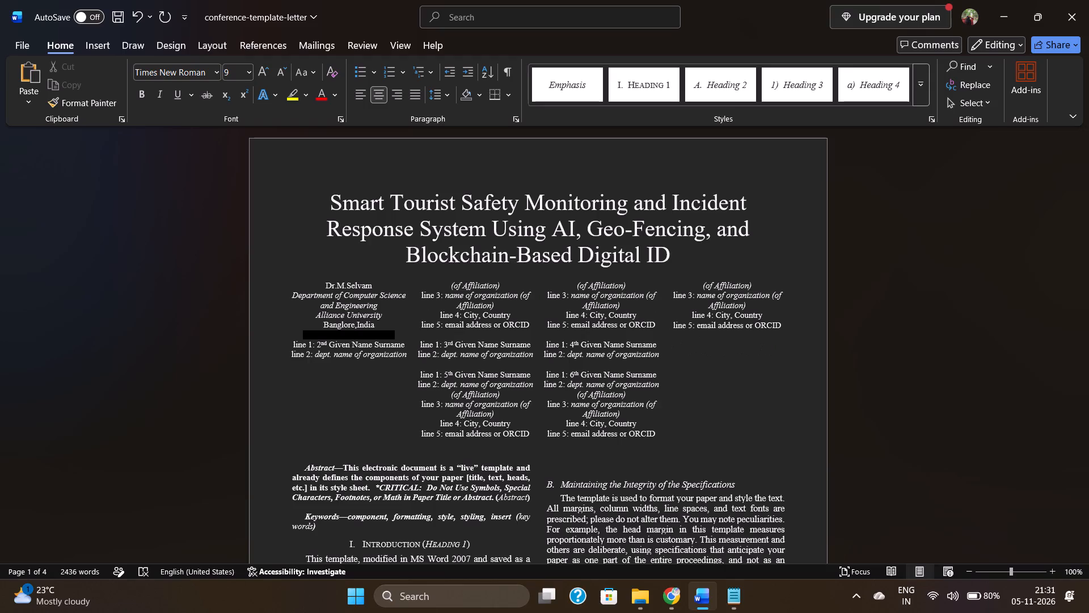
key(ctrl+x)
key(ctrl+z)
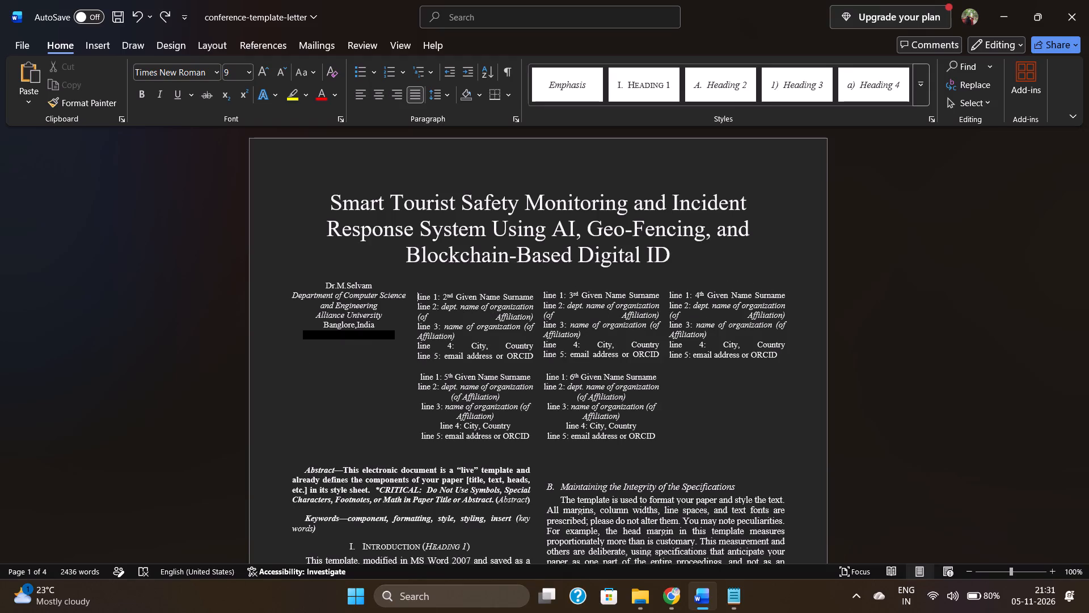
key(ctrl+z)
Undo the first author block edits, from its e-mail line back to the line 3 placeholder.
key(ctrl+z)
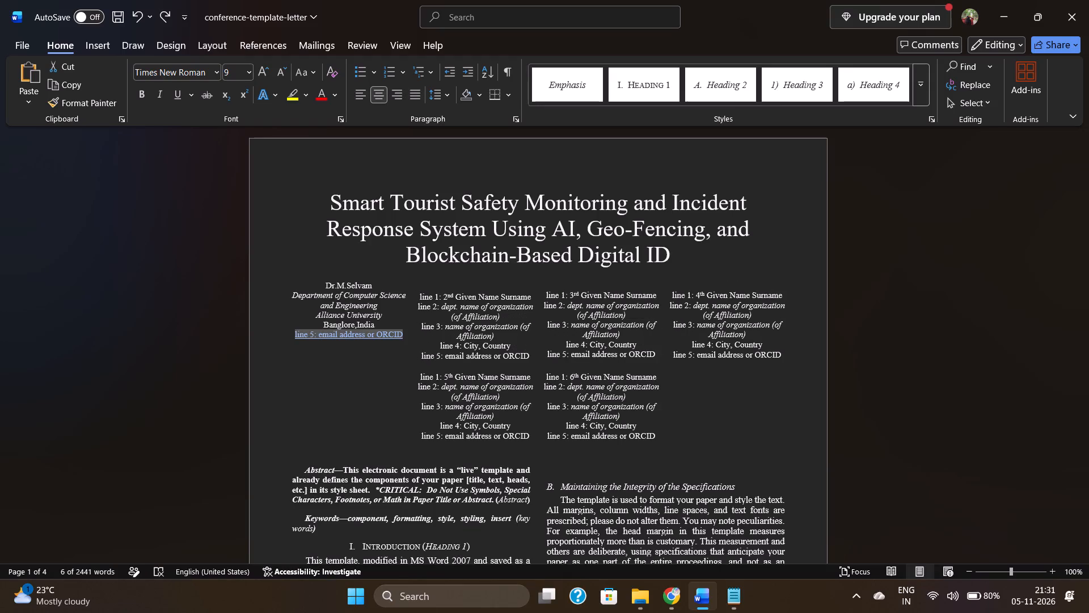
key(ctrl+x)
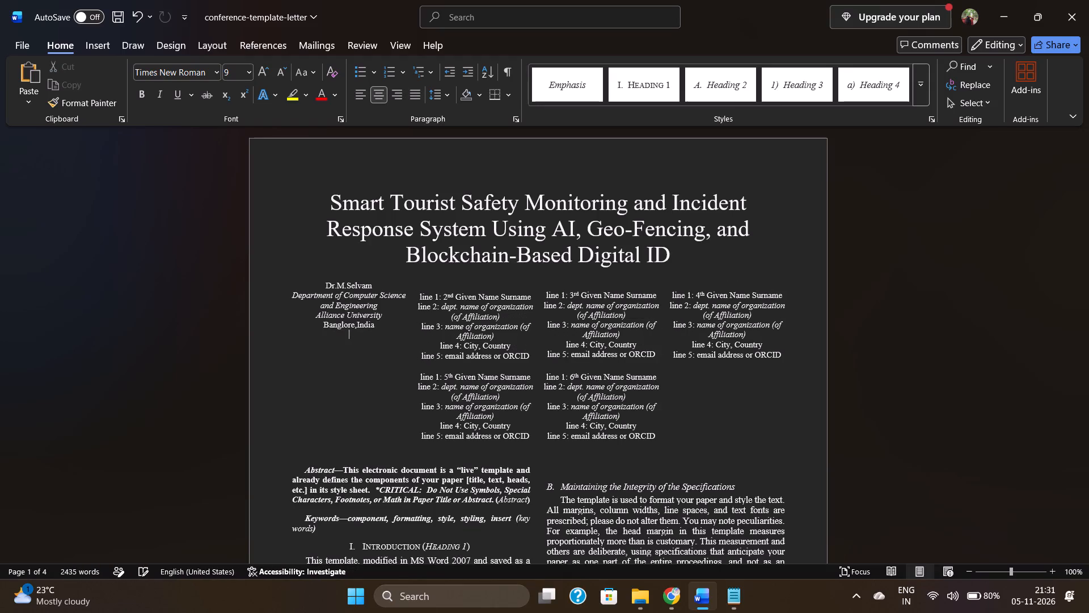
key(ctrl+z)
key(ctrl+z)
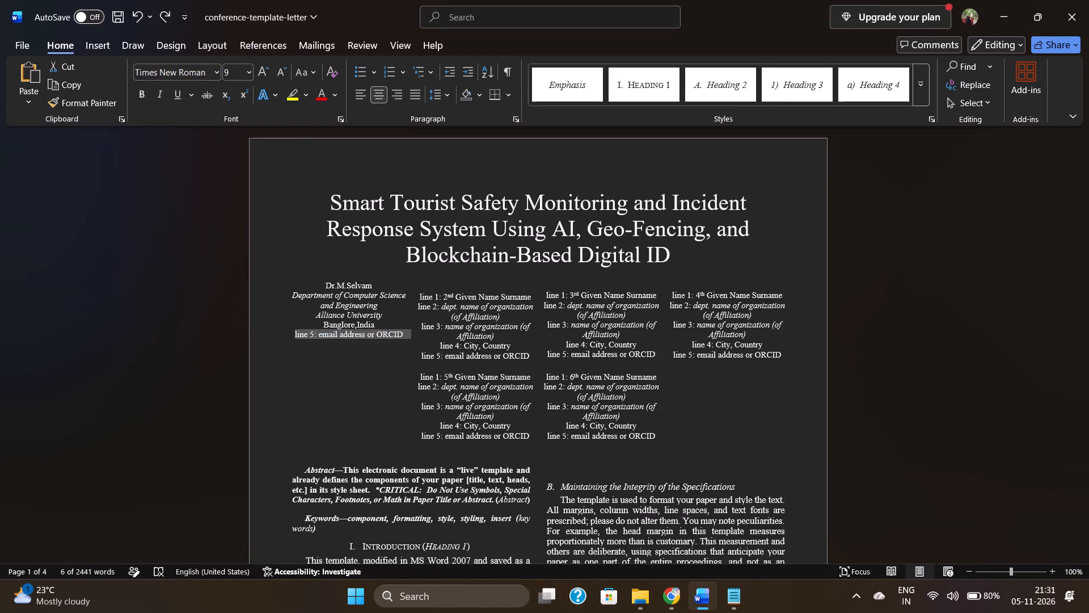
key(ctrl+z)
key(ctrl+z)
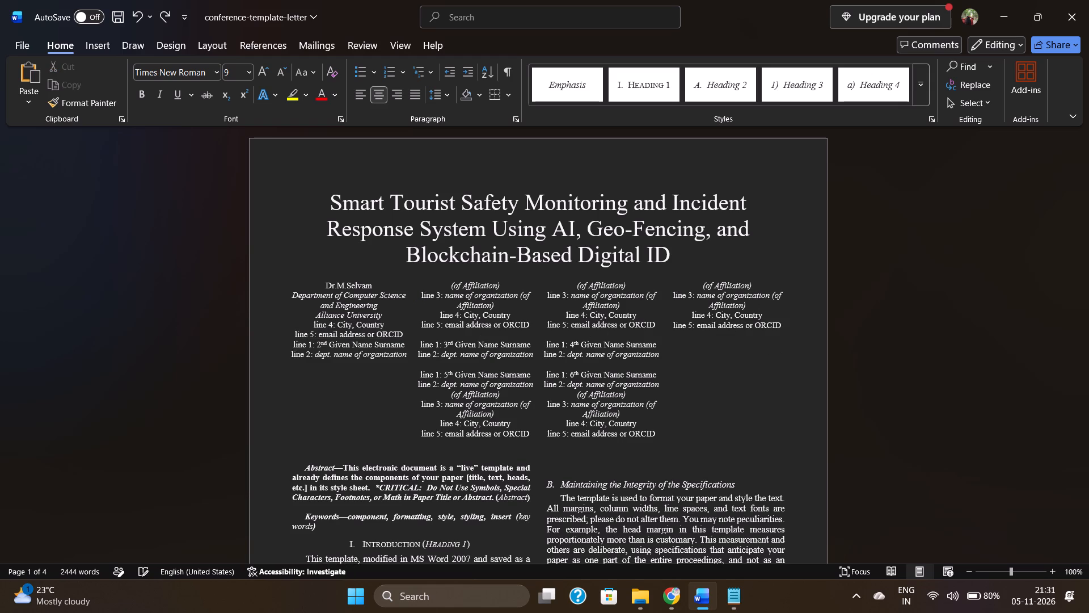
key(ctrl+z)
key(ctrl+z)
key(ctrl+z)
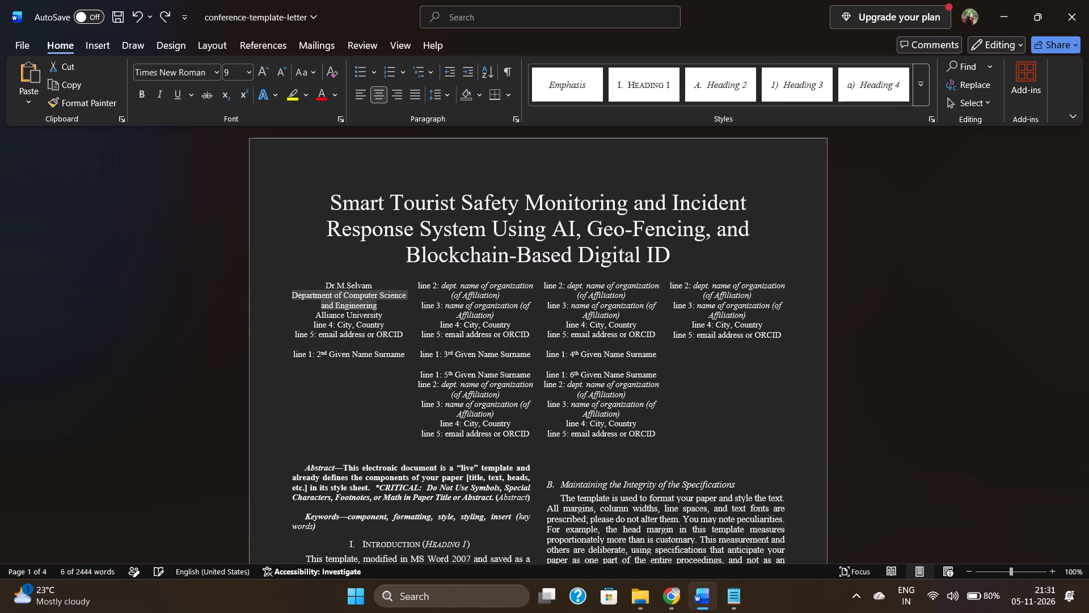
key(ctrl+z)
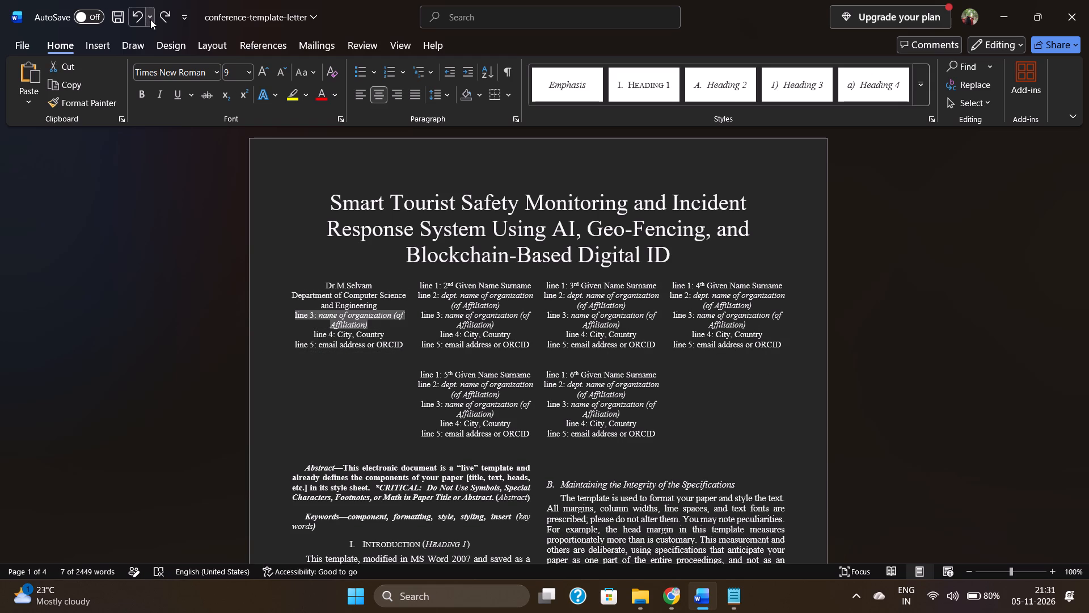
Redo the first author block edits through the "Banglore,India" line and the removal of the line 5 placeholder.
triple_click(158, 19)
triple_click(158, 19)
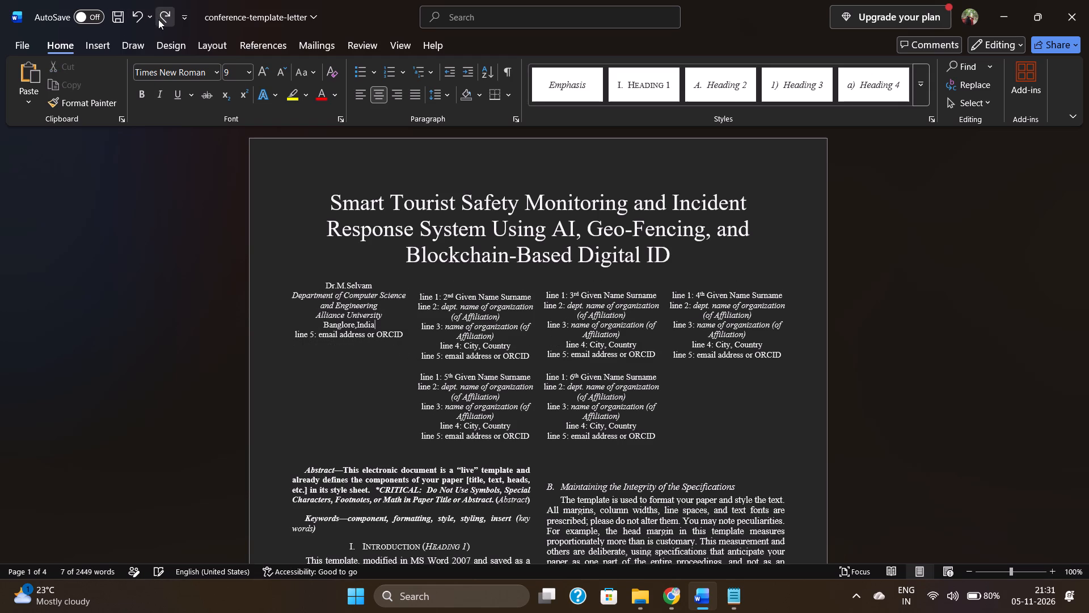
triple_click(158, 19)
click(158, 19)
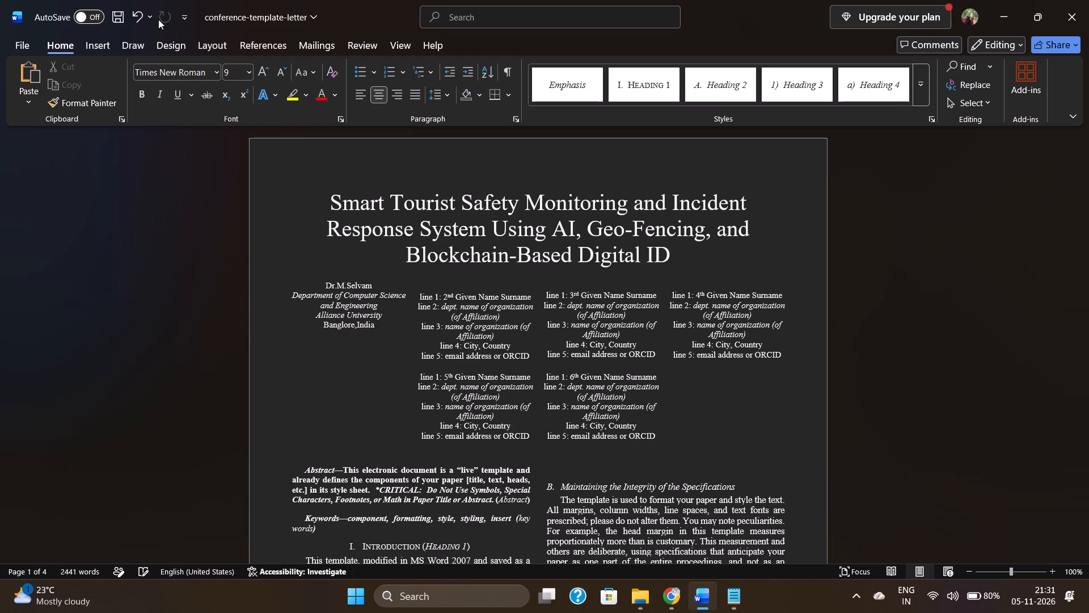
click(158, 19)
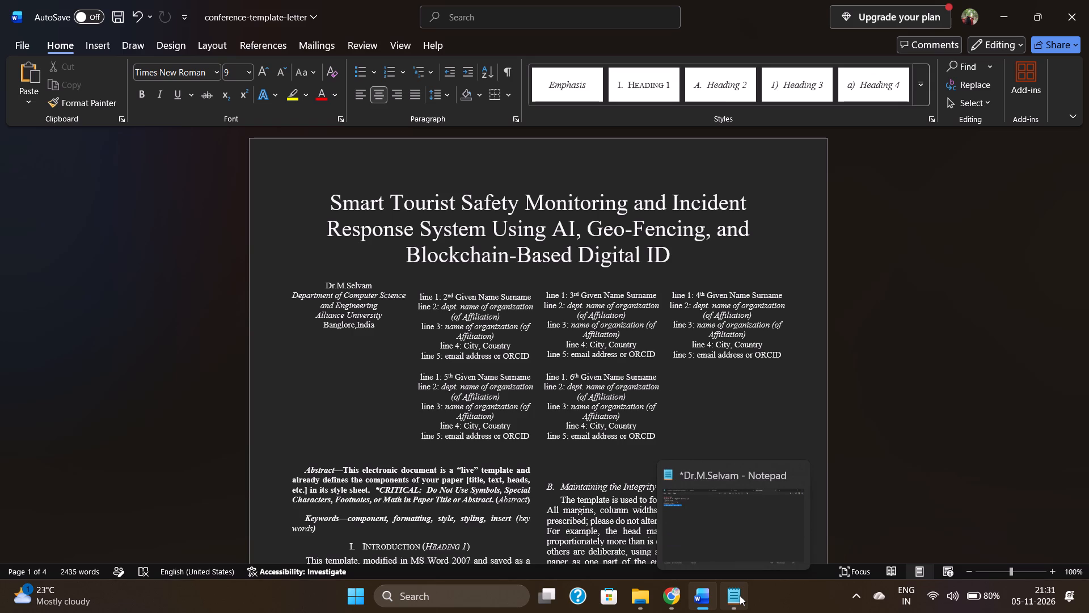
Undo the first author block edits again, back to its line 3, 4 and 5 placeholders.
triple_click(133, 15)
triple_click(133, 15)
double_click(133, 15)
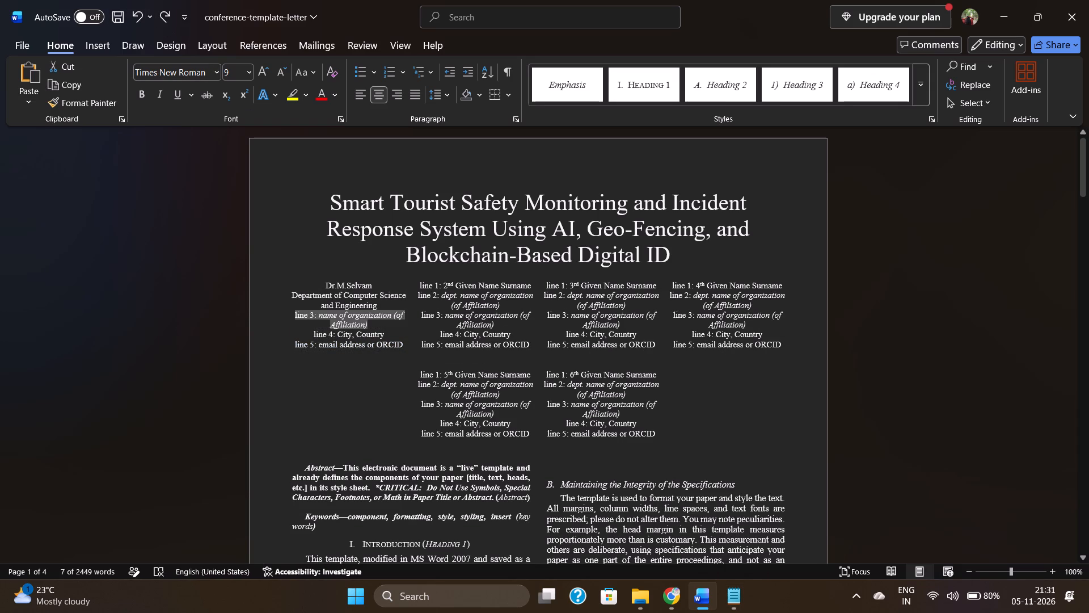
Replace the first author block's line 3 placeholder in Word with "Alliance University" copied from the Notepad note.
click(390, 355)
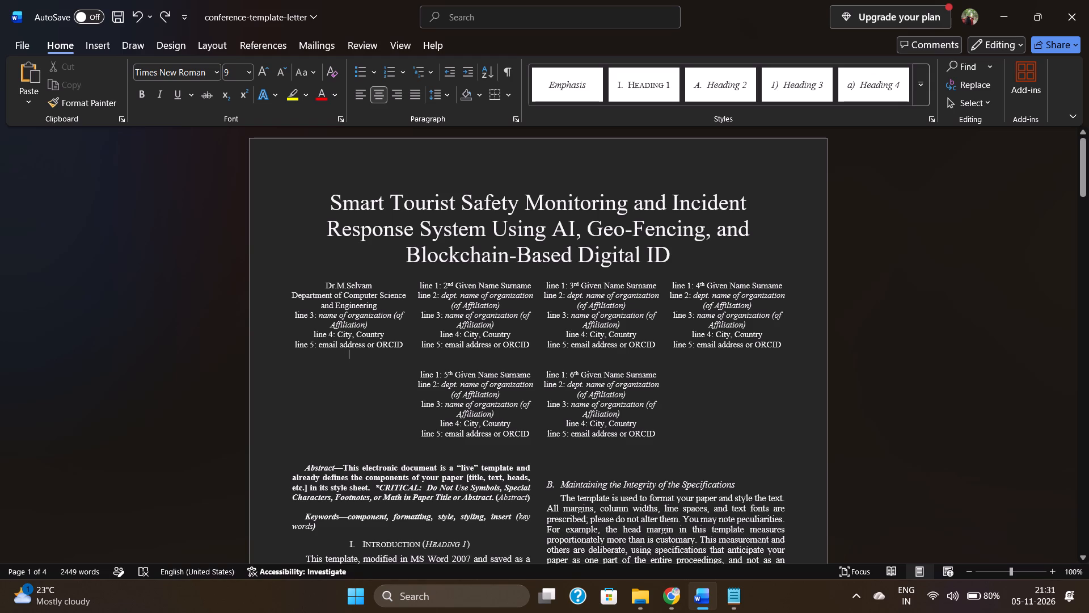
click(369, 326)
drag(369, 326, 294, 317)
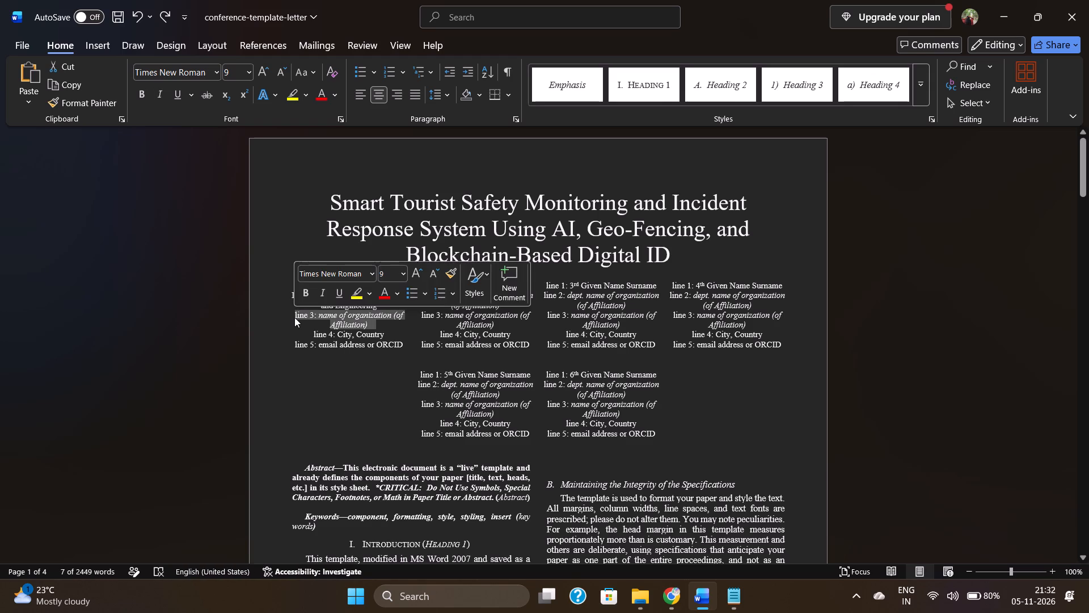
click(742, 595)
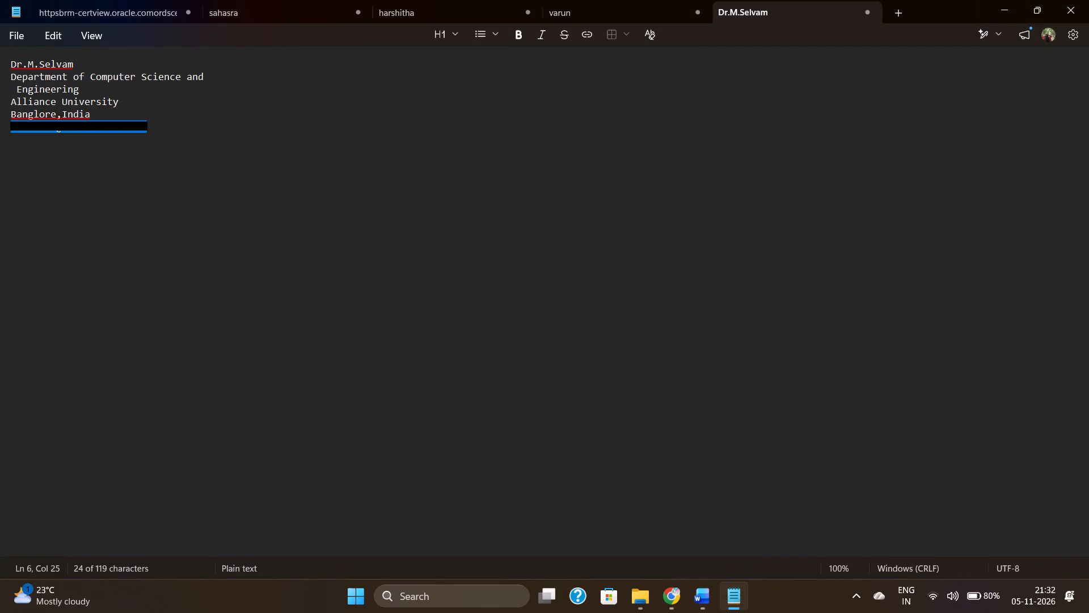
click(125, 102)
drag(125, 102, 16, 97)
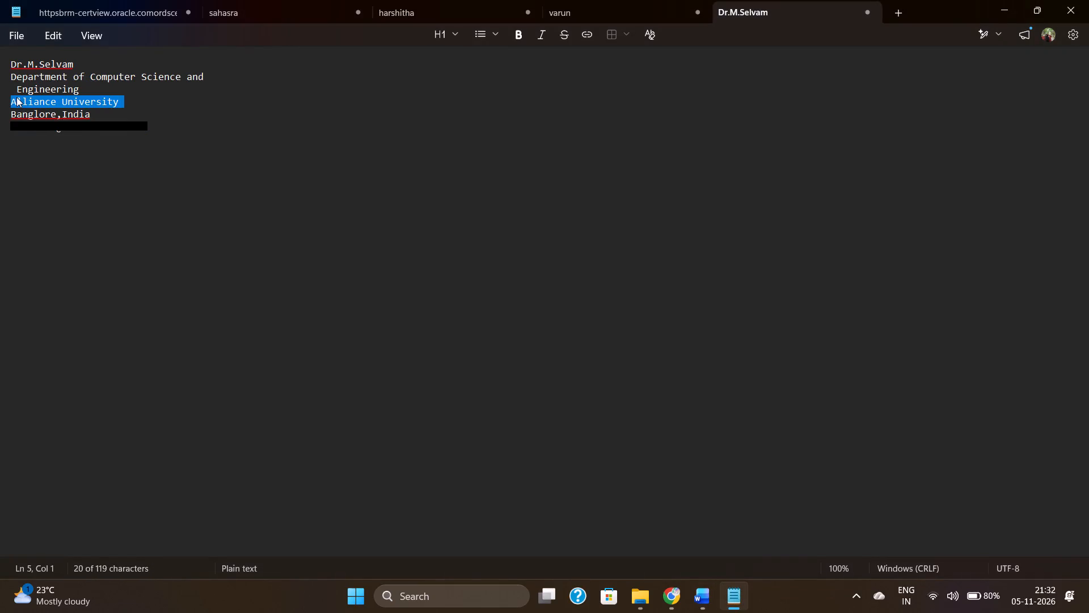
key(ctrl+c)
click(699, 601)
key(ctrl+v)
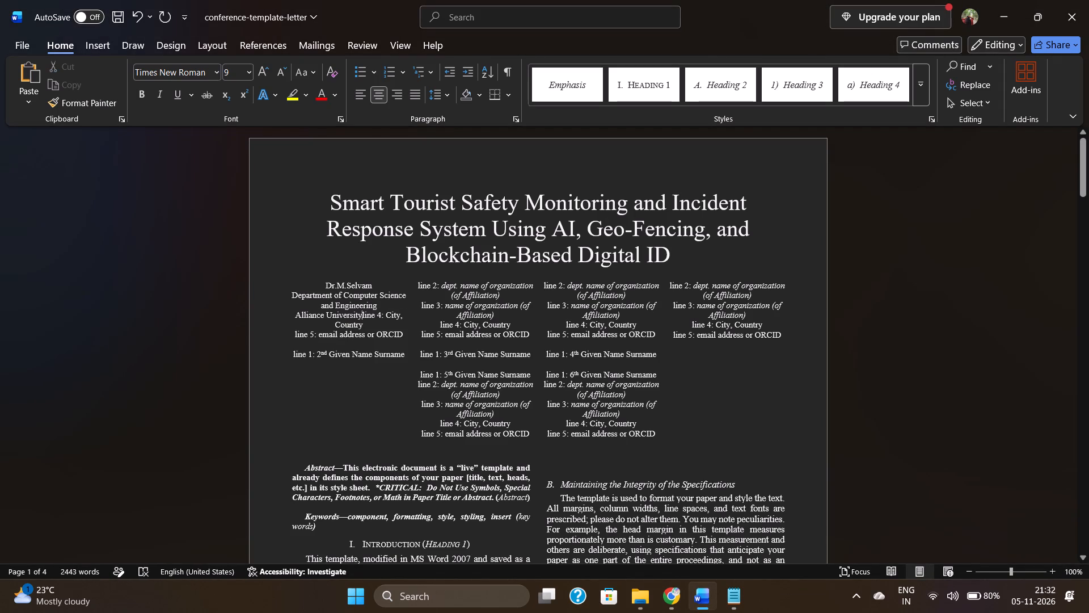
Break the first author block after "Alliance University" so the line 4 placeholder starts on its own line.
key(Return)
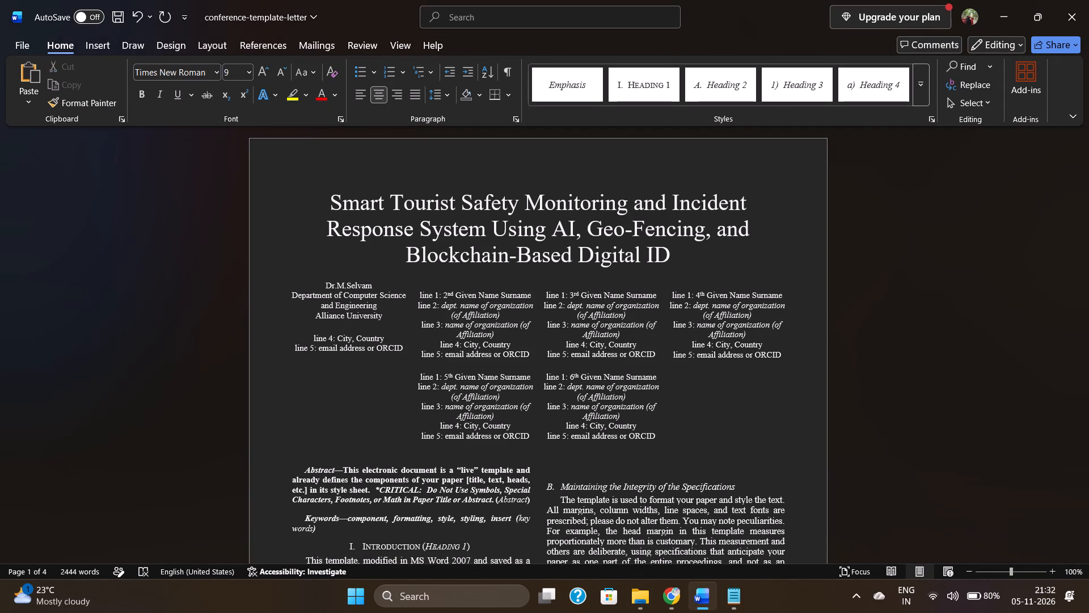
key(BackSpace)
key(BackSpace)
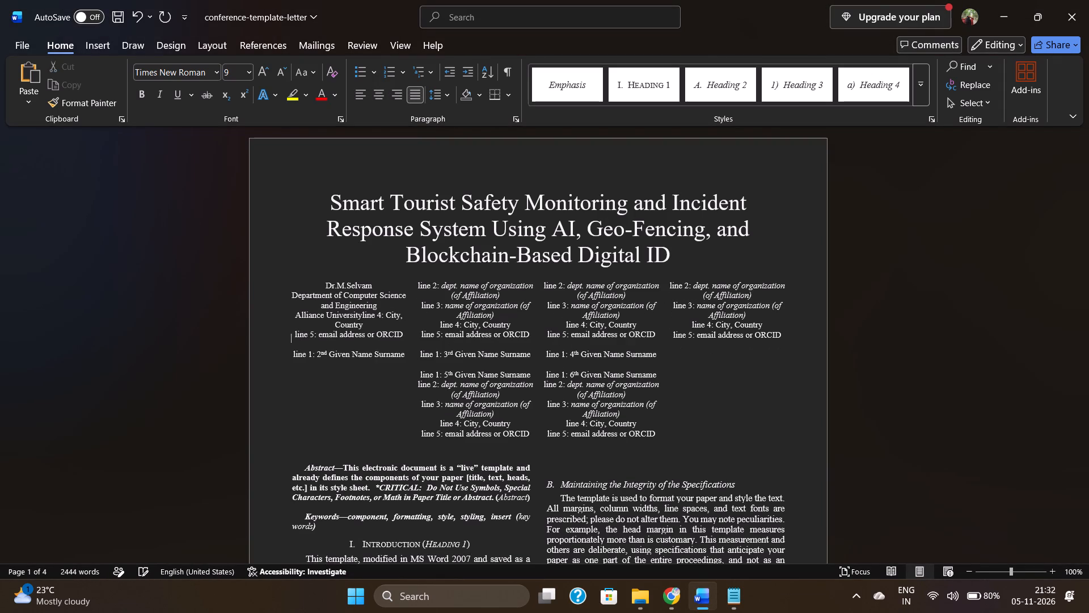
key(Return)
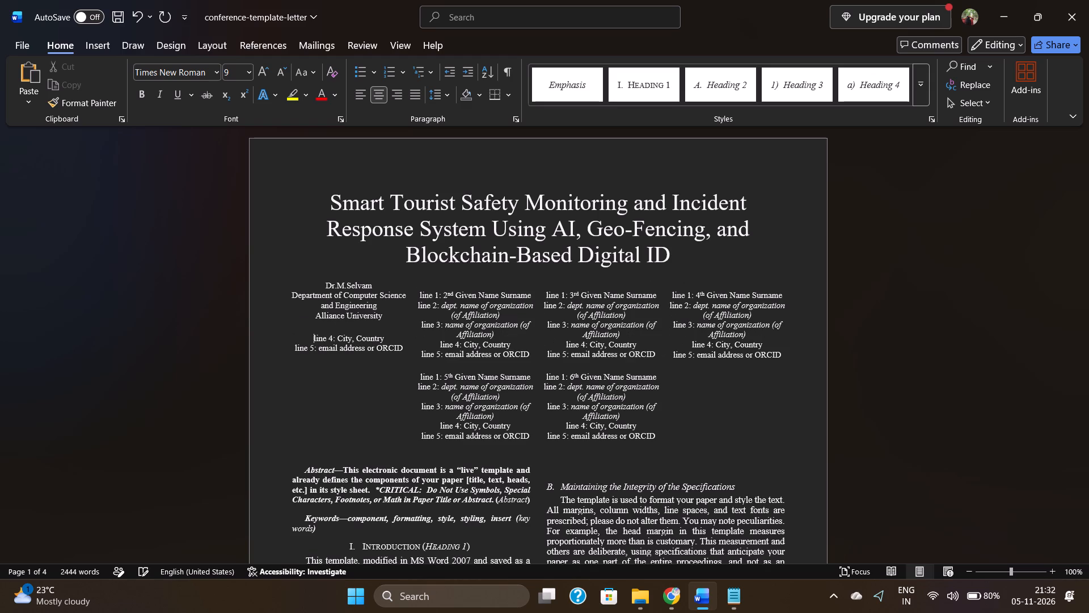
Remove the extra empty line above the second author block's line 1 placeholder.
click(417, 288)
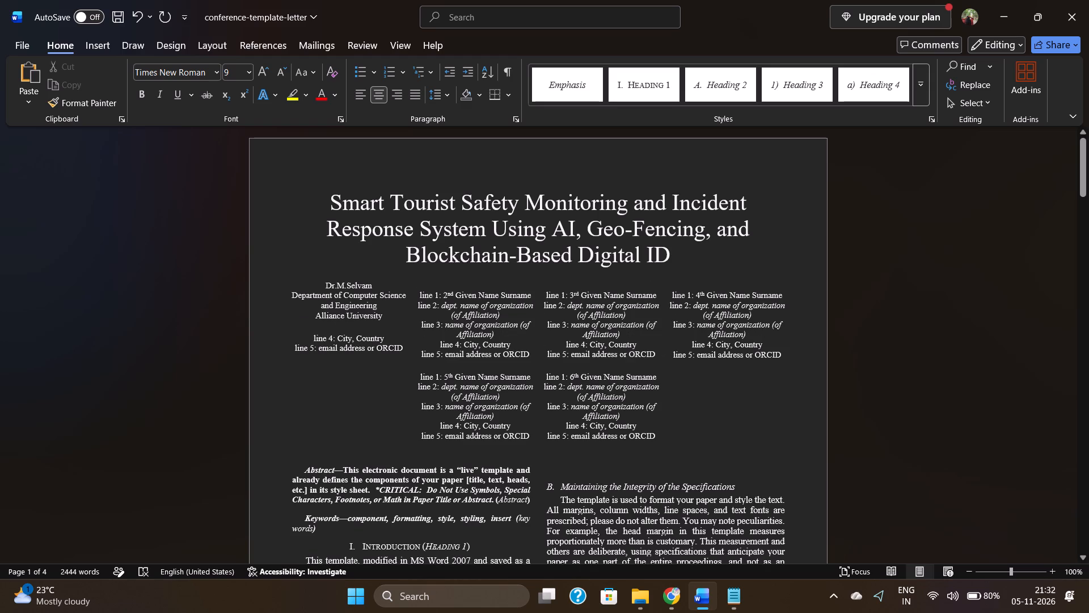
key(BackSpace)
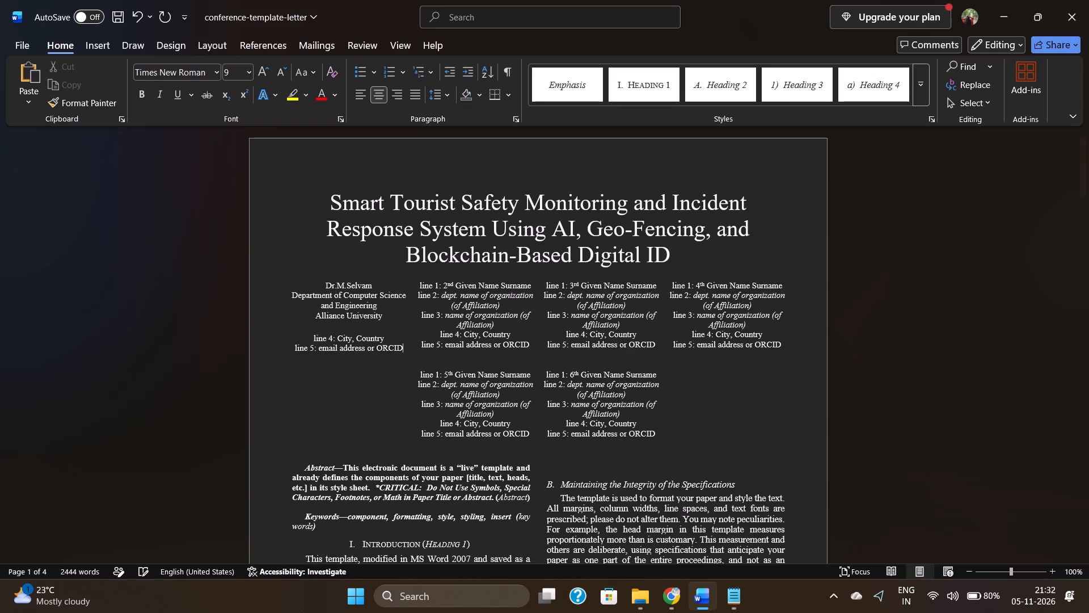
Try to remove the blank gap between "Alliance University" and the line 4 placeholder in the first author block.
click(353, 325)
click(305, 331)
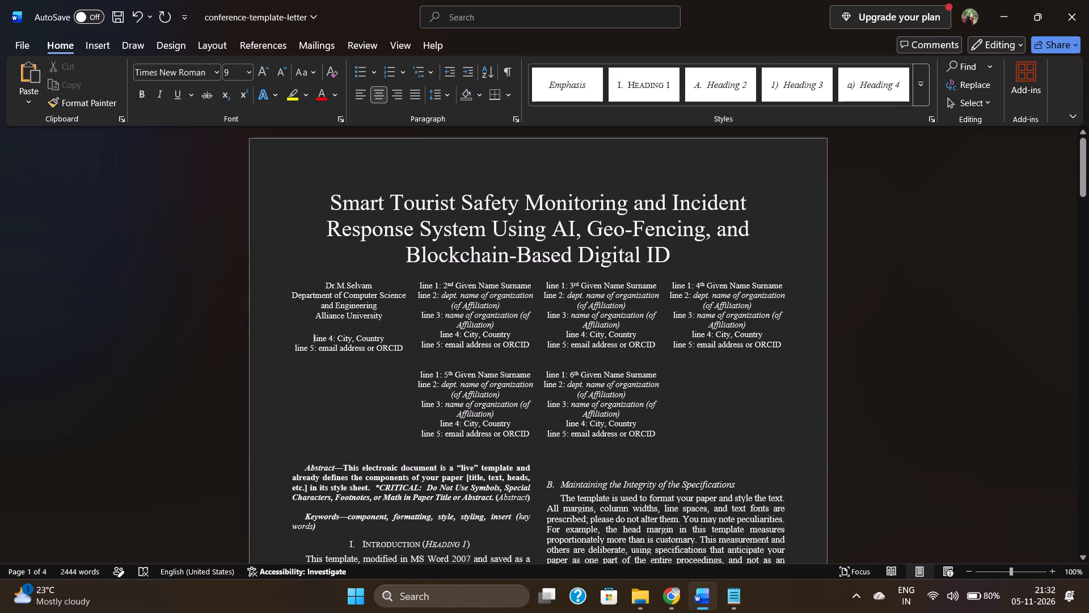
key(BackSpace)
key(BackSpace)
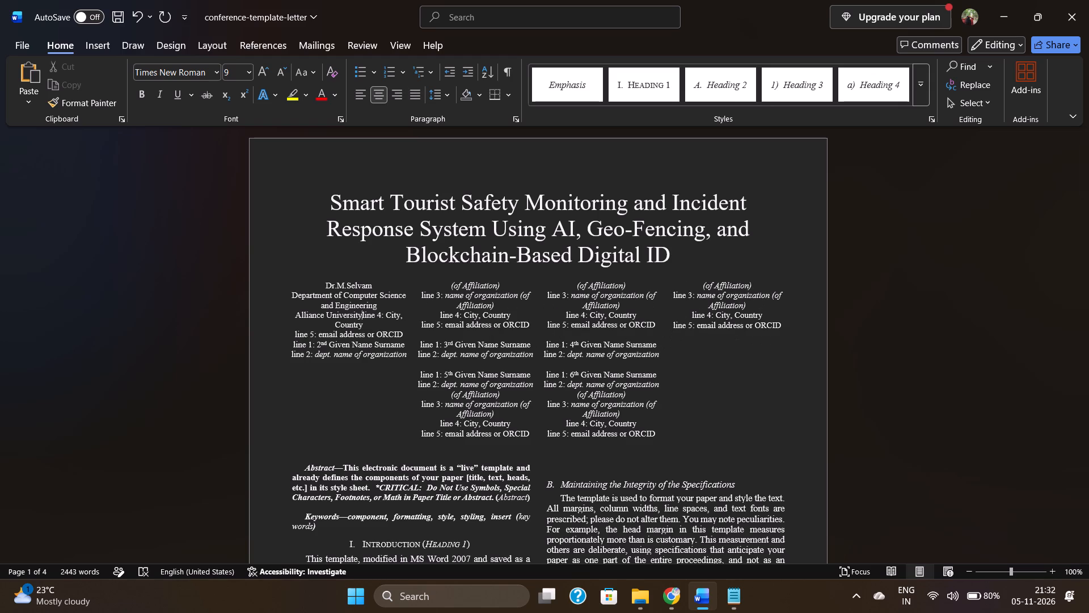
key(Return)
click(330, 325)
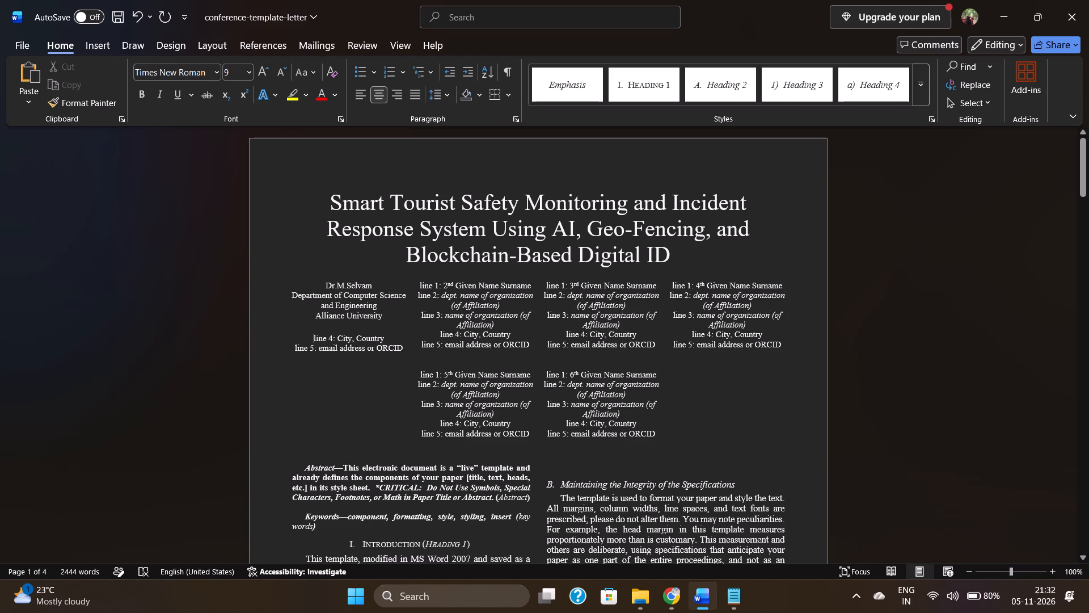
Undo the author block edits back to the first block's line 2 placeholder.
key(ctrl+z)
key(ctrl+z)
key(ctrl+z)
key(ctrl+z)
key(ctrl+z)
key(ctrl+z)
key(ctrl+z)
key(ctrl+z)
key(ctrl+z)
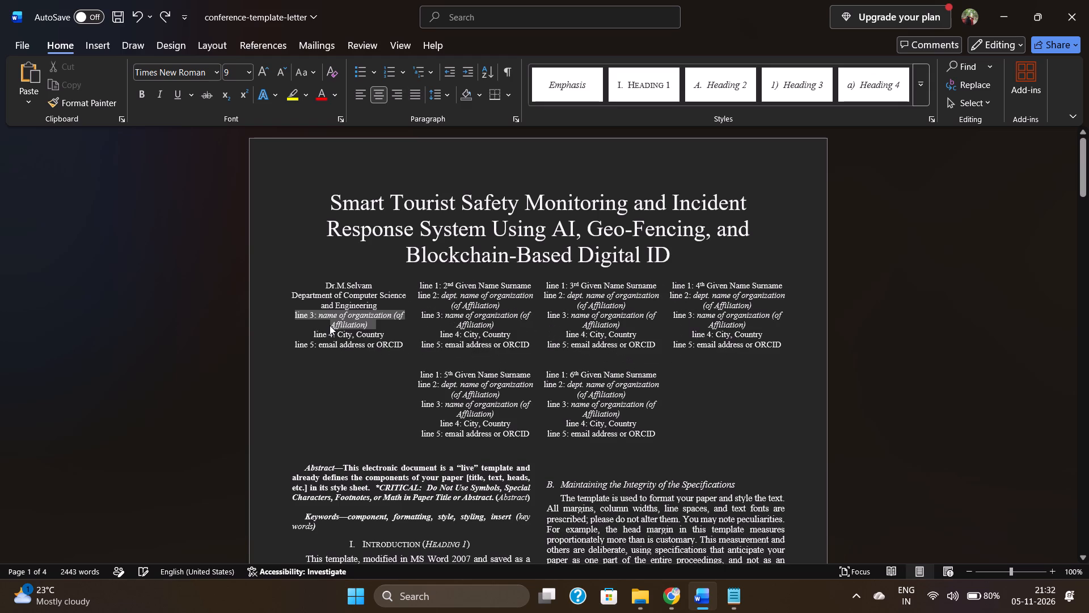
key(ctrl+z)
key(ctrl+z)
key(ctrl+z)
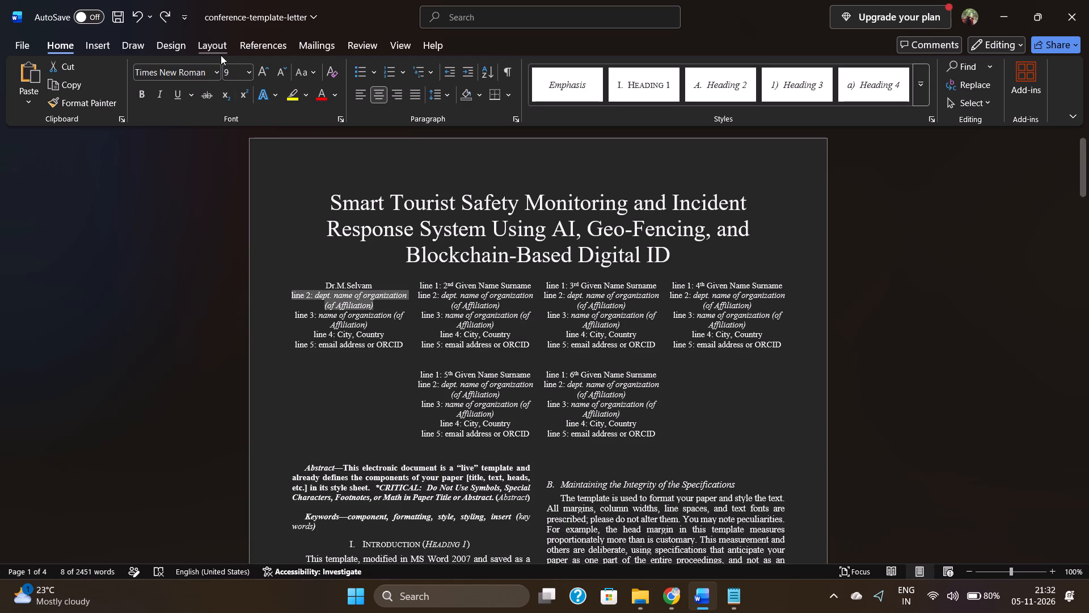
Redo all the undone author block edits, through the first block's department and "Alliance University" lines and the centre alignment.
triple_click(173, 12)
click(173, 12)
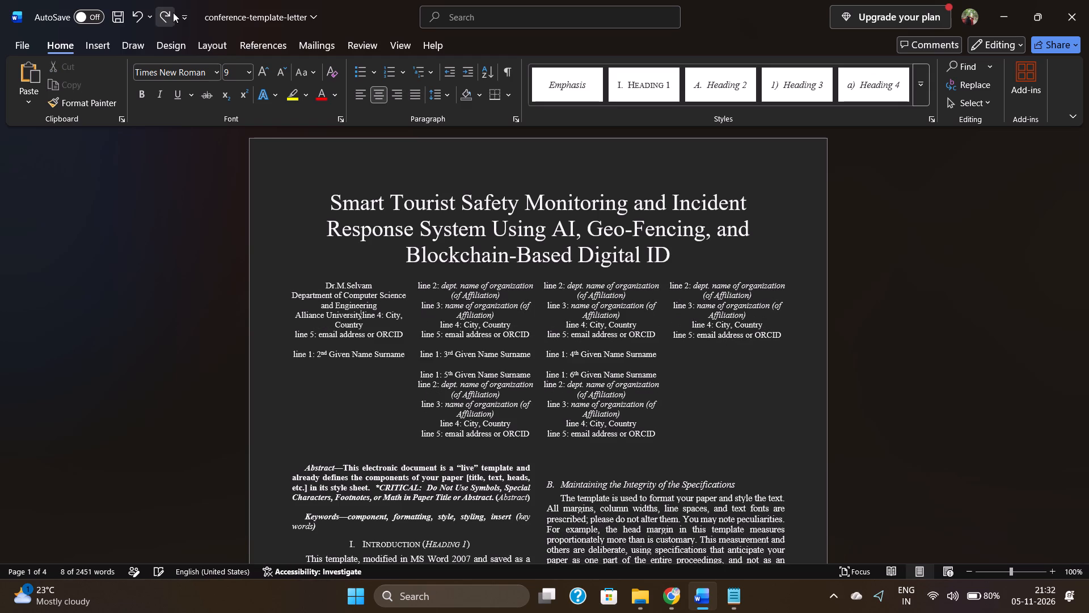
click(173, 12)
click(173, 12)
click(173, 12)
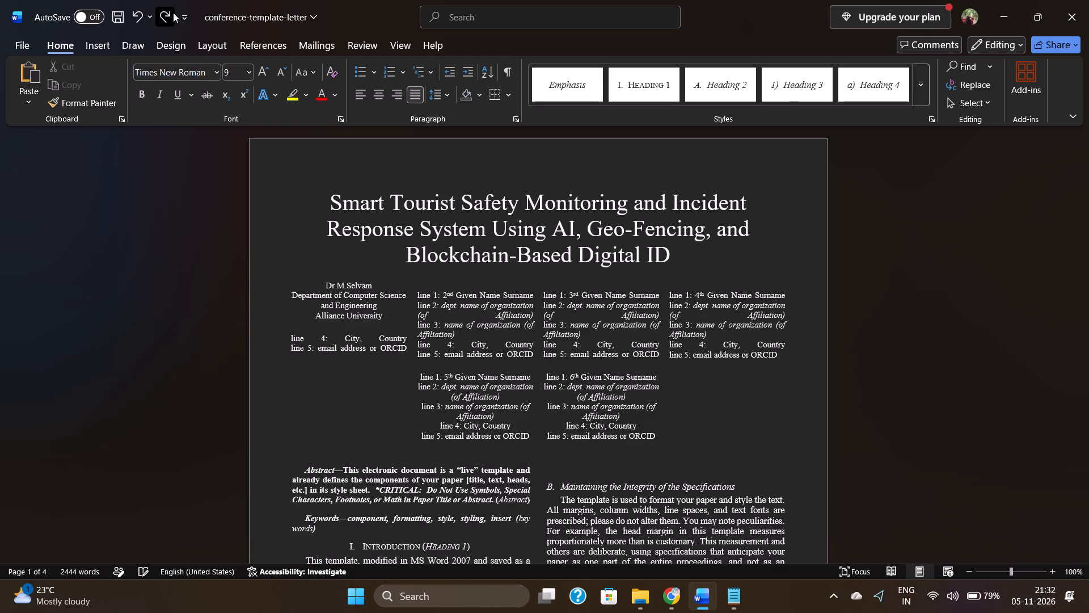
click(173, 12)
click(173, 12)
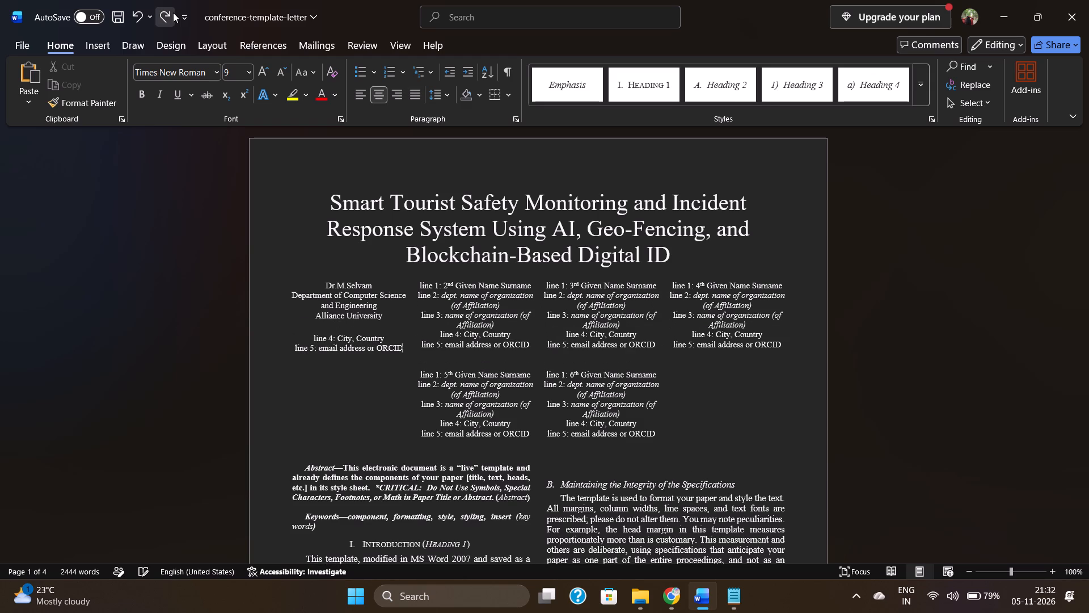
click(173, 12)
click(163, 12)
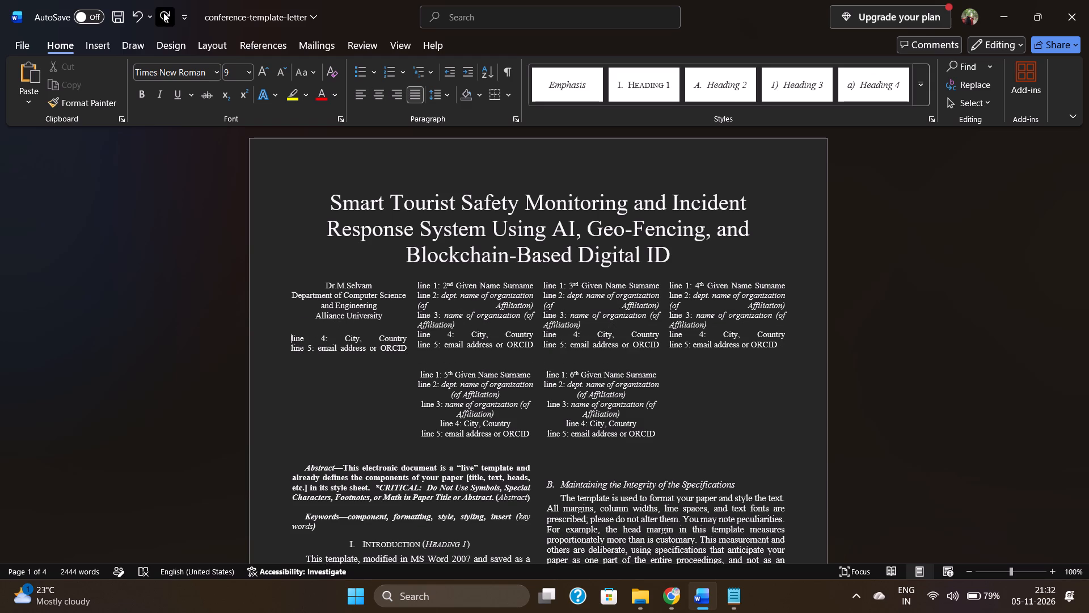
click(163, 12)
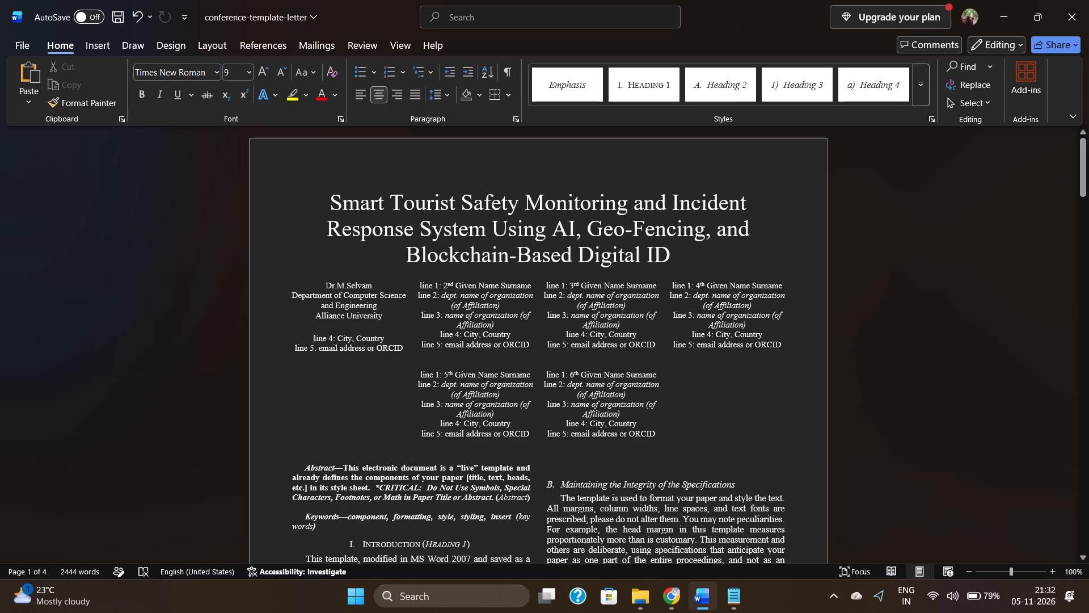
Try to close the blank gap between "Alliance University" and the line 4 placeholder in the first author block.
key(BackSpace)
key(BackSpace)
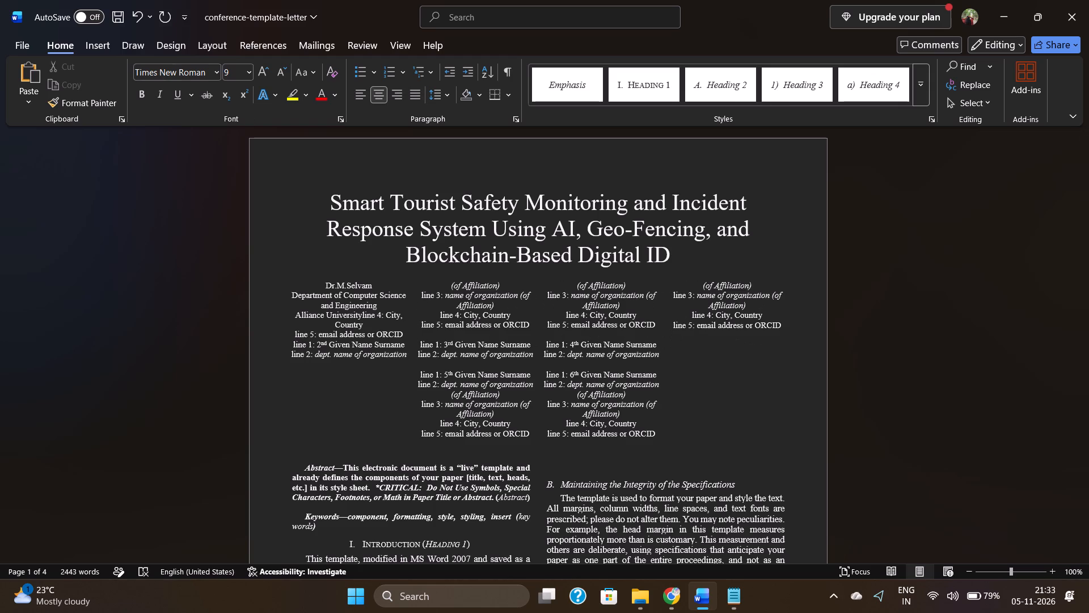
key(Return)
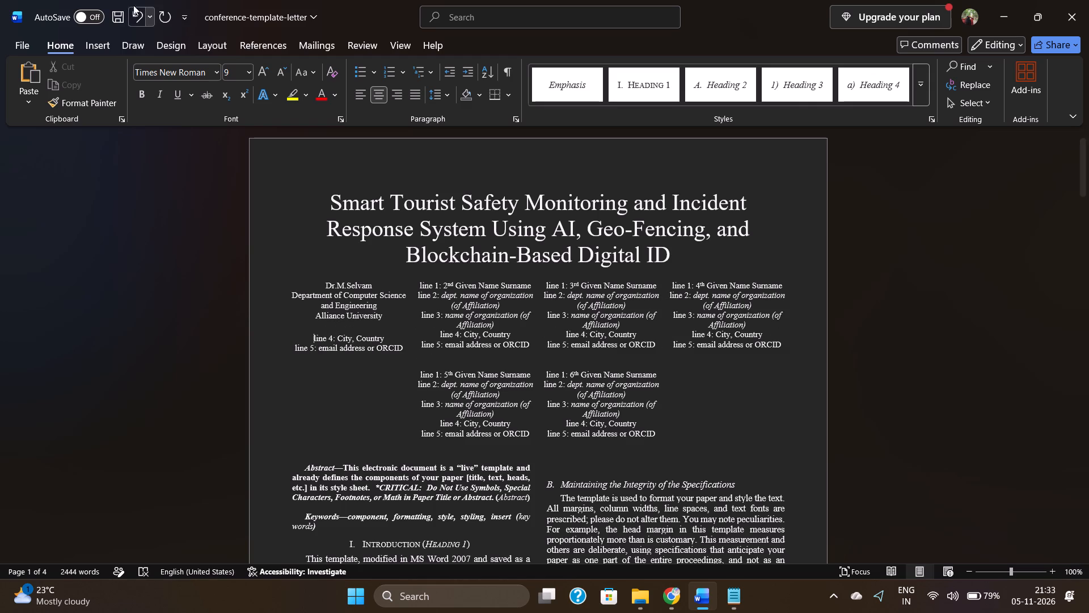
Undo the author block edits back to the first block's line 3 placeholder, keeping the "Department of Computer Science and Engineering" line.
click(137, 17)
click(137, 17)
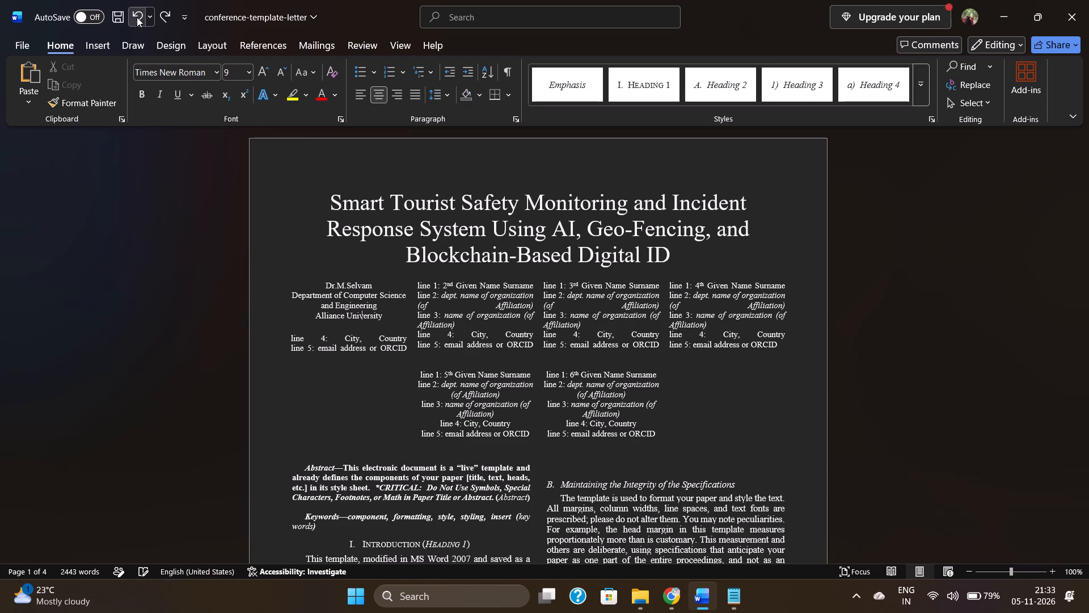
click(137, 17)
click(137, 17)
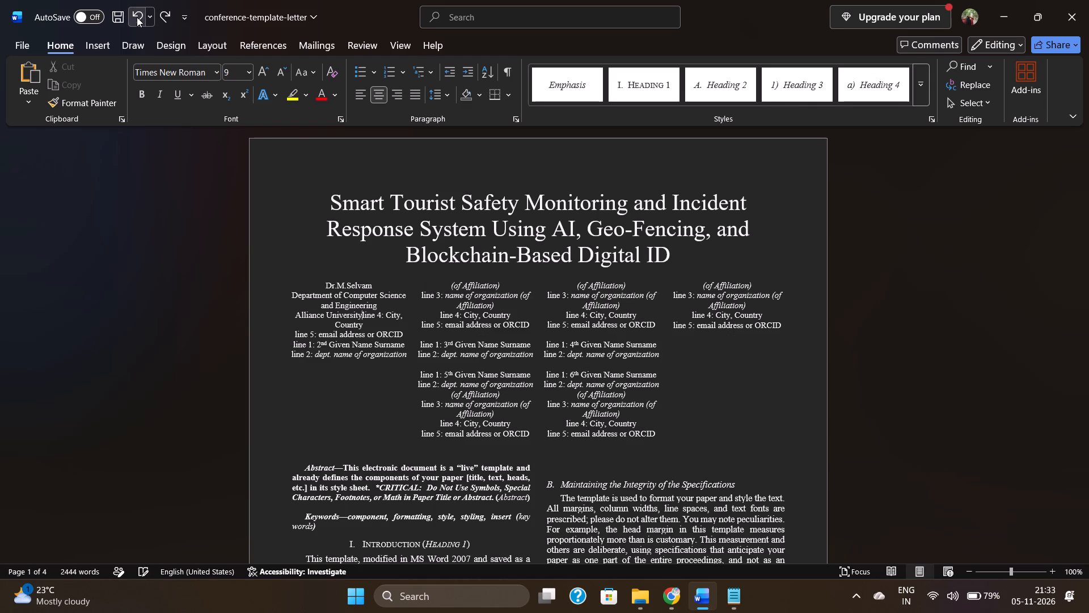
click(137, 17)
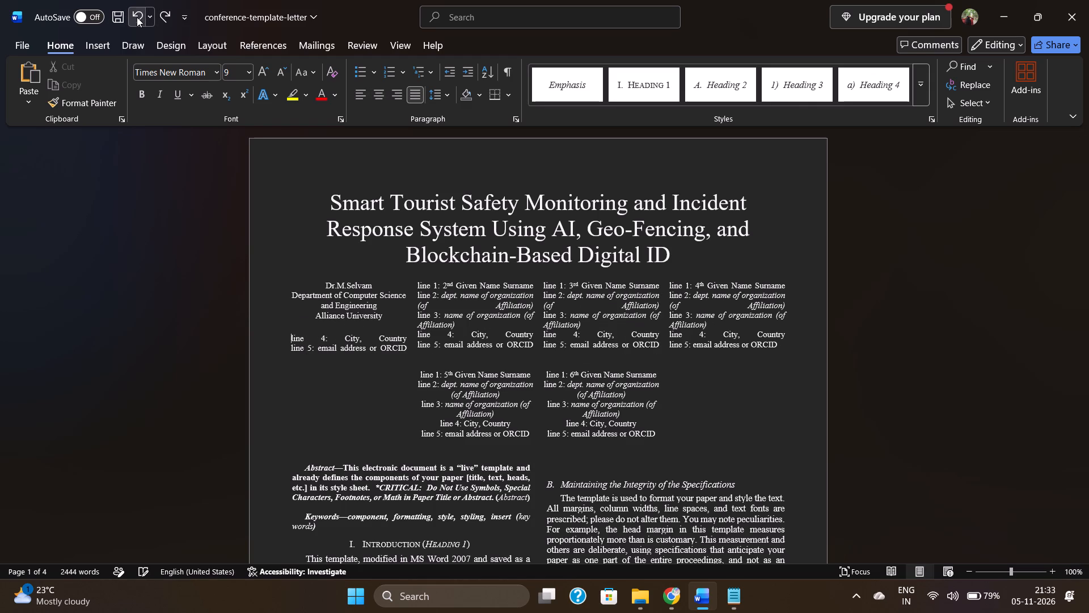
click(137, 17)
click(137, 17)
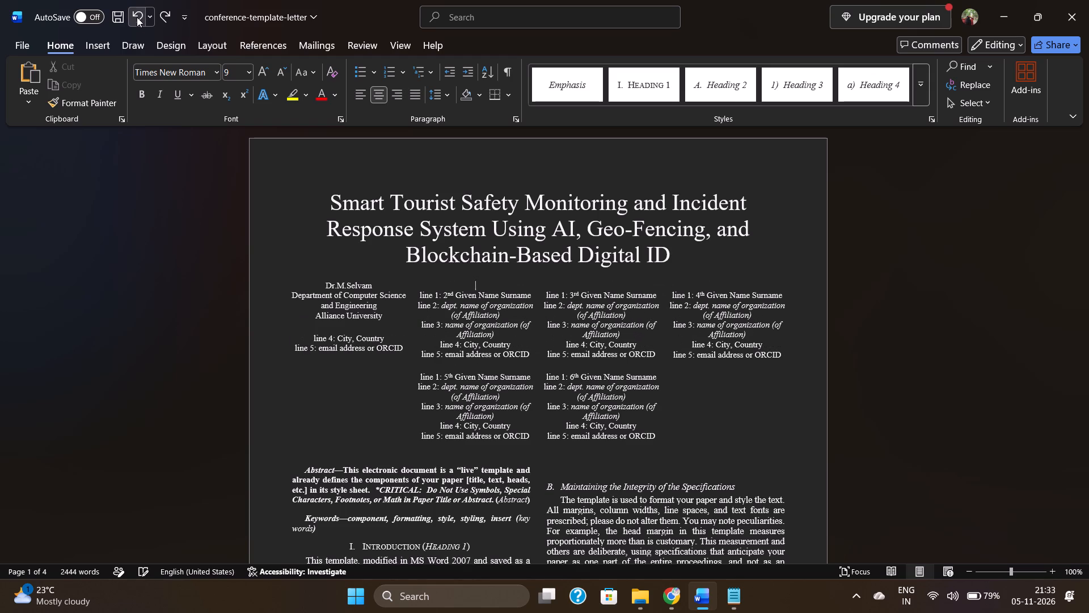
click(137, 17)
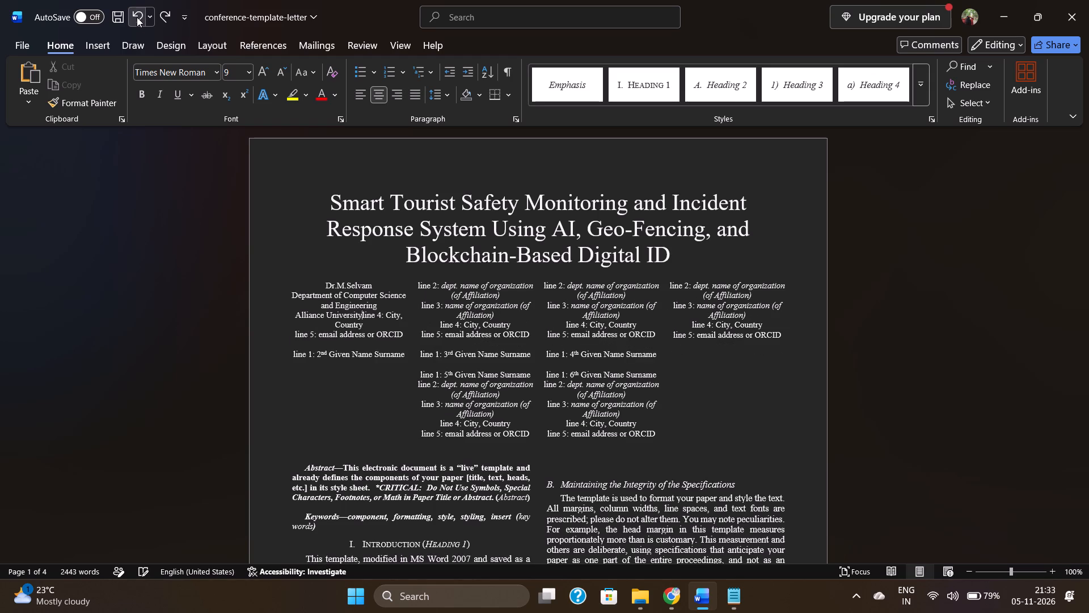
click(137, 17)
click(137, 17)
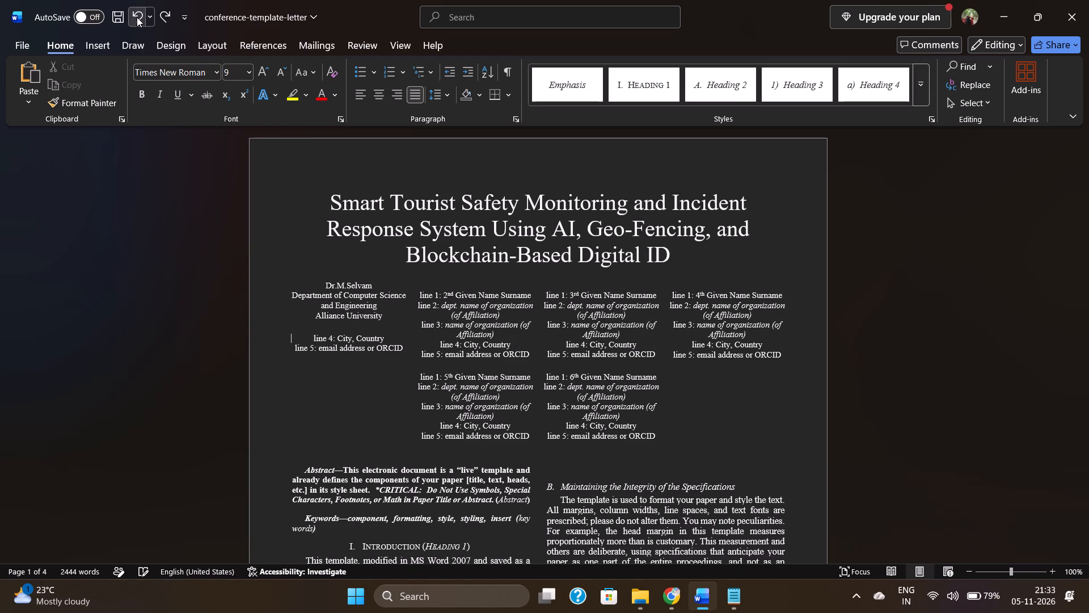
double_click(137, 17)
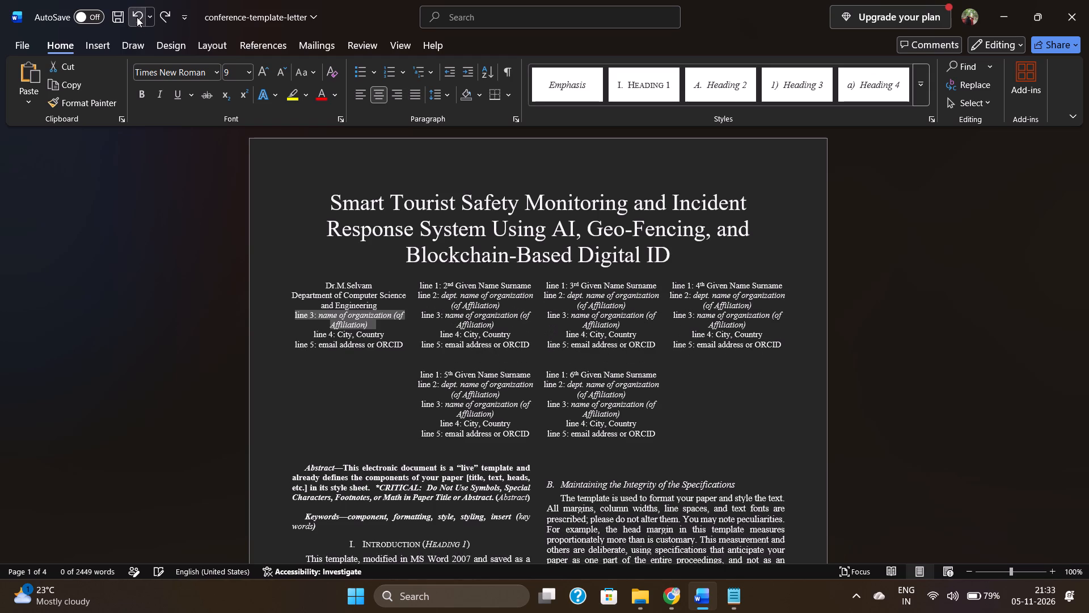
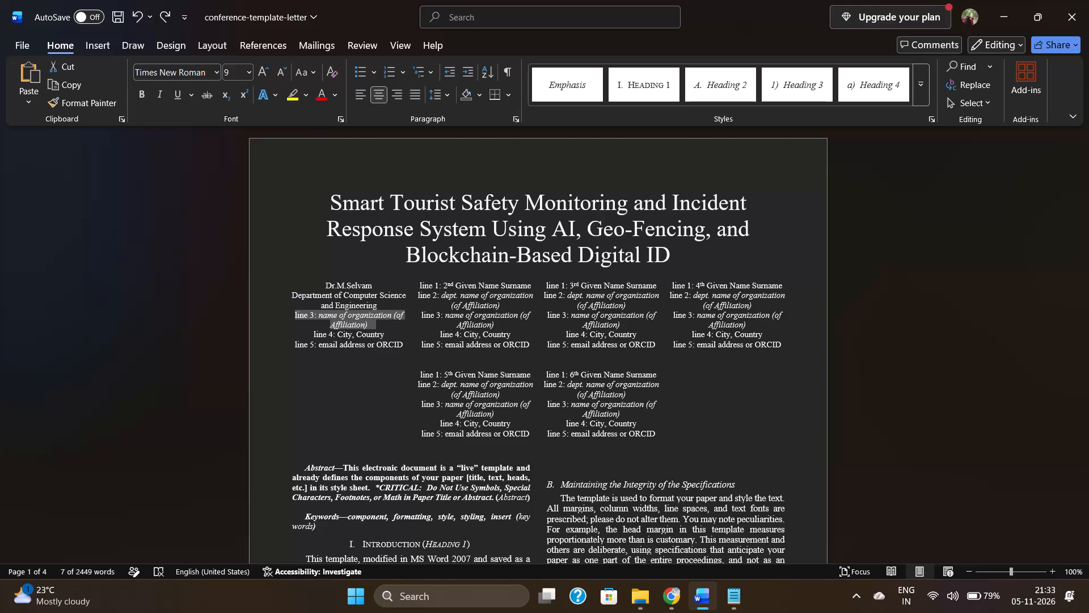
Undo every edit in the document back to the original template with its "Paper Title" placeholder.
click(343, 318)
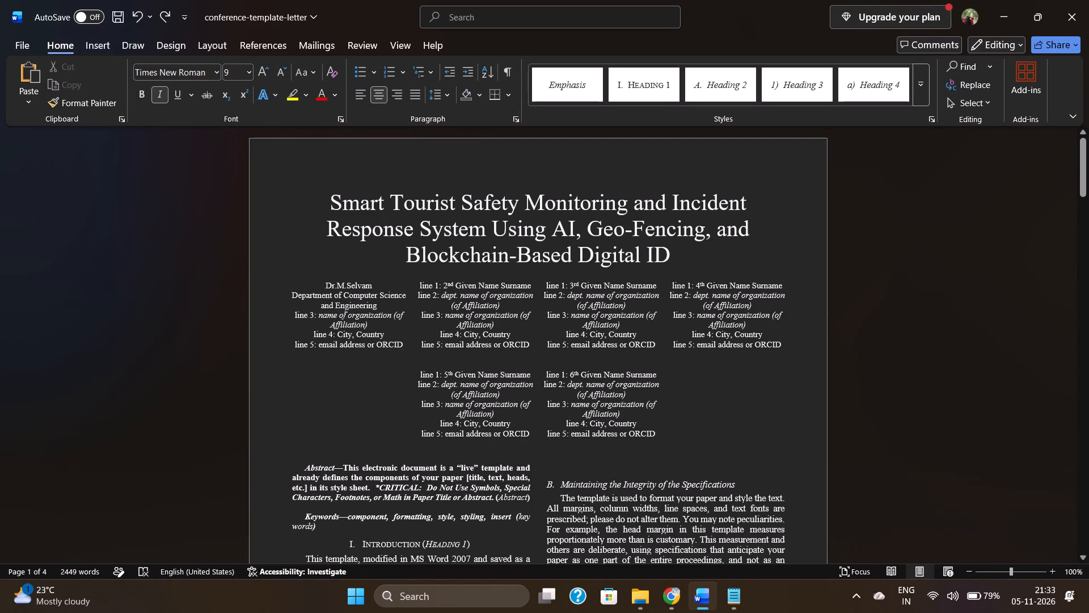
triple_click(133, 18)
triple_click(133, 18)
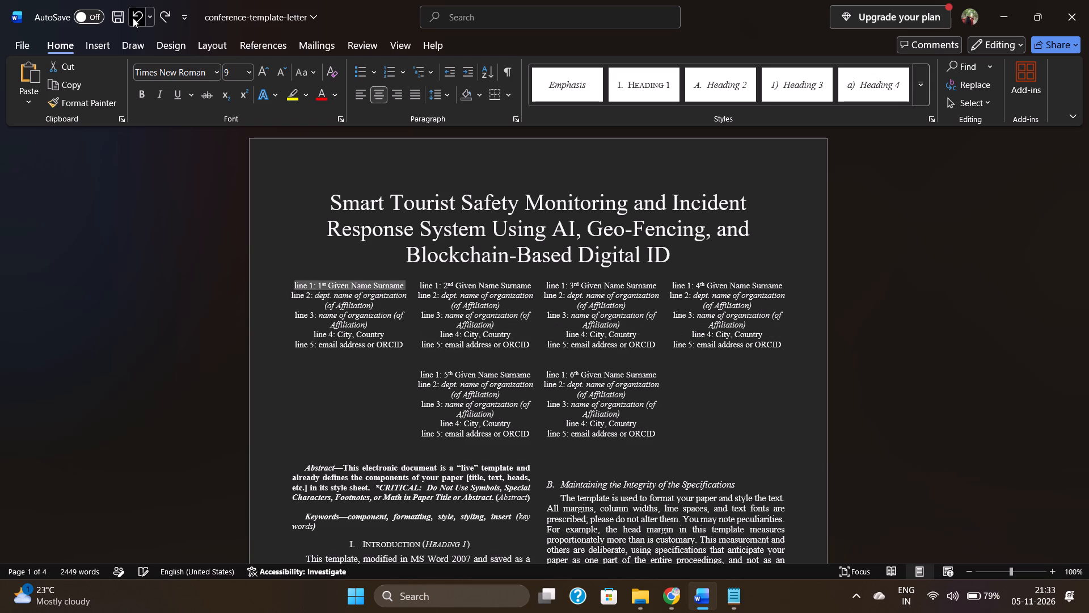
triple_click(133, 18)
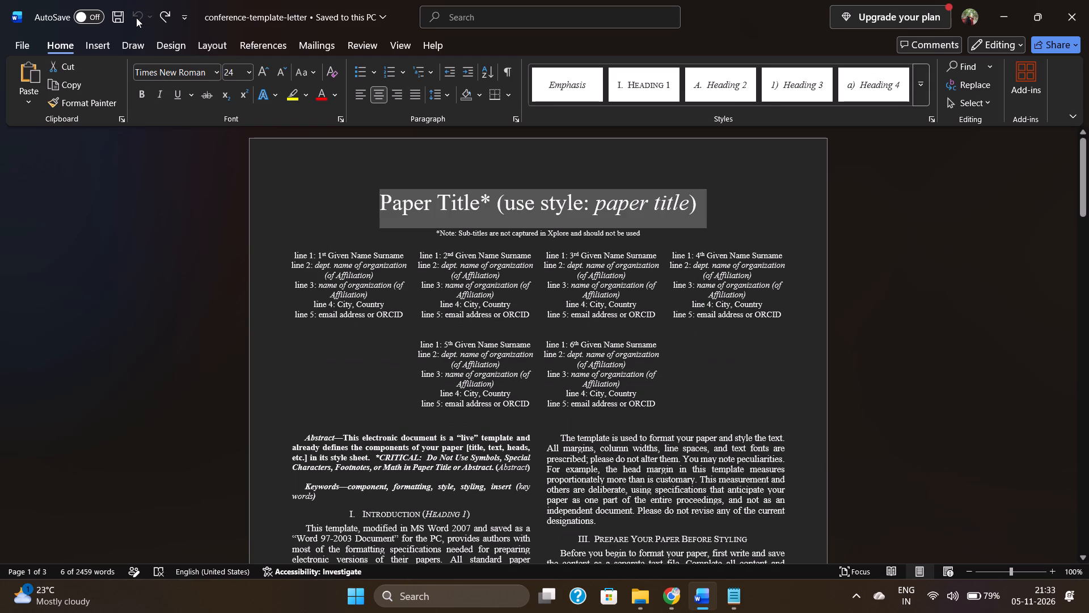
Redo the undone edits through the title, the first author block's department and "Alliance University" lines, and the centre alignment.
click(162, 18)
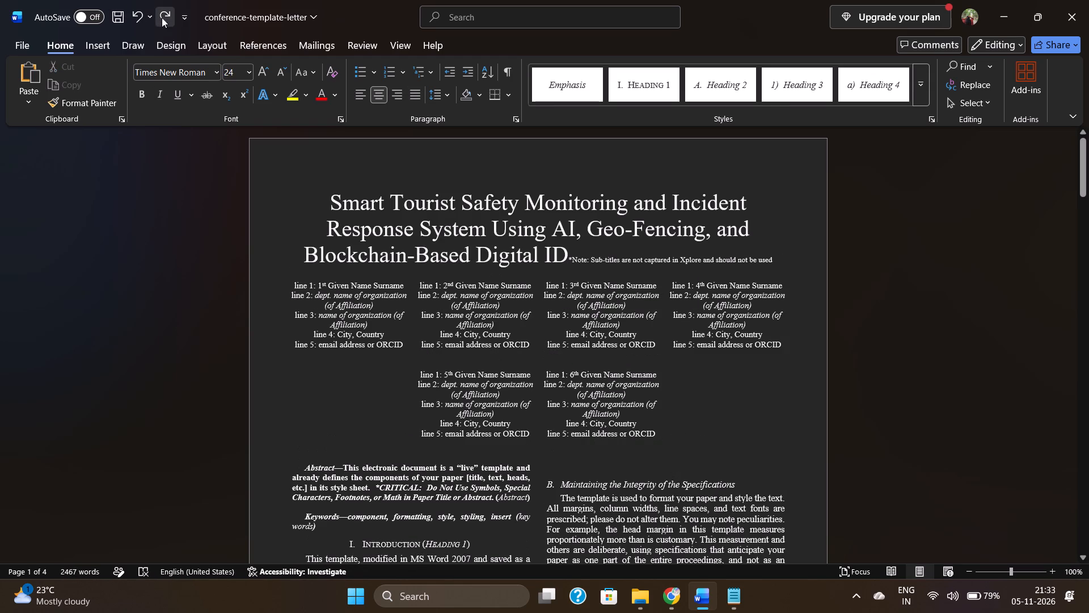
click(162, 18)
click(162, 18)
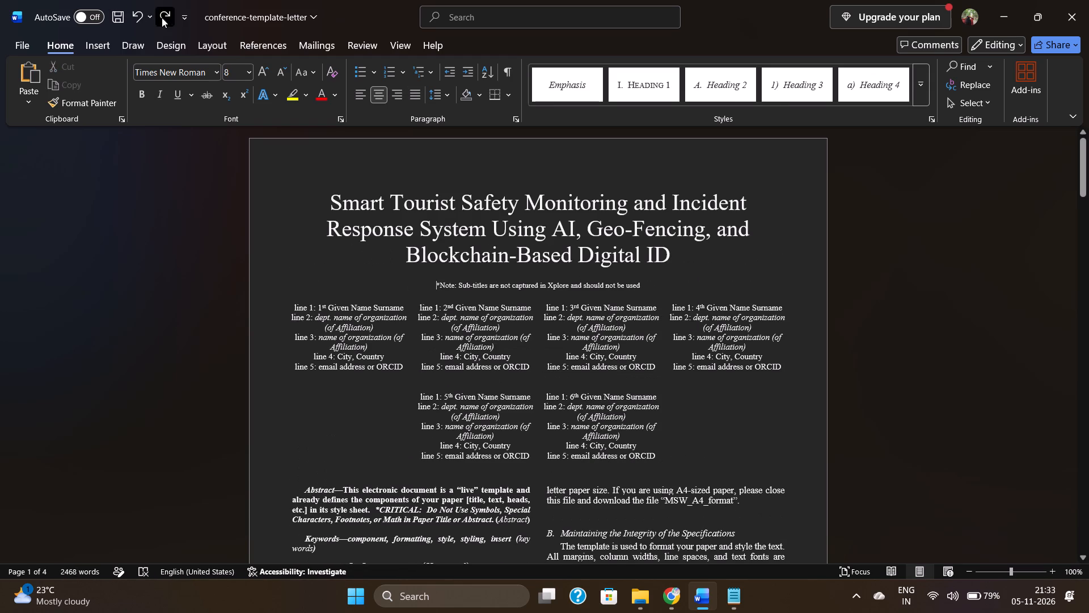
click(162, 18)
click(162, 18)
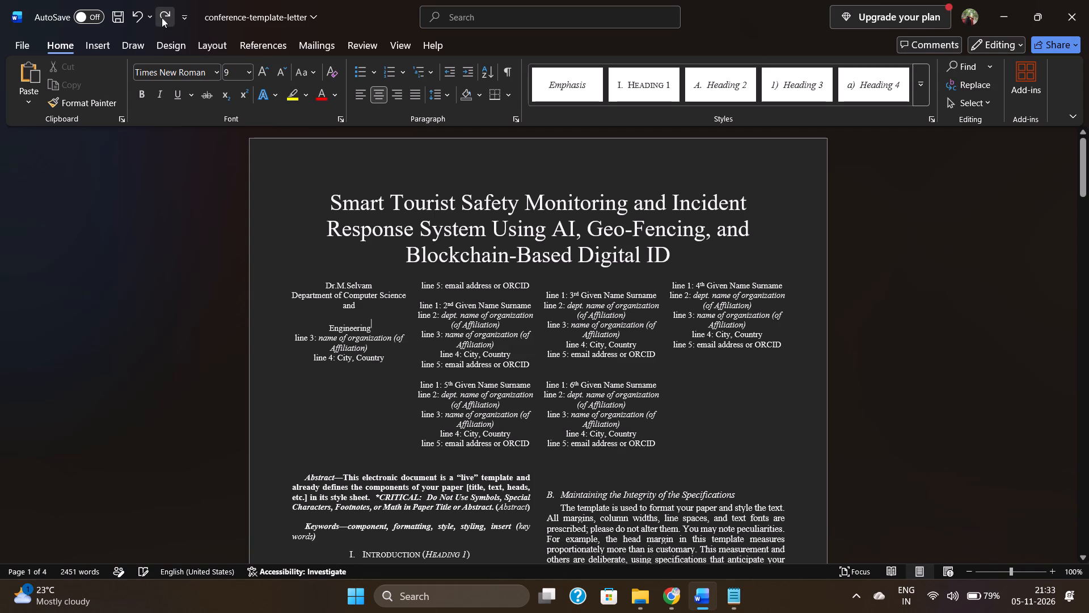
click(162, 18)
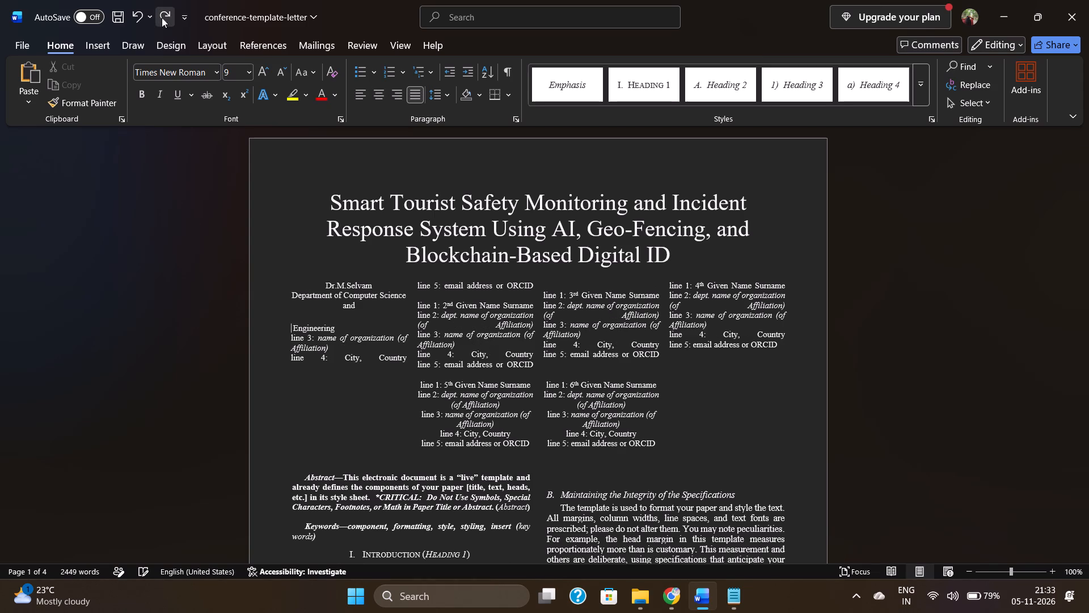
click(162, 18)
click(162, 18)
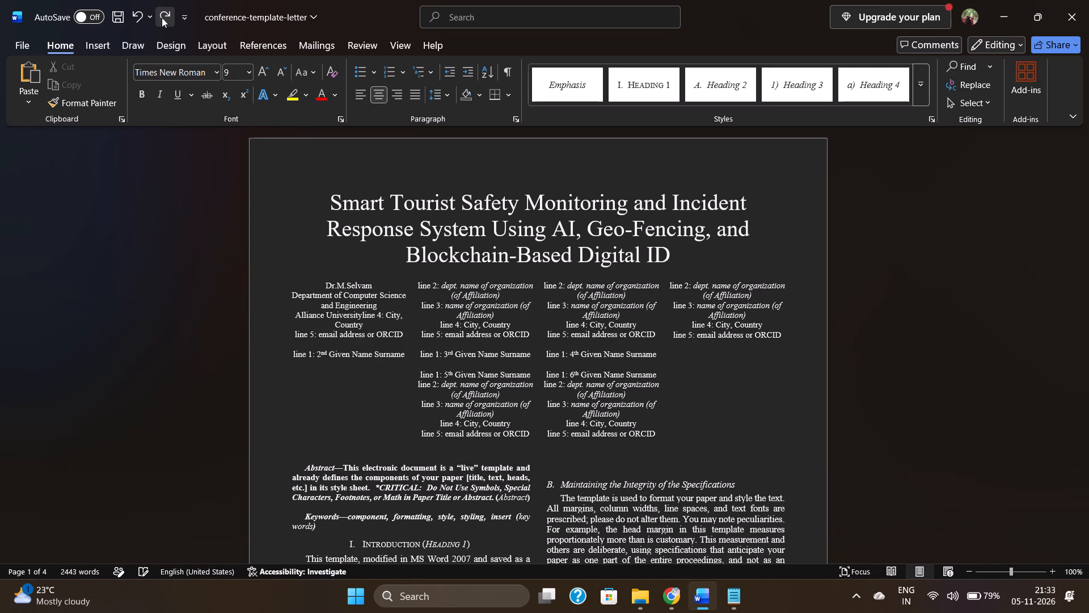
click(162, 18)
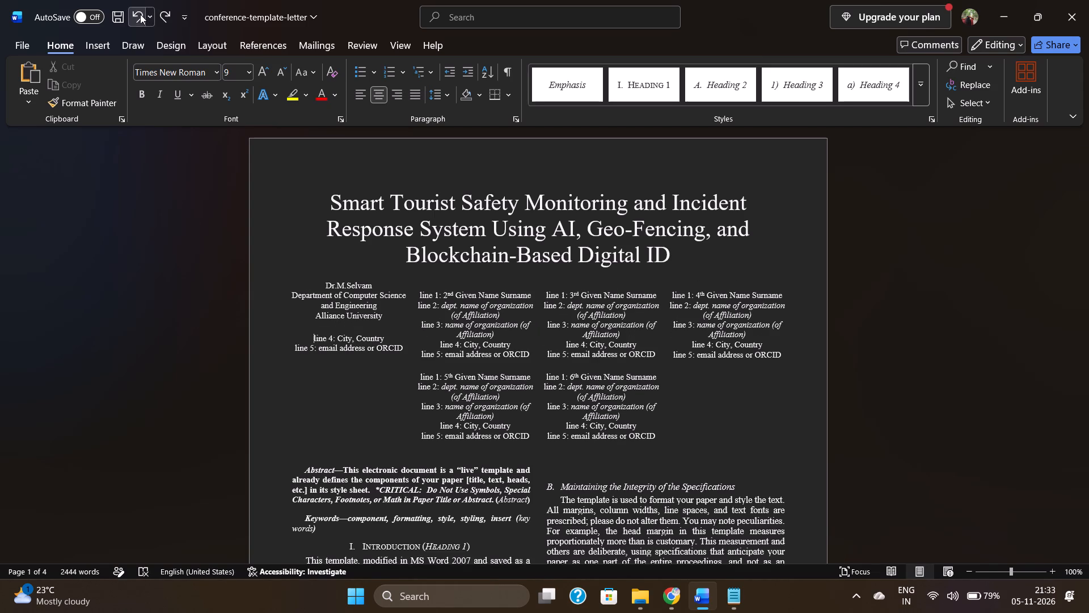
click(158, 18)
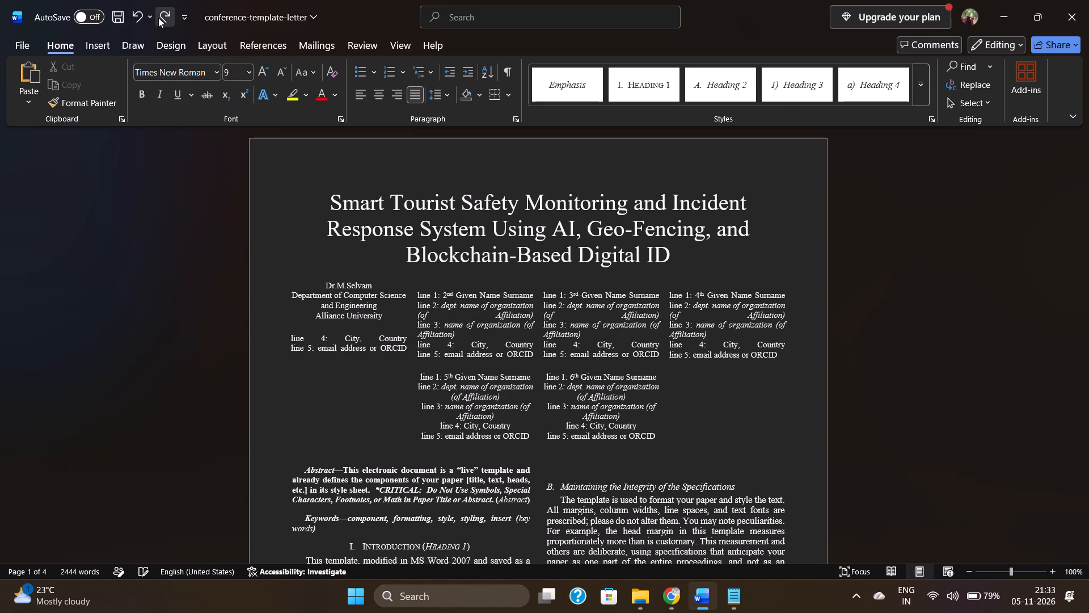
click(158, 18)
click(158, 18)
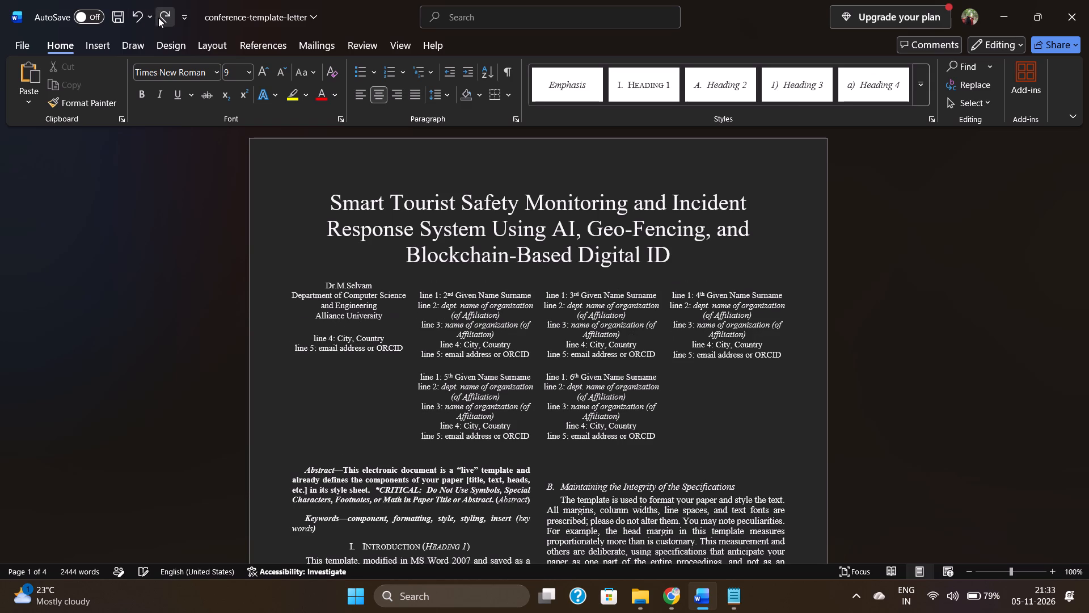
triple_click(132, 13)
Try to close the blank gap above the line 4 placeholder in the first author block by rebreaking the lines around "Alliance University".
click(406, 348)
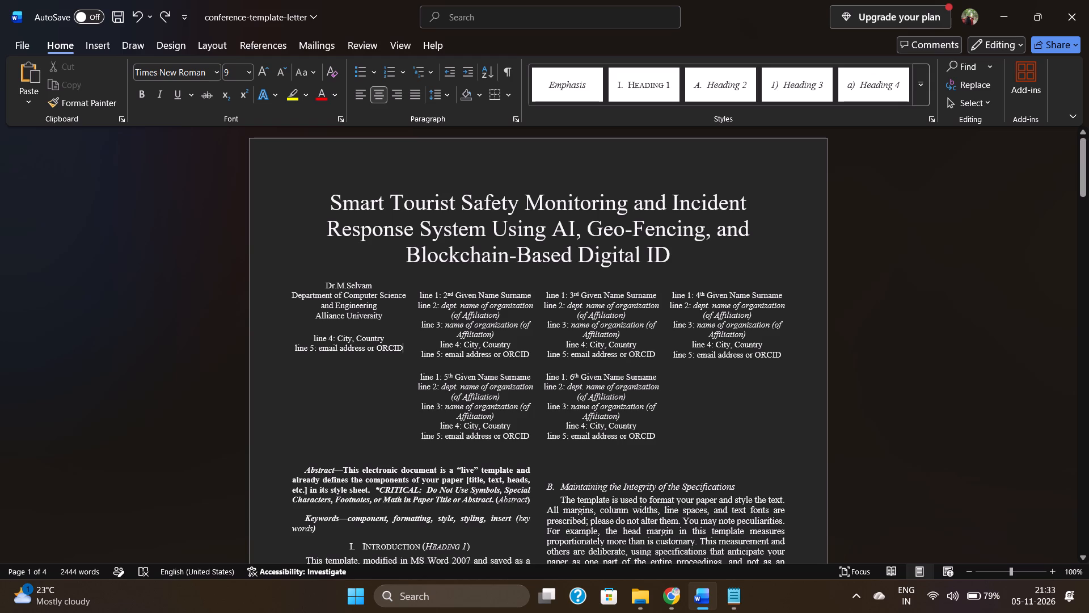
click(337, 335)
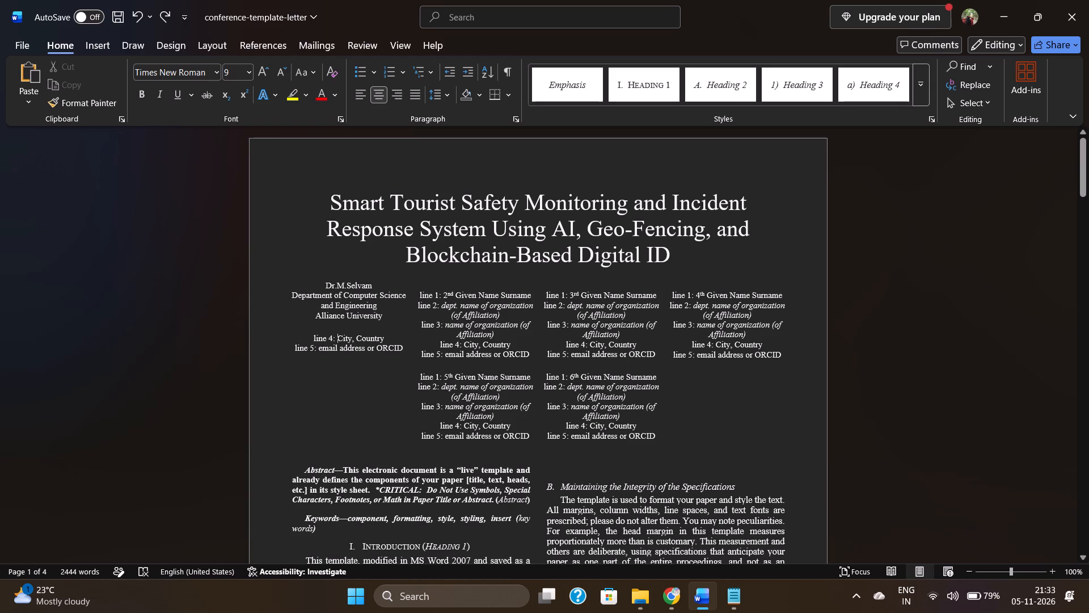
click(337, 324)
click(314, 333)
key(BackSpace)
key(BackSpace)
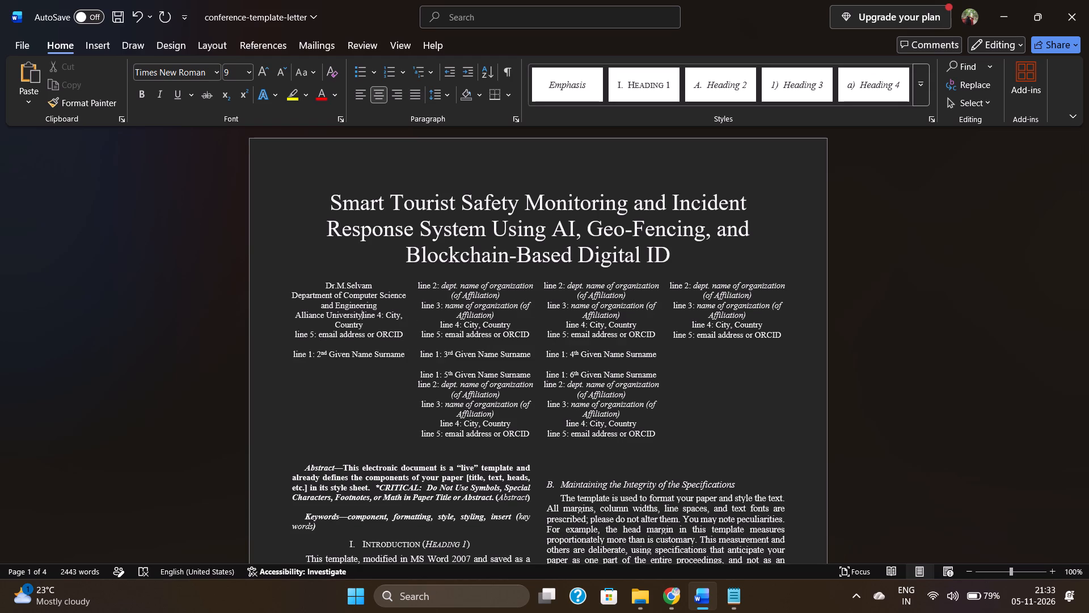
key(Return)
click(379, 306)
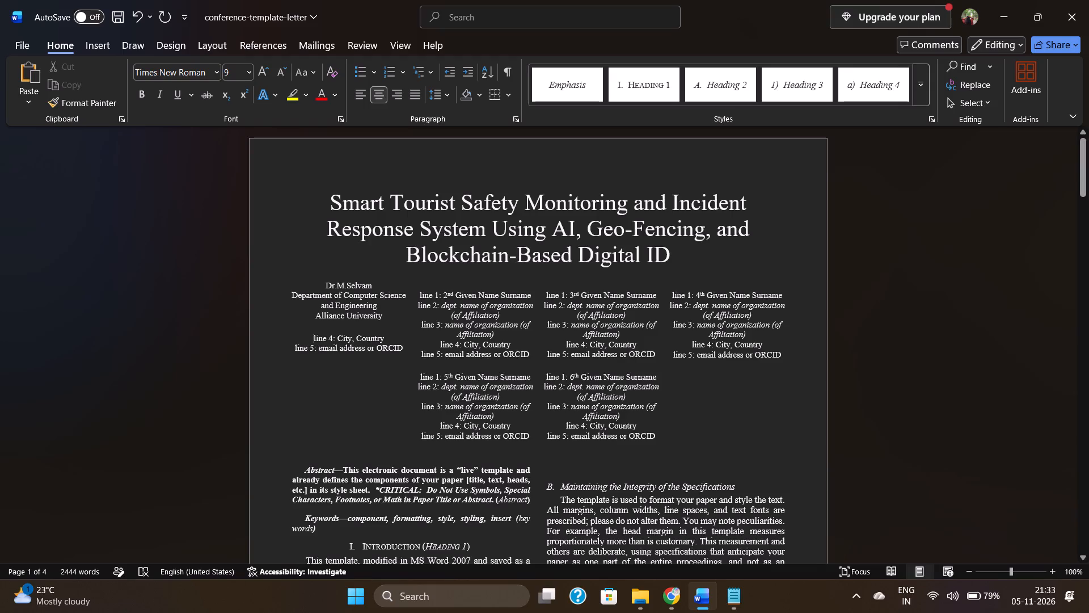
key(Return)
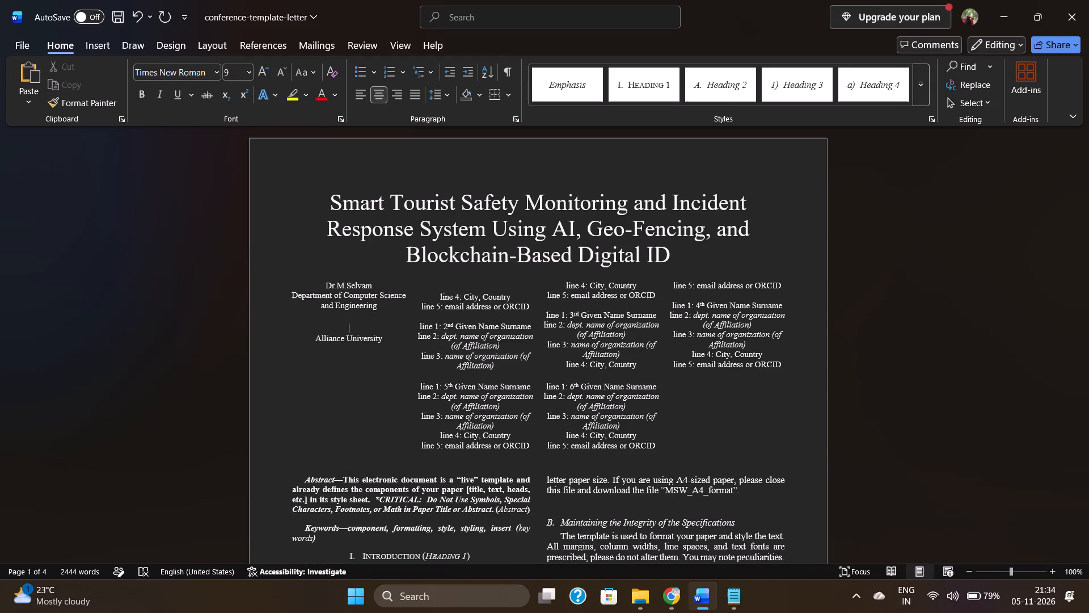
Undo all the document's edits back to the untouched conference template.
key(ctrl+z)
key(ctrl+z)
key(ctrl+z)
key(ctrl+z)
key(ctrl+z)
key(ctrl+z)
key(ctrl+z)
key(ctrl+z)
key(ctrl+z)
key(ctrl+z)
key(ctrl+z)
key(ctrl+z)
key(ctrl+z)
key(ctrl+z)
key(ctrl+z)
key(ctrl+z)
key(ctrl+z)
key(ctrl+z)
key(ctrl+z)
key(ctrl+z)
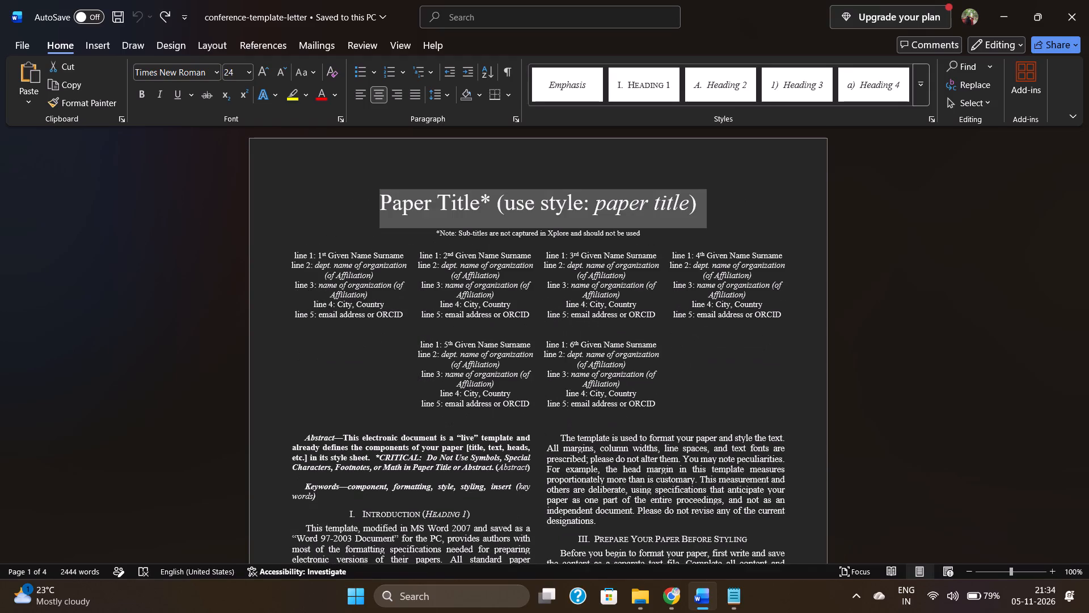
Close the document, reopen conference-template-letter from the Downloads folder in File Explorer, and maximise its window.
click(1088, 0)
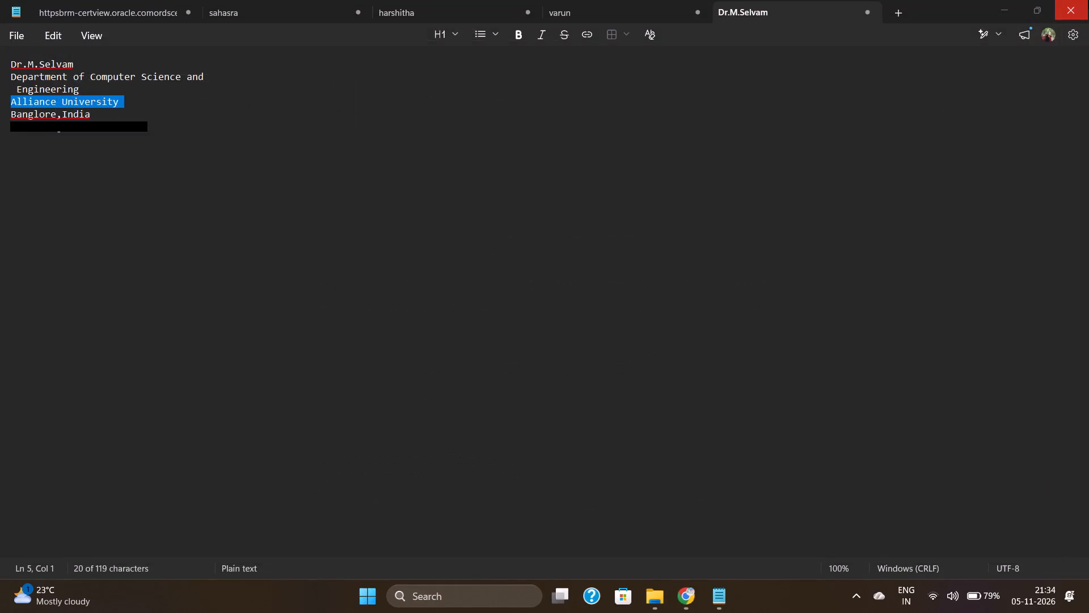
click(653, 304)
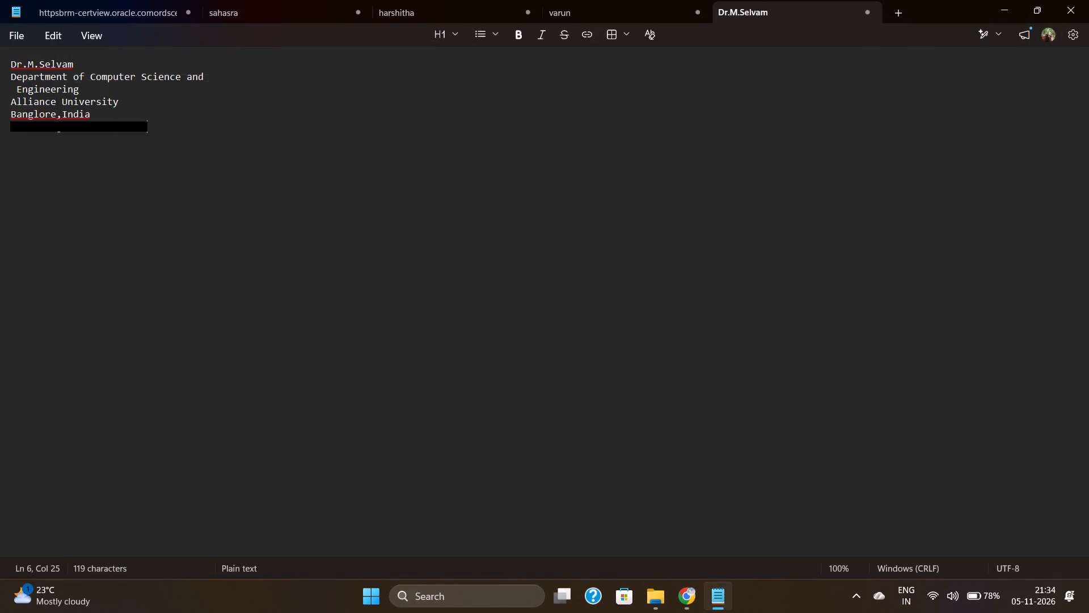
click(659, 603)
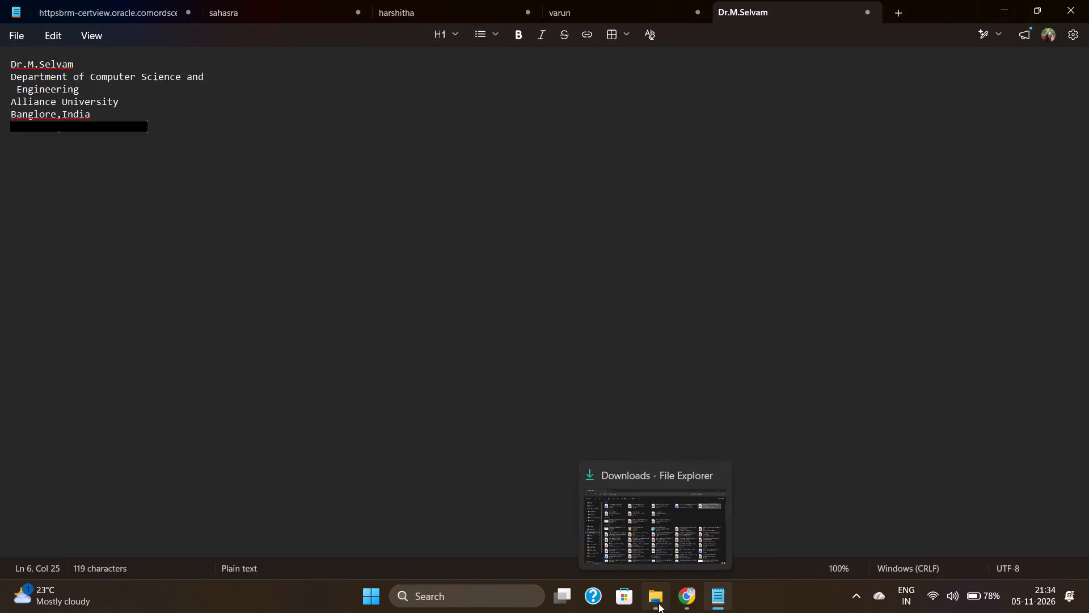
double_click(271, 127)
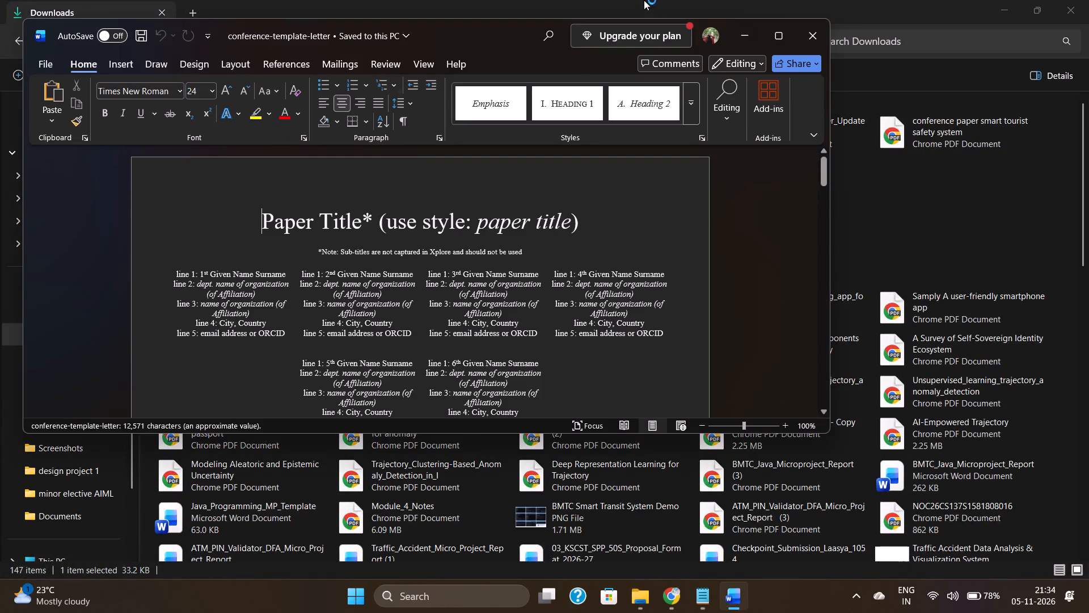
click(1006, 9)
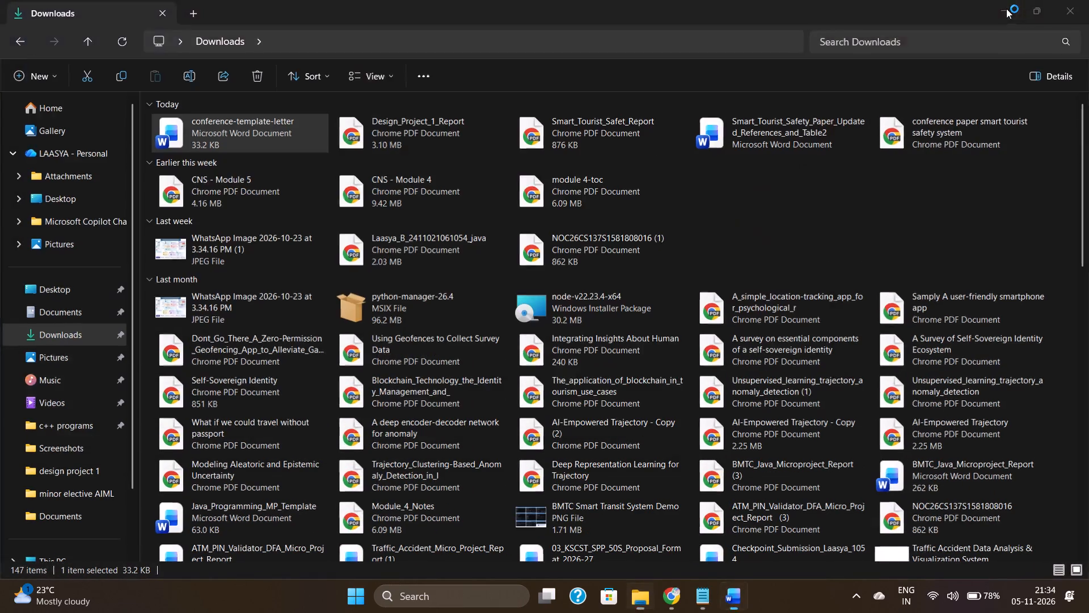
click(776, 32)
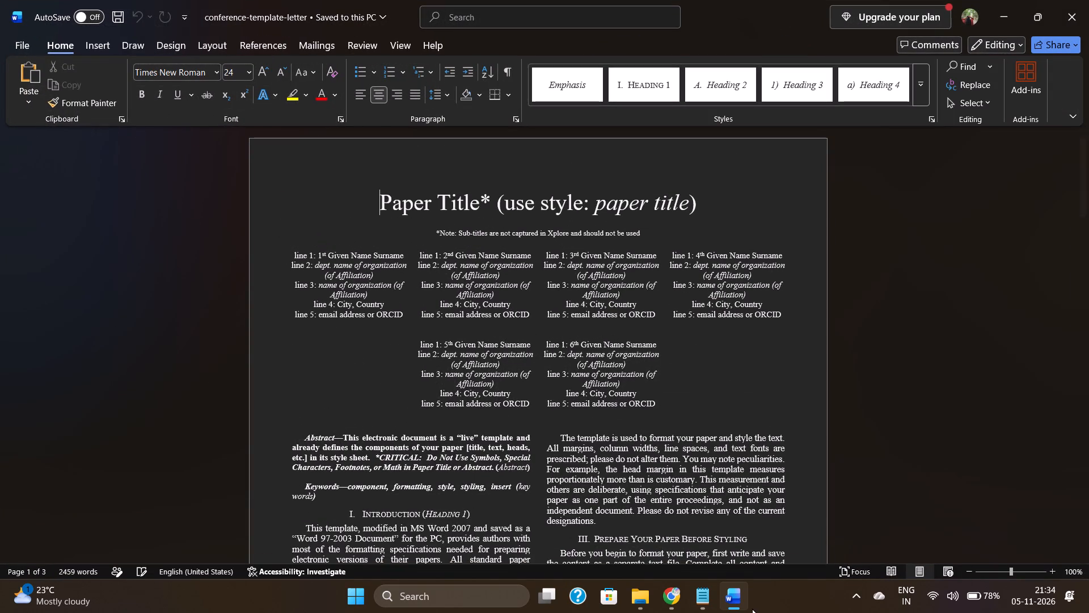
Replace the title placeholder with "Smart Tourist Safety Monitoring and Incident Response System Using AI, Geo-Fencing, and Blockchain-Based Digital ID", copied from the PDF in Chrome.
click(662, 599)
click(551, 280)
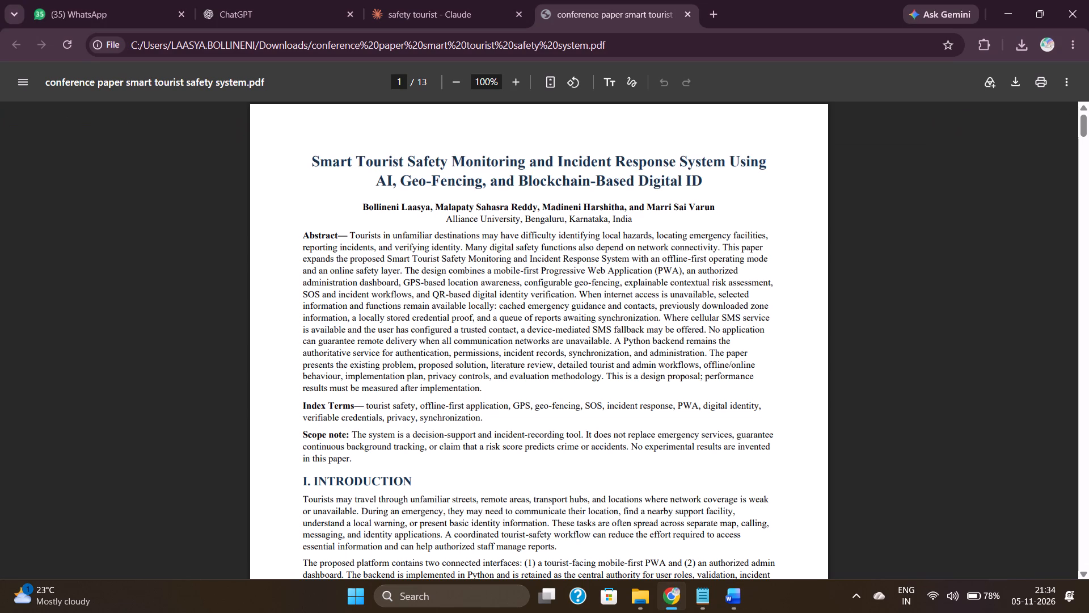
drag(309, 159, 655, 179)
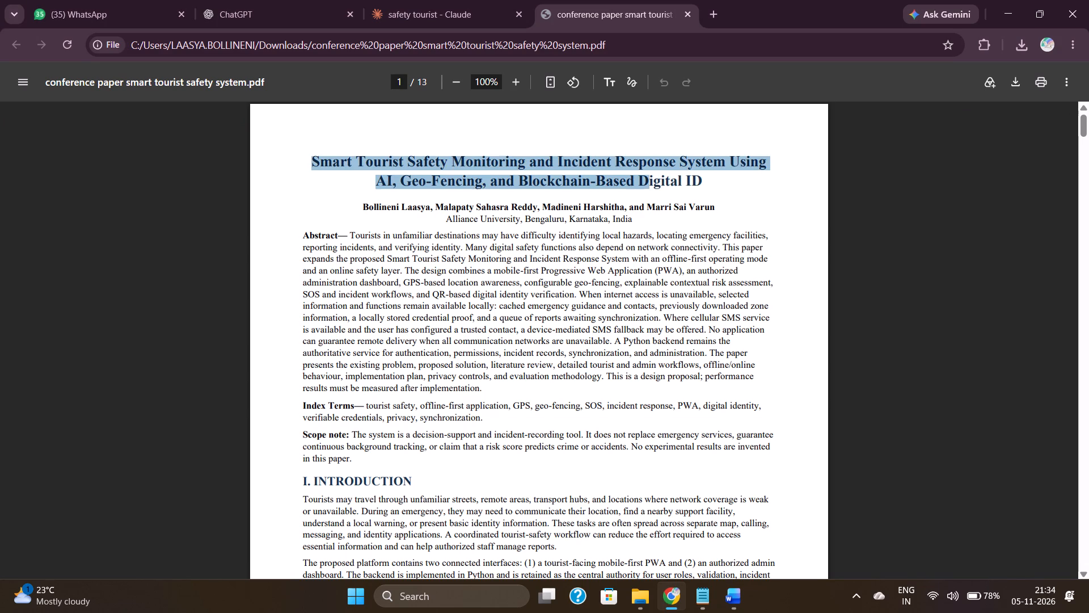
drag(655, 179, 703, 178)
key(ctrl+c)
click(733, 598)
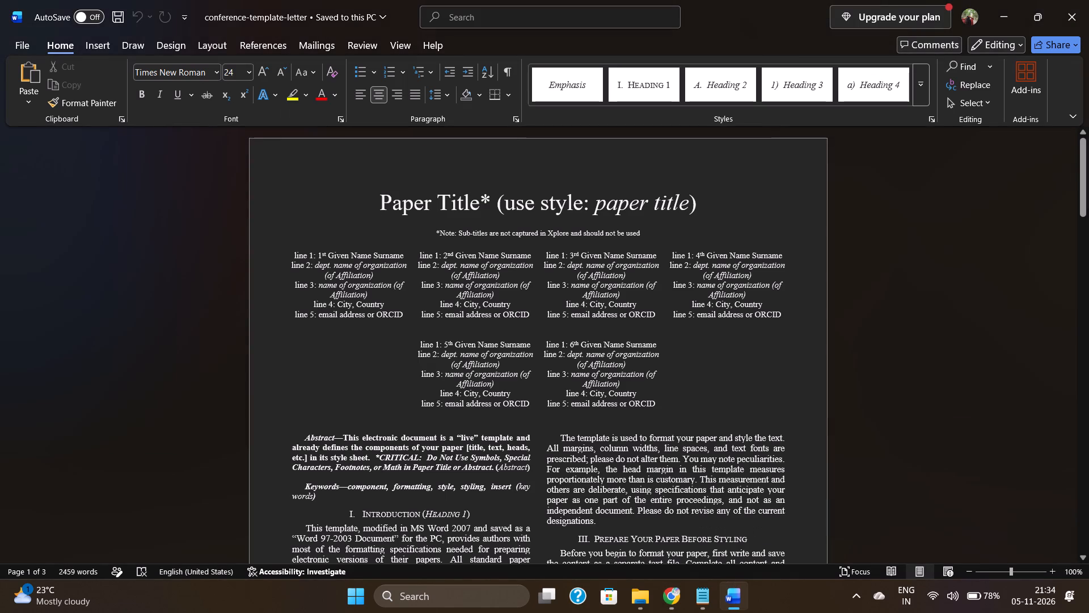
drag(703, 205, 408, 211)
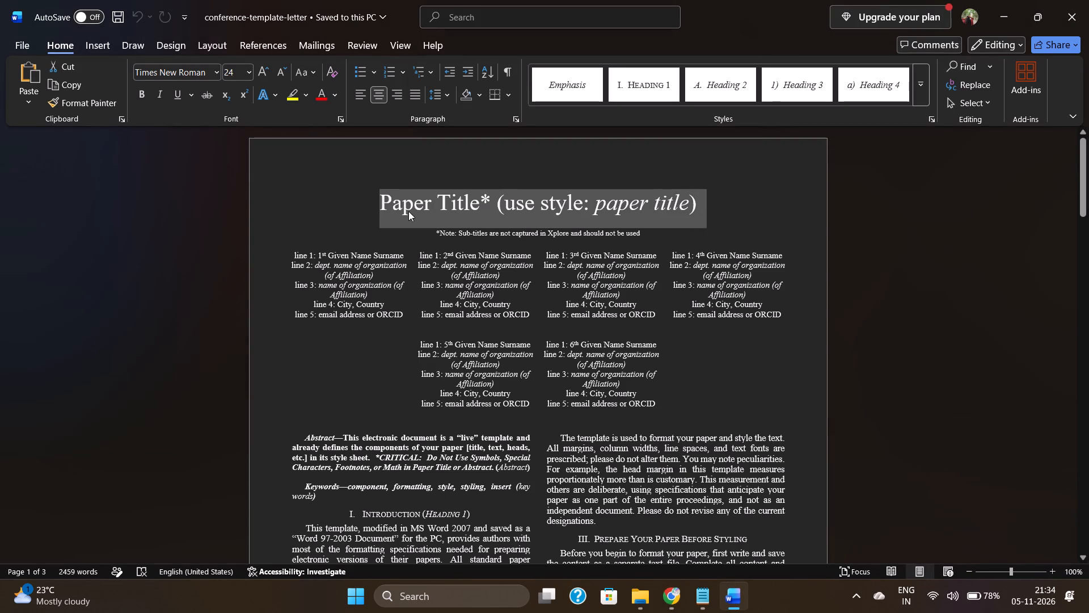
key(ctrl+v)
key(Return)
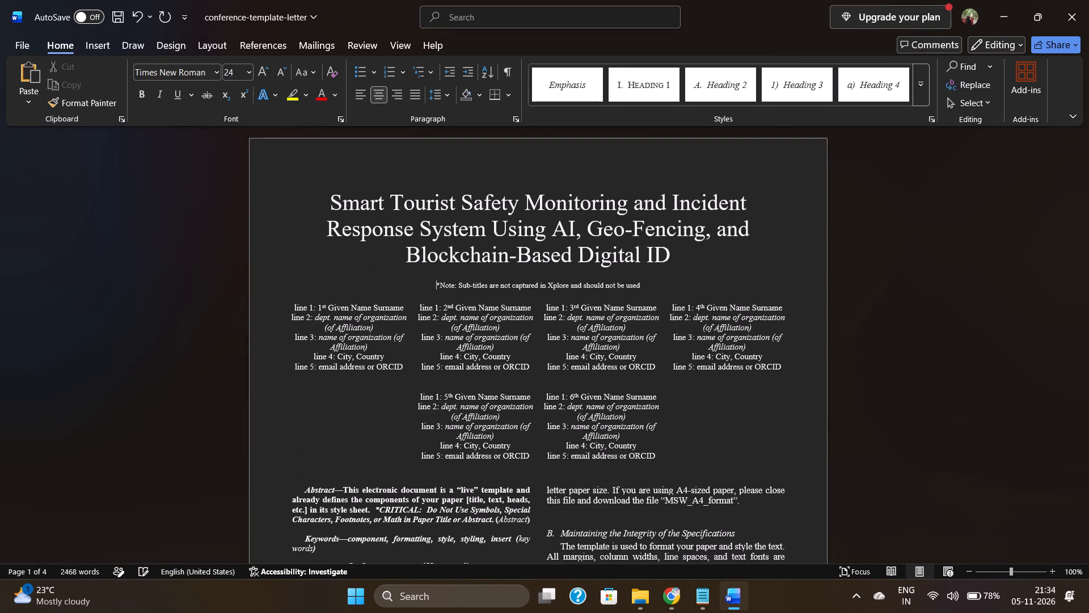
Delete the "*Note: Sub-titles are not captured in Xplore and should not be used" line below the title.
drag(437, 284, 597, 274)
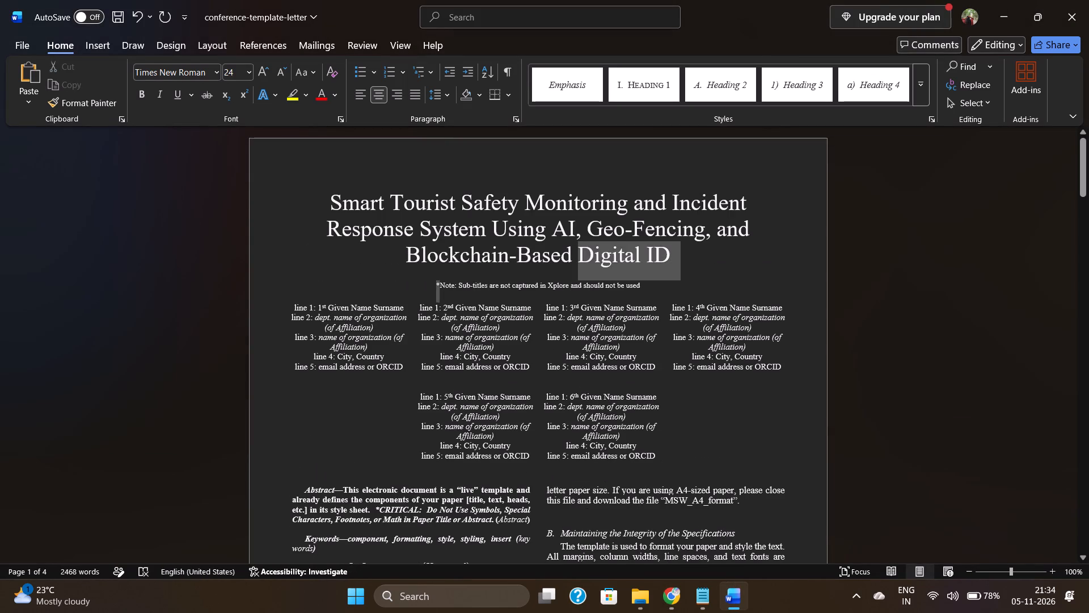
drag(597, 274, 639, 285)
key(BackSpace)
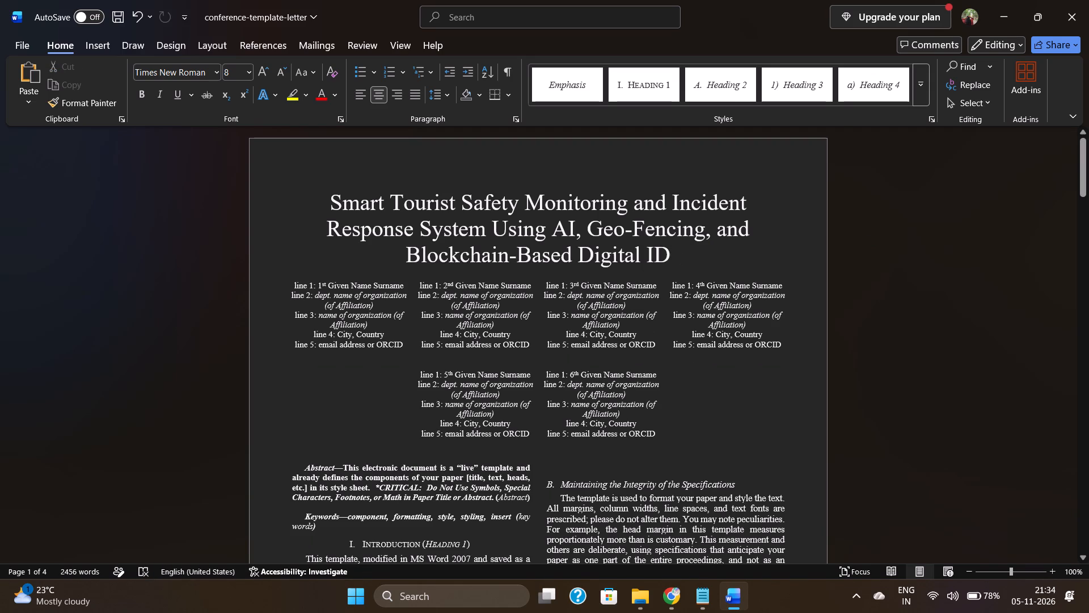
click(389, 174)
click(331, 191)
Switch to the Notepad note with the existing author details and add twelve blank lines below them.
click(700, 595)
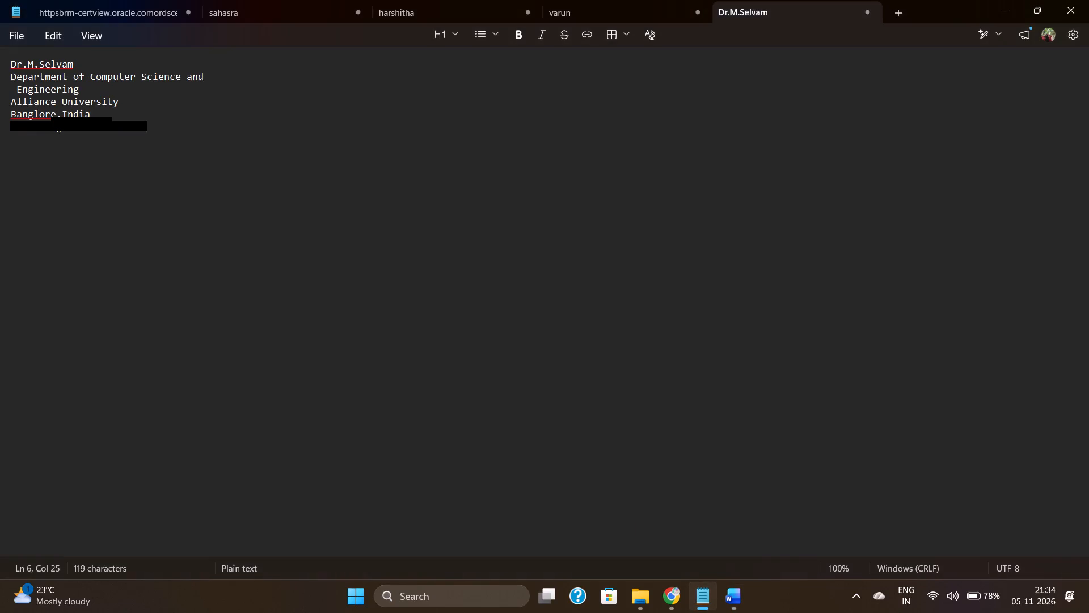
click(222, 220)
key(Return)
key(Return)
key(Return)
key(Return)
key(Return)
key(Return)
key(Return)
key(Return)
key(Return)
key(Return)
key(Return)
key(Return)
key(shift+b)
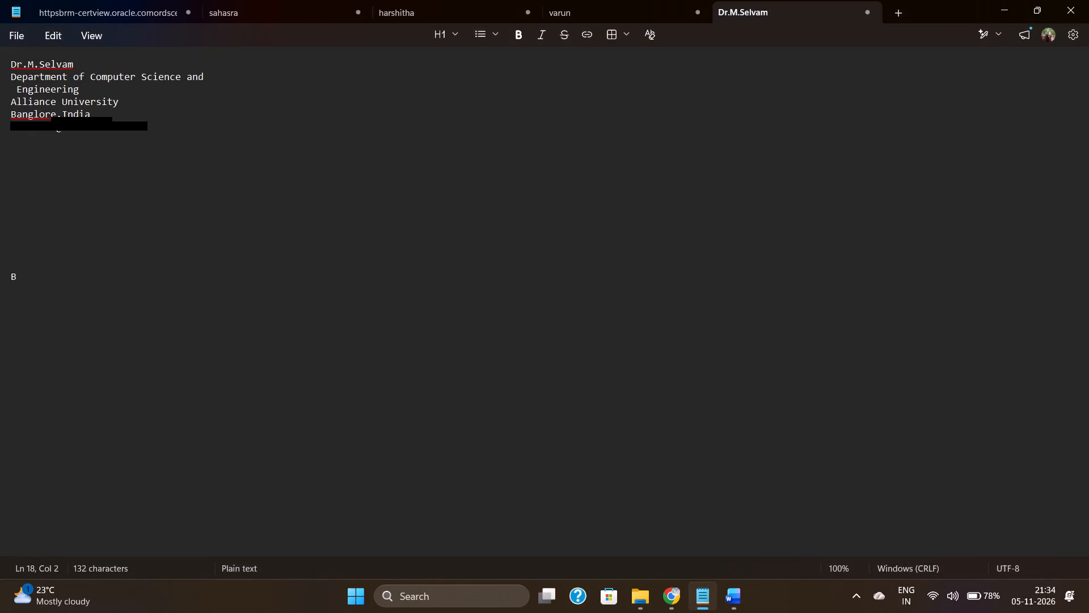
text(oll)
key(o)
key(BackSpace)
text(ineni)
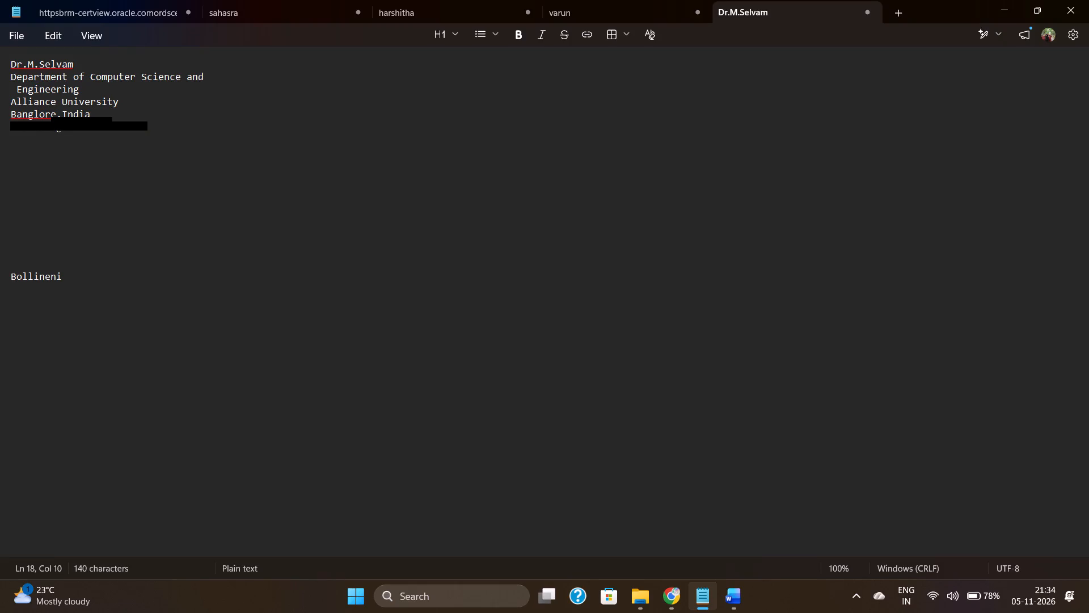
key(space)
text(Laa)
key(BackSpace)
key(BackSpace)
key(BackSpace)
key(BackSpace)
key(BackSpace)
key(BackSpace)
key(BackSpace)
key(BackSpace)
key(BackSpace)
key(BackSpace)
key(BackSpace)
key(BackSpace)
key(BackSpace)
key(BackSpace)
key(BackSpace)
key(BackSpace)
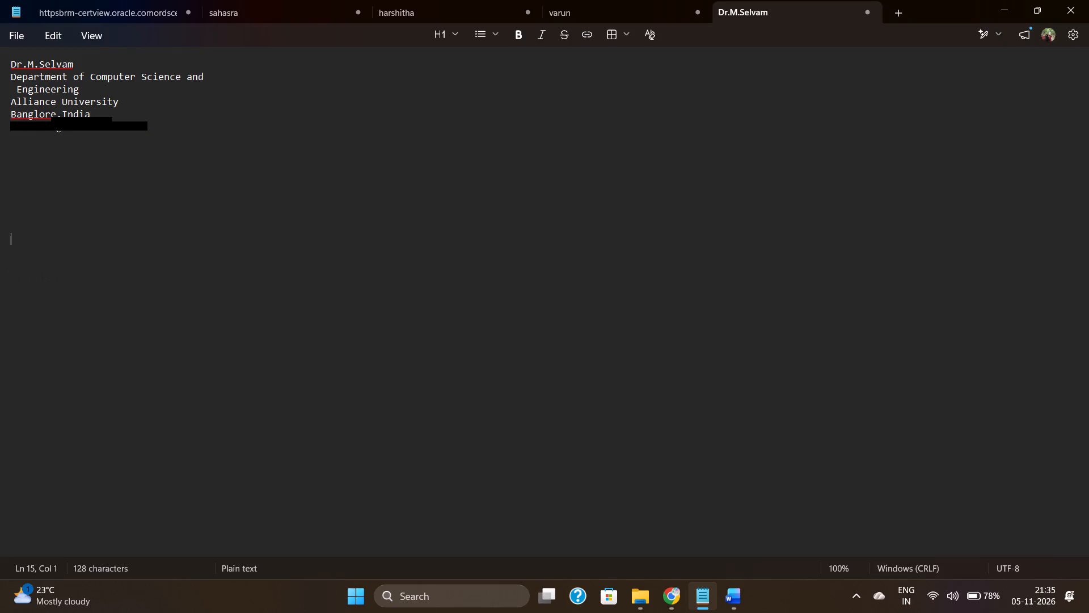
Enter the additional author's full name below the existing author block and start a new line under it.
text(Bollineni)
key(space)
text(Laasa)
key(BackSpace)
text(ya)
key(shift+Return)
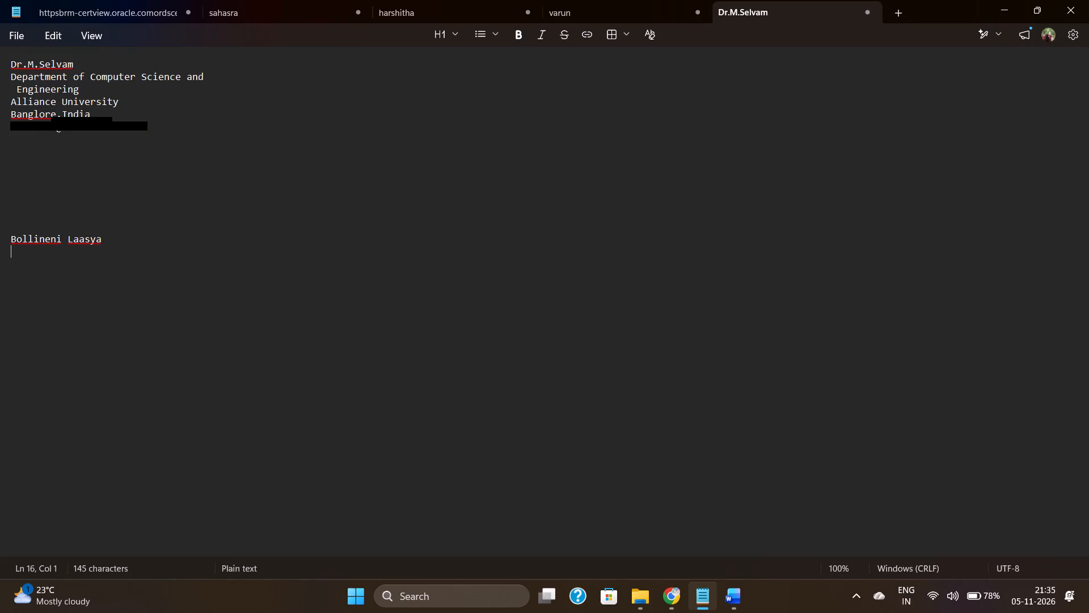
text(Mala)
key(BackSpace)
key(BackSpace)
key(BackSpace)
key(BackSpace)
Copy the Department of Computer Science and Engineering, Alliance University and city-country lines from the existing author block.
click(134, 255)
drag(10, 73, 75, 108)
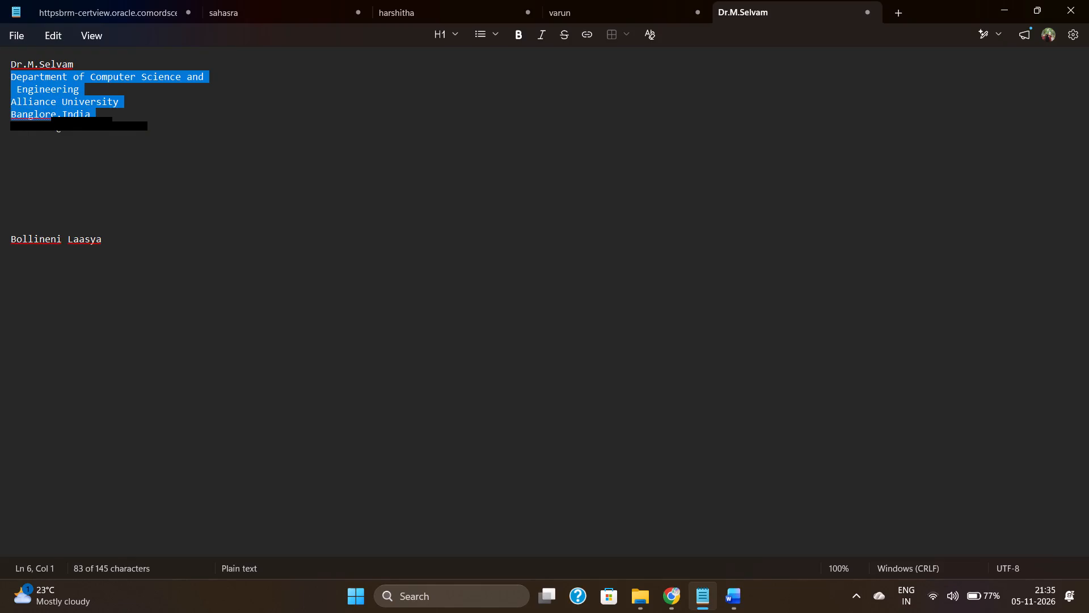
drag(75, 108, 86, 112)
key(ctrl+c)
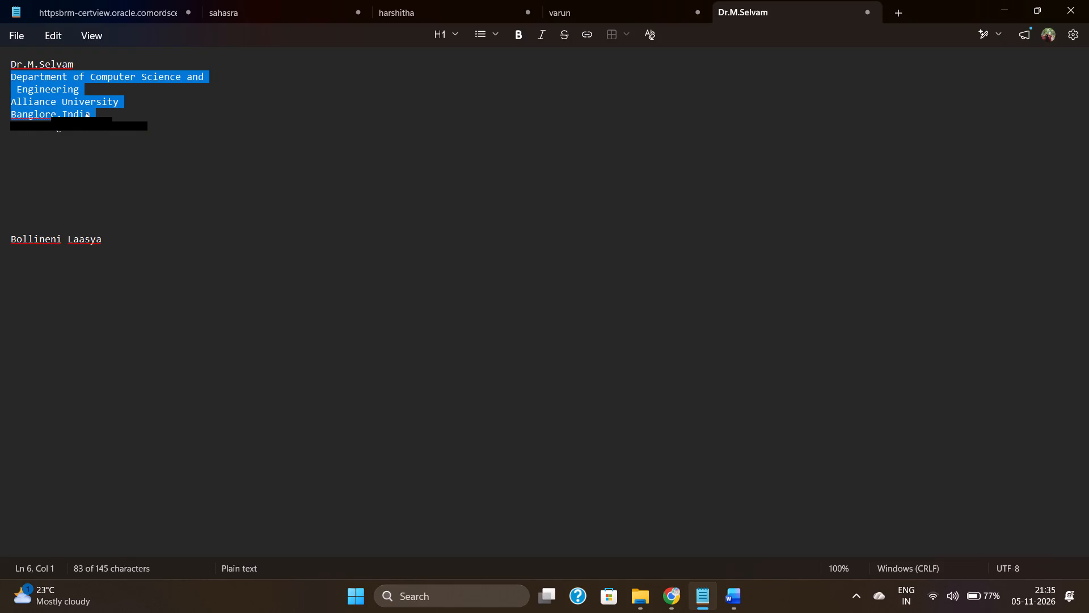
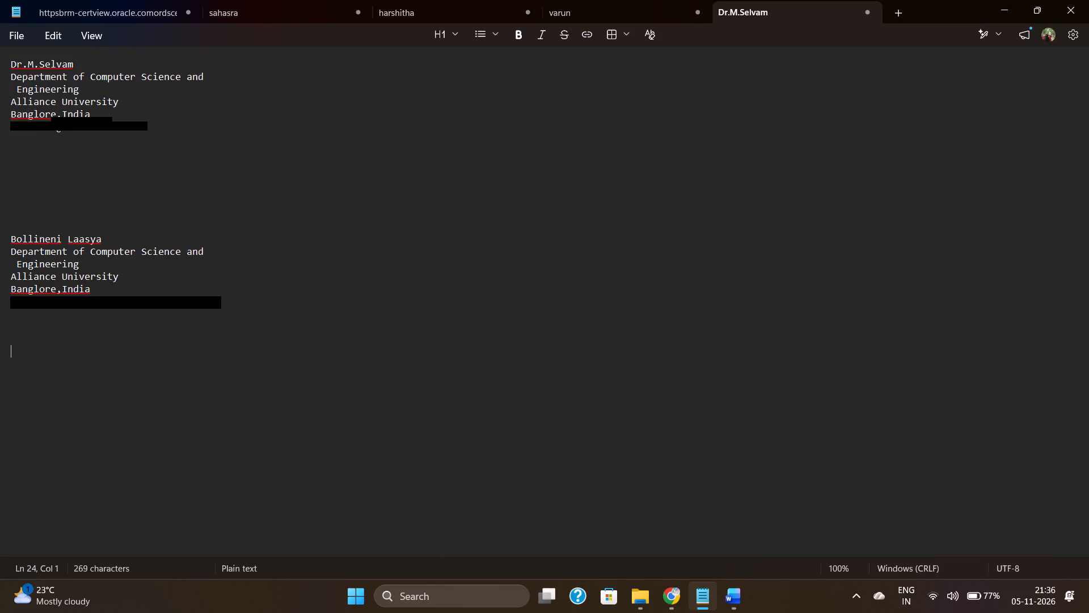
Copy the first author's name from the Notepad note and paste it over the line 1 placeholder of Word's first author block.
drag(77, 63, 0, 62)
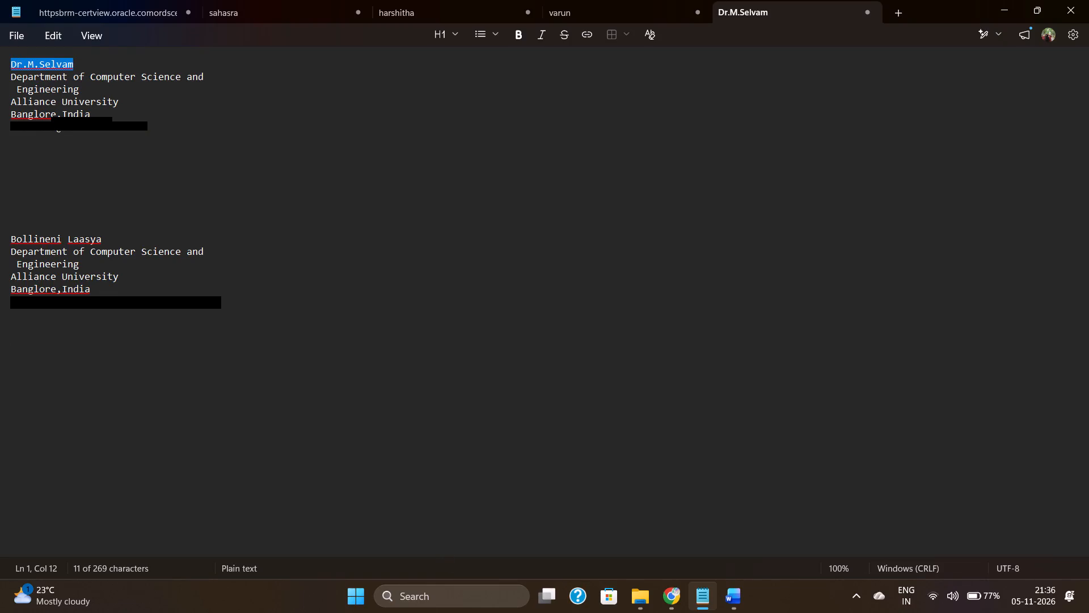
key(ctrl+c)
click(738, 604)
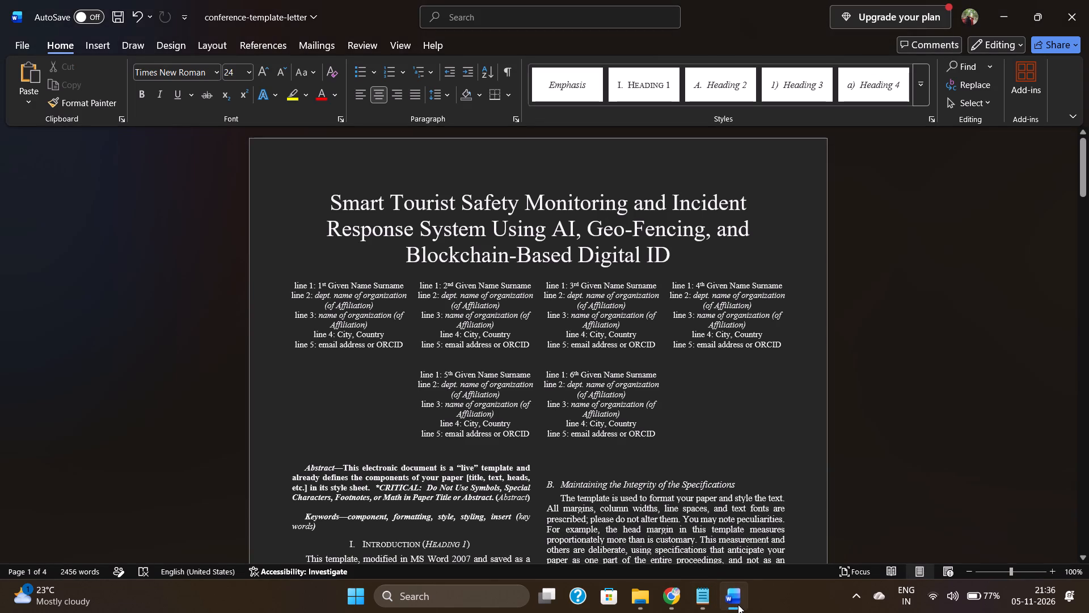
drag(404, 287, 298, 285)
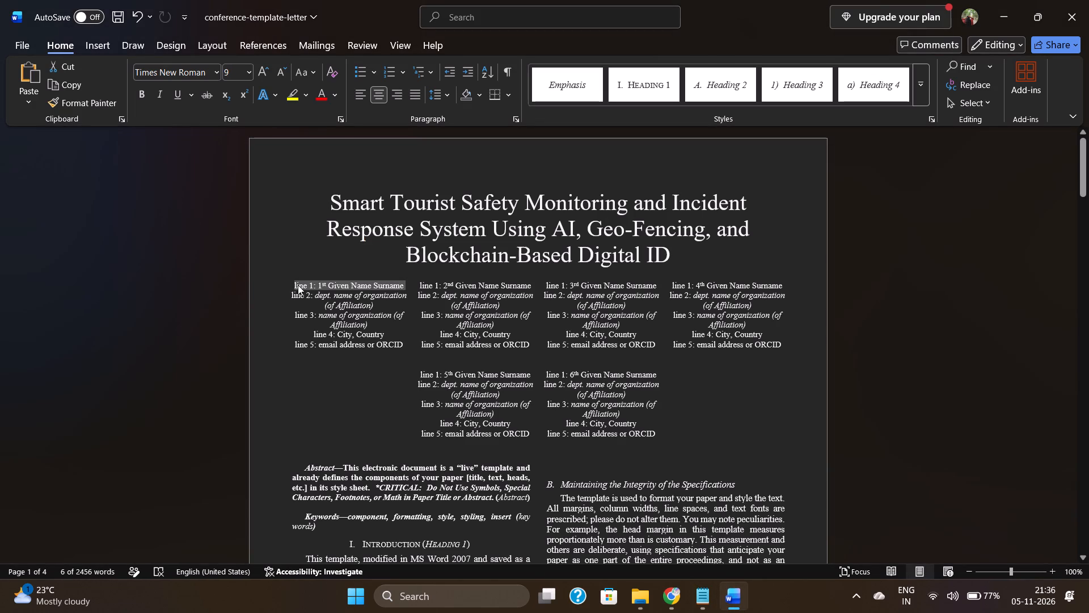
key(ctrl+v)
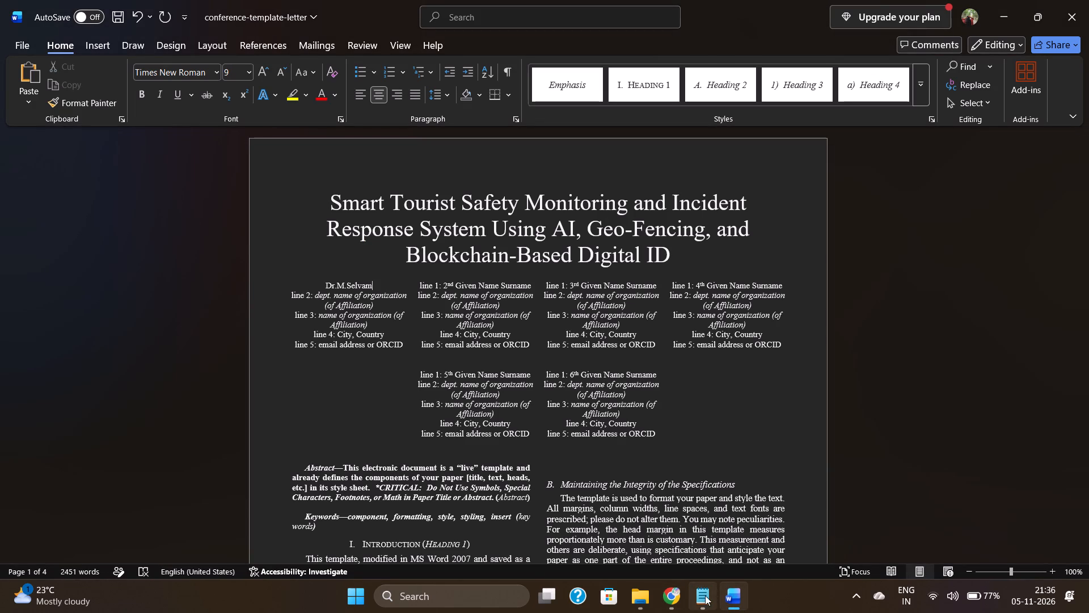
Replace the first author block's line 2 placeholder in Word with "Department of Computer Science and Engineering" copied from the Notepad note.
click(704, 606)
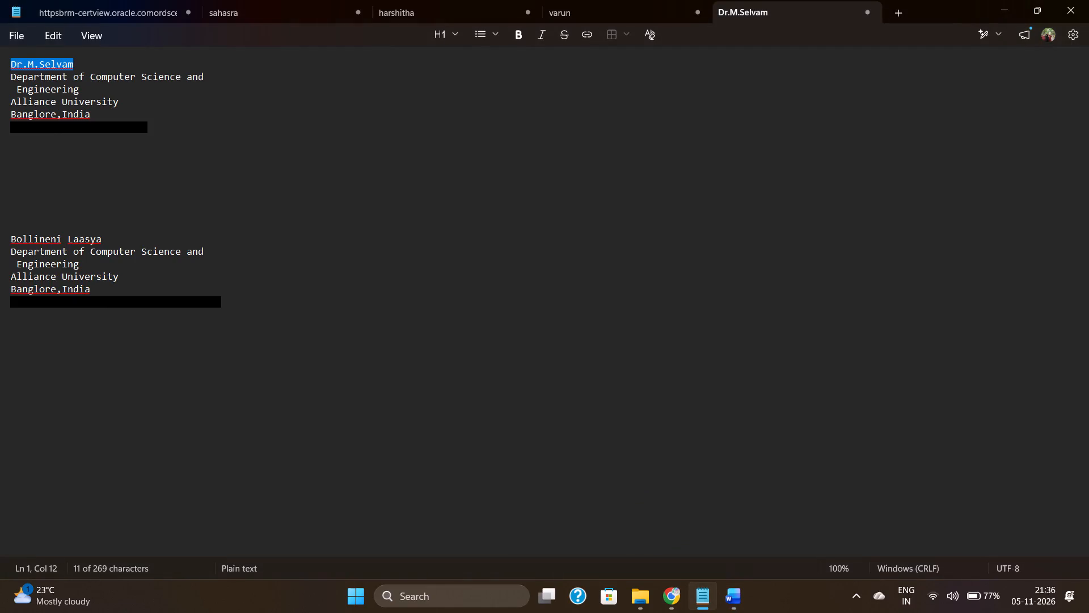
click(88, 89)
drag(88, 89, 31, 72)
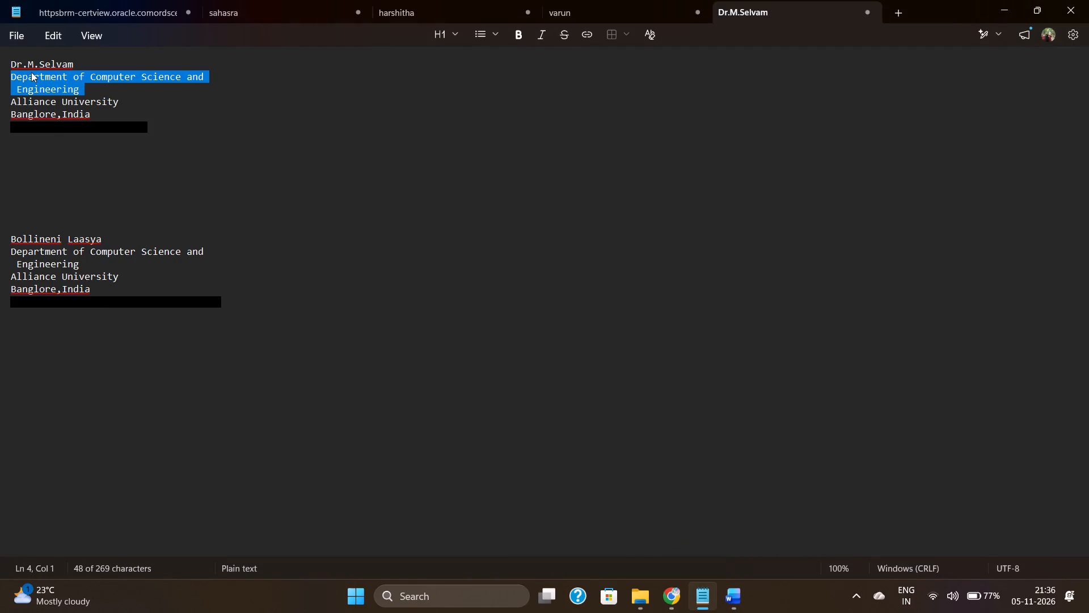
key(ctrl+c)
click(727, 601)
drag(378, 309, 318, 296)
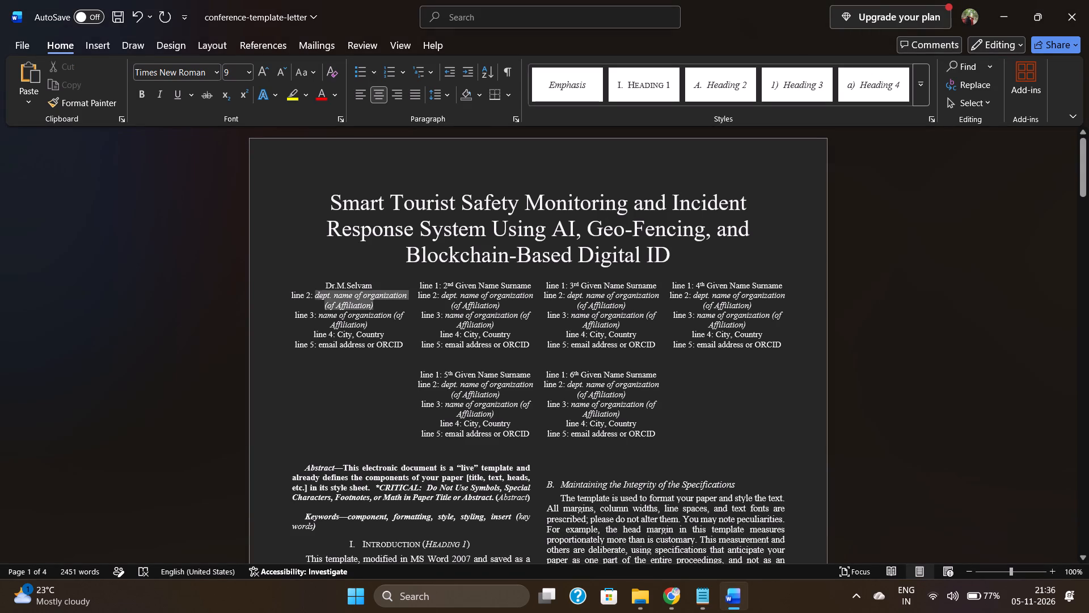
drag(318, 296, 293, 296)
key(ctrl+v)
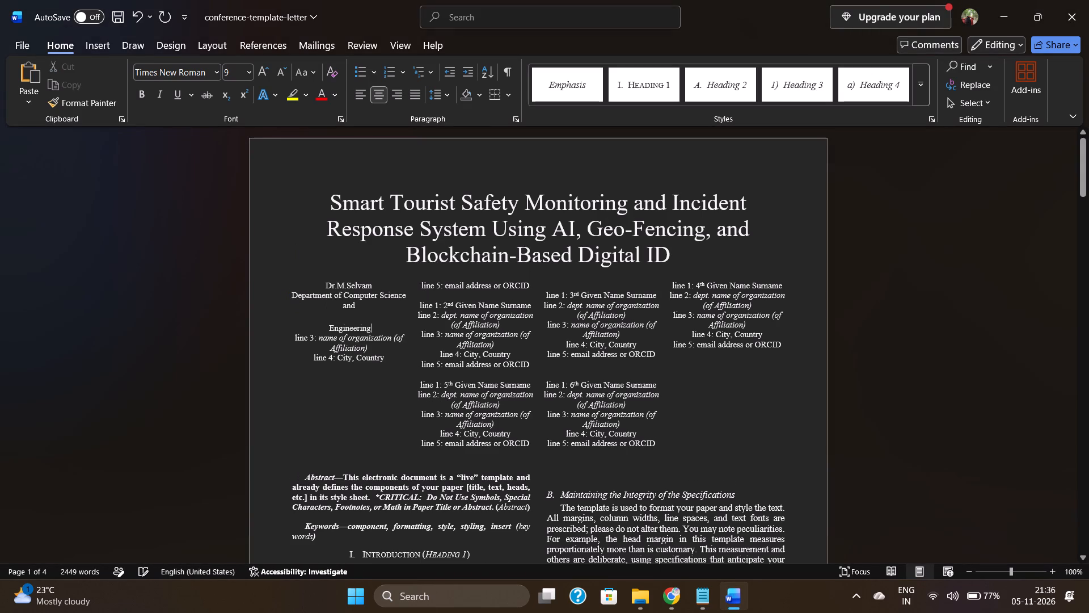
Remove the break before "Engineering" in the first author block and separate it from "and" with a single space.
click(329, 327)
key(BackSpace)
key(BackSpace)
key(BackSpace)
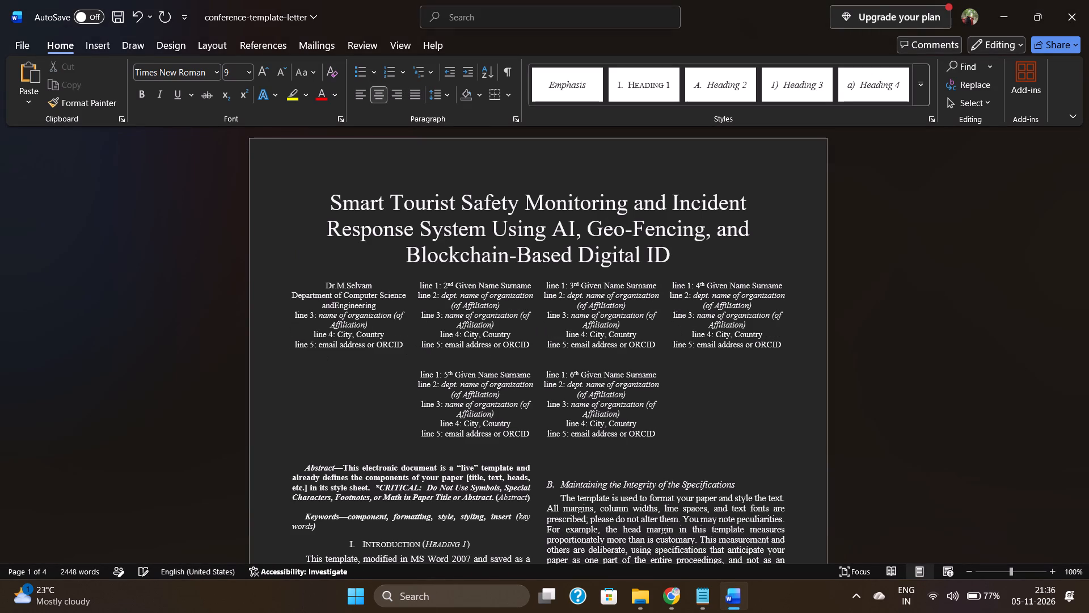
key(space)
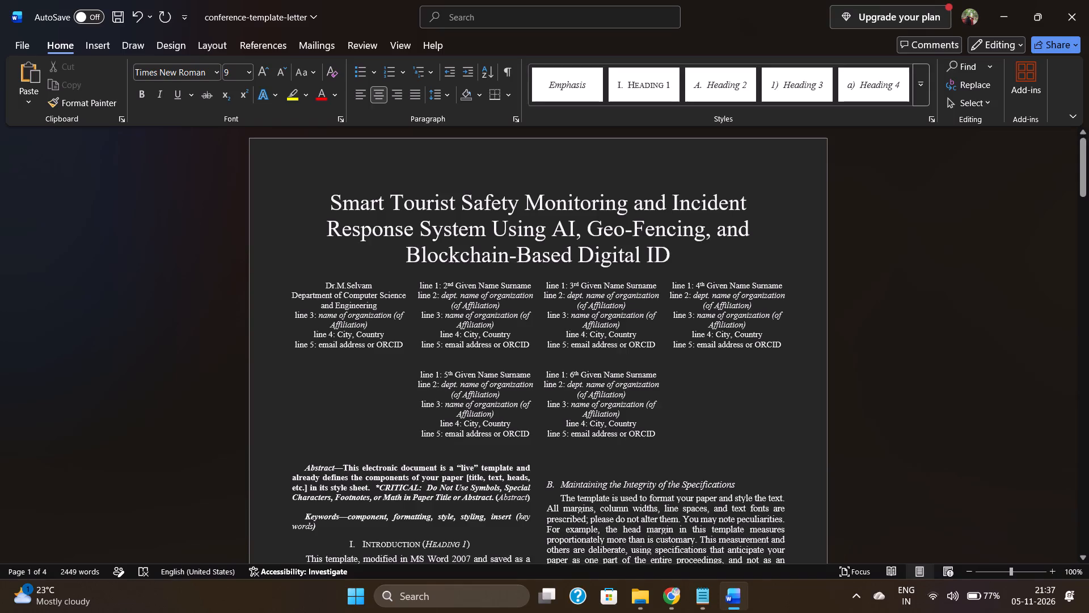
Copy "Alliance University" from the Notepad note and paste it over the line 3 placeholder text of Word's first author block.
click(702, 594)
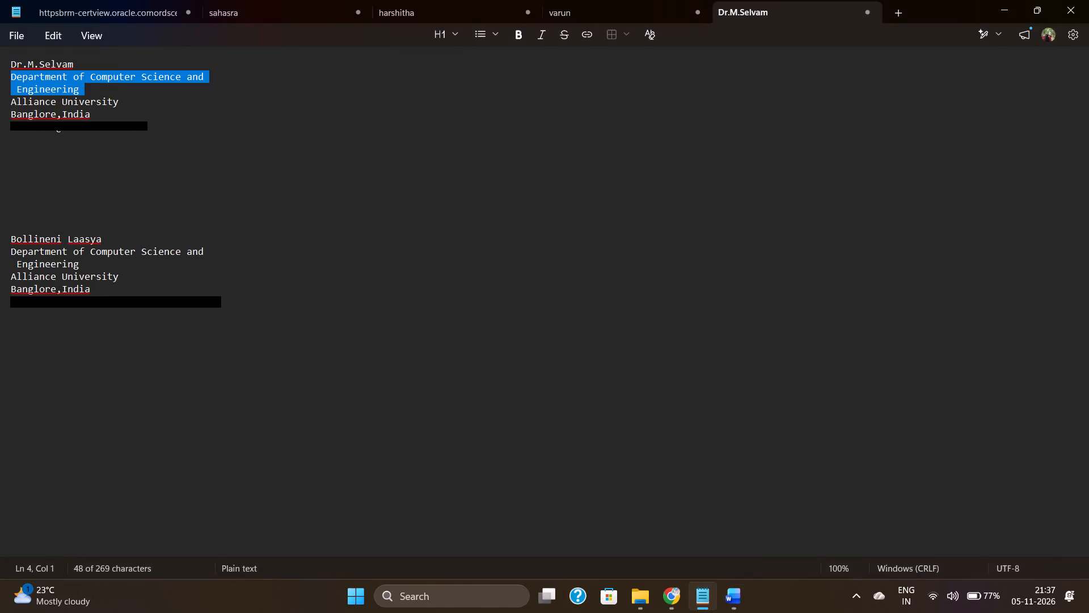
click(385, 243)
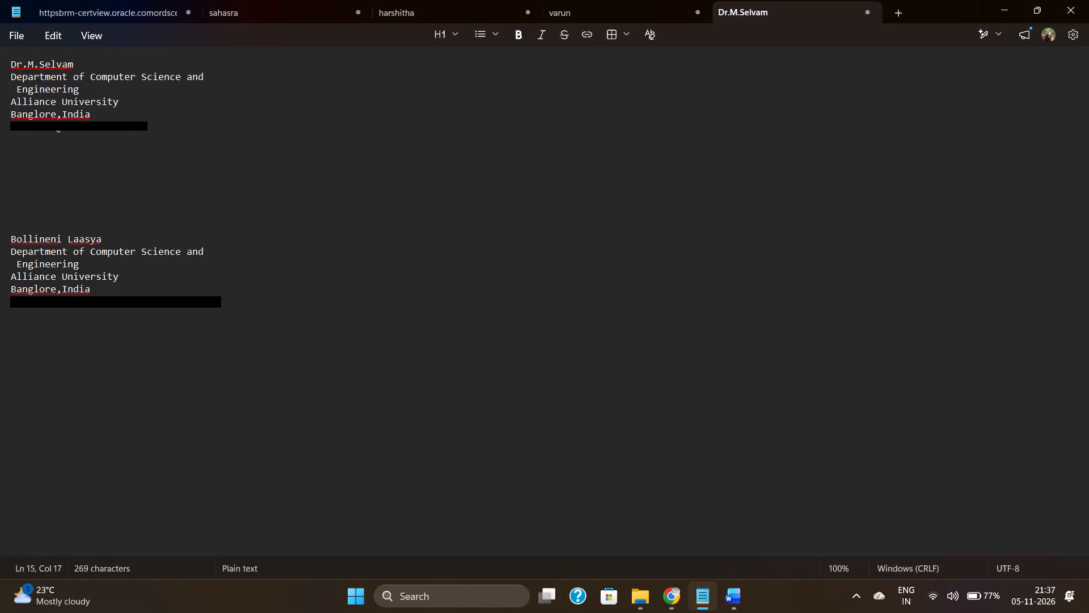
drag(120, 103, 11, 100)
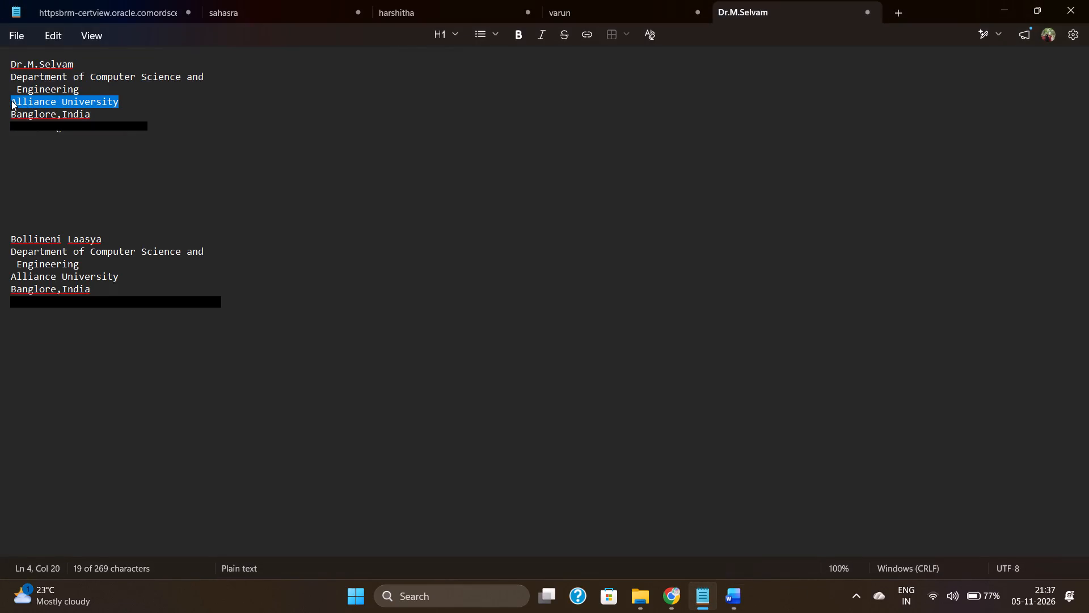
key(ctrl+c)
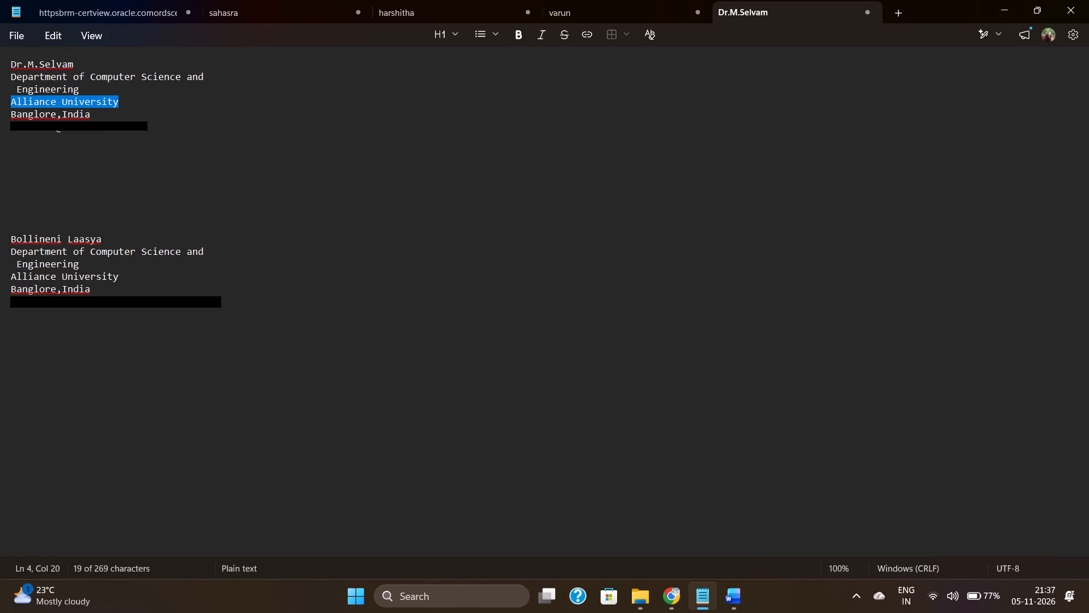
click(741, 595)
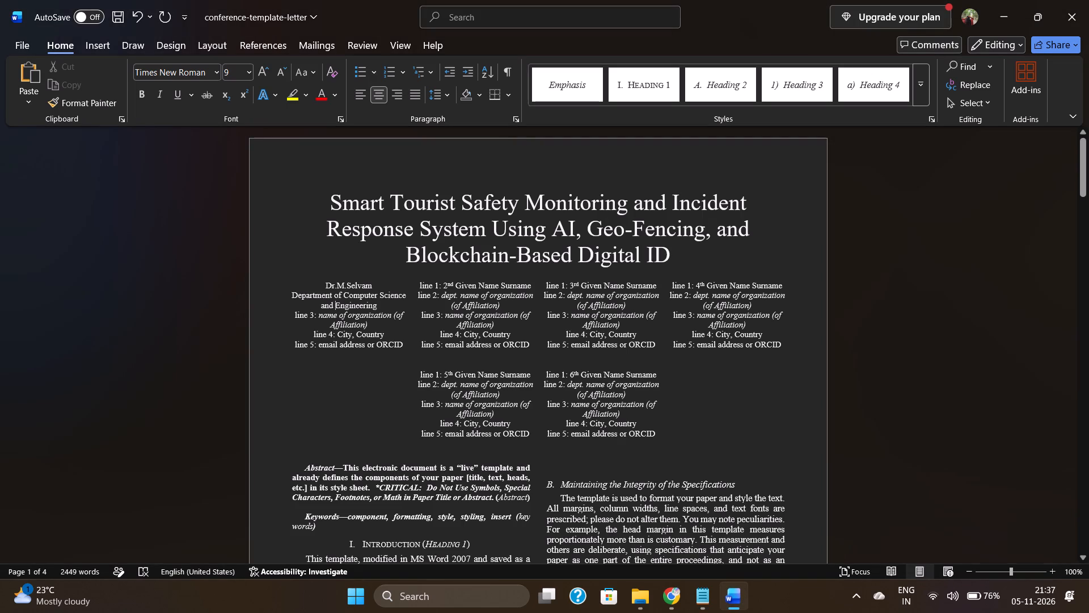
drag(404, 316, 296, 315)
key(ctrl+v)
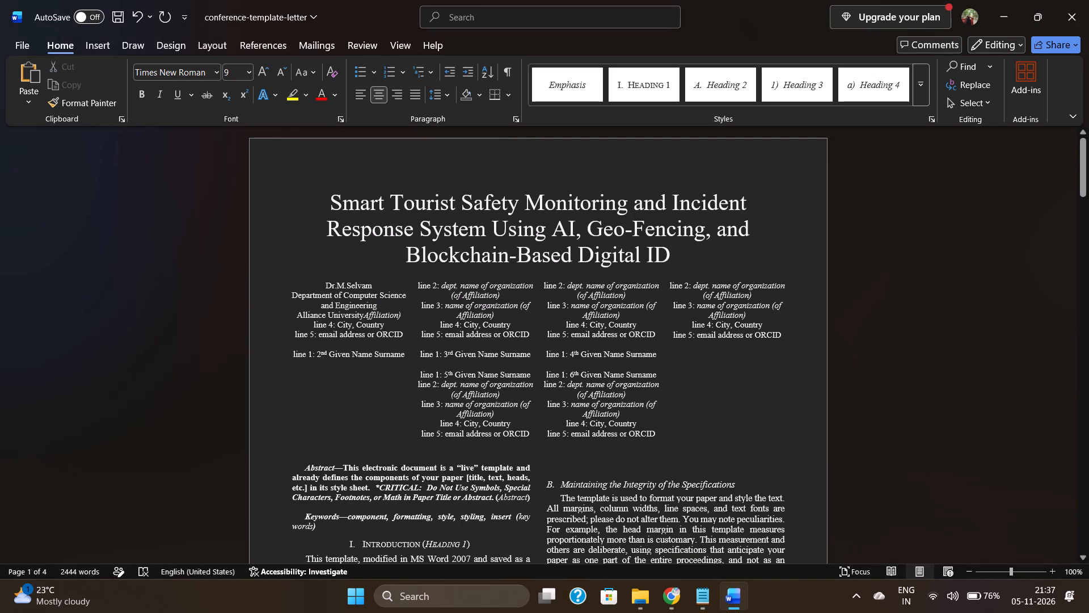
Delete the leftover "Affiliation)" text after "Alliance University" in the first author block.
click(407, 315)
key(BackSpace)
key(BackSpace)
key(BackSpace)
key(BackSpace)
key(BackSpace)
key(BackSpace)
key(BackSpace)
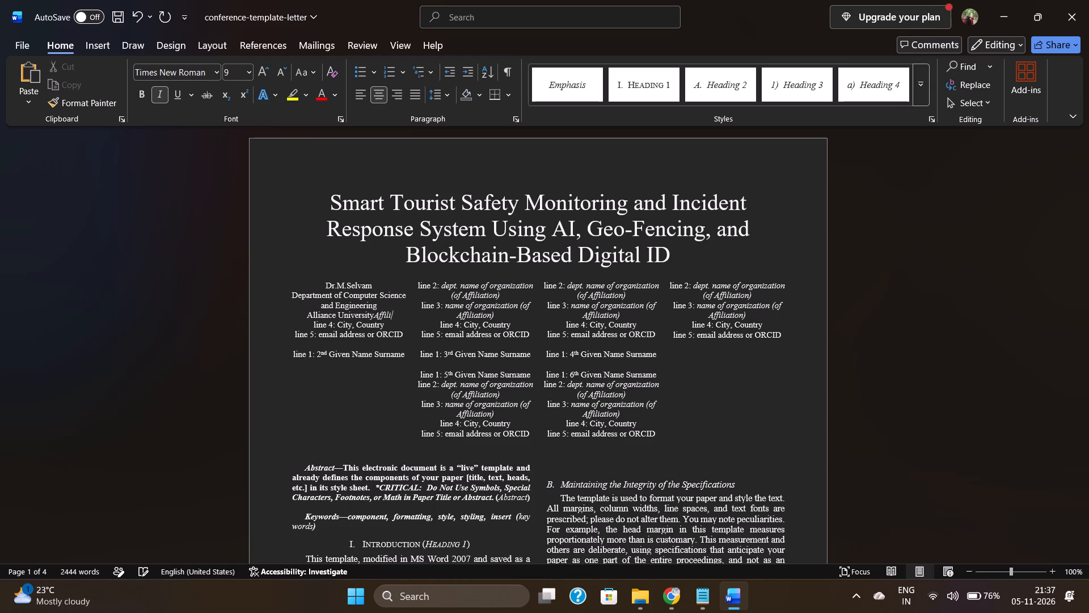
key(BackSpace)
key(BackSpace)
key(BackSpace)
key(BackSpace)
key(BackSpace)
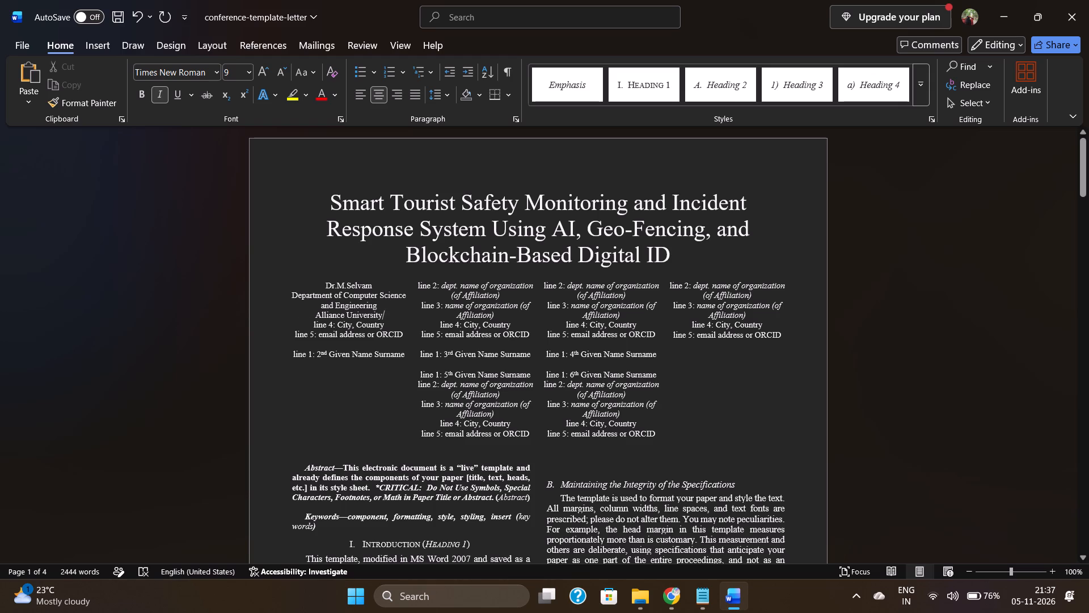
Italicize the department and Alliance University lines in the first author block.
drag(386, 316, 290, 298)
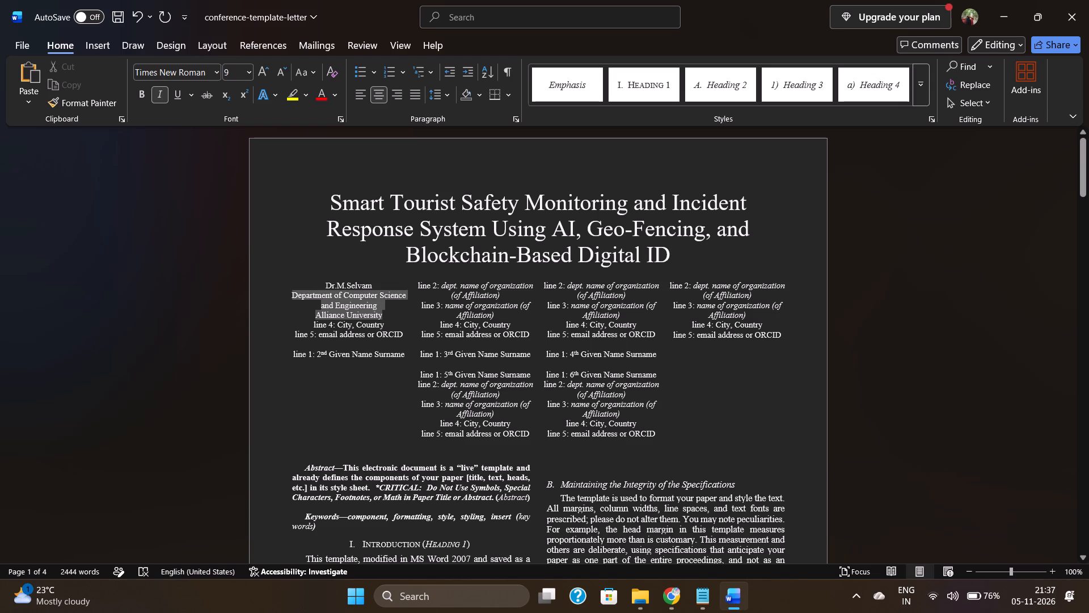
drag(290, 298, 289, 296)
click(318, 275)
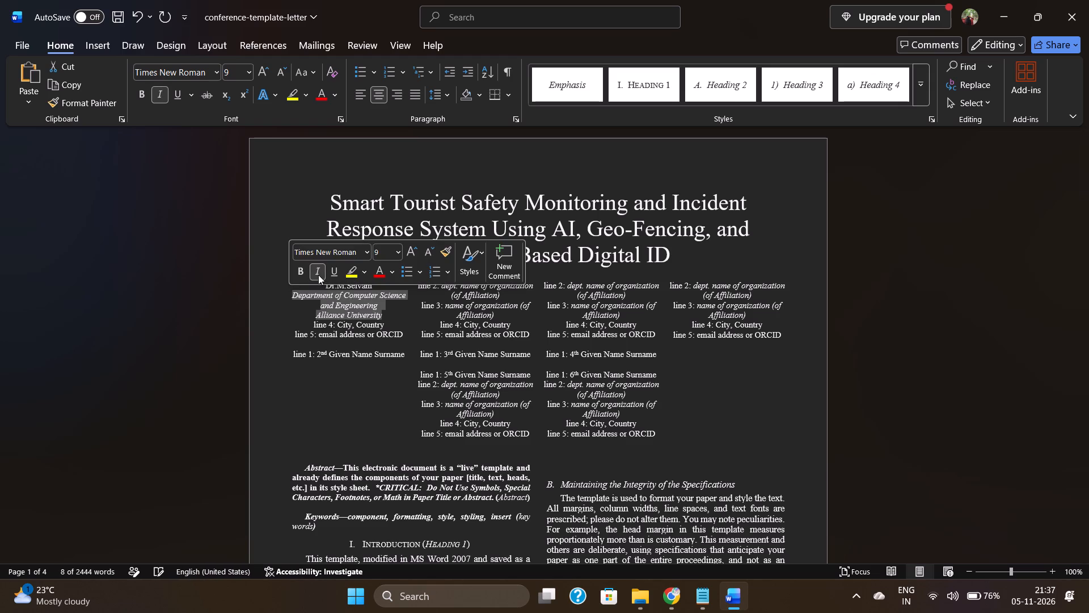
click(396, 360)
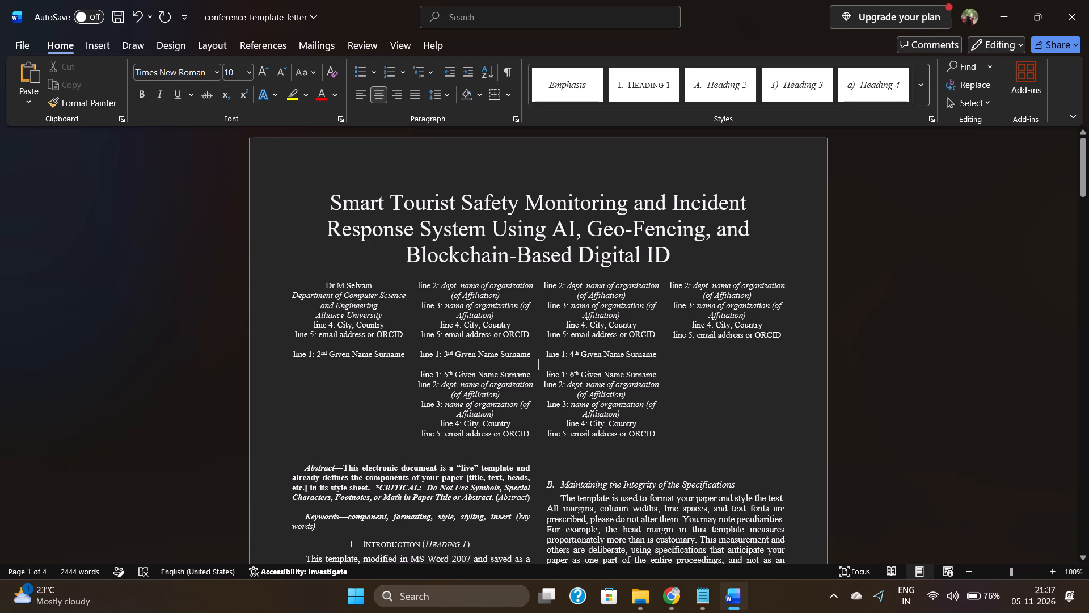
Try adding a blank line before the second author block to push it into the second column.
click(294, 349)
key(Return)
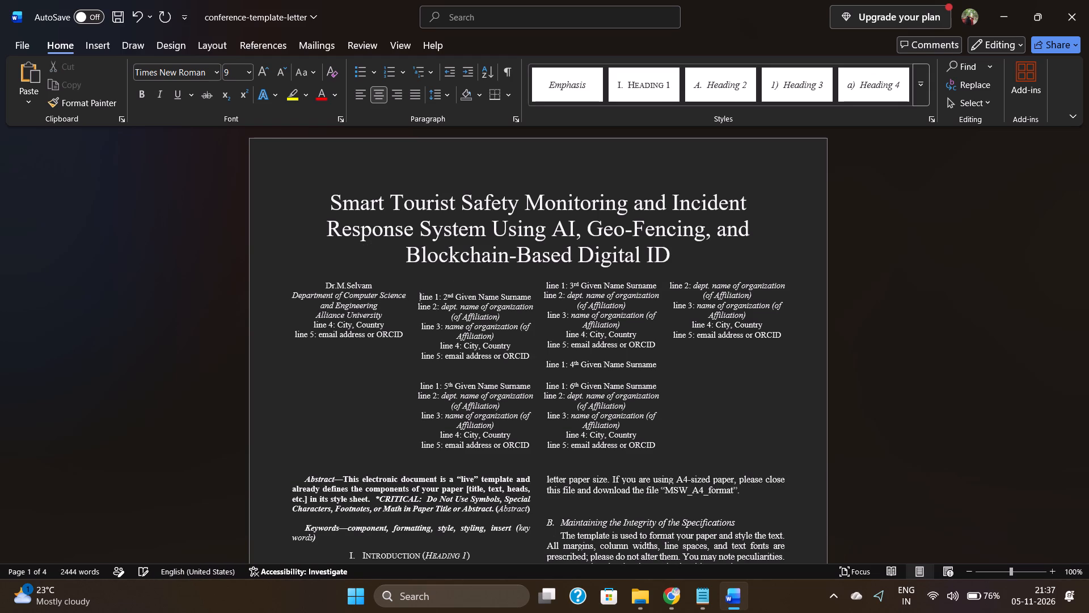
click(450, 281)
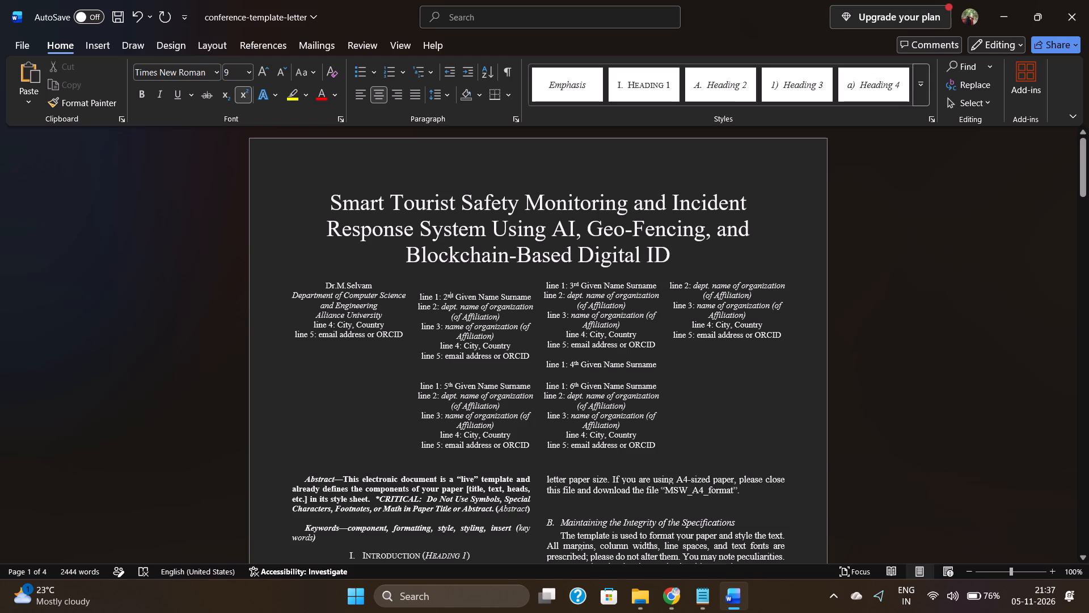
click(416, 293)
Remove the blank lines above the second author block and add back a single paragraph break so it starts in the second column.
key(BackSpace)
key(BackSpace)
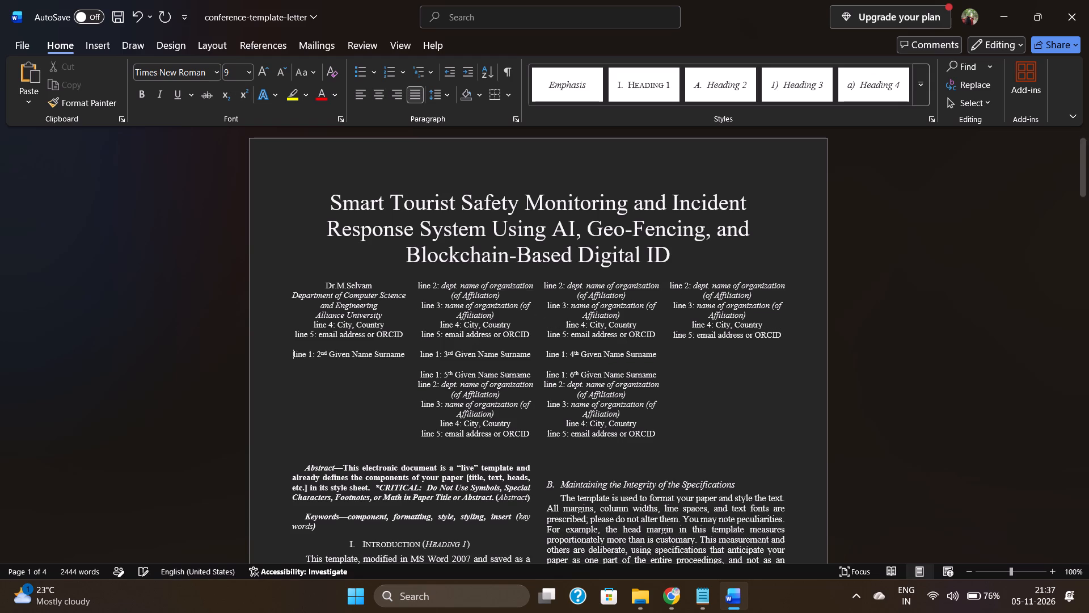
key(BackSpace)
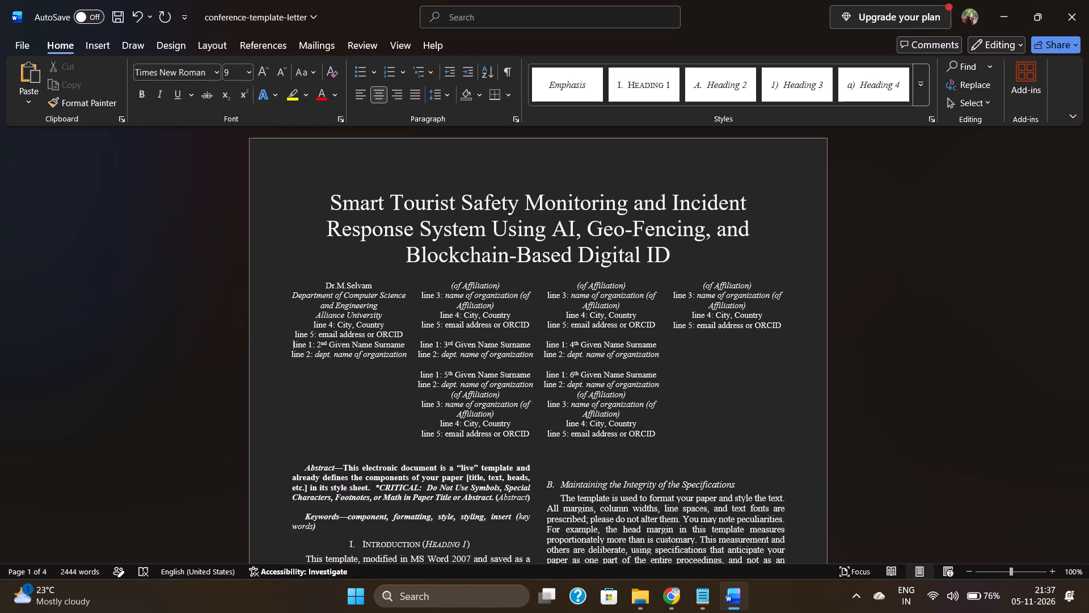
key(Return)
key(Return)
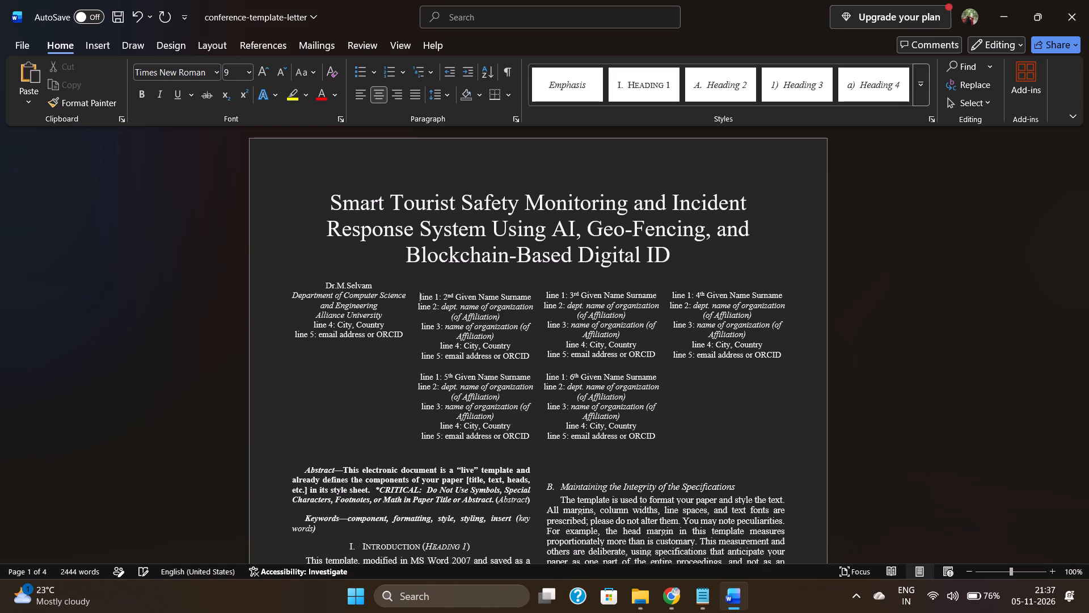
key(BackSpace)
key(BackSpace)
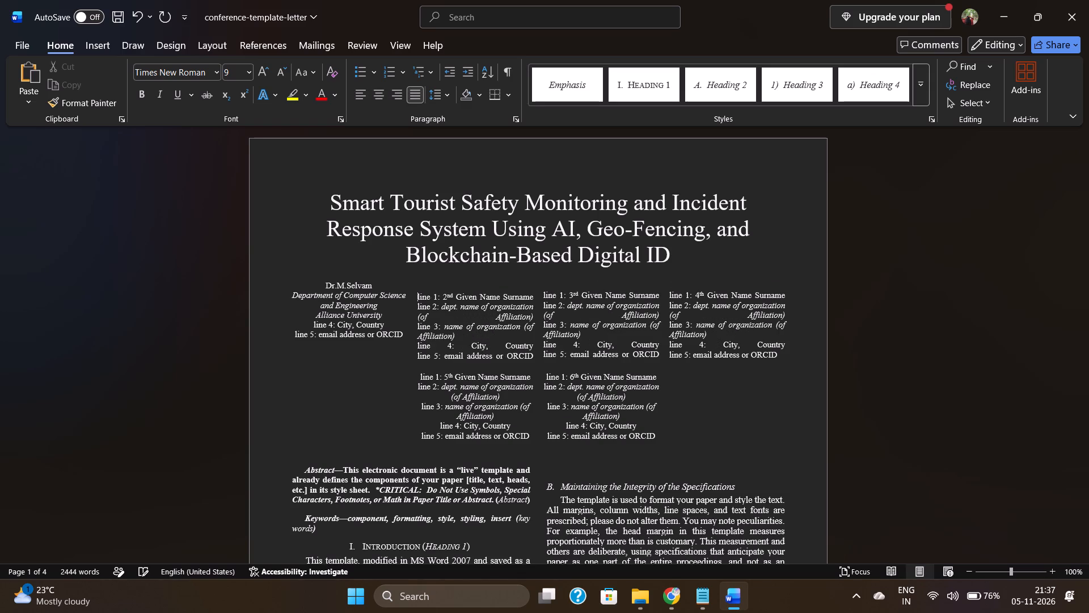
key(BackSpace)
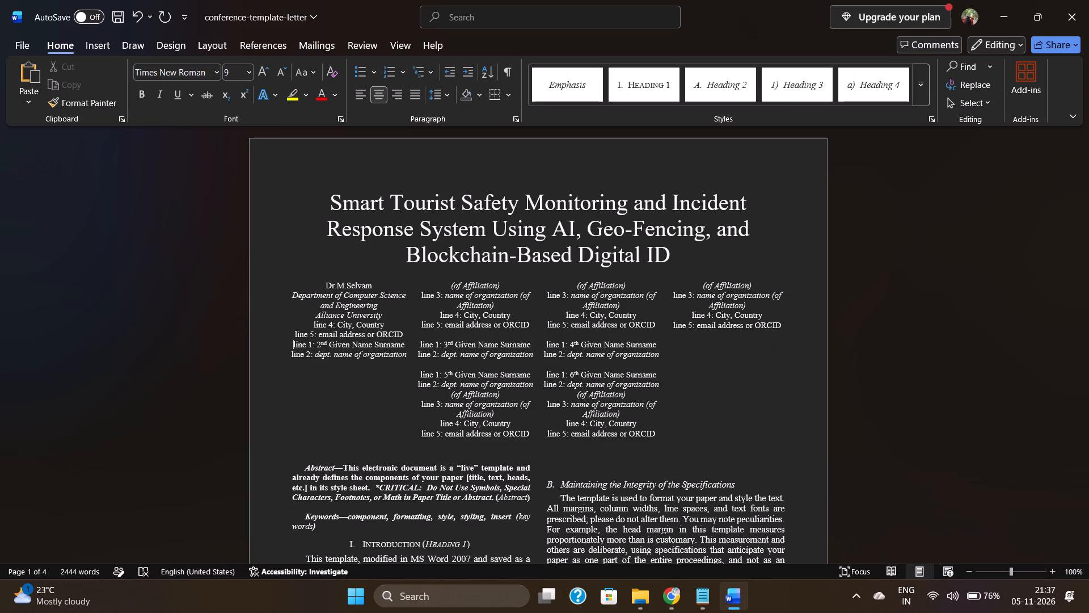
key(Return)
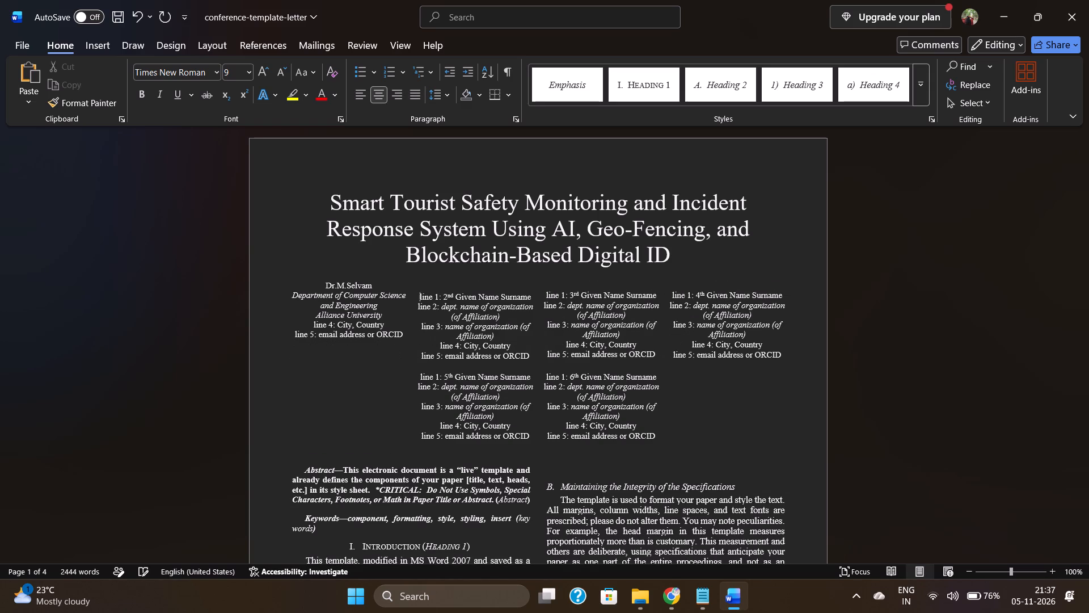
click(437, 284)
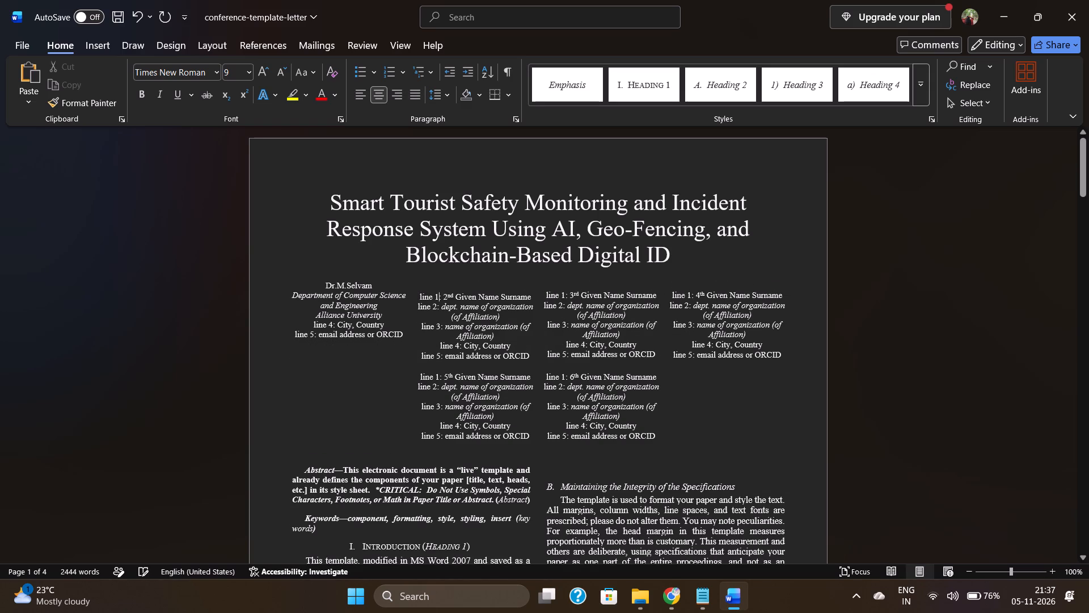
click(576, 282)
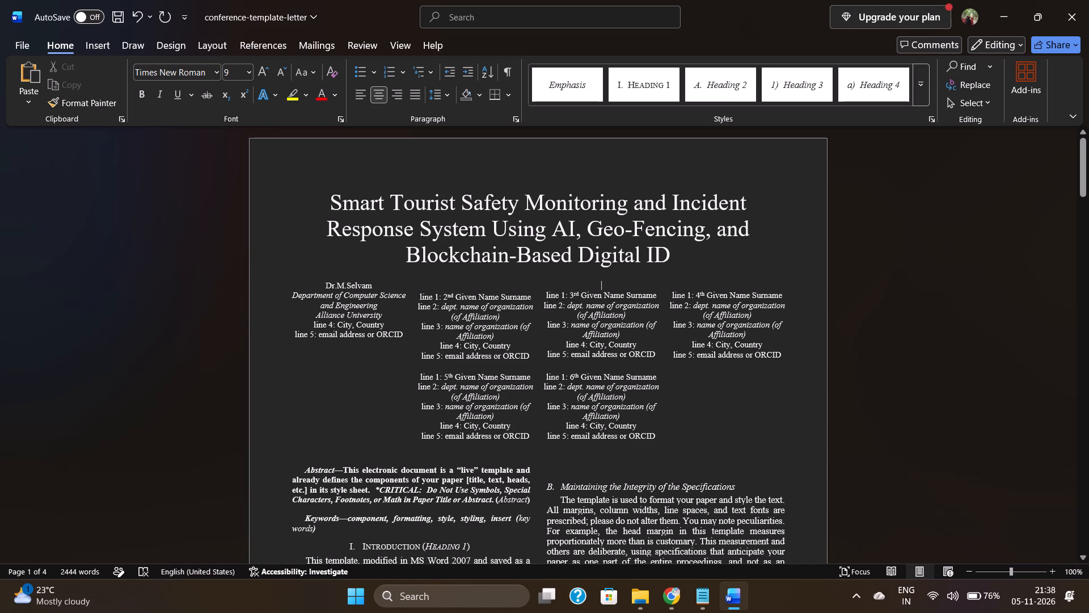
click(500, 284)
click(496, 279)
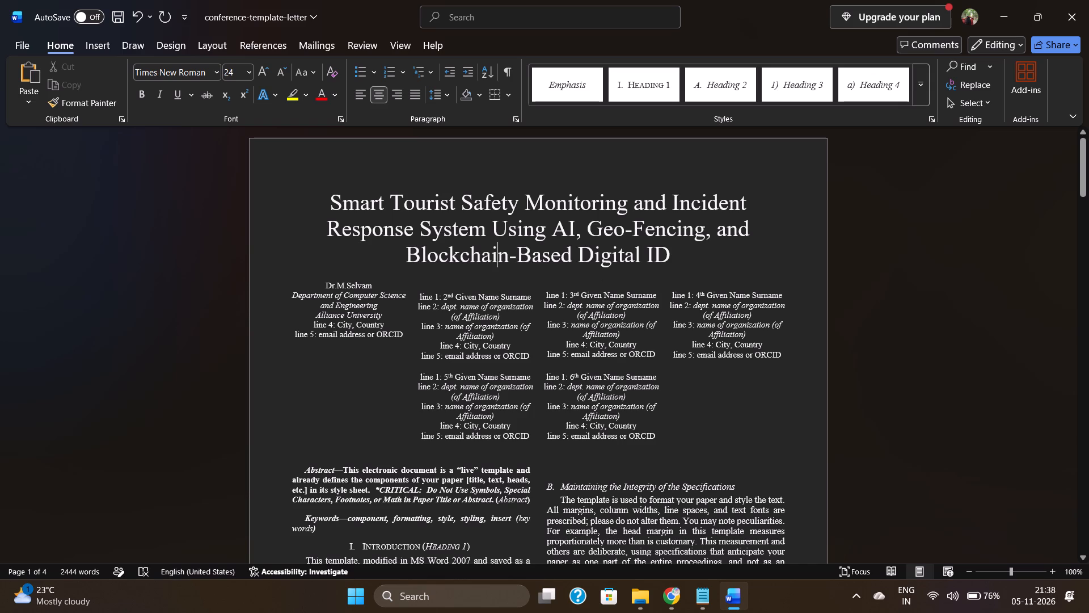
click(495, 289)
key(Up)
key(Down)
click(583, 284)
Copy "Banglore,India" from the first author's details in Notepad and paste it over the line 4 placeholder in Word's first author block.
click(697, 607)
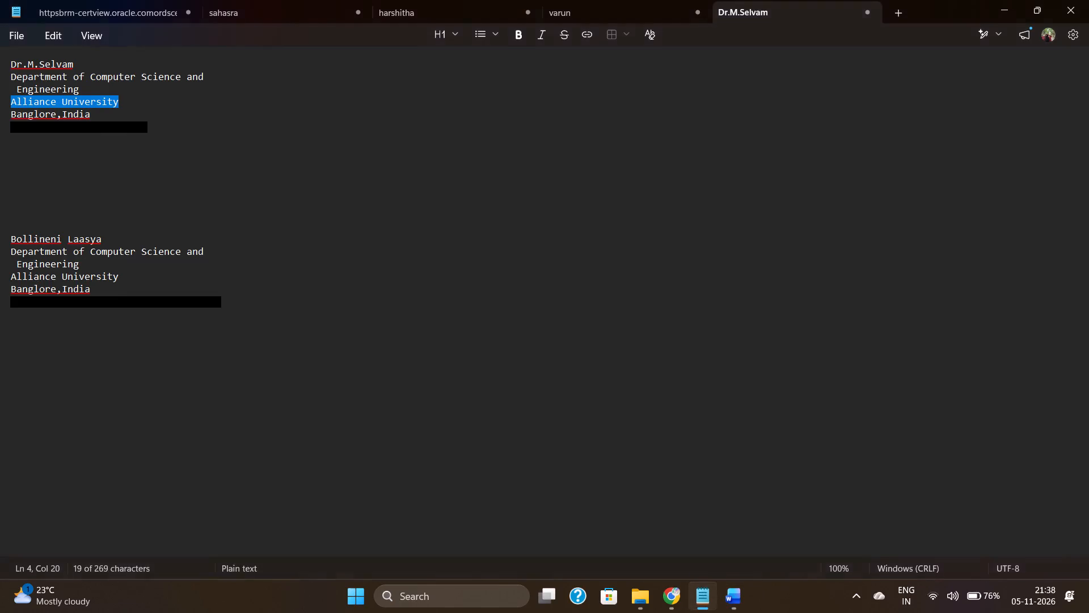
click(45, 106)
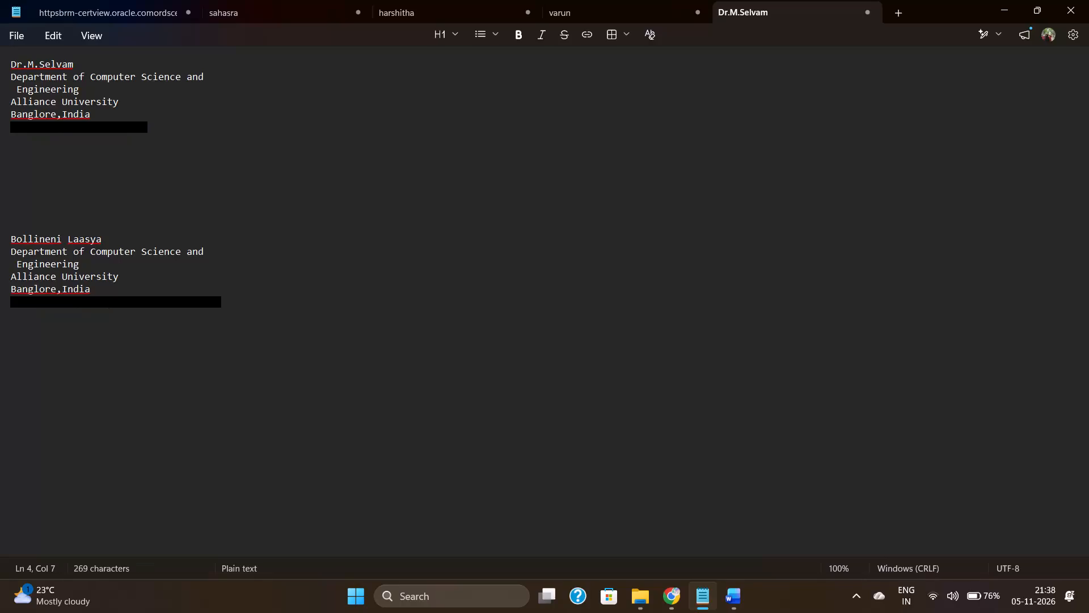
drag(92, 115, 10, 111)
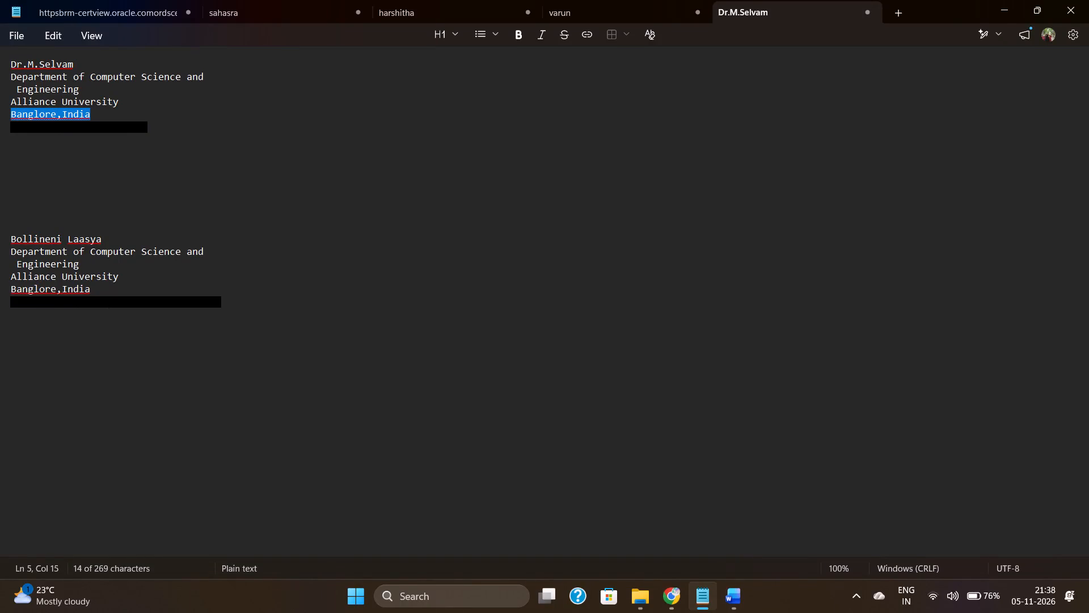
key(ctrl+c)
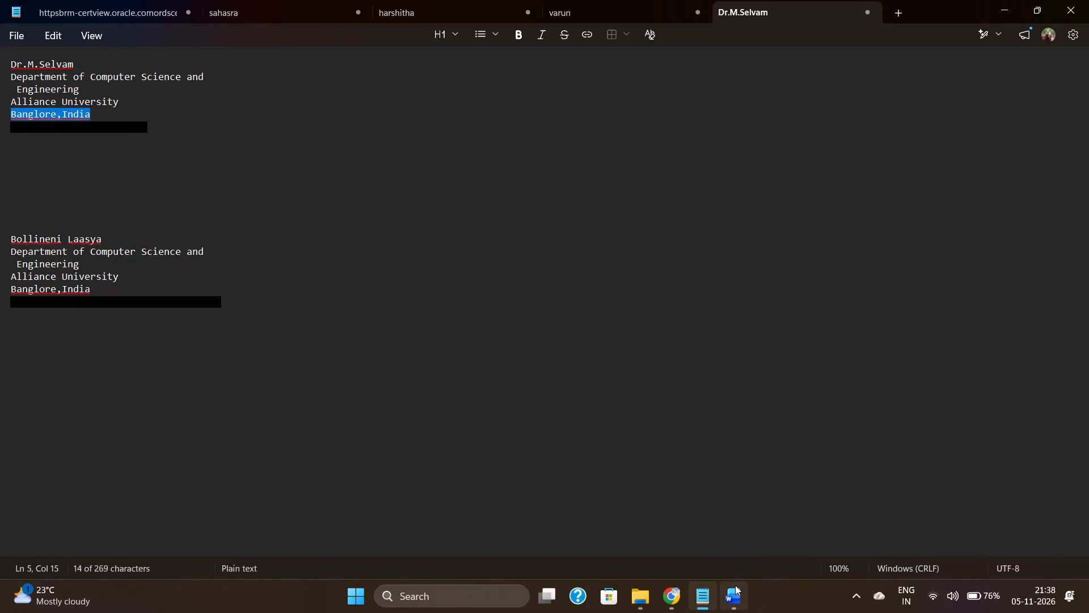
click(735, 585)
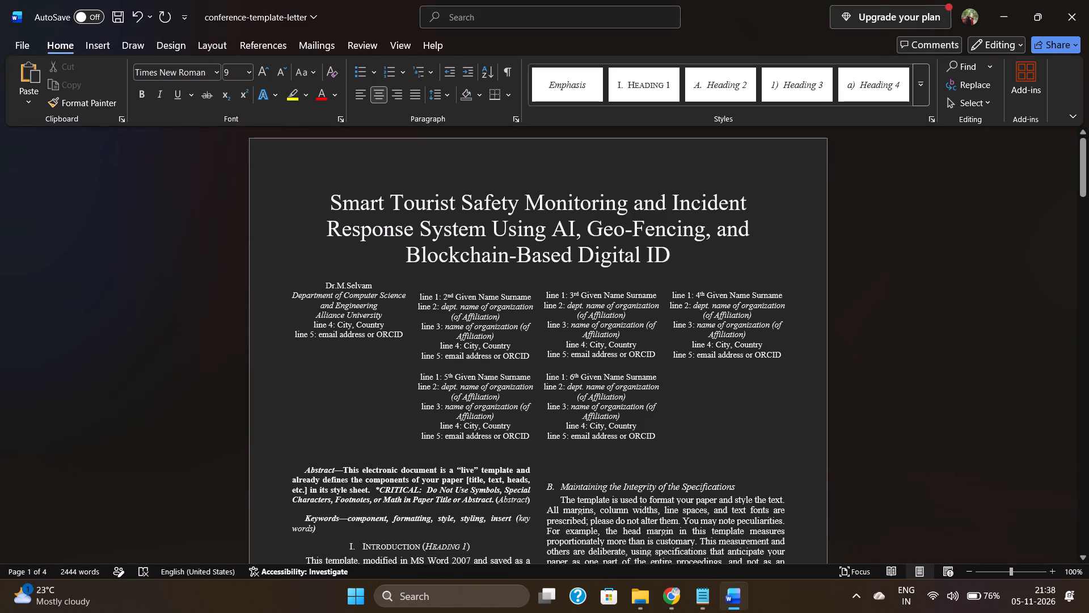
drag(384, 326, 364, 330)
drag(364, 330, 318, 326)
key(ctrl+v)
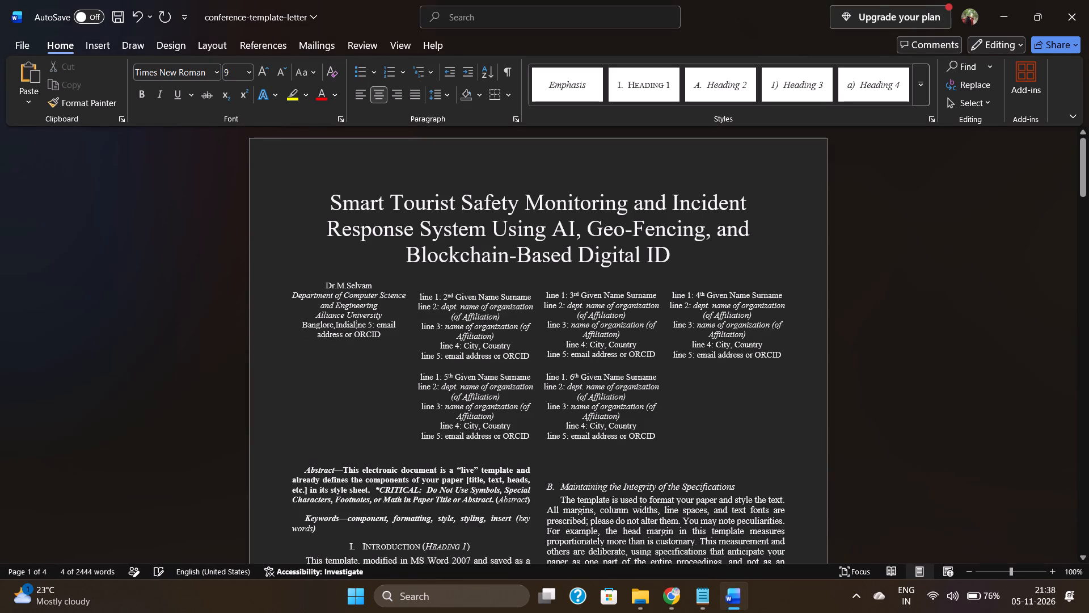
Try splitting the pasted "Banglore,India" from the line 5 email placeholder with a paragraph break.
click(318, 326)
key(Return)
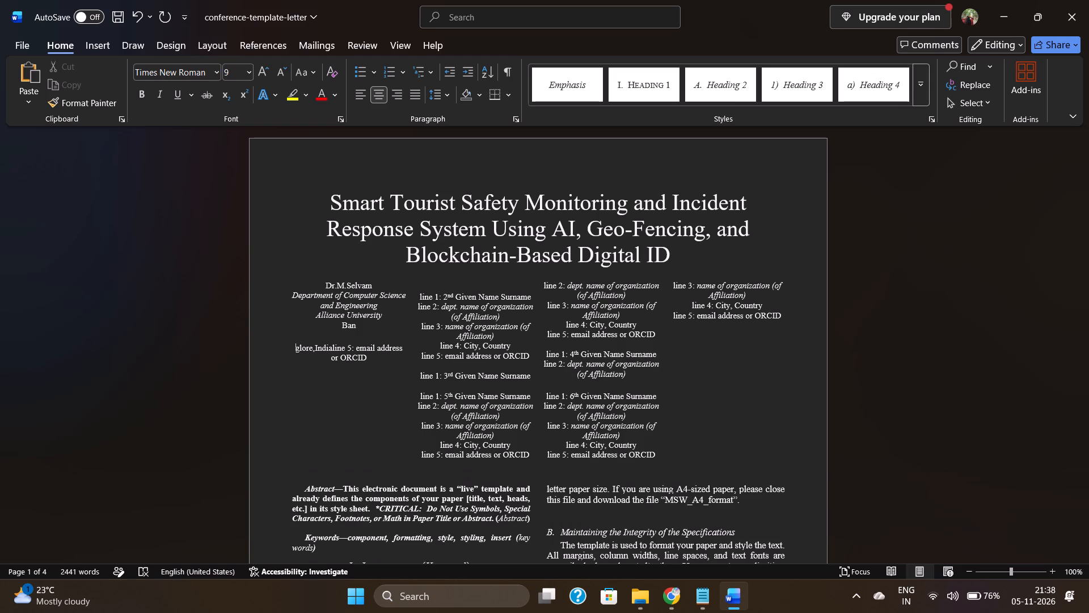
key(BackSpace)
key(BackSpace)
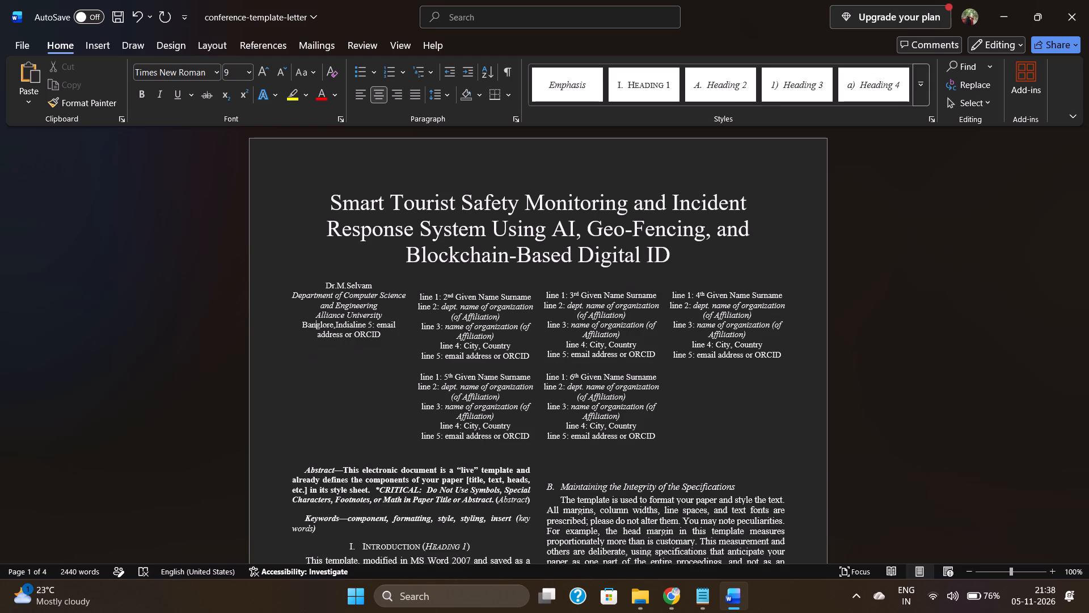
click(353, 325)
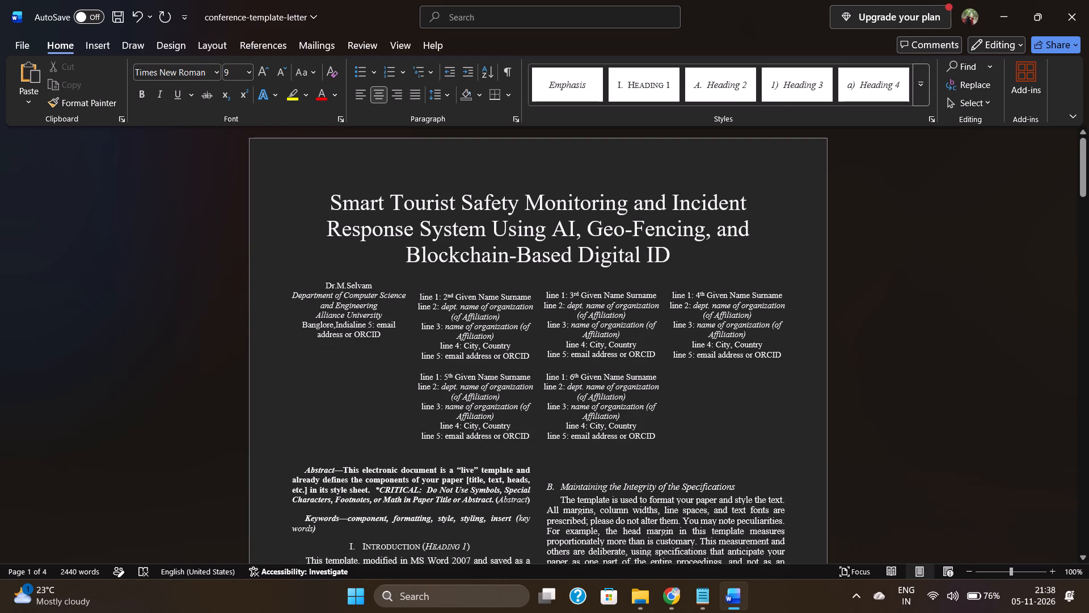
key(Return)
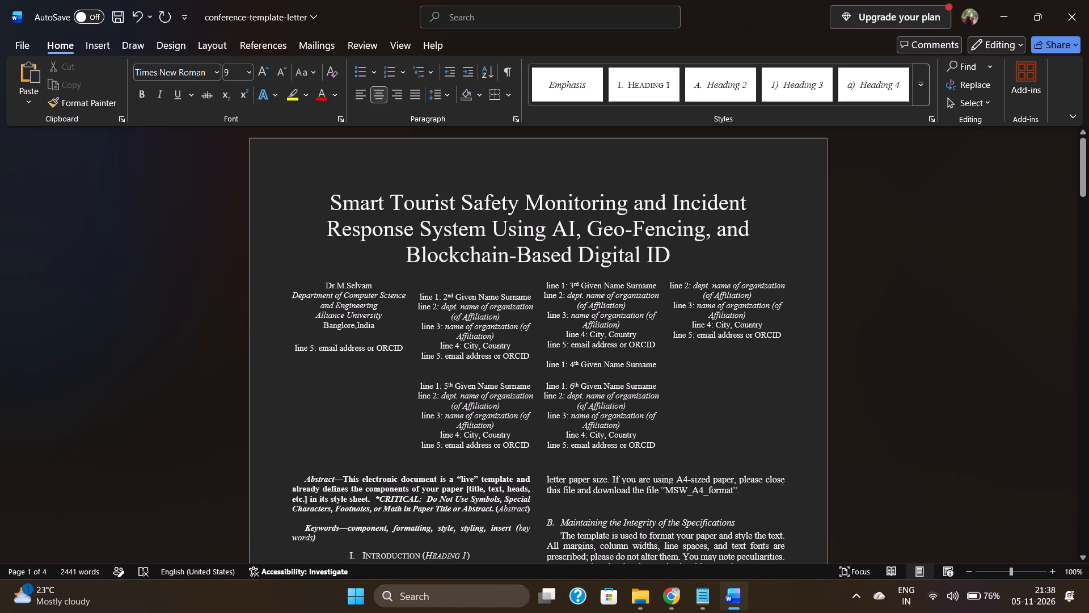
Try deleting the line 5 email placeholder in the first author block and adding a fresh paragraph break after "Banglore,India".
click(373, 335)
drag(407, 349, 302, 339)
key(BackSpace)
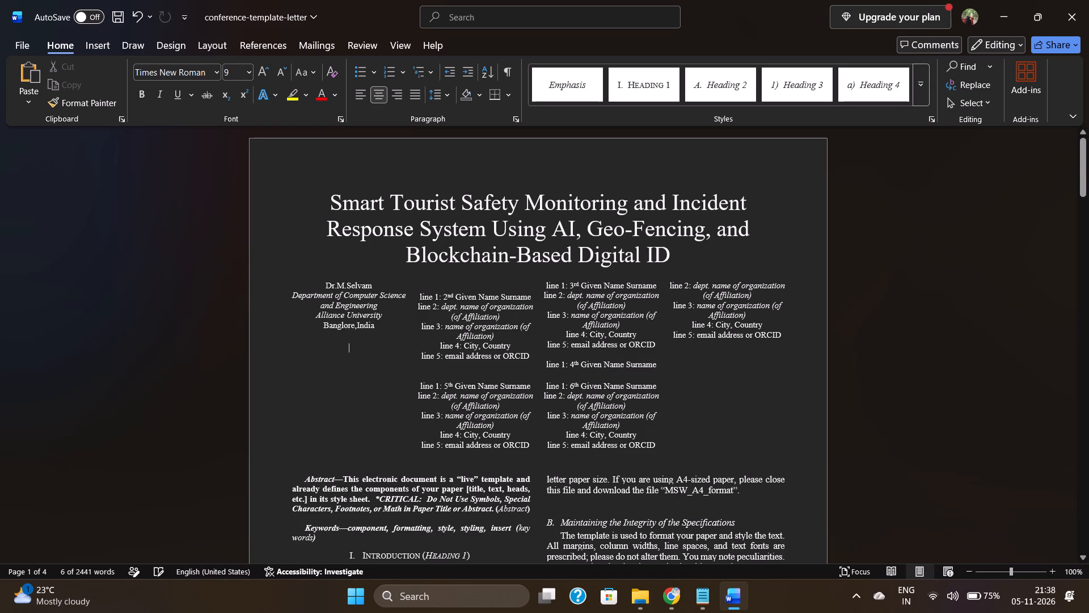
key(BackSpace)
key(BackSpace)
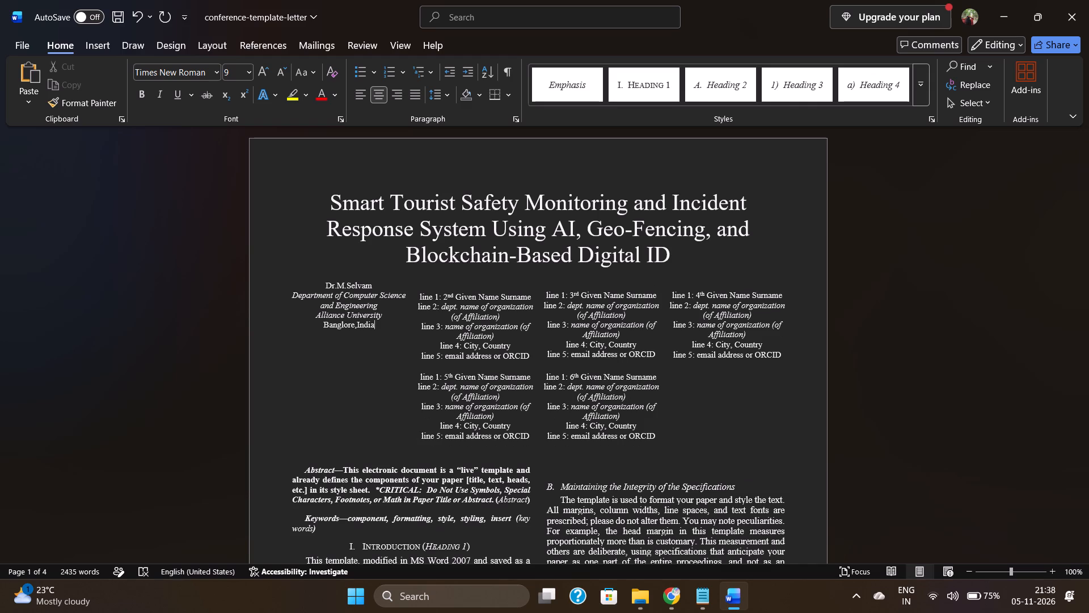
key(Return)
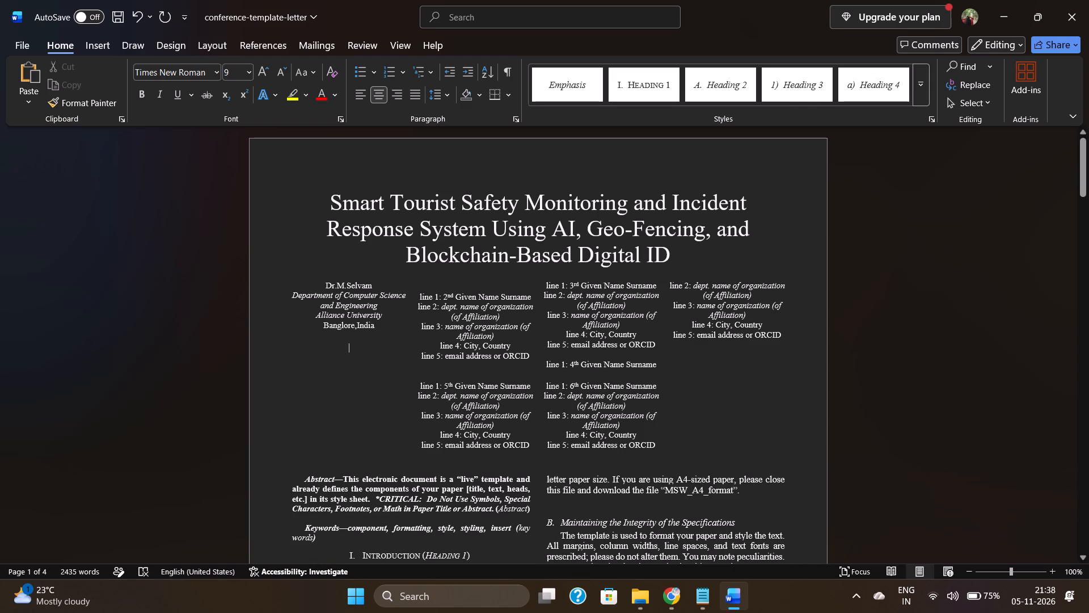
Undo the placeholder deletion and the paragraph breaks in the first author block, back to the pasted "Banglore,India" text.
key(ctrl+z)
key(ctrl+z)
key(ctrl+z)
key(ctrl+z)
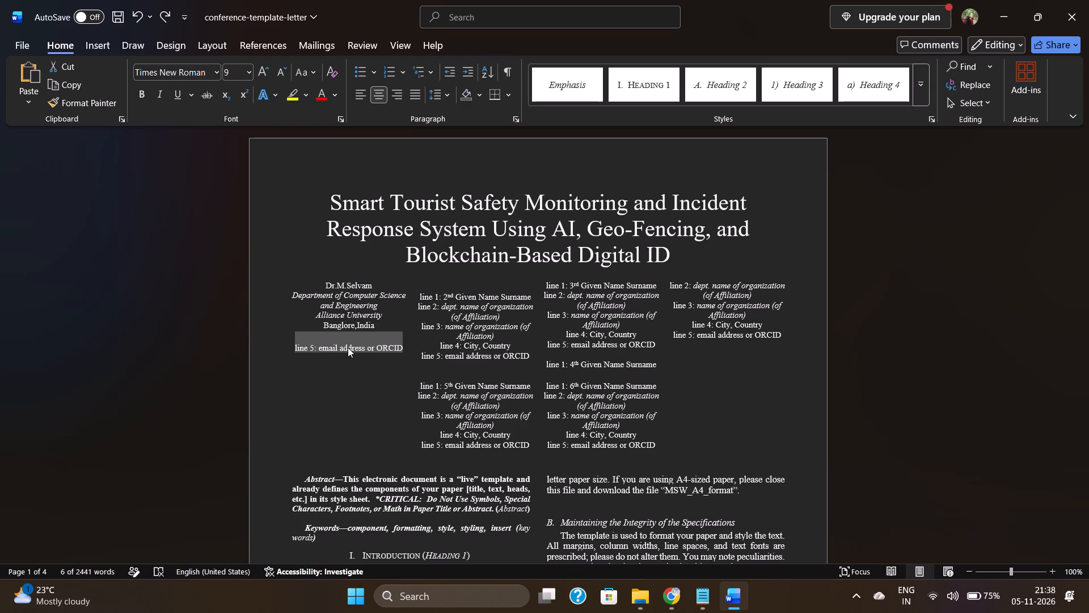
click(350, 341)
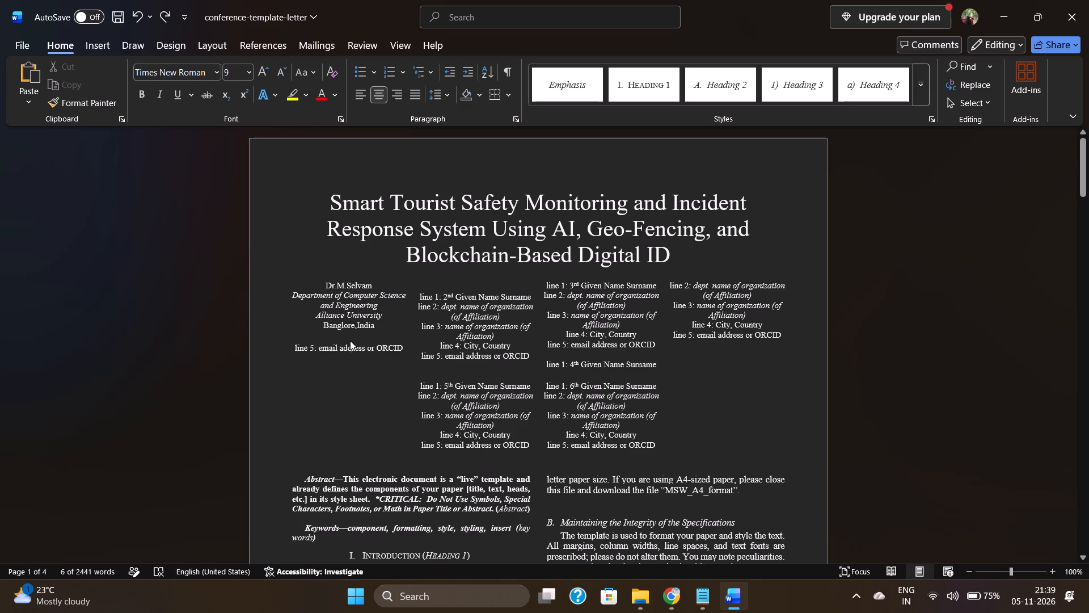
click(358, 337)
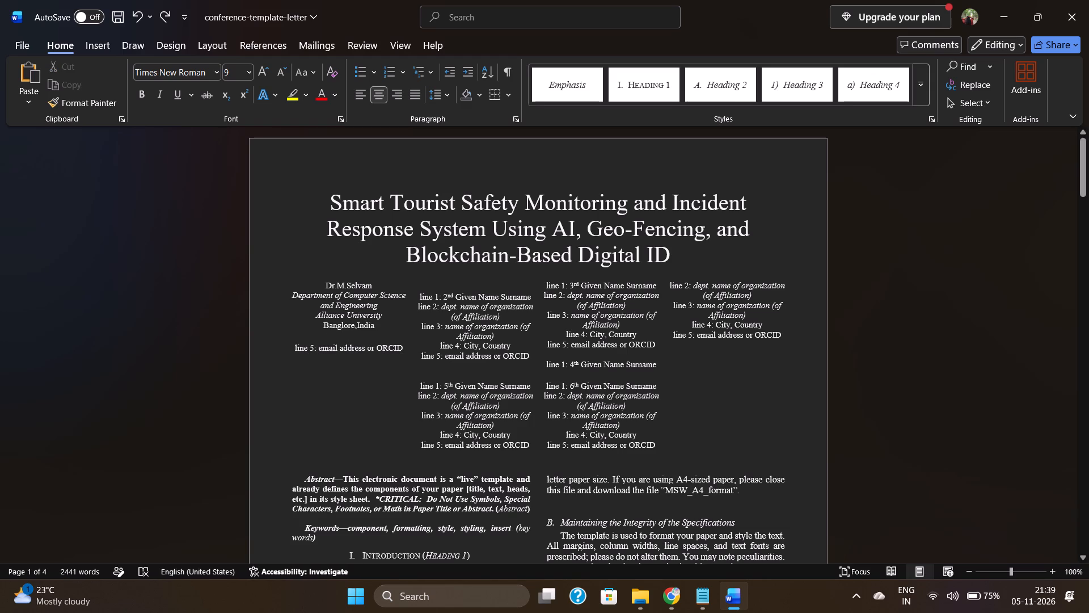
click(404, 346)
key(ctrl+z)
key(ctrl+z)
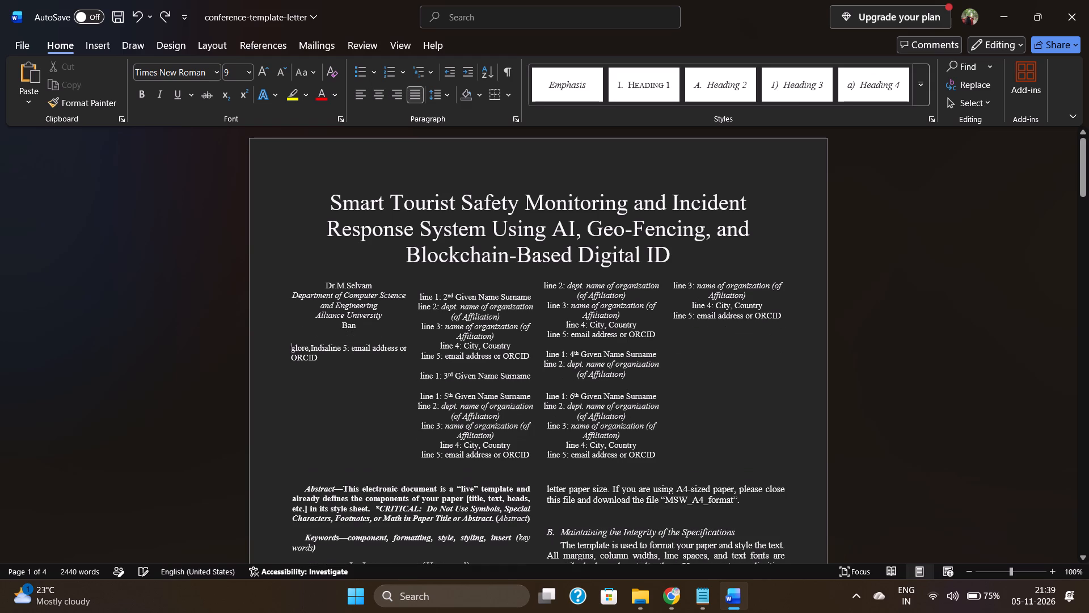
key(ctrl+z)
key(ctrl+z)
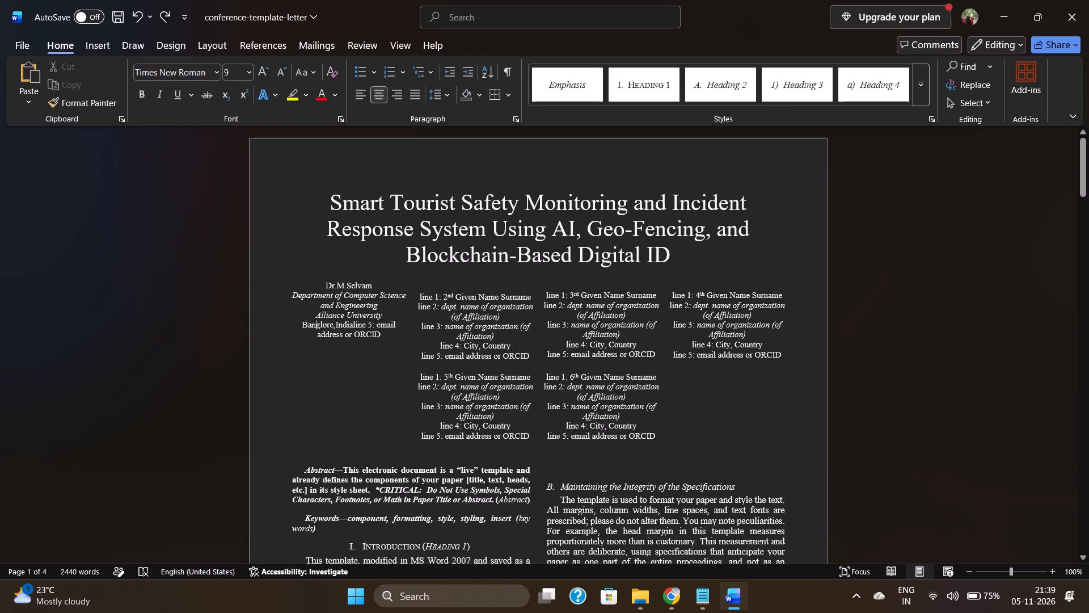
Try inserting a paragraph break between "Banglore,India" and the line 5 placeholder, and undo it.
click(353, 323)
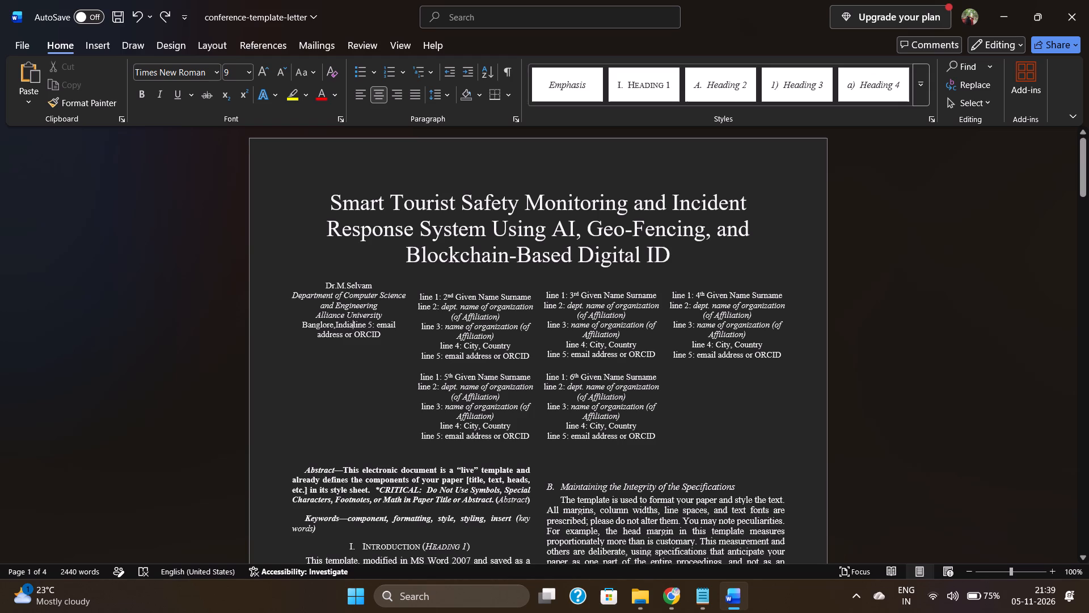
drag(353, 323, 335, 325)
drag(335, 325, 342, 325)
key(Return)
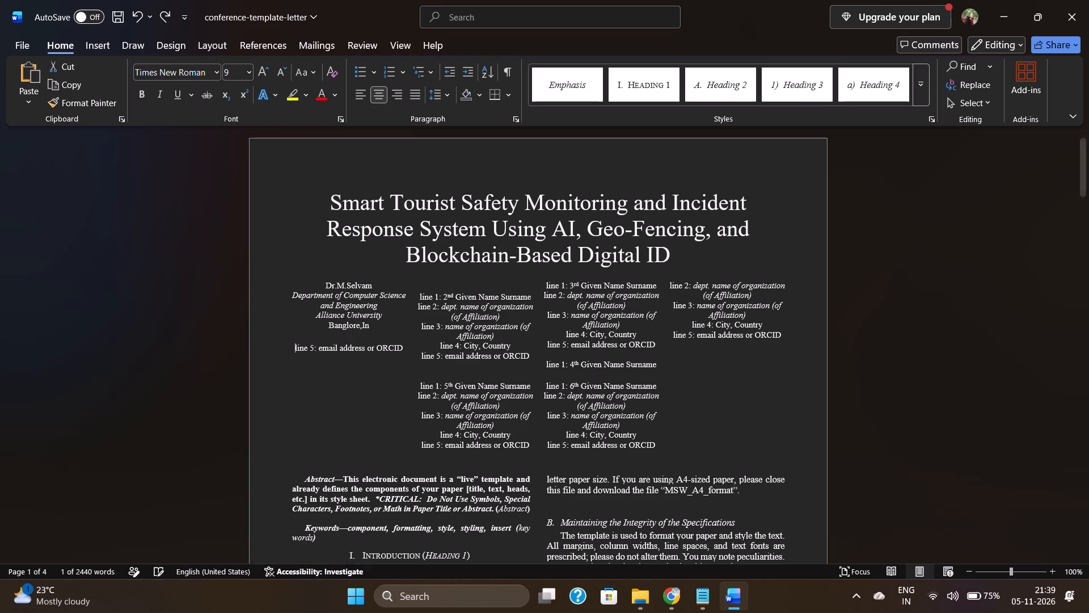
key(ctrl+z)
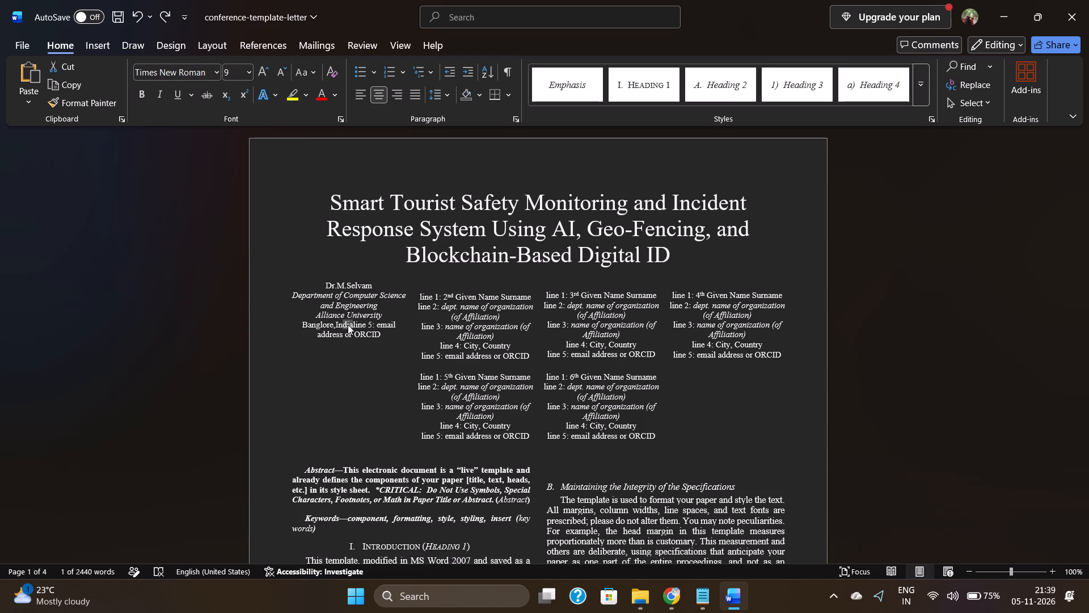
Insert a paragraph break between "Banglore,India" and the line 5 email placeholder in the first author block.
click(355, 327)
click(355, 327)
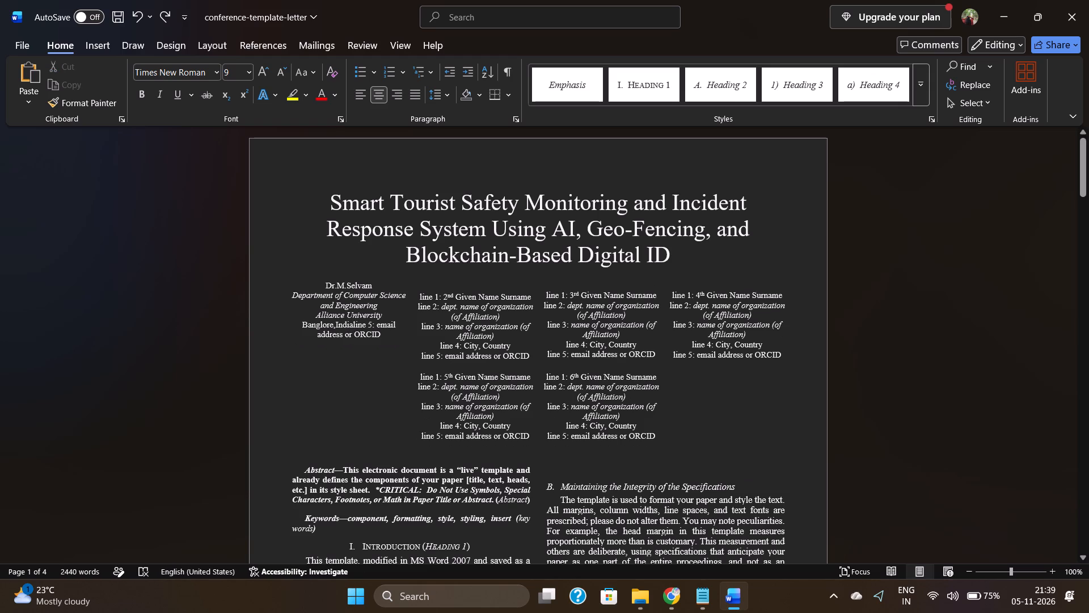
key(Left)
key(Return)
Italicize the "Banglore,India" line in the first author block.
drag(388, 325, 333, 324)
click(362, 304)
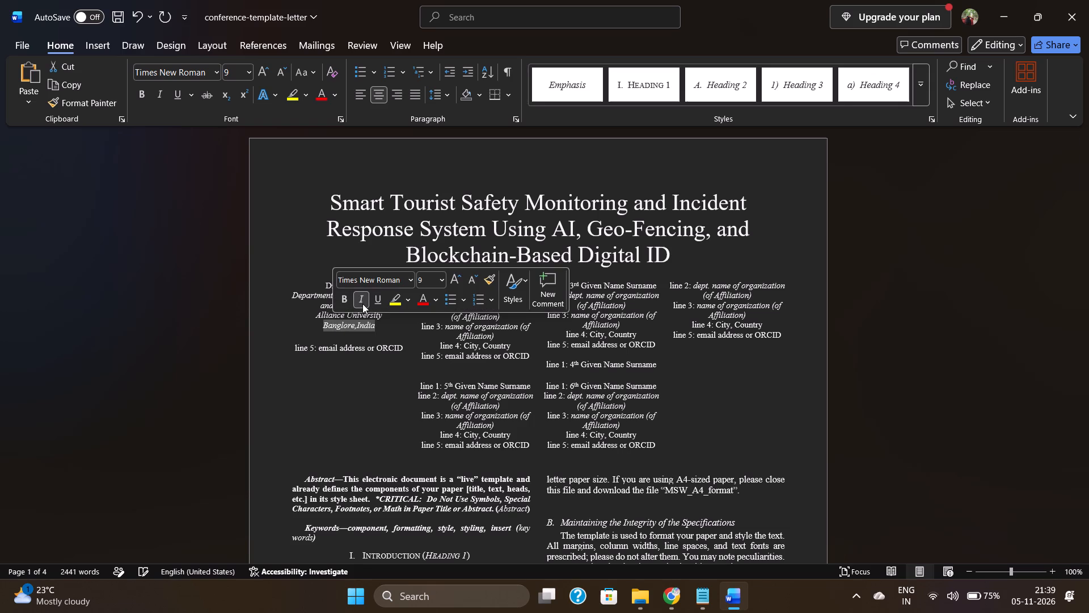
click(337, 405)
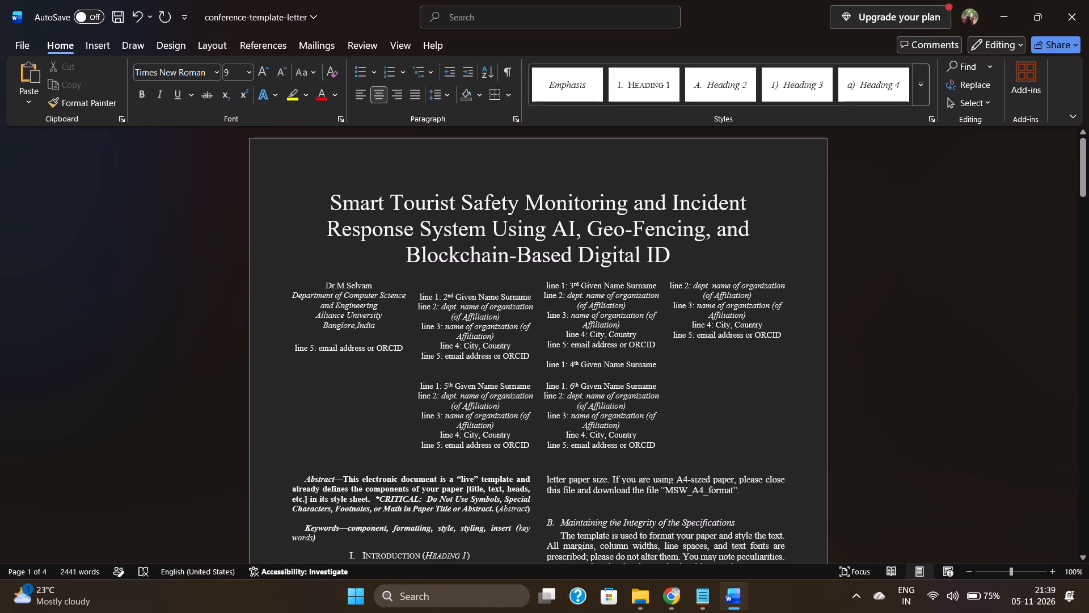
Copy the first author's email address from Notepad and return to the Word document.
click(492, 282)
click(698, 599)
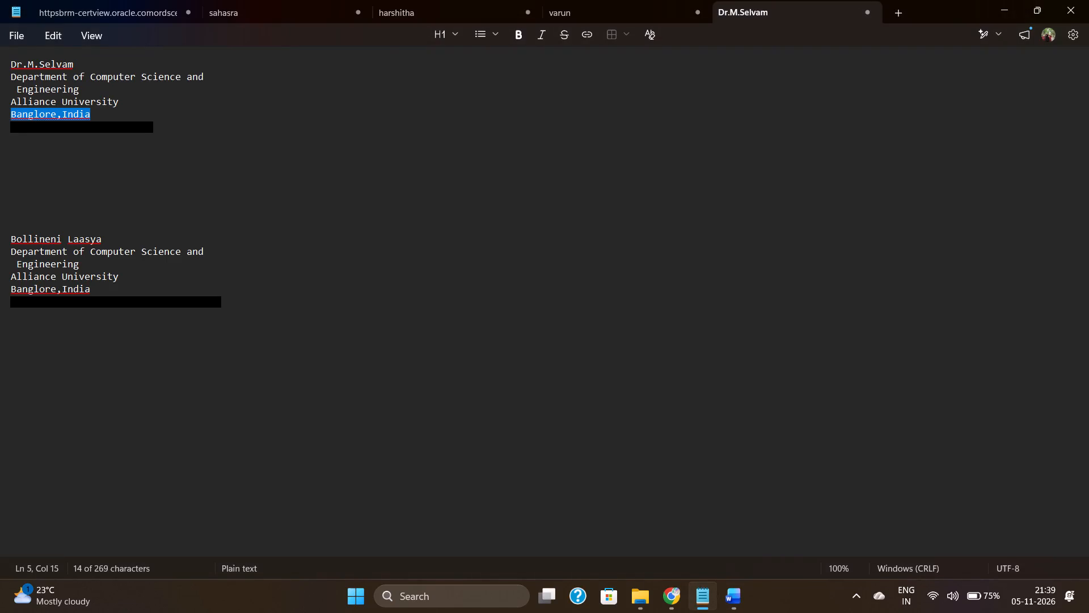
drag(147, 132, 55, 135)
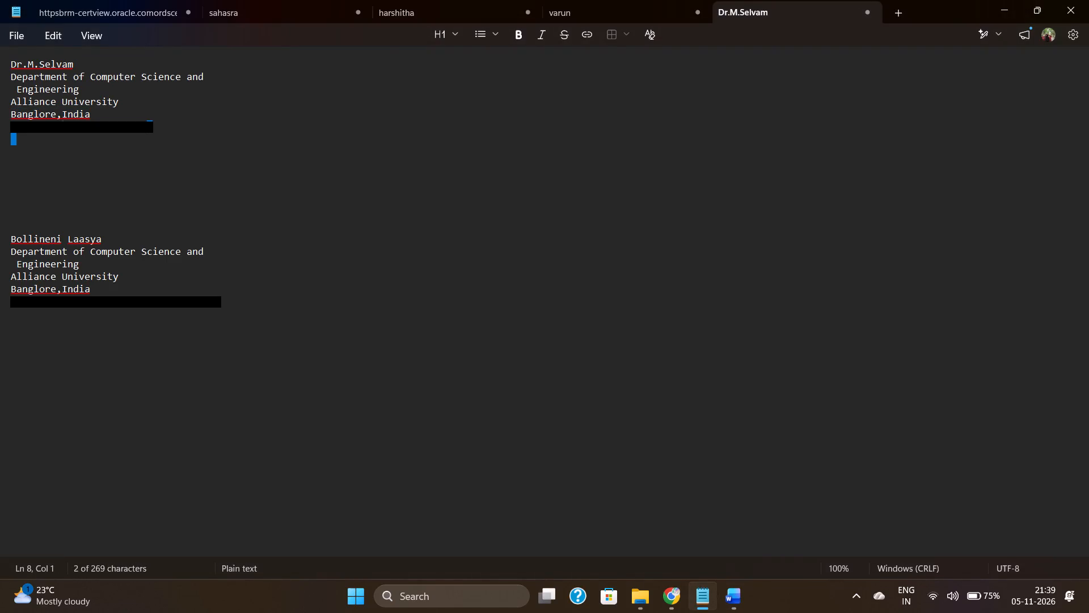
drag(55, 135, 11, 129)
key(ctrl+c)
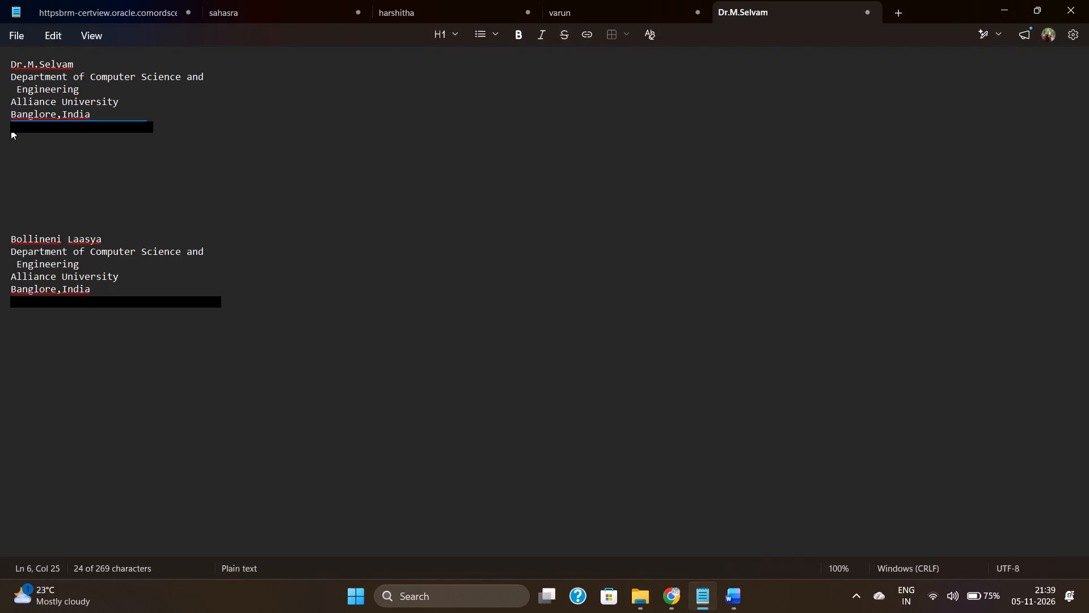
click(752, 610)
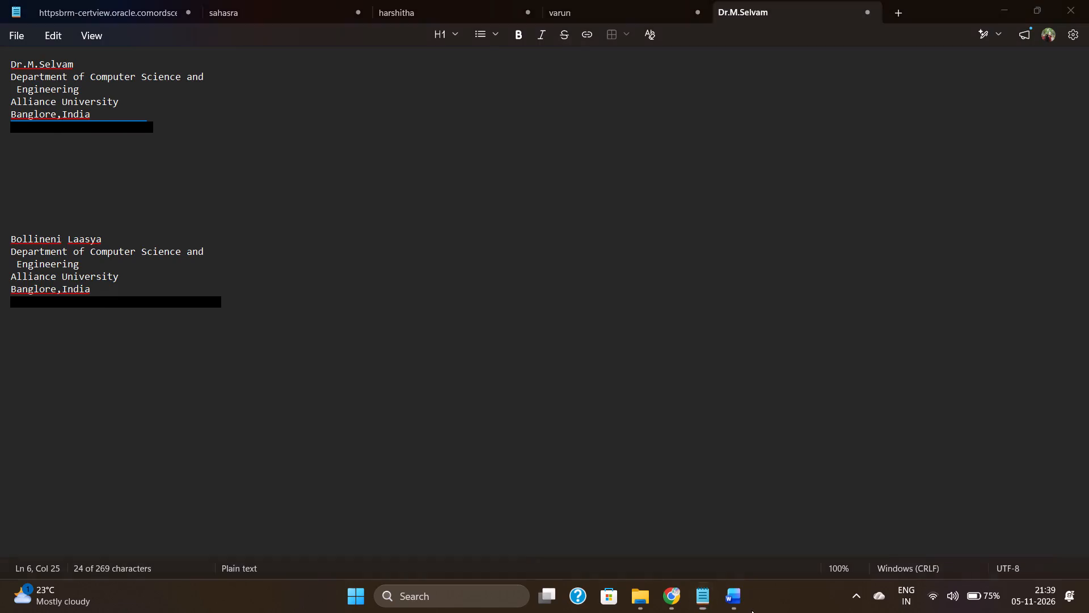
click(727, 600)
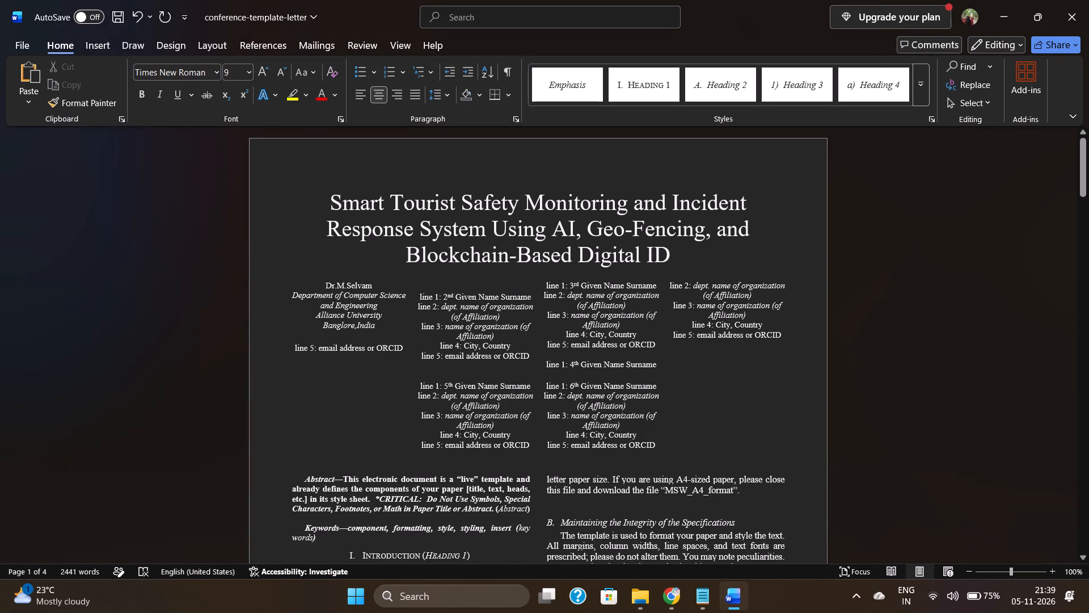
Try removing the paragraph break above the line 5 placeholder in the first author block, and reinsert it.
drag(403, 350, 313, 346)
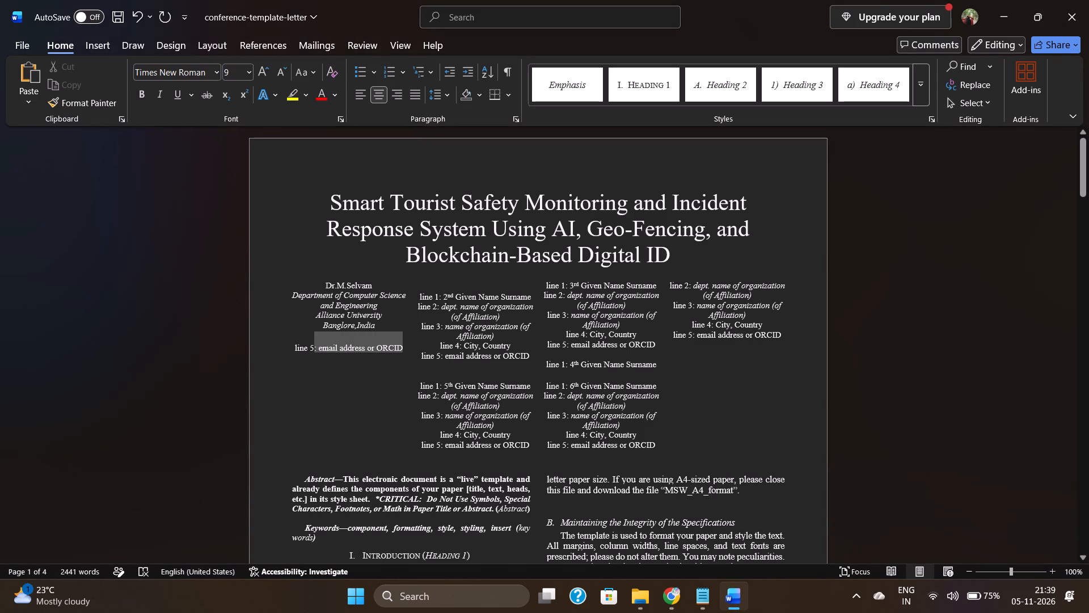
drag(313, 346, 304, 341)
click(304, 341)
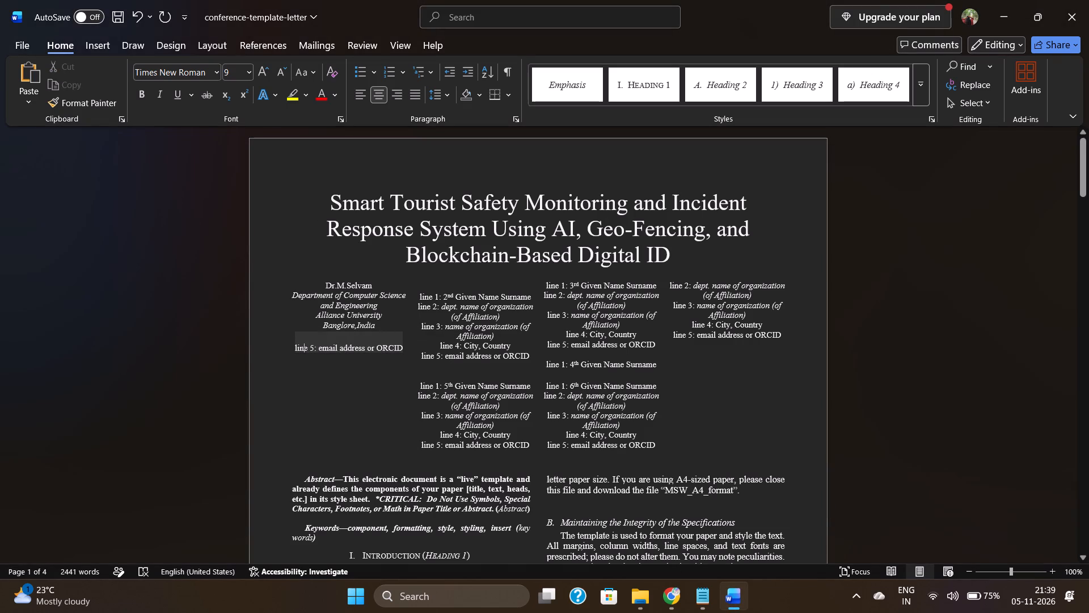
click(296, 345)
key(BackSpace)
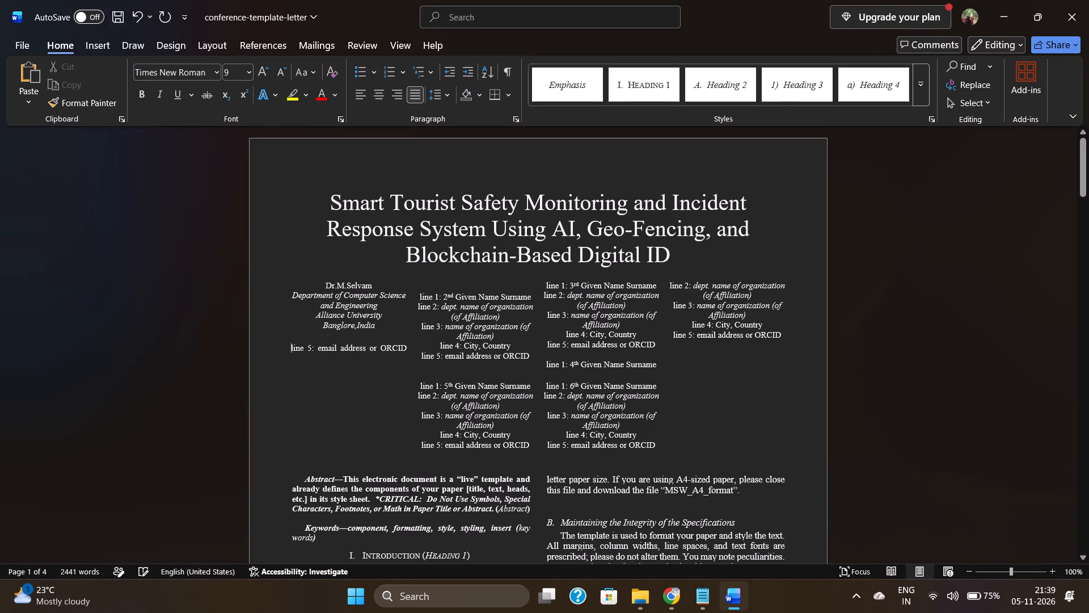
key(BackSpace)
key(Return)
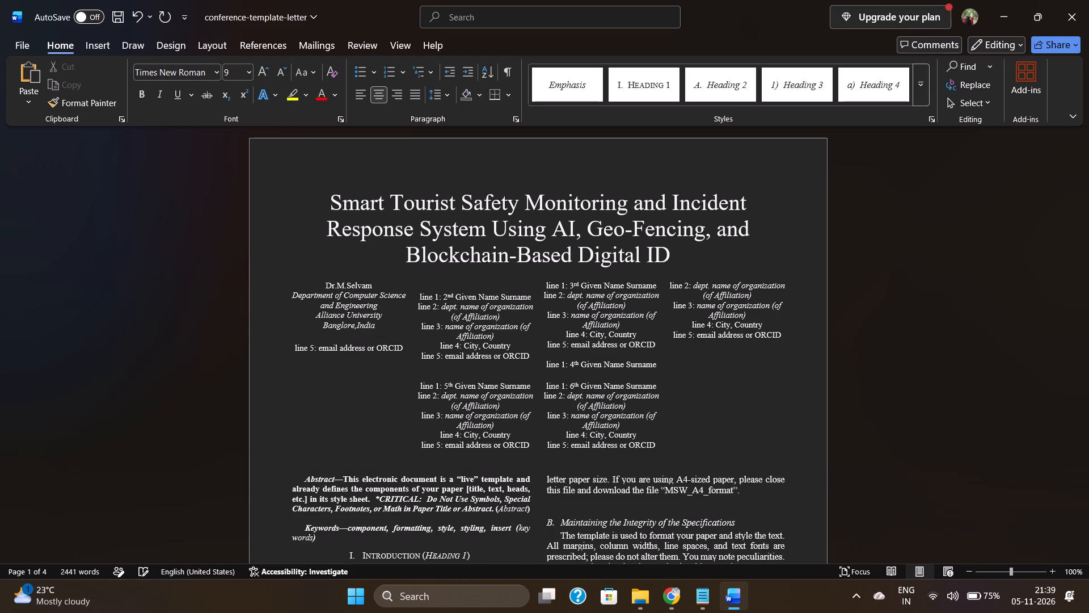
Remove the space before the line 5 email placeholder paragraph in the first author block.
click(329, 343)
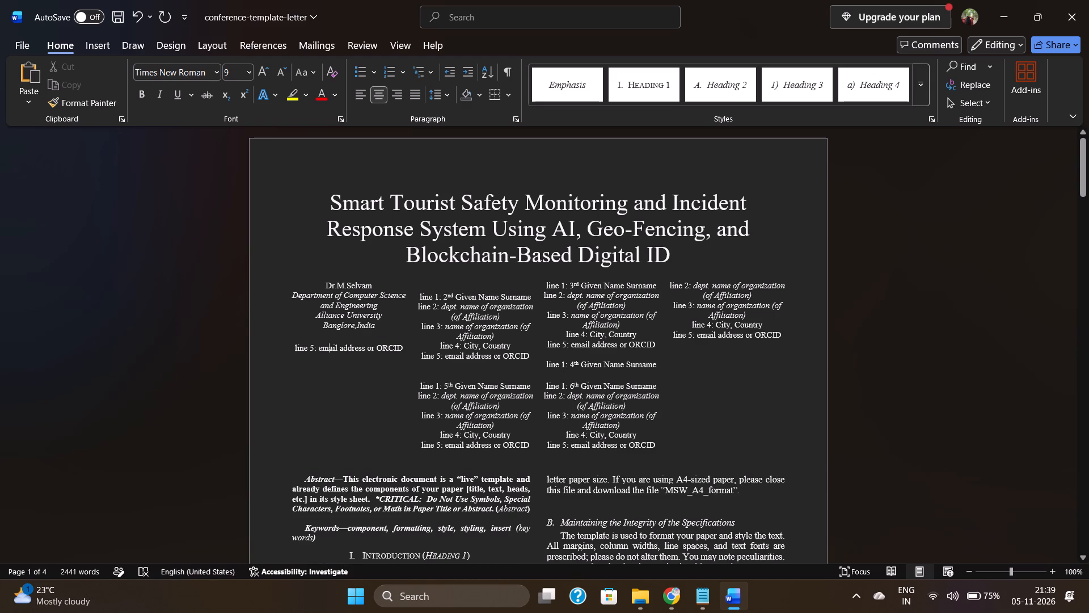
drag(305, 334, 357, 340)
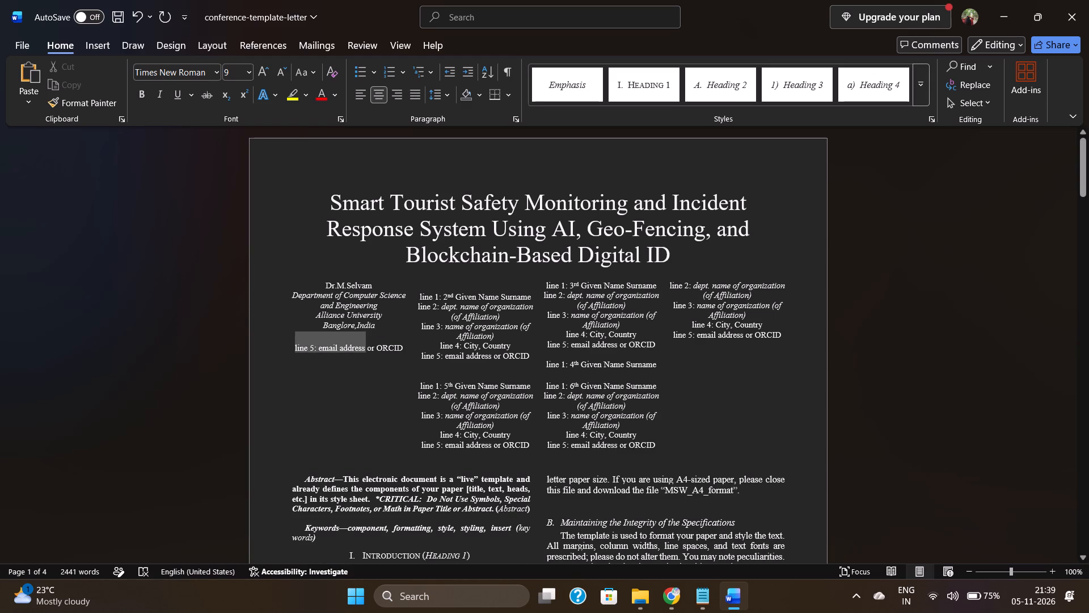
drag(357, 340, 399, 346)
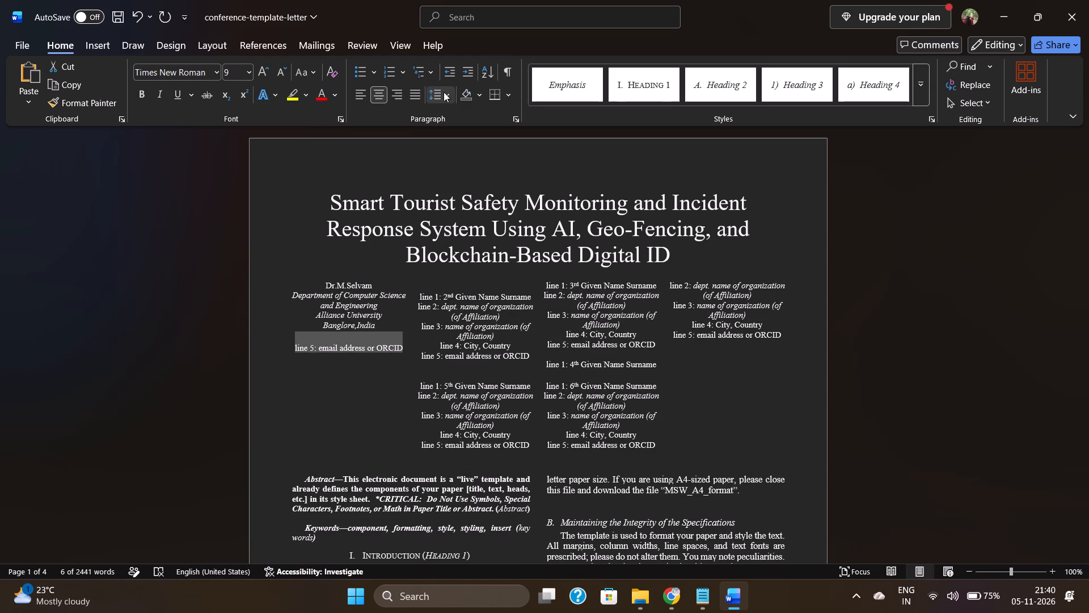
click(448, 95)
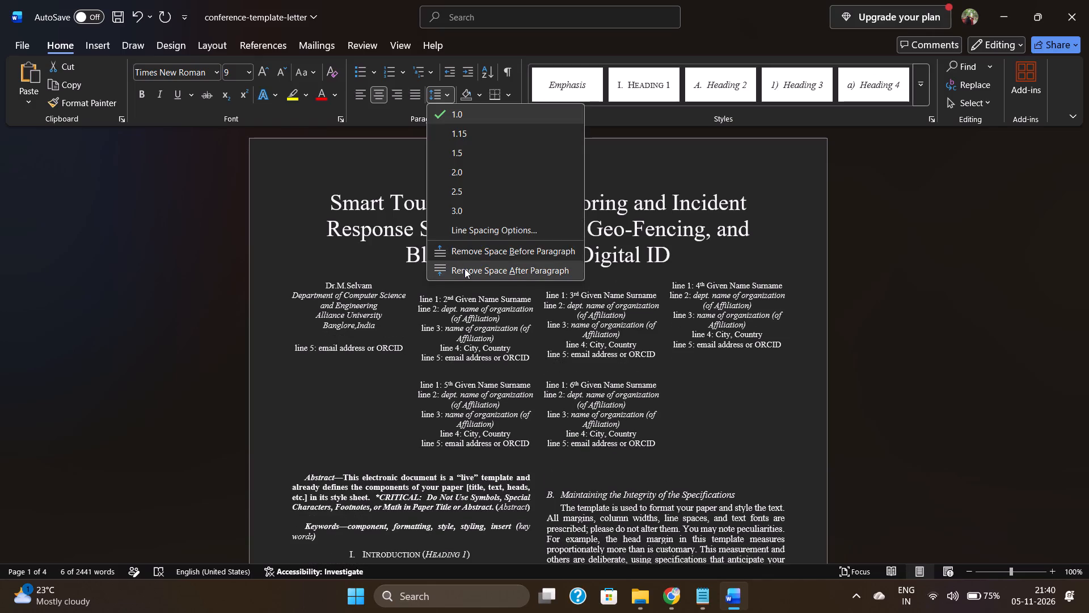
click(475, 244)
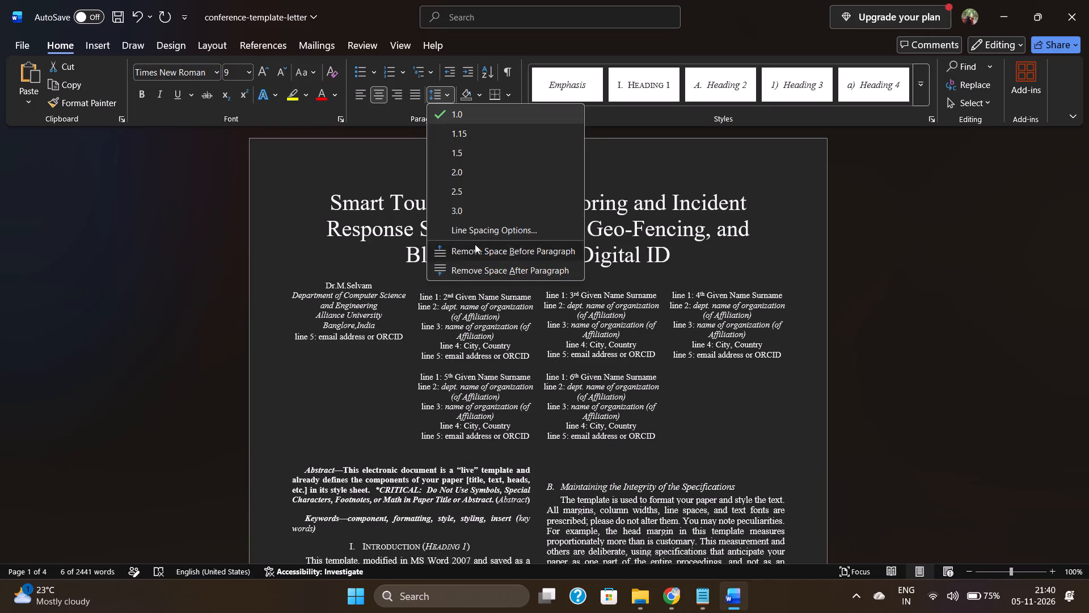
Replace the line 5 placeholder in the first author block with the copied email address, deleting the leftover placeholder text.
key(ctrl+v)
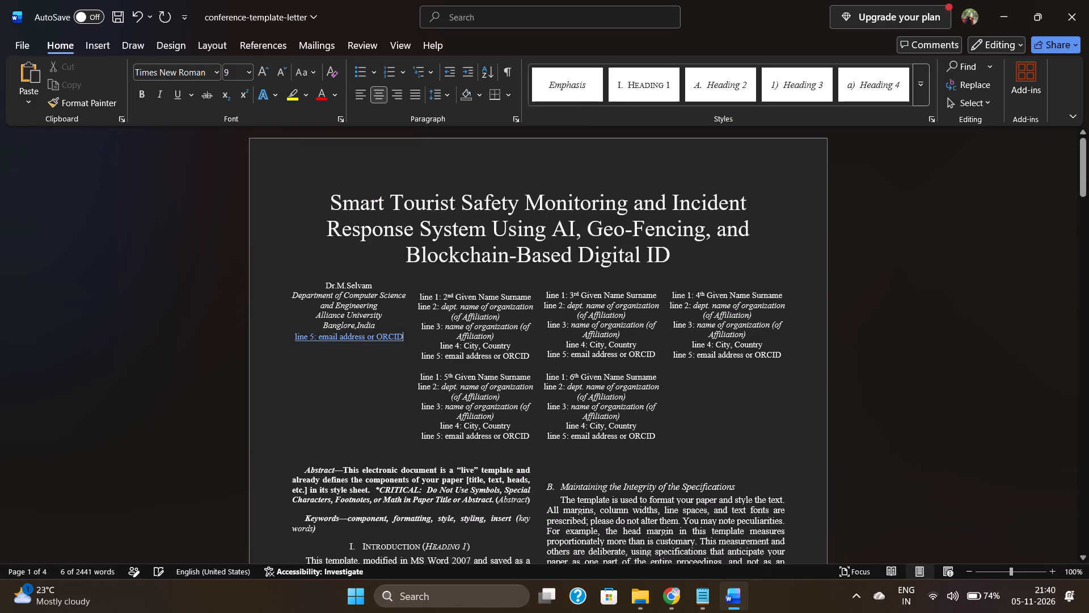
key(ctrl+v)
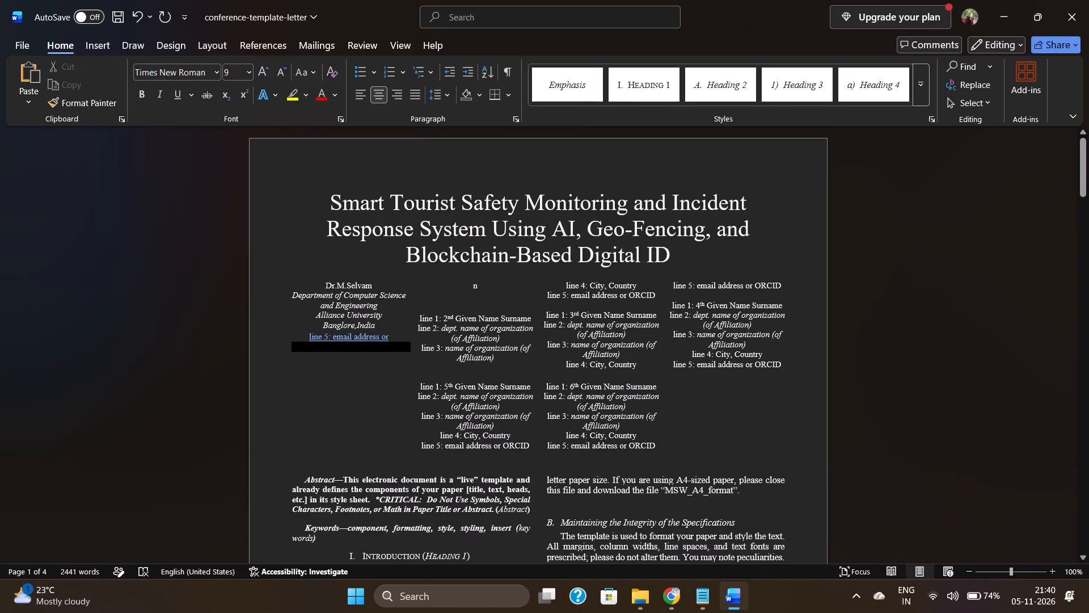
click(321, 346)
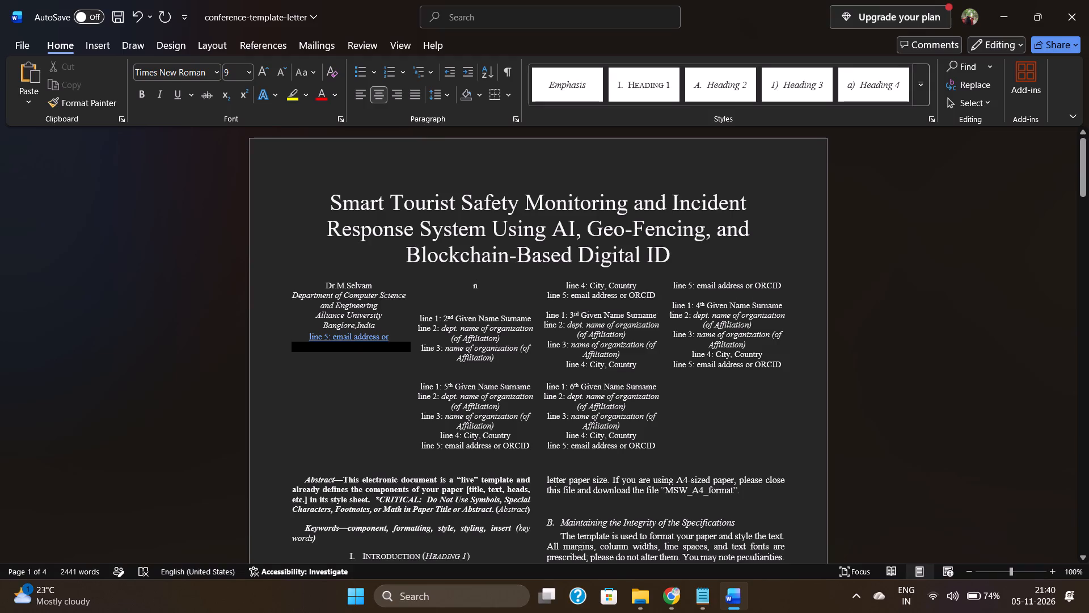
key(Left)
key(BackSpace)
key(BackSpace)
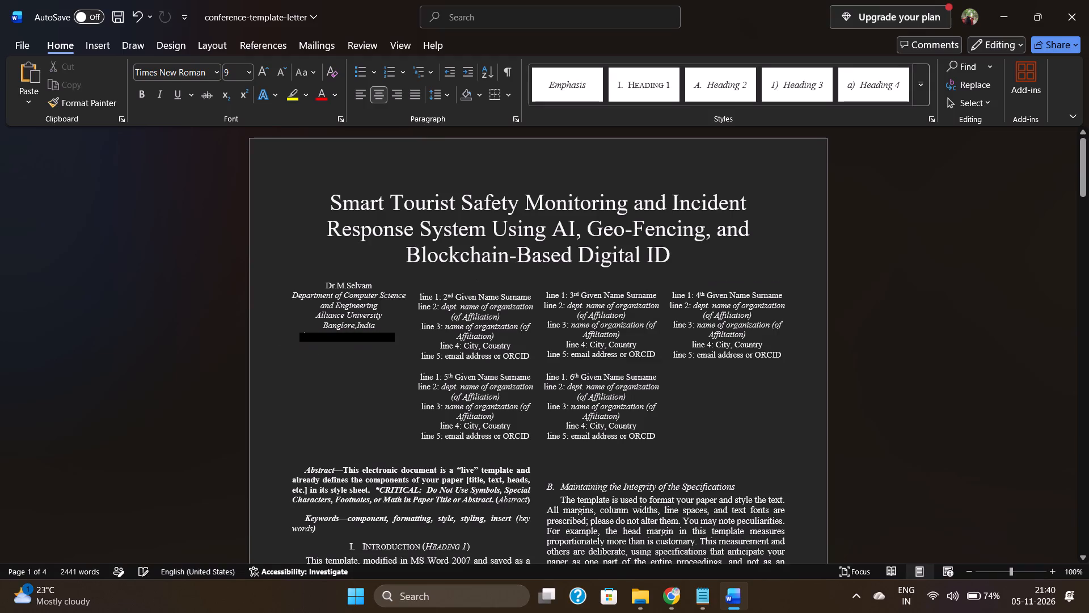
click(403, 375)
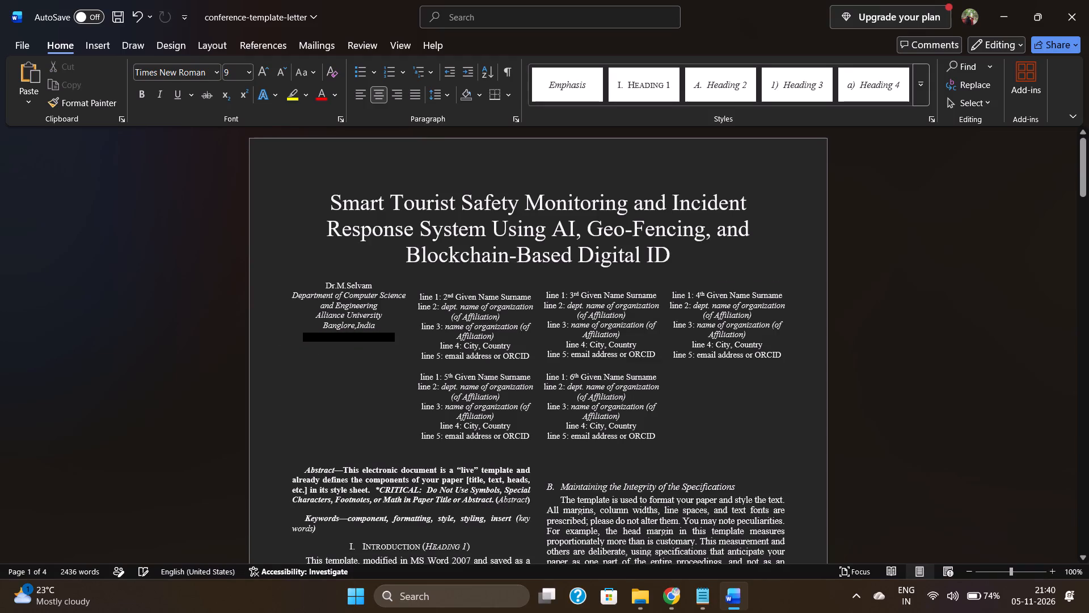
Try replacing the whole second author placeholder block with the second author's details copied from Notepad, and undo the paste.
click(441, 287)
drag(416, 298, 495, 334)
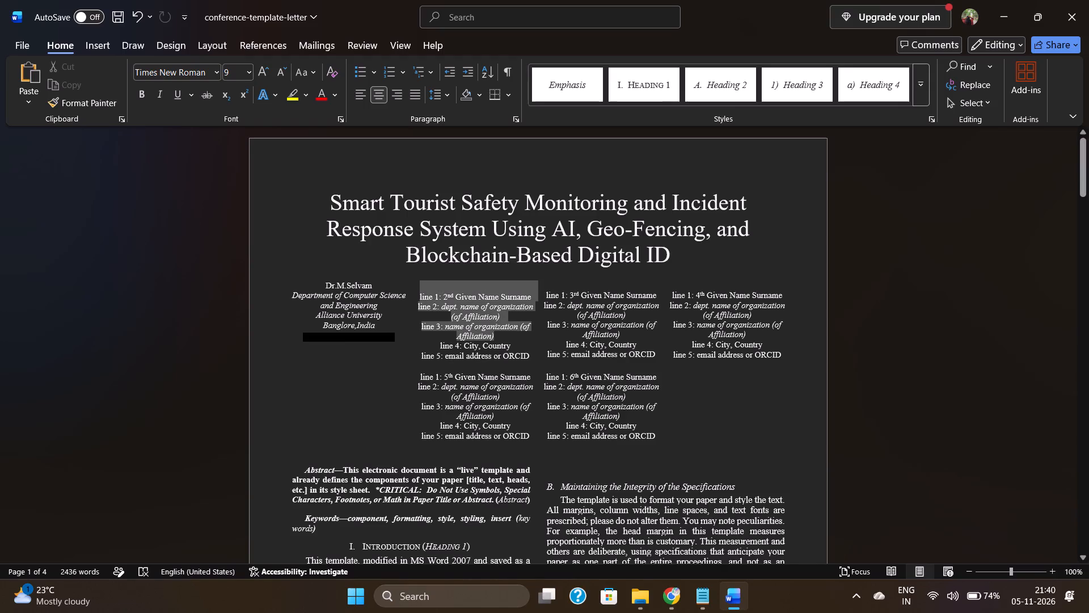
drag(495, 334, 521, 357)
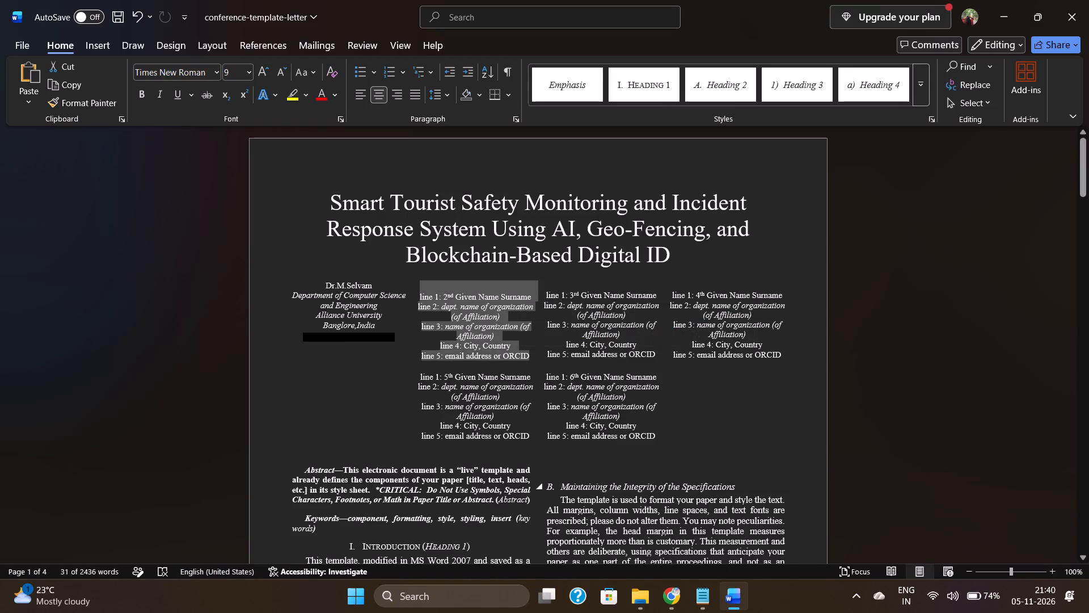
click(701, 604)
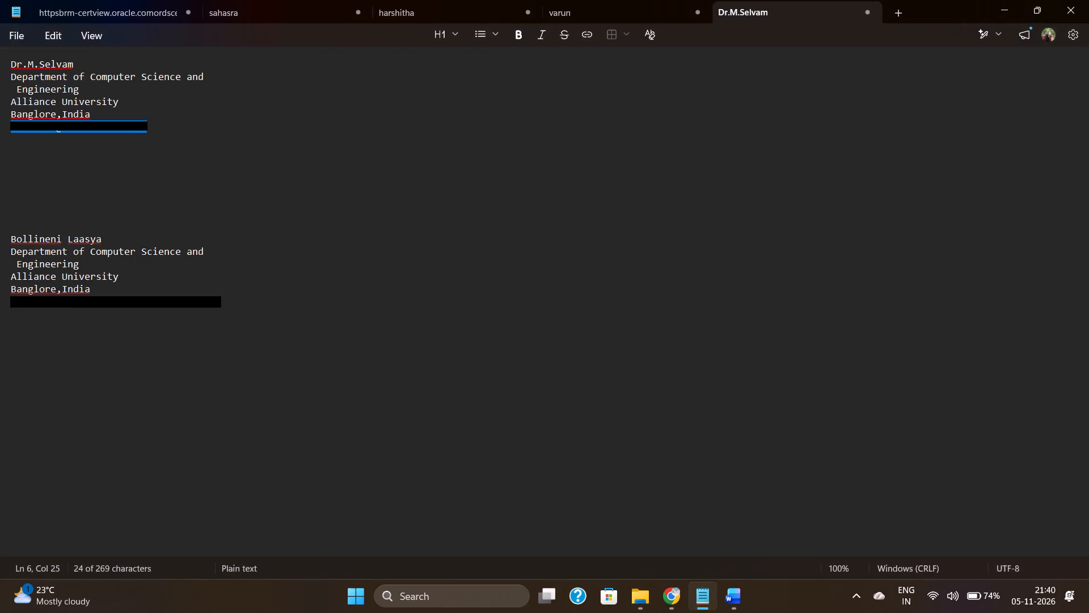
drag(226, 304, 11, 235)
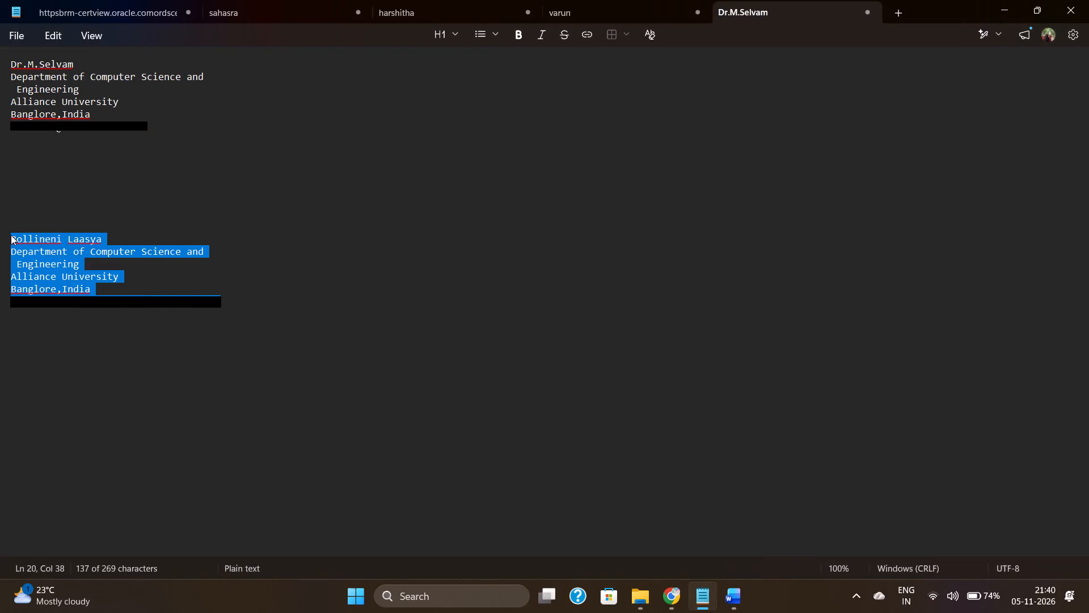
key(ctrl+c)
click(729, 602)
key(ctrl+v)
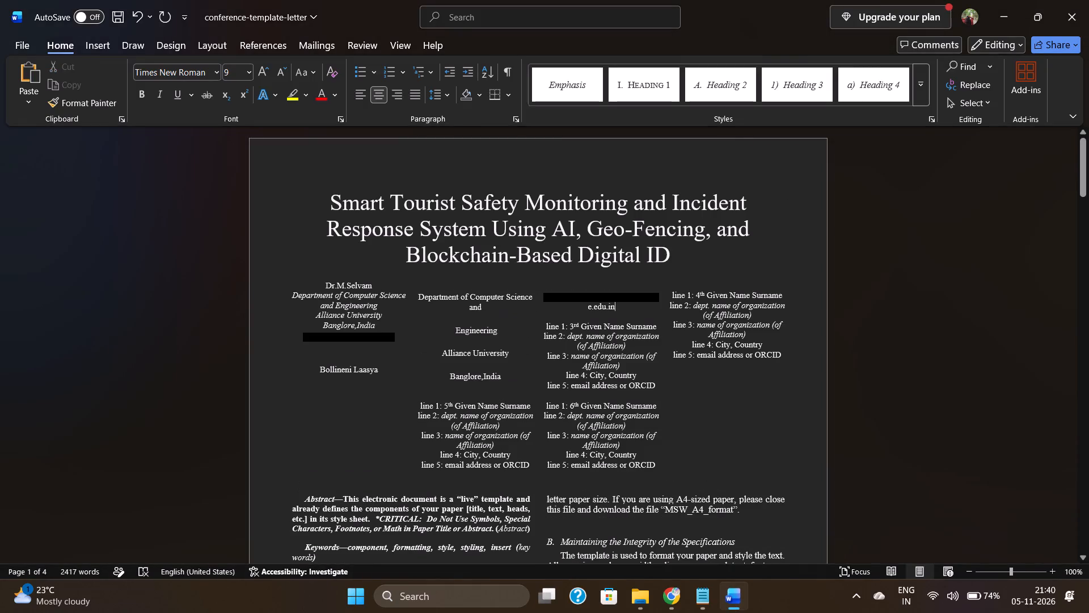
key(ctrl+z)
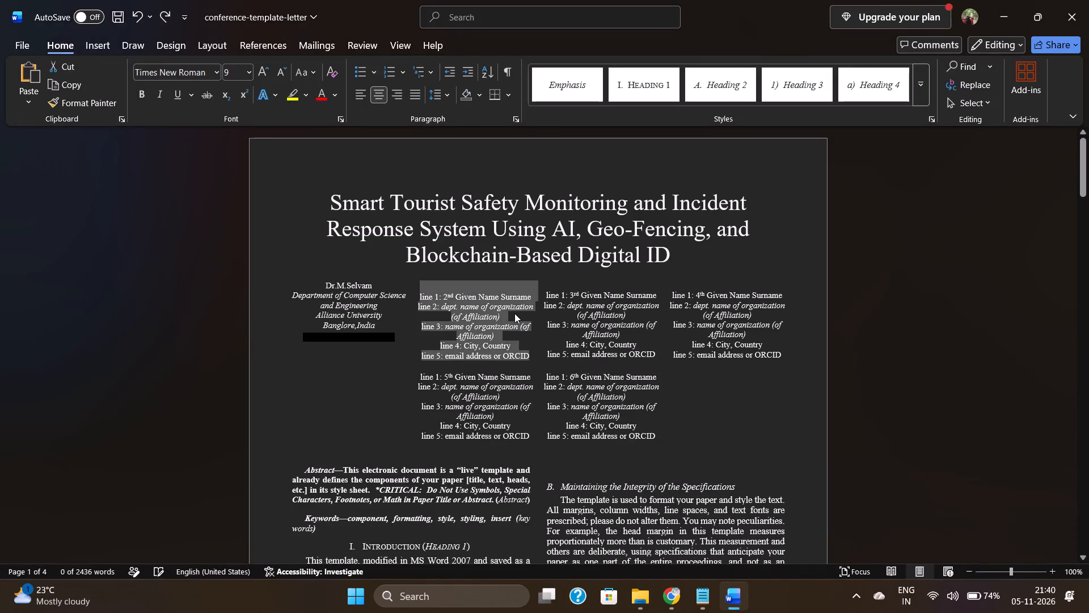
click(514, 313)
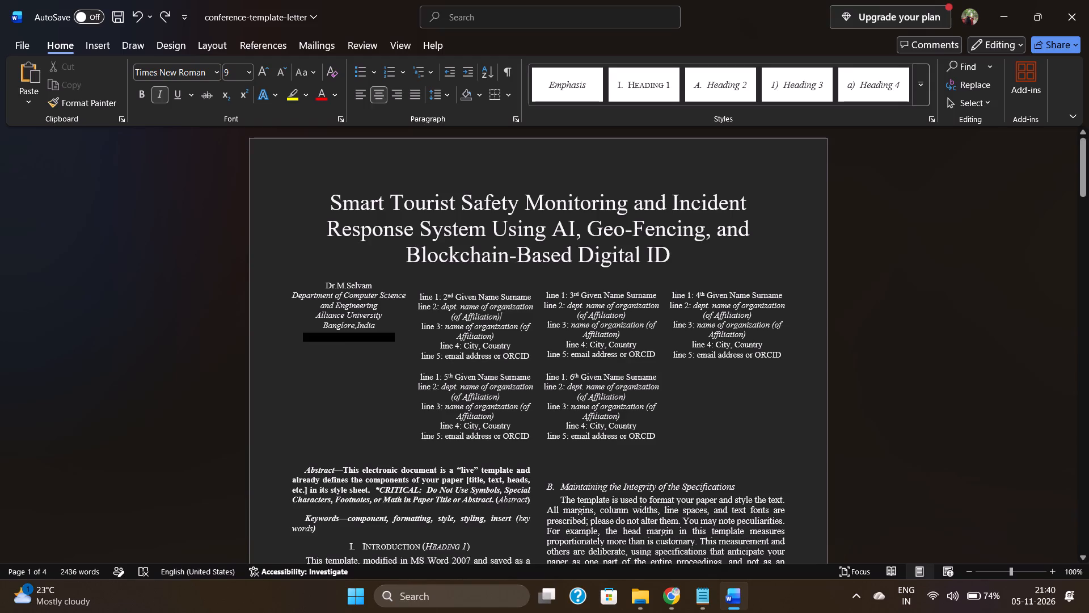
Italicize the email address line in the first author block.
drag(396, 334, 305, 337)
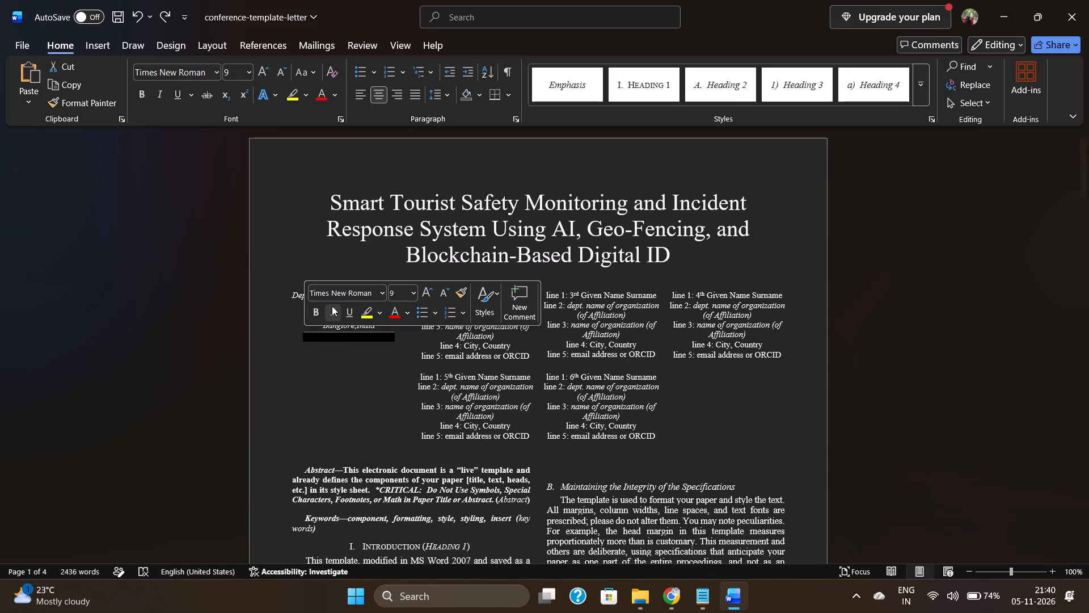
click(332, 306)
click(377, 402)
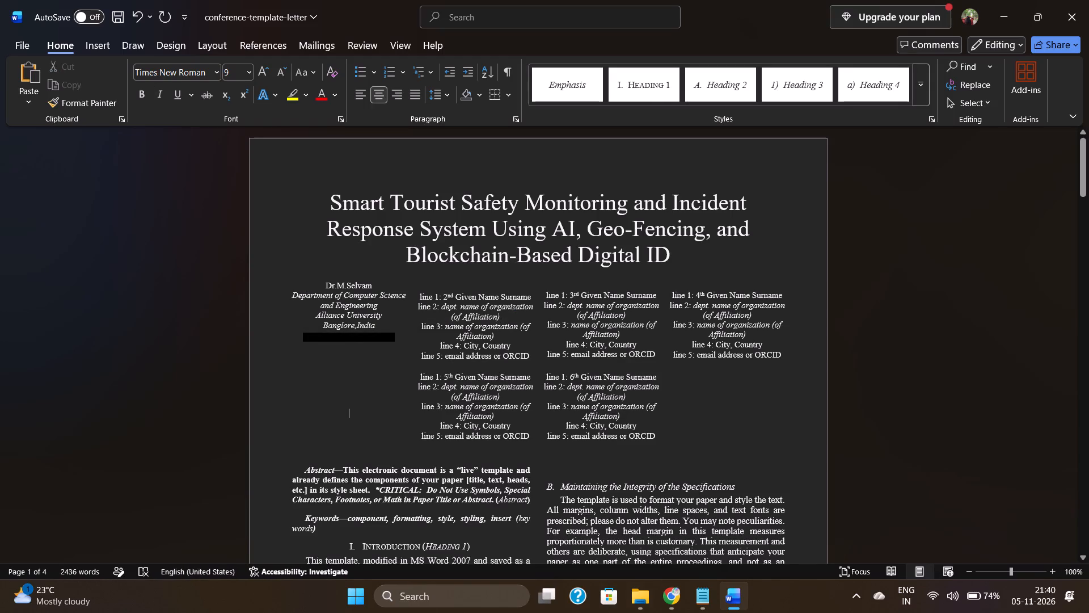
Replace the line 1 placeholder in the second author block with the second author's name copied from Notepad, keeping line 2 on its own line.
click(706, 602)
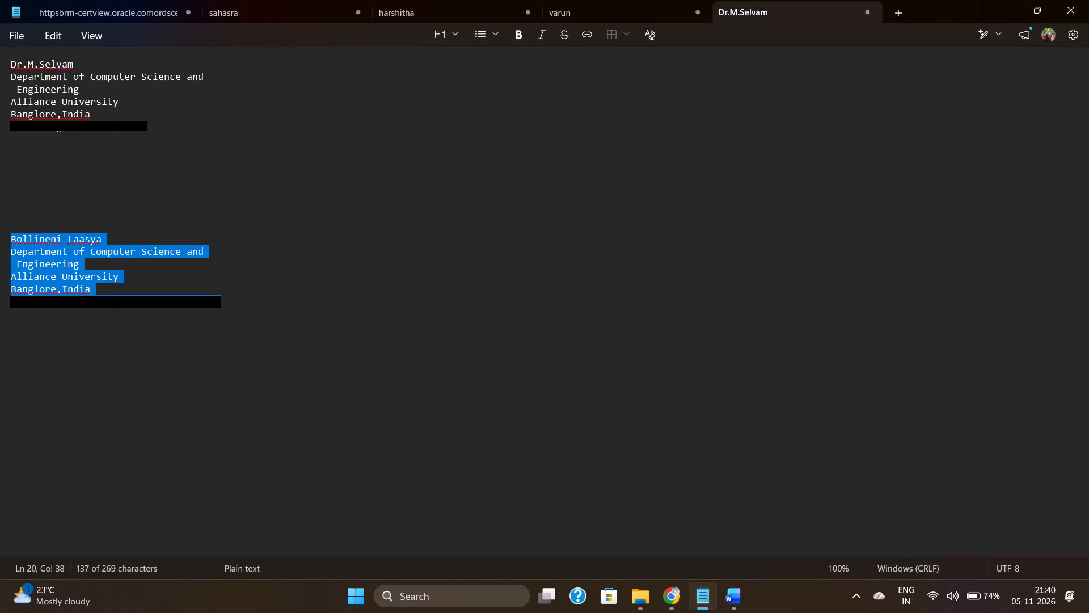
click(178, 233)
drag(105, 237, 21, 241)
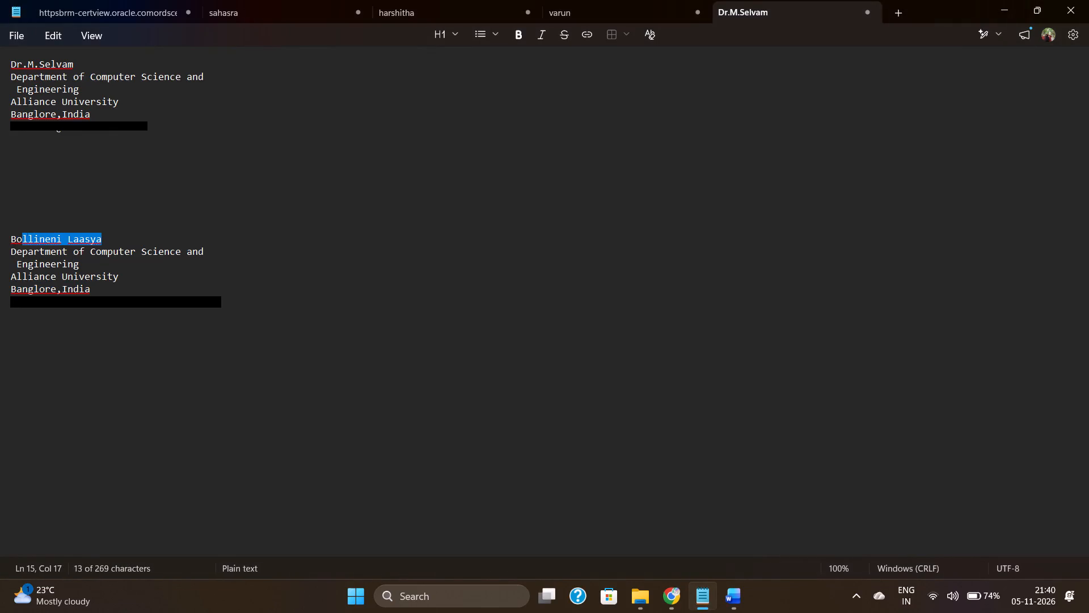
drag(21, 241, 7, 238)
key(ctrl+c)
click(723, 597)
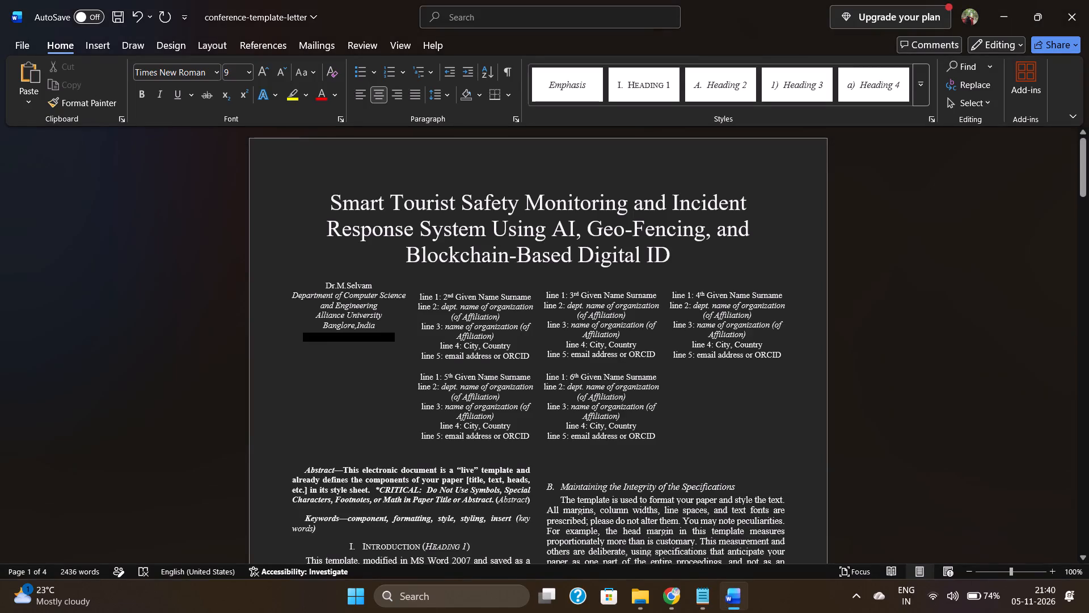
drag(531, 297, 425, 302)
drag(425, 302, 420, 299)
key(ctrl+v)
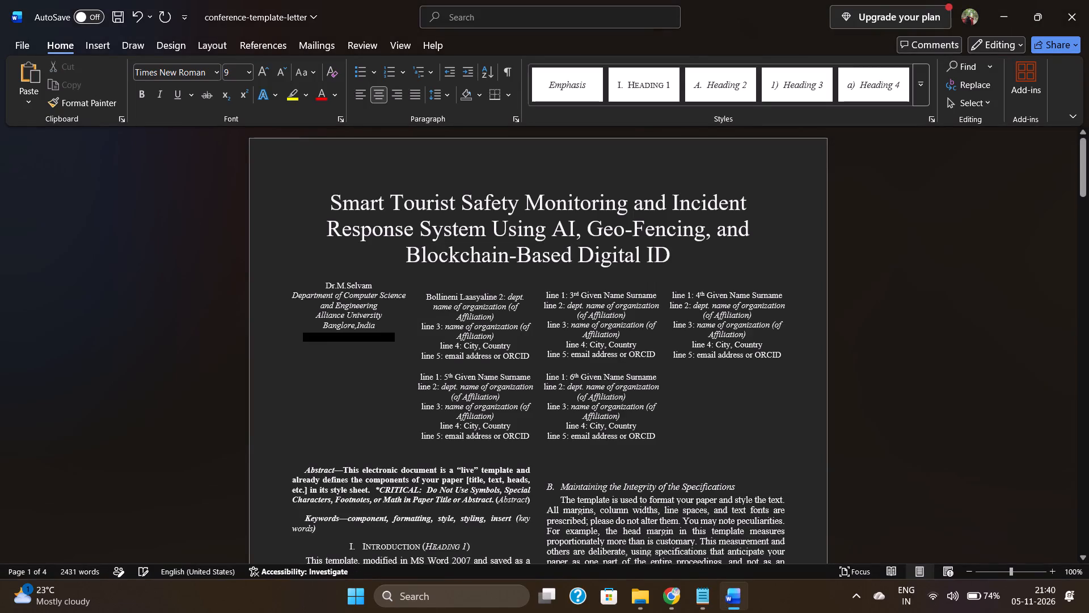
key(Return)
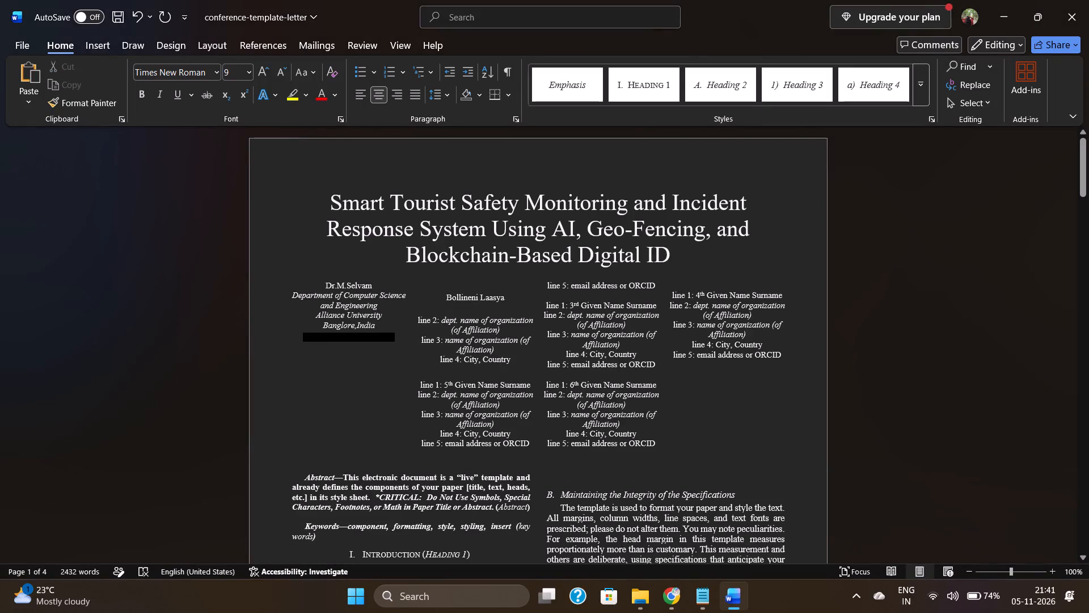
Remove the space before the name and line 2 paragraphs in the second author block.
drag(417, 316, 461, 299)
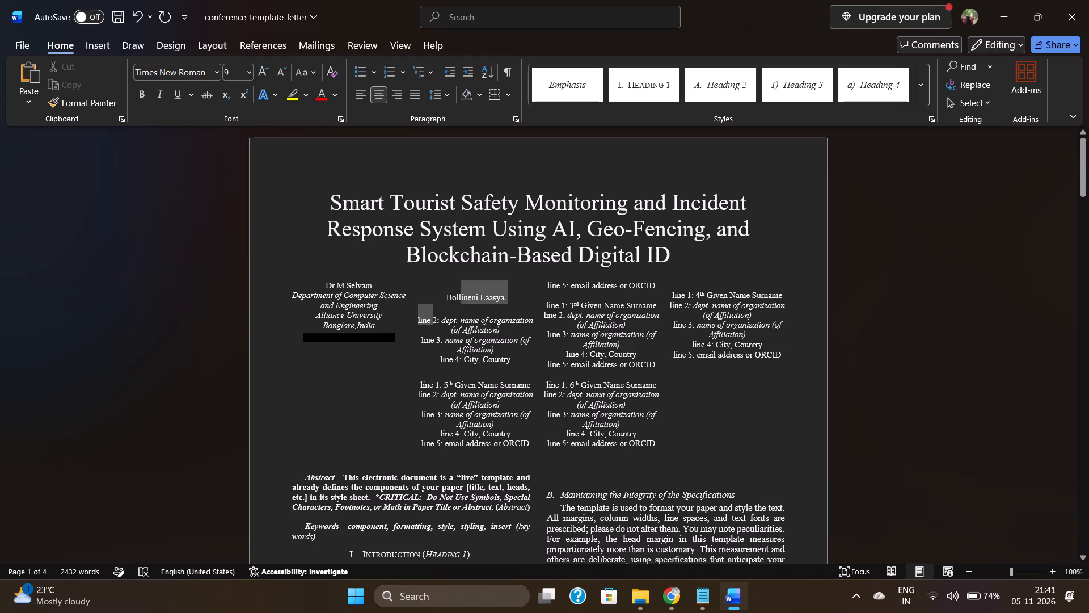
drag(461, 299, 463, 306)
drag(502, 331, 450, 292)
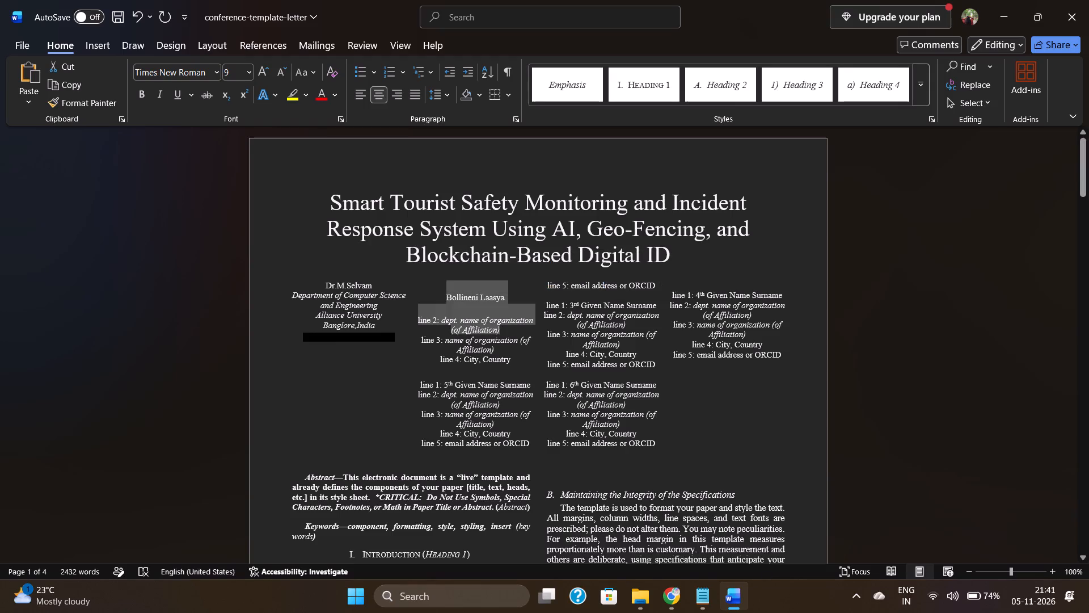
drag(450, 292, 440, 289)
click(437, 95)
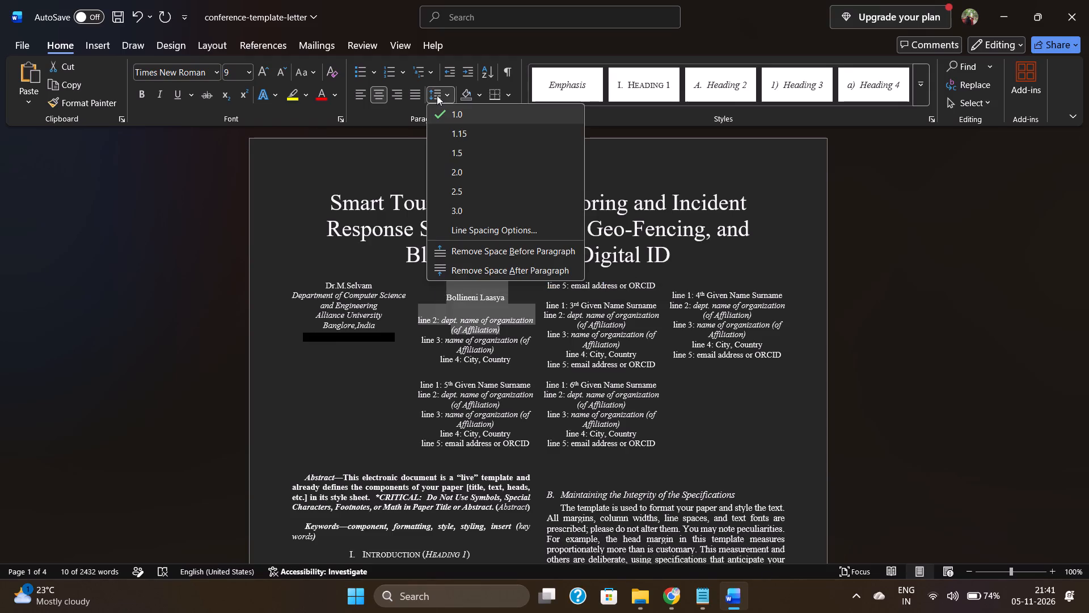
click(470, 258)
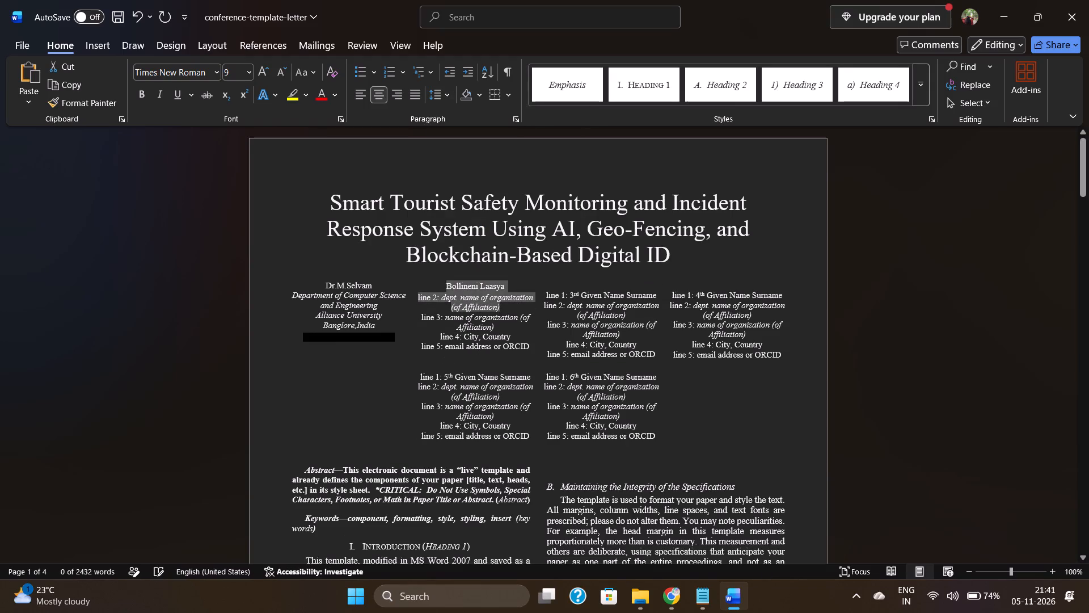
click(463, 374)
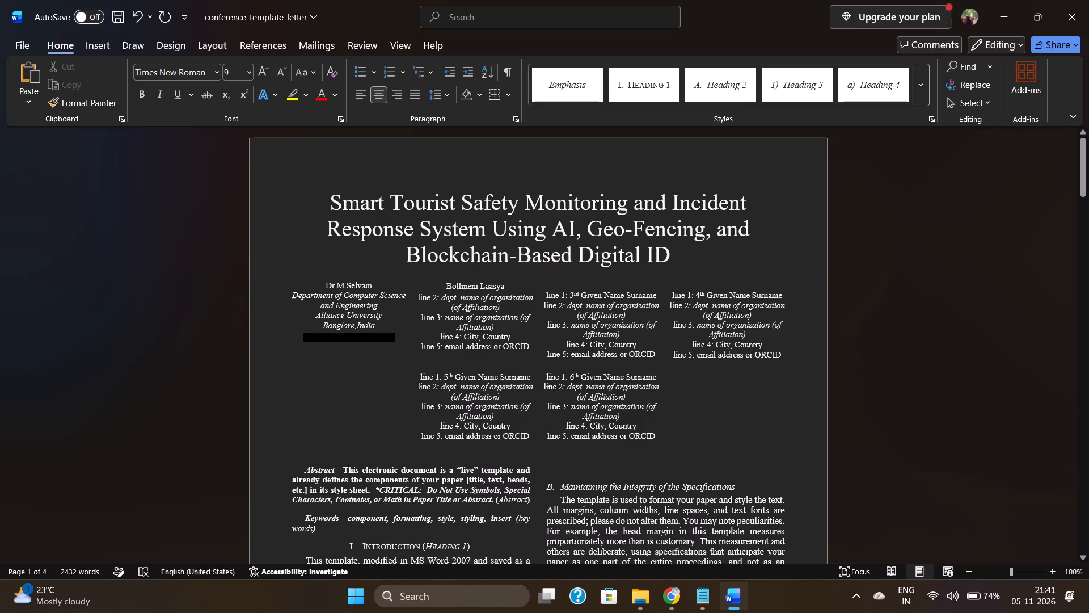
Replace the line 2 placeholder in the second author block with "Department of Computer Science and Engineering" copied from Notepad.
drag(502, 311, 468, 305)
drag(468, 305, 428, 300)
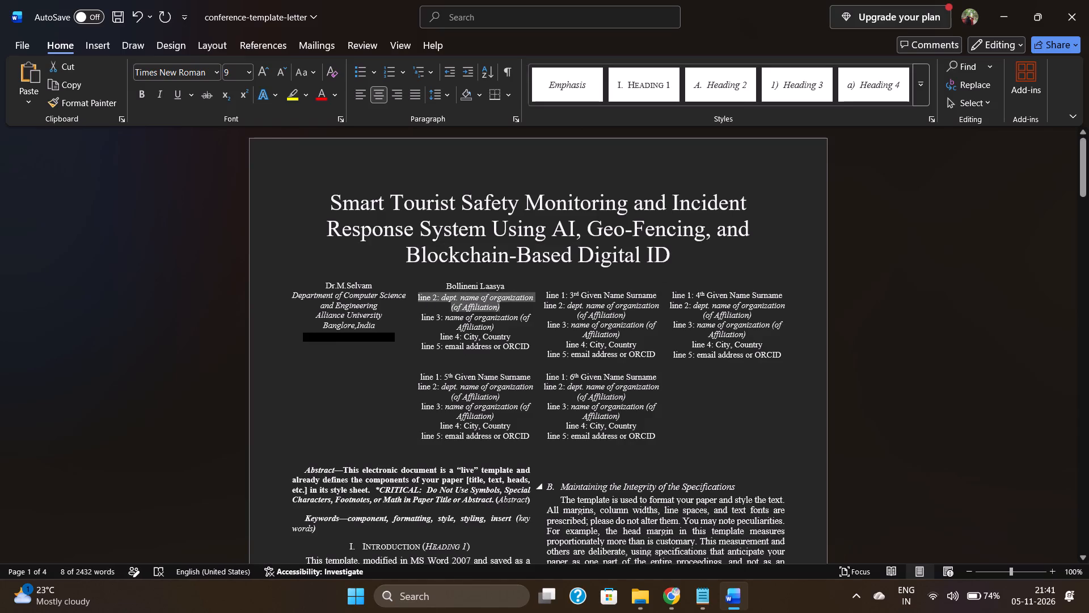
click(707, 606)
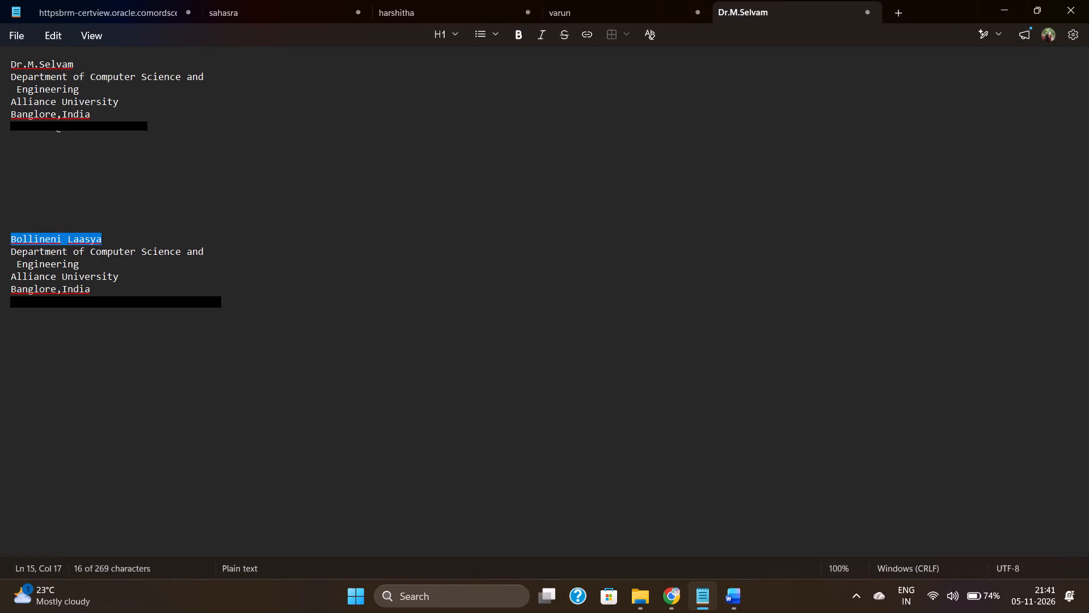
drag(85, 268, 11, 251)
key(ctrl+c)
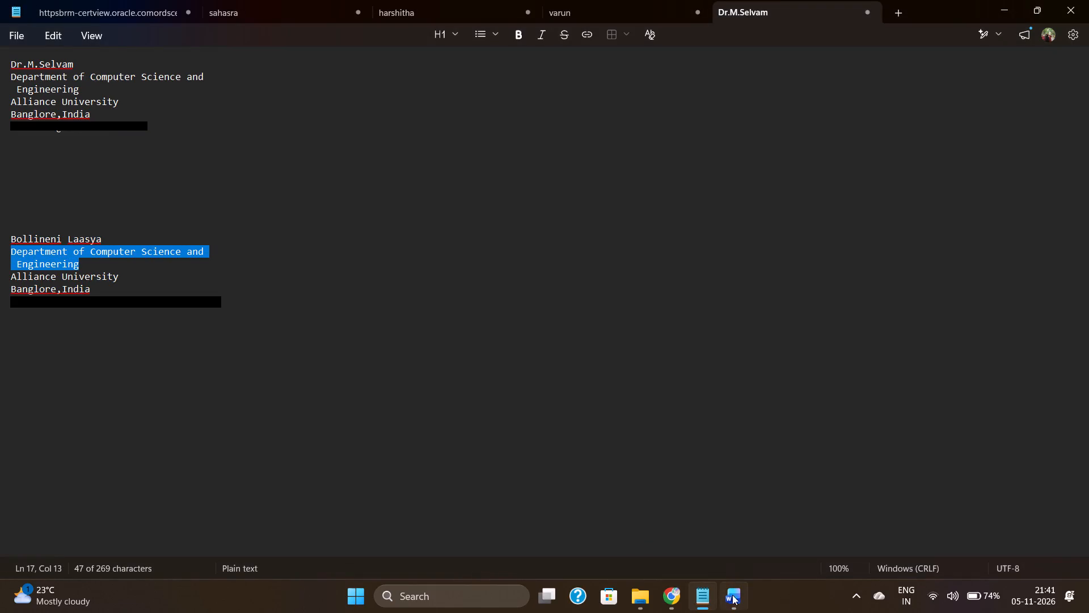
click(732, 595)
key(ctrl+v)
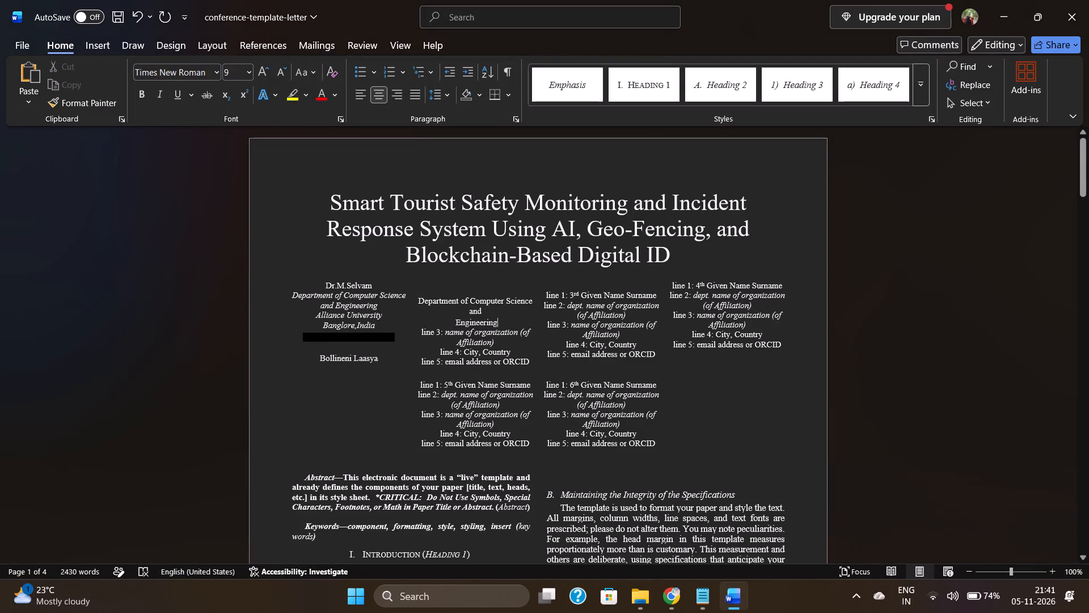
Remove the space before the pasted department paragraphs in the second author block.
drag(504, 322, 418, 301)
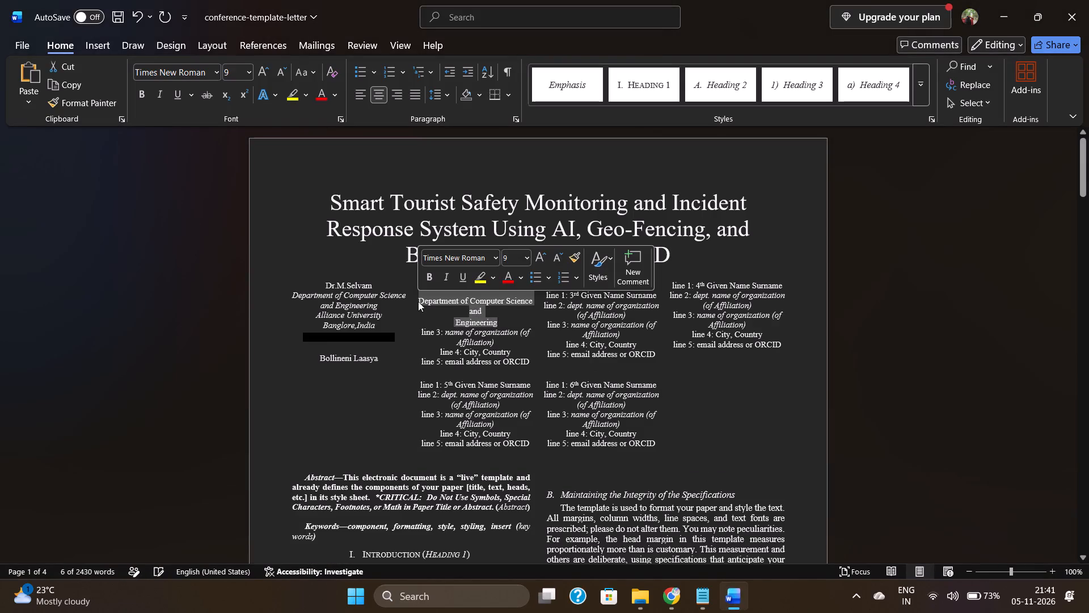
click(440, 101)
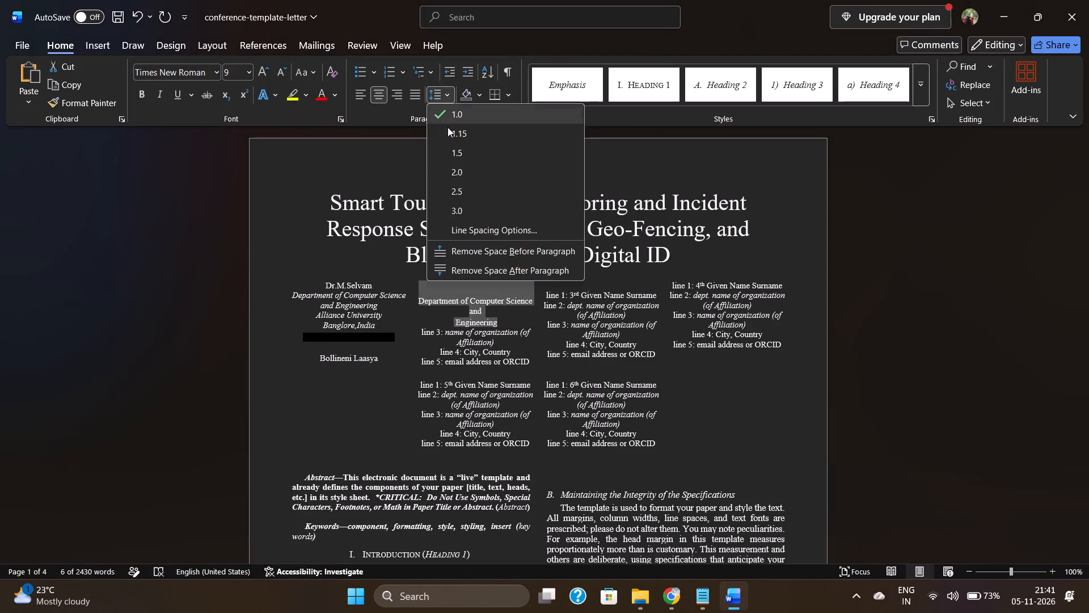
click(488, 253)
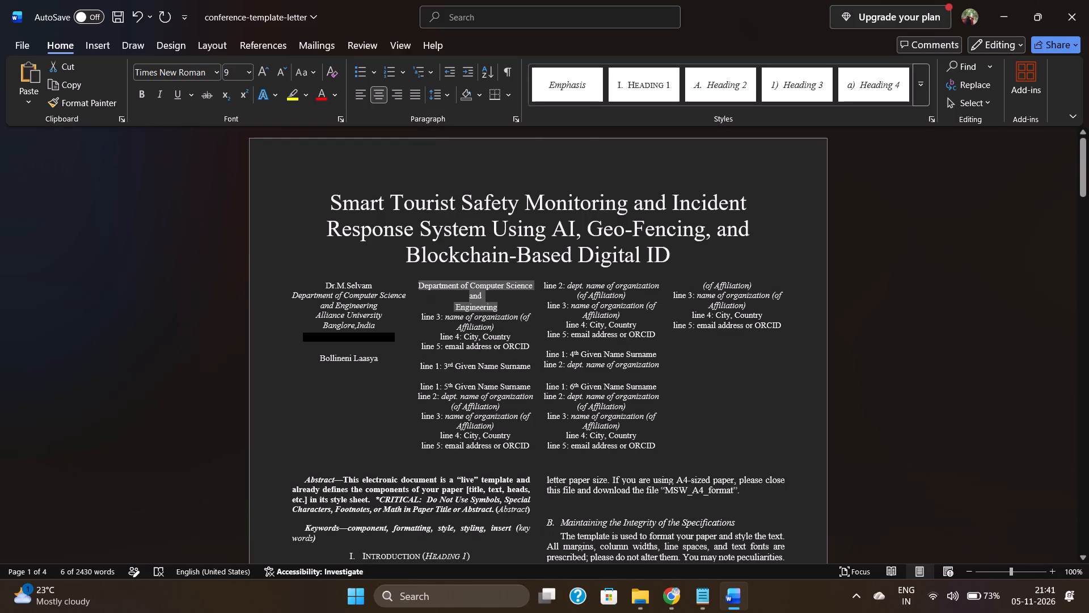
Join "Engineering" to the preceding "Department of Computer Science and" text in the second author block.
click(464, 304)
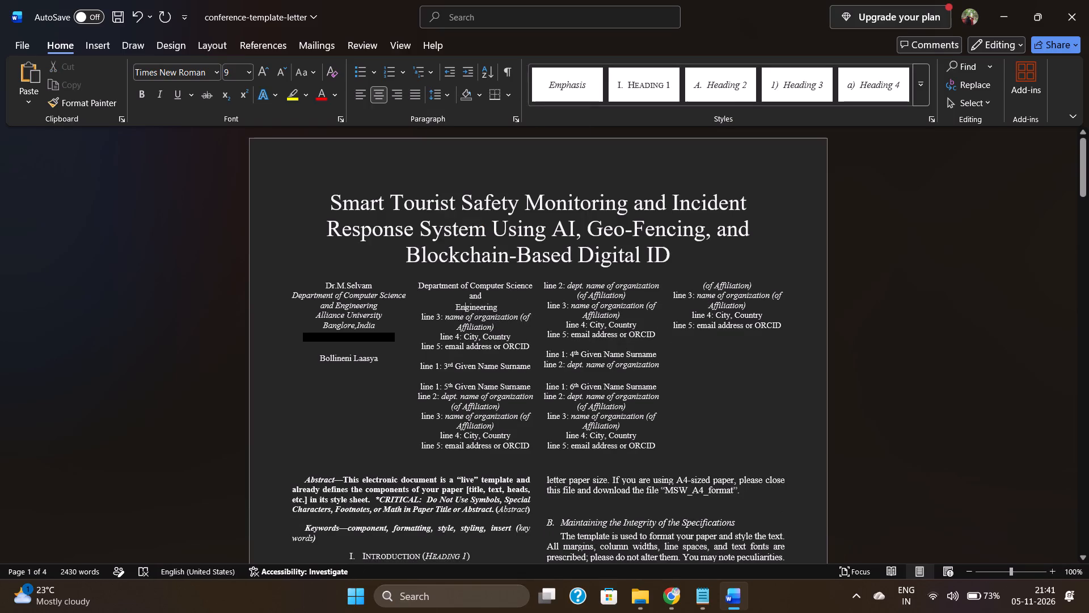
click(453, 305)
key(BackSpace)
key(BackSpace)
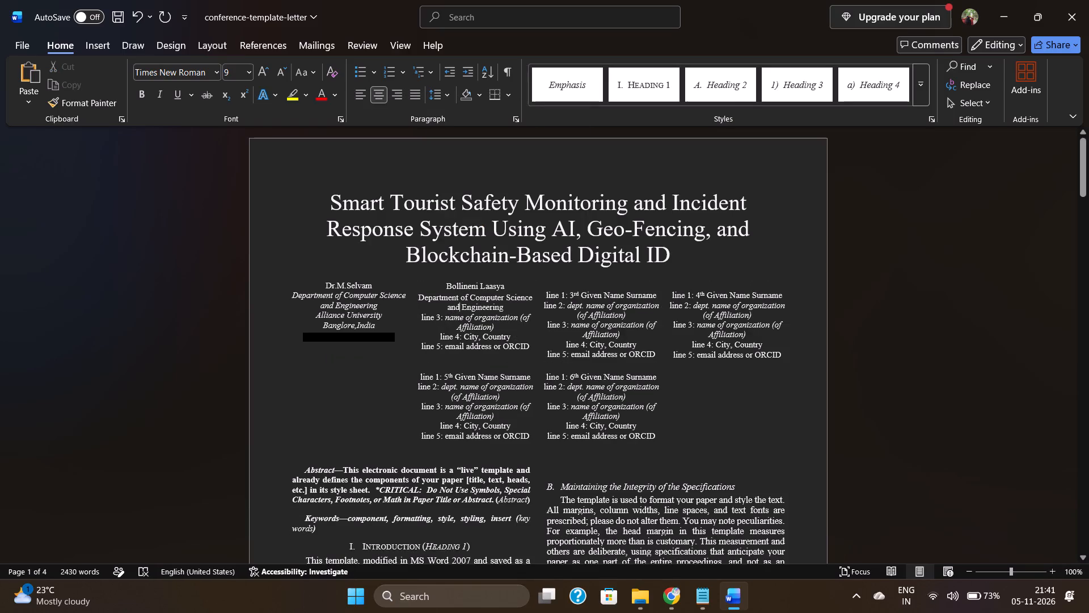
Replace the "line 3: name of organization (of" placeholder text in the second author block with "Alliance University" copied from Notepad.
click(515, 329)
drag(493, 327, 420, 316)
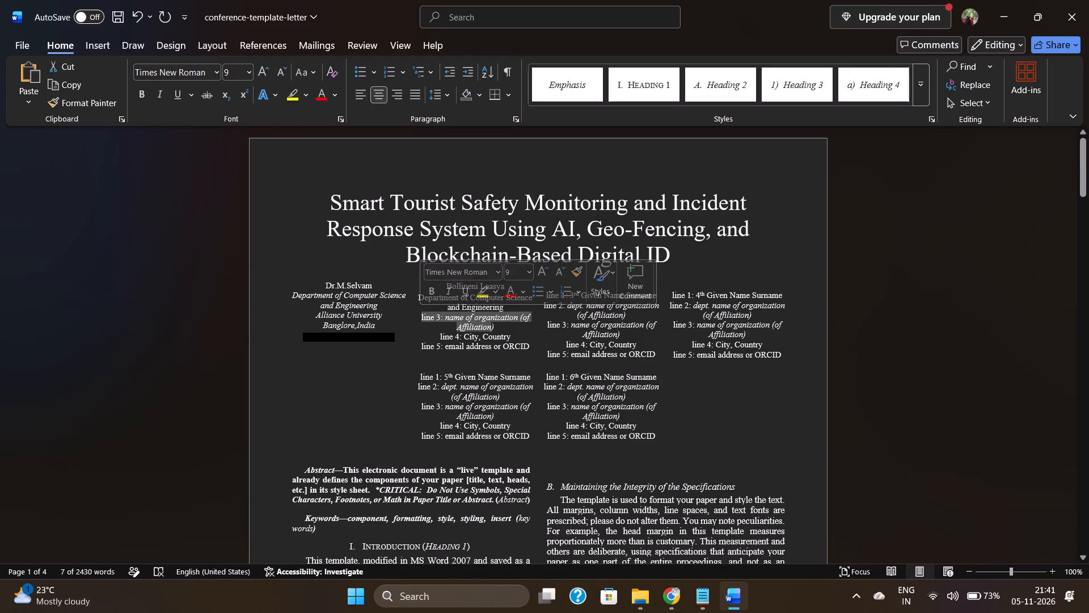
click(506, 329)
drag(531, 318, 525, 318)
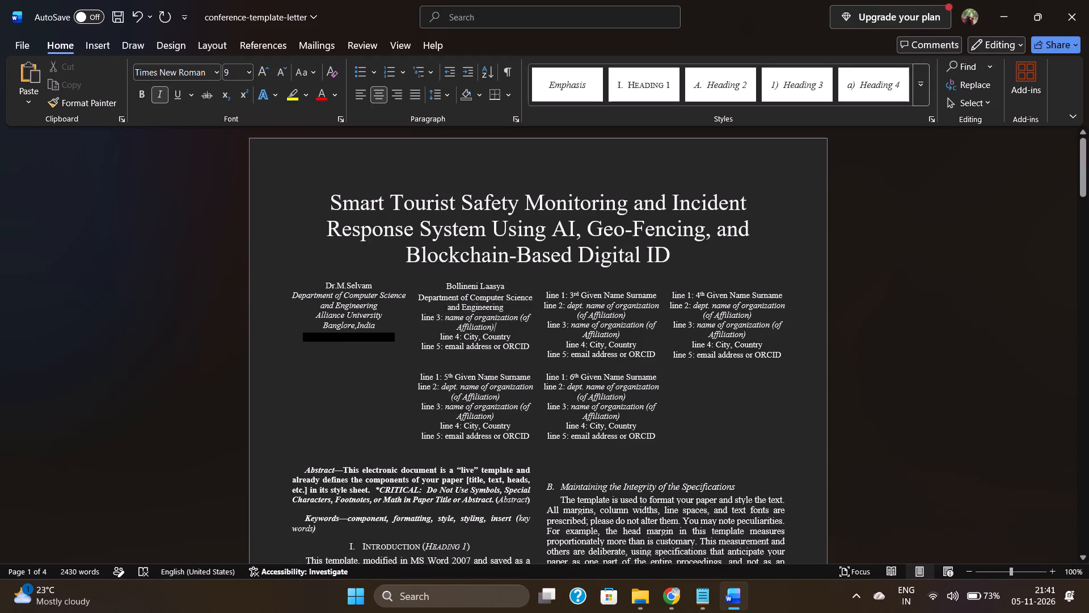
drag(525, 318, 421, 318)
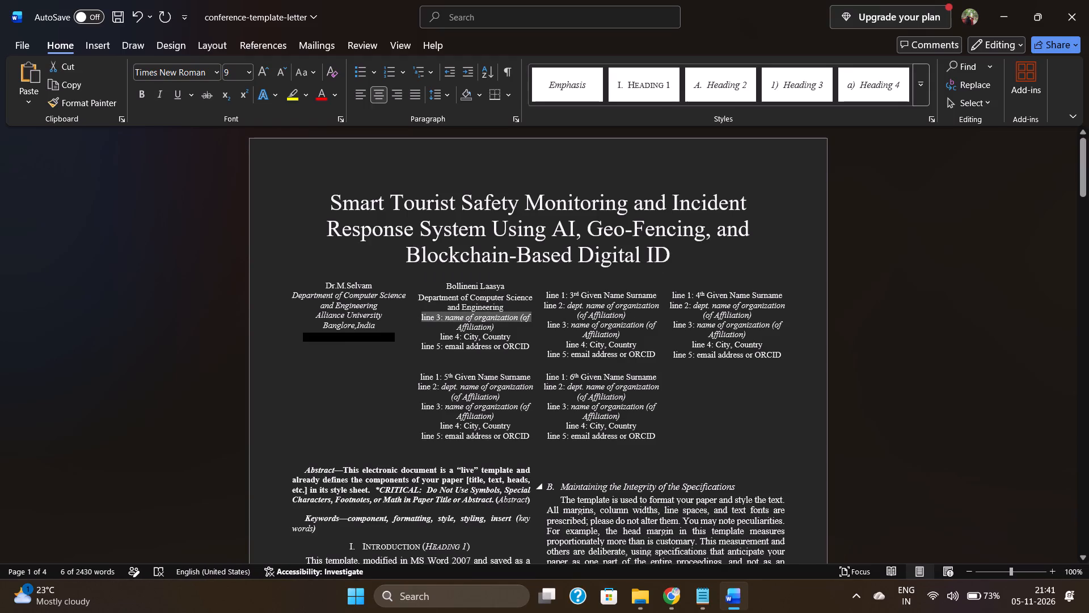
click(692, 604)
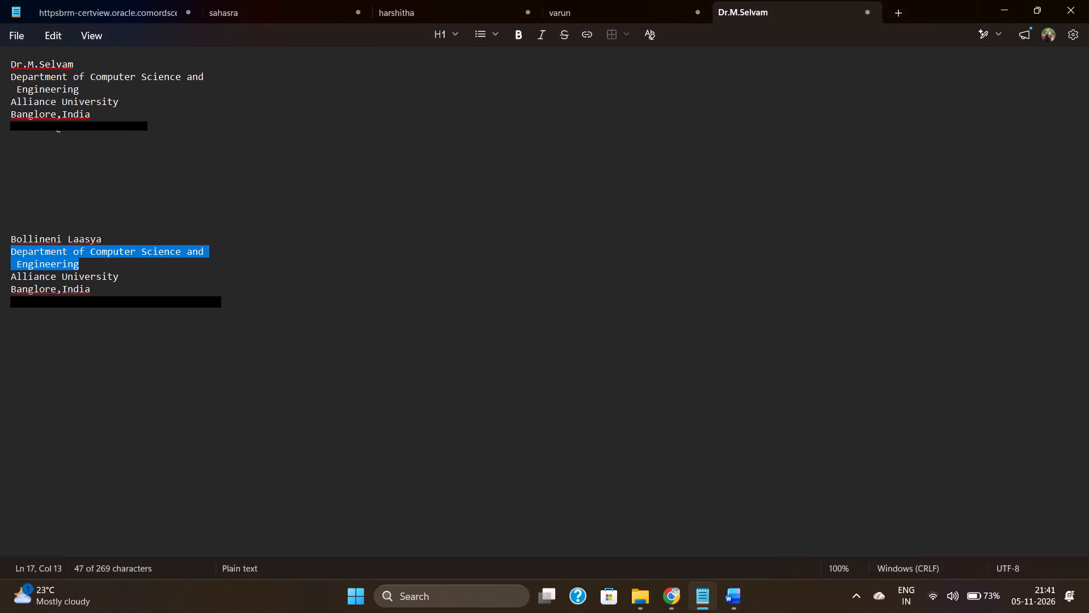
drag(130, 278, 10, 274)
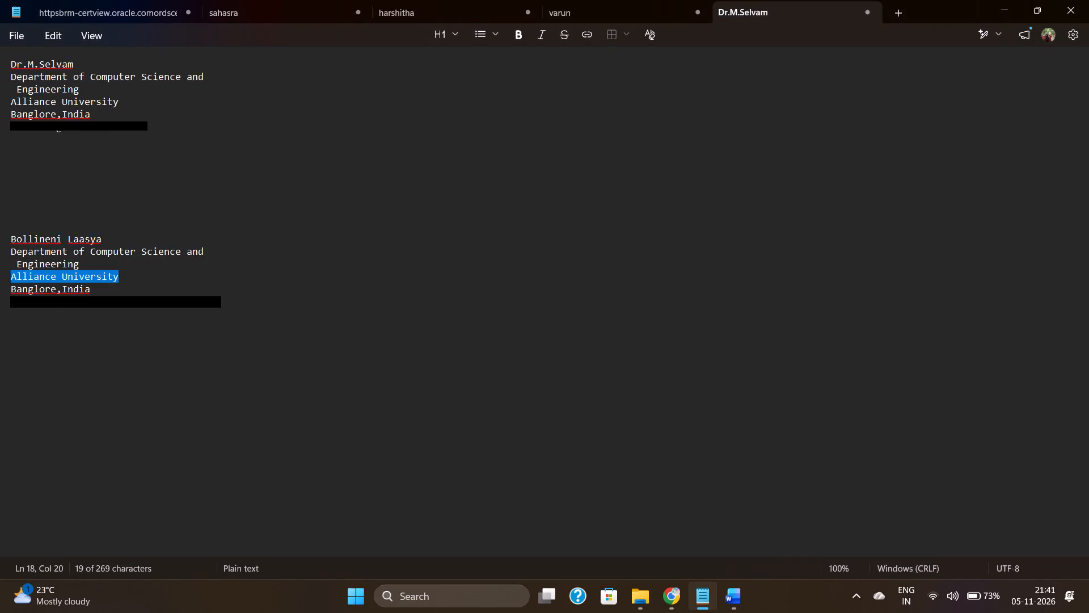
key(ctrl+c)
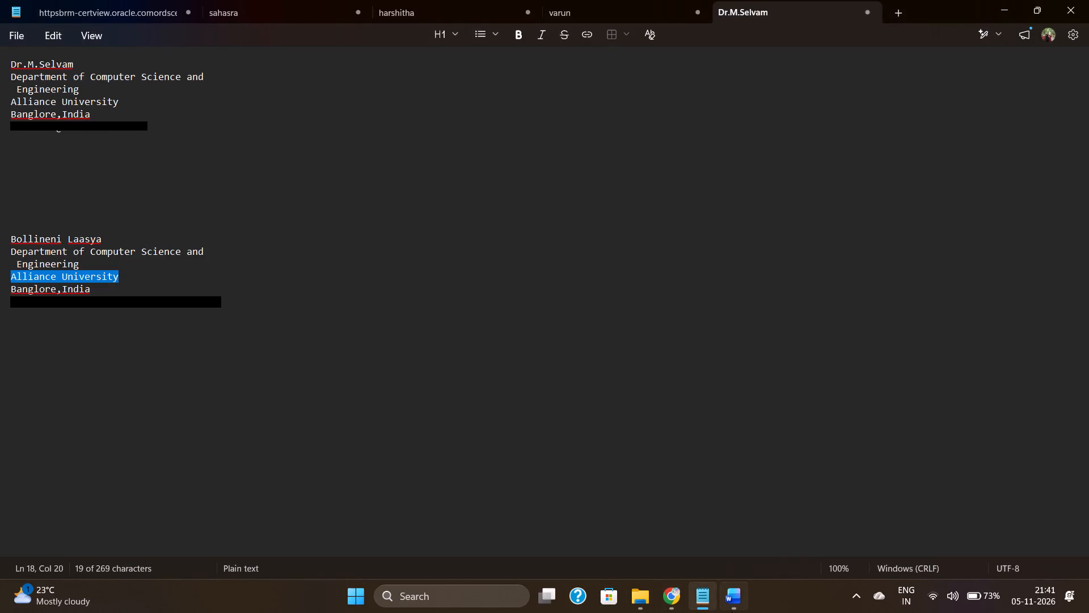
click(732, 612)
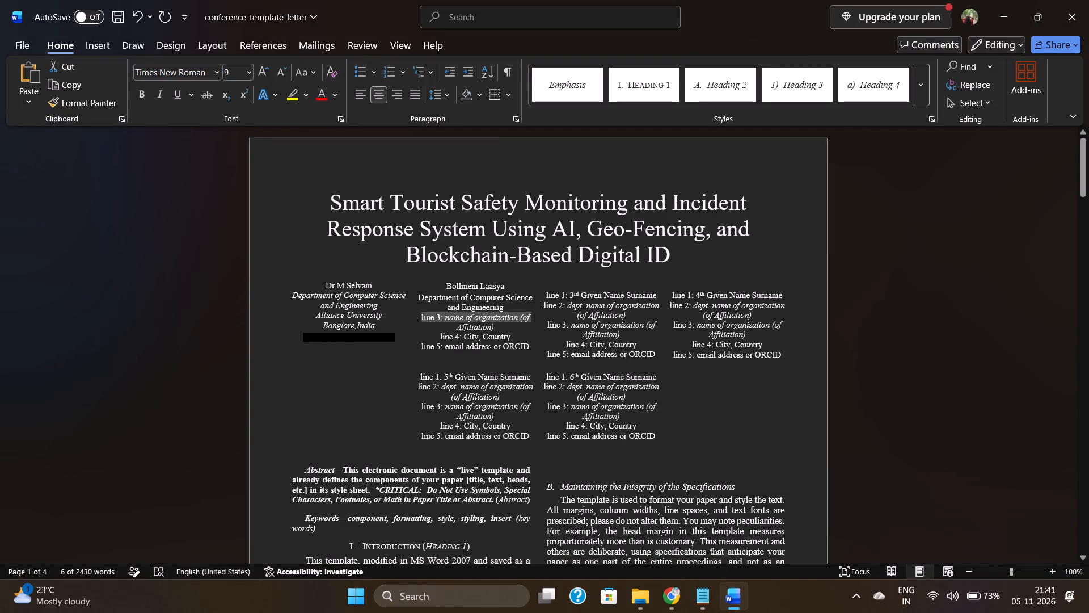
key(ctrl+v)
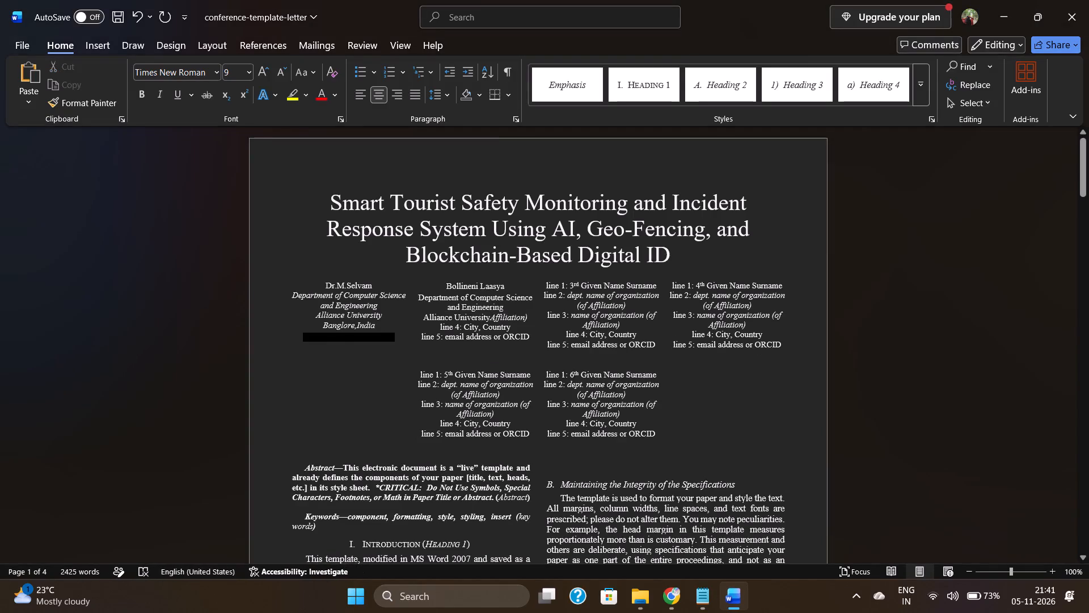
Delete the leftover "Affiliation)" placeholder text after "Alliance University" in the second author block.
click(529, 317)
key(BackSpace)
key(BackSpace)
key(BackSpace)
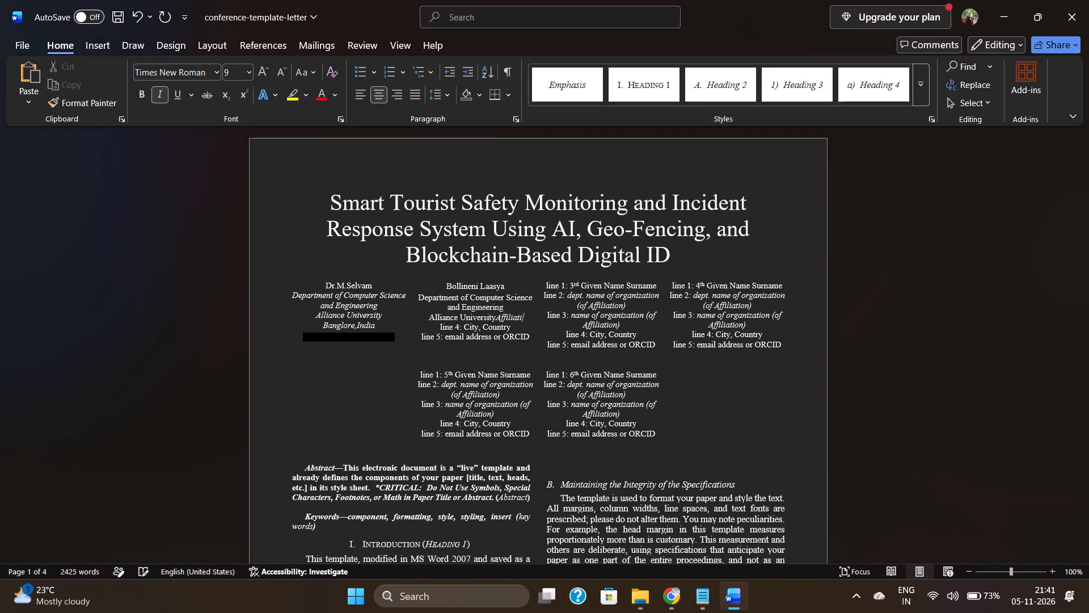
key(BackSpace)
key(BackSpace)
key(BackSpace)
key(BackSpace)
key(BackSpace)
key(BackSpace)
key(BackSpace)
key(BackSpace)
key(BackSpace)
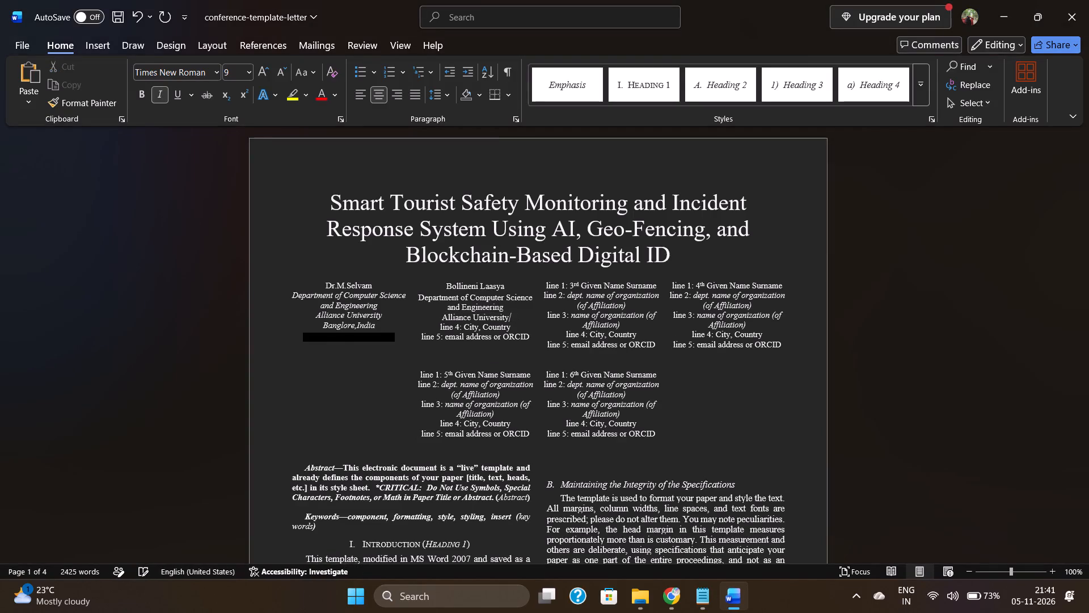
Italicize the department and "Alliance University" lines in the second author block.
drag(517, 314, 475, 303)
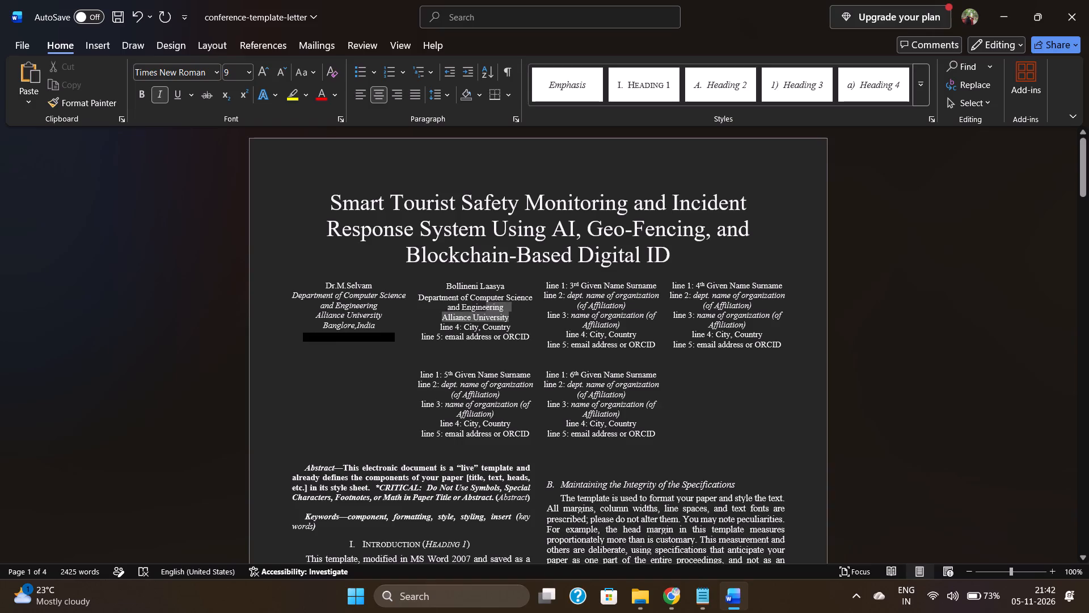
drag(475, 303, 432, 299)
click(456, 278)
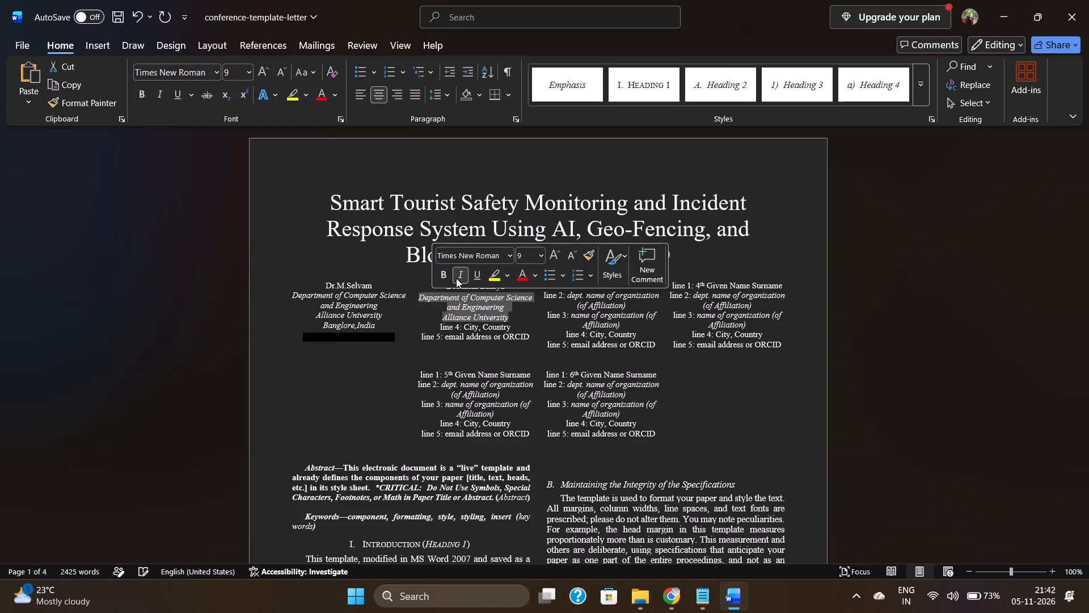
Replace the "line 4: City, Country" placeholder in the second author block with "Banglore,India" copied from Notepad.
click(534, 333)
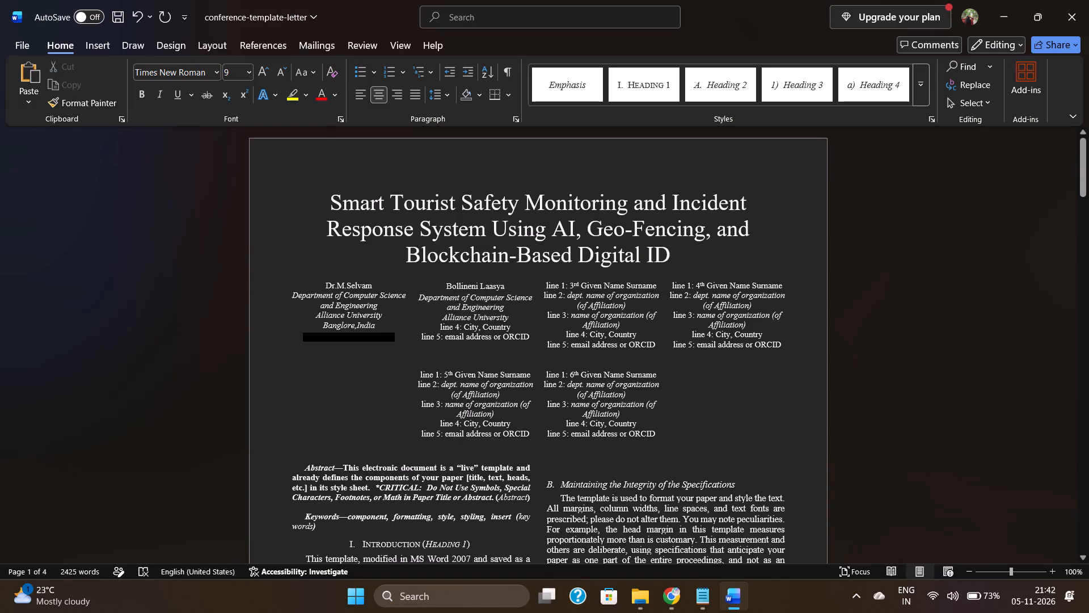
click(703, 612)
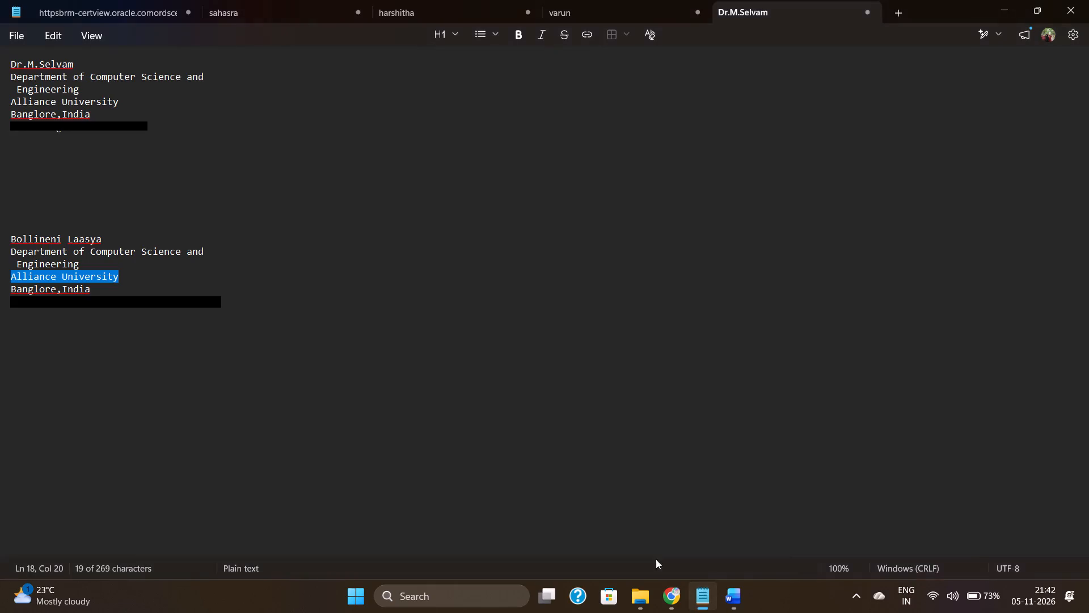
click(98, 291)
drag(98, 291, 40, 287)
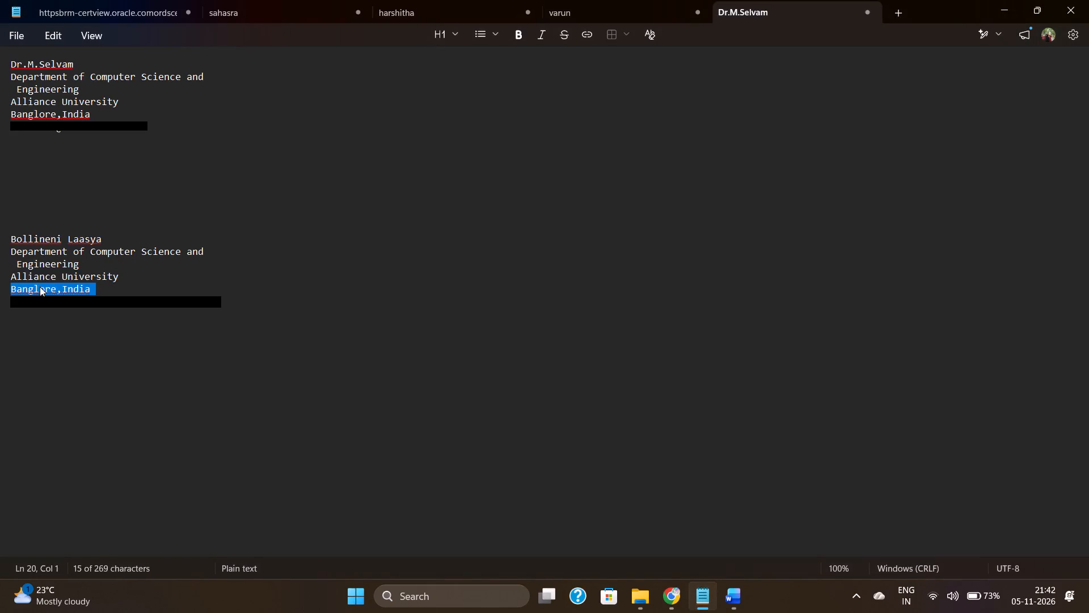
drag(40, 287, 34, 284)
key(ctrl+c)
click(737, 611)
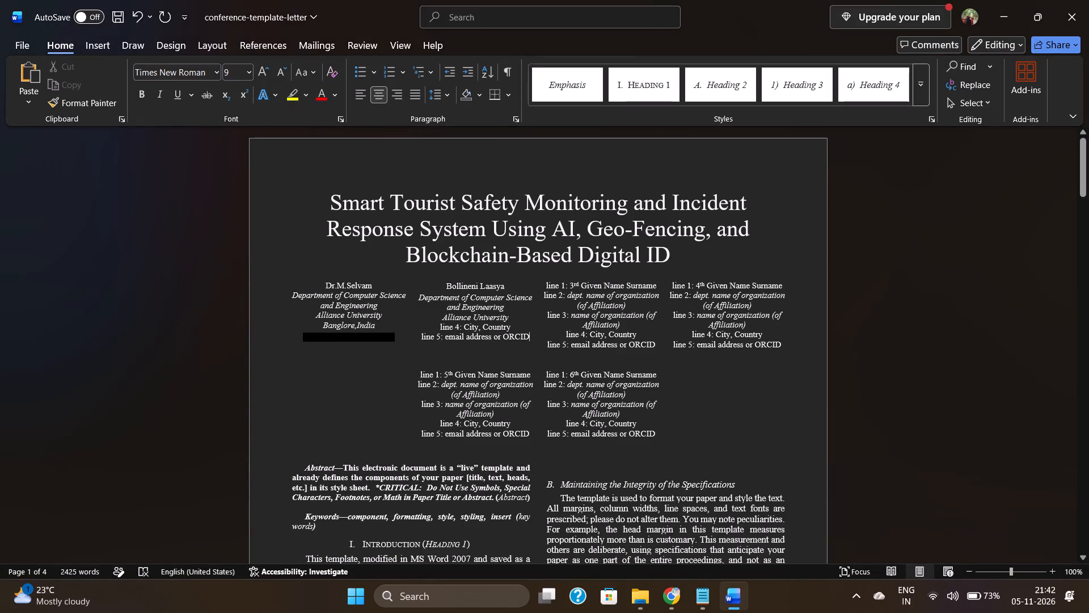
drag(517, 327, 442, 326)
key(ctrl+v)
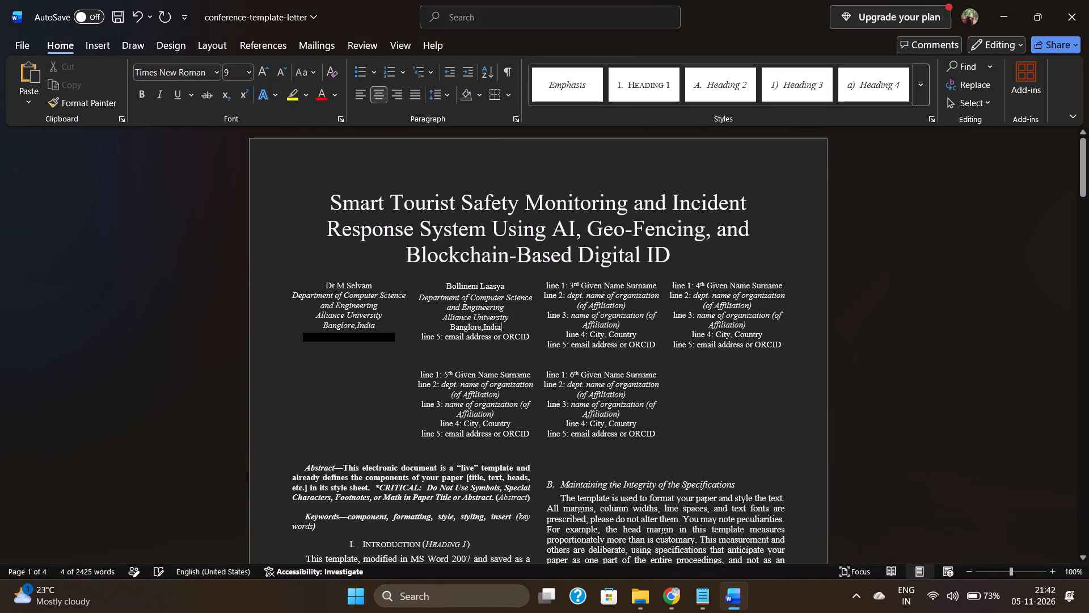
Italicize the "Banglore,India" line in the second author block.
drag(501, 327, 496, 326)
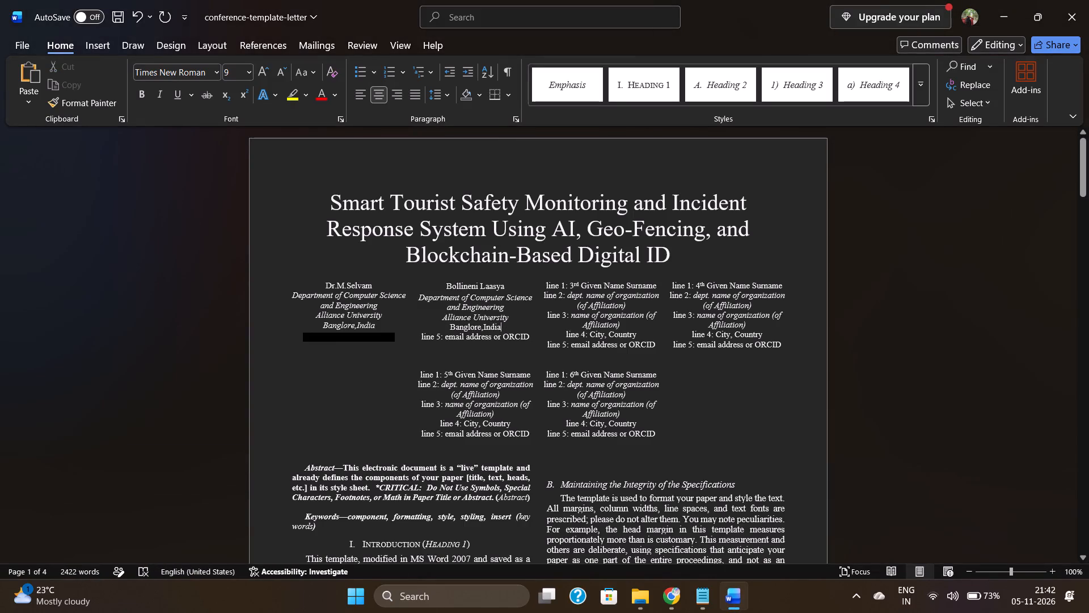
drag(496, 326, 462, 325)
click(493, 294)
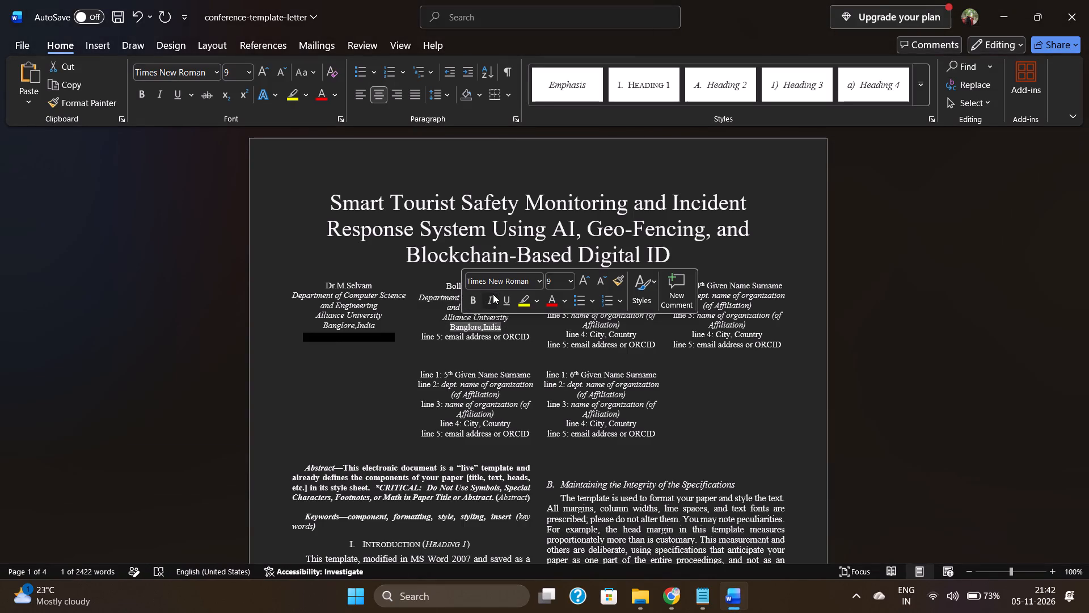
Replace the "line 5: email address or ORCID" placeholder in the second author block with that author's email address copied from Notepad.
click(691, 601)
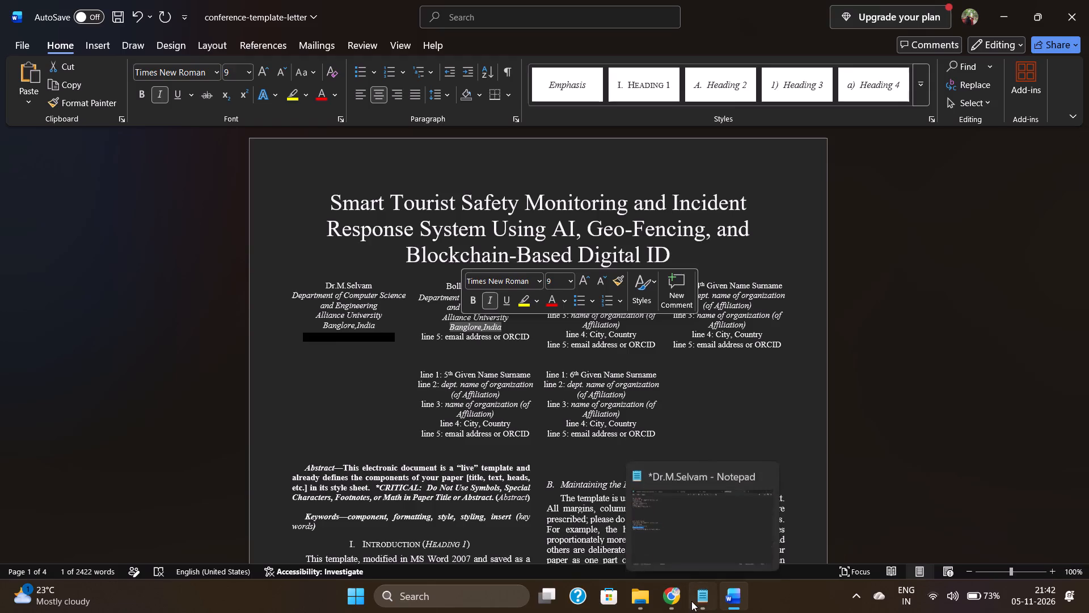
click(235, 301)
drag(235, 301, 20, 299)
key(ctrl+c)
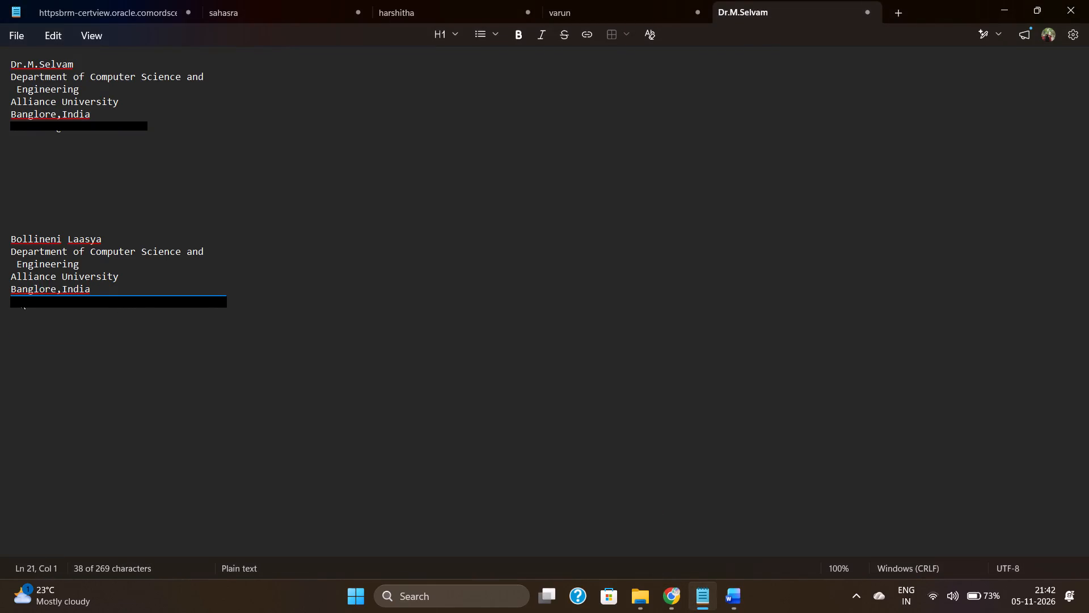
click(682, 605)
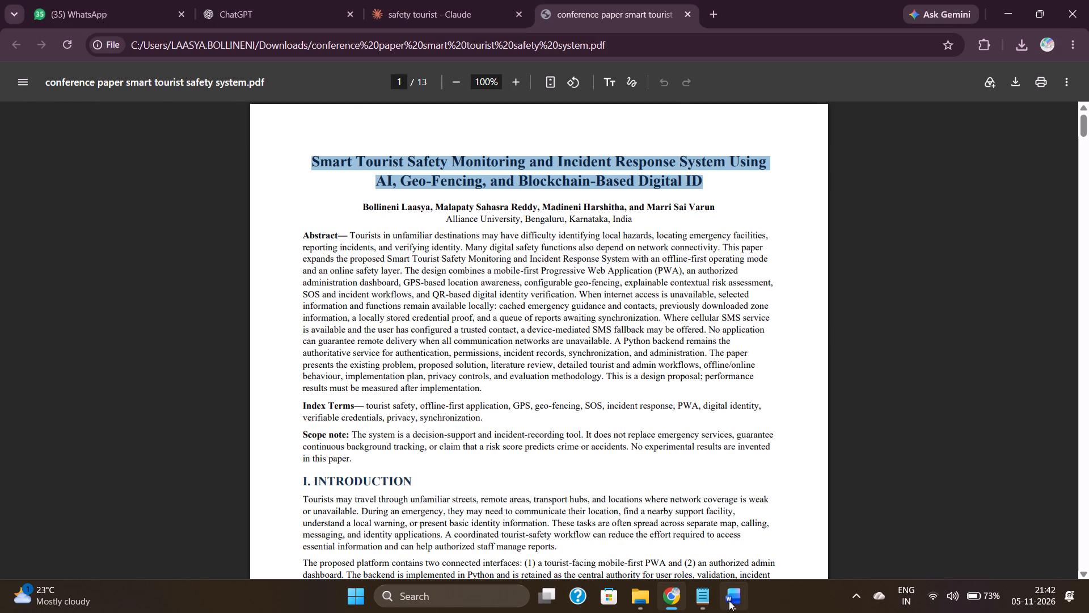
click(729, 601)
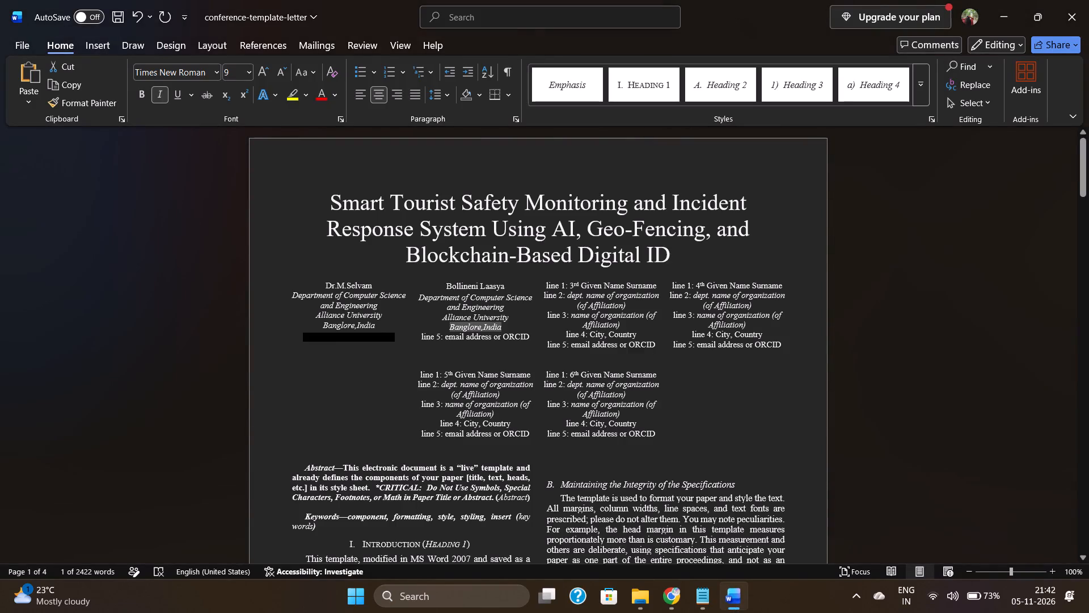
drag(530, 336, 430, 337)
key(ctrl+v)
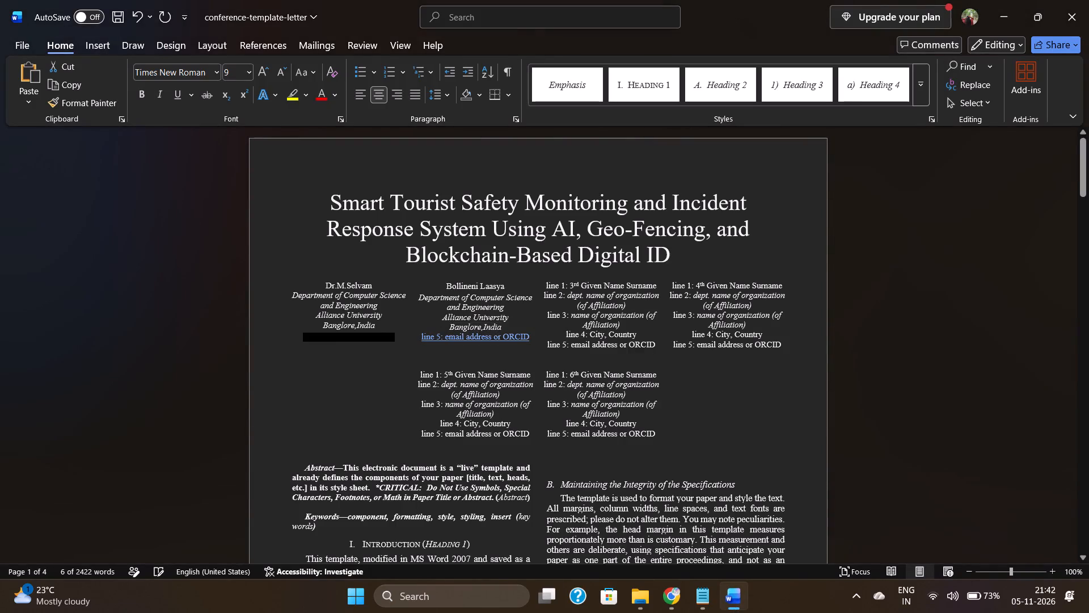
key(ctrl+v)
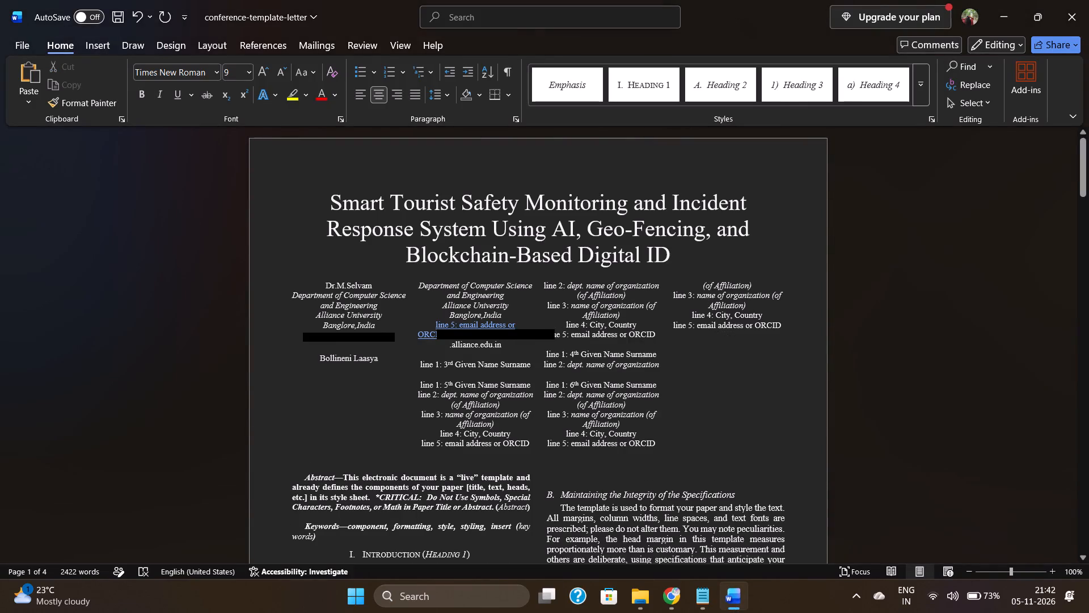
drag(445, 335, 432, 325)
key(BackSpace)
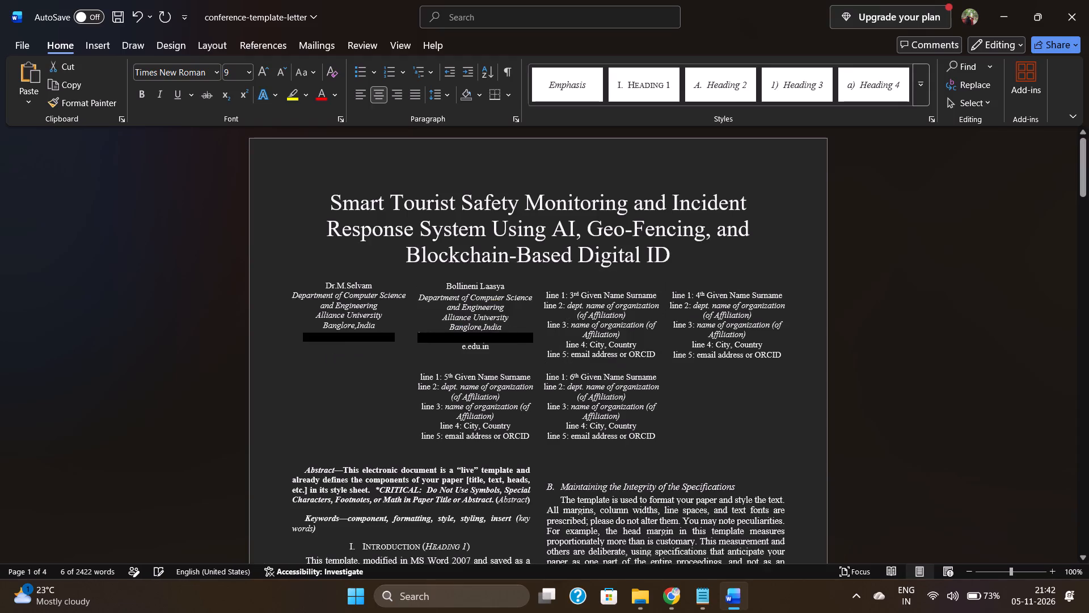
Italicize the email address in the second author block.
click(500, 346)
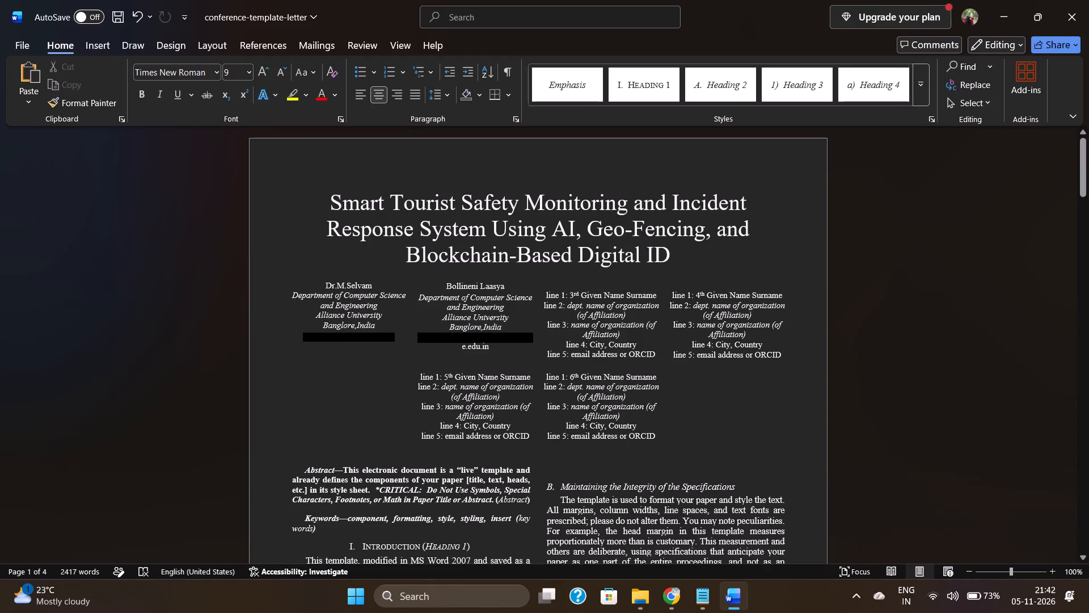
drag(500, 346, 419, 335)
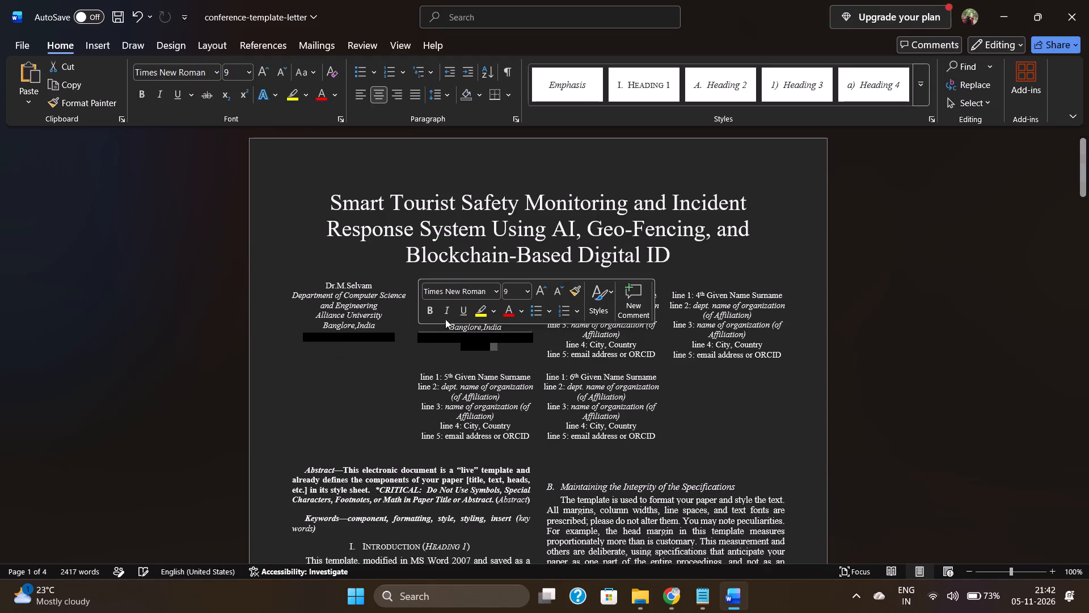
click(454, 313)
click(504, 371)
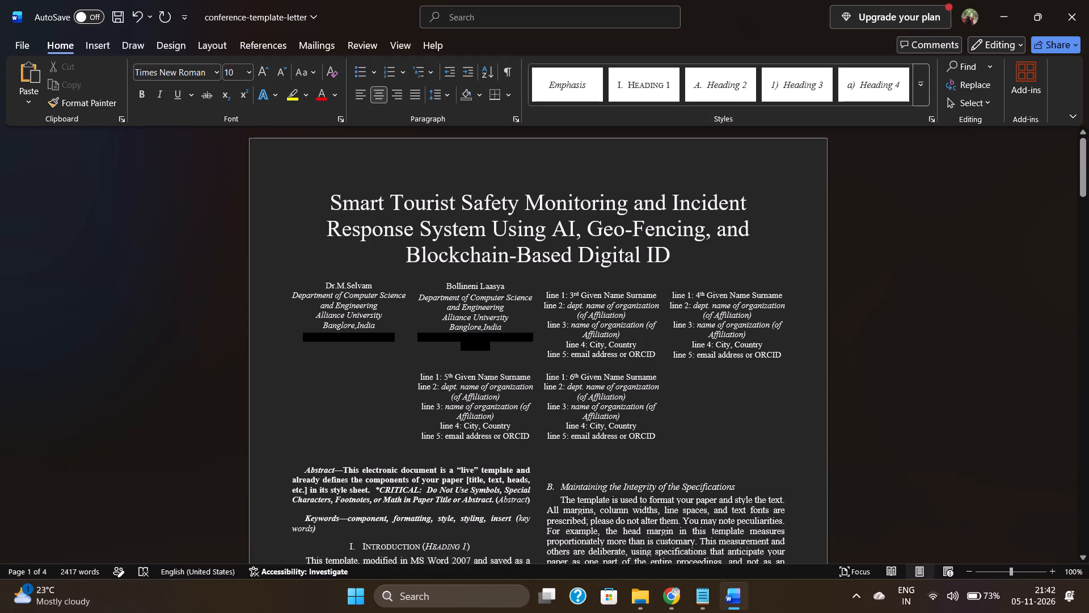
Add space before the "line 1: 3rd Given Name Surname" paragraph in the third author block.
click(555, 290)
drag(546, 291, 649, 296)
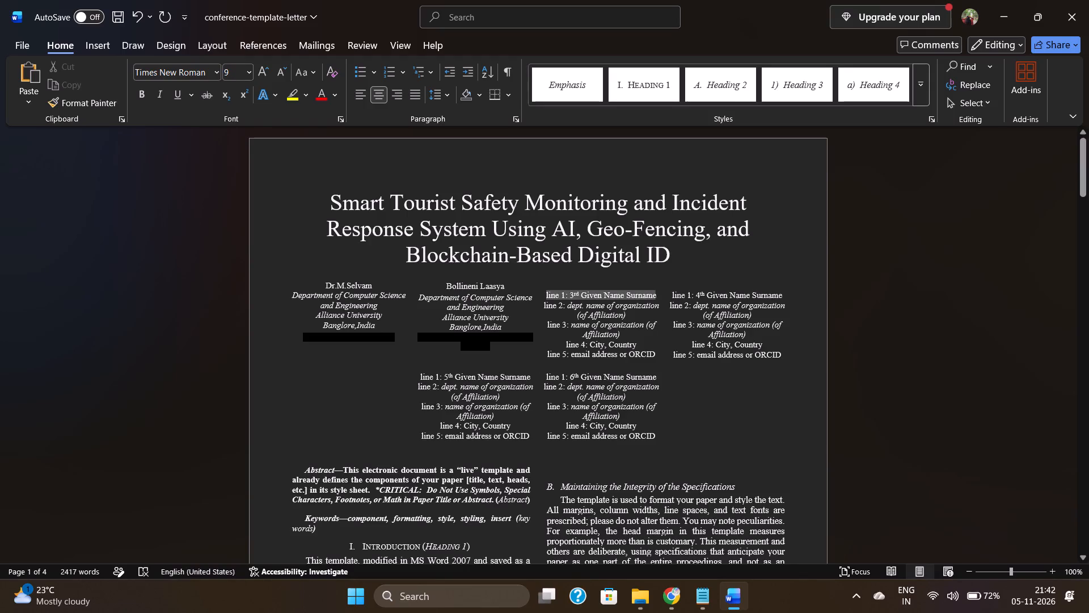
drag(649, 296, 649, 296)
click(438, 100)
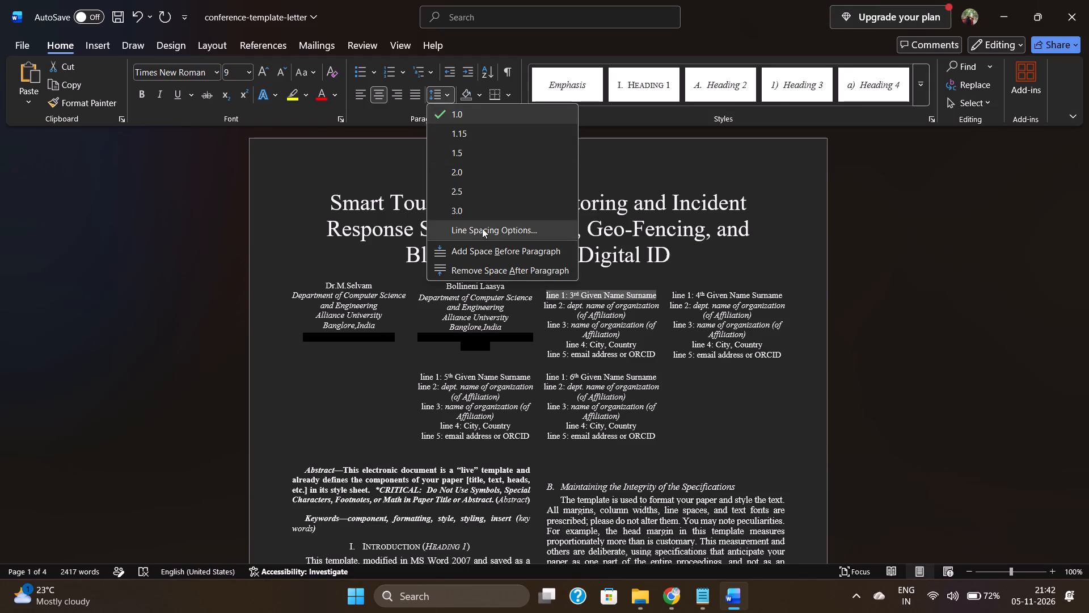
click(491, 249)
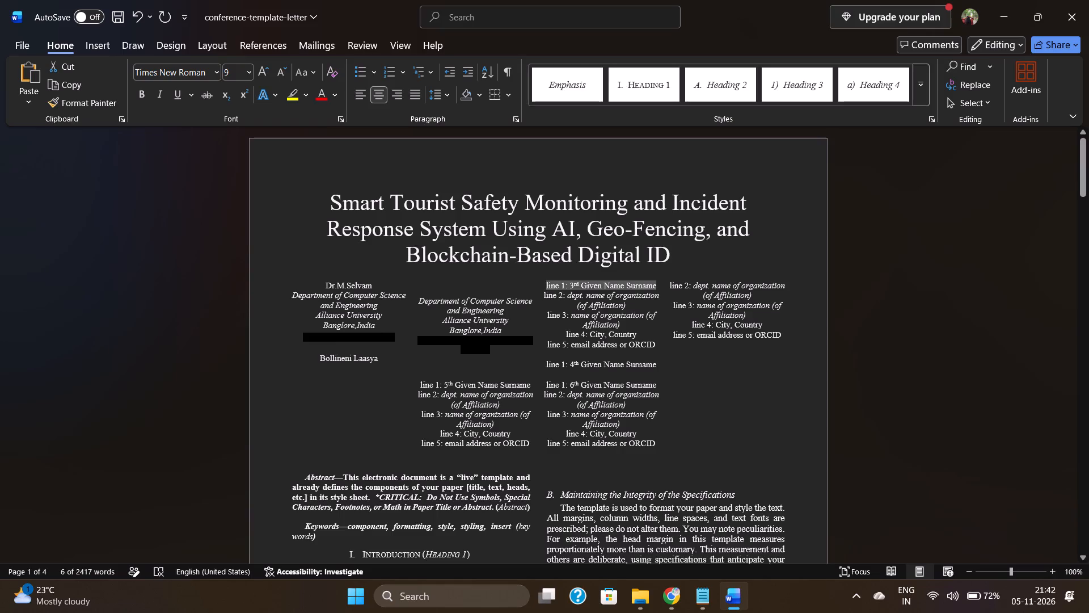
click(617, 339)
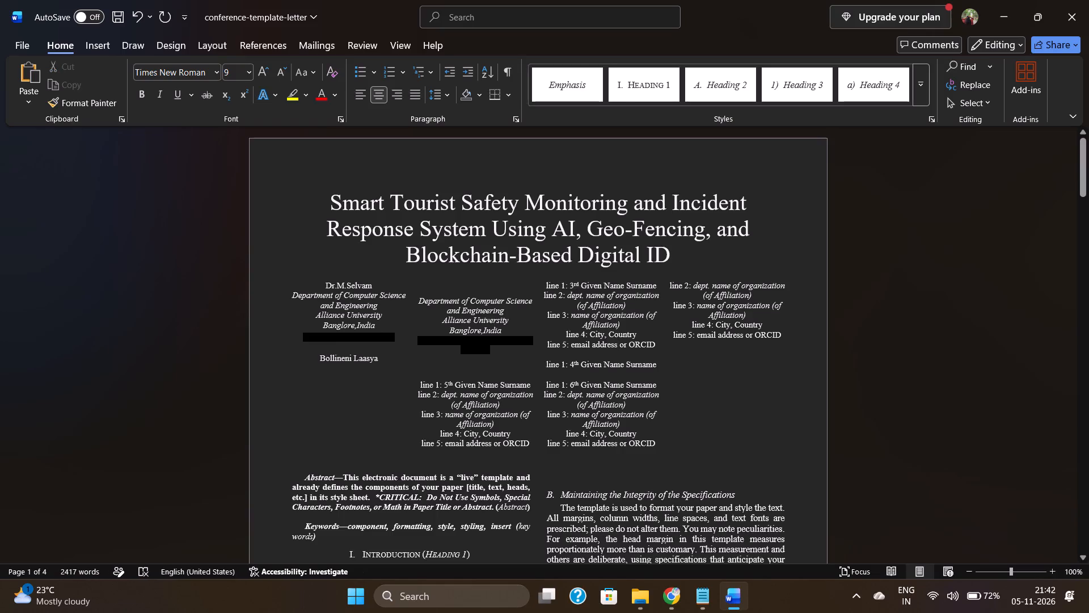
Insert a blank line before the second author's name to move it back above its department lines.
click(319, 360)
key(Return)
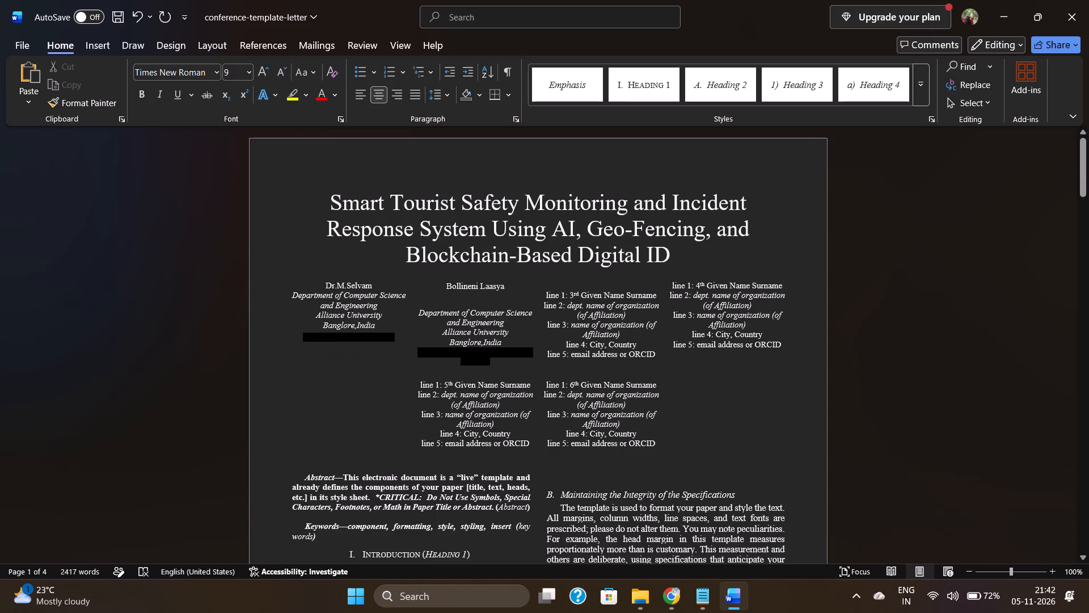
Remove the space after paragraph from the second author's name through the department lines.
drag(444, 288, 480, 314)
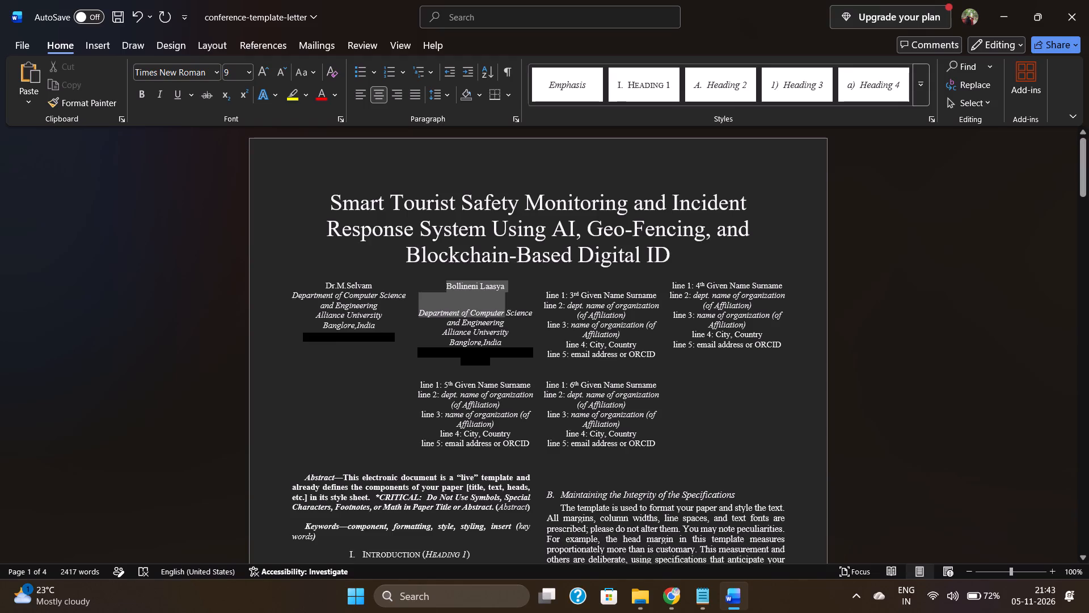
drag(480, 314, 488, 320)
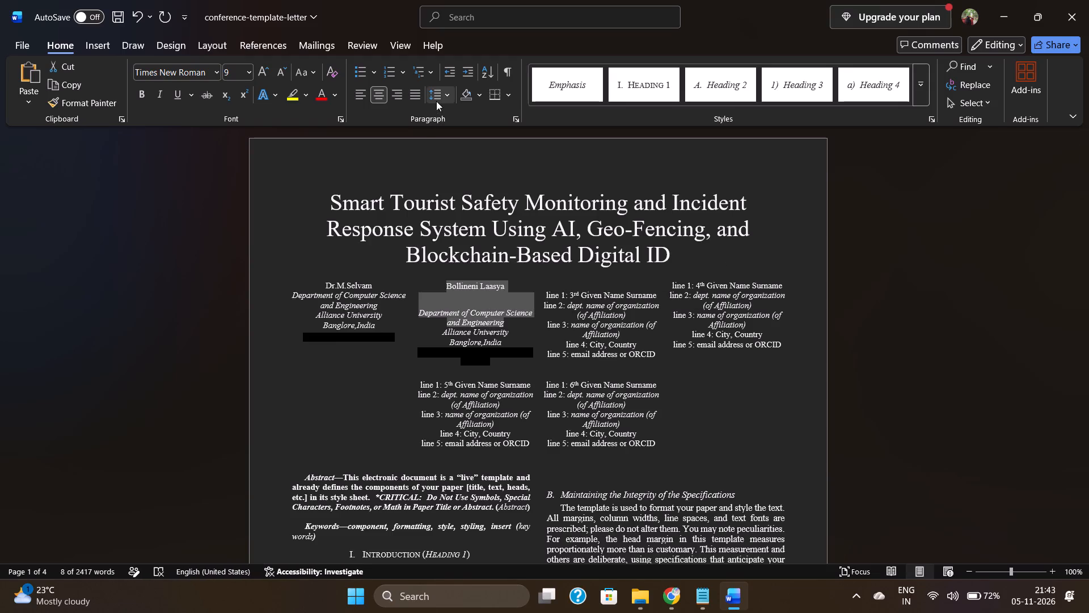
click(436, 101)
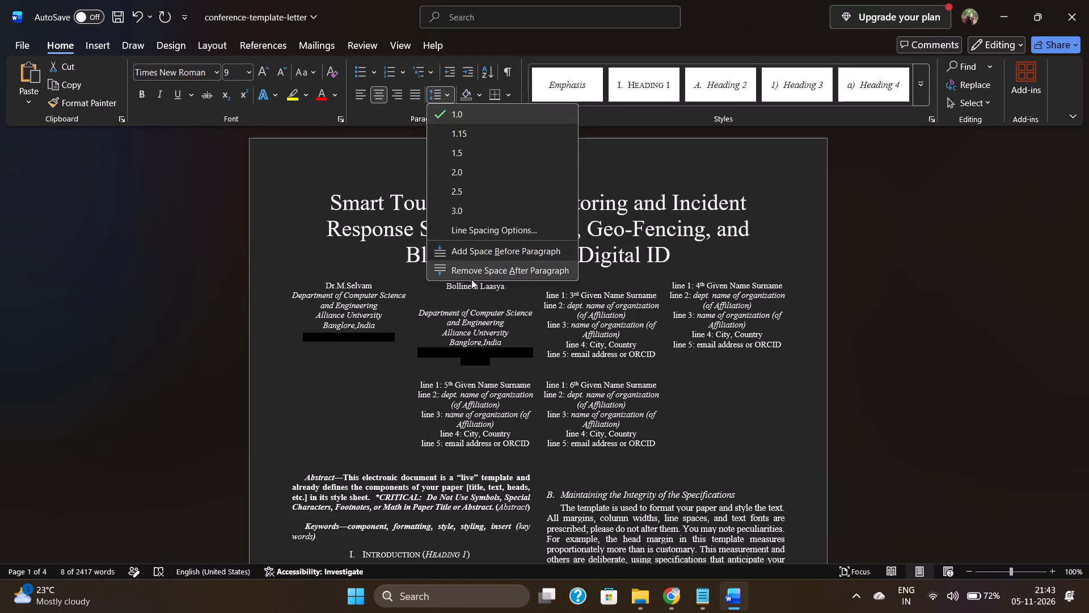
click(471, 279)
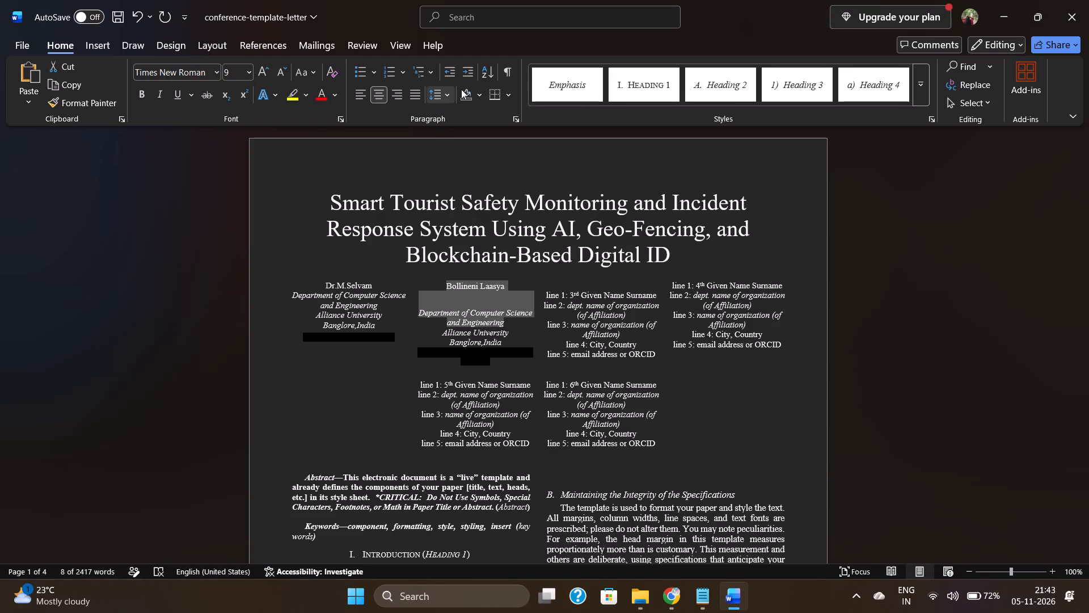
Add space before paragraph to the selected second author name and department lines.
click(440, 94)
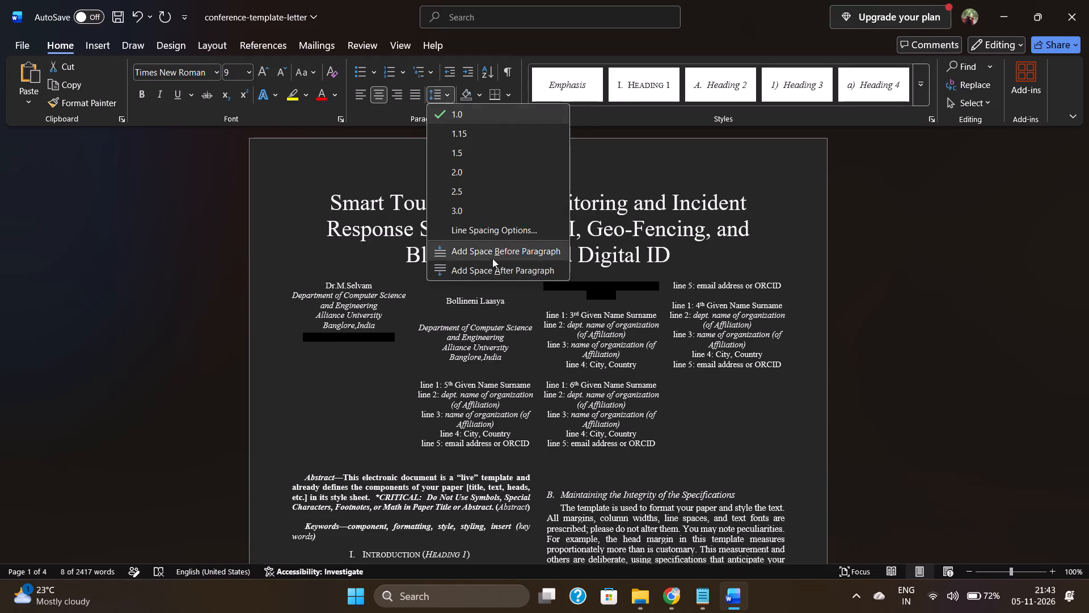
click(492, 258)
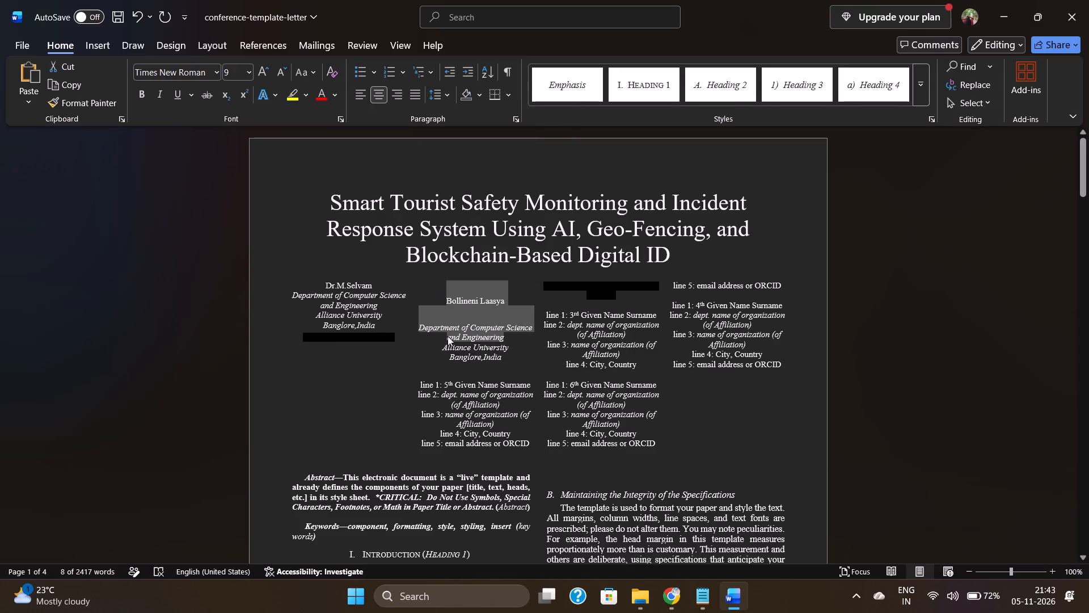
Open the paragraph spacing options for the selected second author name and department lines.
click(443, 97)
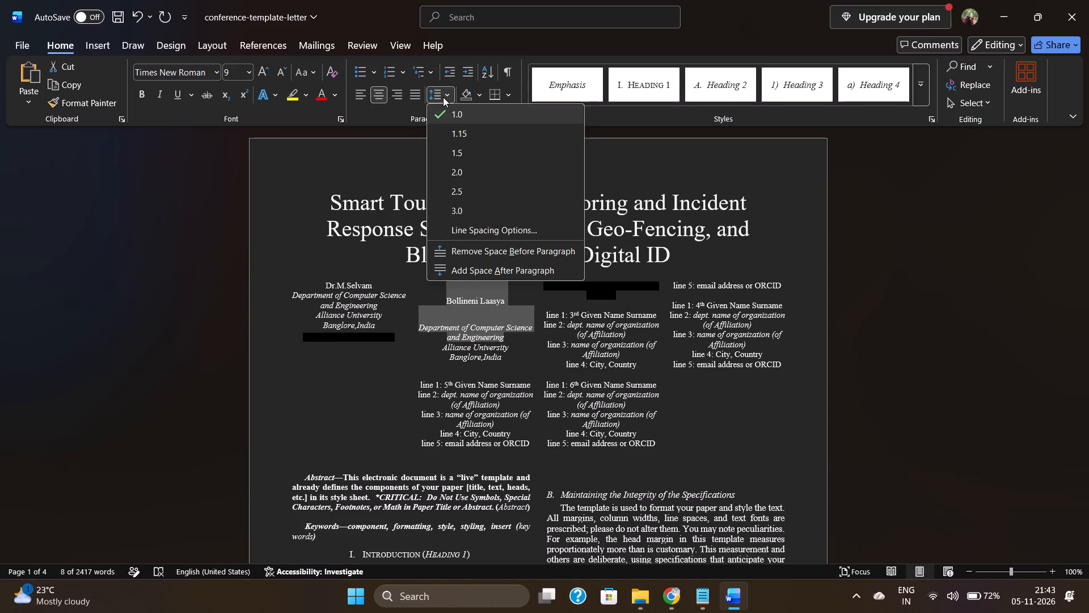
Remove the space before paragraph from the selected second author name and department lines.
click(472, 252)
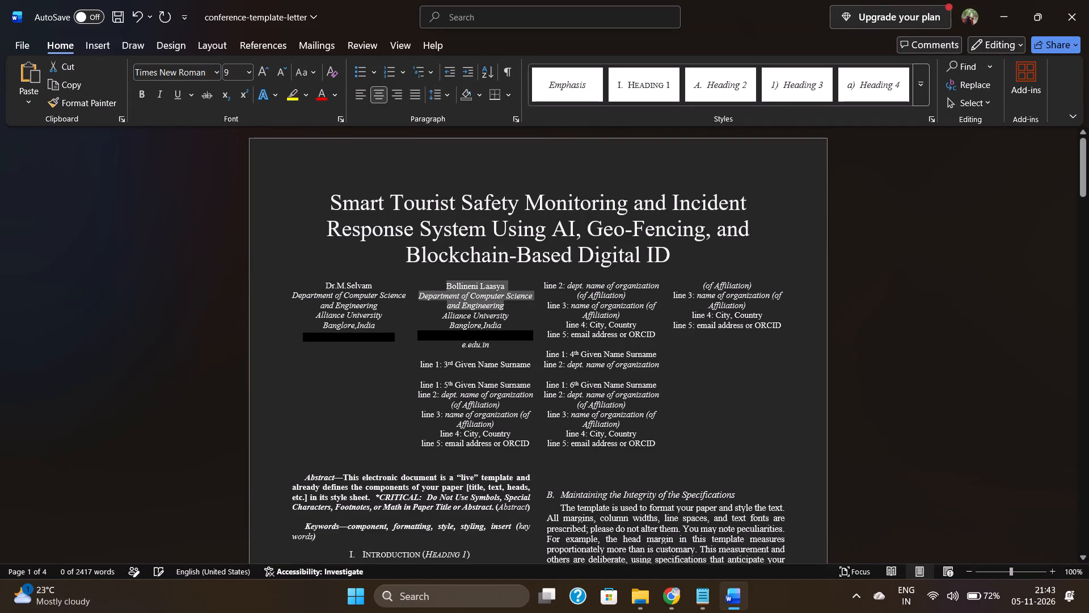
Place the insertion point in the third author's "line 1" name placeholder, below the second author's block.
click(473, 343)
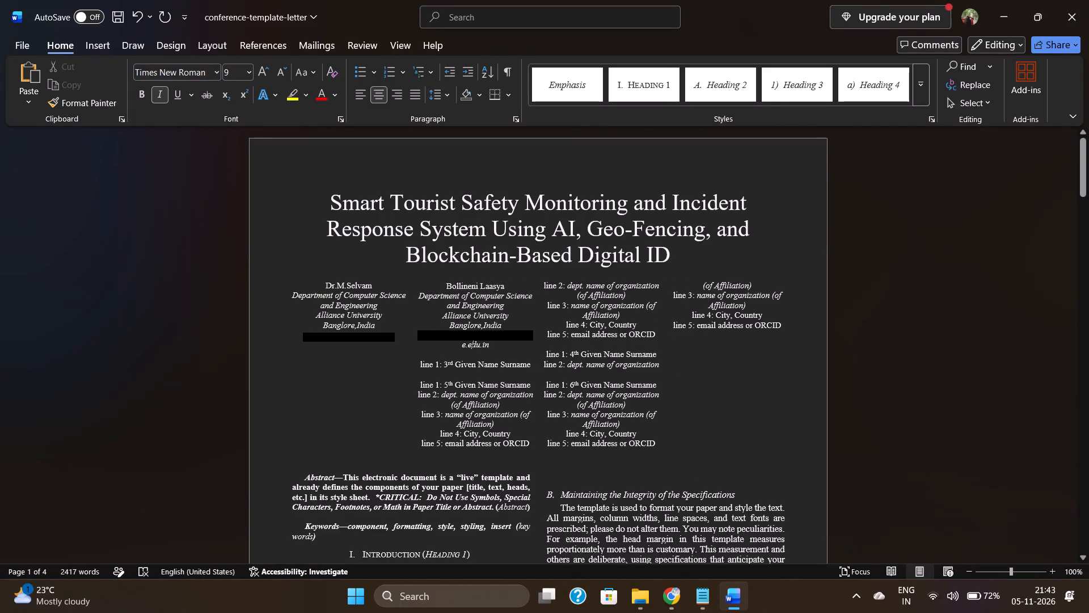
click(577, 320)
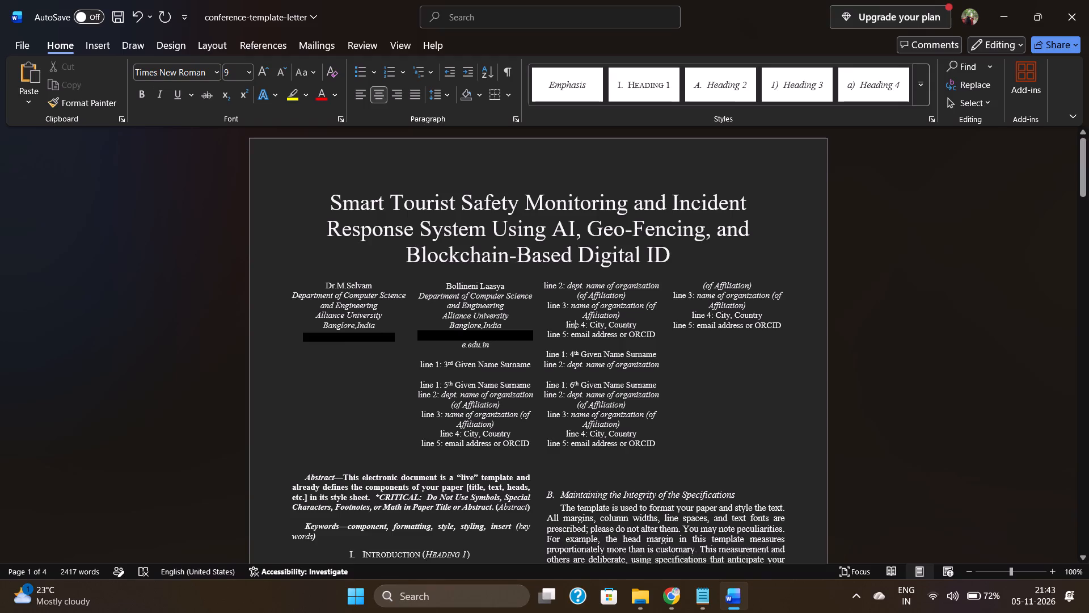
click(539, 286)
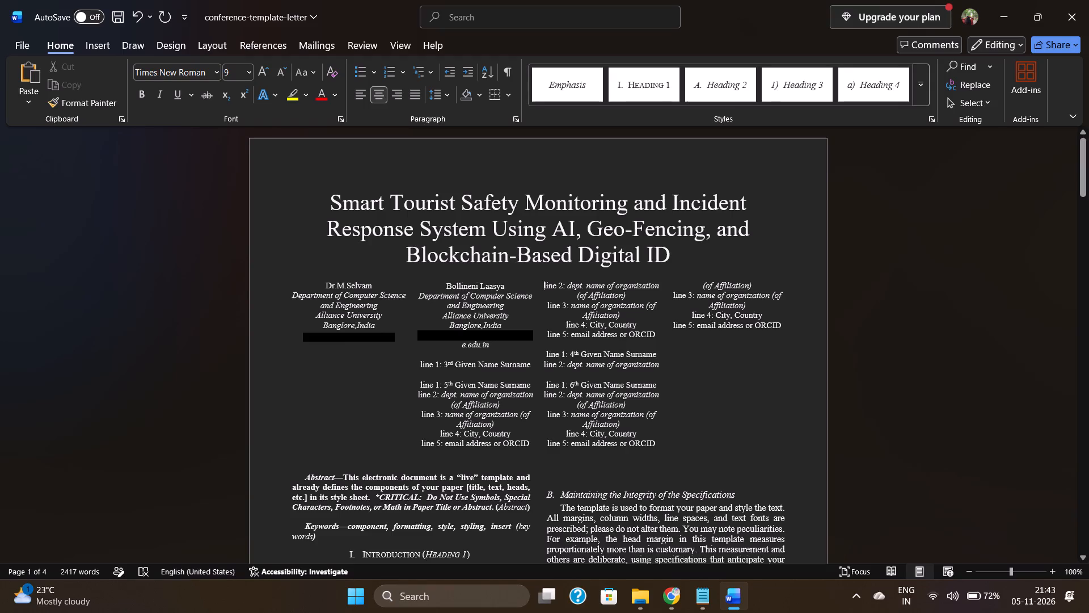
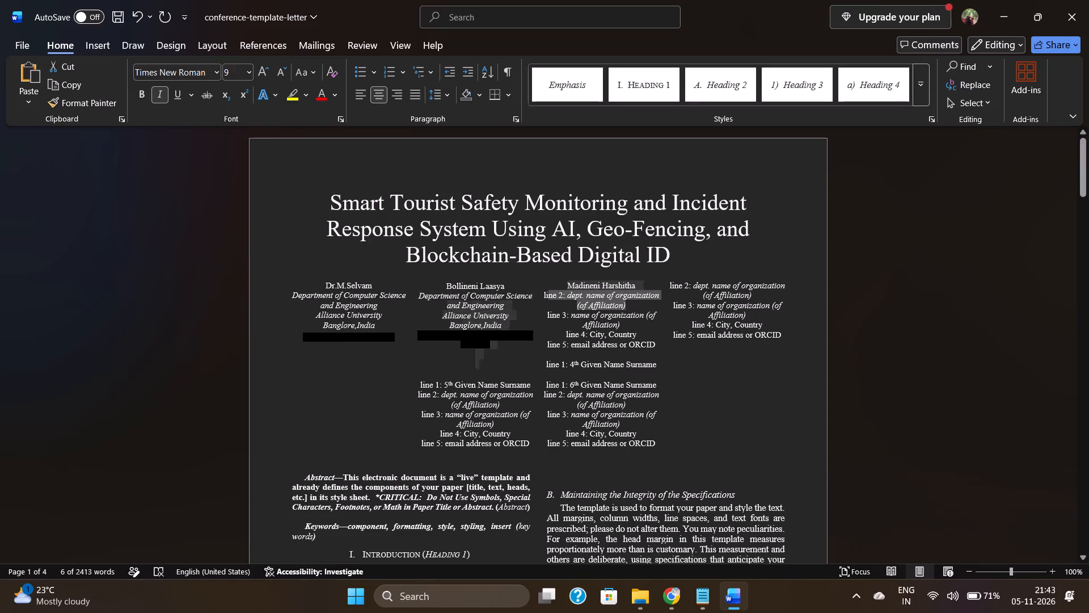
Replace the third author's line 2 placeholder with the copied "Department of Computer Science and Engineering", removing the stray leading characters.
drag(556, 298, 547, 296)
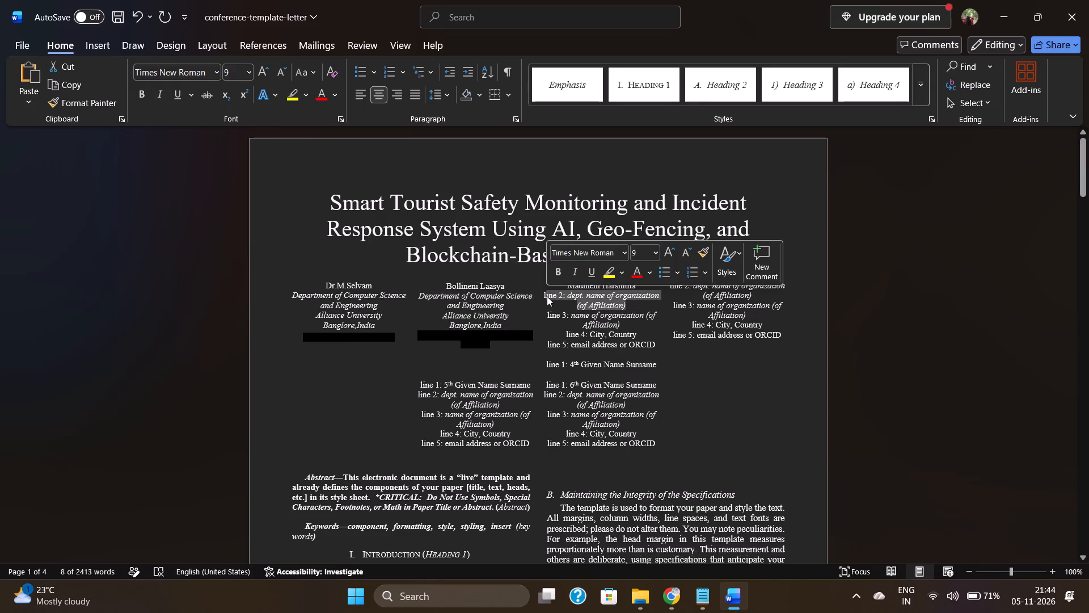
key(ctrl+v)
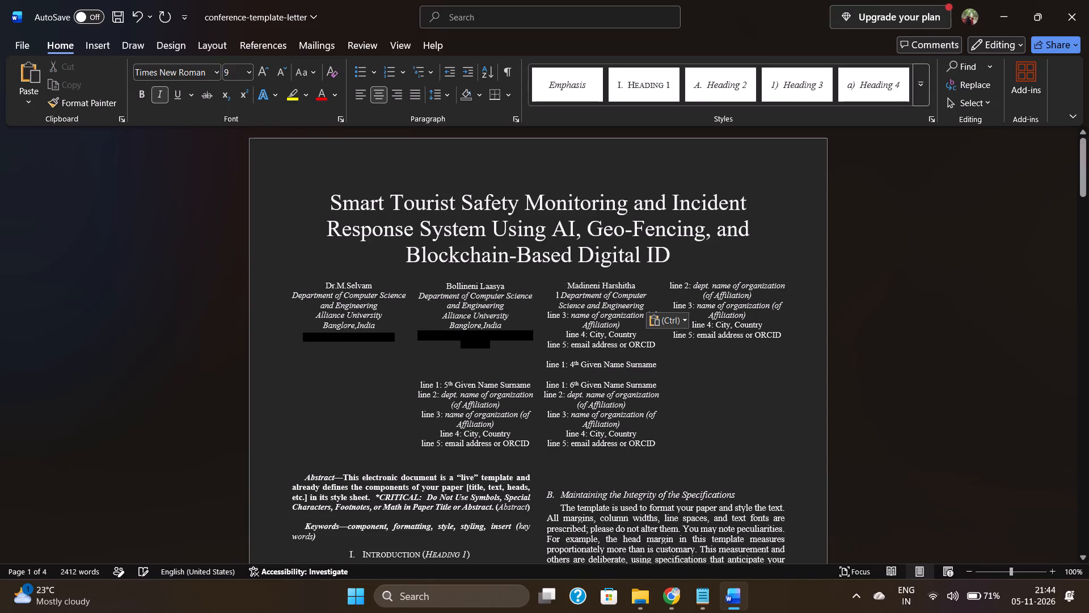
click(564, 297)
key(BackSpace)
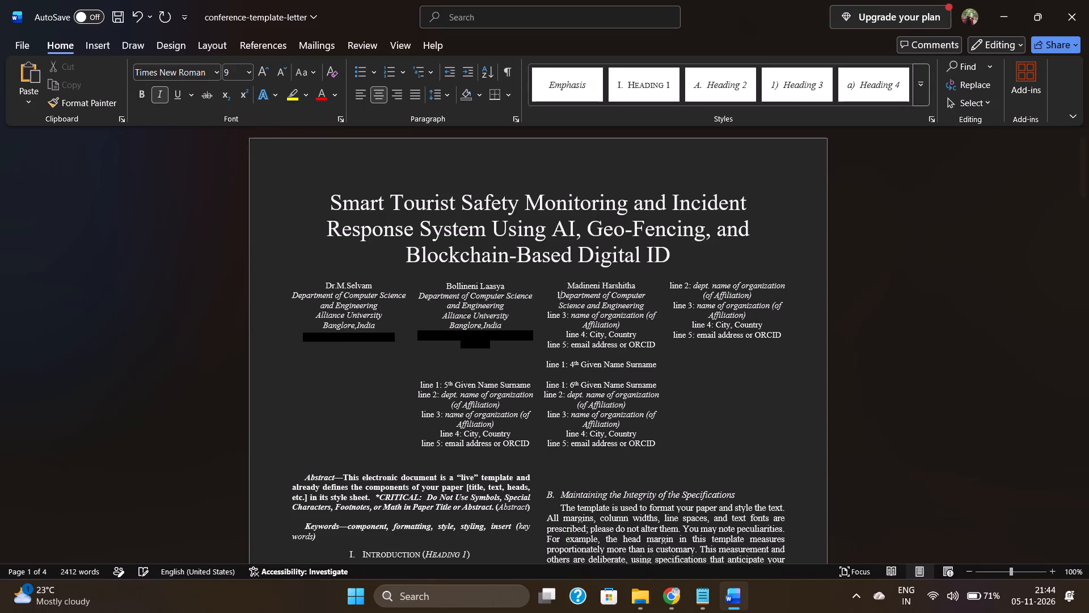
key(BackSpace)
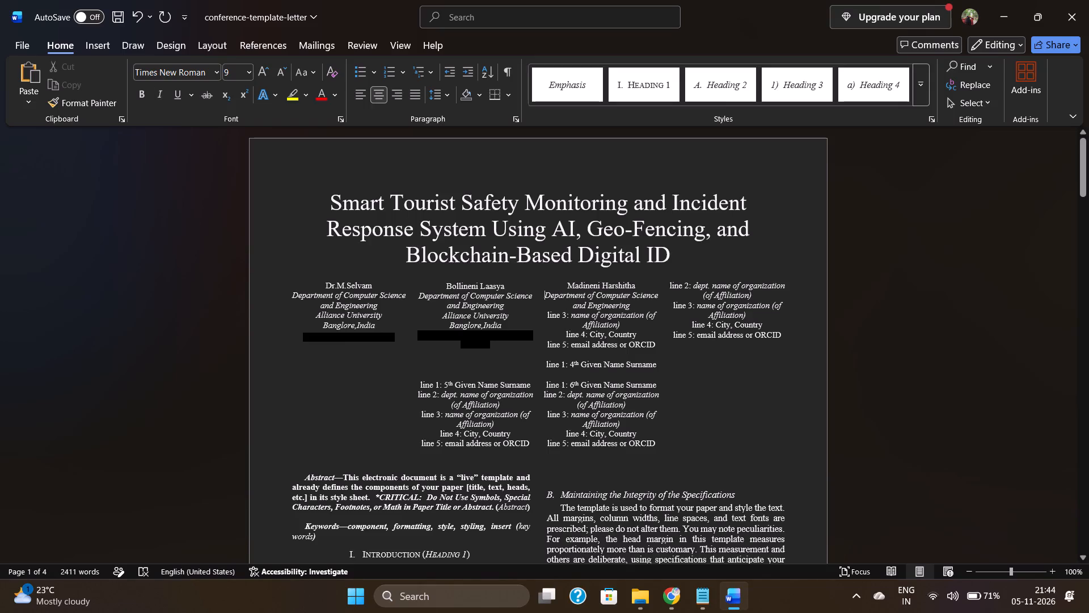
Copy "Alliance University" from the second author's block over the "line 3: name of organization (of" placeholder in the third author's block.
drag(441, 317, 505, 316)
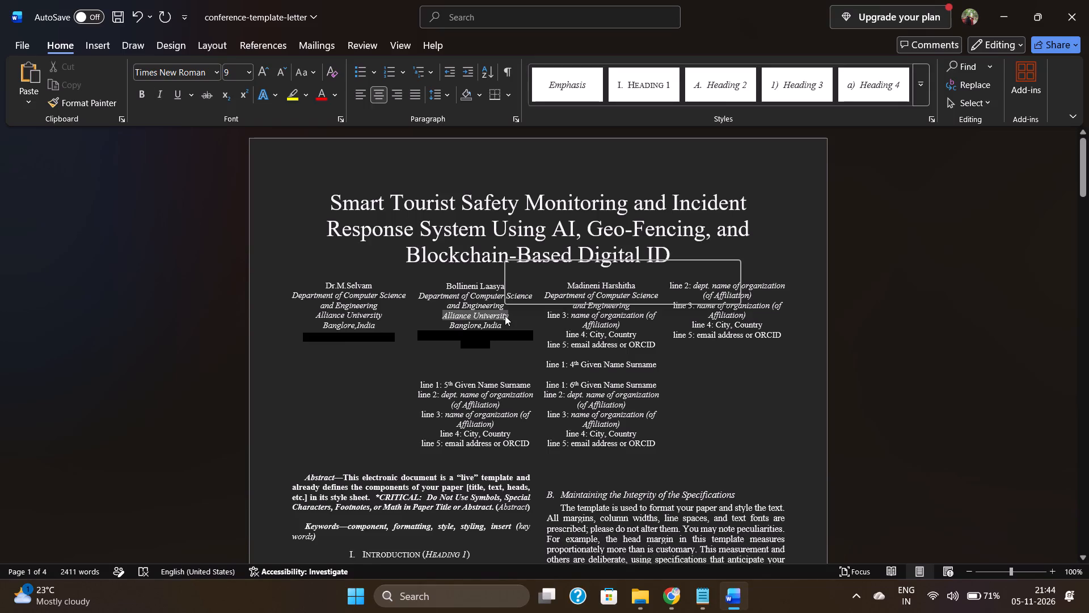
key(ctrl+c)
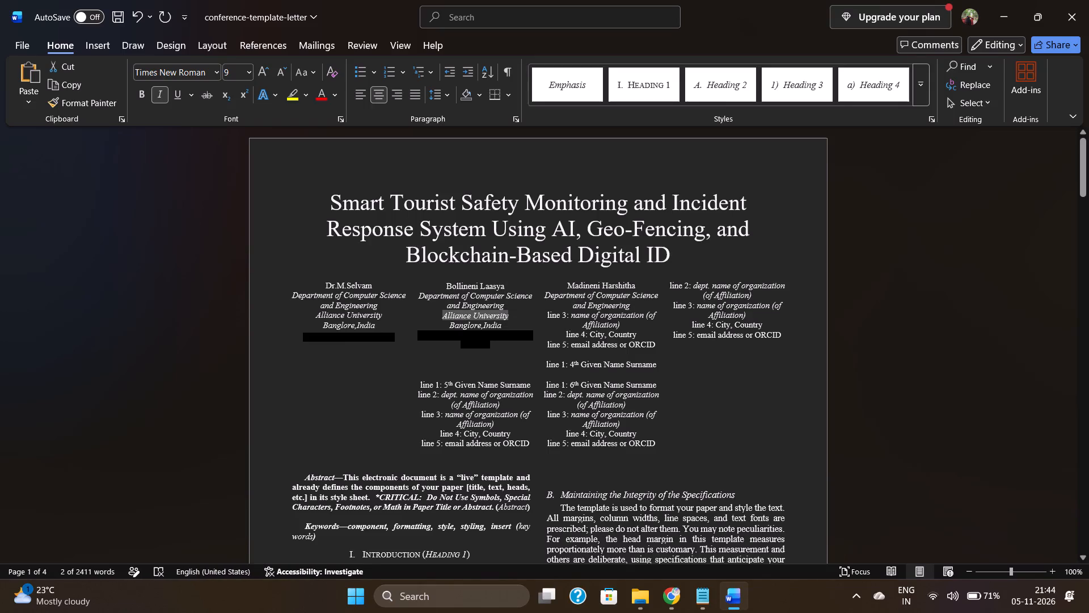
drag(657, 316, 556, 318)
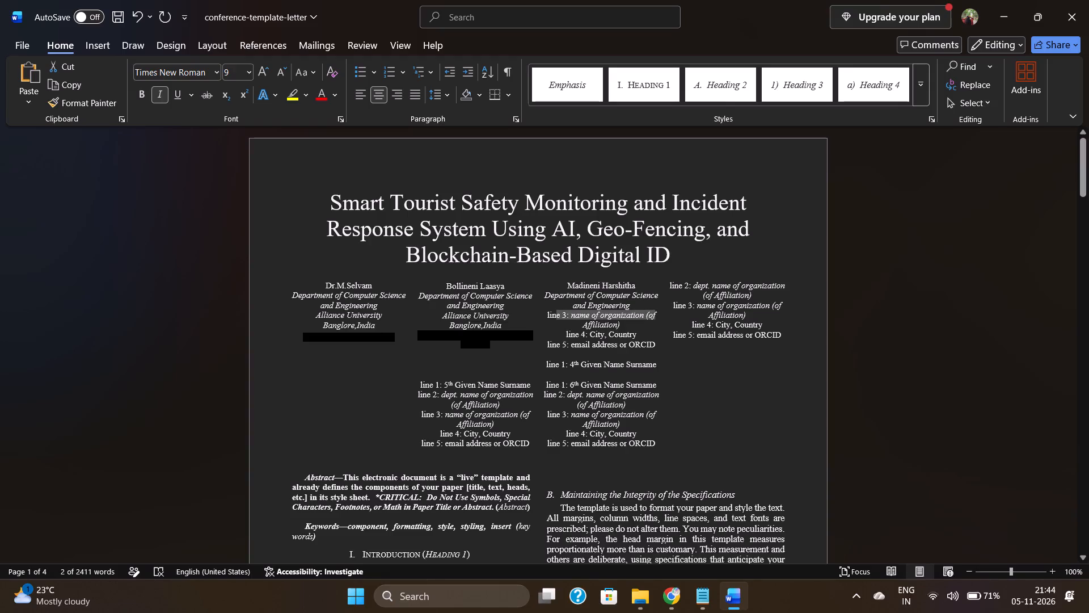
drag(556, 318, 546, 316)
key(ctrl+v)
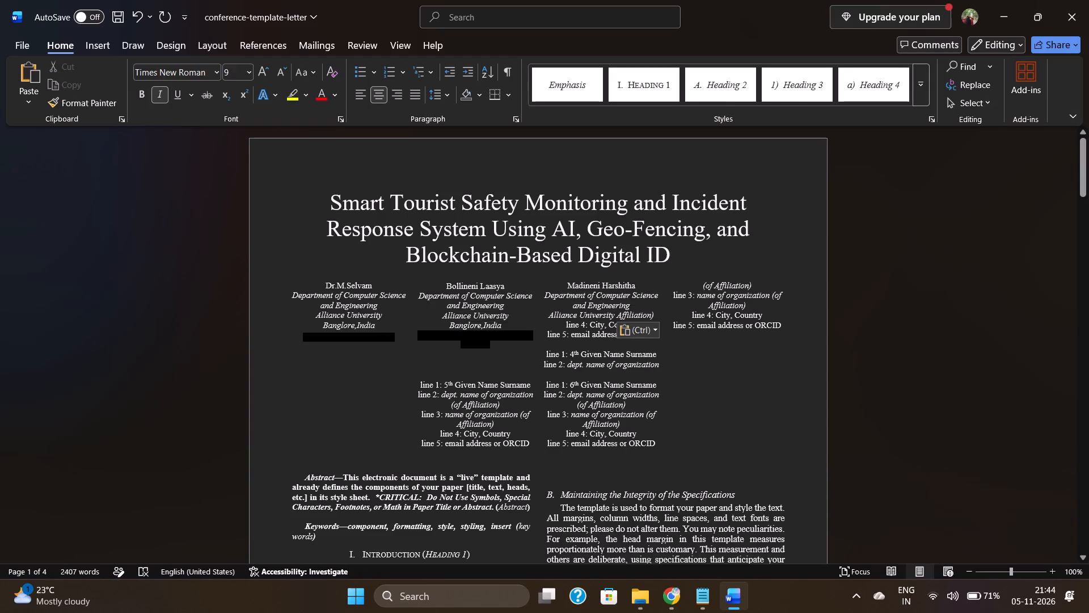
Delete the leftover "Affiliation)" text after "Alliance University" in the third author's block.
click(657, 316)
key(BackSpace)
key(BackSpace)
key(BackSpace)
key(BackSpace)
key(BackSpace)
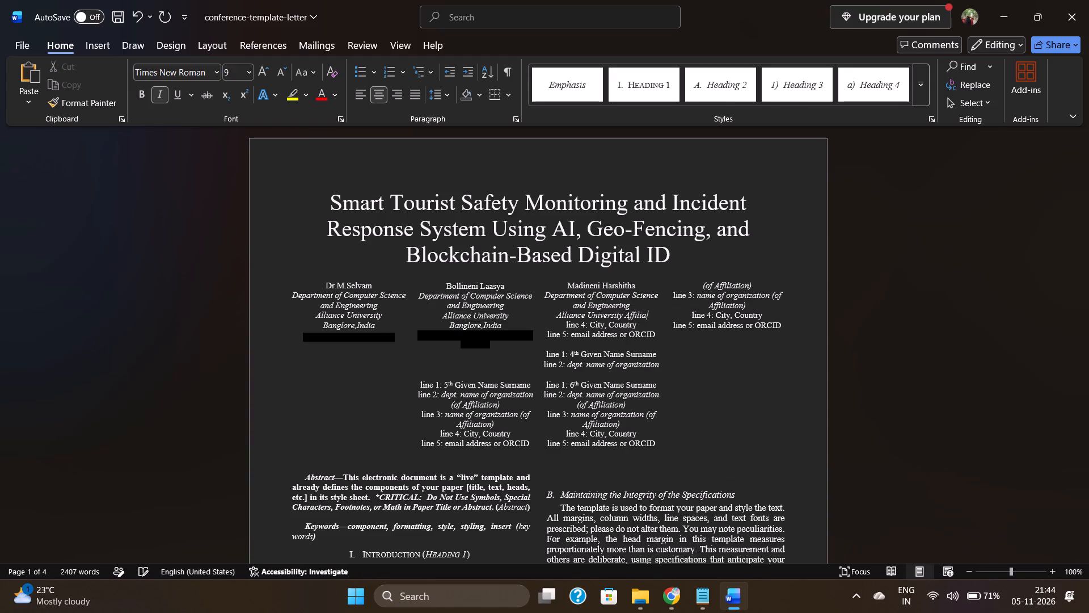
key(BackSpace)
key(BackSpace)
key(BackSpace)
key(BackSpace)
key(BackSpace)
key(BackSpace)
key(BackSpace)
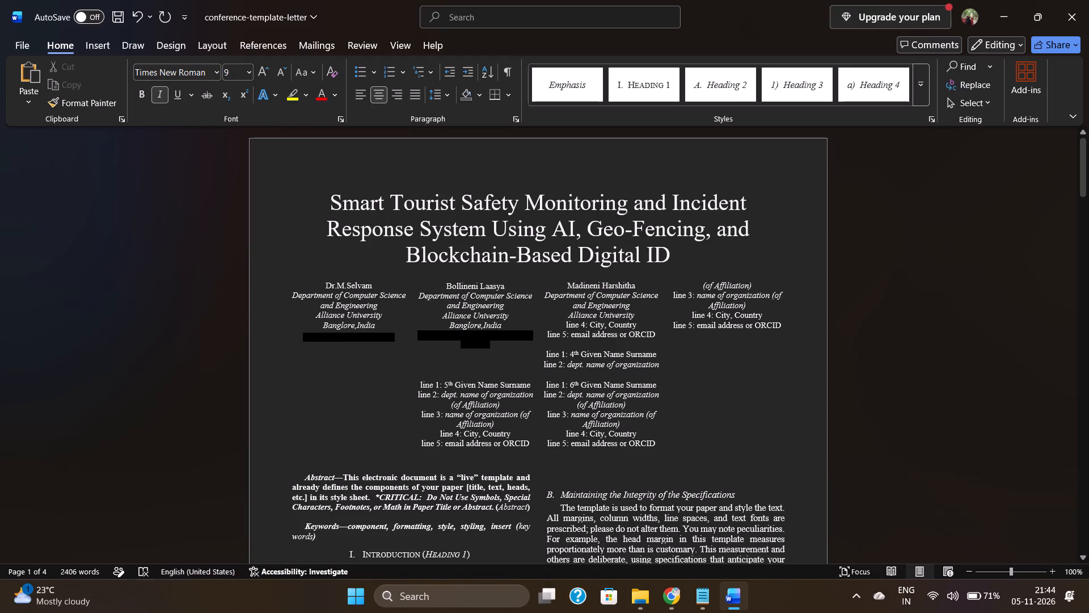
Replace the third author's "line 4: City, Country" placeholder with "Banglore,India" copied from the second author's block.
drag(503, 326, 466, 328)
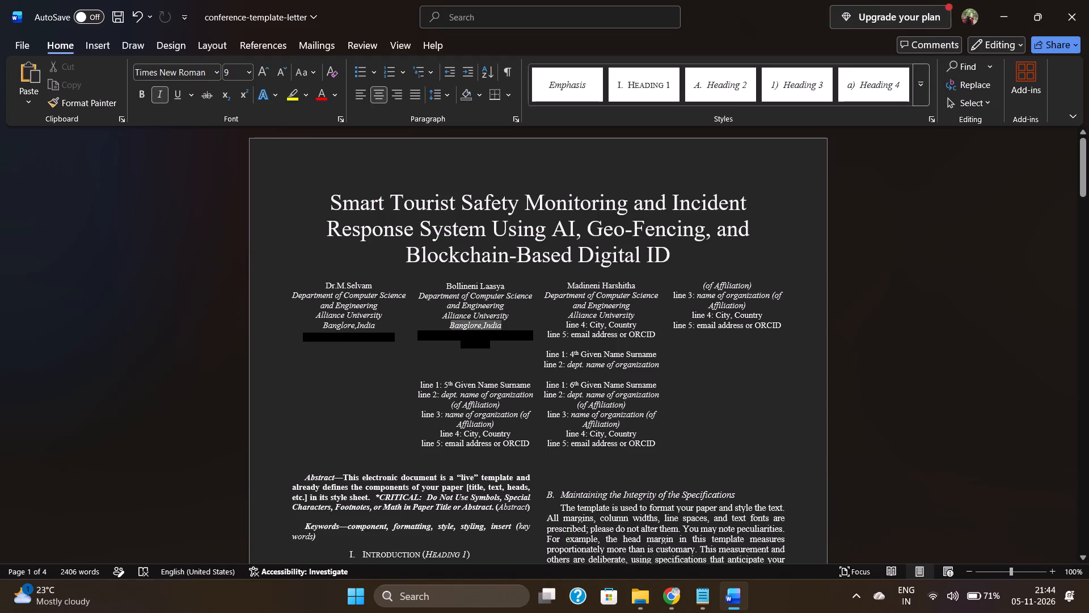
drag(466, 328, 465, 328)
key(ctrl+c)
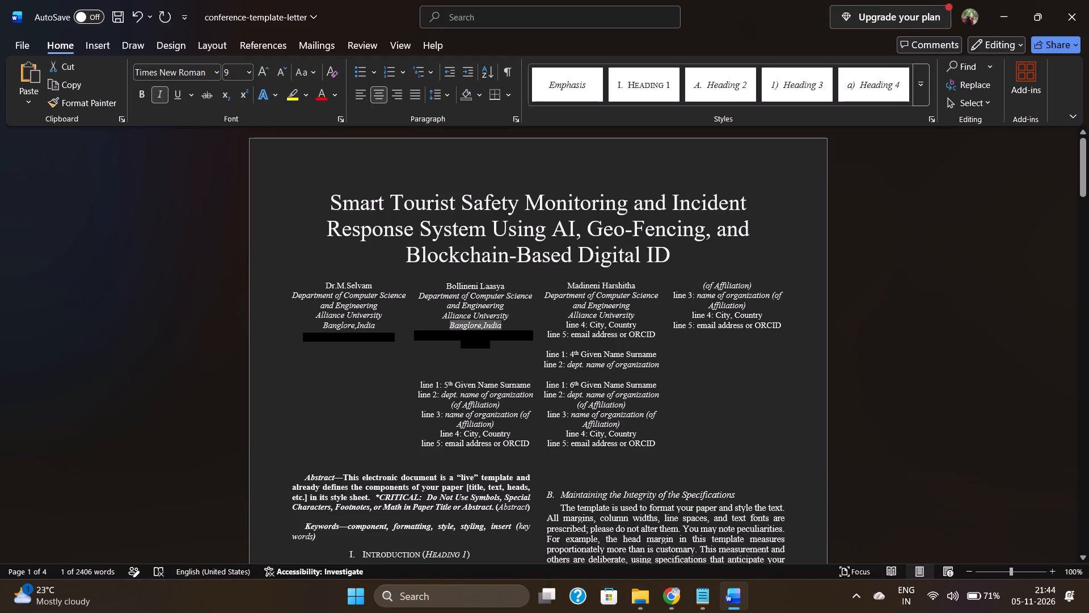
click(640, 328)
drag(640, 328, 573, 323)
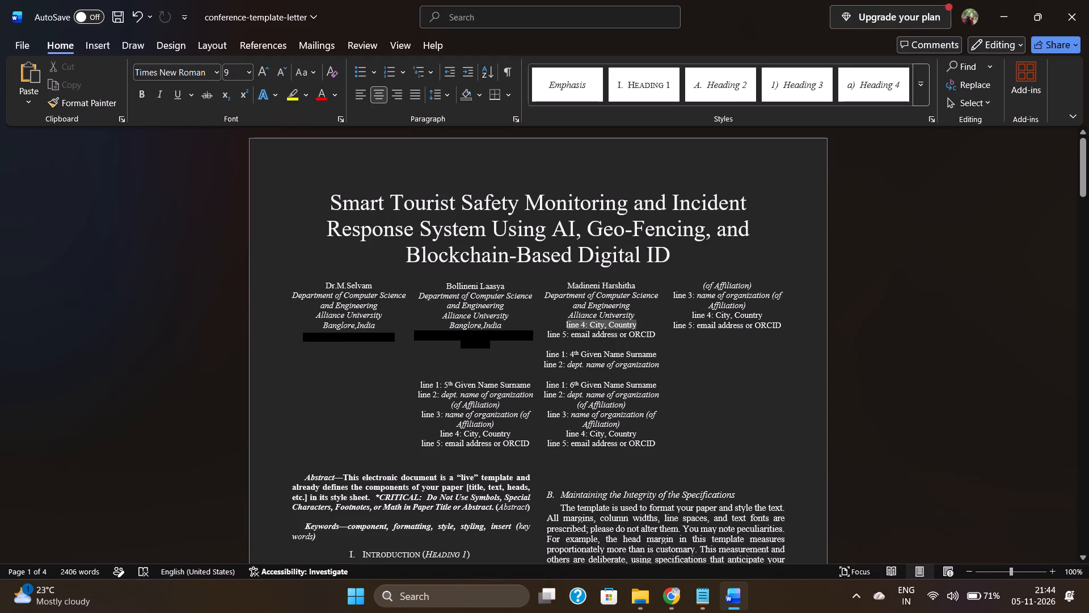
drag(573, 323, 564, 323)
key(ctrl+v)
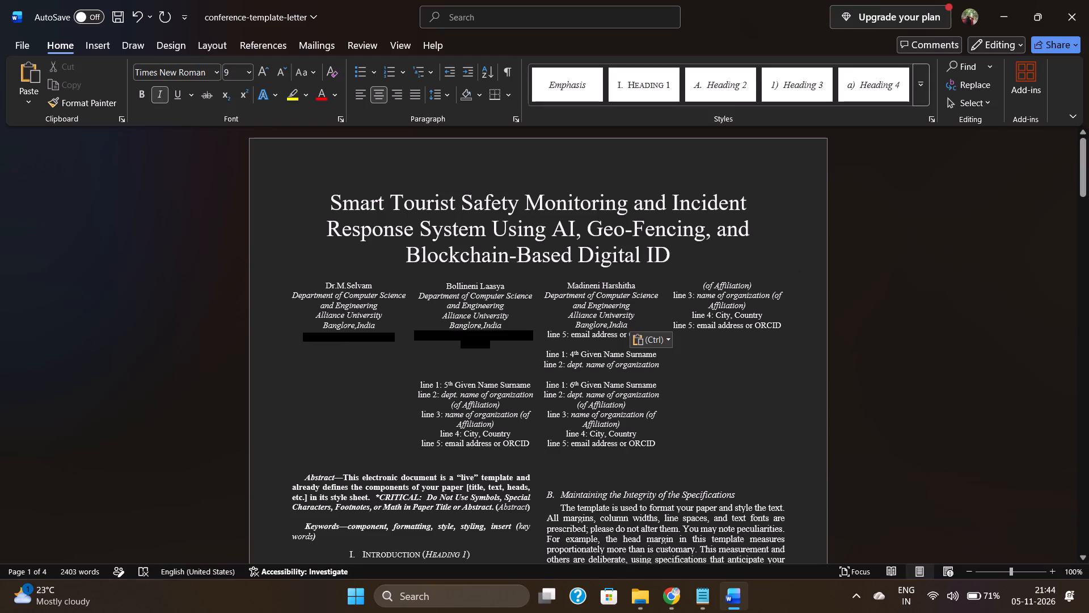
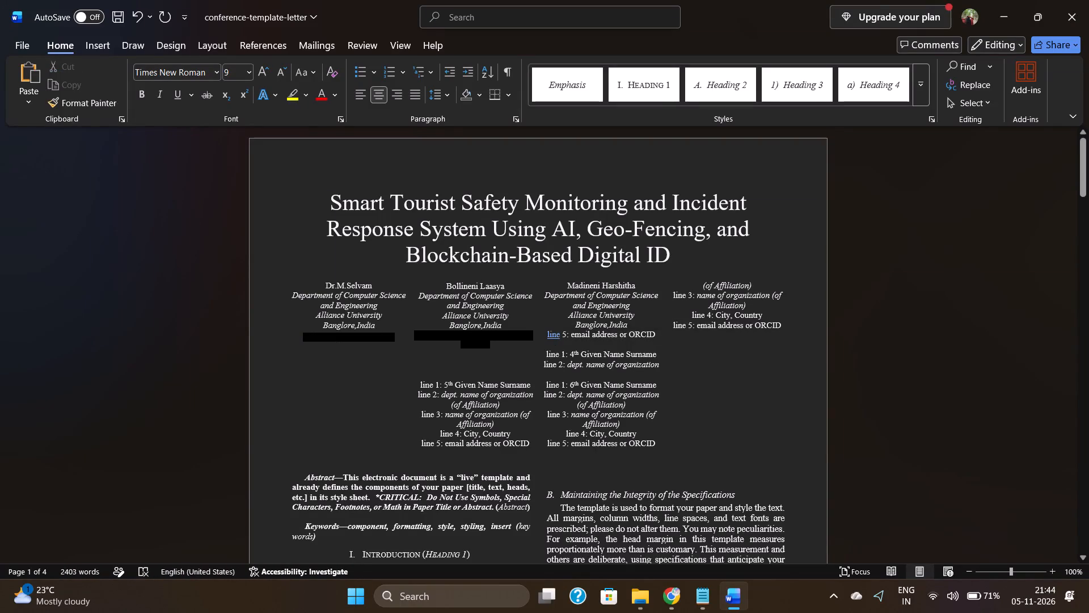
Replace the third author's "line 5: email address or ORCID" placeholder with the copied e-mail address.
drag(656, 335, 607, 339)
drag(607, 339, 550, 333)
key(ctrl+v)
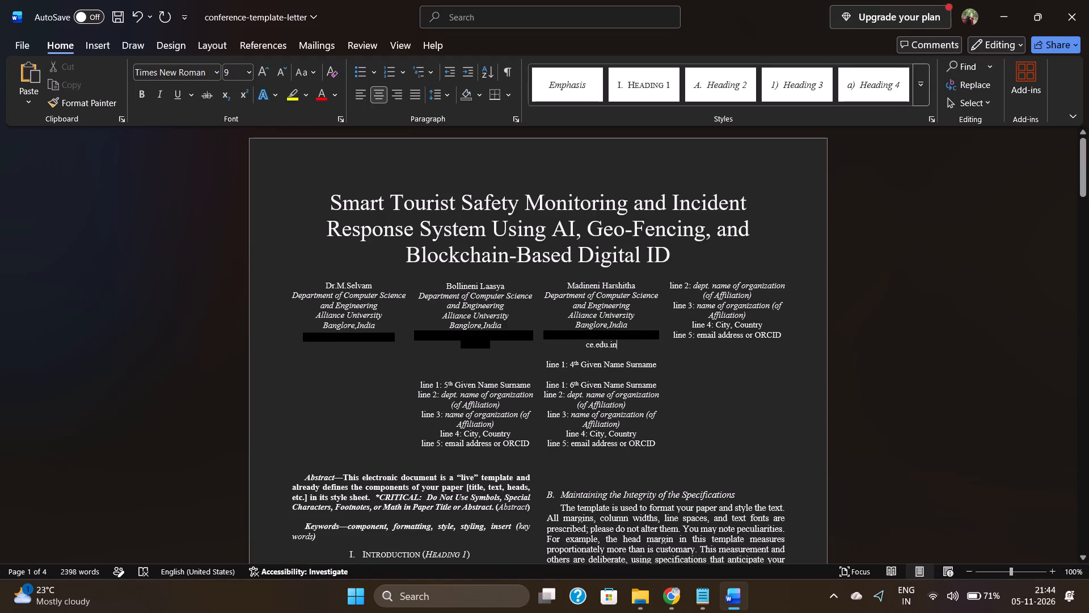
Italicize the whole e-mail address in the third author's block.
drag(623, 346, 573, 341)
drag(573, 341, 546, 337)
click(570, 316)
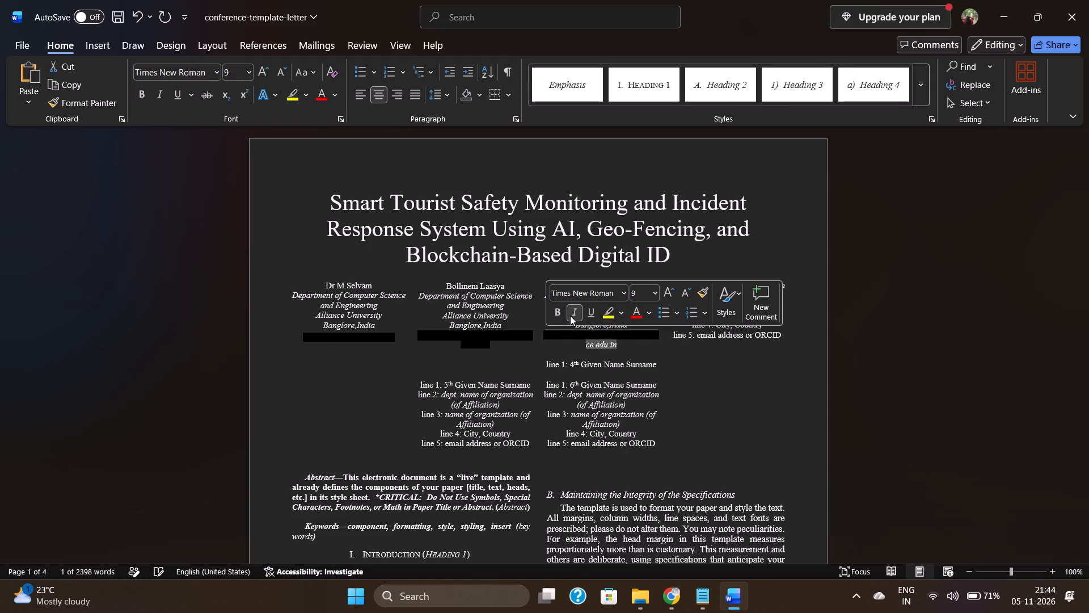
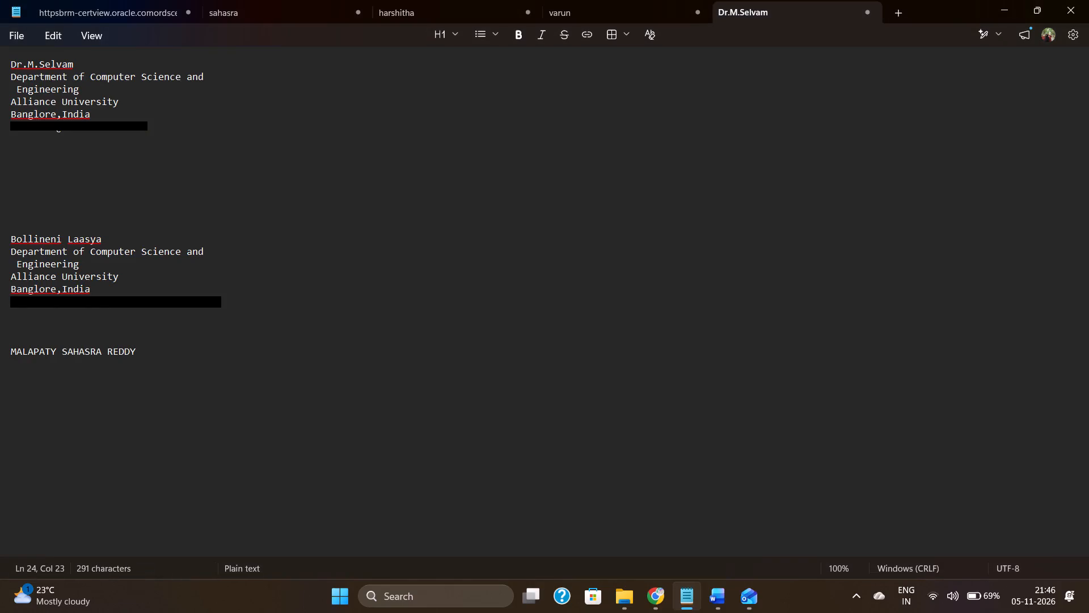
Retype the surname of the last author listed in the notes in title case as "Reddy".
key(BackSpace)
key(BackSpace)
key(BackSpace)
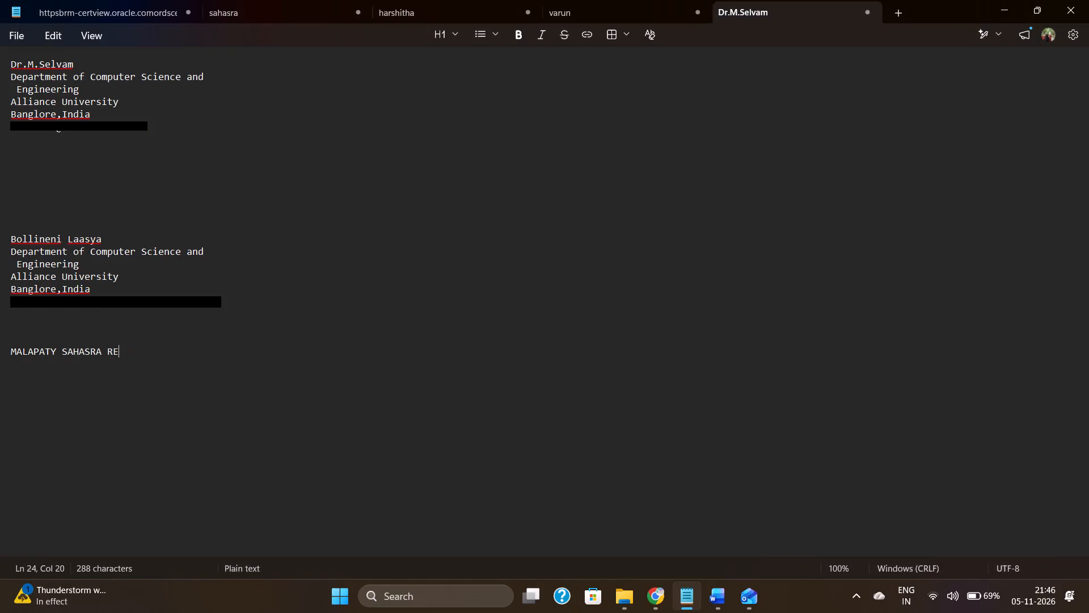
key(BackSpace)
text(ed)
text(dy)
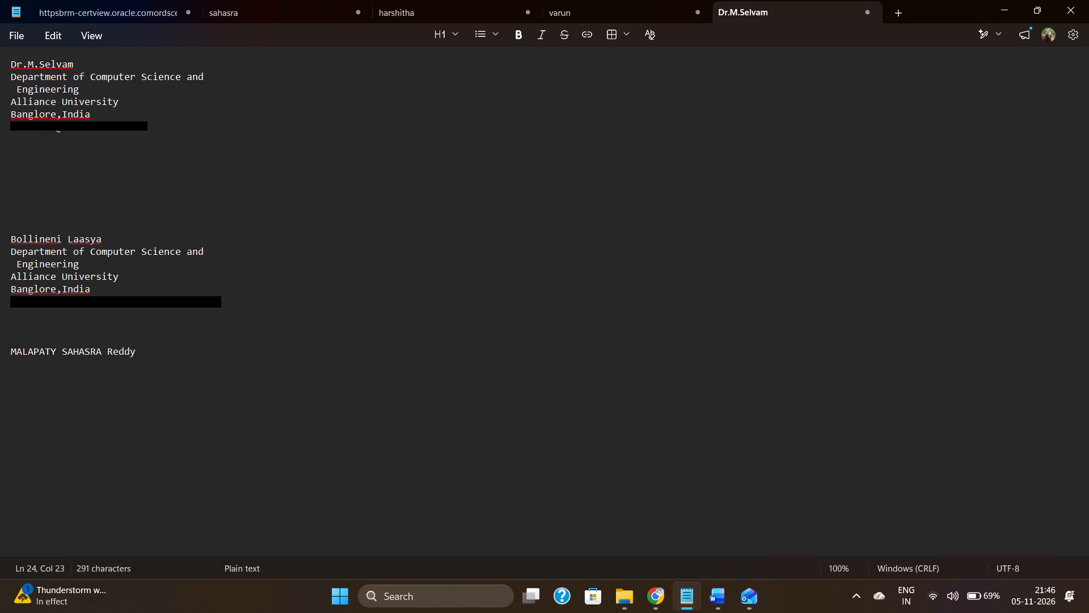
Delete the capital letters following the initial "S" in the middle word of the last author's name.
click(105, 354)
key(BackSpace)
Retype the all-caps middle part of the bottom author's name in title case, with a space before the last word.
key(BackSpace)
key(BackSpace)
key(BackSpace)
key(BackSpace)
key(BackSpace)
key(BackSpace)
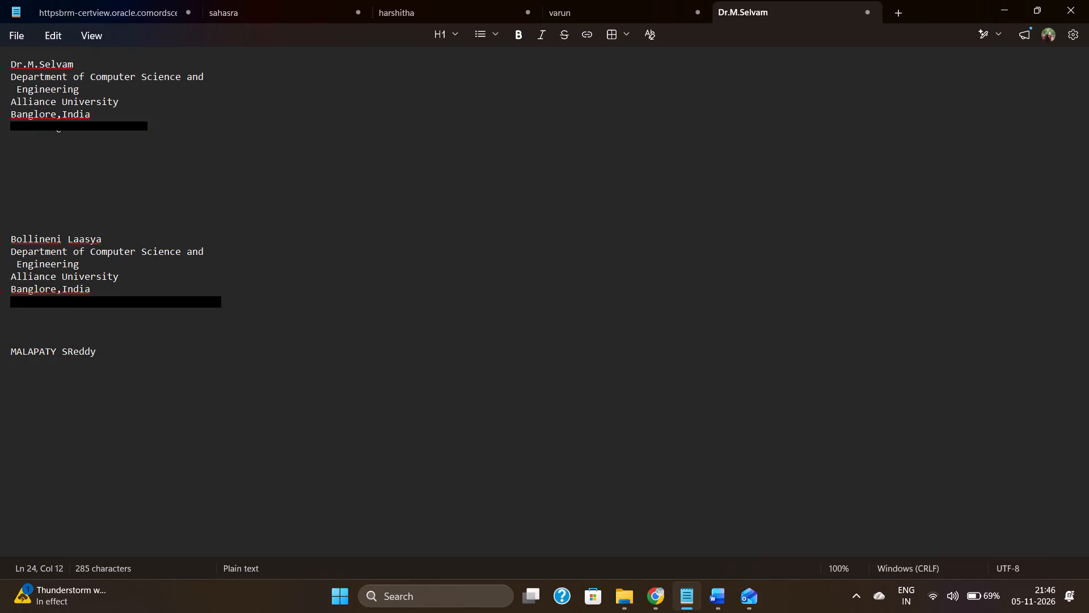
text(aah)
key(BackSpace)
key(BackSpace)
text(hasra)
key(space)
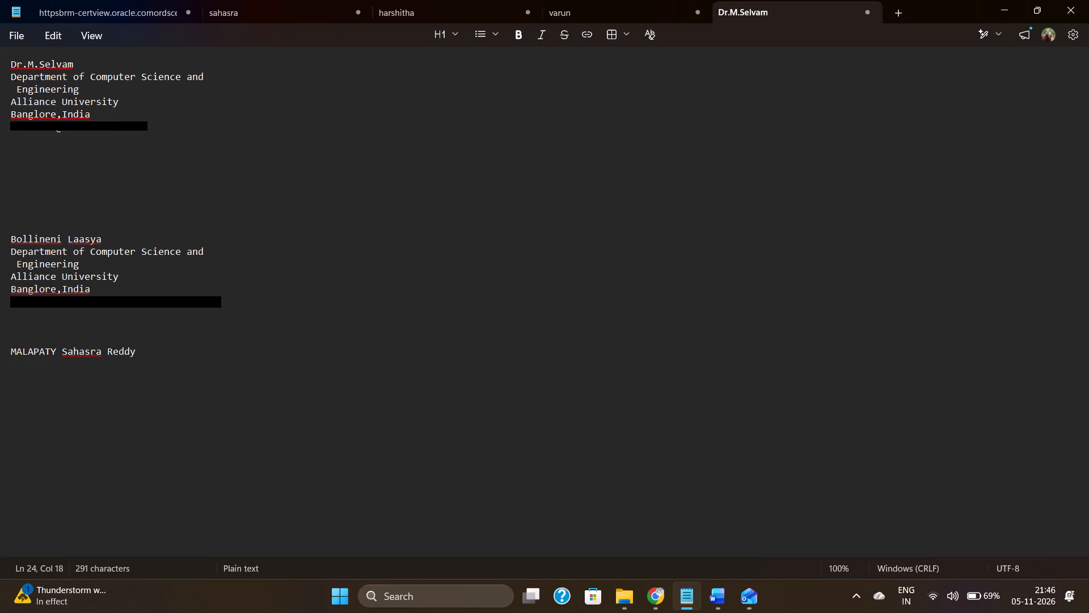
Select the ending "TY" of the all-caps first word in the bottom author's name.
drag(57, 356, 39, 350)
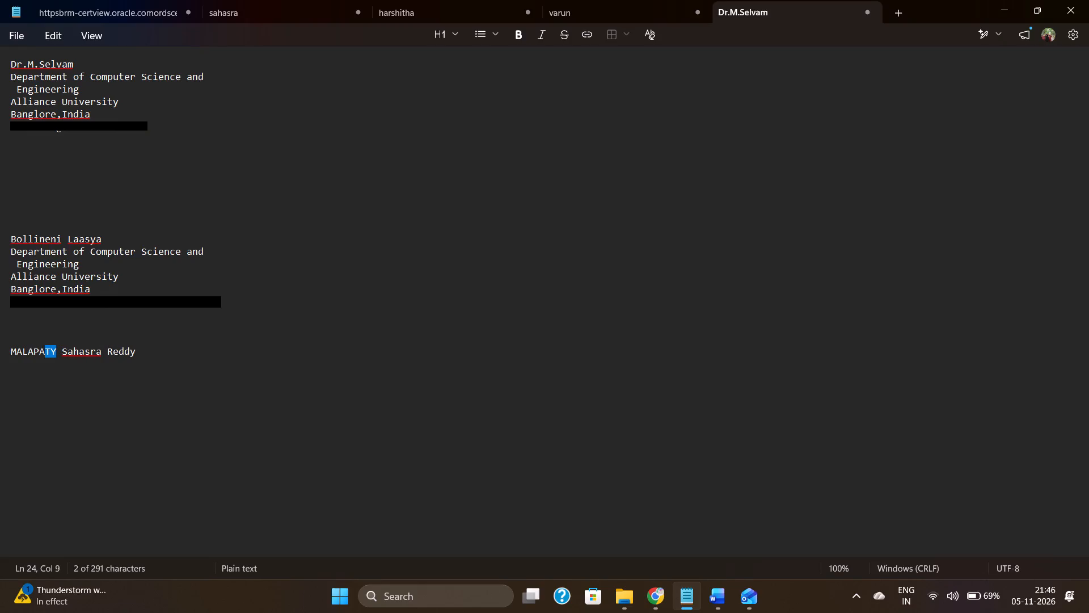
Retype the all-caps first word of the bottom author's name in lowercase after its capital initial, leaving the cursor at the line's end.
drag(39, 350, 22, 350)
key(BackSpace)
key(BackSpace)
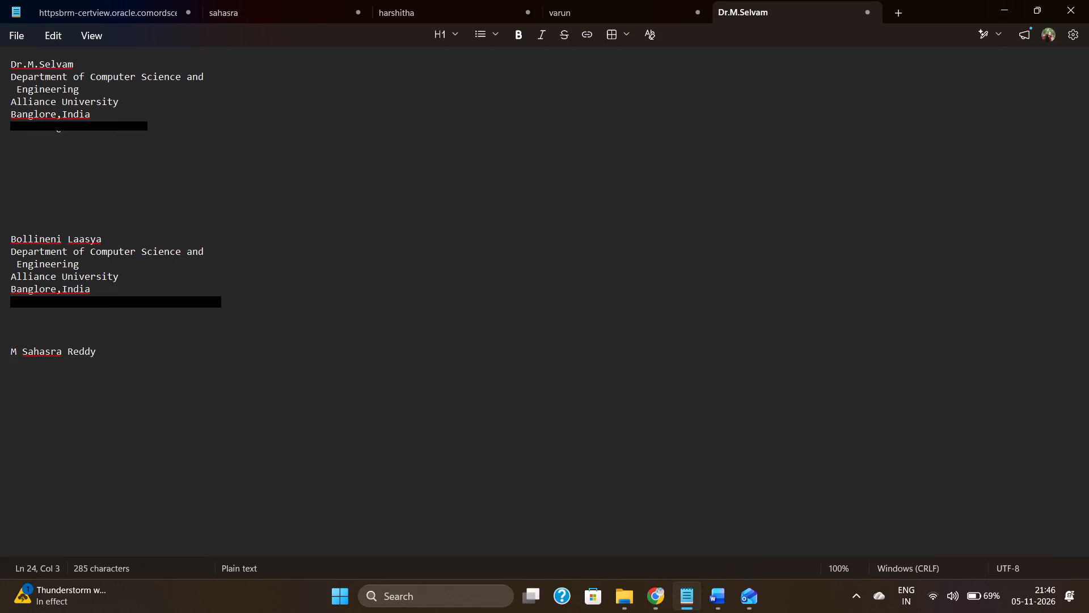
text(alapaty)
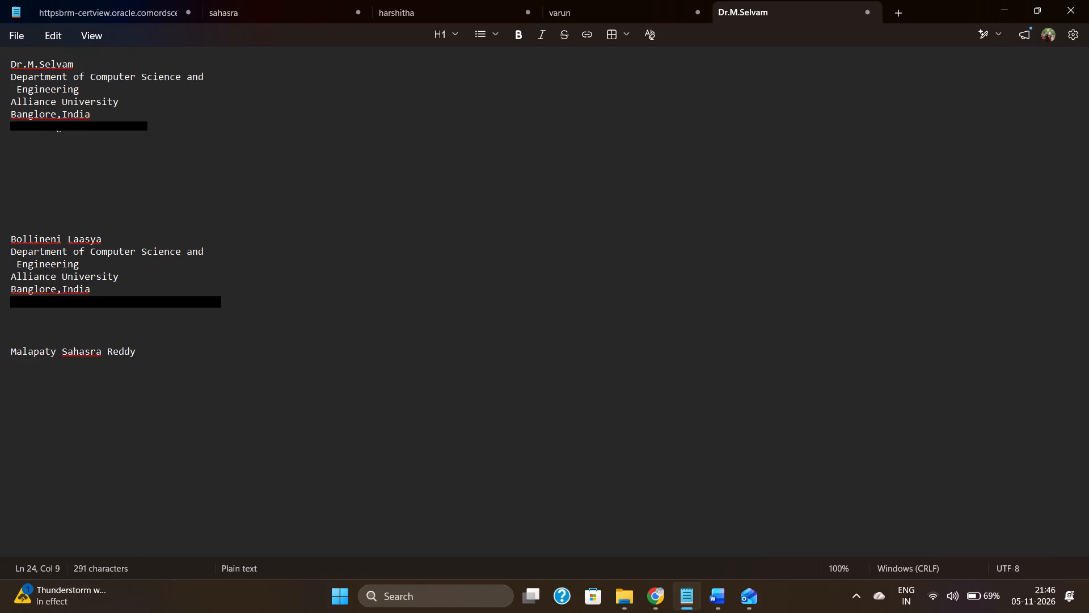
click(149, 351)
click(149, 351)
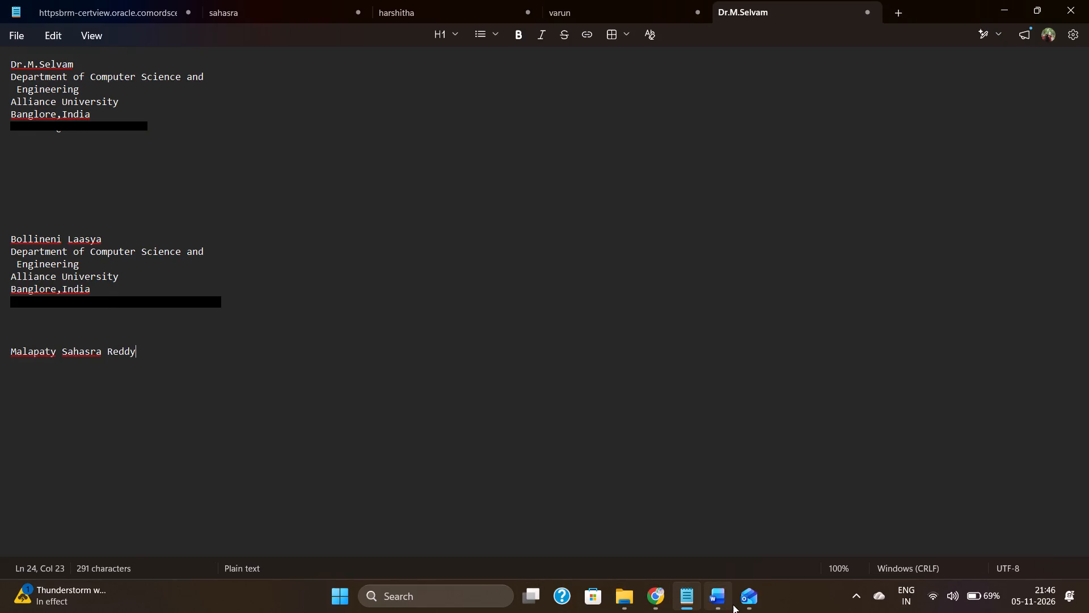
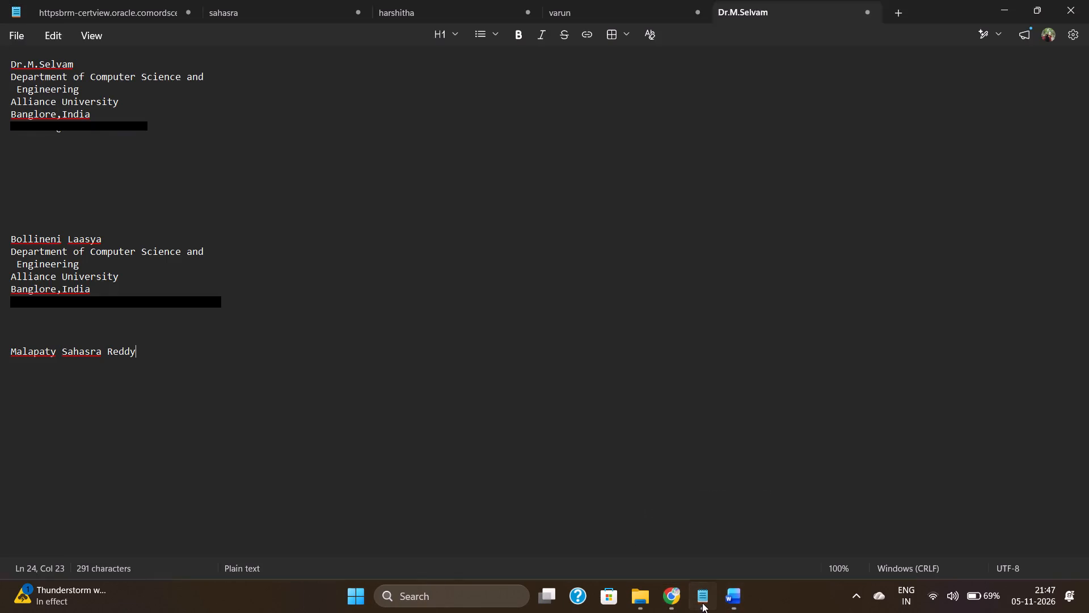
Paste the copied e-mail address on a new line directly below the bottom author's name.
click(520, 429)
key(Return)
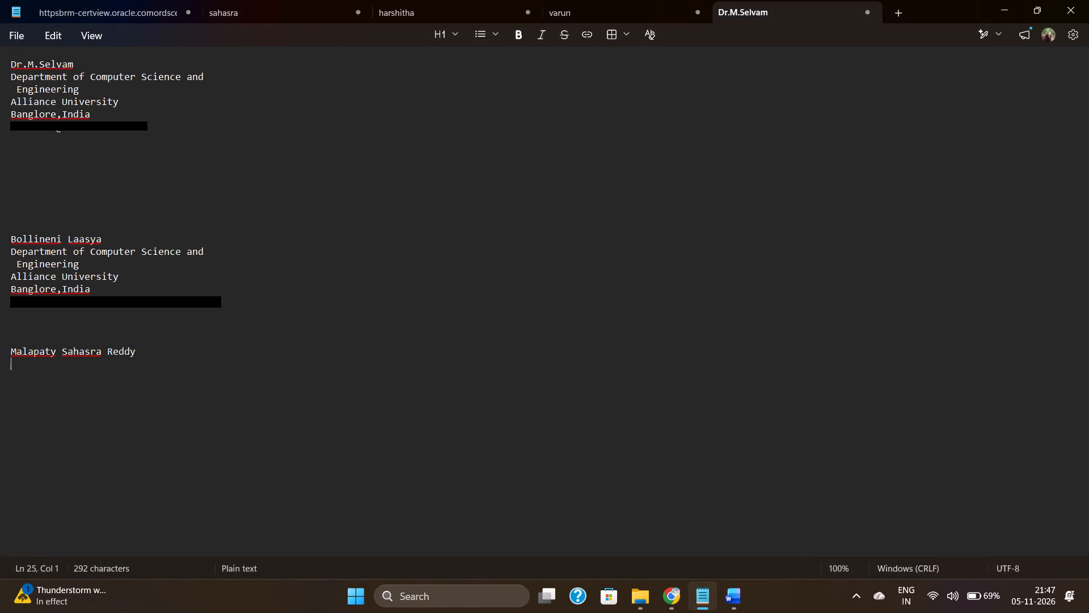
key(ctrl+v)
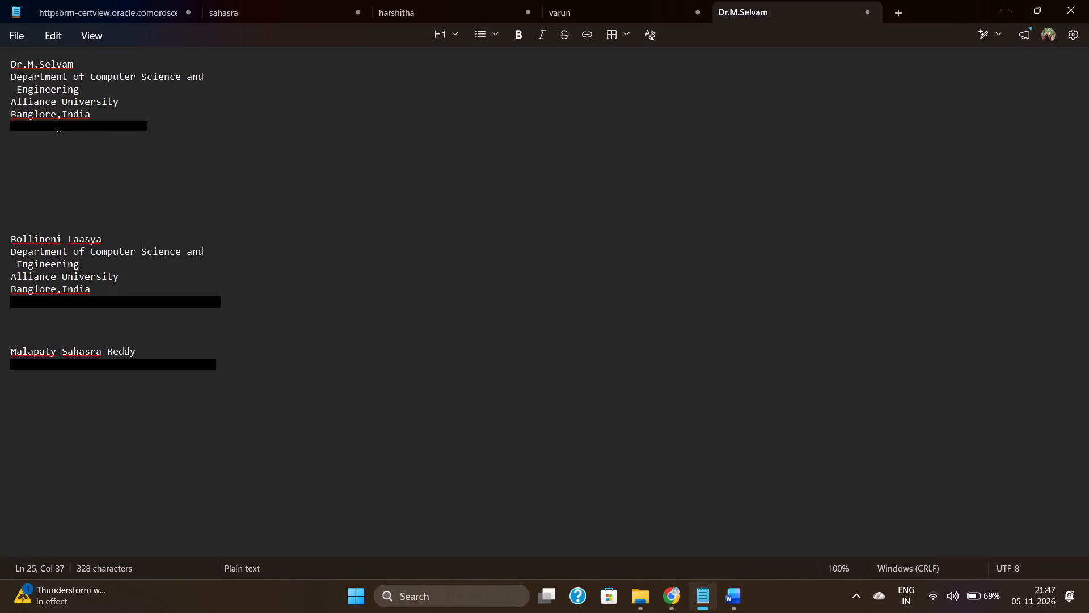
Copy the bottom author's full name from the notes and switch to the conference paper in Word.
drag(141, 346, 32, 333)
key(ctrl+c)
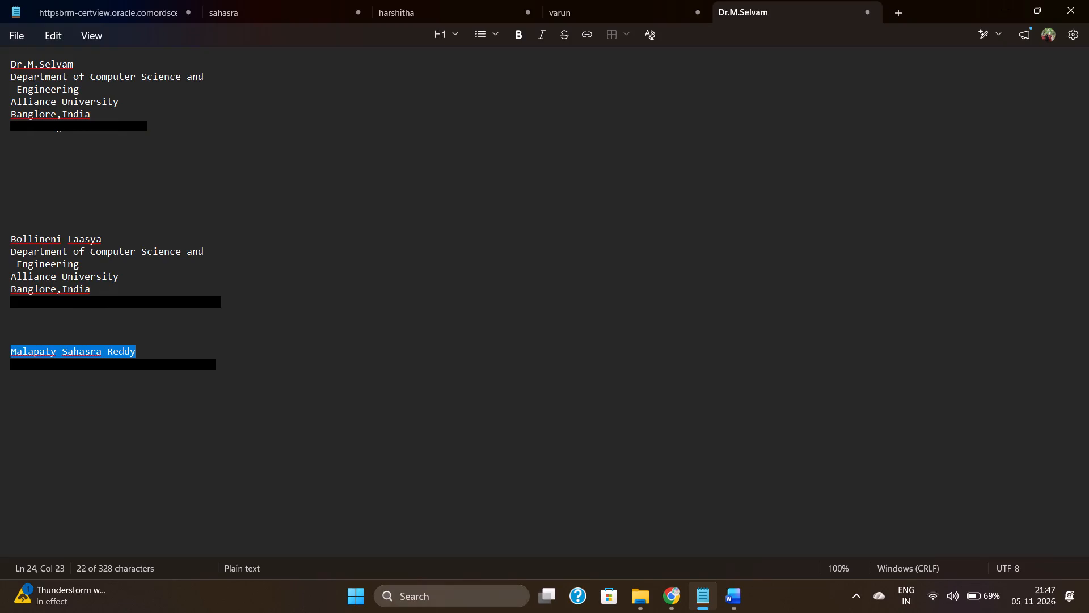
click(729, 609)
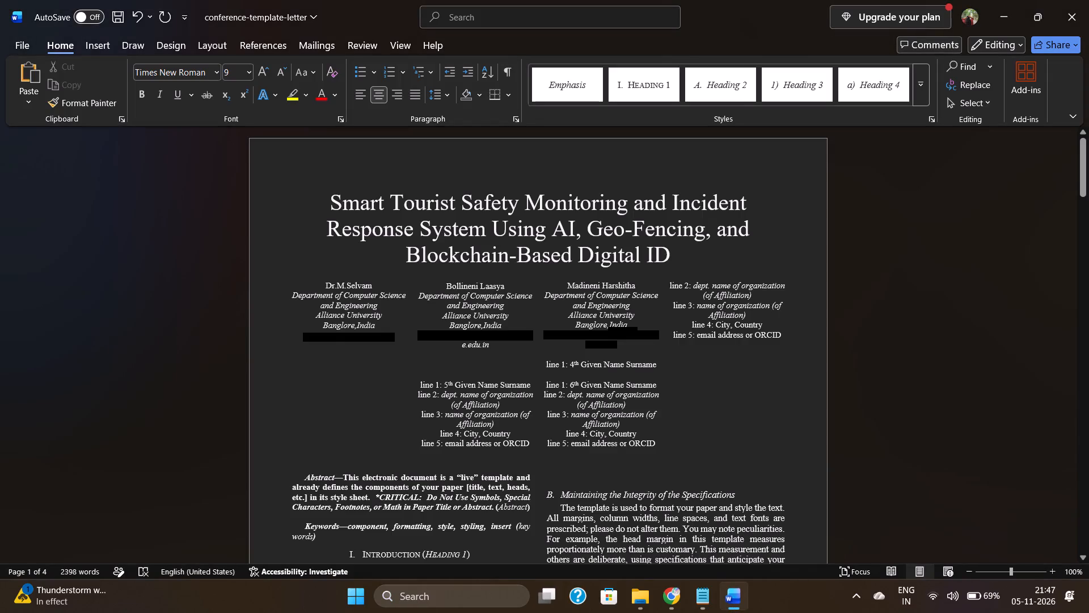
Add a paragraph break before the fourth author's name placeholder so it moves up to start the fourth author column.
click(543, 362)
key(Return)
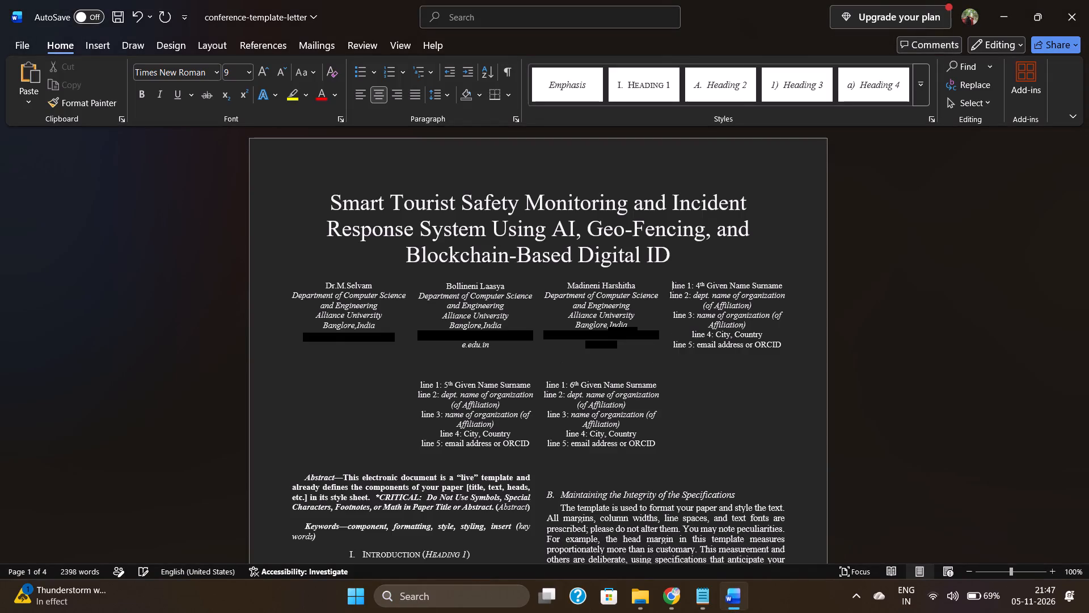
Replace the placeholder "line 1: 4th Given Name Surname" with the fourth author's name copied from the notes.
click(783, 284)
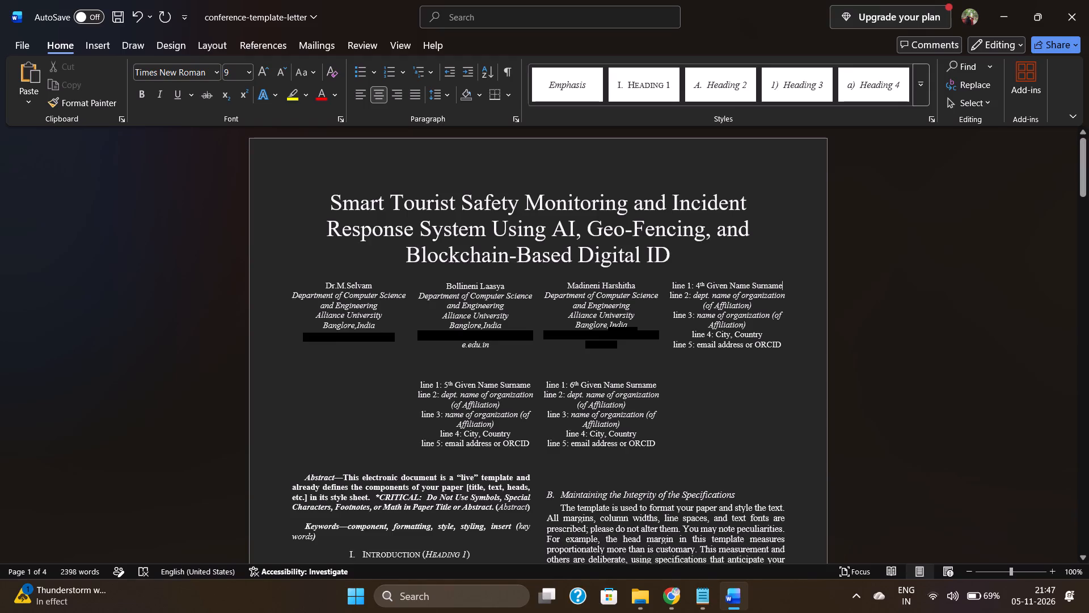
drag(784, 284, 702, 284)
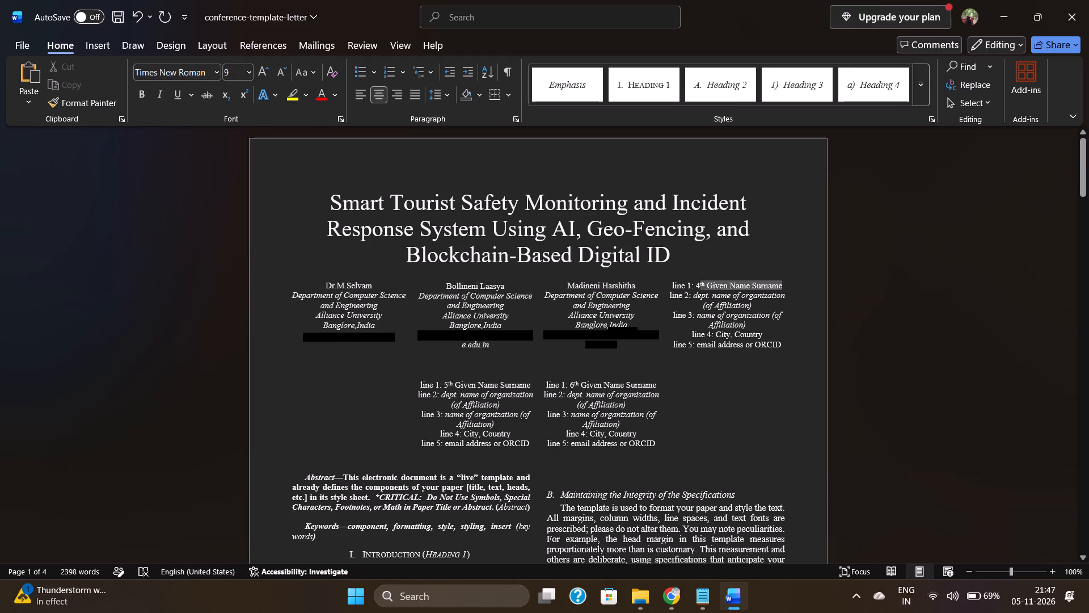
drag(702, 284, 682, 286)
key(ctrl+v)
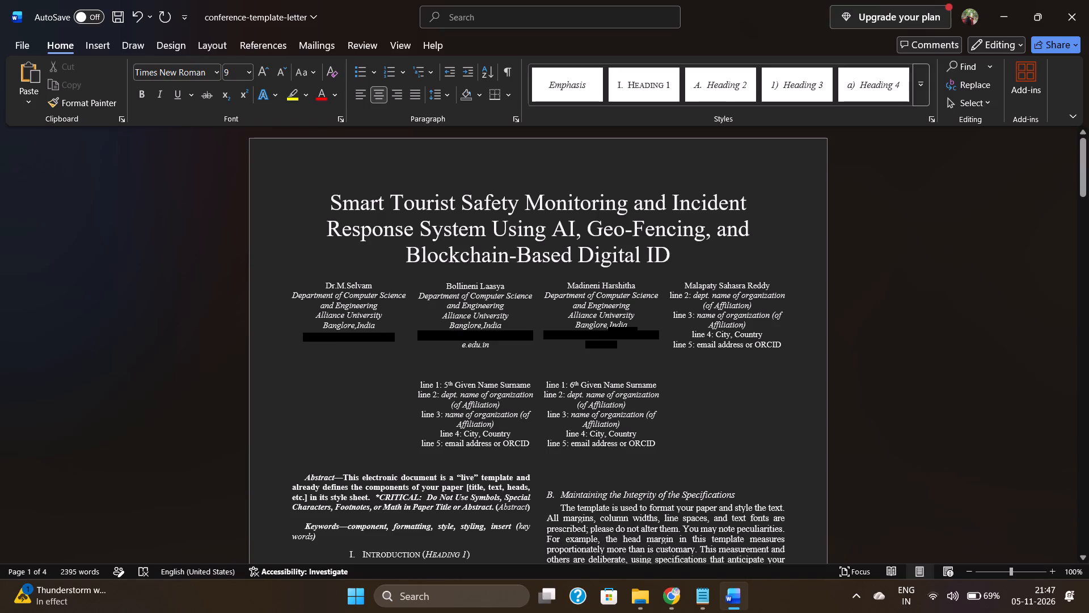
Replace the fourth author's department placeholder with "Department of Computer Science and Engineering" copied from the third author's block.
drag(632, 305, 547, 296)
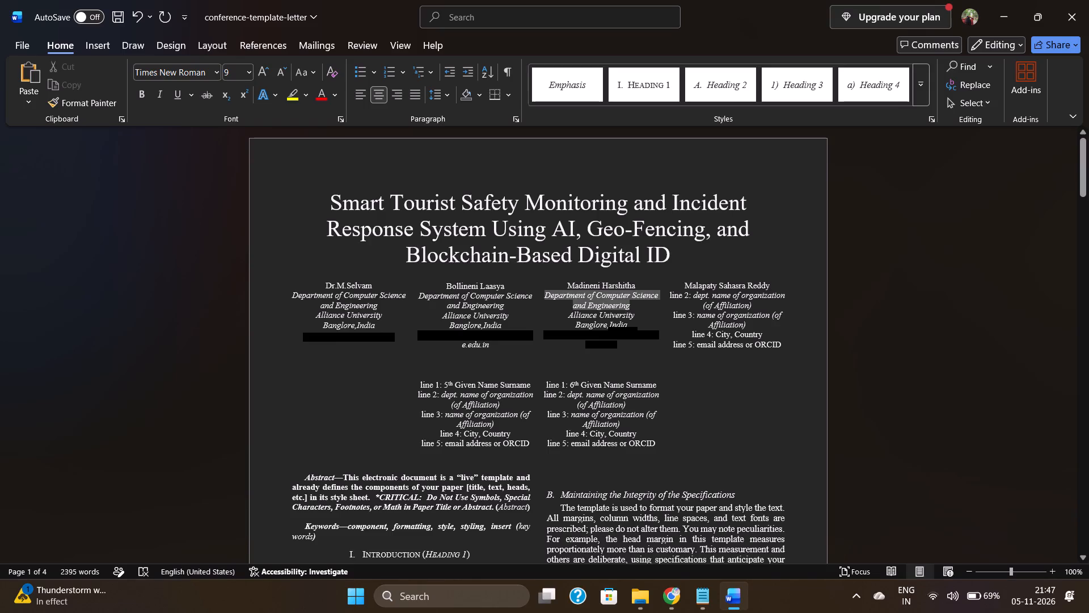
drag(547, 296, 546, 294)
key(ctrl+c)
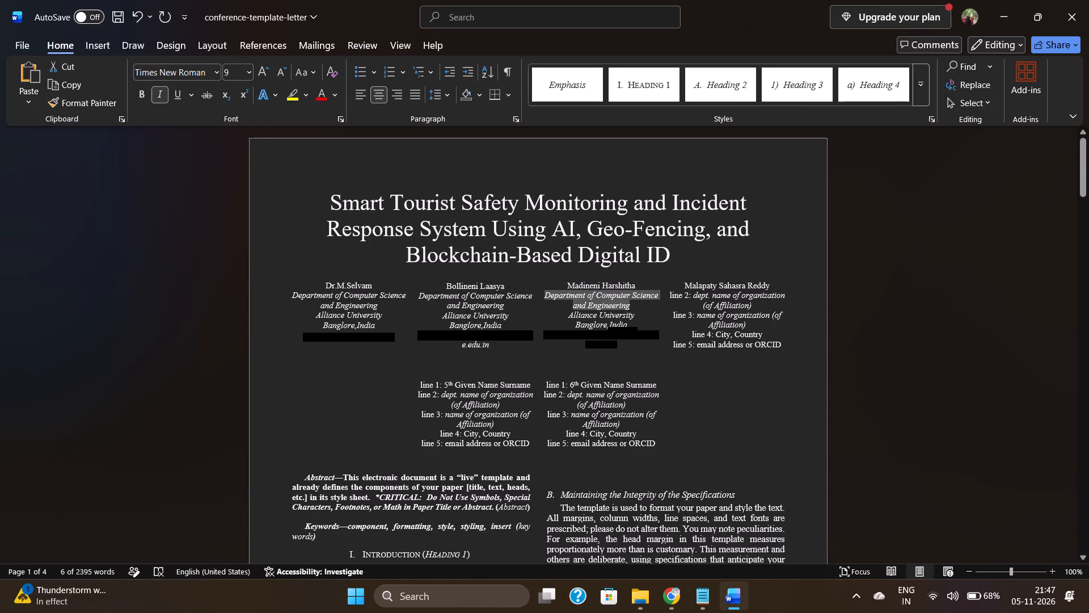
drag(755, 304, 680, 300)
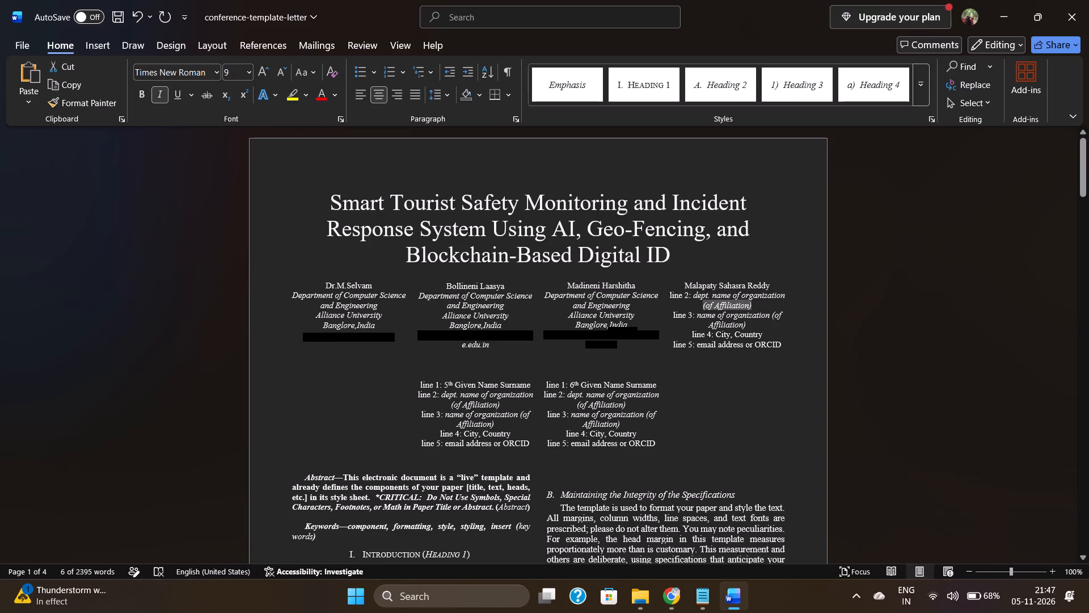
drag(680, 300, 677, 296)
key(ctrl+v)
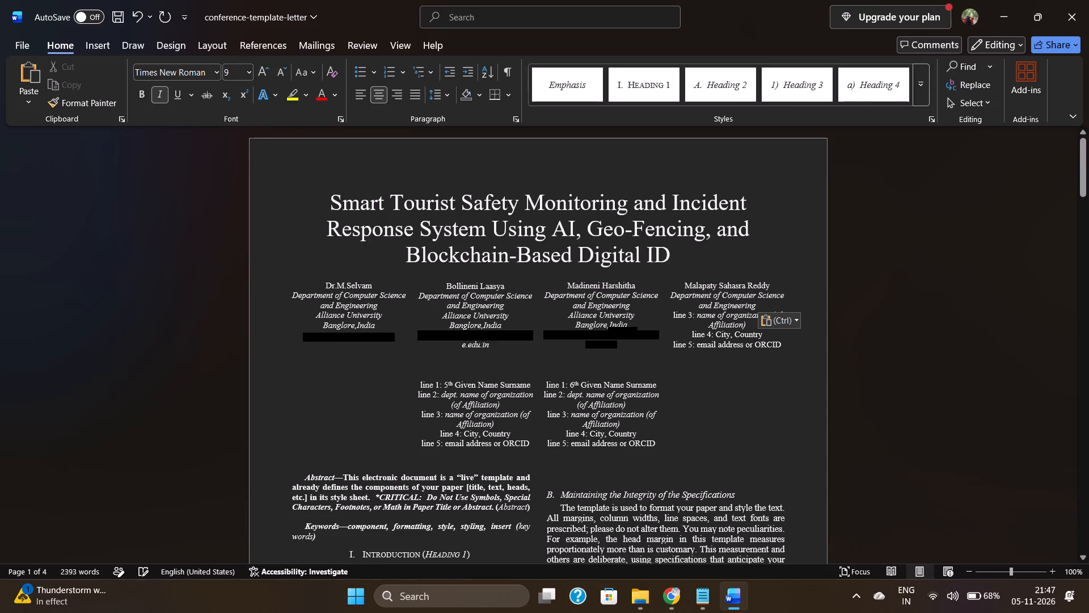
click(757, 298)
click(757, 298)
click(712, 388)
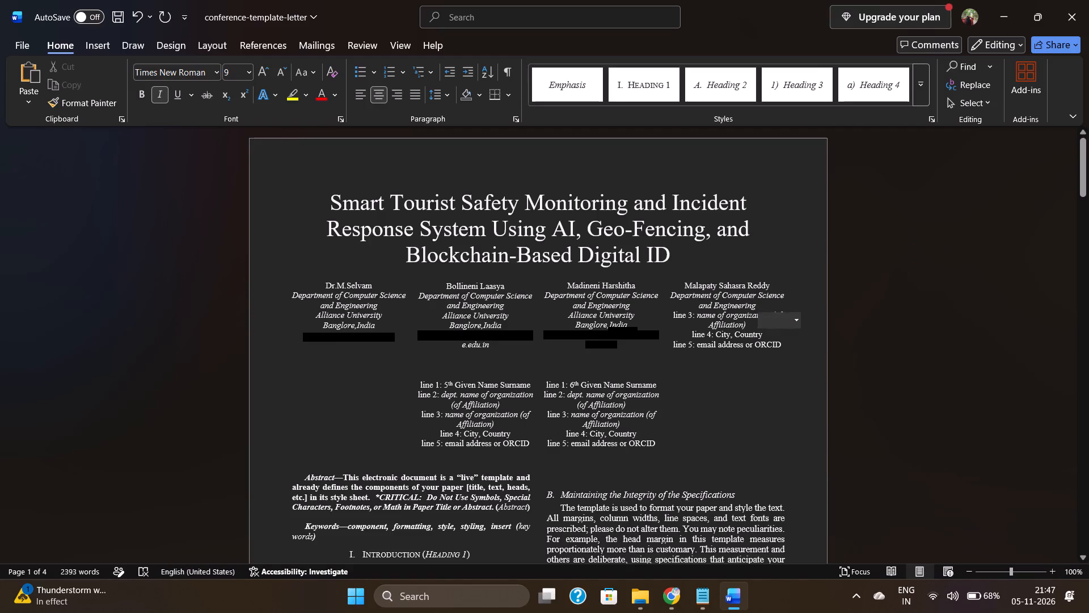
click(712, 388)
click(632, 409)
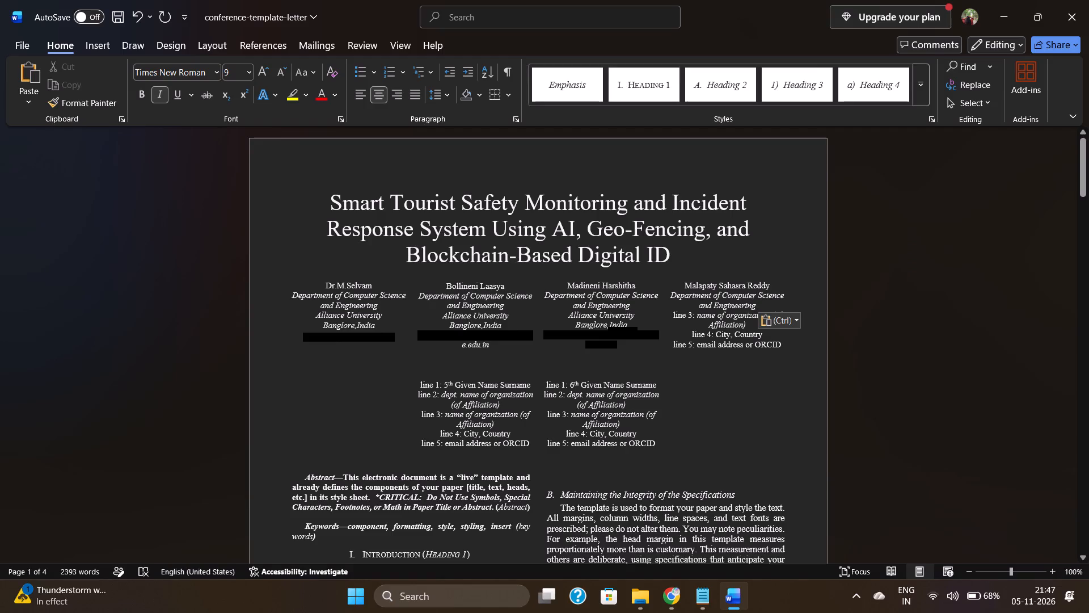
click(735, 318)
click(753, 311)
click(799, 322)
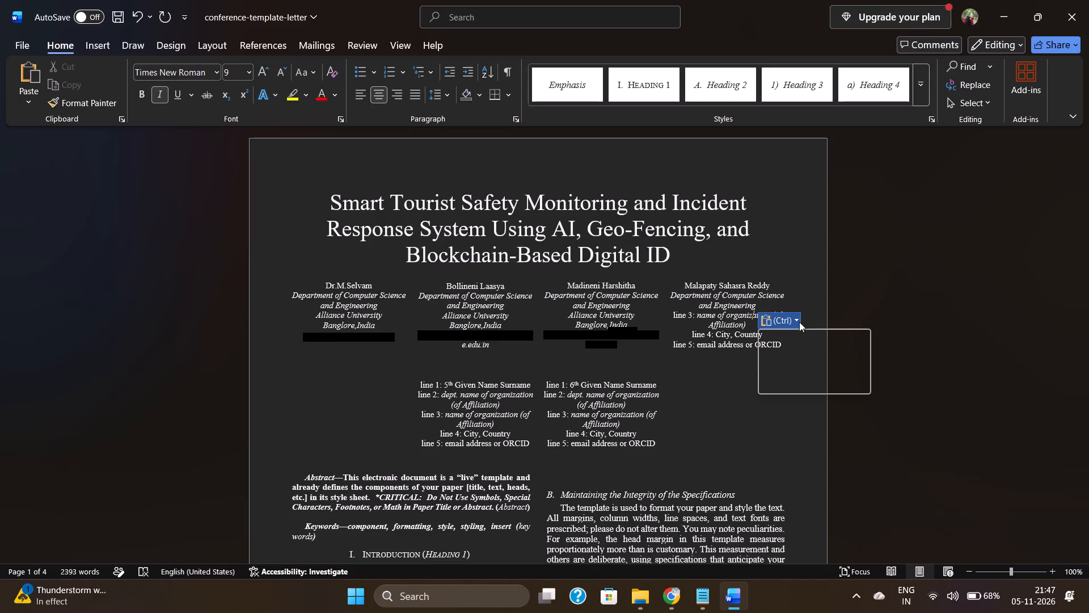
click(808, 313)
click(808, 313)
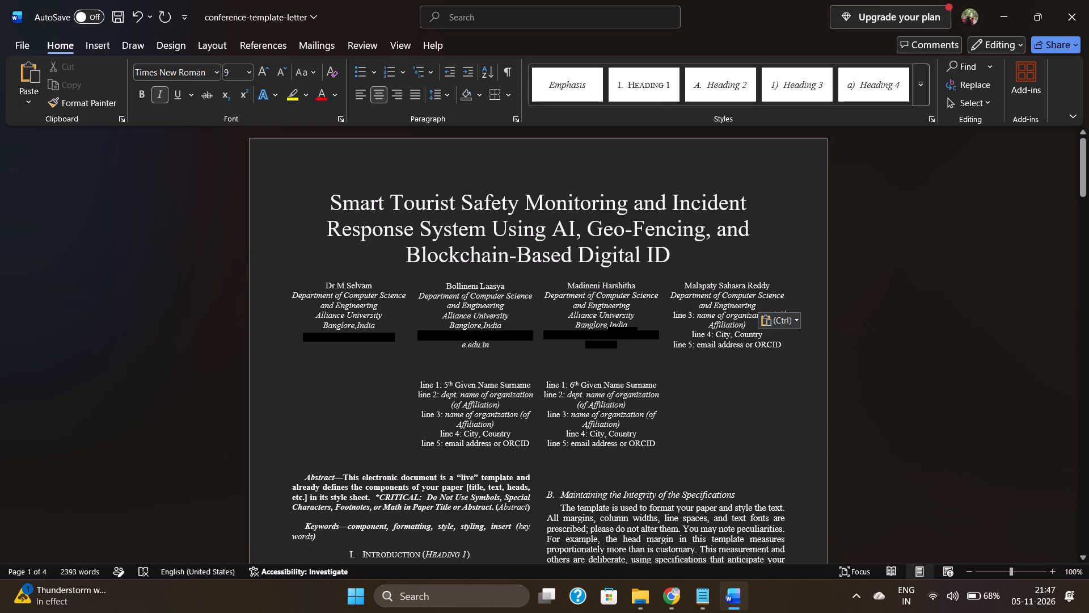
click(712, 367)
Paste "Alliance University" from the third author's block over the first row of the fourth author's "line 3" organization placeholder.
drag(674, 312, 693, 312)
drag(693, 312, 788, 312)
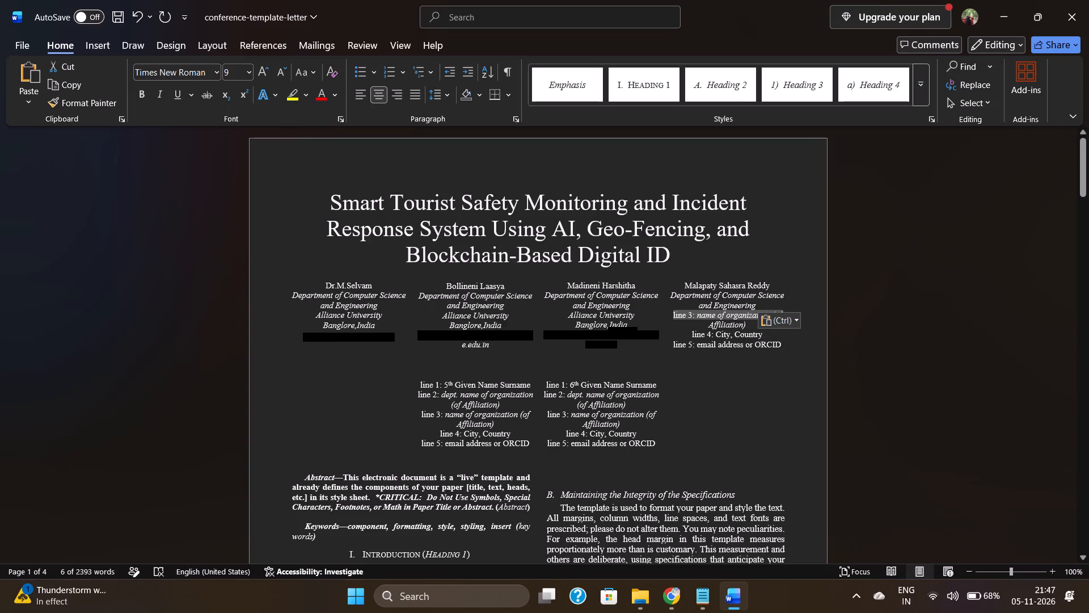
drag(638, 318, 575, 315)
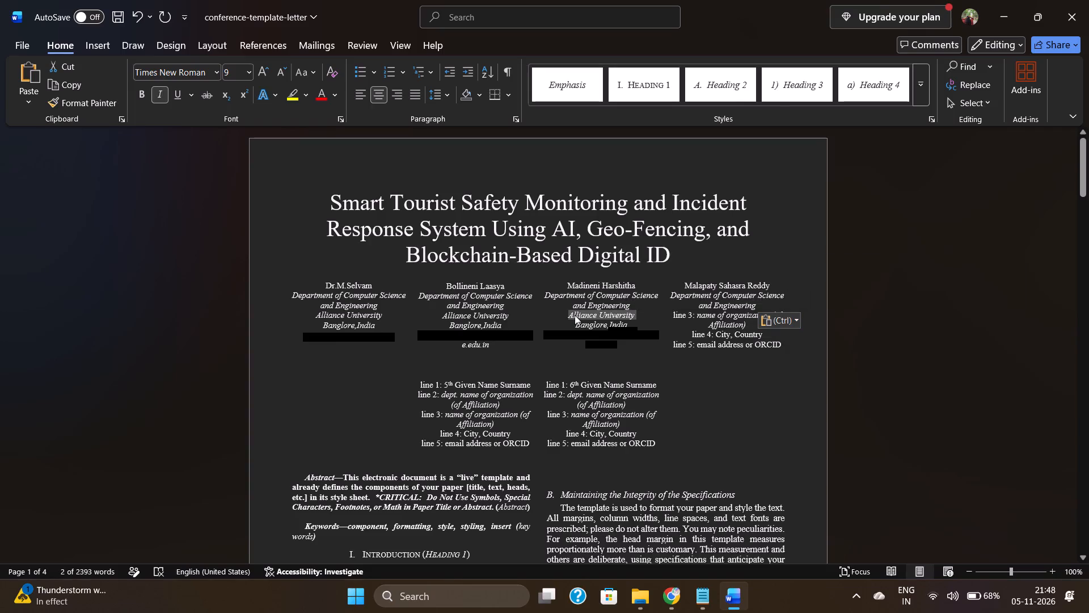
key(ctrl+c)
drag(786, 312, 674, 319)
key(ctrl+v)
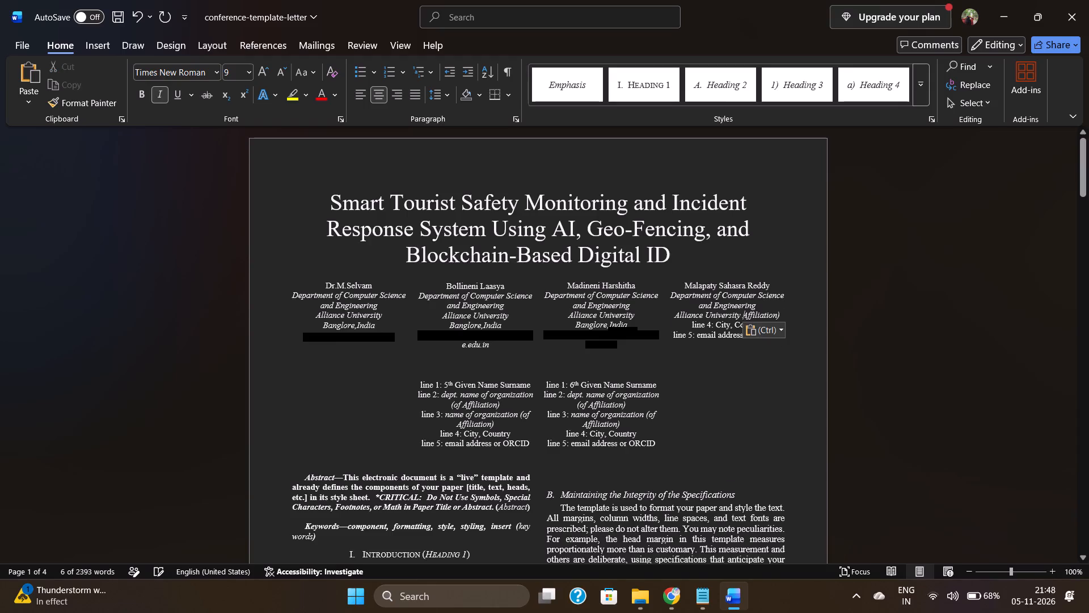
Delete the leftover placeholder text "Affiliation)" after "Alliance University" in the fourth author's block.
click(789, 313)
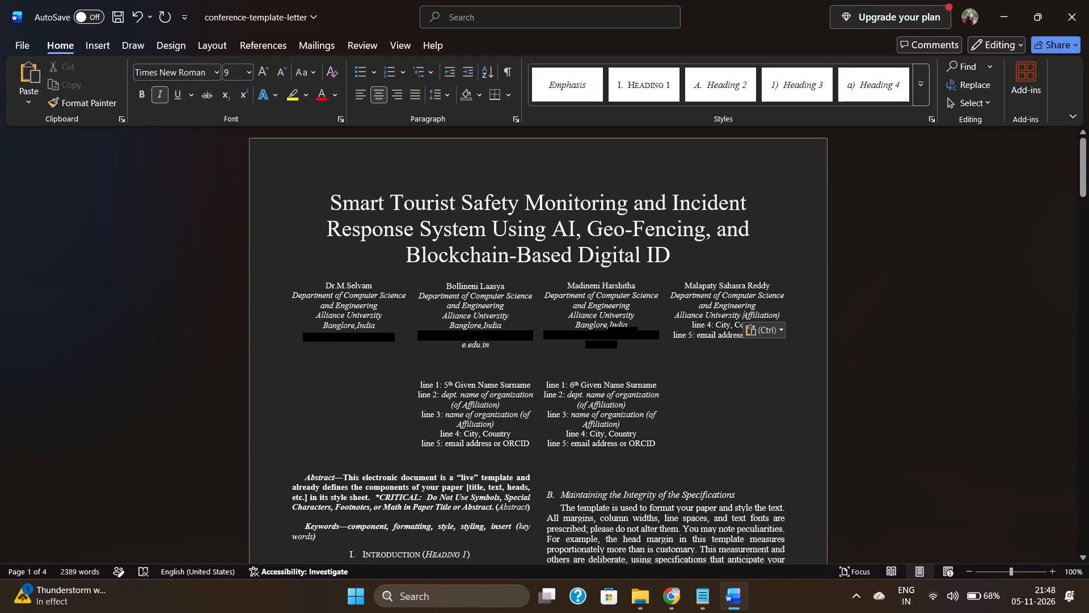
key(BackSpace)
key(BackSpace)
key(BackSpace)
key(BackSpace)
key(BackSpace)
key(BackSpace)
key(BackSpace)
key(BackSpace)
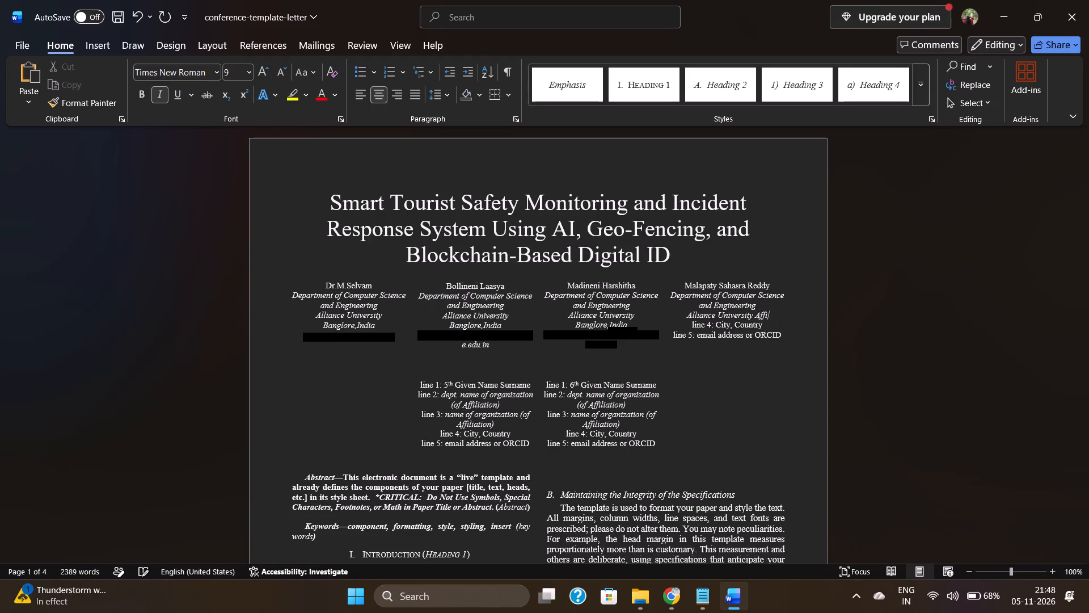
key(BackSpace)
key(BackSpace)
key(BackSpace)
key(BackSpace)
Replace the fourth author's "line 4: City, Country" placeholder with "Banglore,India" copied from the third author's block.
drag(631, 324, 576, 320)
key(ctrl+c)
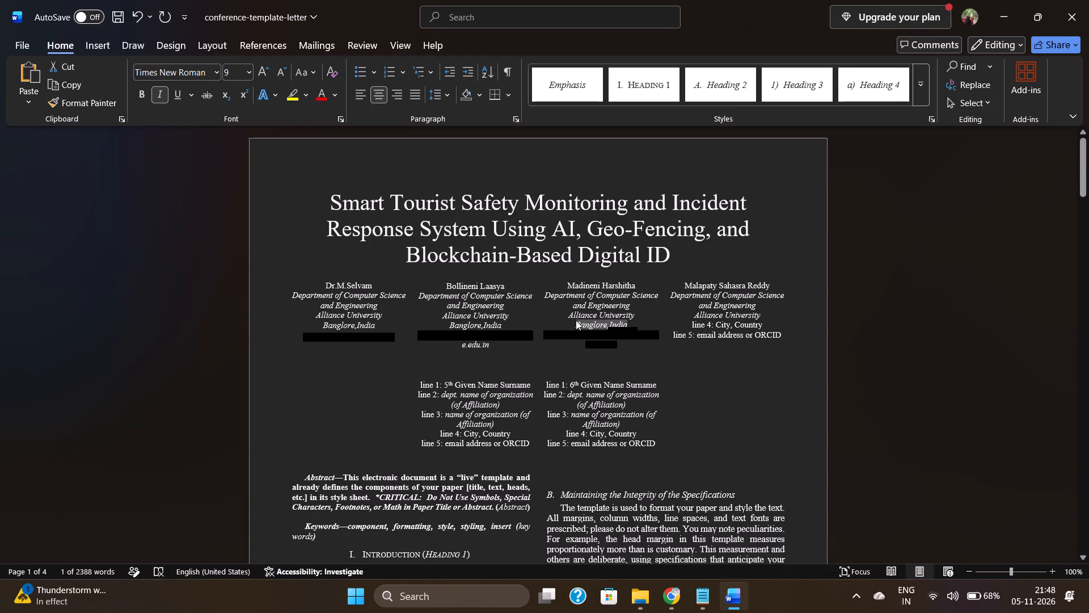
click(767, 325)
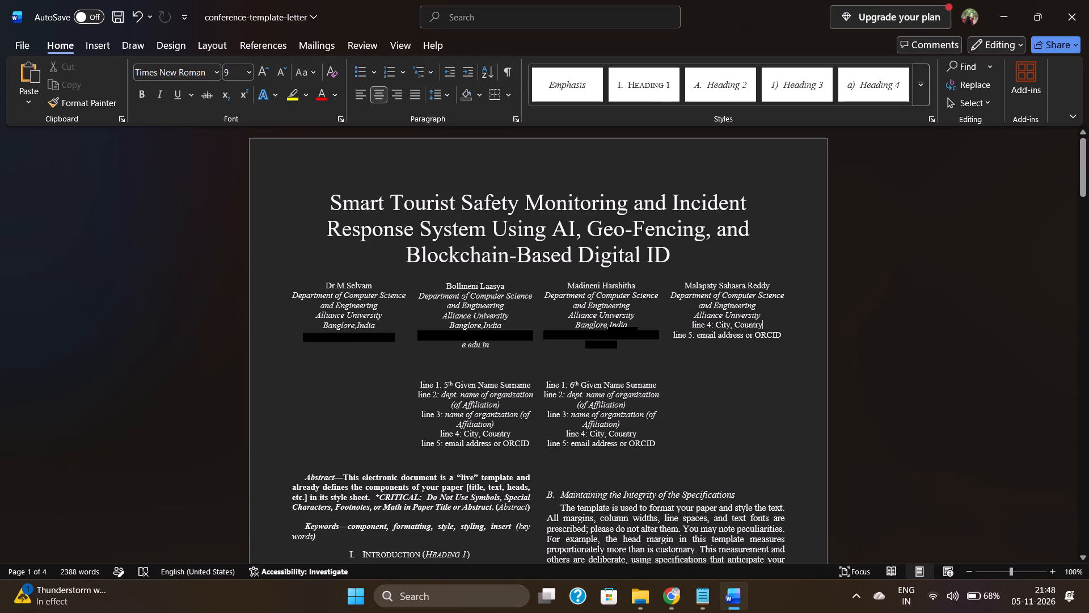
drag(767, 325, 695, 321)
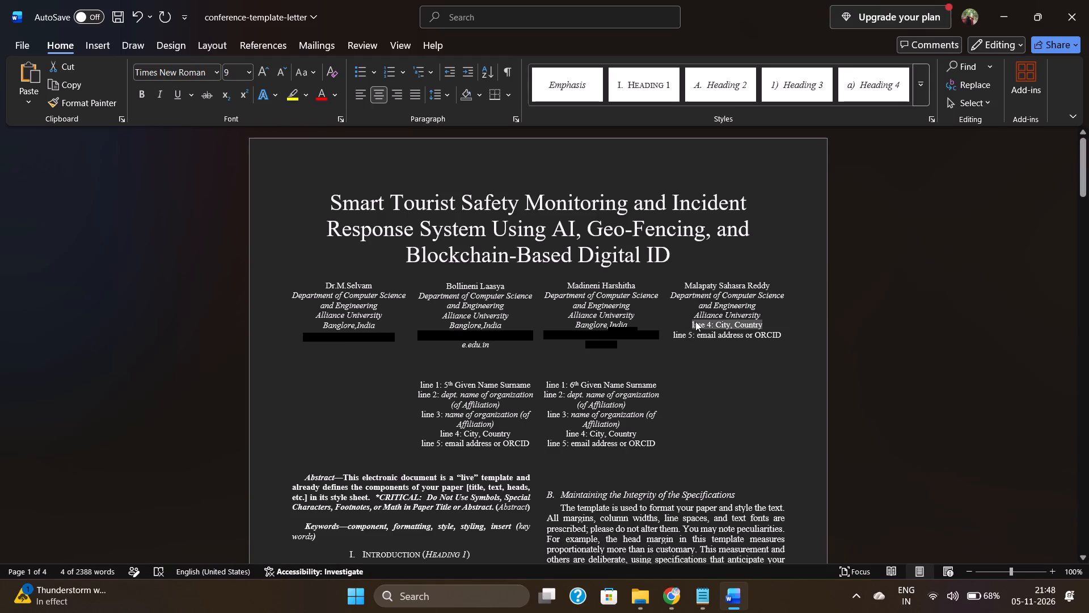
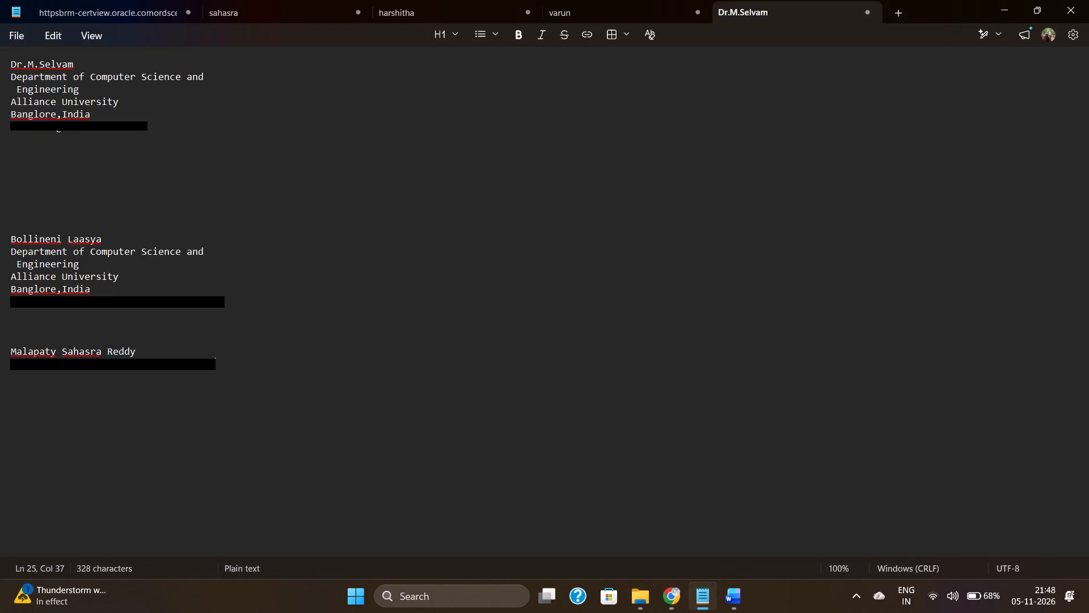
drag(215, 362, 12, 364)
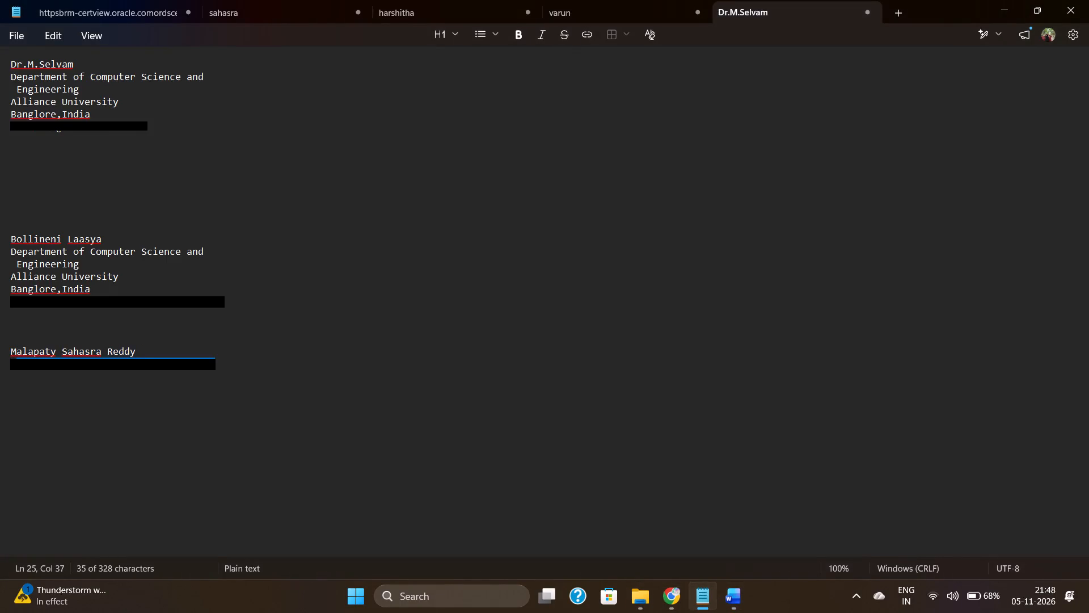
drag(12, 364, 11, 364)
key(ctrl+c)
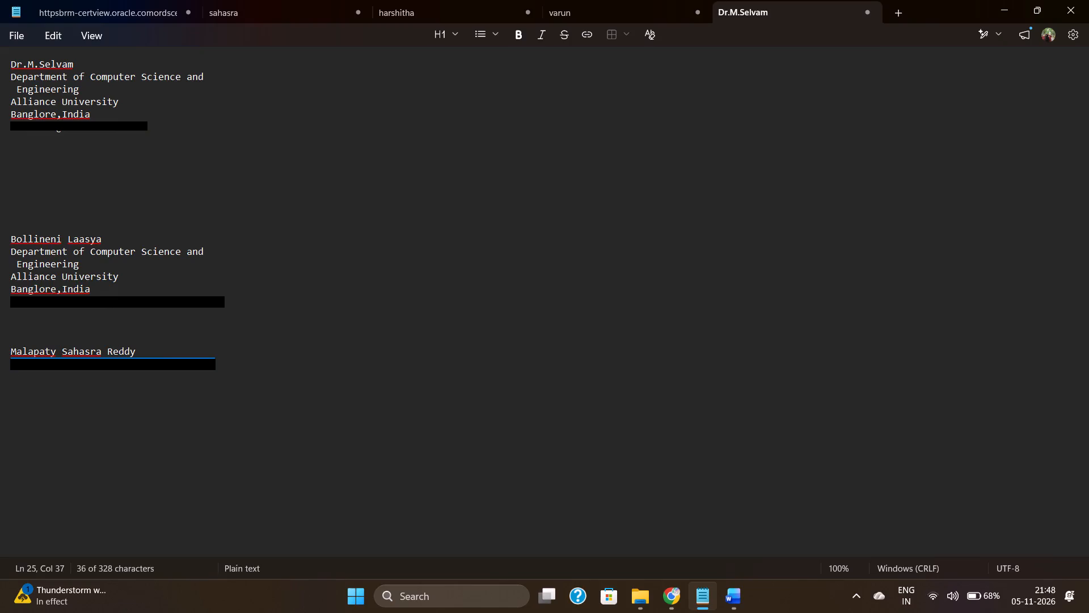
click(998, 9)
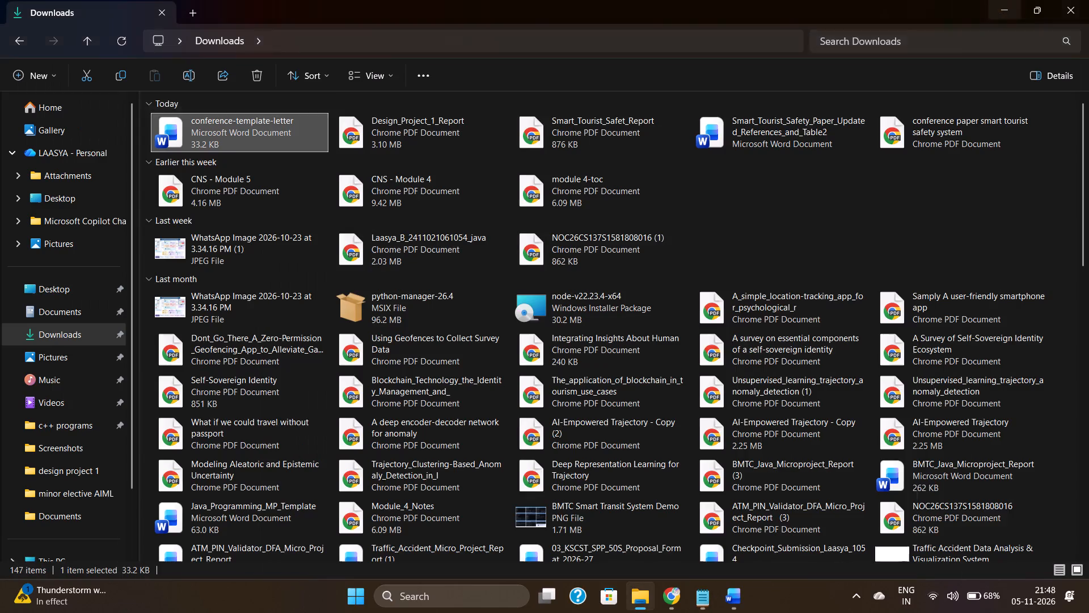
click(1002, 15)
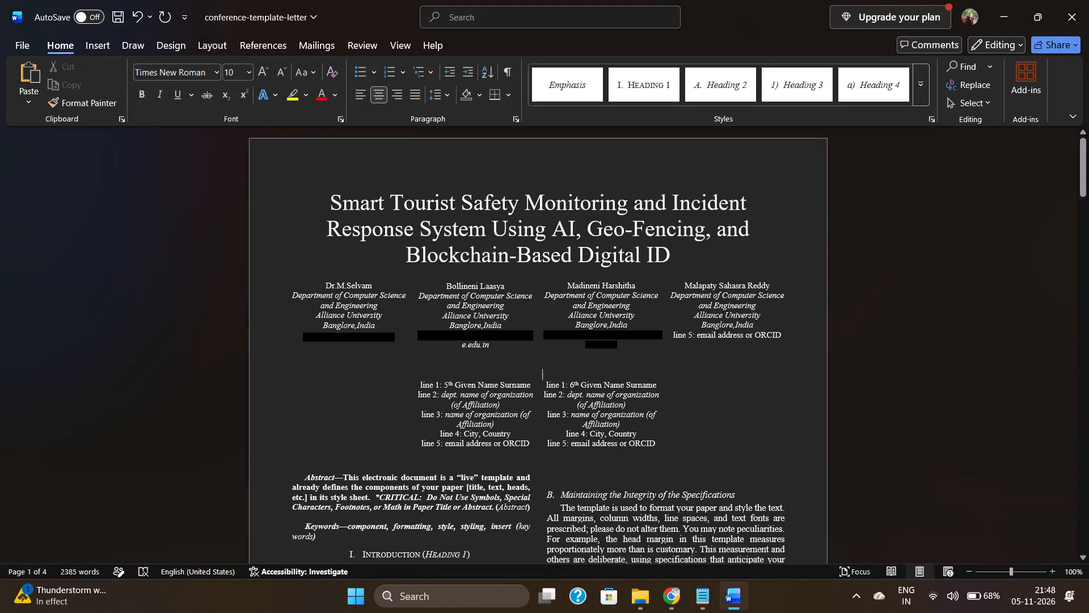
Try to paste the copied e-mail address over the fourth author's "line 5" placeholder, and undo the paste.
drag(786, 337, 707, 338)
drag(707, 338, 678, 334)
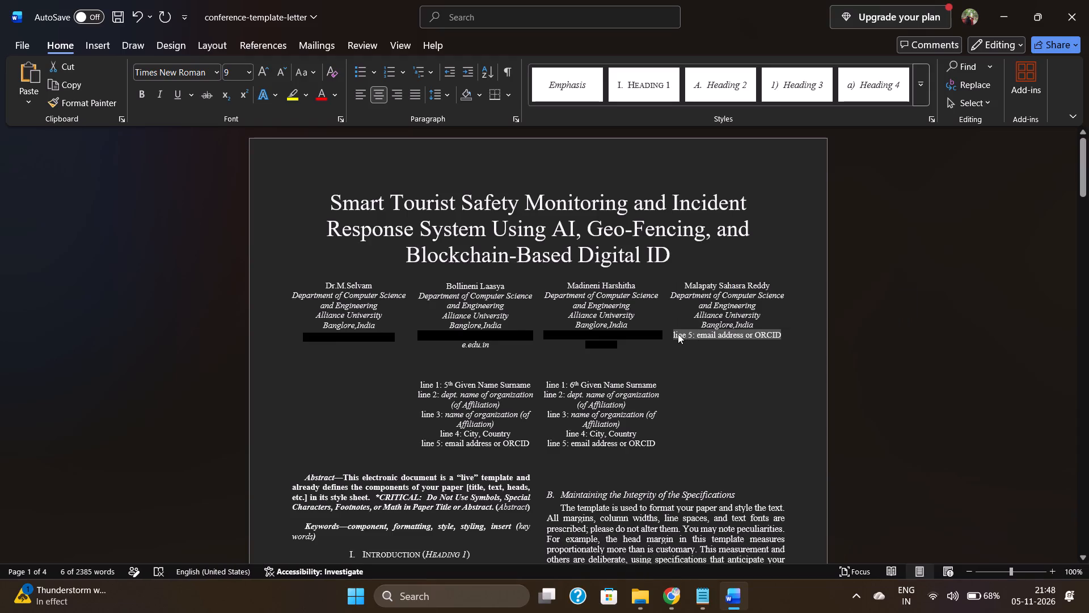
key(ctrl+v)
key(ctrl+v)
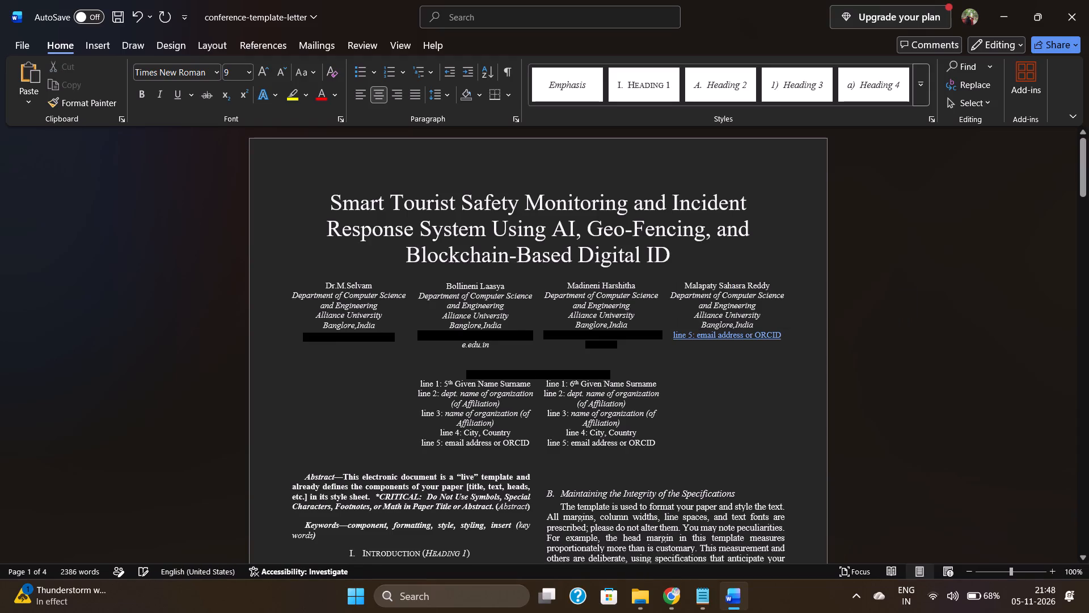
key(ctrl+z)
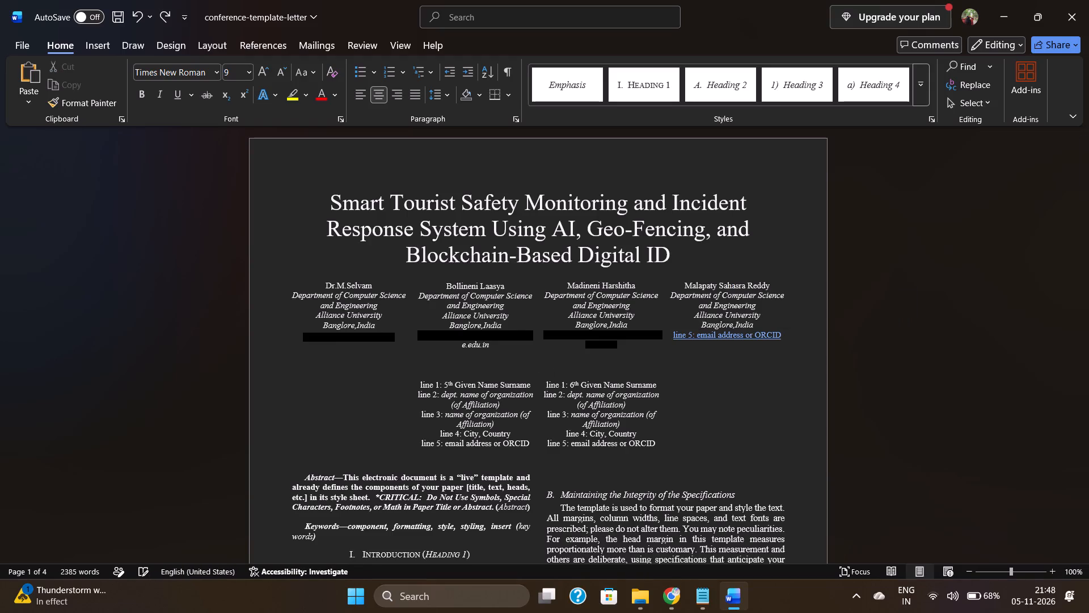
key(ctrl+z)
Replace the fourth author's "line 5: email address or ORCID" placeholder with the copied e-mail address, removing the leftover placeholder text.
click(779, 333)
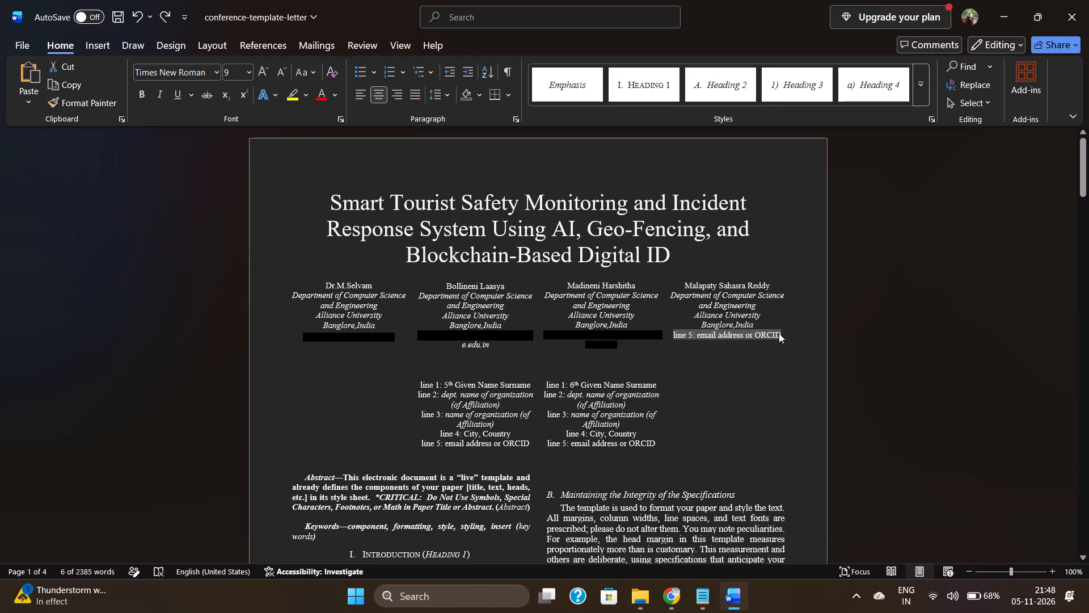
drag(785, 332, 677, 337)
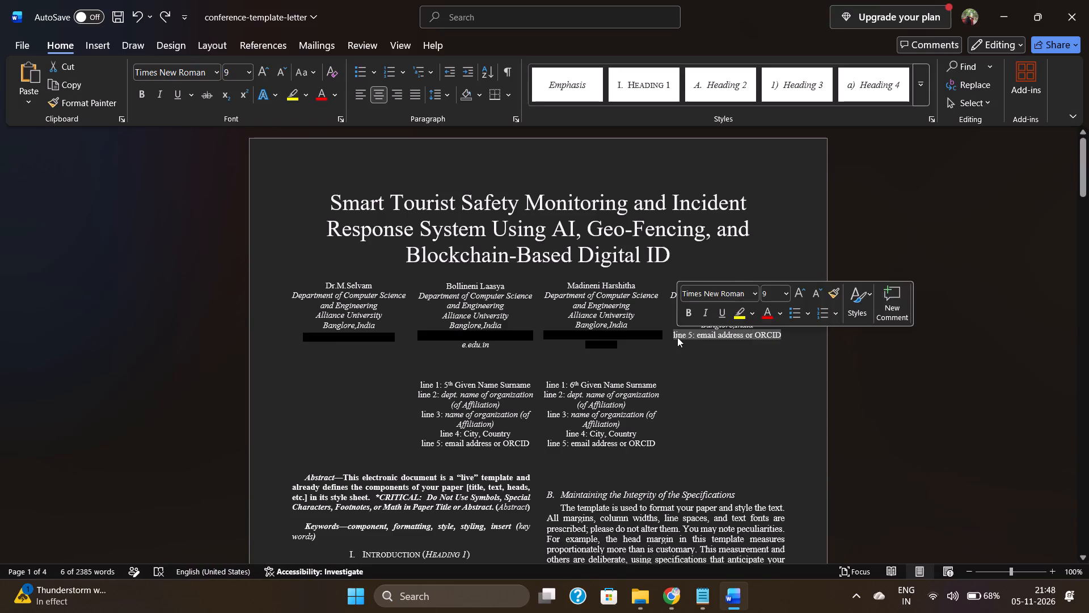
key(ctrl+v)
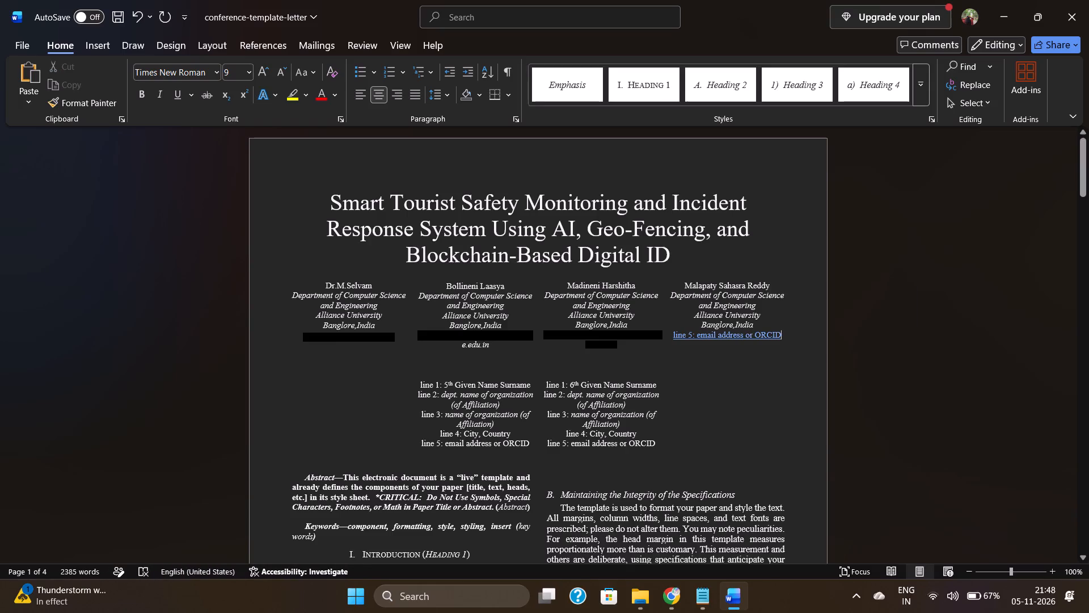
key(ctrl+v)
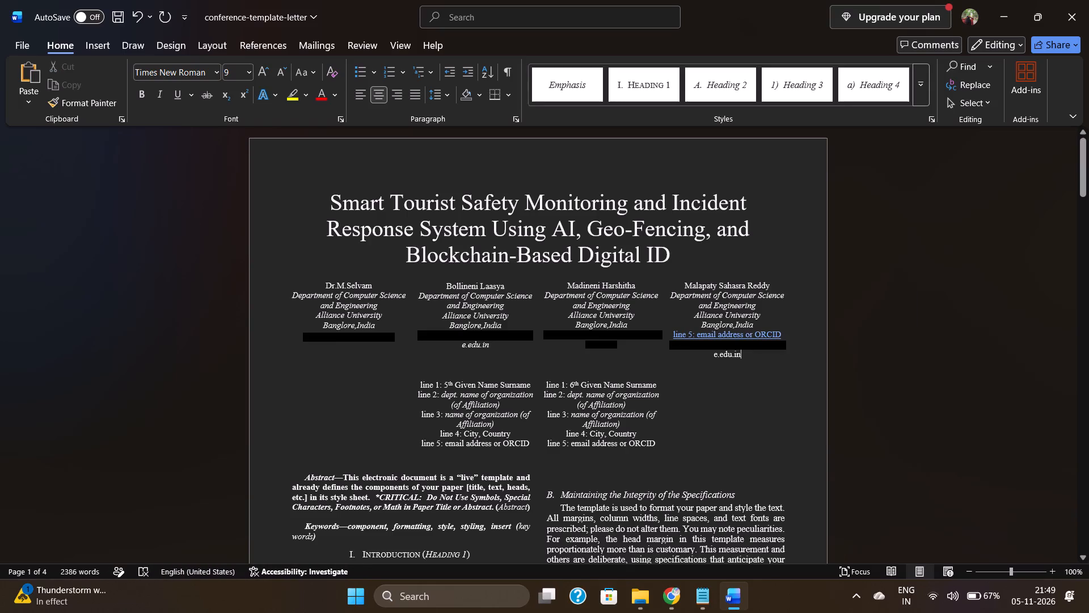
drag(782, 336, 675, 334)
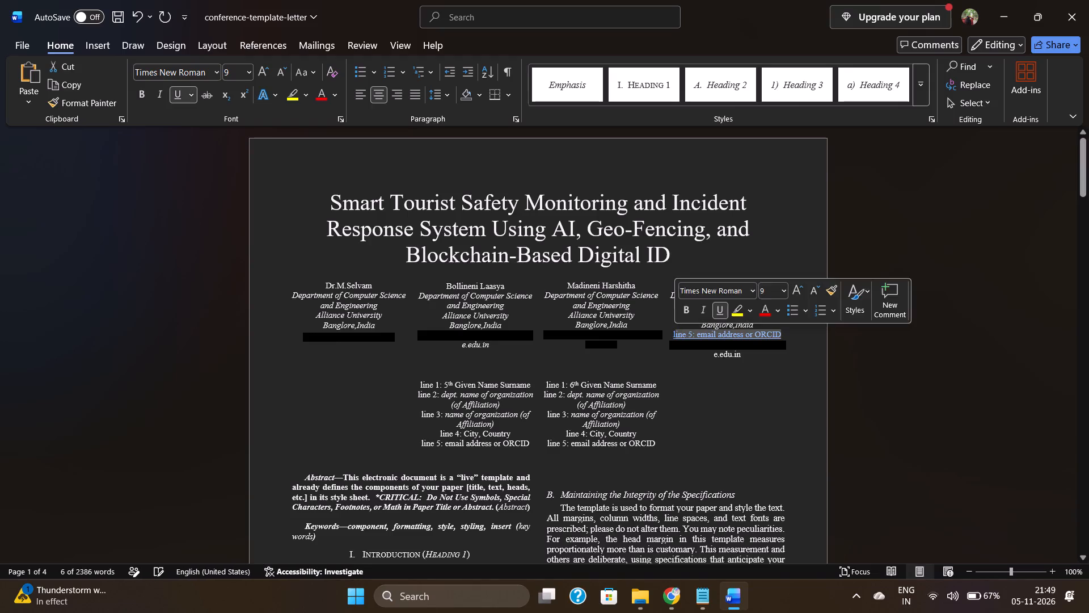
key(BackSpace)
key(BackSpace)
key(BackSpace)
key(BackSpace)
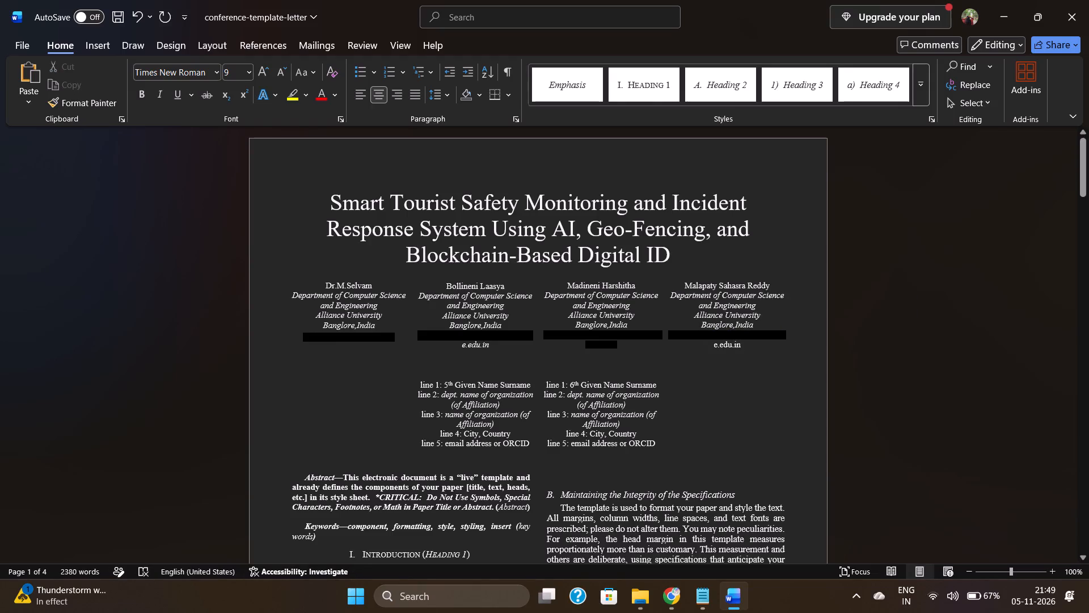
Italicize the e-mail address in the fourth author's block.
drag(742, 342, 676, 335)
click(704, 312)
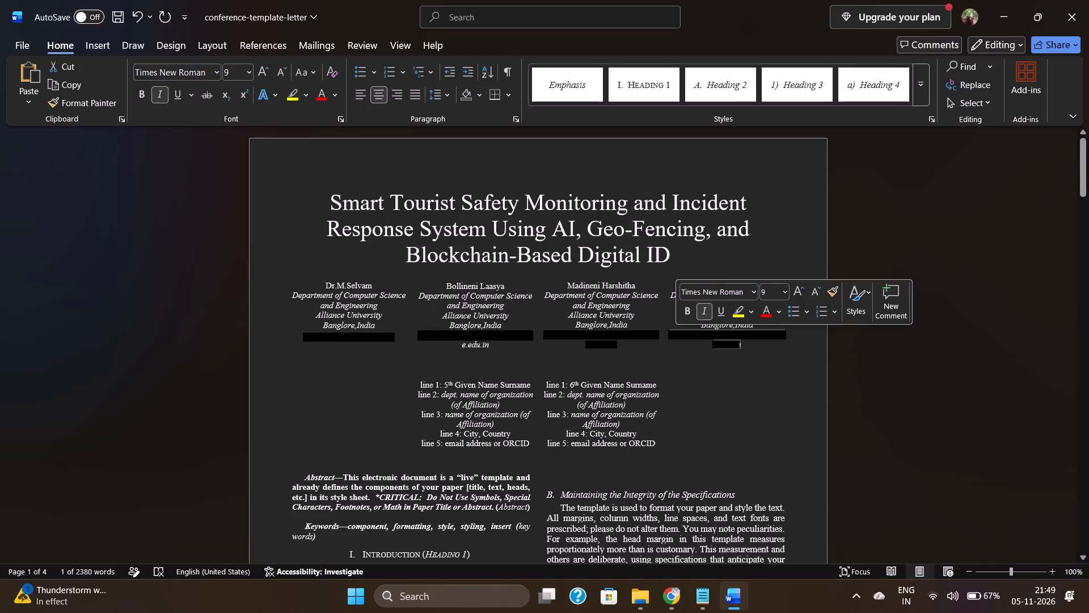
click(693, 391)
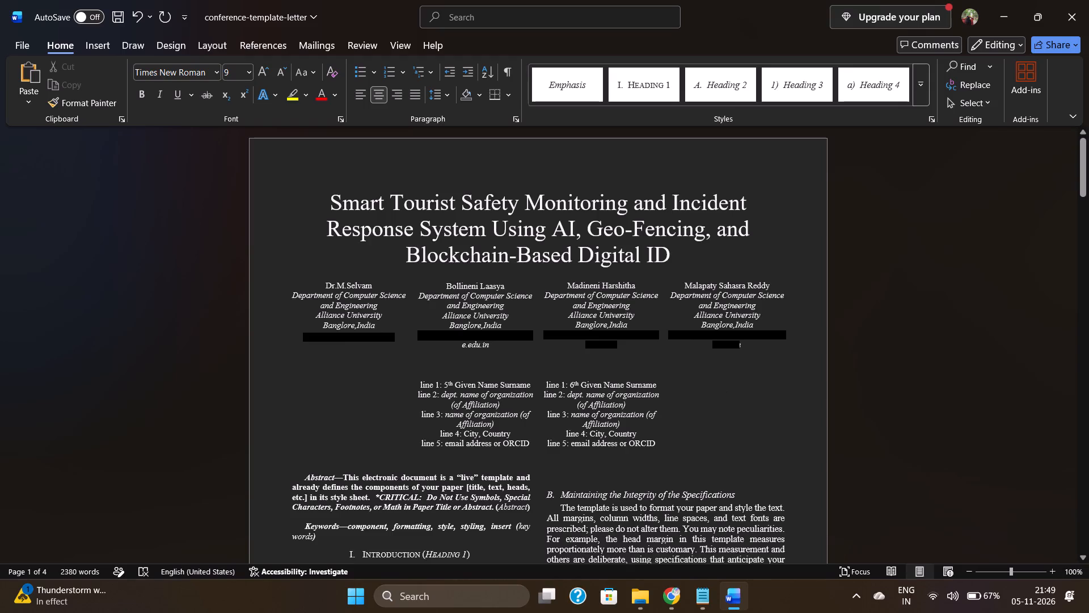
Place the text cursor in the empty line above the fifth and sixth authors' placeholder blocks.
click(459, 358)
click(448, 372)
click(429, 372)
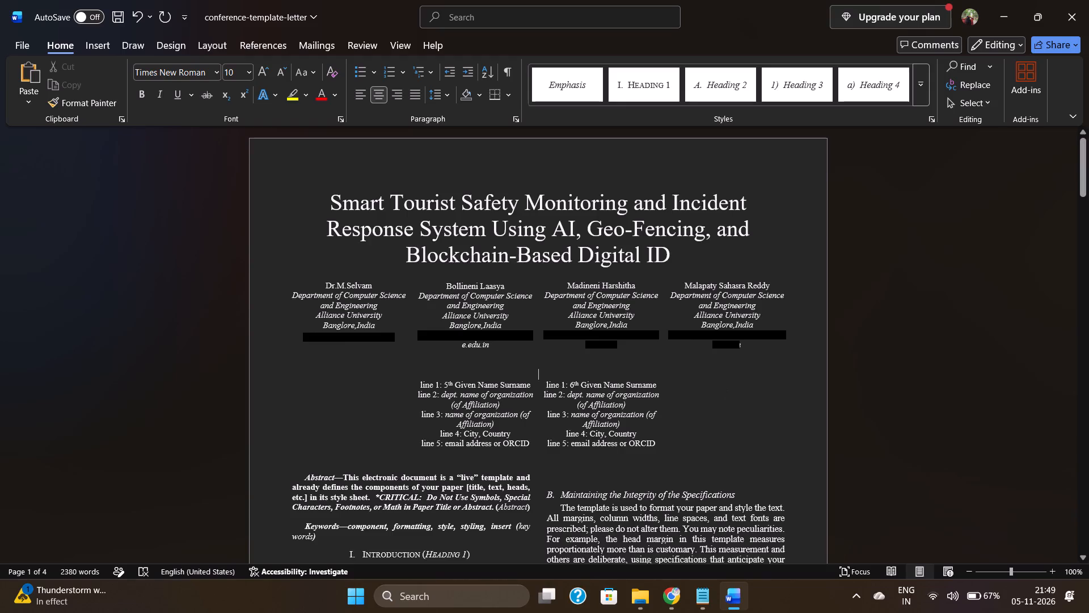
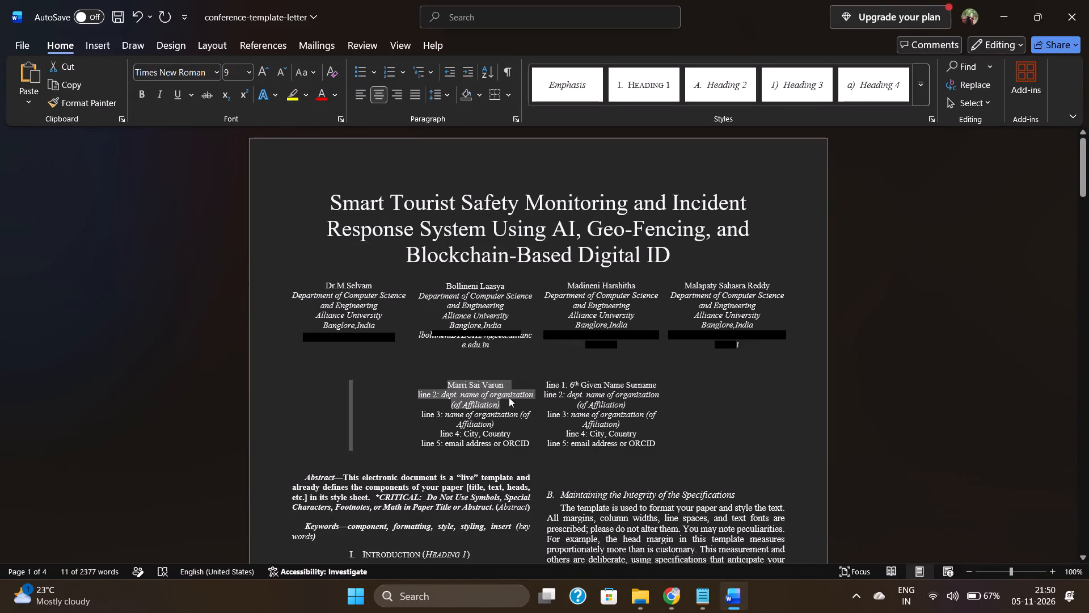
Replace the fifth author's "line 2" department placeholder with the copied "Department of Computer Science and Engineering", keeping line 3 on its own line.
click(501, 402)
drag(501, 402, 423, 391)
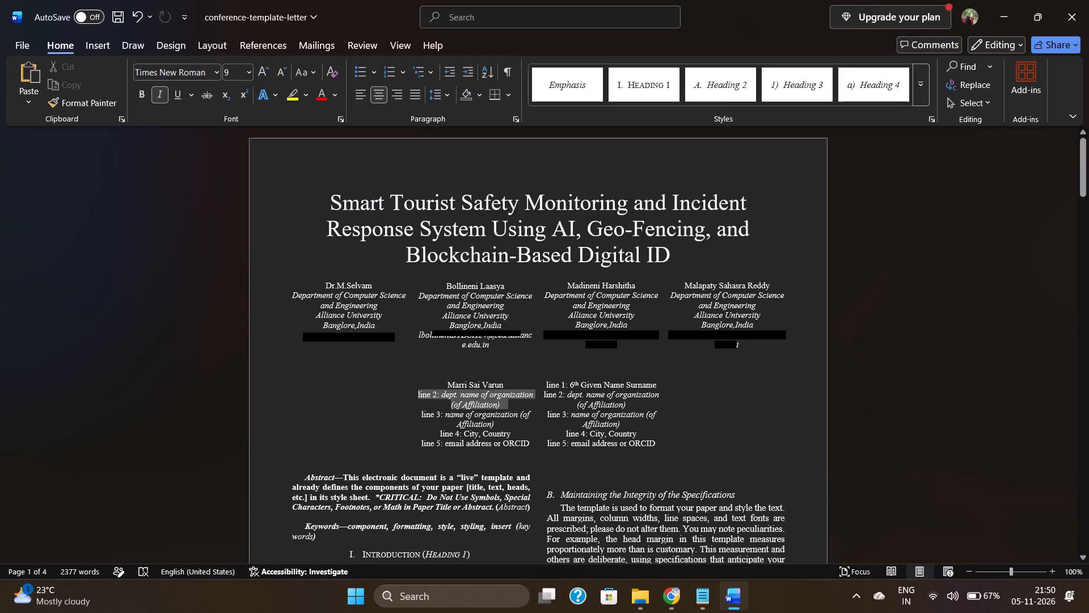
drag(423, 391, 421, 391)
key(ctrl+v)
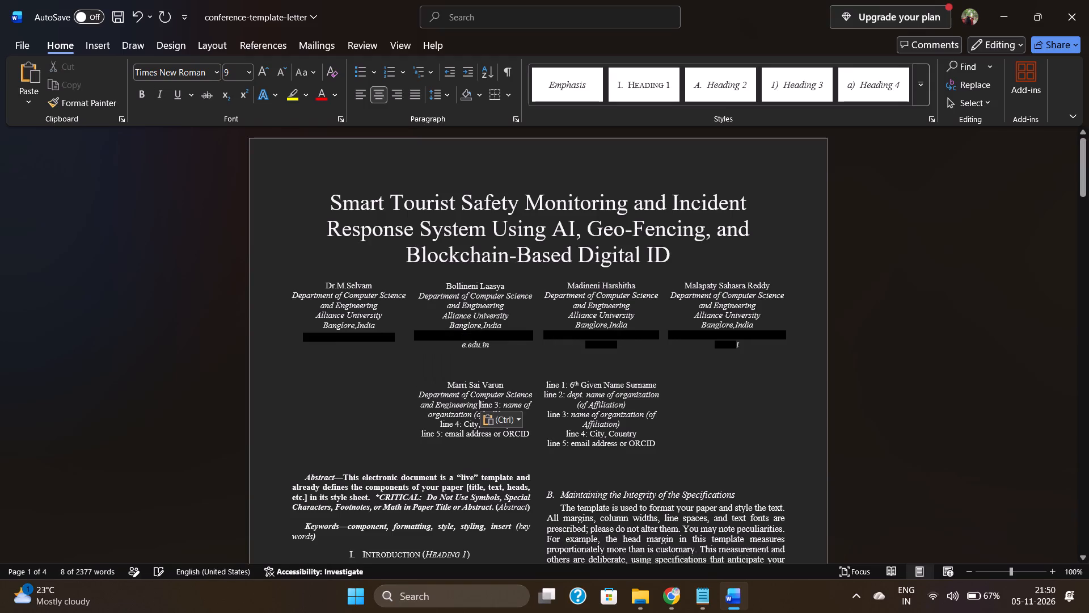
key(Return)
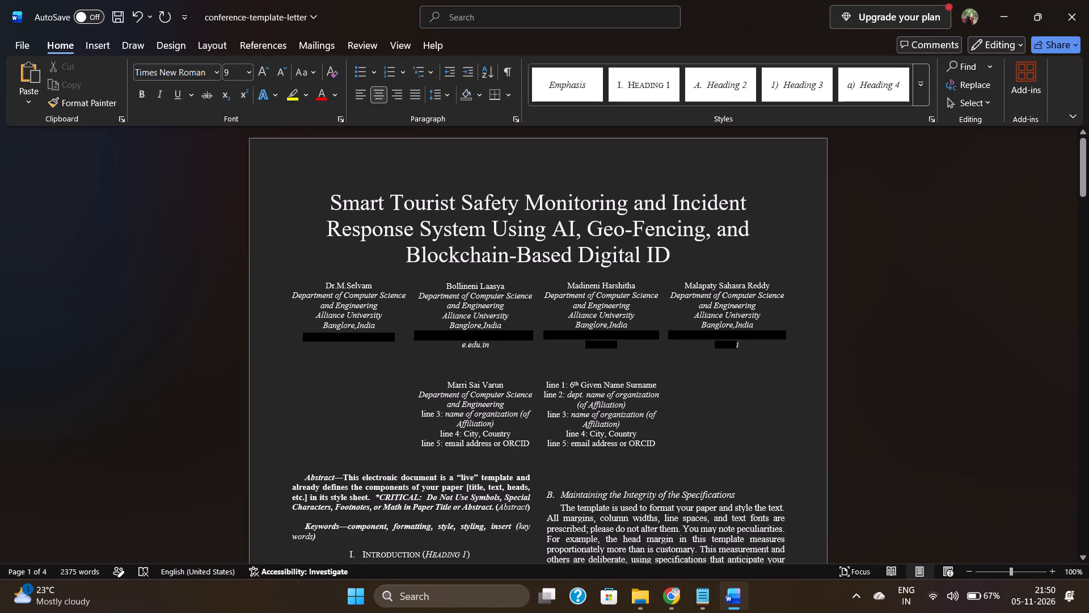
Copy "Alliance University" from the first author's block over the fifth author's "line 3: name of organization" placeholder.
drag(383, 315, 322, 312)
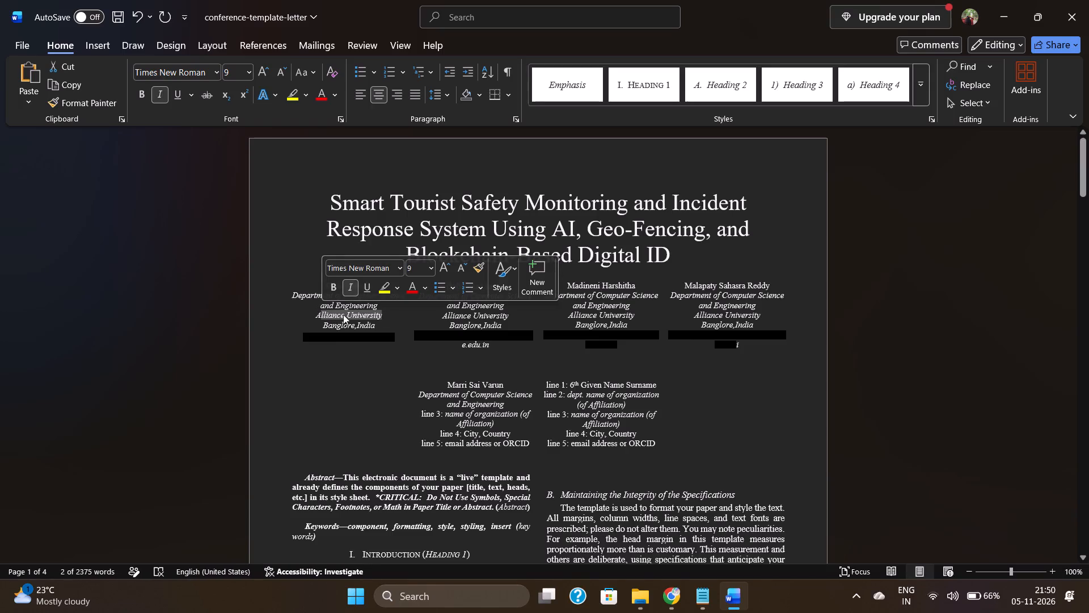
click(382, 312)
drag(382, 316, 350, 312)
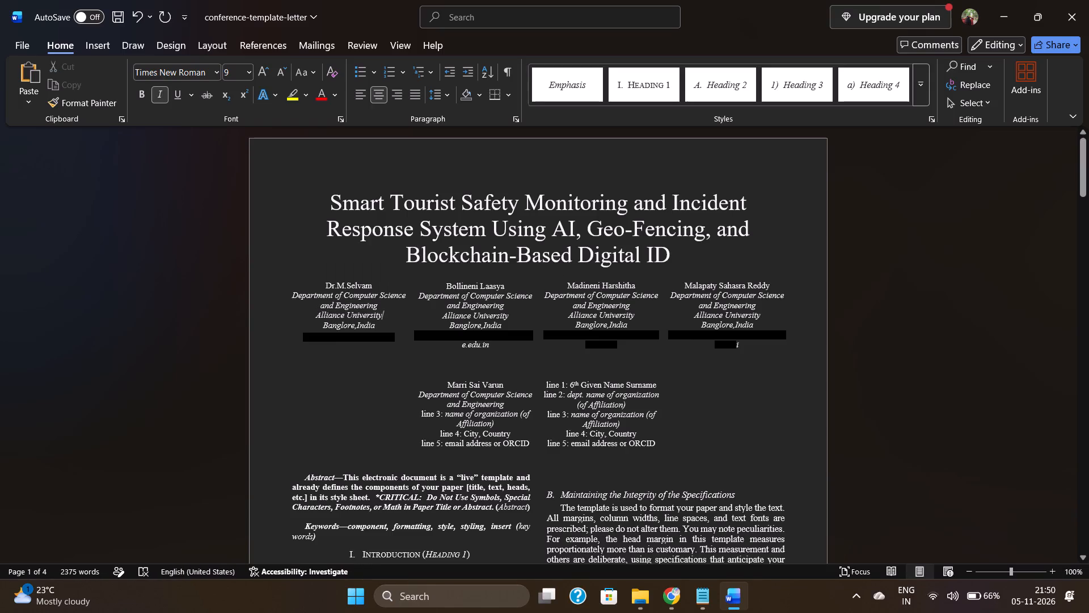
drag(350, 312, 319, 311)
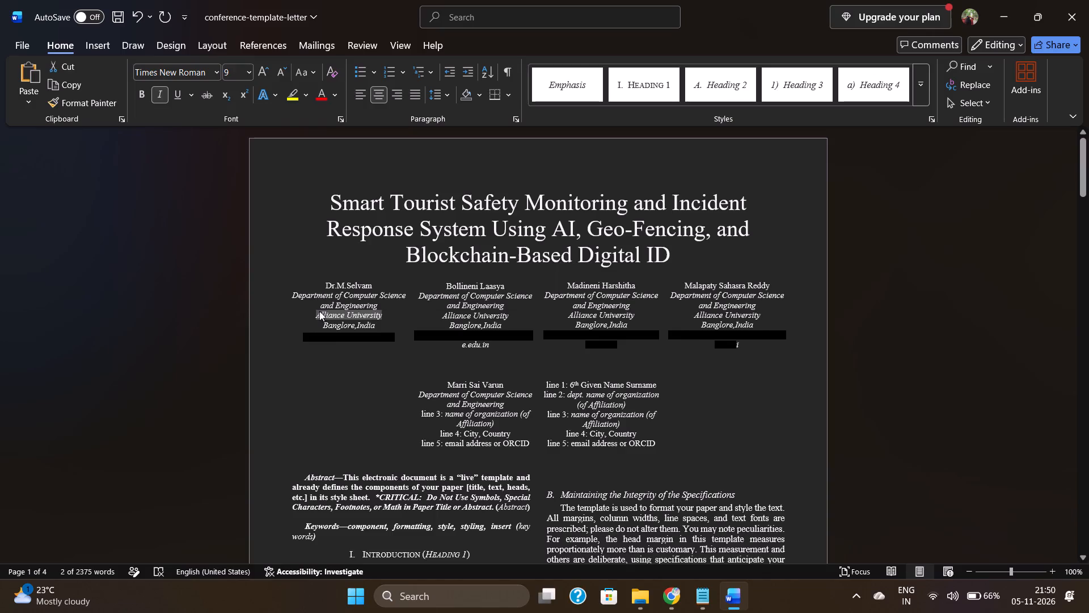
key(ctrl+c)
drag(530, 414, 425, 419)
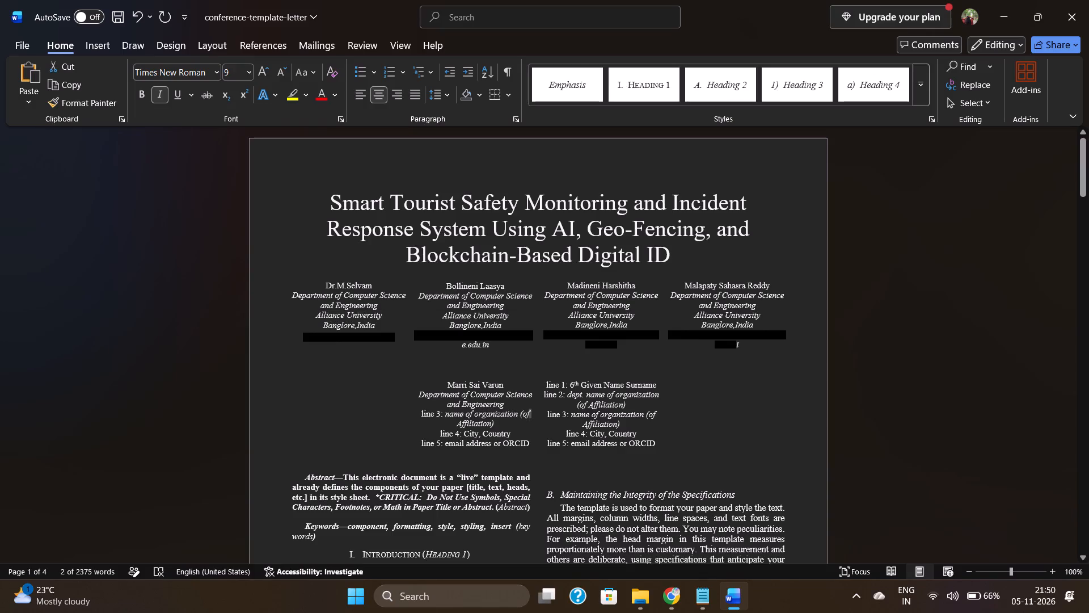
drag(425, 419, 421, 415)
key(ctrl+v)
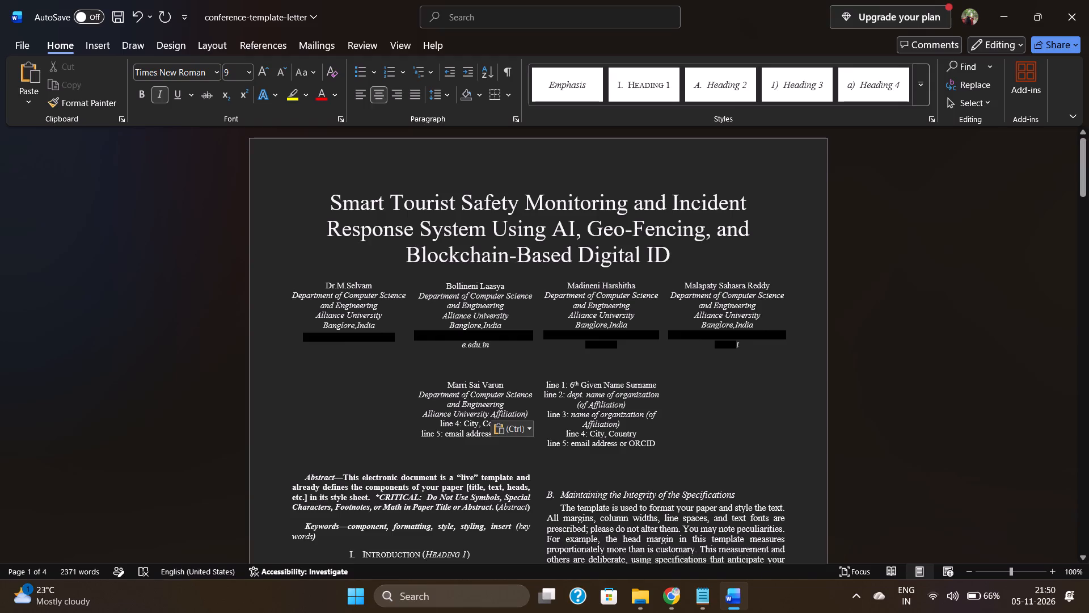
Delete the leftover "Affiliation)" placeholder text after "Alliance University" in the fifth author's block.
click(529, 413)
key(BackSpace)
key(BackSpace)
key(BackSpace)
key(BackSpace)
key(BackSpace)
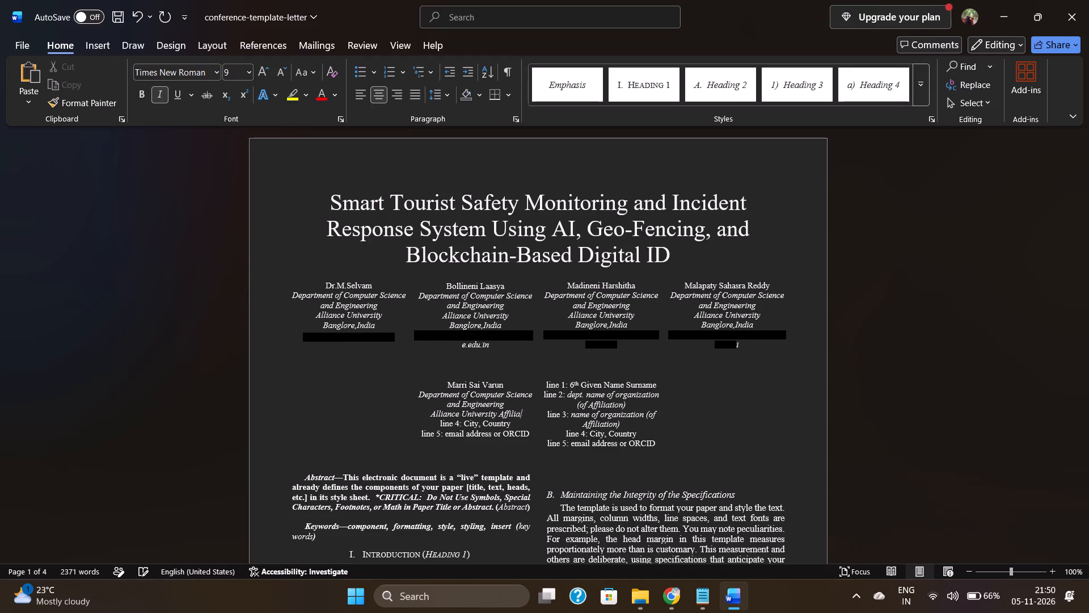
key(BackSpace)
key(BackSpace)
key(BackSpace)
key(BackSpace)
key(BackSpace)
key(BackSpace)
key(BackSpace)
key(BackSpace)
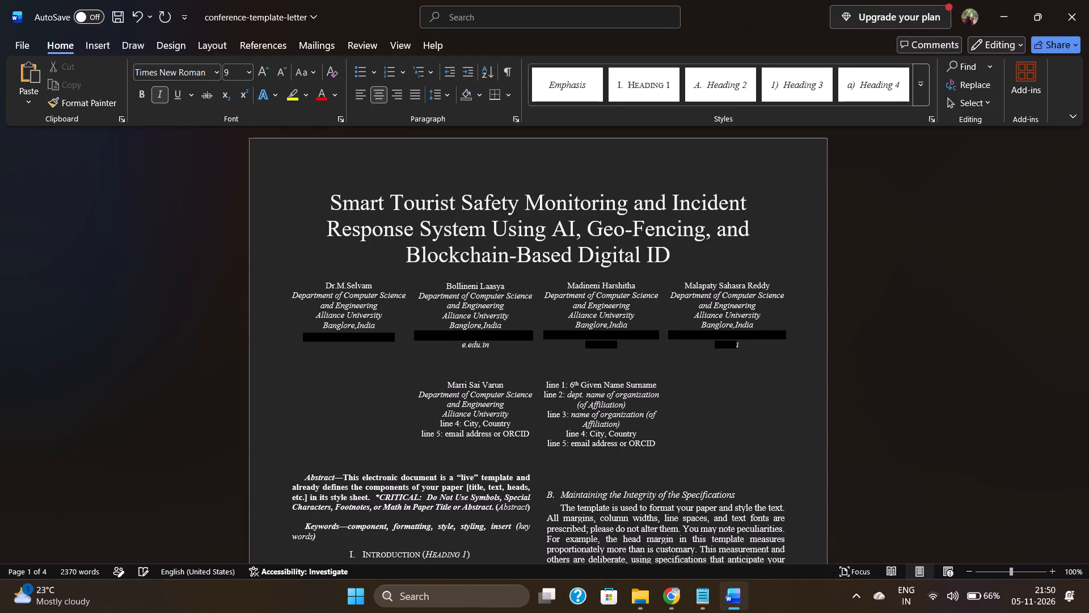
Replace the fifth author's "line 4: City, Country" placeholder with "Banglore,India" copied from the first author's block.
drag(384, 325, 370, 324)
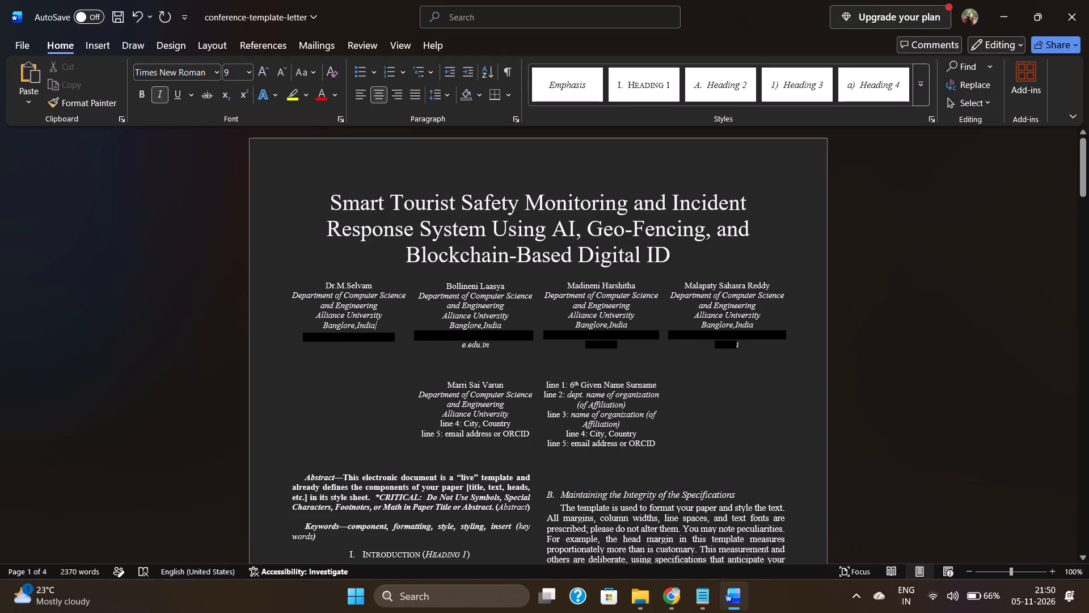
drag(370, 324, 322, 322)
key(ctrl+c)
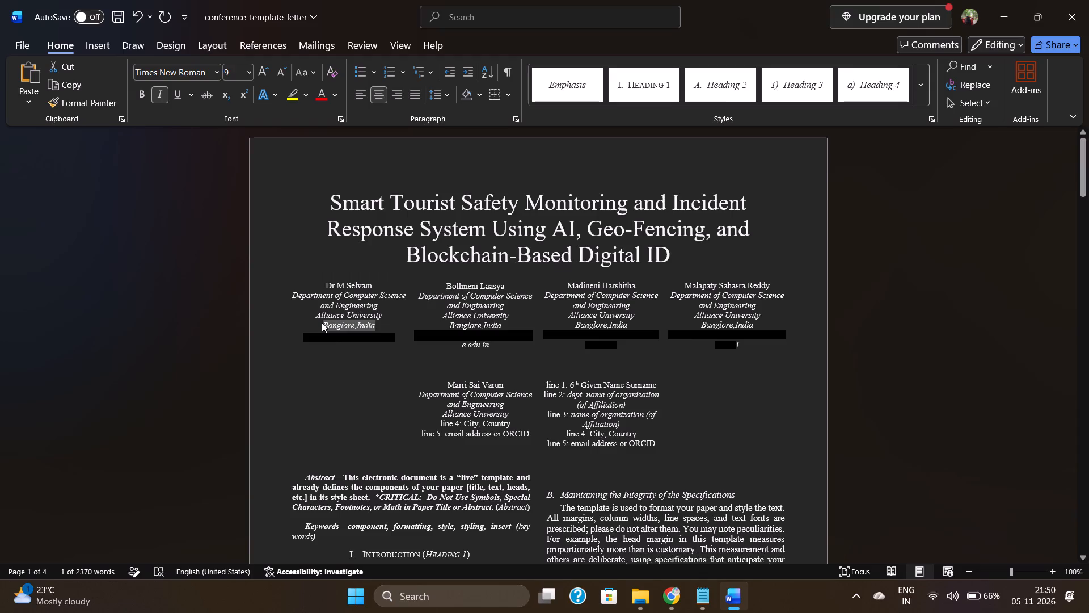
drag(513, 425, 444, 422)
key(ctrl+v)
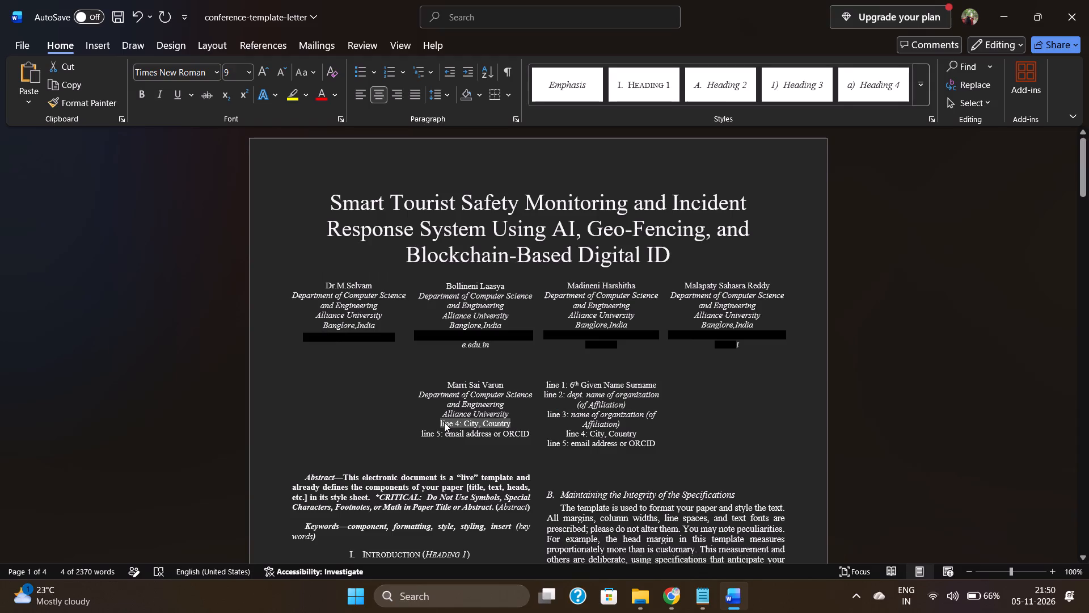
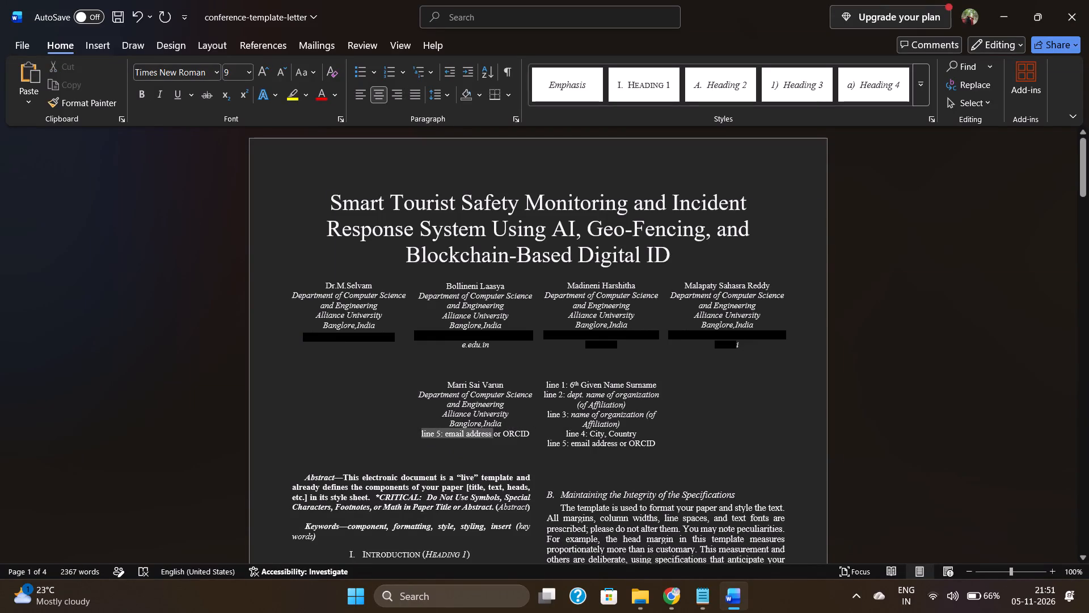
Replace the fifth author's "line 5: email address or ORCID" placeholder with the copied email address.
drag(481, 434, 526, 431)
key(ctrl+v)
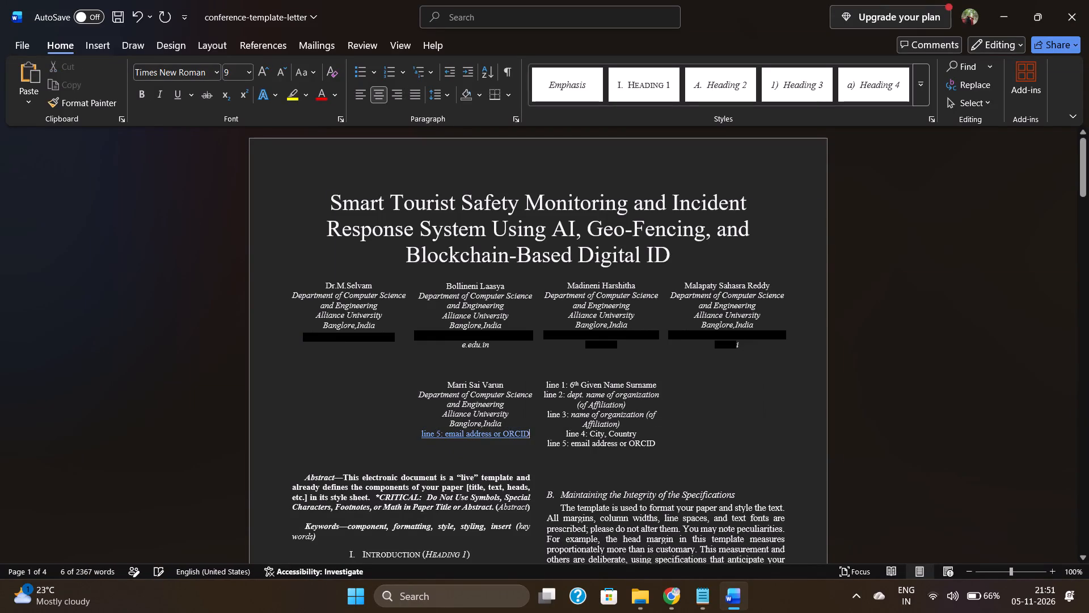
key(ctrl+v)
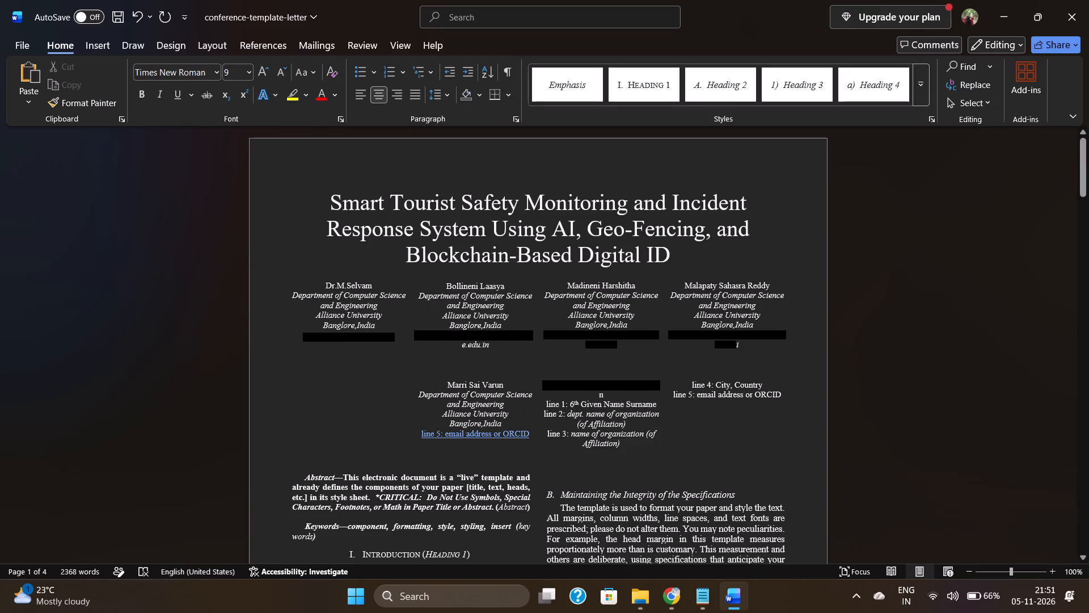
key(ctrl+z)
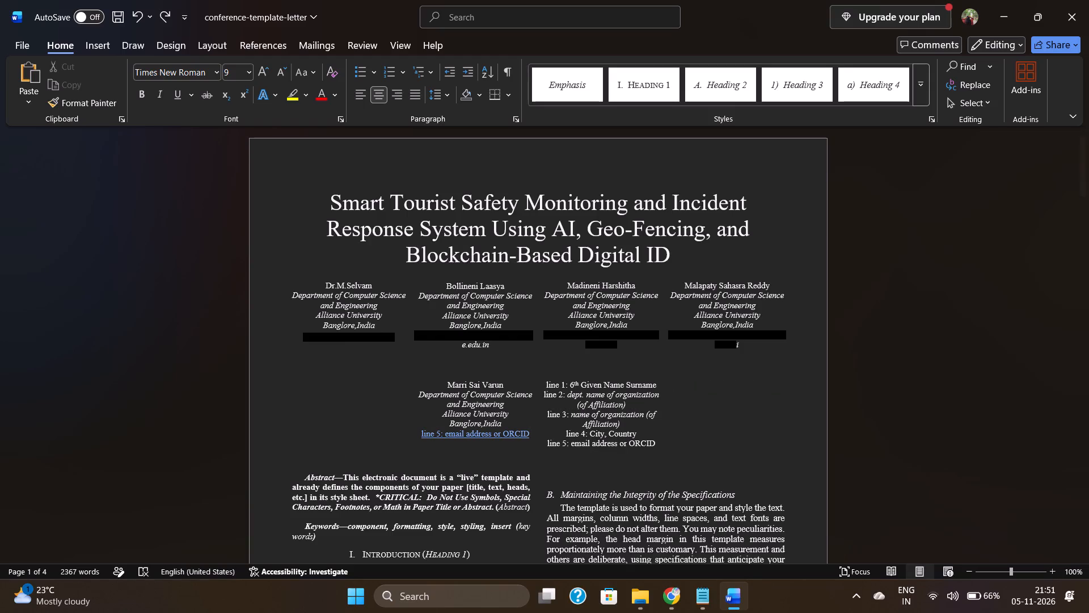
key(BackSpace)
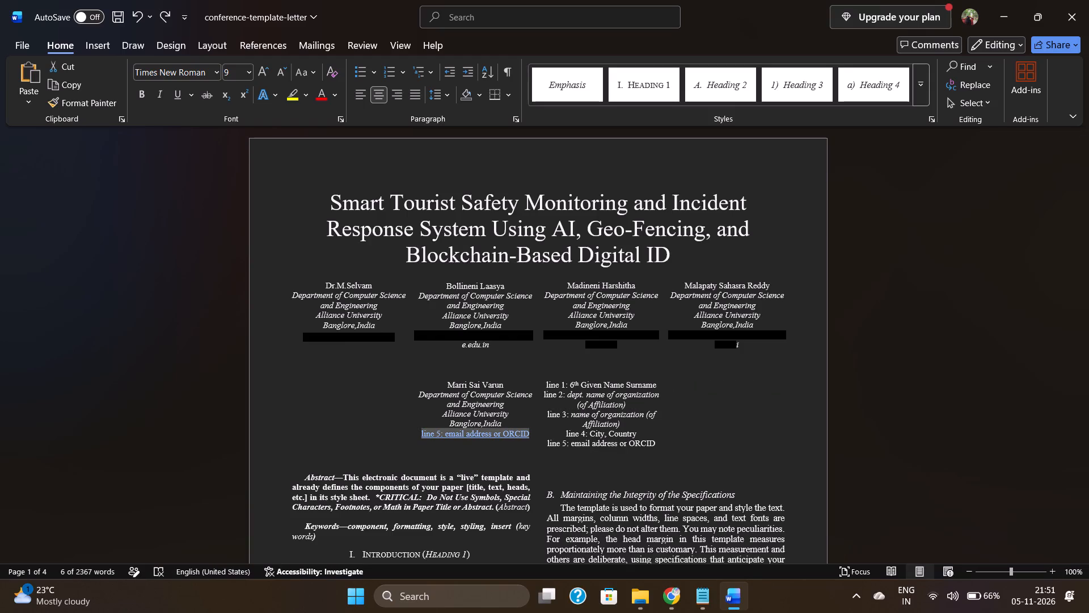
key(BackSpace)
key(ctrl+v)
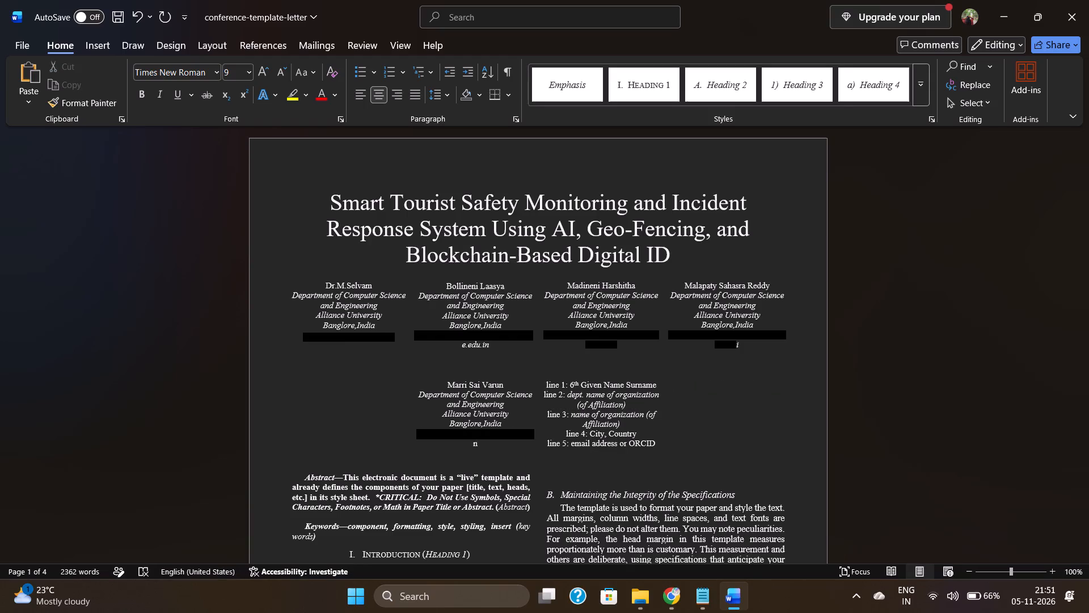
Italicize the email address in the fifth author's block.
drag(478, 445, 456, 444)
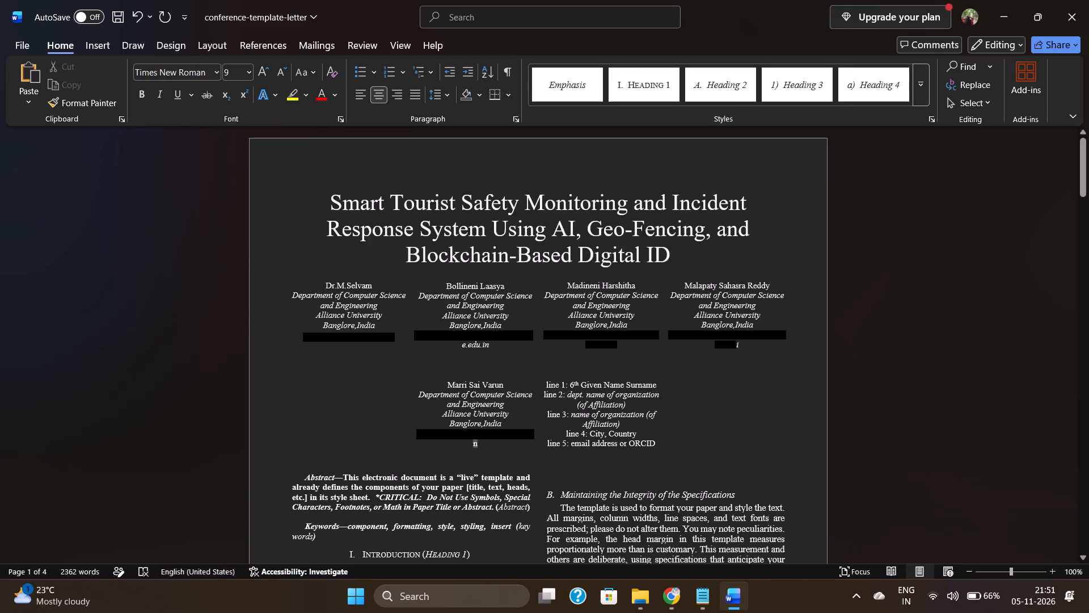
drag(456, 444, 419, 433)
click(444, 405)
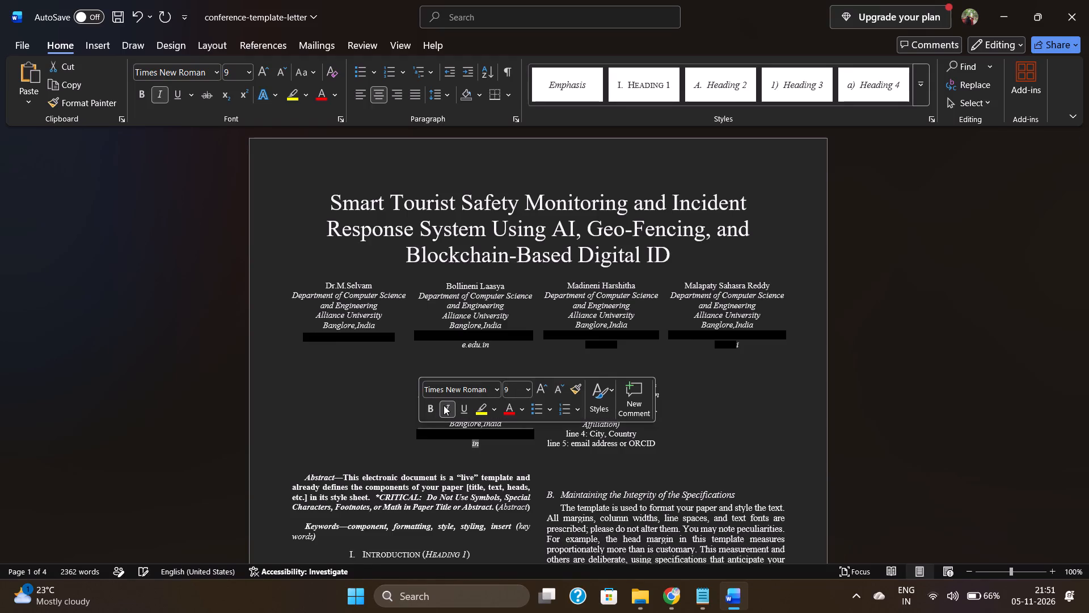
click(467, 471)
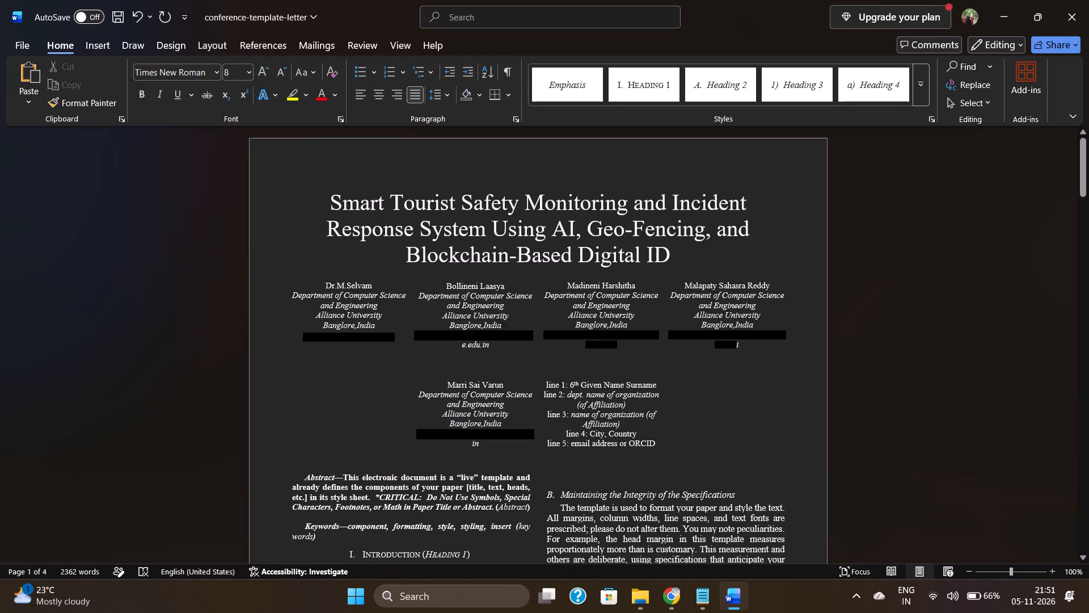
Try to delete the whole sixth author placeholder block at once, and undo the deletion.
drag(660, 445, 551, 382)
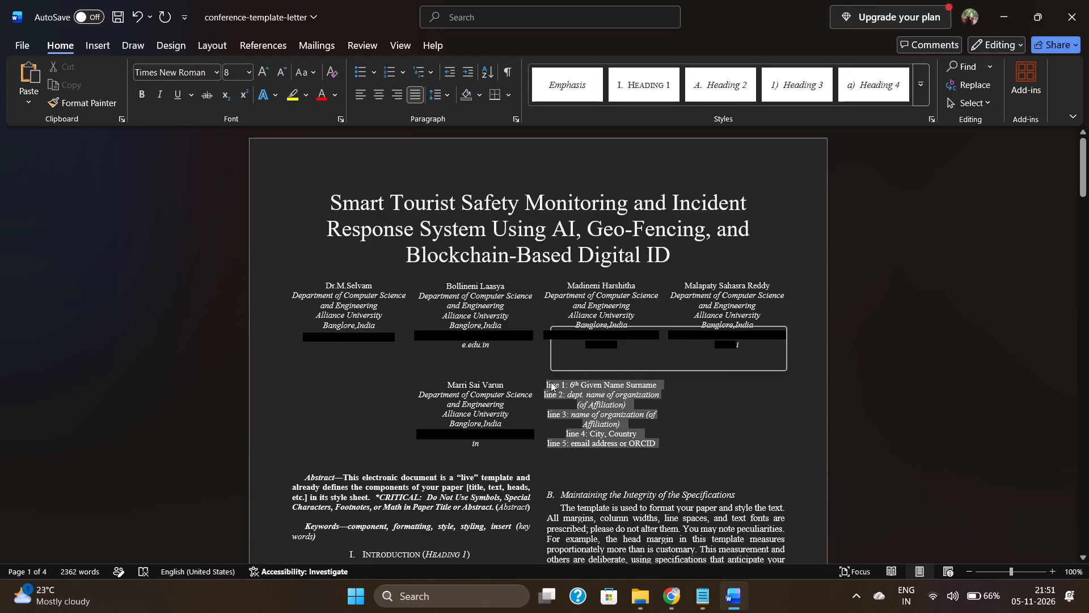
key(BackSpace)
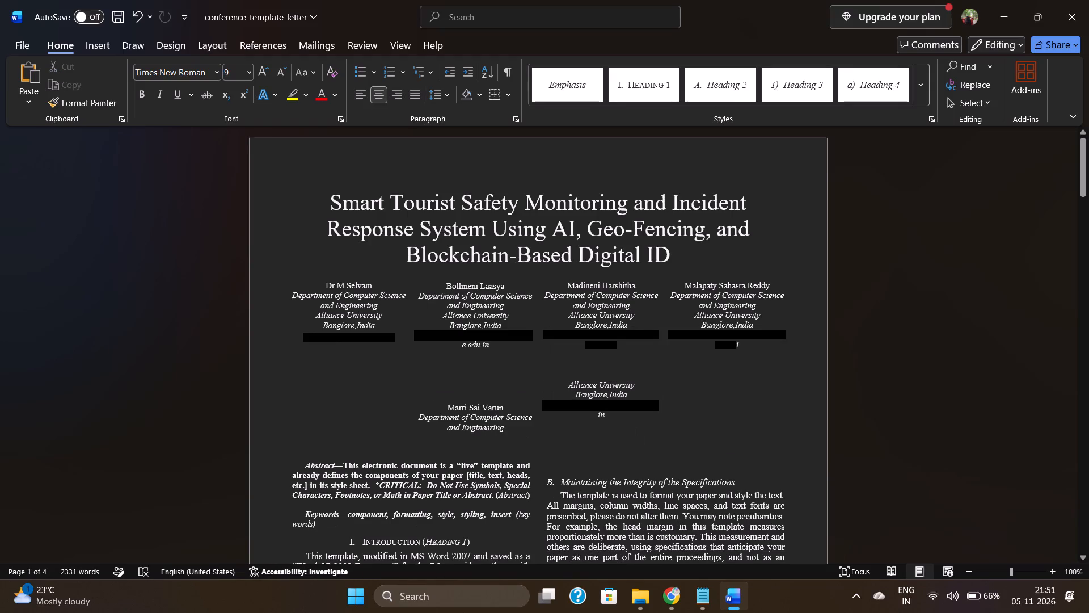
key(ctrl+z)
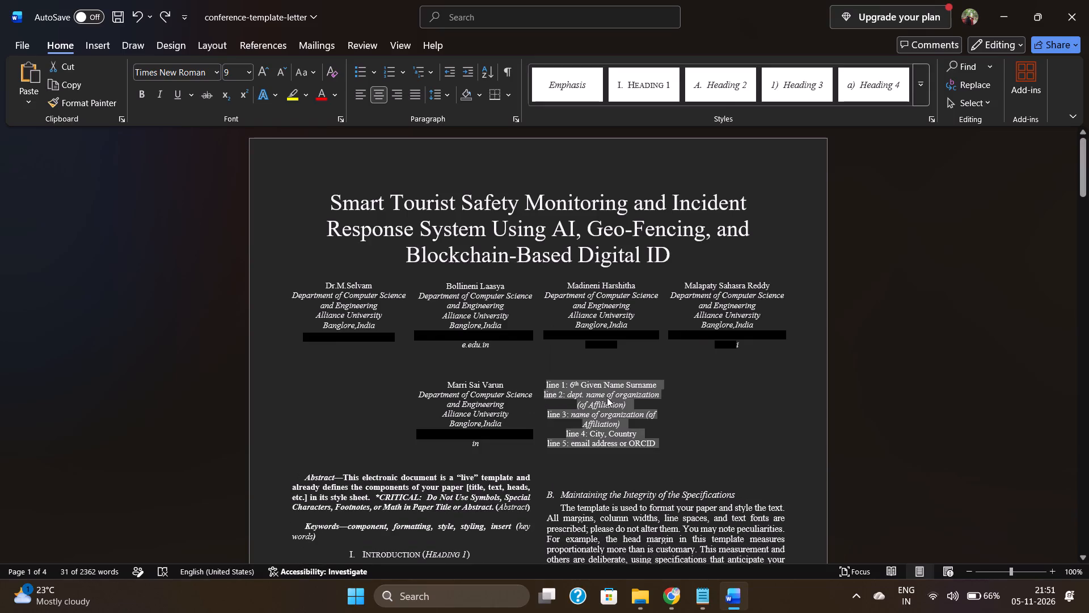
Erase the sixth author placeholder text backward from the end of line 5, through lines 4, 3 and 2, into line 1.
click(667, 438)
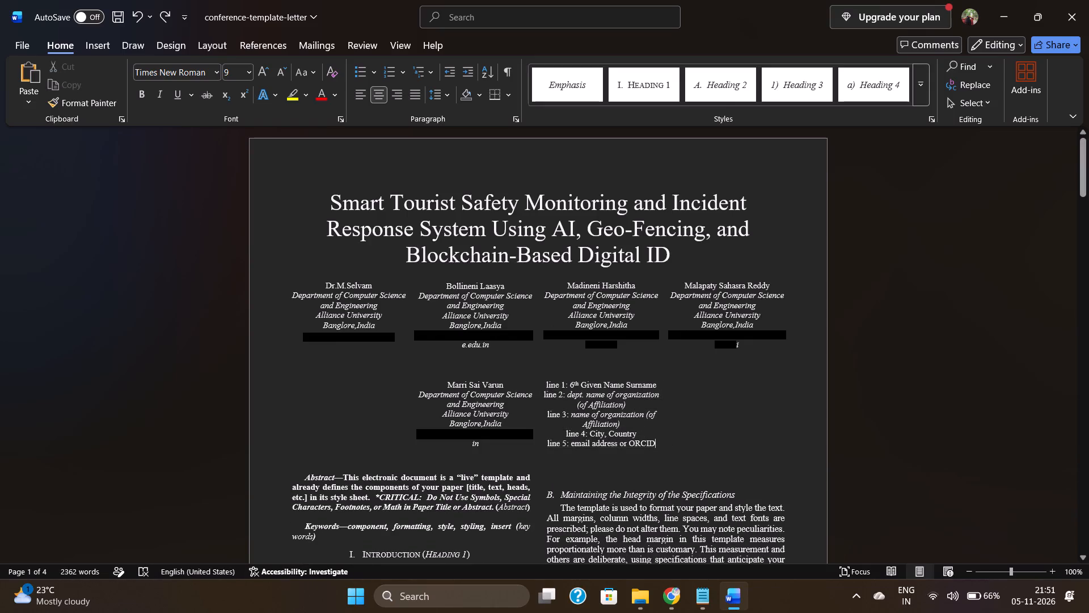
key(BackSpace)
key(BackSpace)
key(BackSpace)
key(BackSpace)
key(BackSpace)
key(BackSpace)
key(BackSpace)
key(BackSpace)
key(BackSpace)
key(BackSpace)
key(BackSpace)
key(BackSpace)
key(BackSpace)
key(BackSpace)
key(BackSpace)
key(BackSpace)
key(BackSpace)
key(BackSpace)
key(BackSpace)
key(BackSpace)
key(BackSpace)
key(BackSpace)
key(BackSpace)
key(BackSpace)
key(BackSpace)
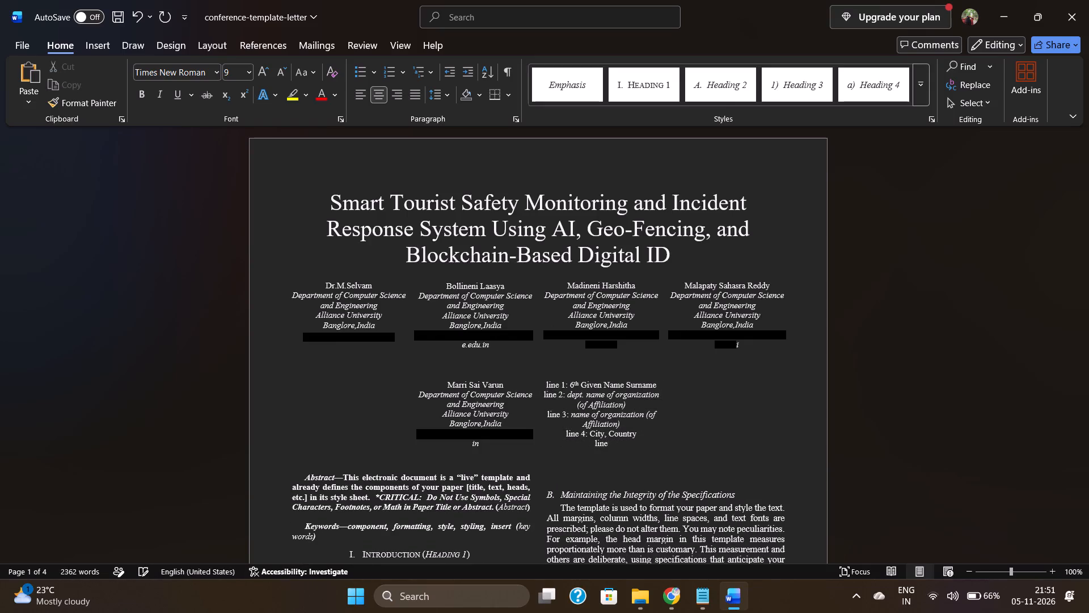
key(BackSpace)
key(BackSpace)
key(BackSpace)
key(BackSpace)
key(BackSpace)
key(BackSpace)
key(BackSpace)
key(BackSpace)
key(BackSpace)
key(BackSpace)
key(BackSpace)
key(BackSpace)
key(BackSpace)
key(BackSpace)
key(BackSpace)
key(BackSpace)
key(BackSpace)
key(BackSpace)
key(BackSpace)
key(BackSpace)
key(BackSpace)
key(BackSpace)
key(BackSpace)
key(BackSpace)
key(BackSpace)
key(BackSpace)
key(BackSpace)
key(BackSpace)
key(BackSpace)
key(BackSpace)
key(BackSpace)
key(BackSpace)
key(BackSpace)
key(BackSpace)
key(BackSpace)
key(BackSpace)
key(BackSpace)
key(BackSpace)
key(BackSpace)
key(BackSpace)
key(BackSpace)
key(BackSpace)
key(BackSpace)
key(BackSpace)
key(BackSpace)
key(BackSpace)
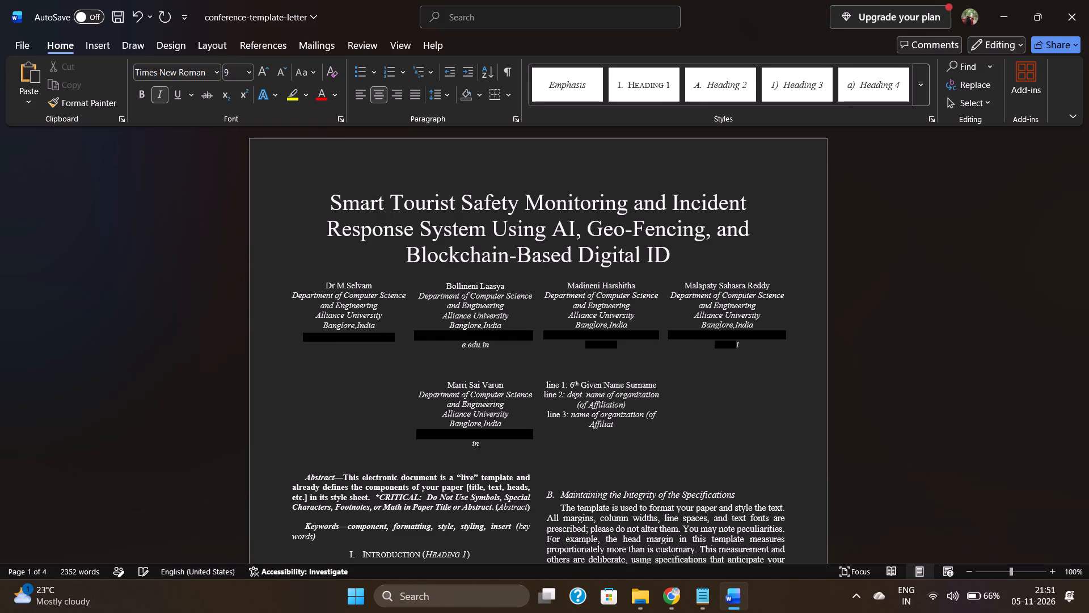
key(BackSpace)
key(BackSpace)
key(BackSpace)
key(BackSpace)
key(BackSpace)
key(BackSpace)
key(BackSpace)
key(BackSpace)
key(BackSpace)
key(BackSpace)
key(BackSpace)
key(BackSpace)
key(BackSpace)
key(BackSpace)
key(BackSpace)
key(BackSpace)
key(BackSpace)
key(BackSpace)
key(BackSpace)
key(BackSpace)
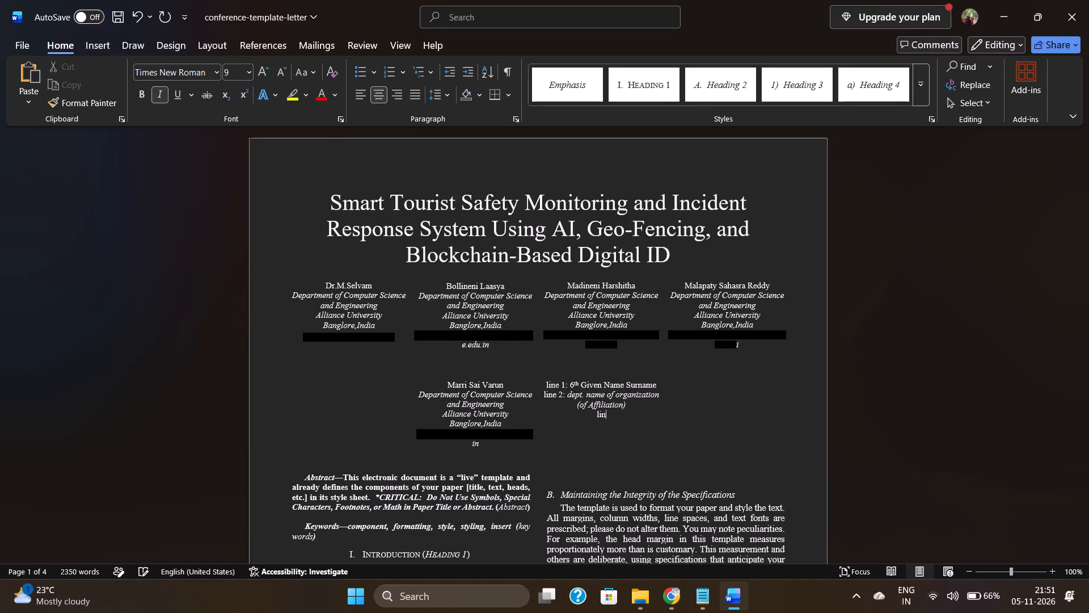
key(BackSpace)
key(BackSpace)
key(BackSpace)
key(BackSpace)
key(BackSpace)
key(BackSpace)
key(BackSpace)
key(BackSpace)
key(BackSpace)
key(BackSpace)
key(BackSpace)
key(BackSpace)
key(BackSpace)
key(BackSpace)
key(BackSpace)
key(BackSpace)
key(BackSpace)
key(BackSpace)
key(BackSpace)
key(BackSpace)
key(BackSpace)
key(BackSpace)
key(BackSpace)
key(BackSpace)
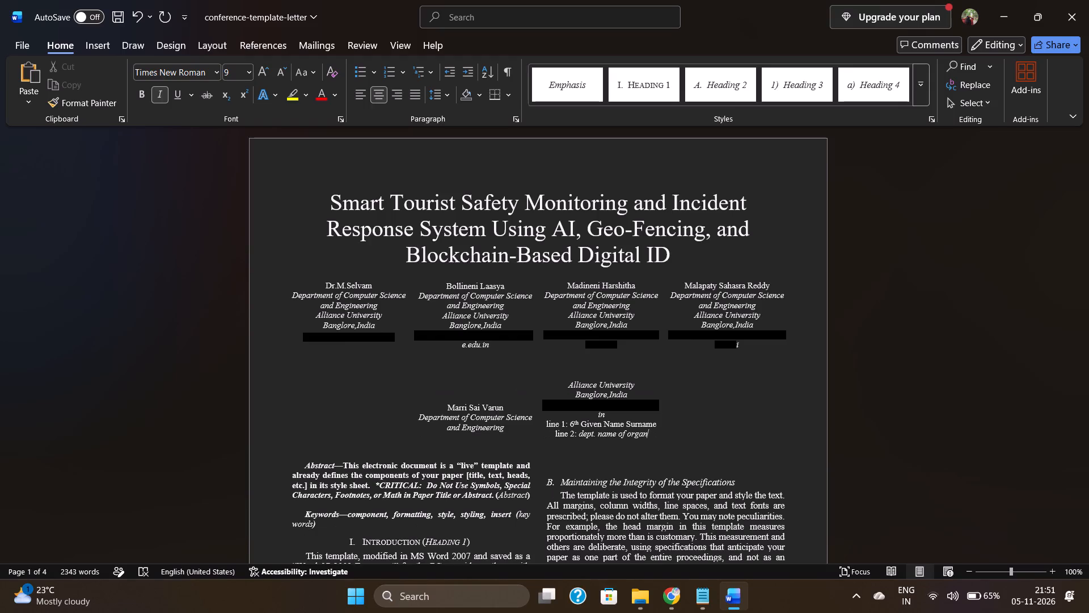
key(BackSpace)
key(BackSpace)
key(BackSpace)
key(BackSpace)
key(BackSpace)
key(BackSpace)
key(BackSpace)
key(BackSpace)
key(BackSpace)
key(BackSpace)
key(BackSpace)
key(BackSpace)
key(BackSpace)
key(BackSpace)
key(BackSpace)
key(BackSpace)
key(BackSpace)
key(BackSpace)
key(BackSpace)
key(BackSpace)
key(BackSpace)
key(BackSpace)
key(BackSpace)
key(BackSpace)
key(BackSpace)
key(BackSpace)
key(BackSpace)
key(BackSpace)
key(BackSpace)
key(BackSpace)
key(BackSpace)
key(BackSpace)
key(BackSpace)
key(BackSpace)
key(BackSpace)
key(BackSpace)
key(BackSpace)
key(BackSpace)
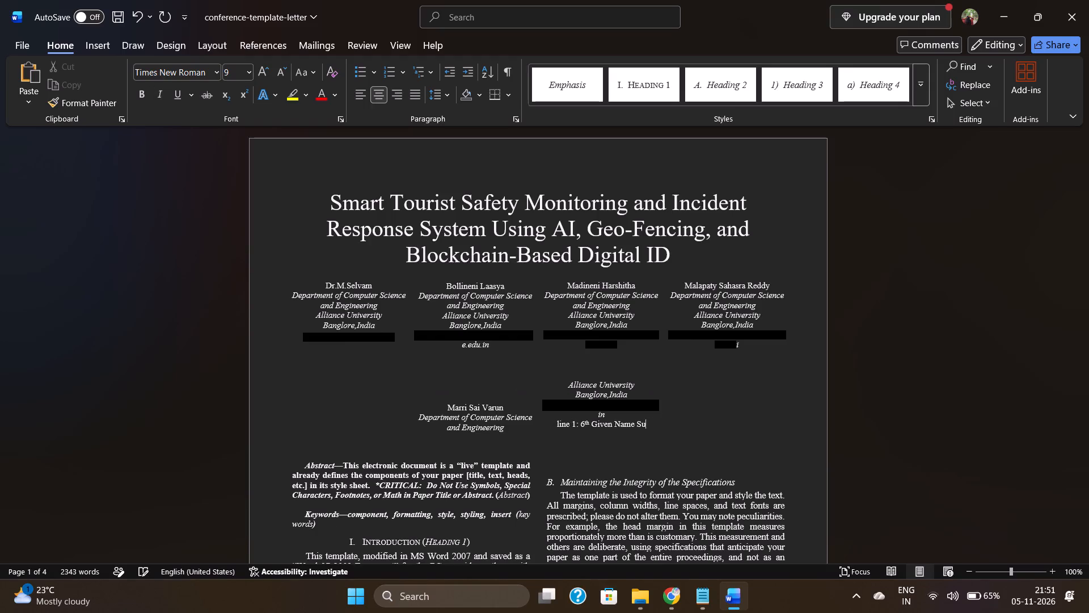
Erase the rest of the sixth author's "line 1: 6th Given Name Surname" placeholder, including its empty line below the fifth author's email address.
key(BackSpace)
key(BackSpace)
key(BackSpace)
key(BackSpace)
key(BackSpace)
key(BackSpace)
key(BackSpace)
key(BackSpace)
key(BackSpace)
key(BackSpace)
key(BackSpace)
key(BackSpace)
key(BackSpace)
key(BackSpace)
key(BackSpace)
key(BackSpace)
key(BackSpace)
key(BackSpace)
key(BackSpace)
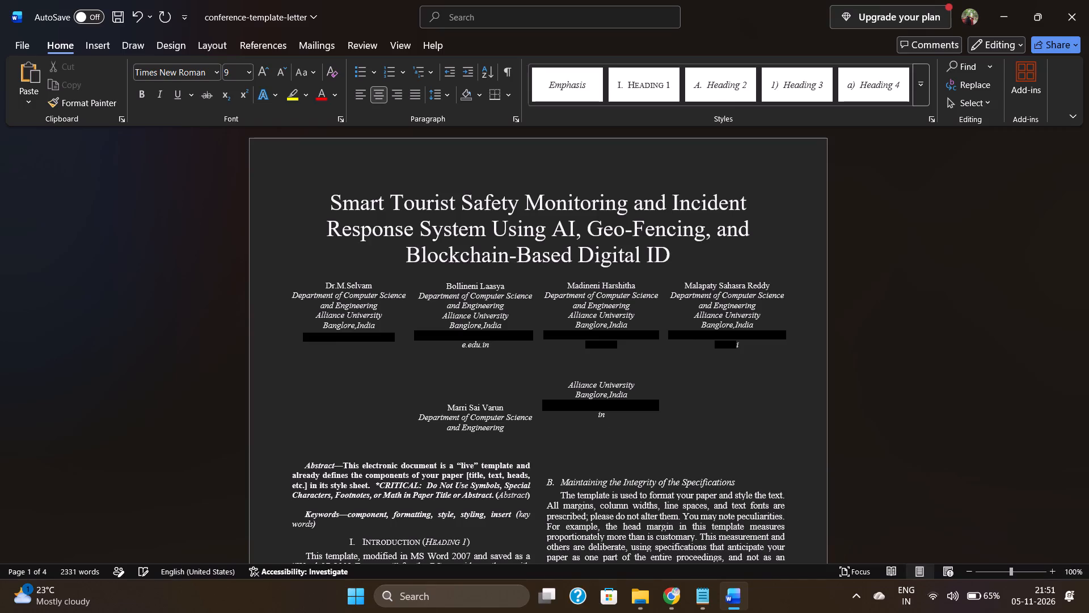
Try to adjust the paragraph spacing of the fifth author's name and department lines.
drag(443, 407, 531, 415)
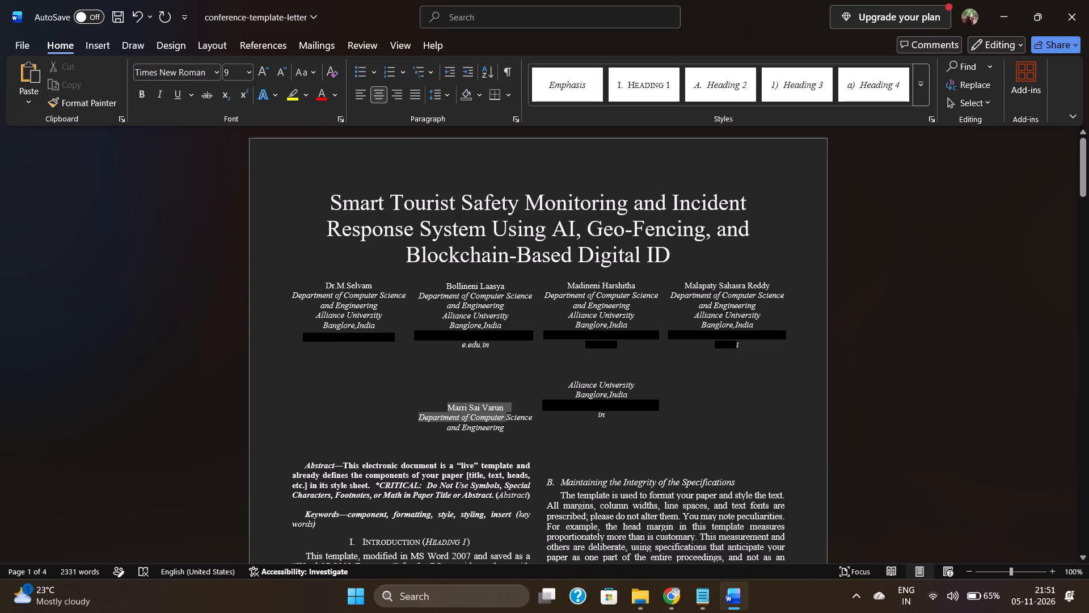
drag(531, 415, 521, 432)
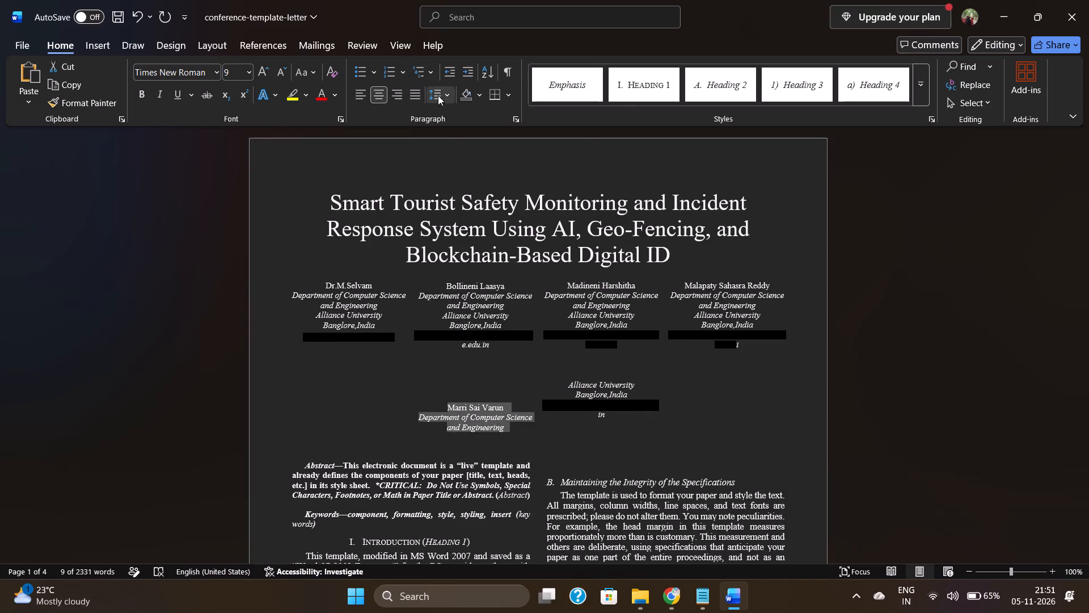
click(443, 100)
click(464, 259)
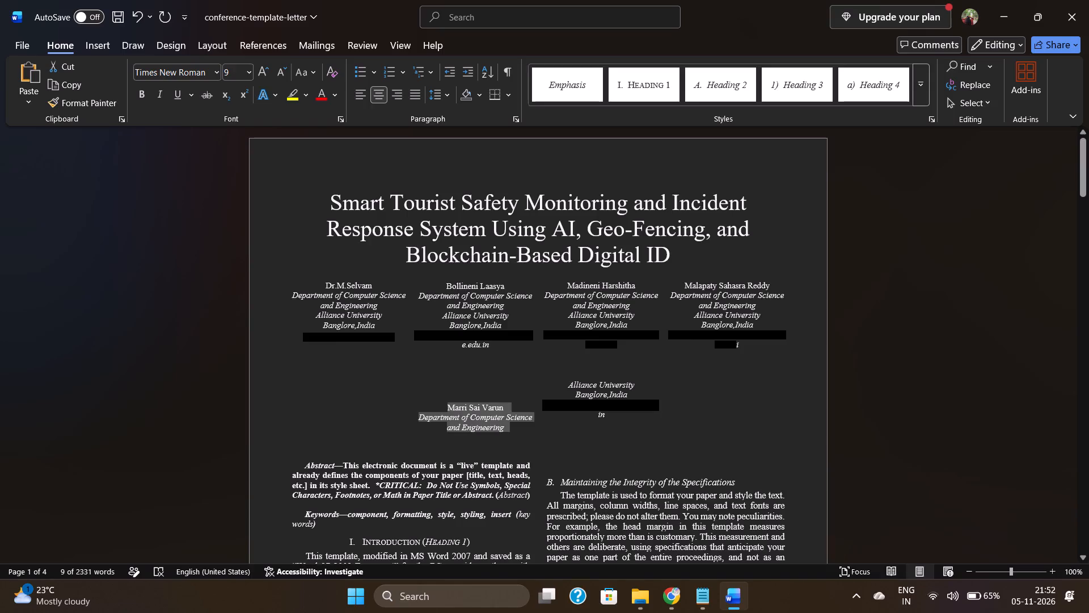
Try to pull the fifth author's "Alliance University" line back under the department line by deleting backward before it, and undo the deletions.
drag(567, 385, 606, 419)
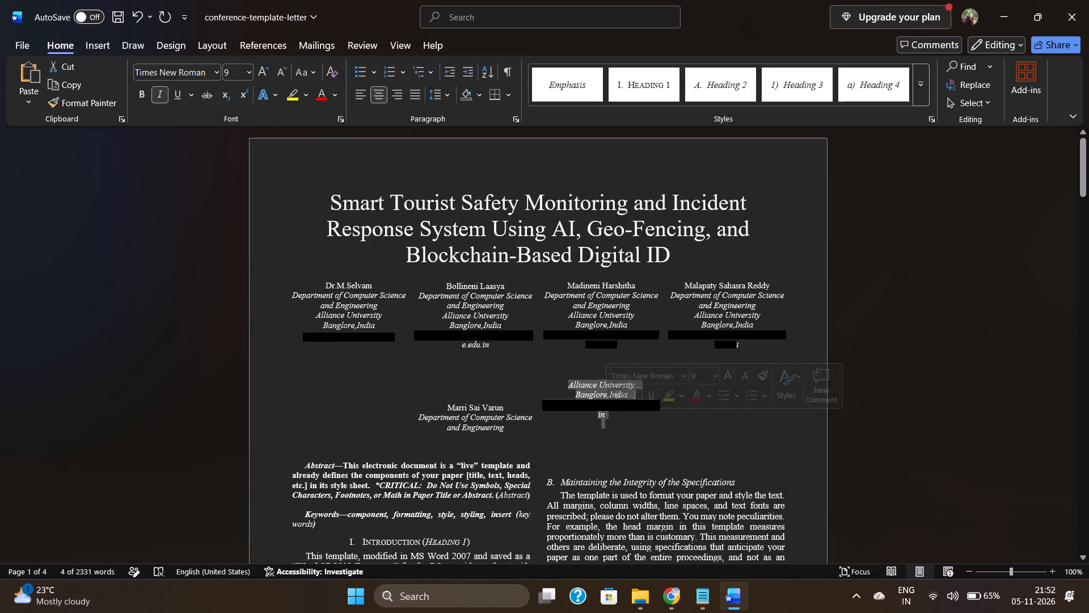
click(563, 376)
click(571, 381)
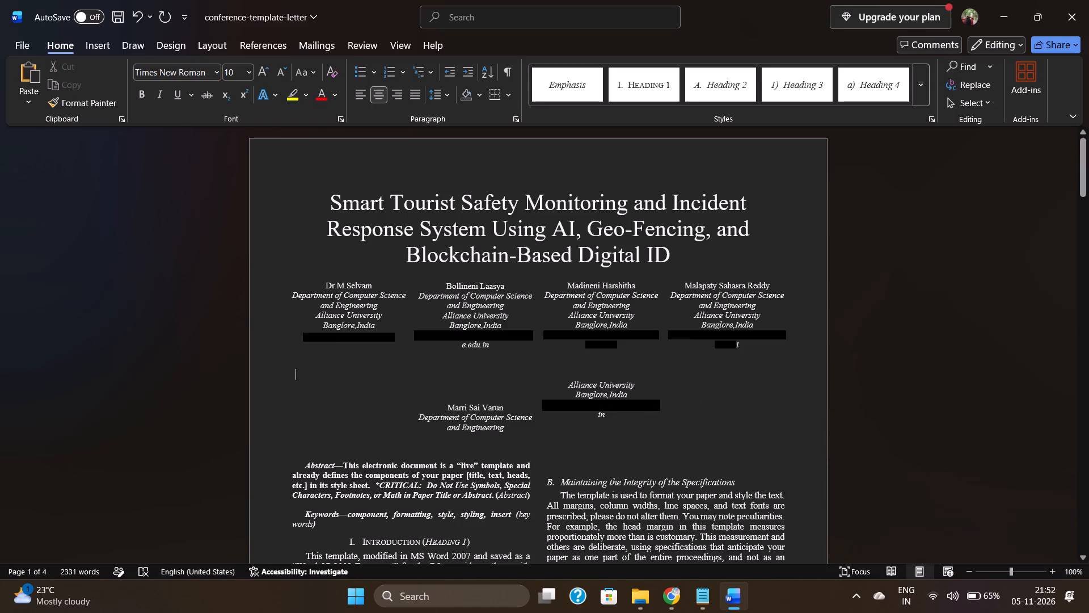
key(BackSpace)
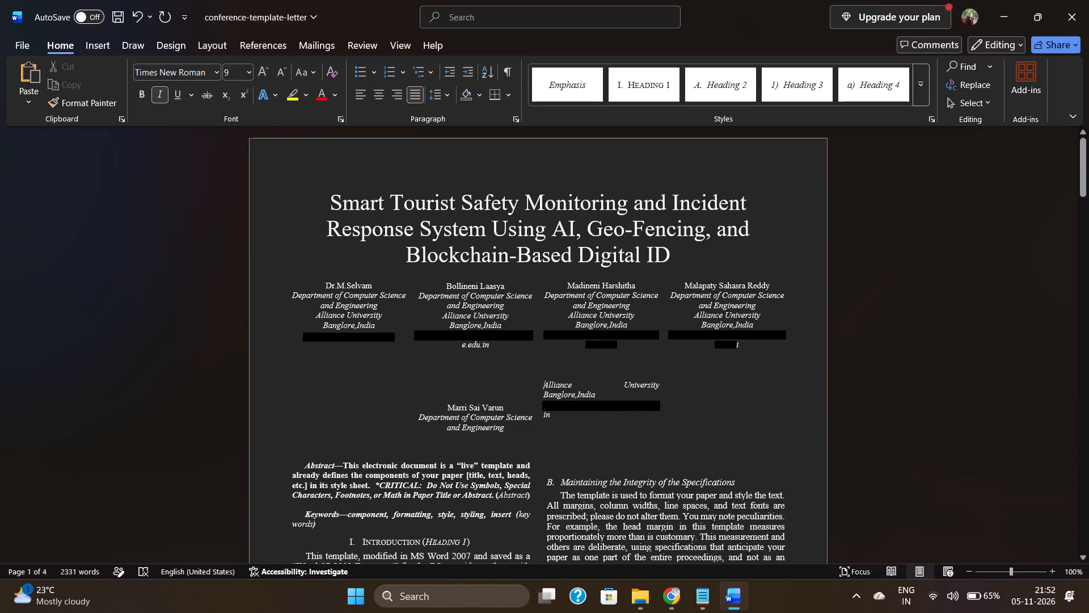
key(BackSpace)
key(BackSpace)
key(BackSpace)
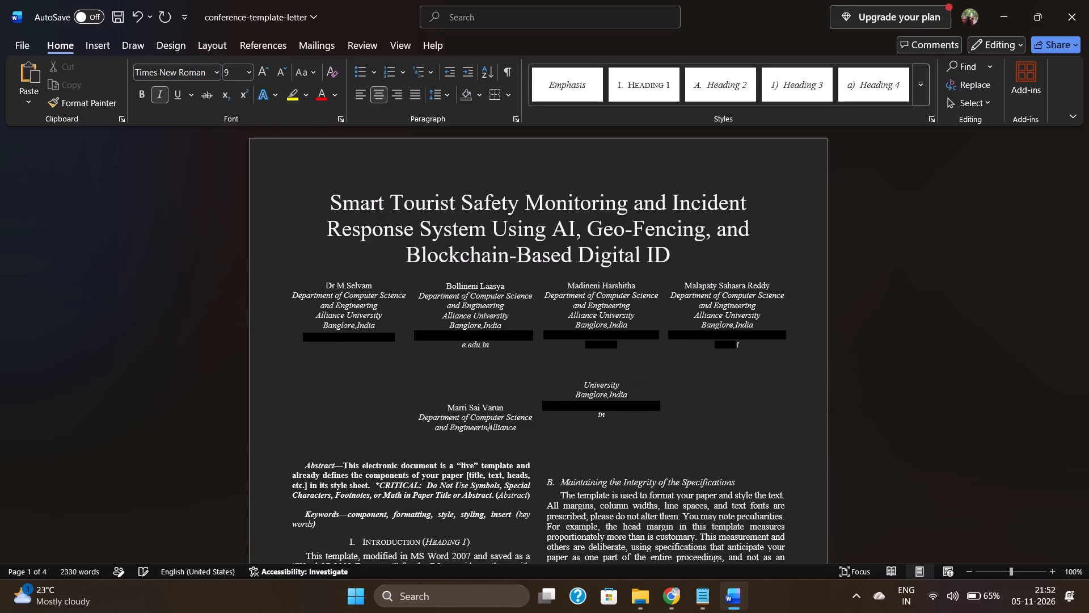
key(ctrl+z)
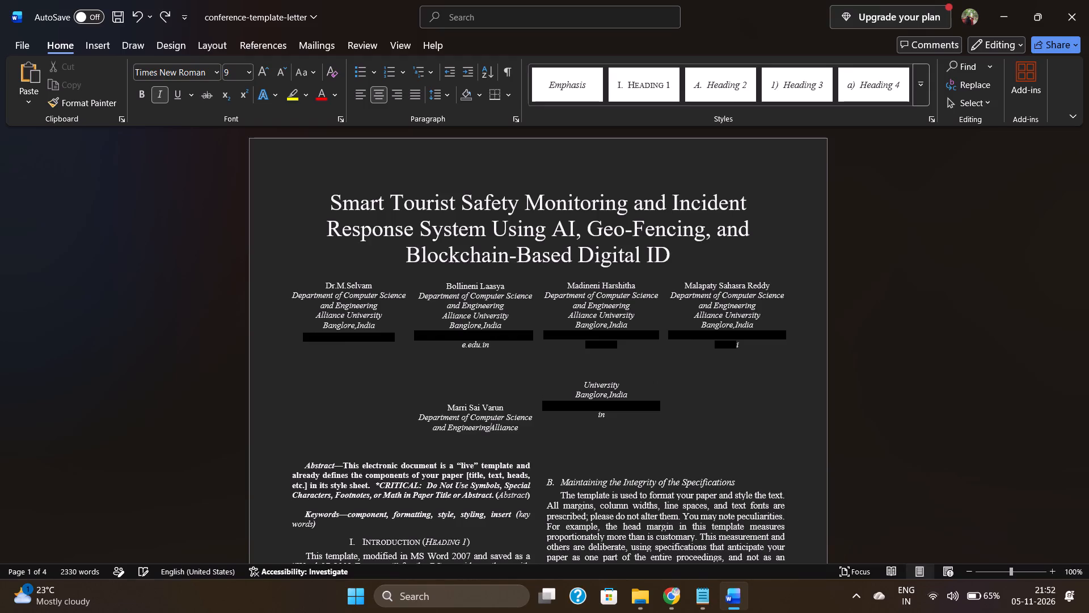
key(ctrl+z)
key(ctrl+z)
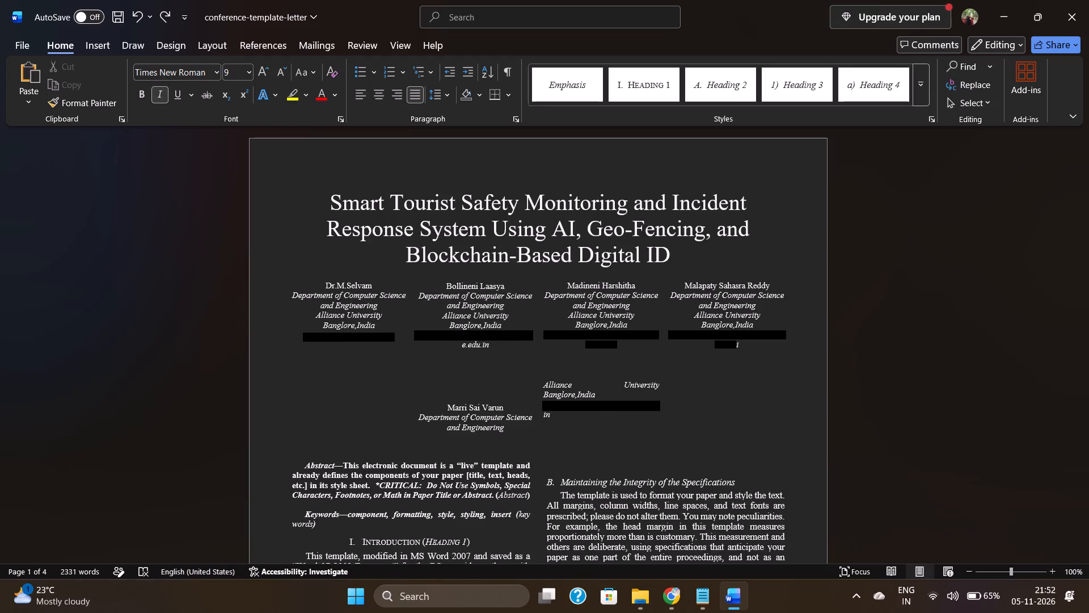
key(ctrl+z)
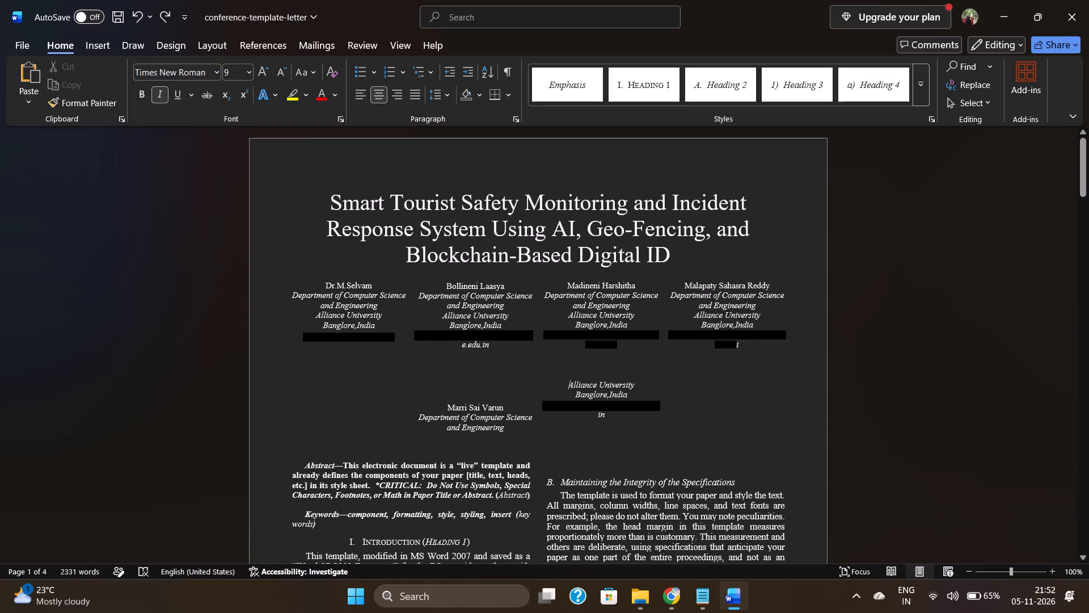
Remove the blank lines above the fifth author's name to bring the name, department, university and city lines together in one column.
click(486, 381)
key(BackSpace)
key(BackSpace)
key(BackSpace)
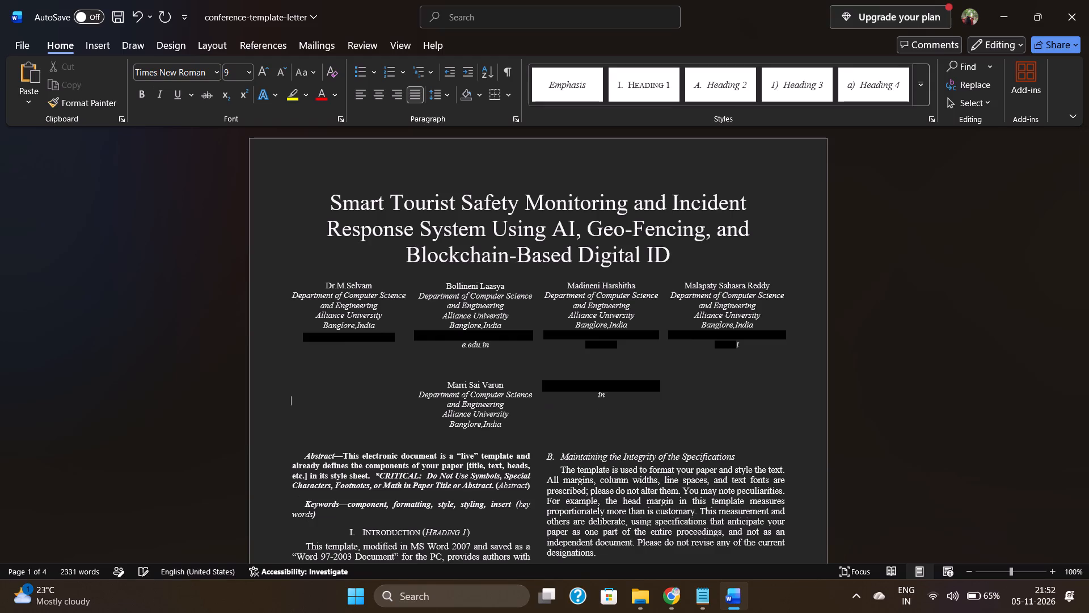
key(BackSpace)
key(BackSpace)
key(BackSpace)
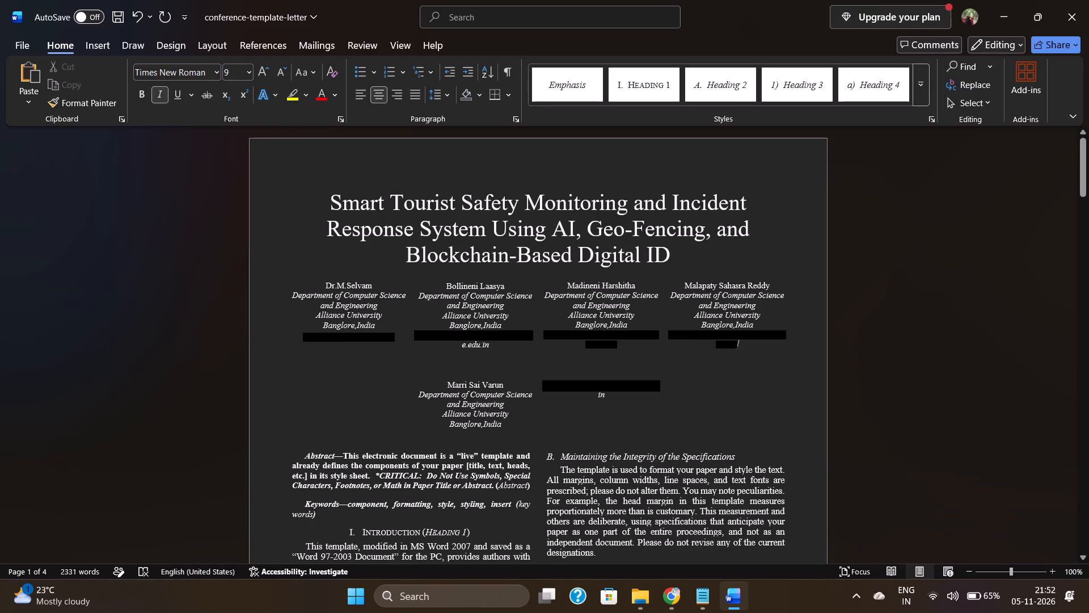
Add two blank lines between the fifth author's "Banglore,India" line and the email address.
click(507, 422)
key(Return)
key(Return)
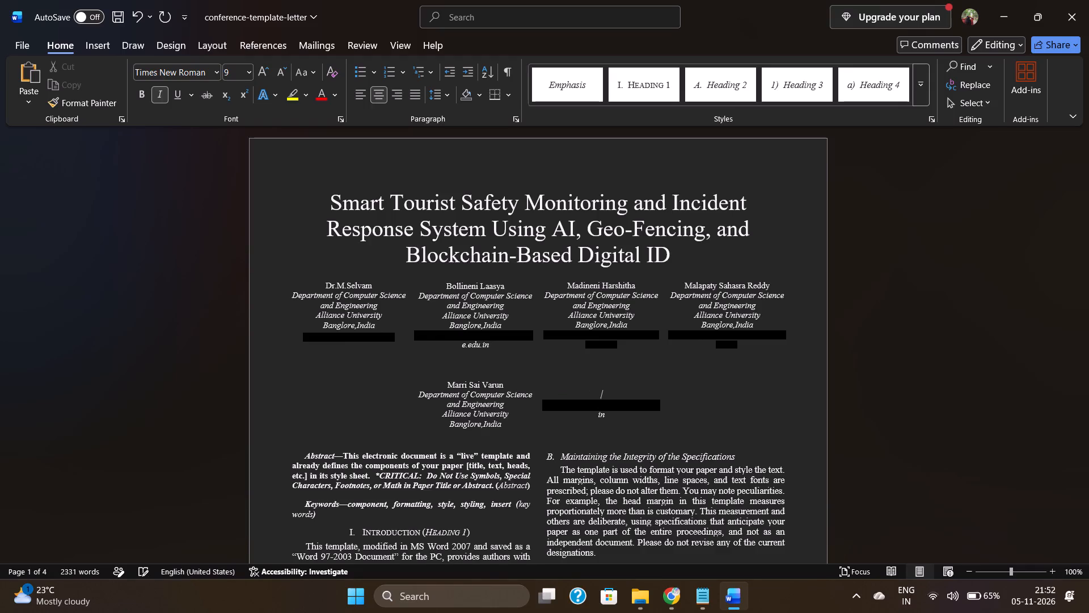
key(Return)
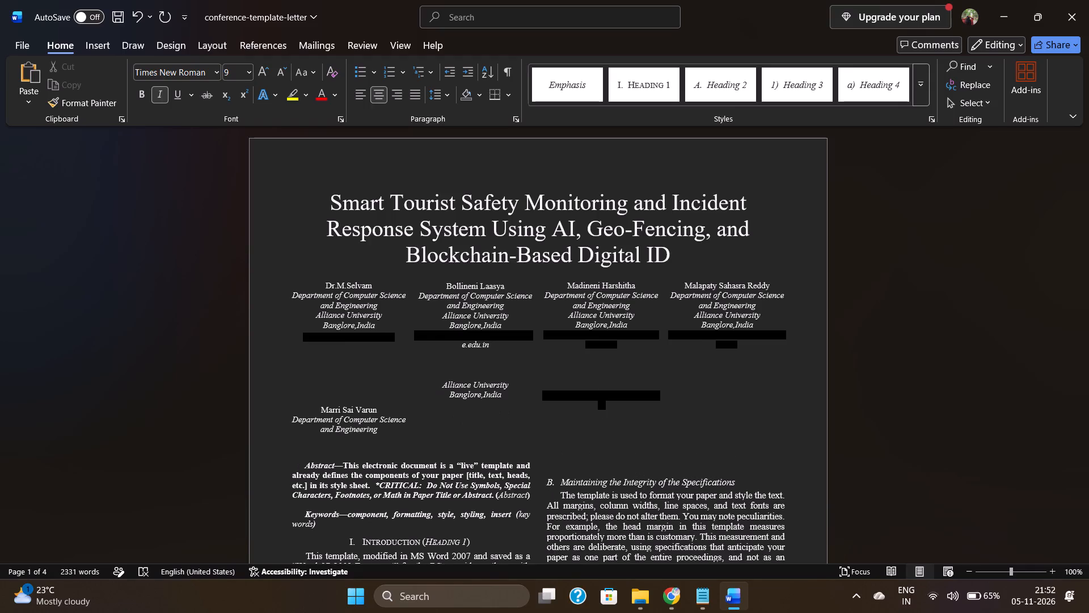
key(BackSpace)
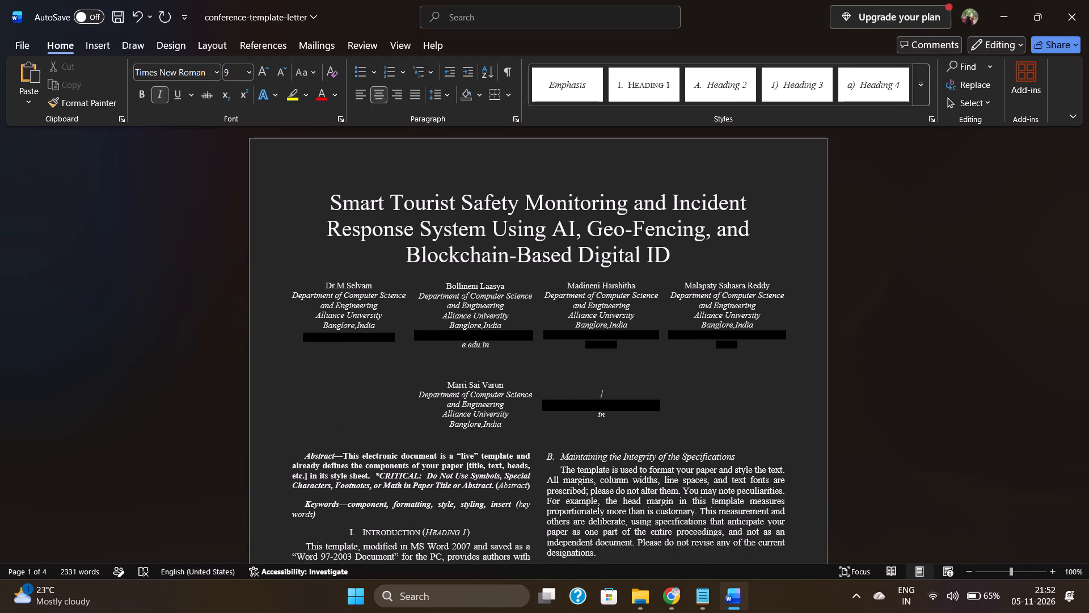
Add four blank lines below the fifth author's block, above the Abstract.
click(455, 370)
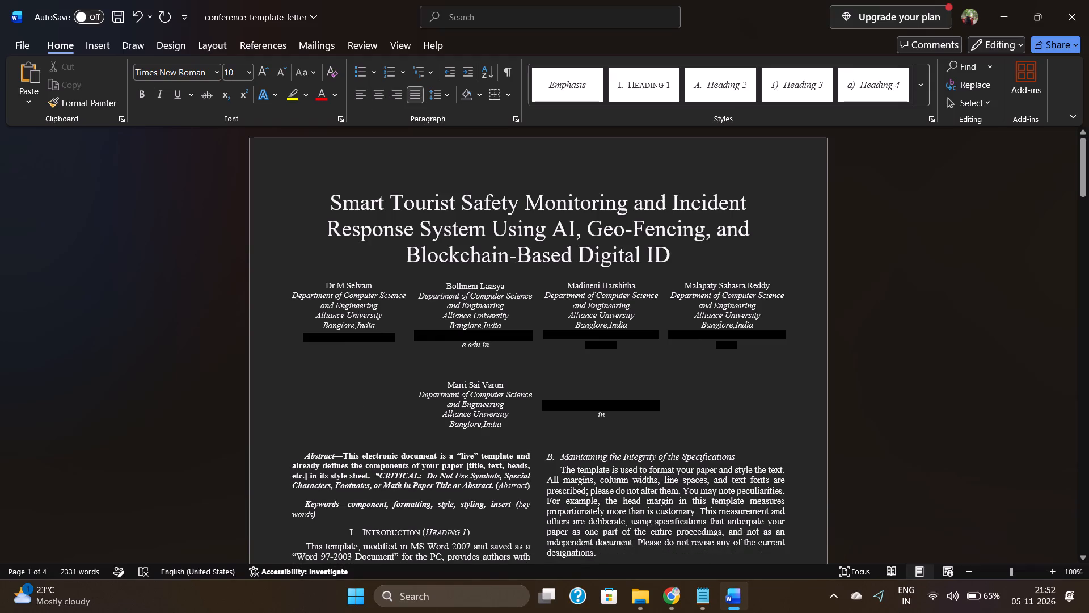
click(467, 370)
click(468, 445)
key(Return)
key(Return)
key(Return)
key(Return)
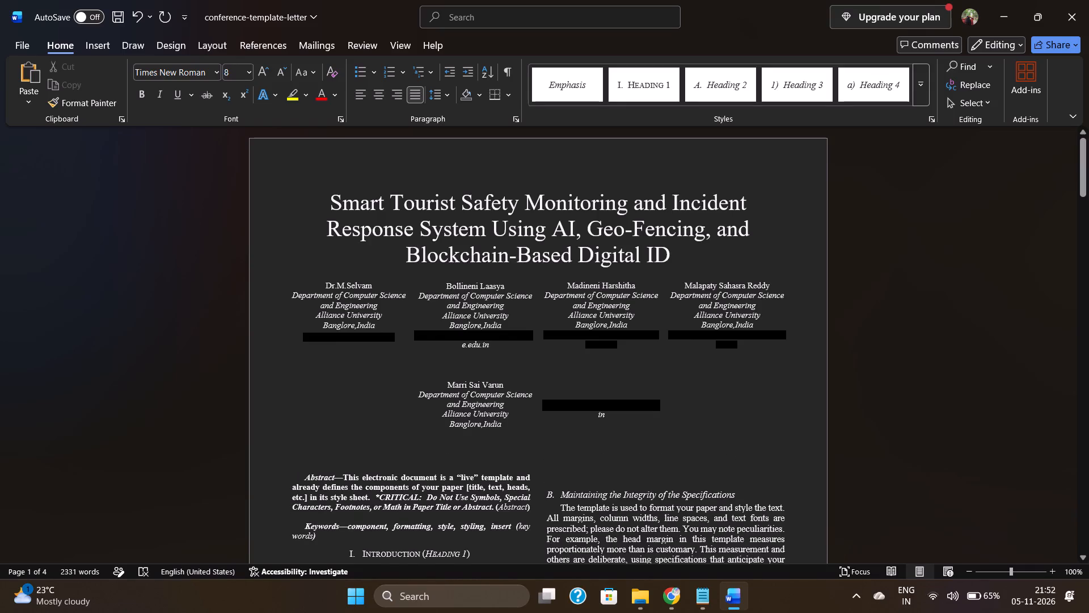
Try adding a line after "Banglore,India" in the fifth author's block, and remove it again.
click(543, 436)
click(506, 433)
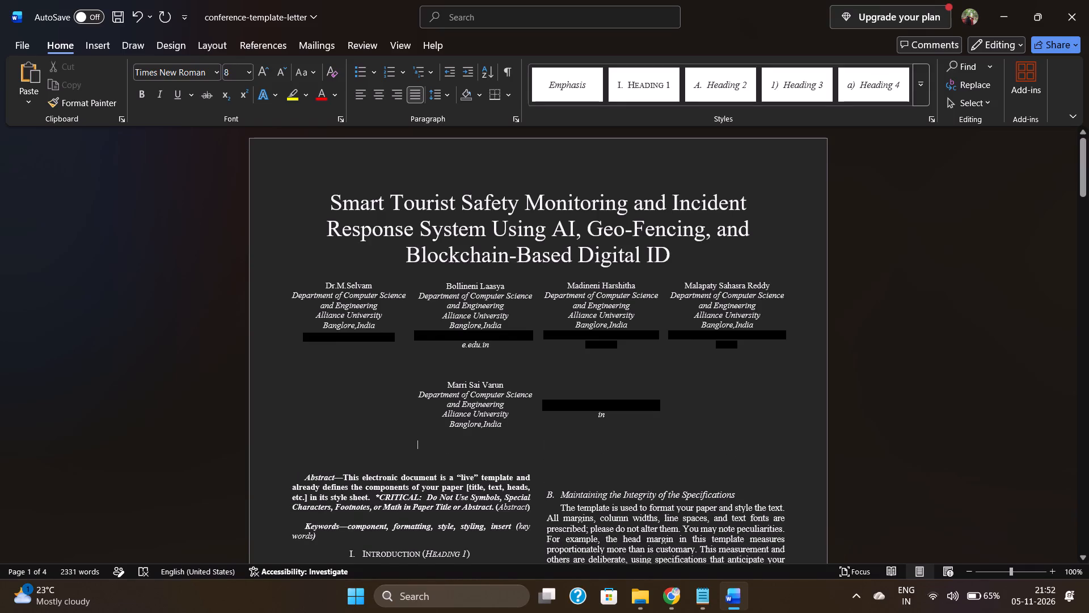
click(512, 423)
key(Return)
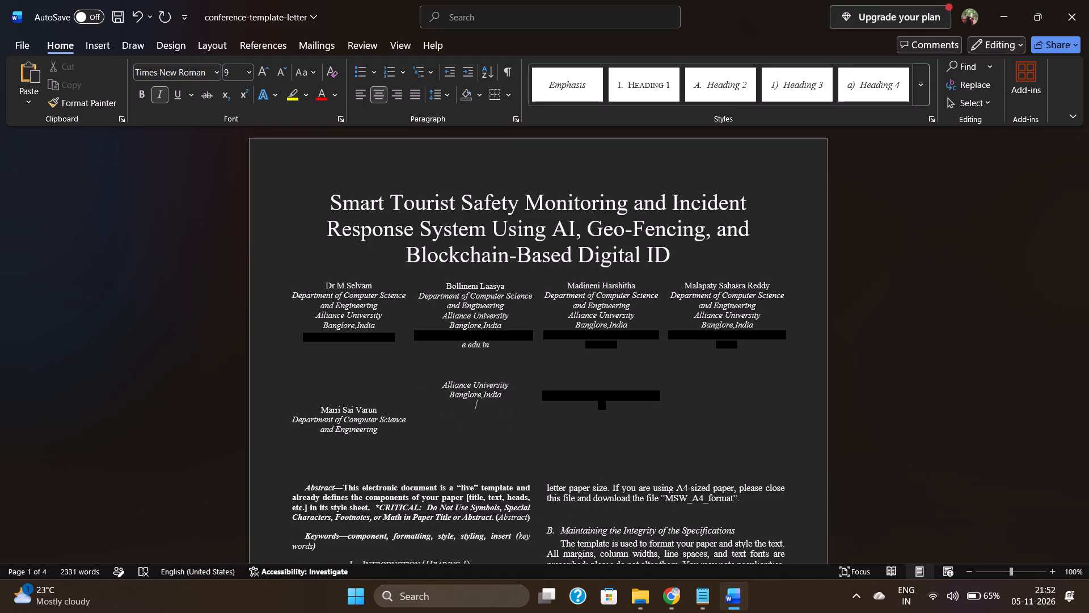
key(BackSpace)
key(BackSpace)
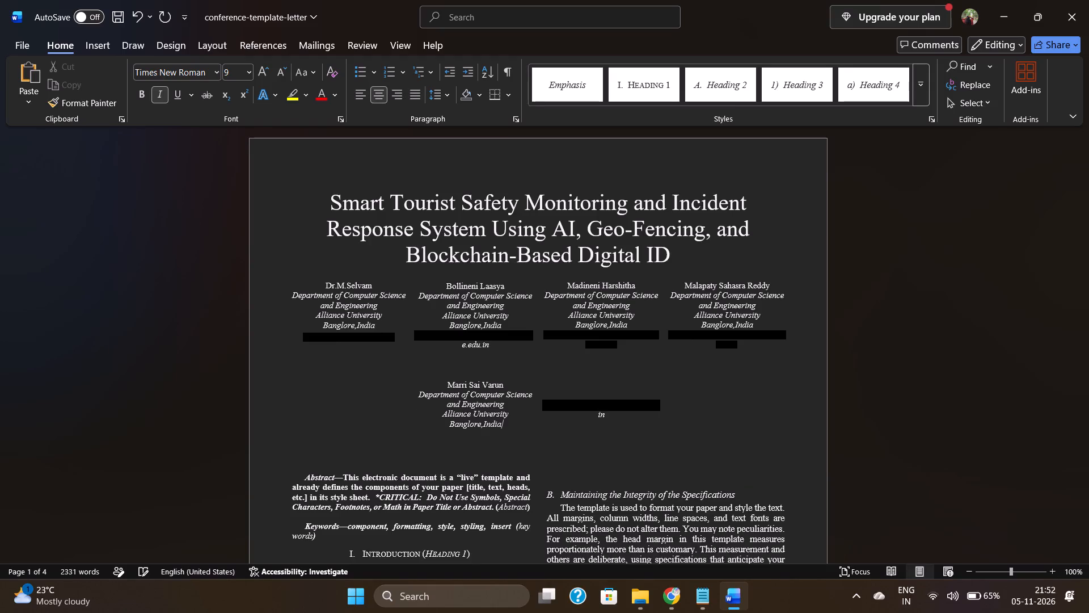
Copy the fifth author's email address.
drag(543, 402, 602, 409)
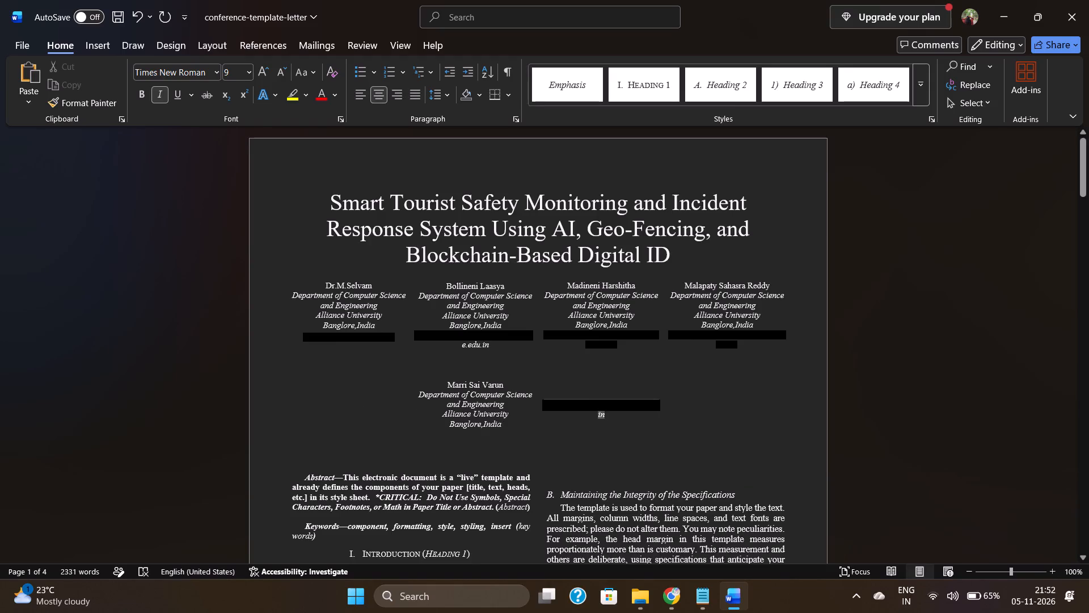
drag(602, 409, 606, 413)
key(ctrl+c)
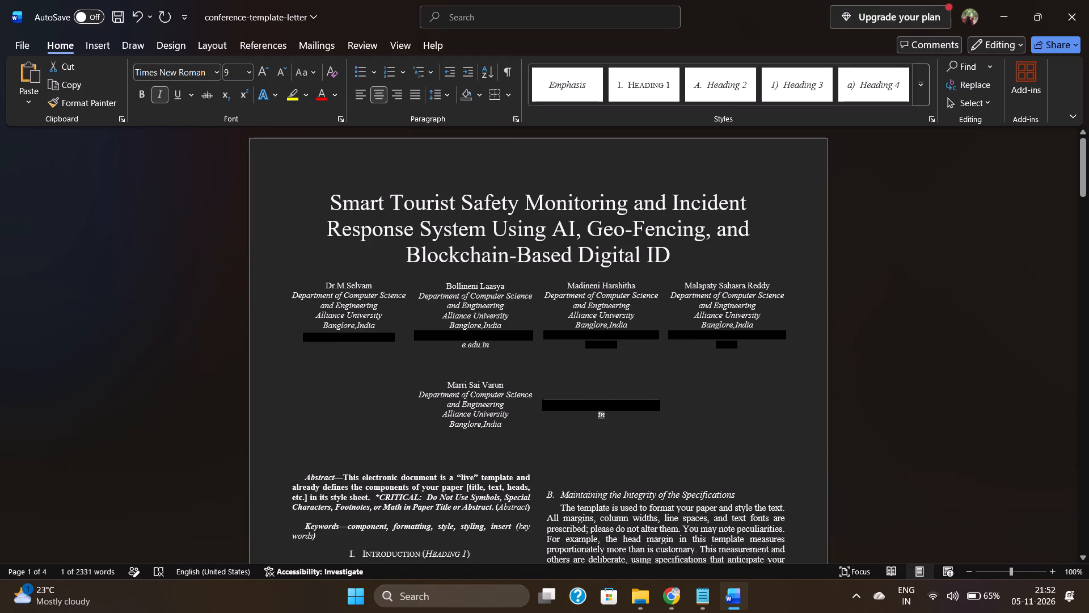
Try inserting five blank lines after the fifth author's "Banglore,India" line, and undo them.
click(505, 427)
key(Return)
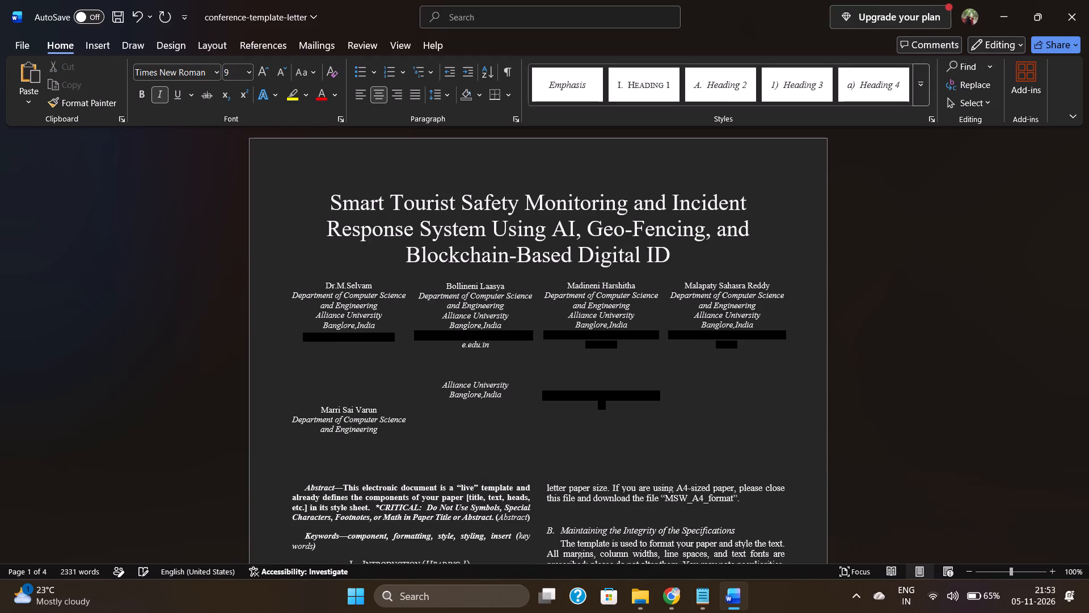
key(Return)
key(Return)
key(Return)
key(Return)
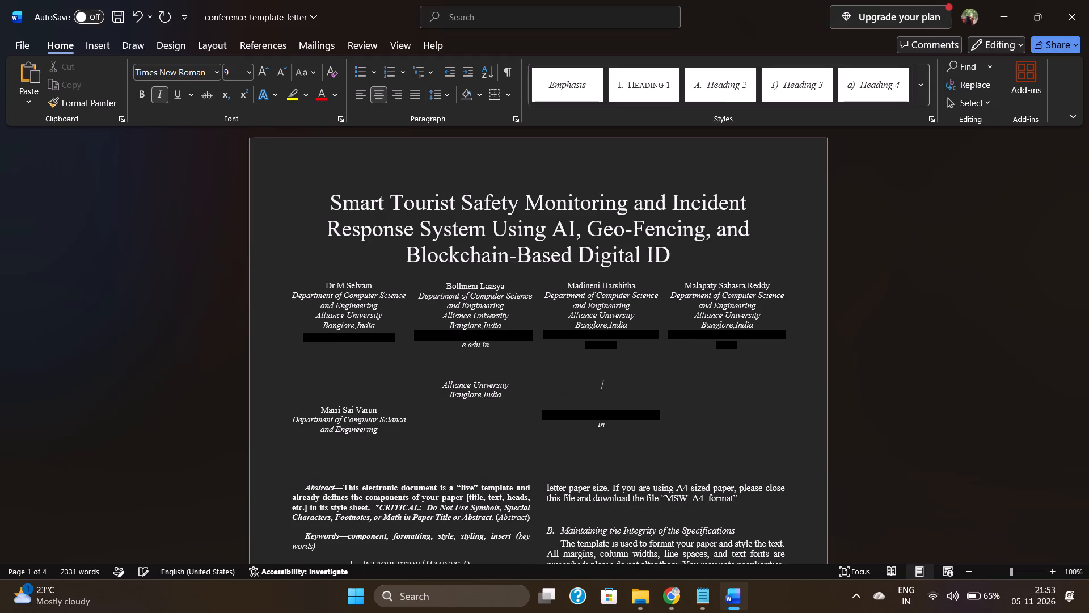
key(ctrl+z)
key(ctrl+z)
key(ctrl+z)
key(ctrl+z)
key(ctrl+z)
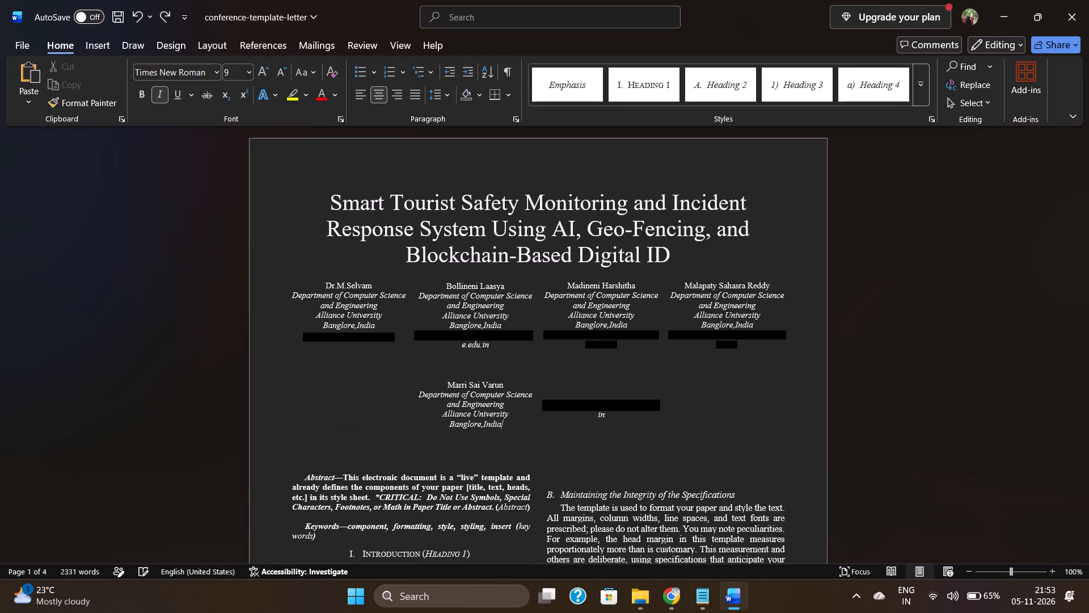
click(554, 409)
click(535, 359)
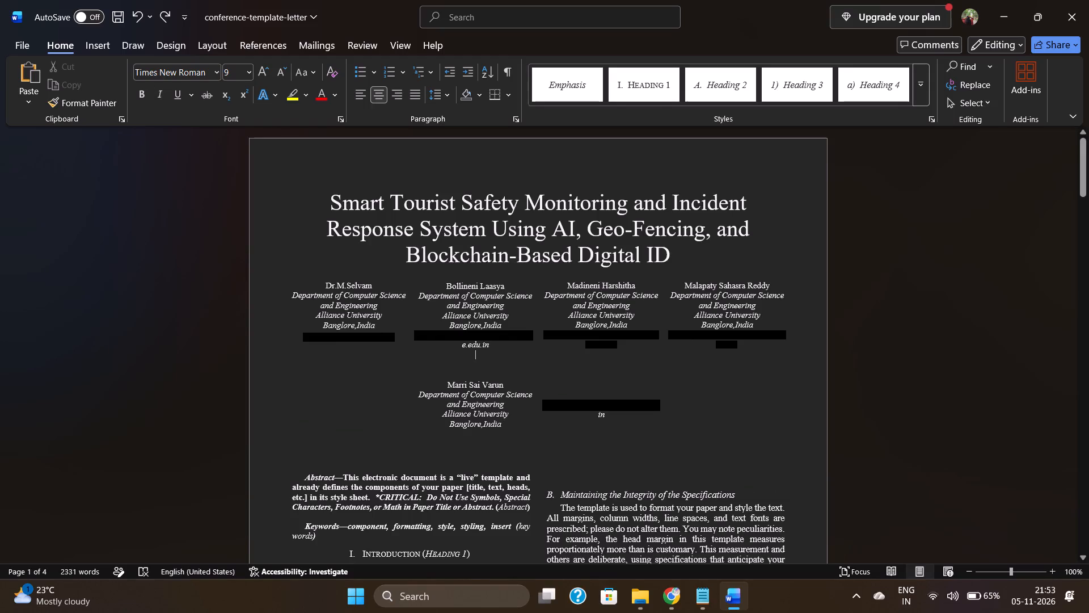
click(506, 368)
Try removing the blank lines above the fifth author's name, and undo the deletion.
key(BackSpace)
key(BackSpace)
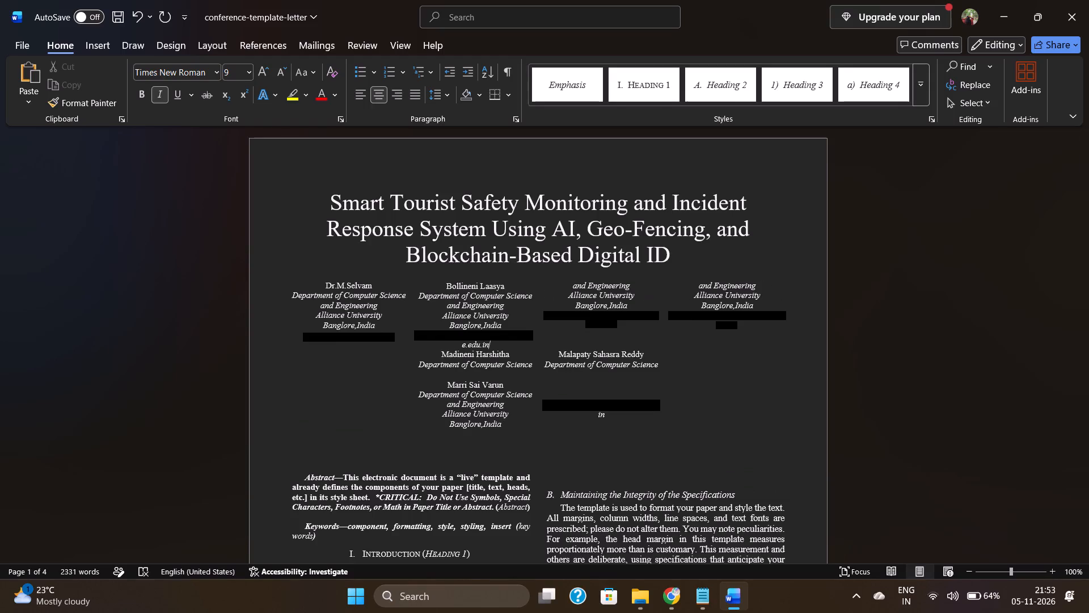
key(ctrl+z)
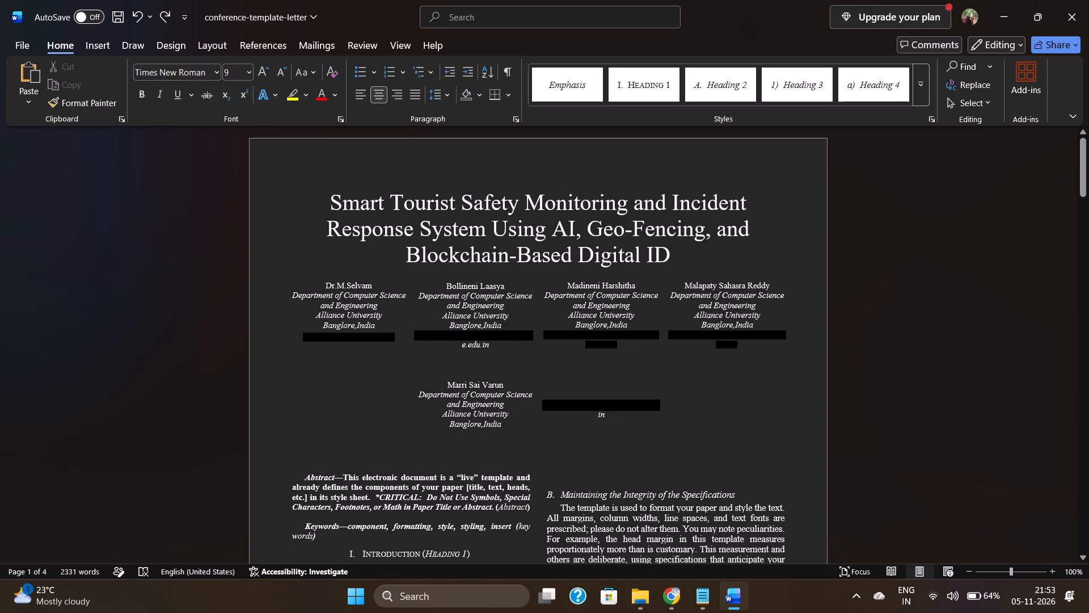
Remove the blank lines between the fifth author's "Banglore,India" line and the email, keeping the email on its own line.
click(476, 363)
click(444, 384)
click(542, 404)
click(449, 425)
scroll(639, 415, down, 1)
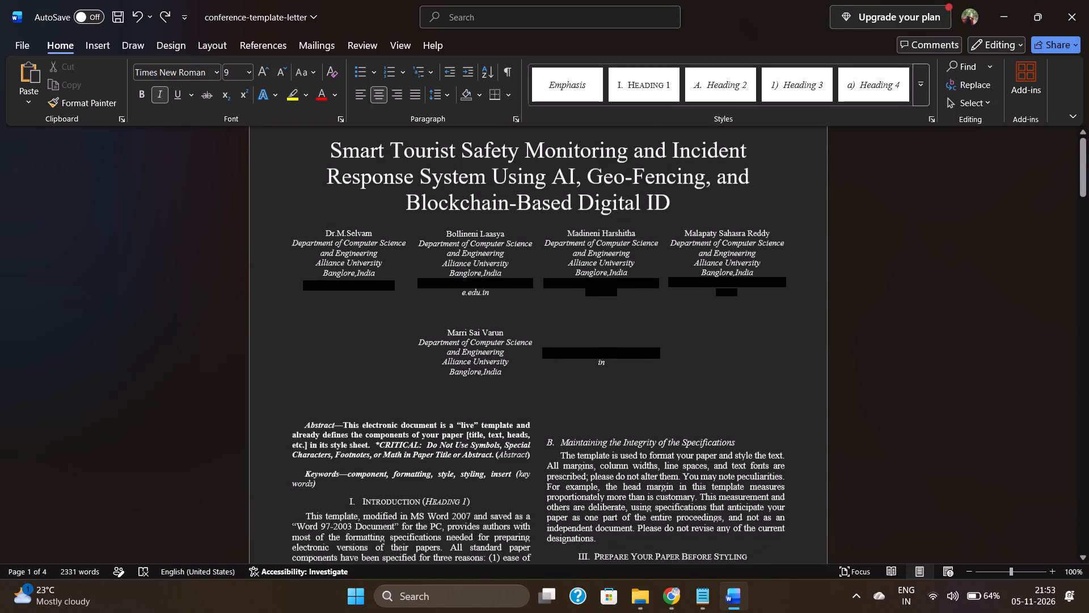
scroll(639, 415, down, 1)
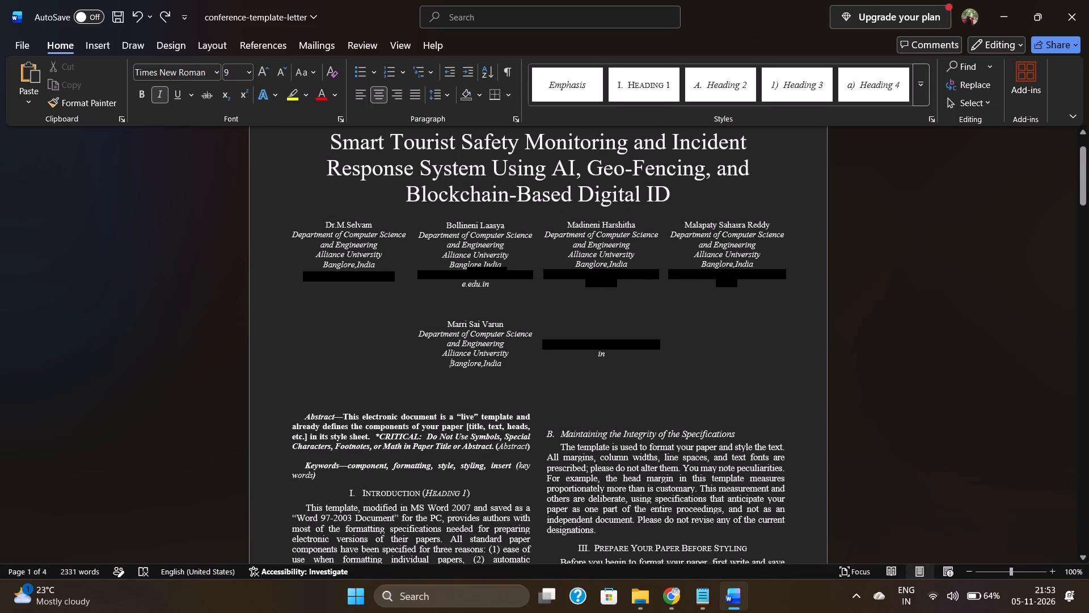
click(545, 339)
key(BackSpace)
key(BackSpace)
key(BackSpace)
key(BackSpace)
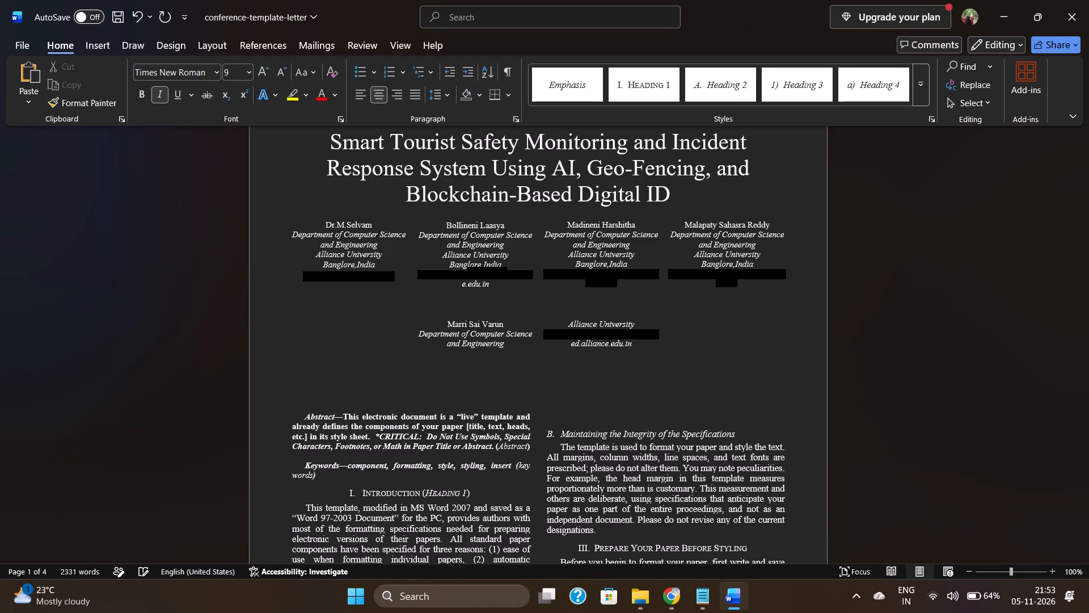
key(Return)
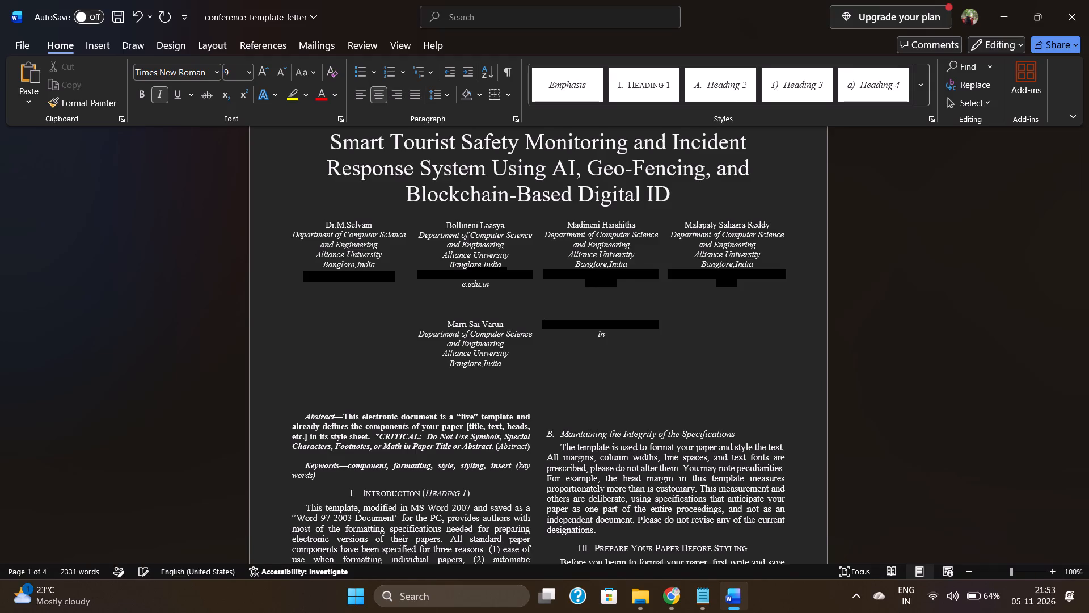
Delete blank space between the fifth author's block and the Abstract.
click(447, 392)
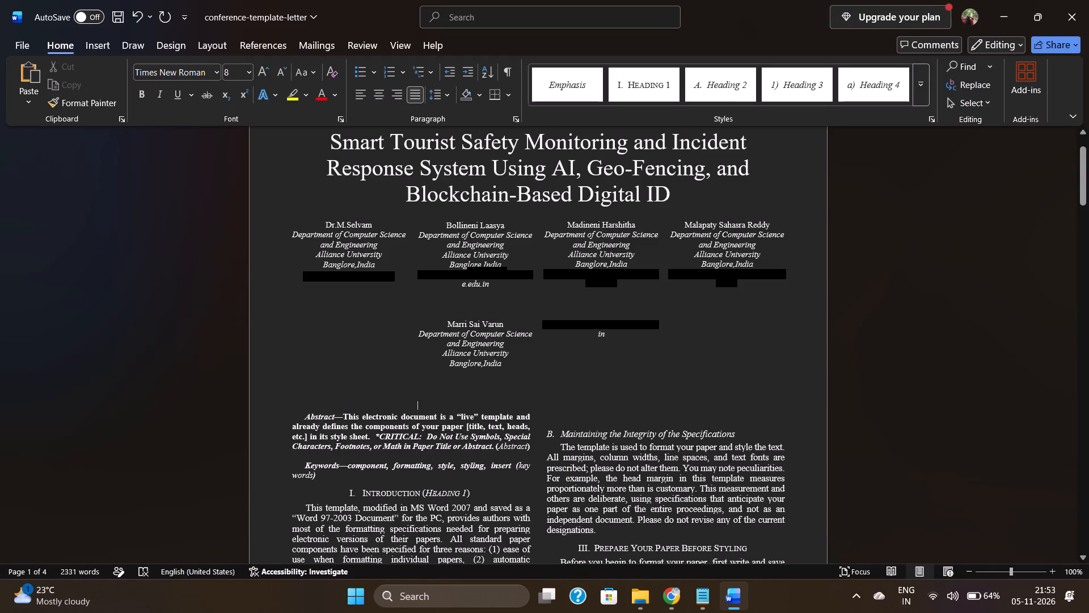
key(BackSpace)
scroll(390, 407, down, 5)
scroll(390, 407, up, 1)
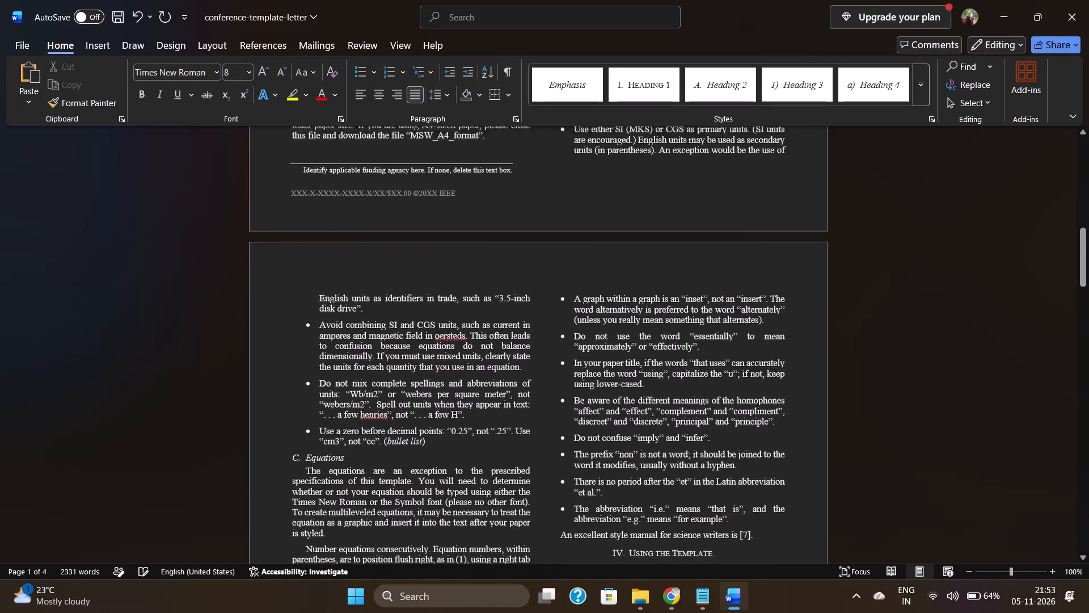
scroll(390, 407, up, 1)
scroll(390, 407, right, 1)
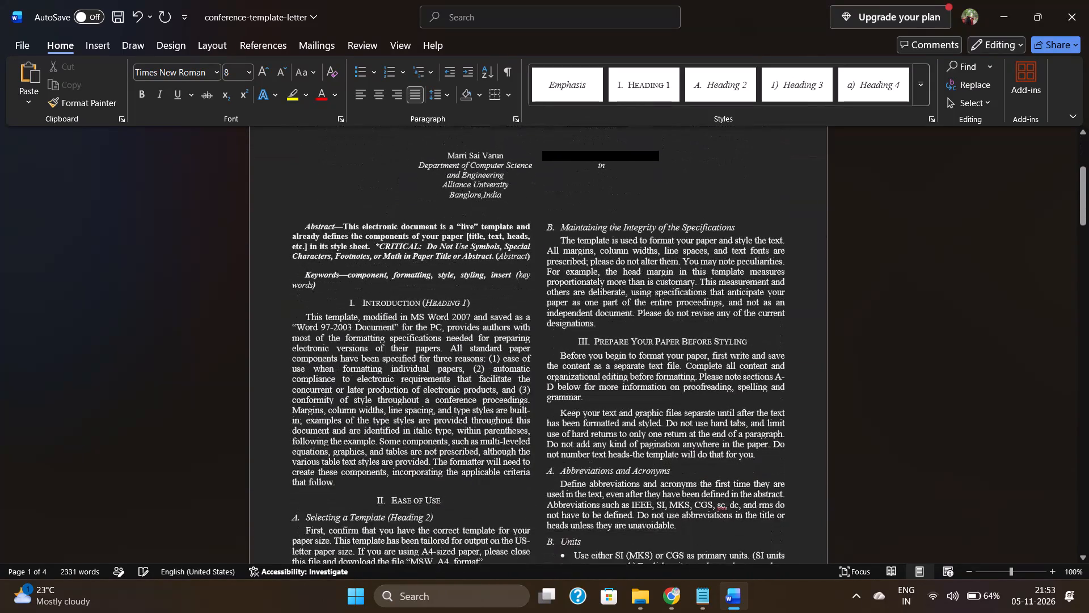
scroll(390, 407, right, 2)
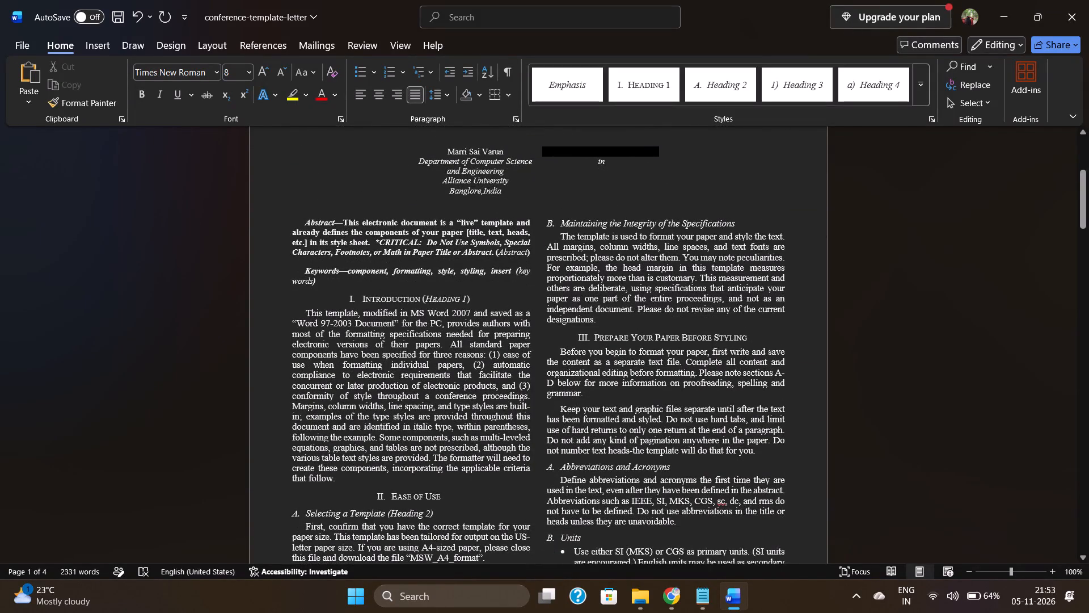
scroll(470, 307, up, 1)
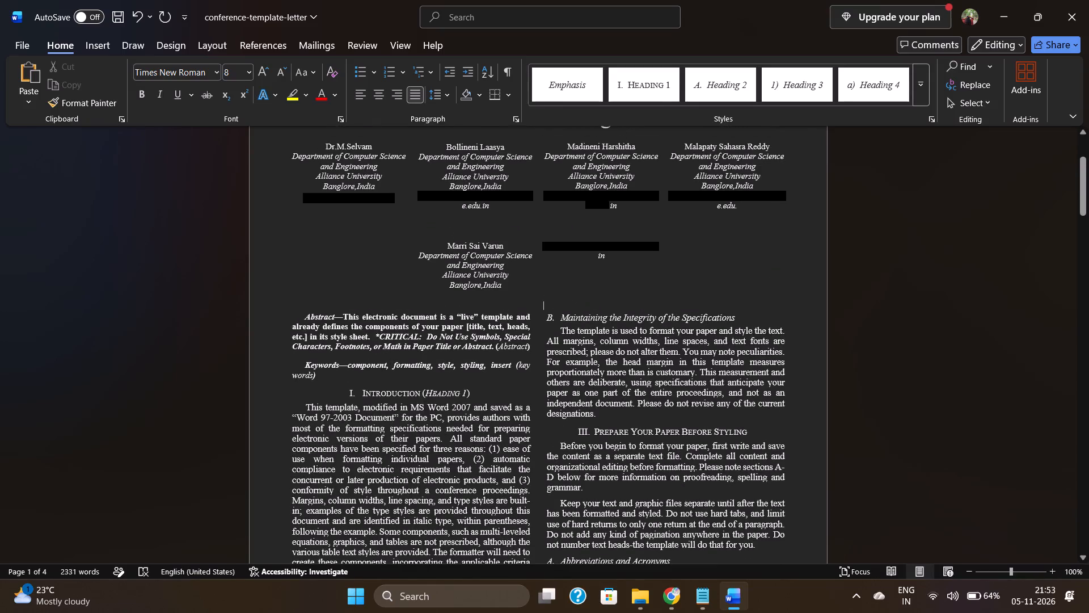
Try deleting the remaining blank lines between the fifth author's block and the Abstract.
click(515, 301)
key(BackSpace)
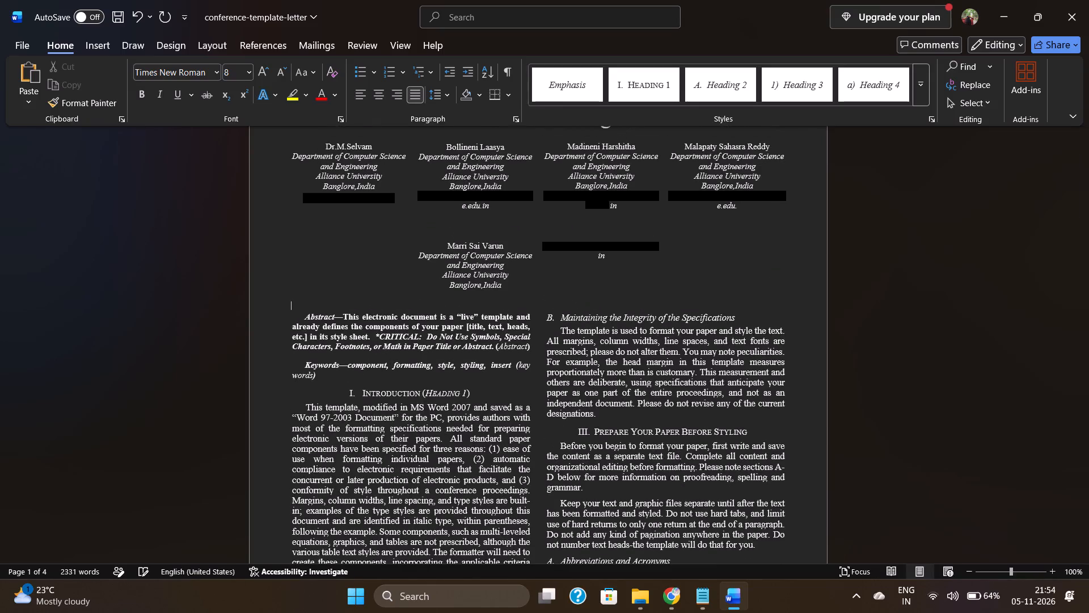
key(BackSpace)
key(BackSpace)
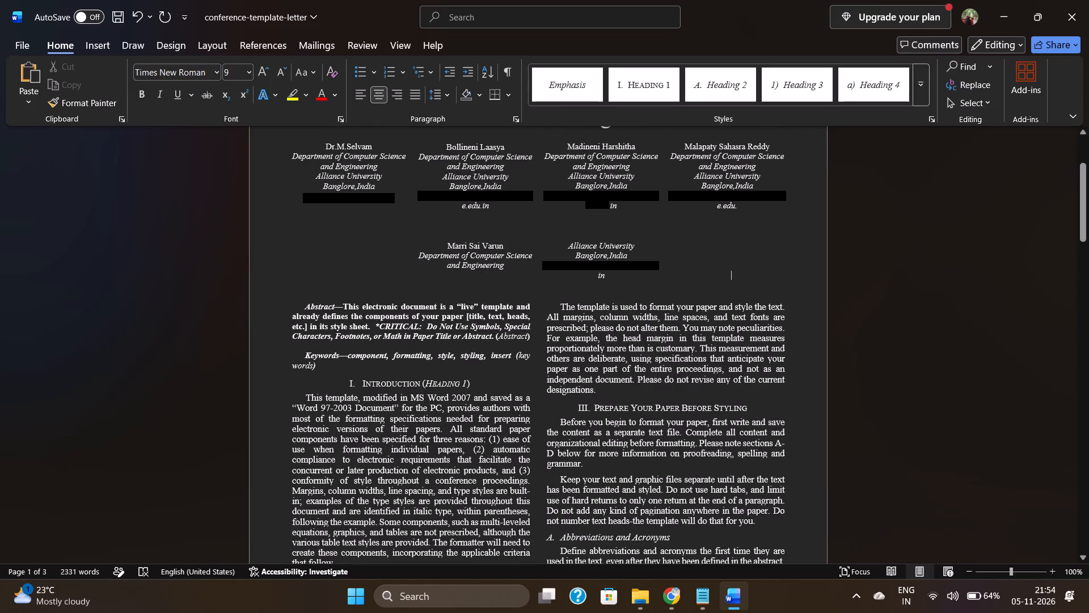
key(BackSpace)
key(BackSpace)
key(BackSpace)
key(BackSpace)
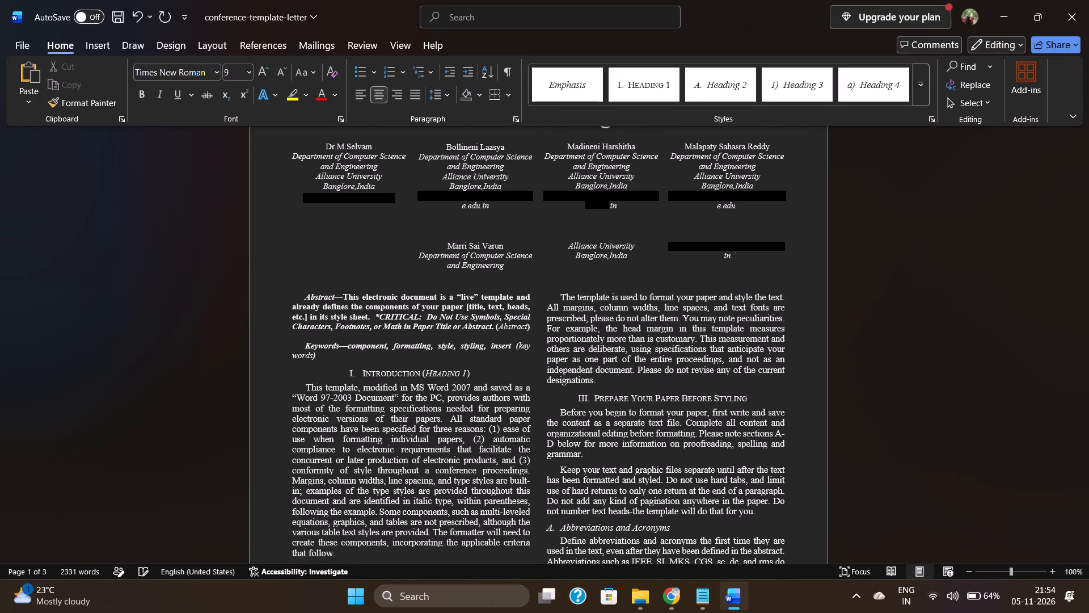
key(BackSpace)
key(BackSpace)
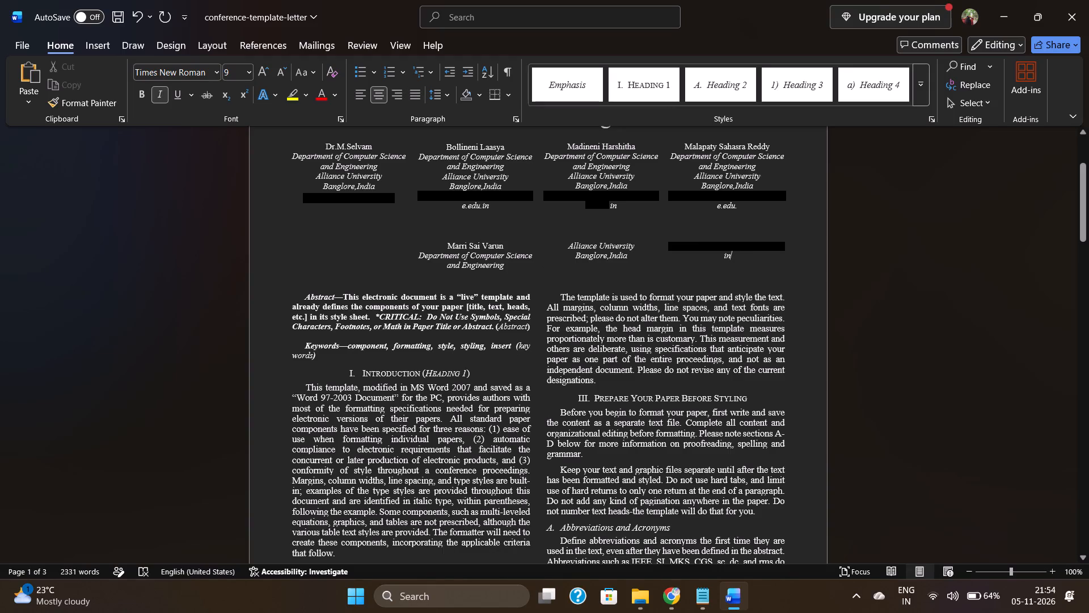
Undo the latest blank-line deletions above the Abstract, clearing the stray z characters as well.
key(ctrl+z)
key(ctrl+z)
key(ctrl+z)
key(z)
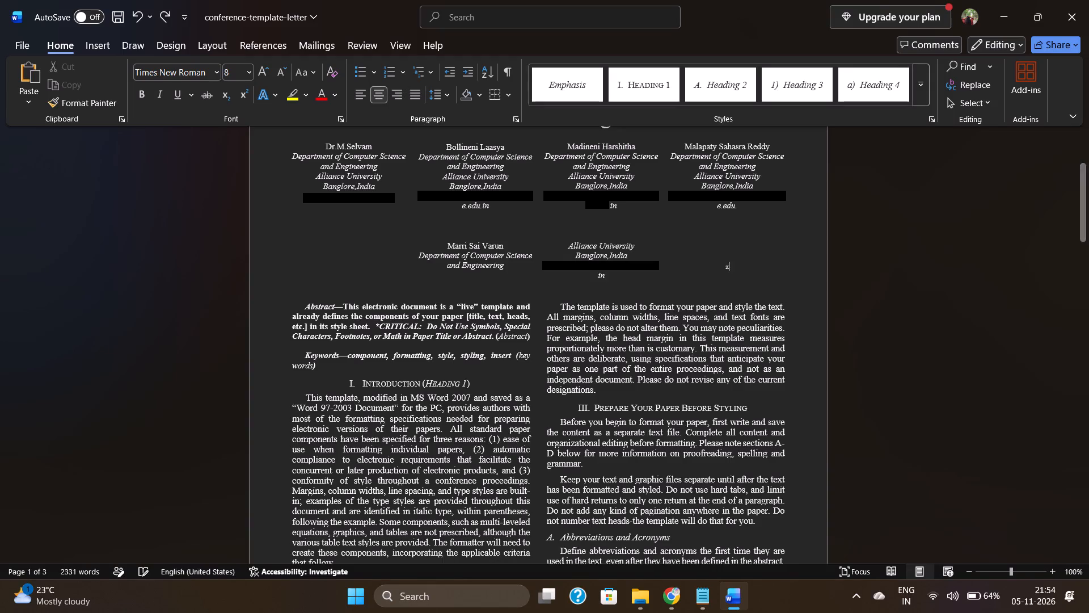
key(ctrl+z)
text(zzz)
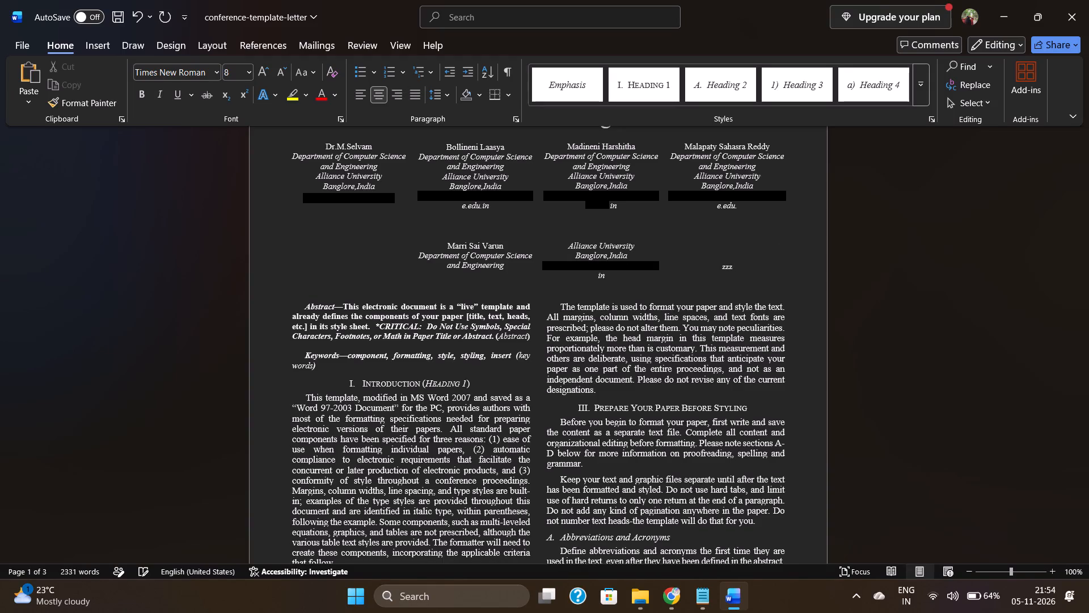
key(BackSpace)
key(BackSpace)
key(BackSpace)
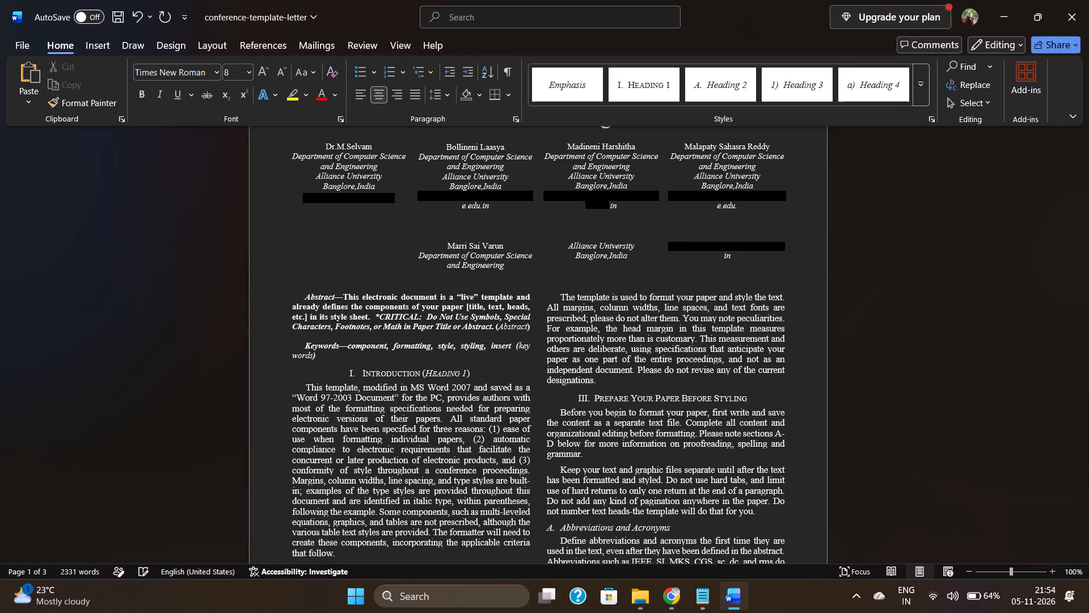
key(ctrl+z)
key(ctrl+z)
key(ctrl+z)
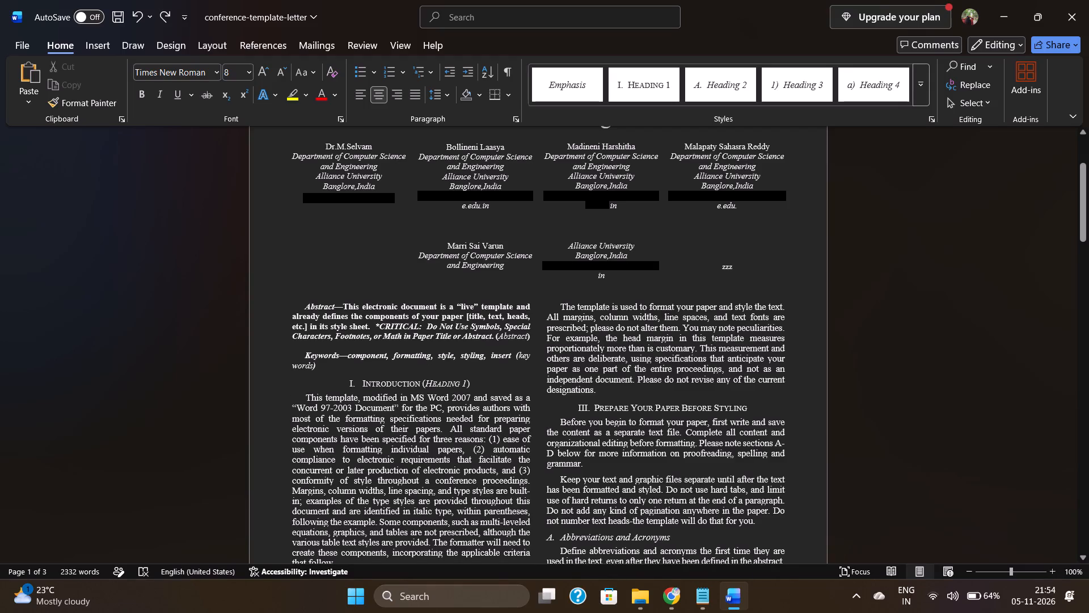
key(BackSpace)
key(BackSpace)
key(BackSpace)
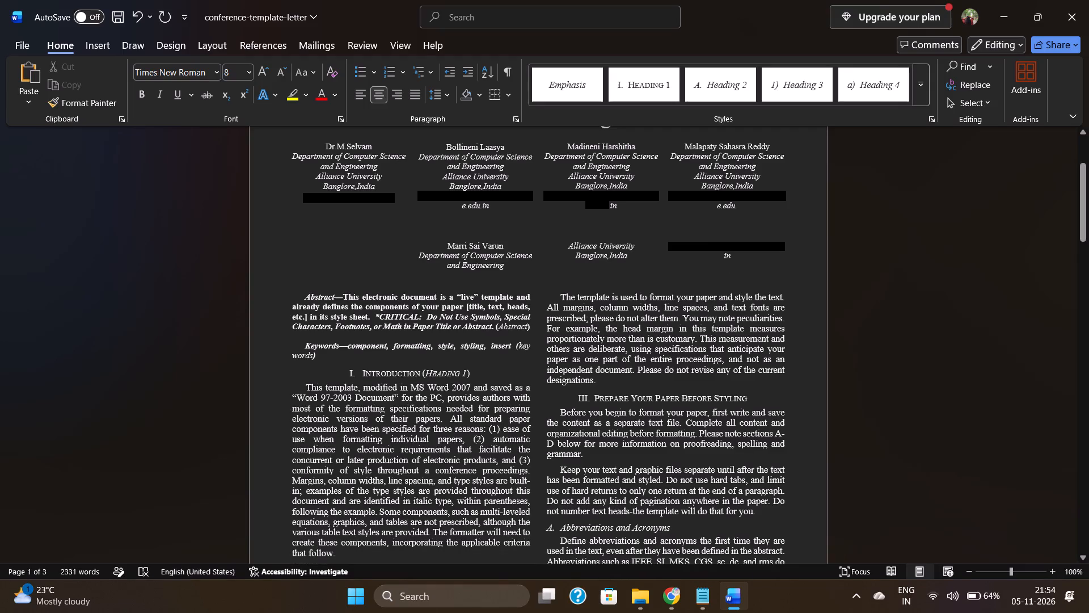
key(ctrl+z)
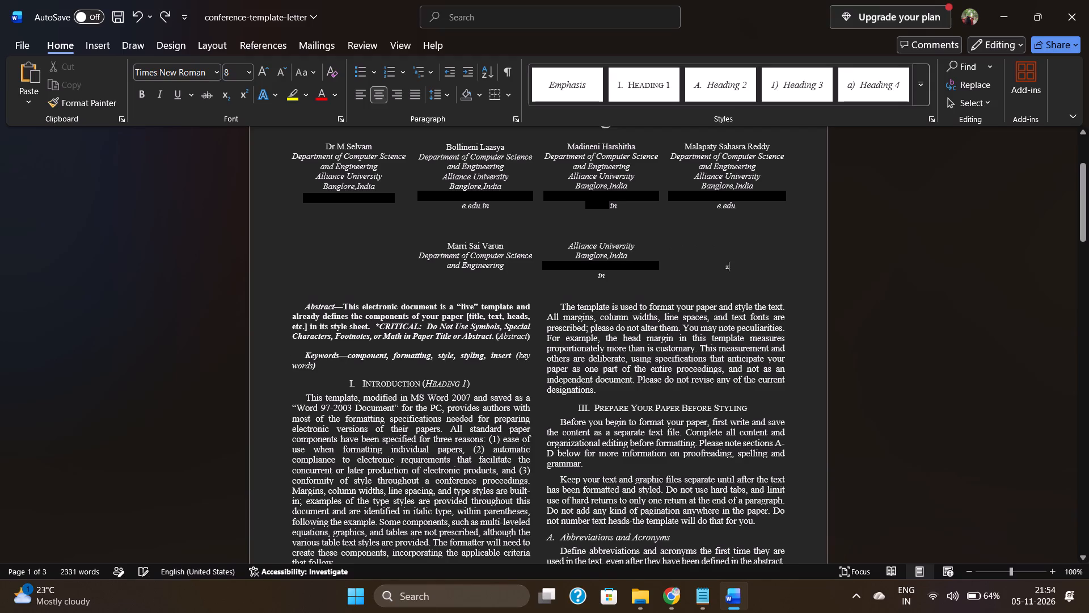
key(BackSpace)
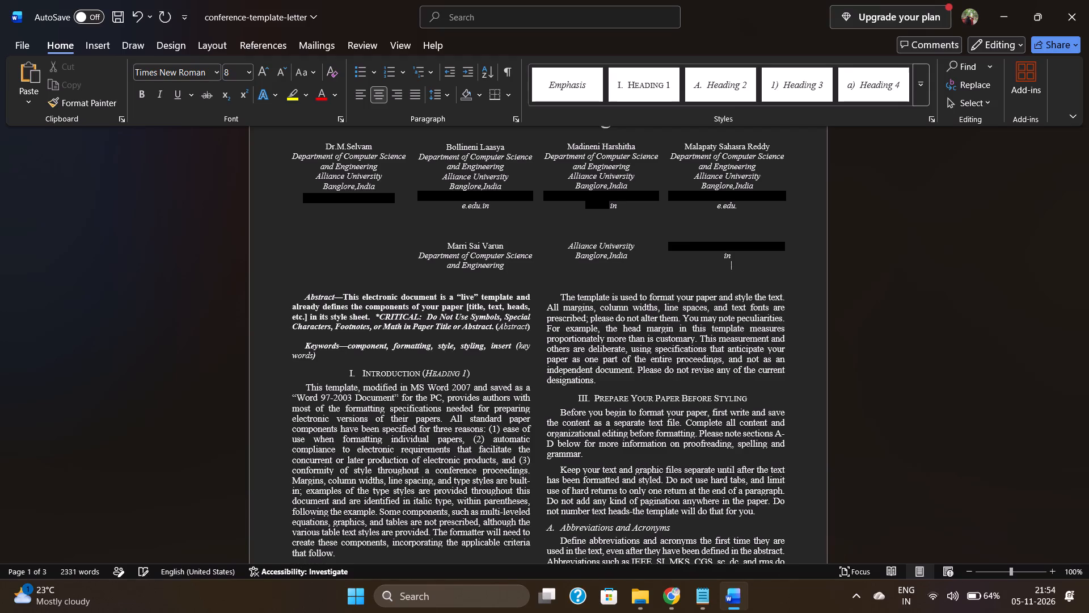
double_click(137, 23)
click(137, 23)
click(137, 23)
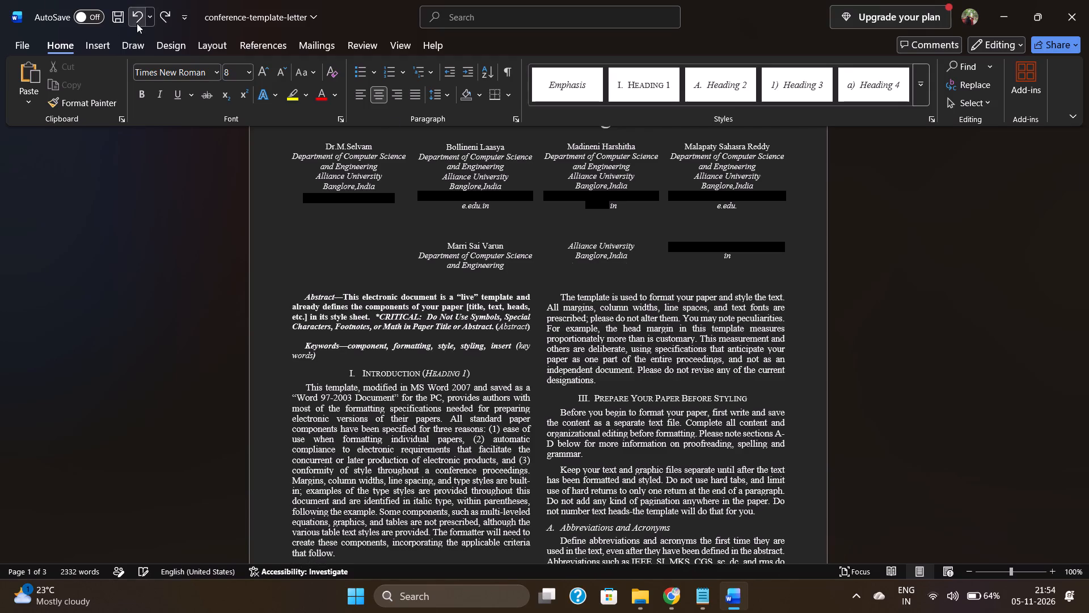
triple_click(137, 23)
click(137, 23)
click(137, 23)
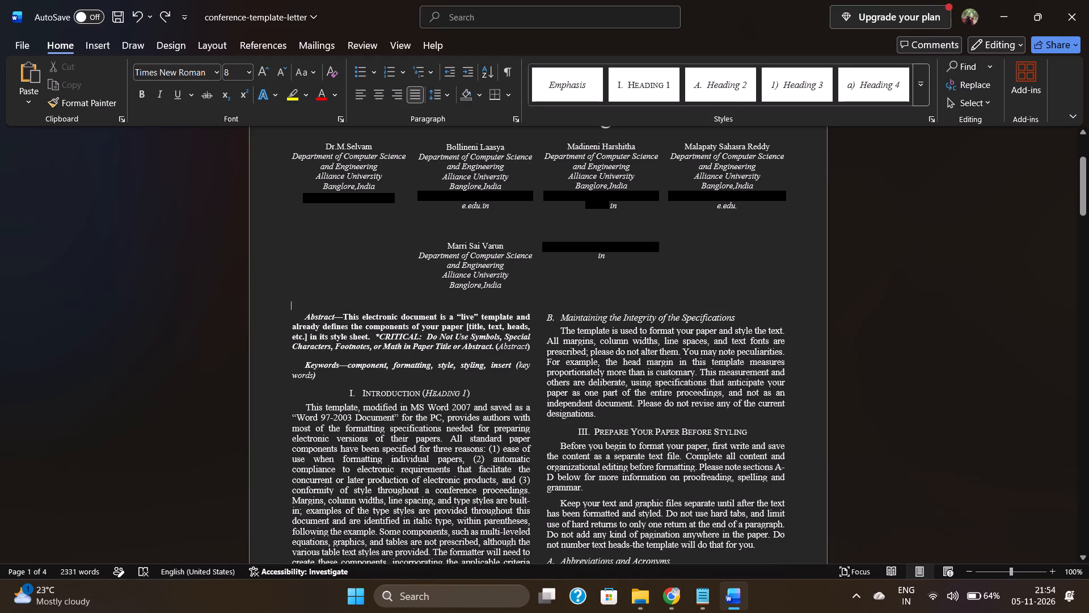
Remove the paragraph spacing after and before the fifth author's email.
drag(544, 245, 603, 258)
drag(603, 258, 607, 260)
click(449, 91)
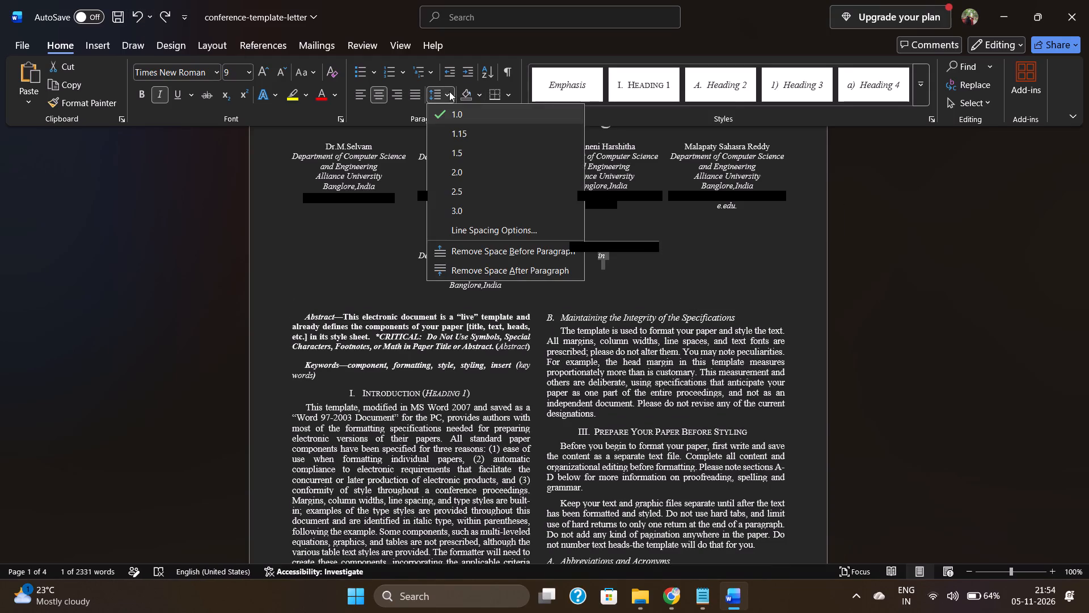
click(450, 268)
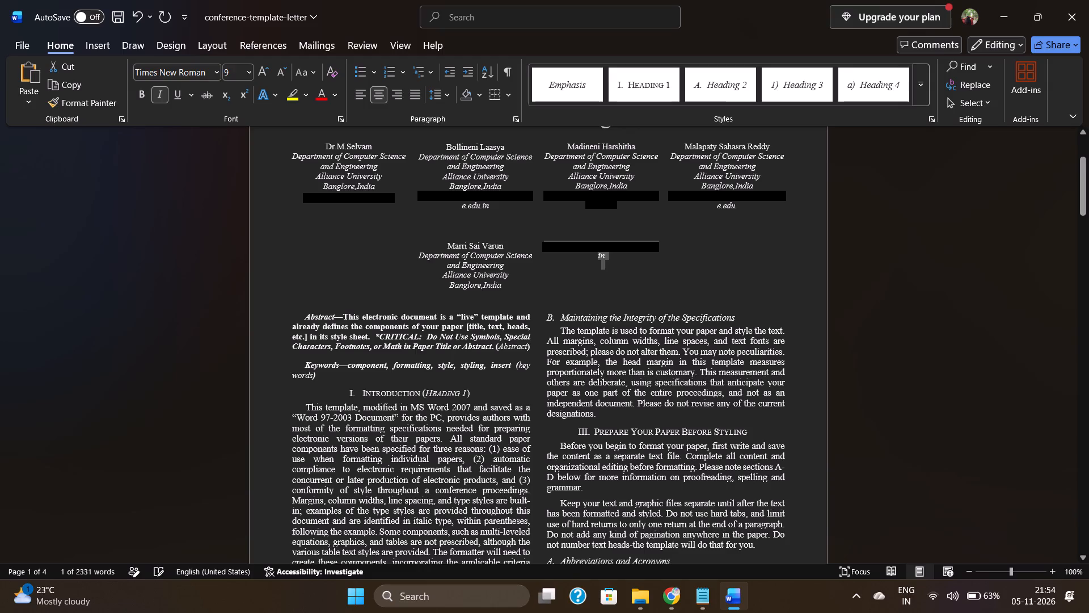
drag(441, 94, 481, 262)
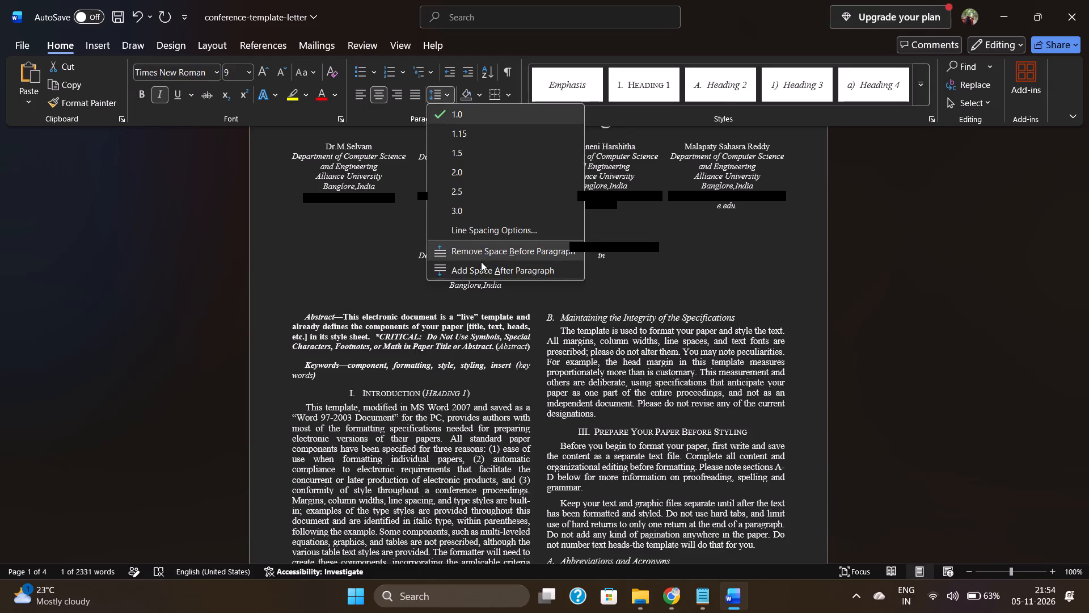
drag(481, 262, 479, 255)
click(479, 255)
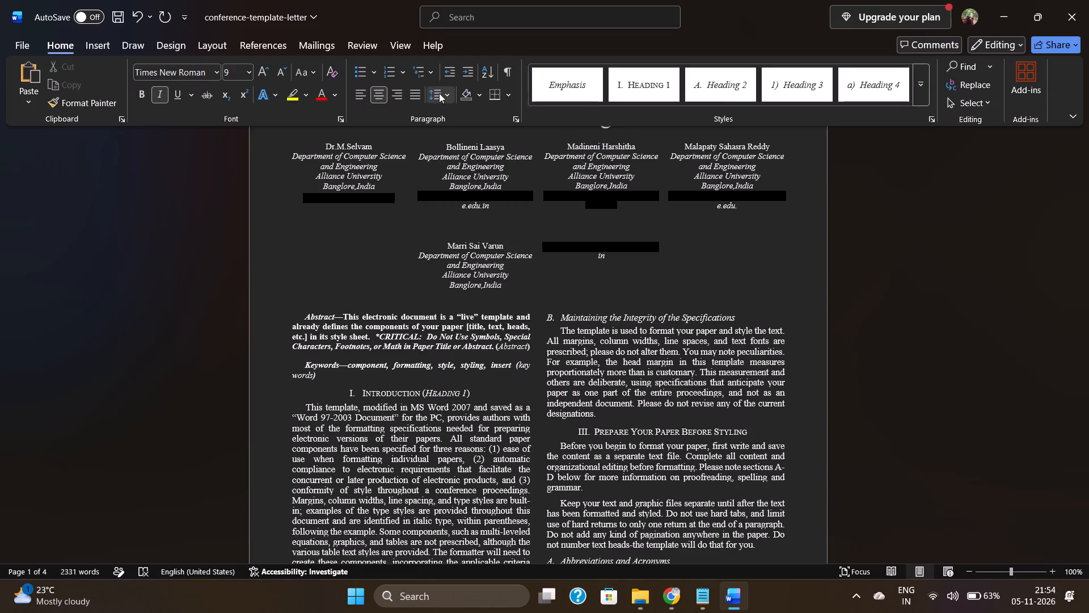
click(439, 93)
click(467, 253)
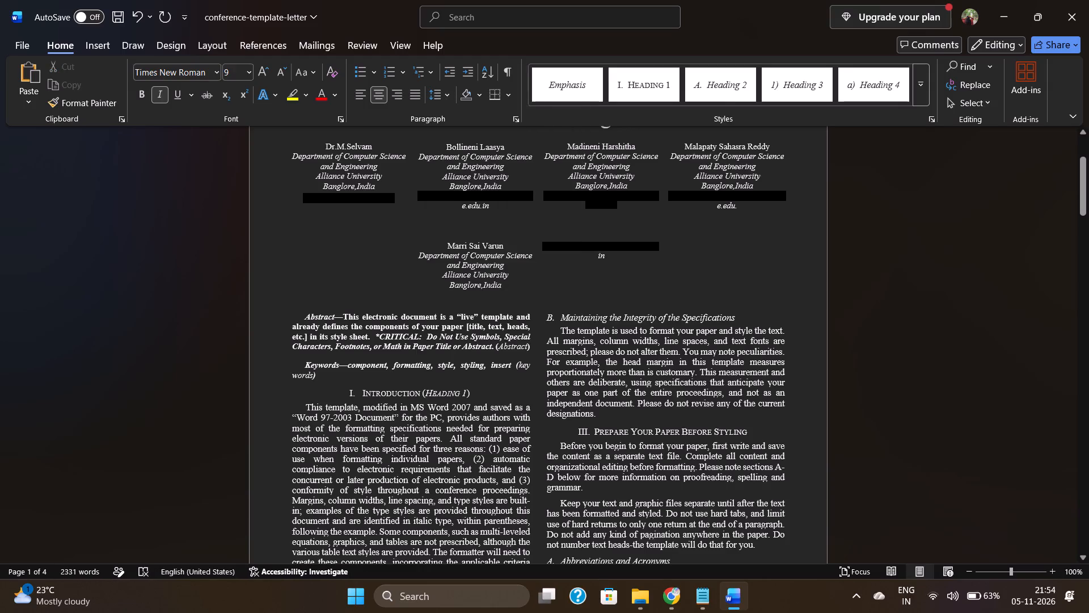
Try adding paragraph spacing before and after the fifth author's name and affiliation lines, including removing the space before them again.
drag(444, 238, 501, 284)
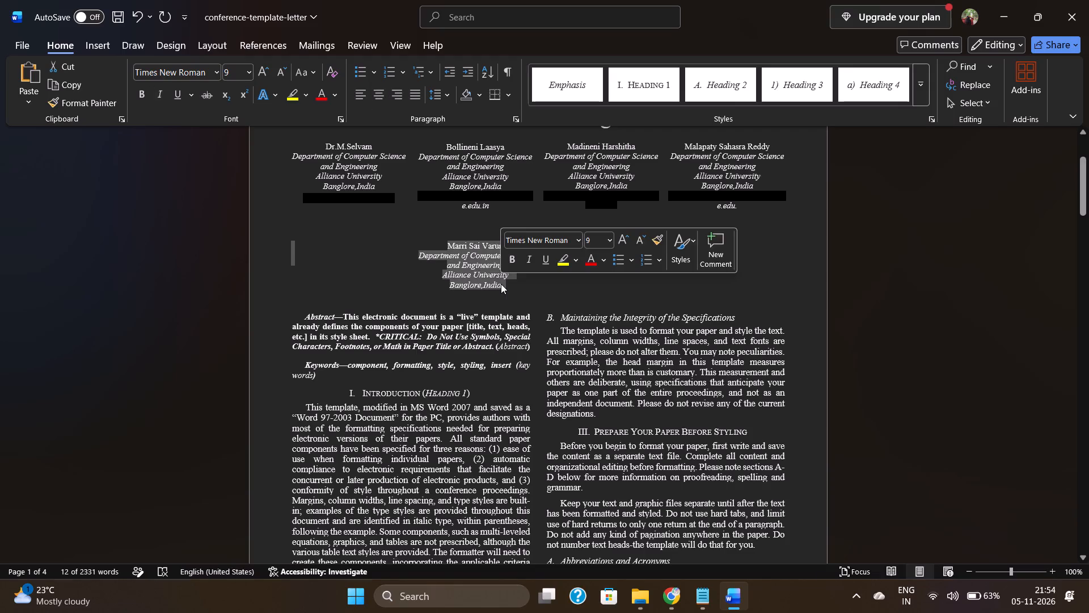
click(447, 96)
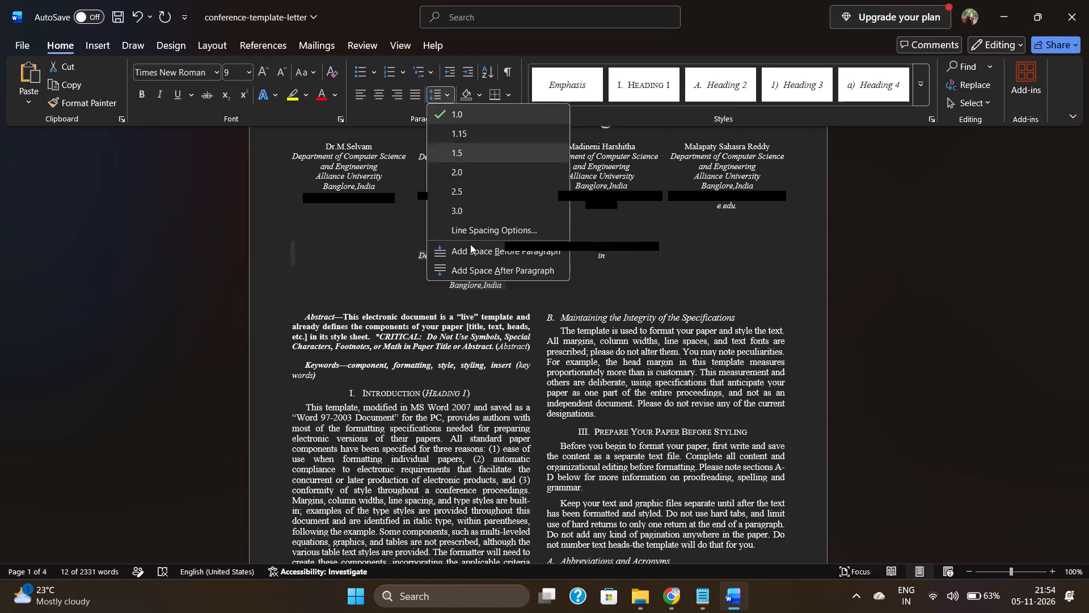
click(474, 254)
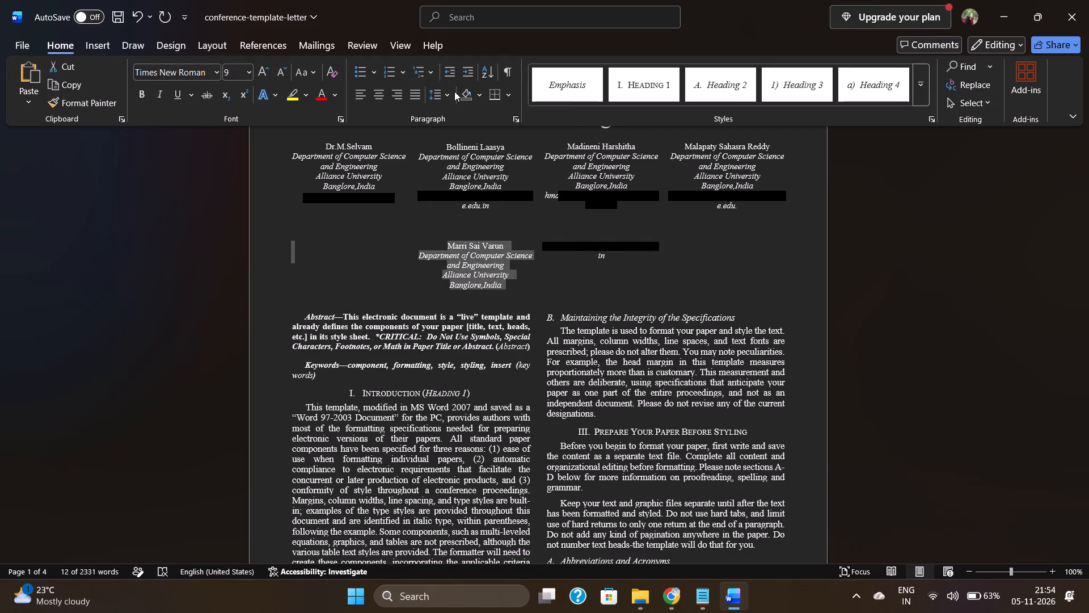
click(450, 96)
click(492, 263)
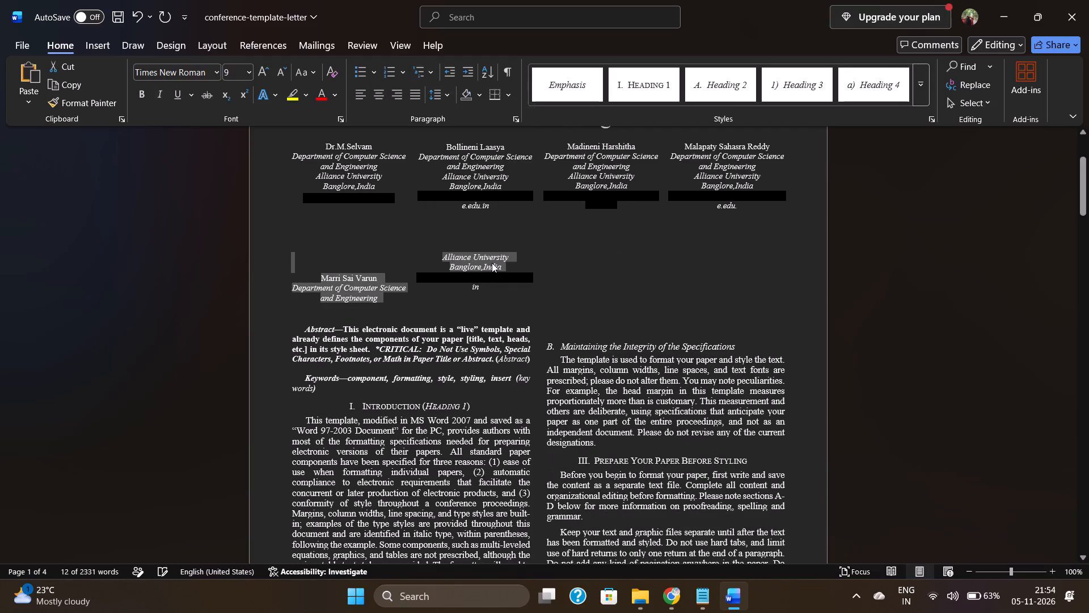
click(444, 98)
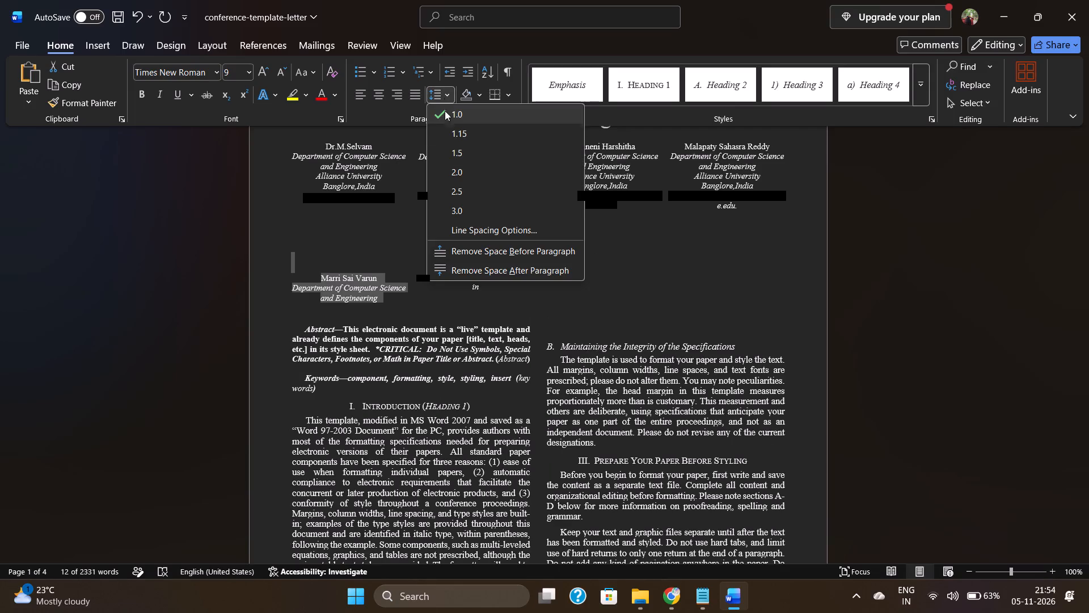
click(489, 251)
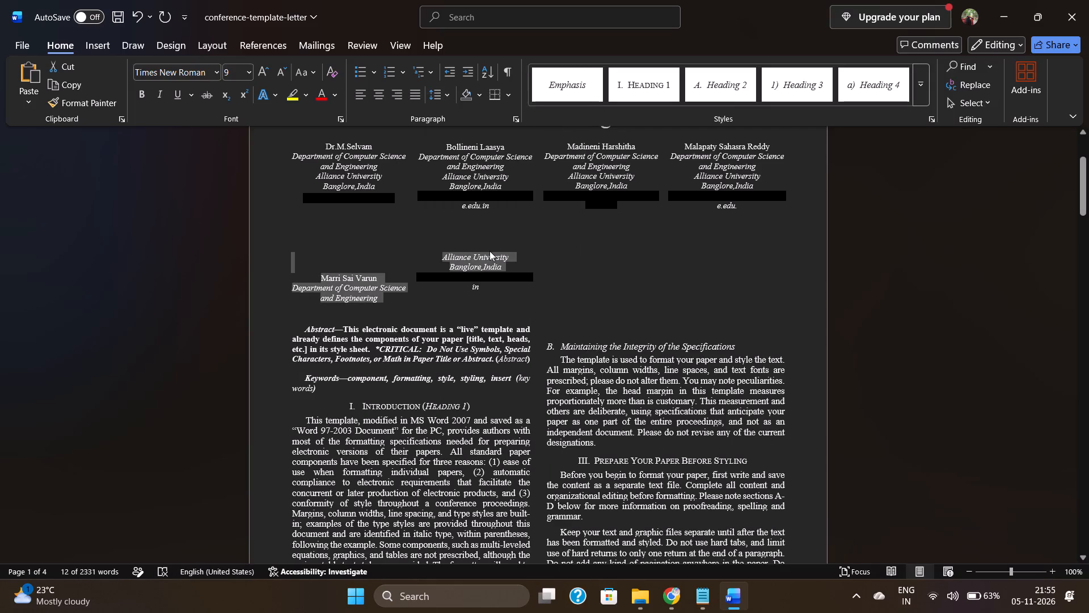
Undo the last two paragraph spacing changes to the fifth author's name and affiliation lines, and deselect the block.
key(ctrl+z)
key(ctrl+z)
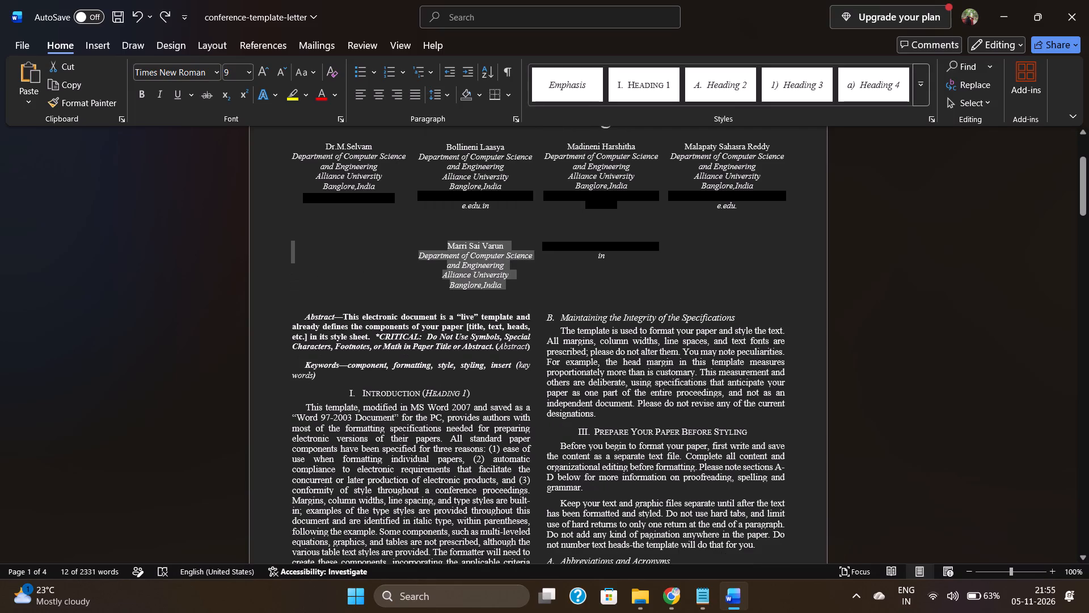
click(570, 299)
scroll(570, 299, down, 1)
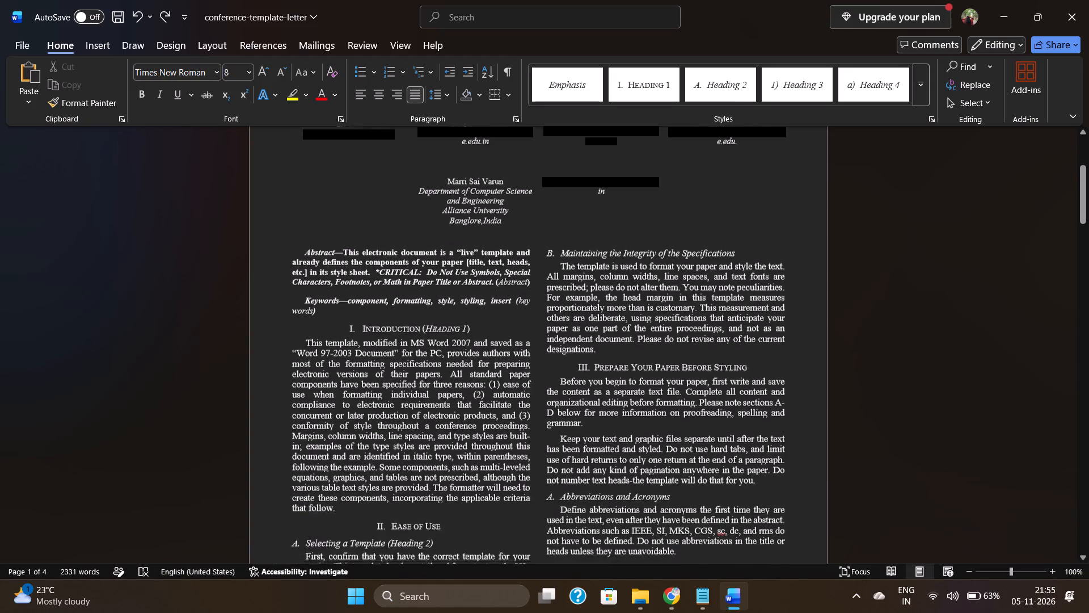
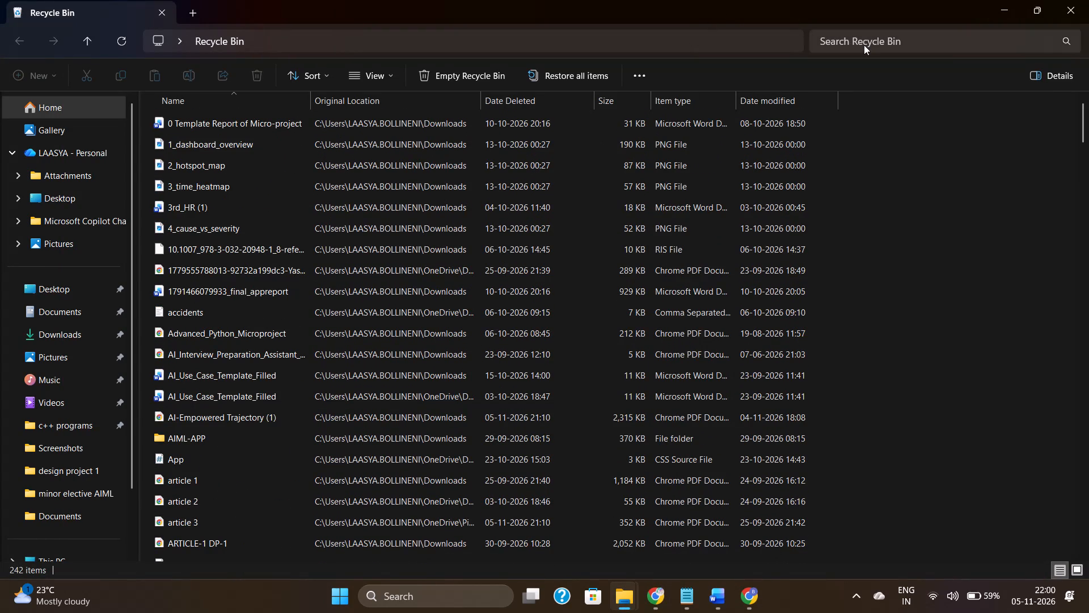
text(smart touri)
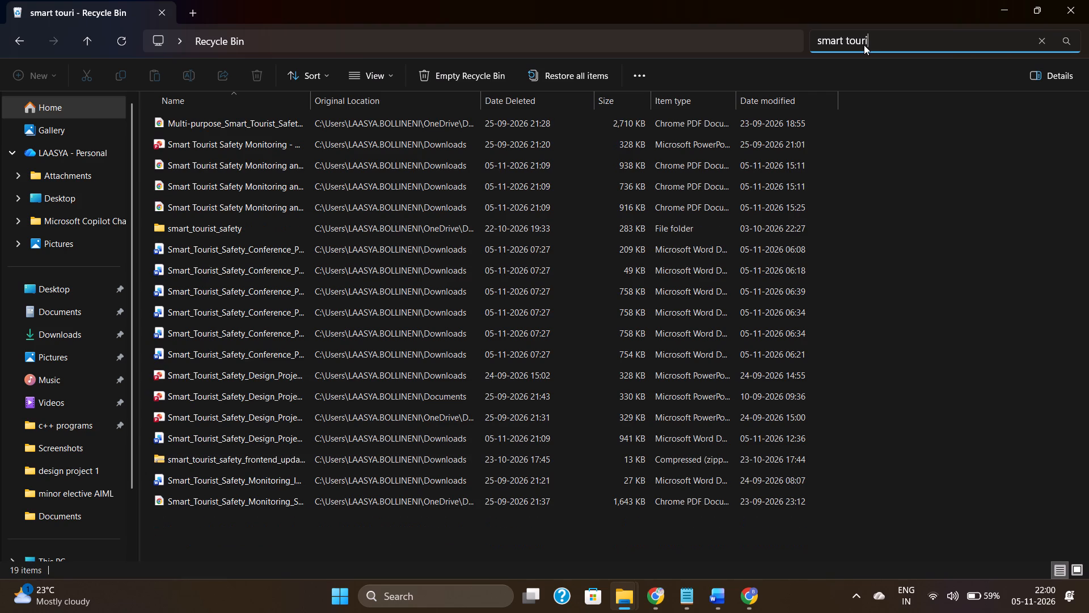
text(sr)
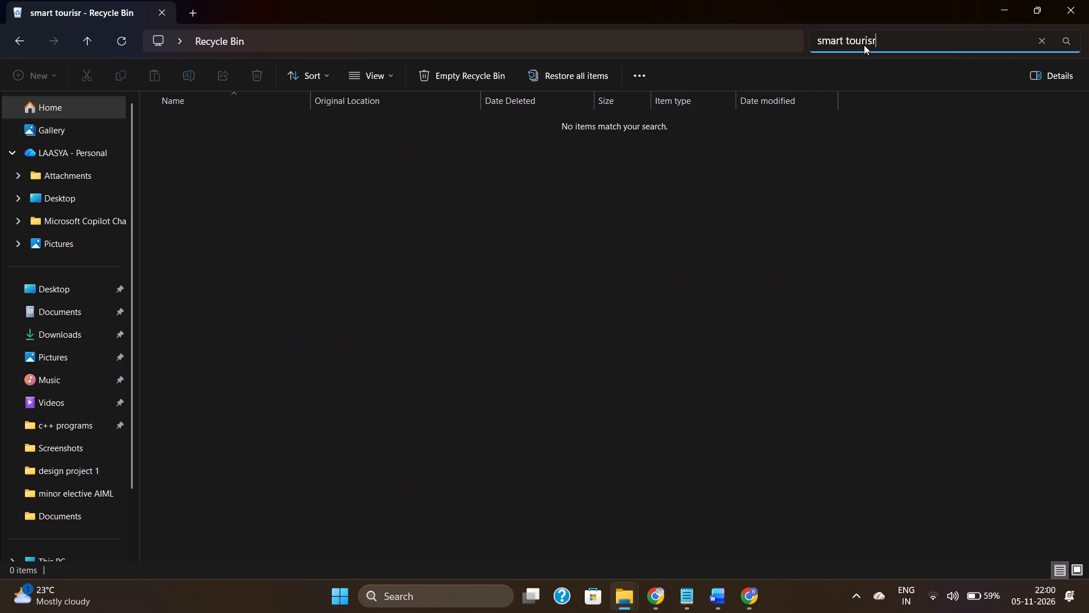
key(BackSpace)
key(t)
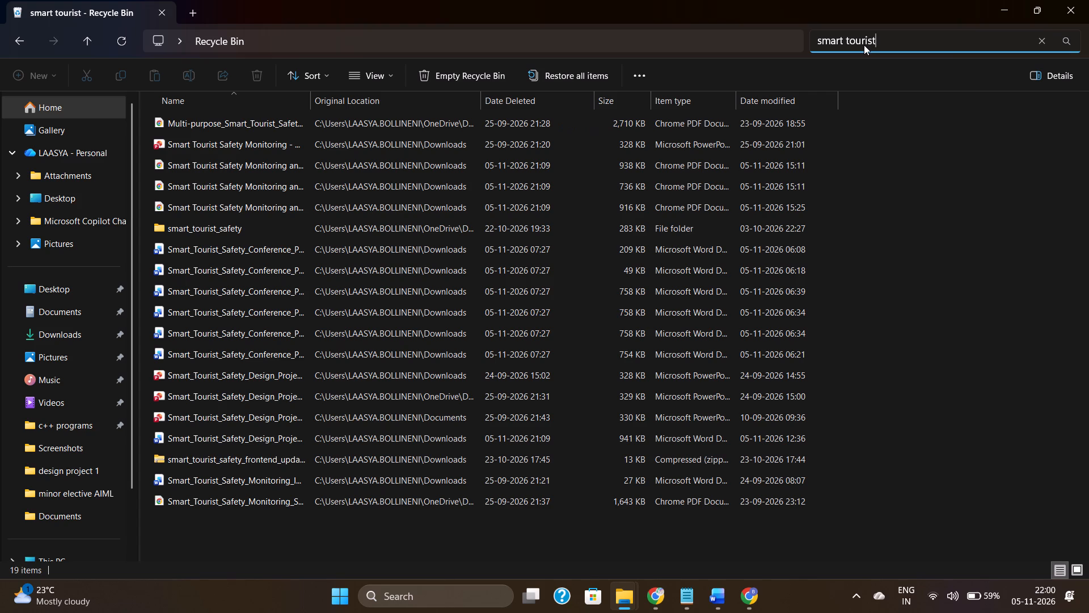
key(space)
text(safety con)
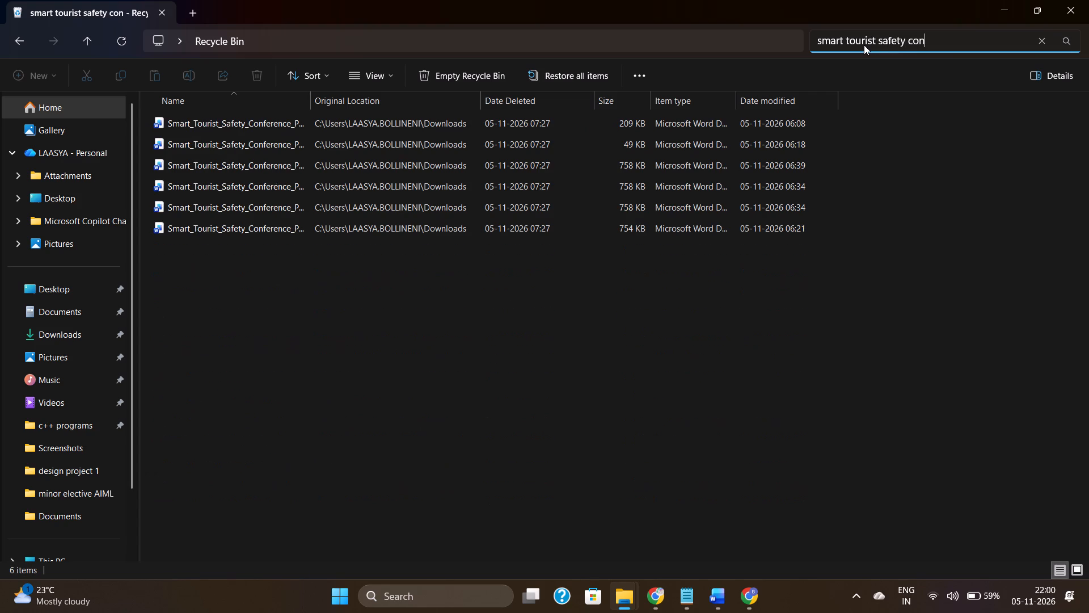
text(ference papee)
key(BackSpace)
key(r)
key(Return)
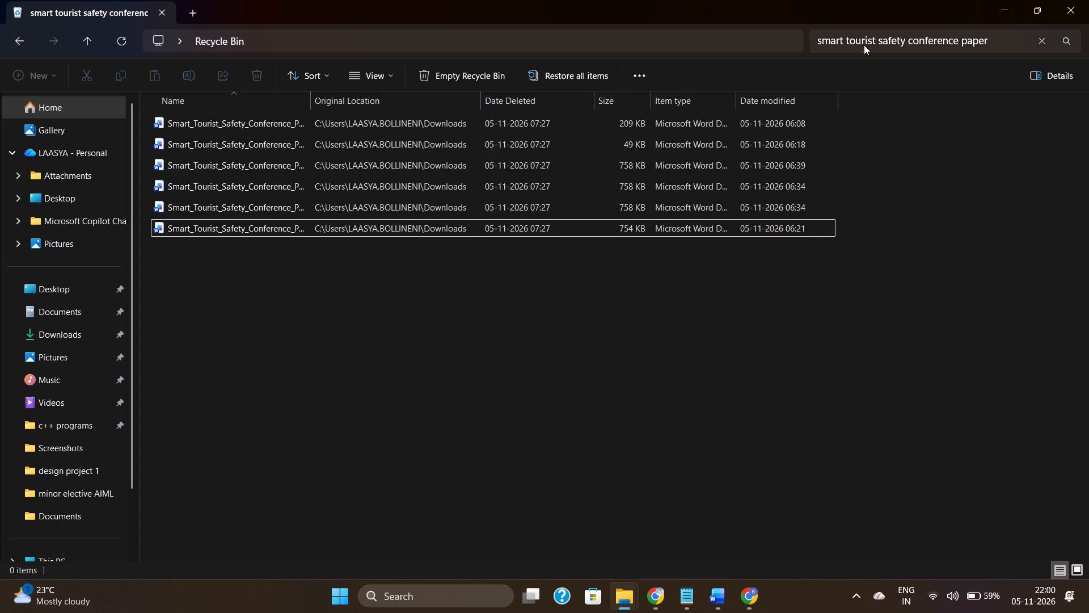
View the properties of the deleted Smart_Tourist_Safety_Conference_Paper_With_Visuals Word document and close them.
double_click(465, 226)
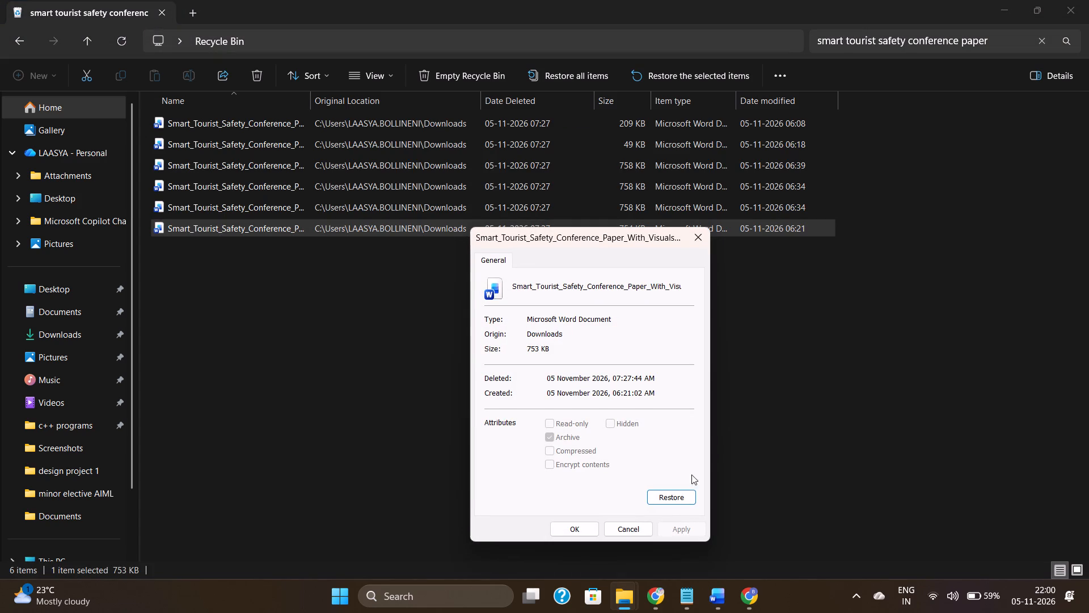
click(701, 237)
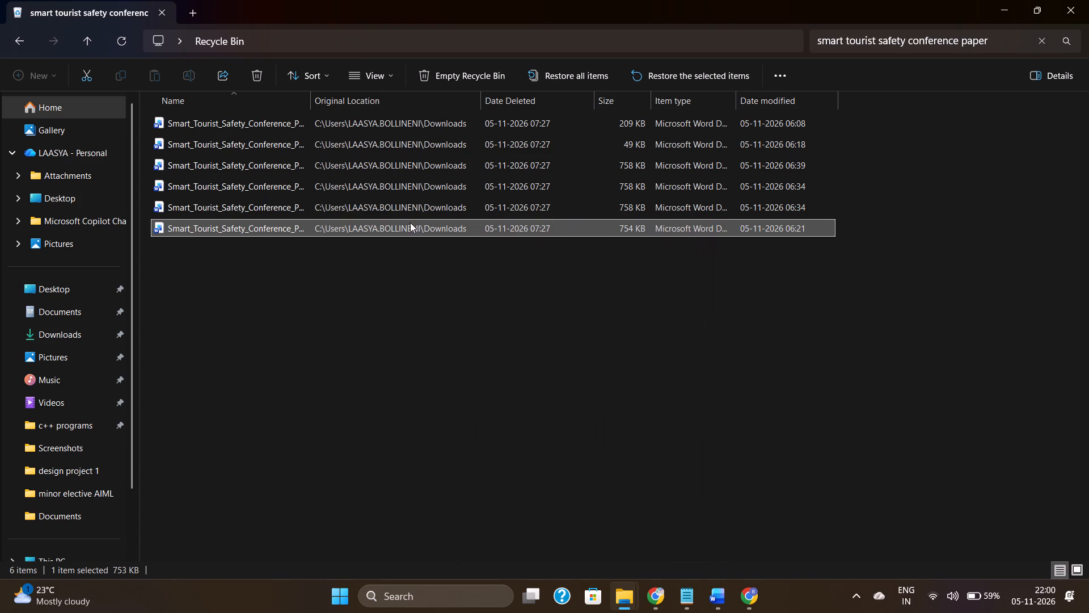
Check the properties of the five other deleted Smart_Tourist_Safety_Conference_Paper Word documents one by one, closing each.
double_click(336, 209)
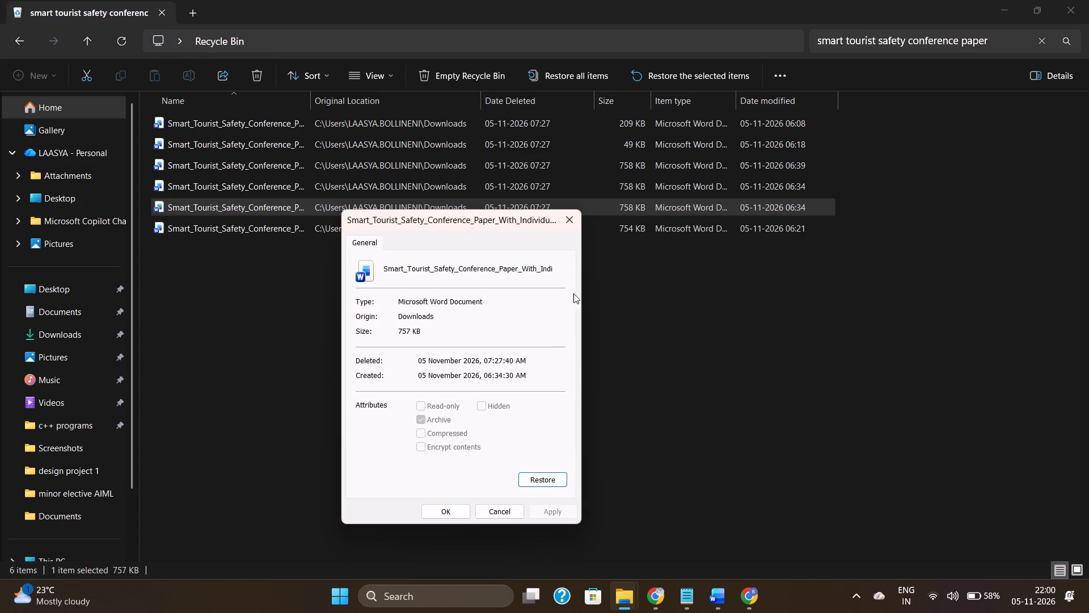
click(569, 219)
double_click(281, 180)
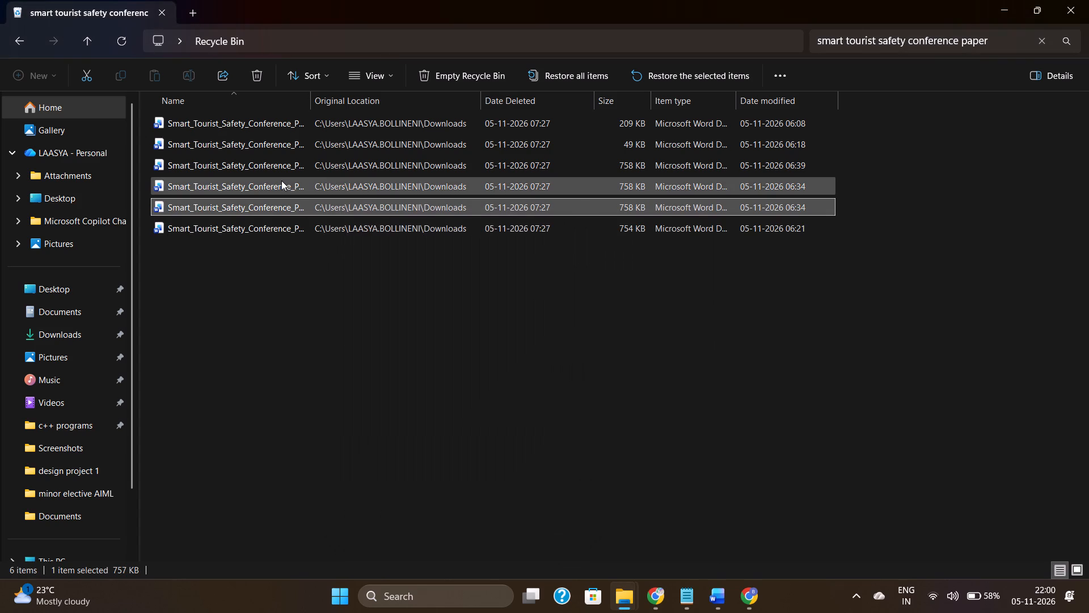
click(511, 196)
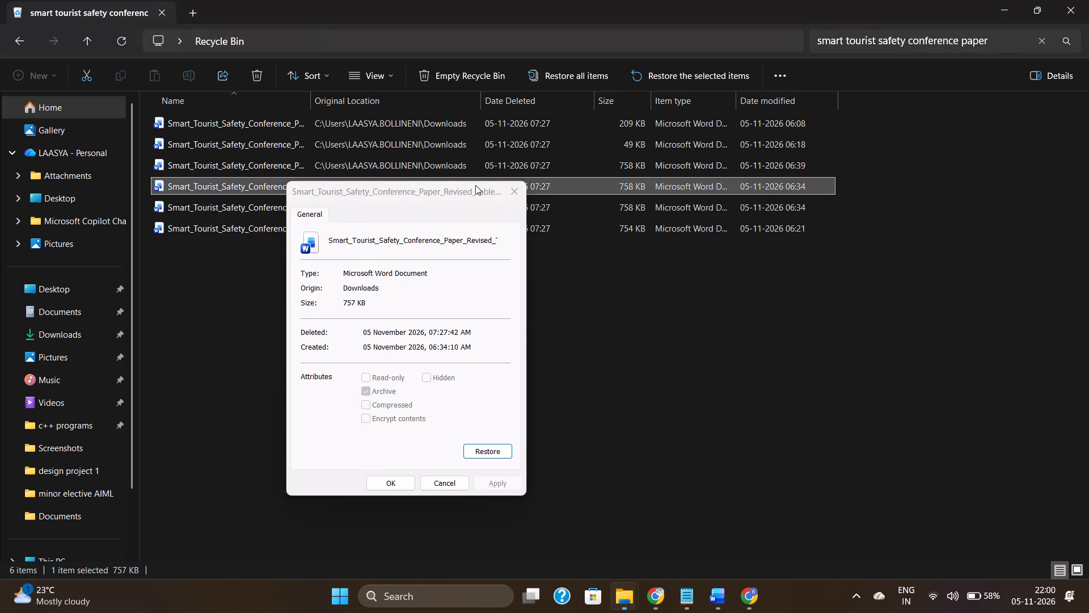
double_click(302, 169)
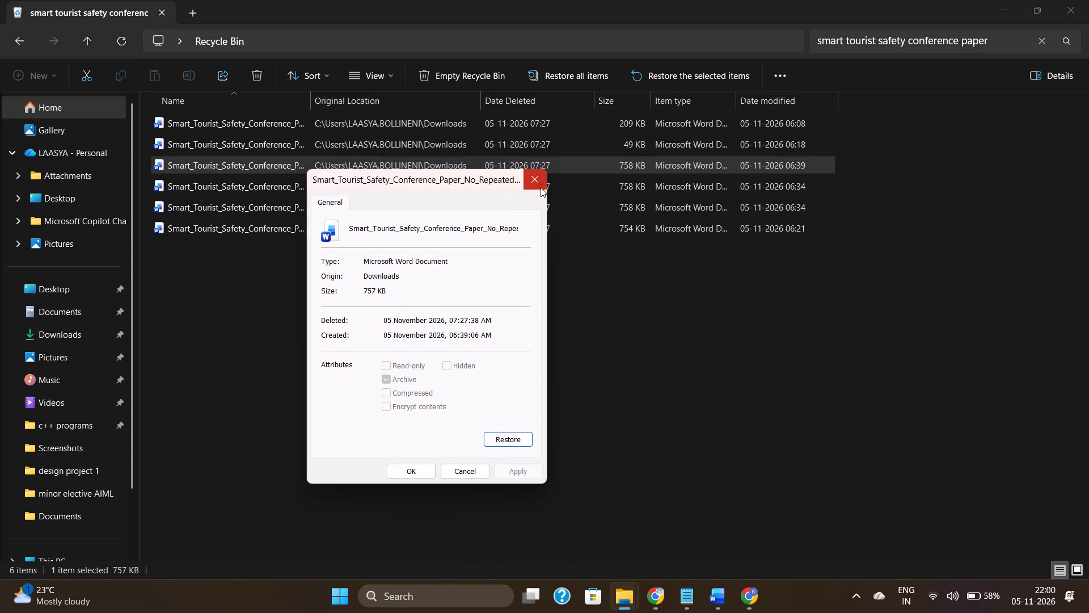
click(537, 180)
double_click(457, 142)
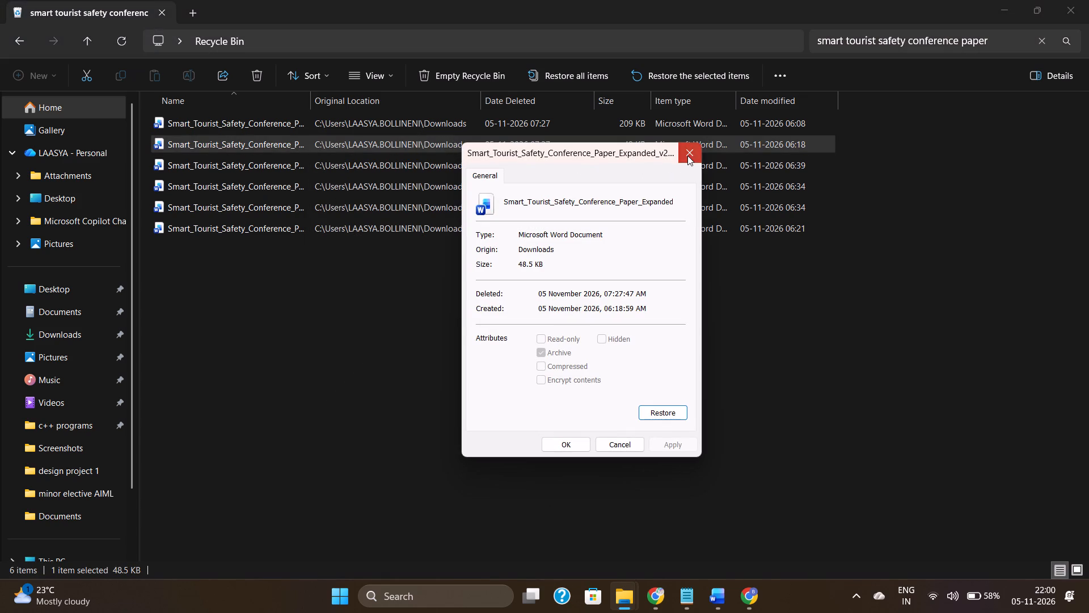
click(687, 156)
double_click(628, 124)
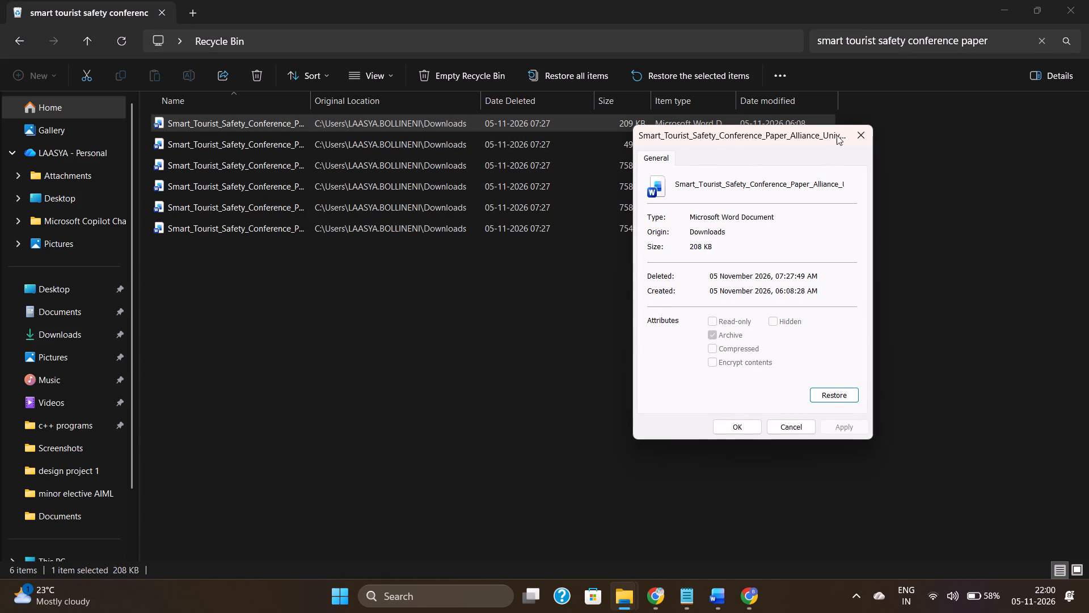
click(858, 131)
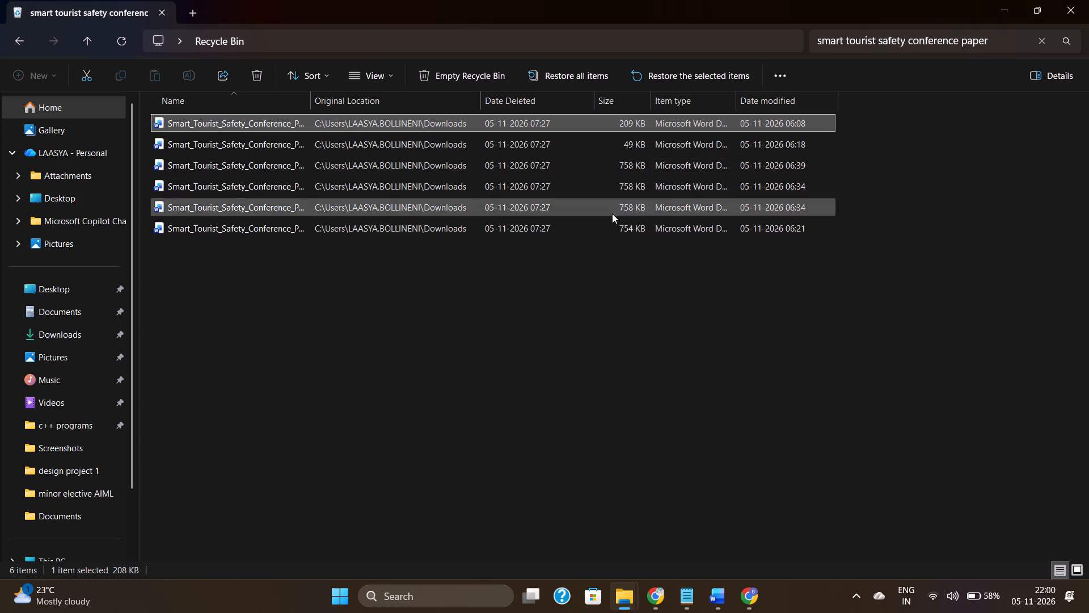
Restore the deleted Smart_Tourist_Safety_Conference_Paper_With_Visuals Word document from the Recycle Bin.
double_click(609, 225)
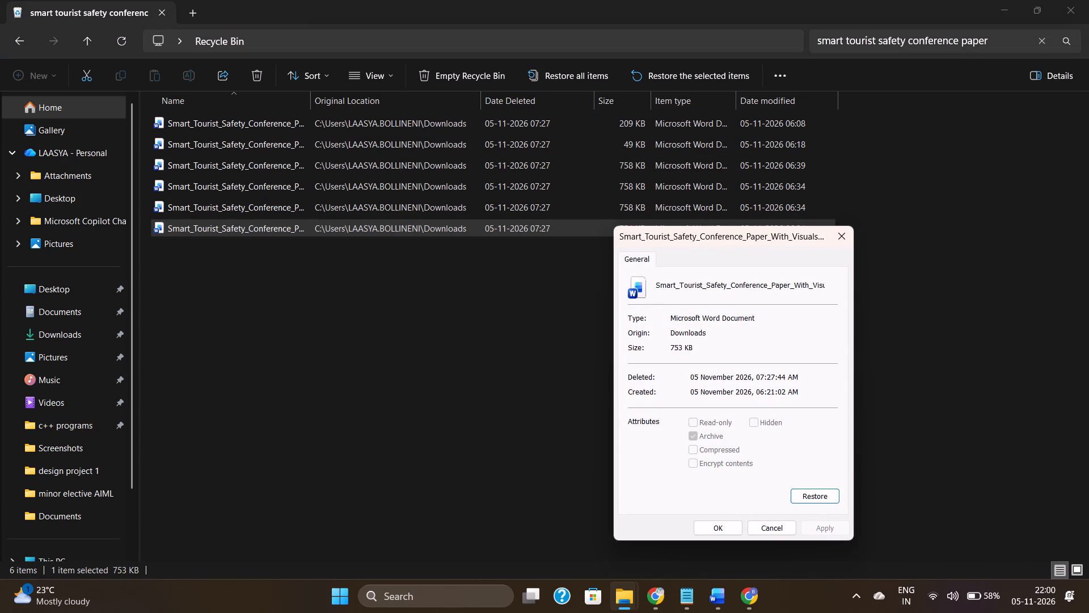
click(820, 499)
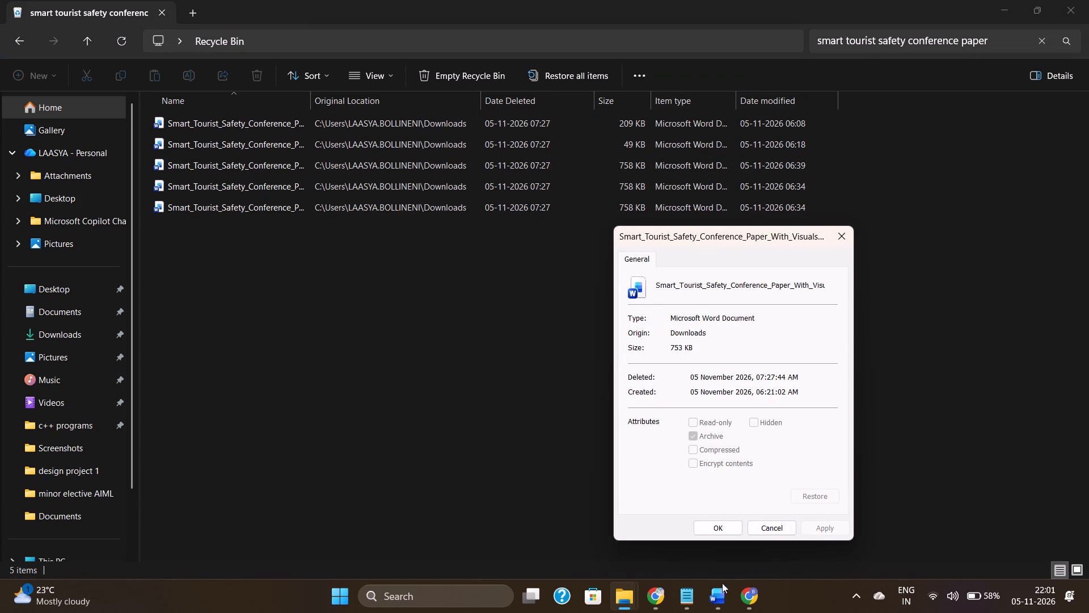
Open the restored Smart_Tourist_Safety_Conference_Paper_With_Visuals document from the recent files, look over its content and close it.
click(710, 591)
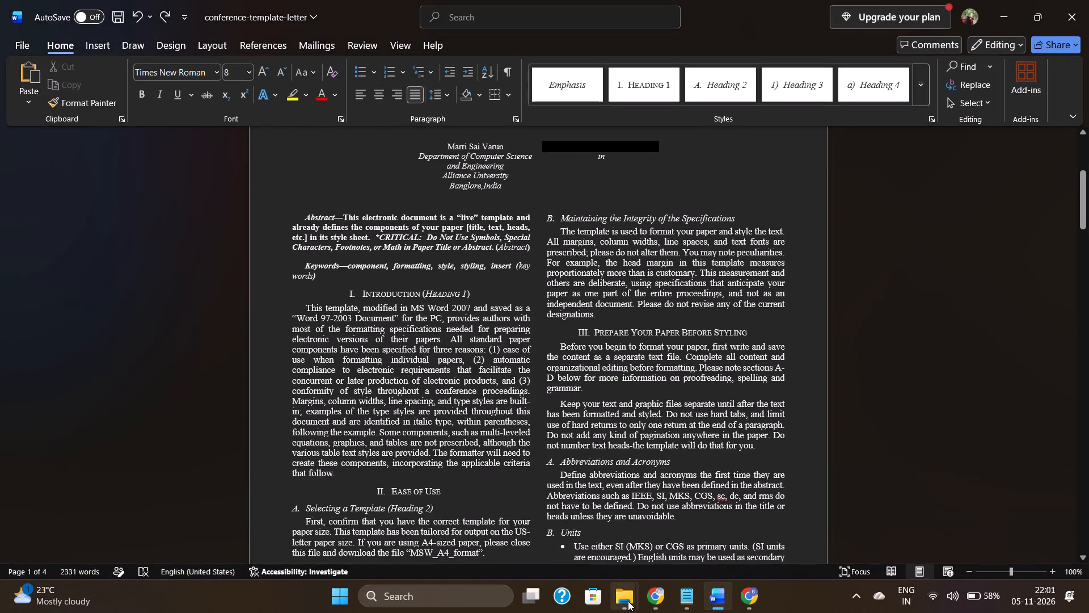
click(628, 601)
click(556, 511)
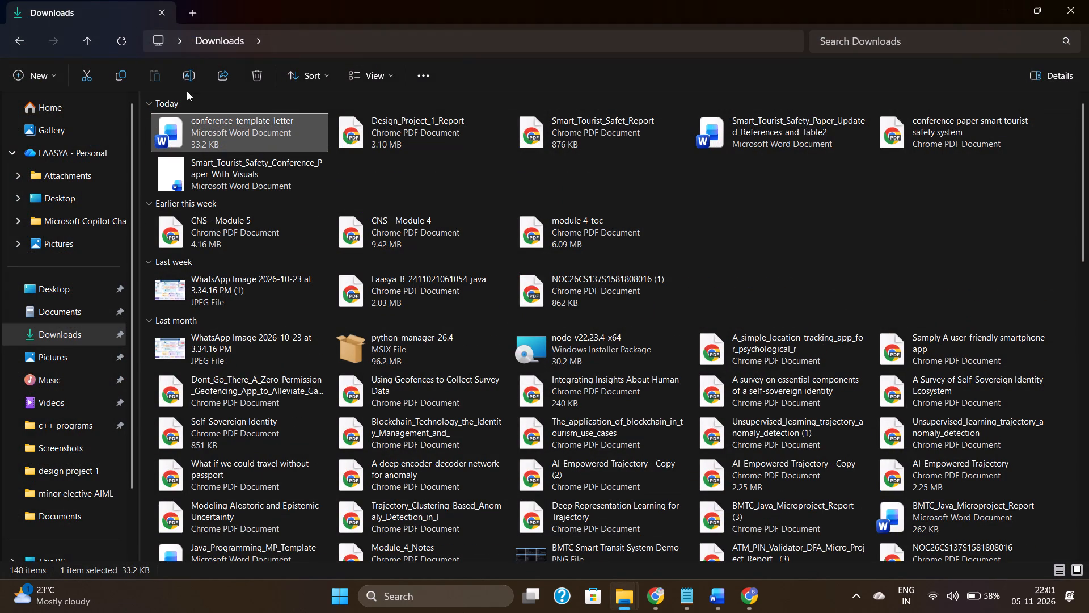
click(115, 43)
click(95, 102)
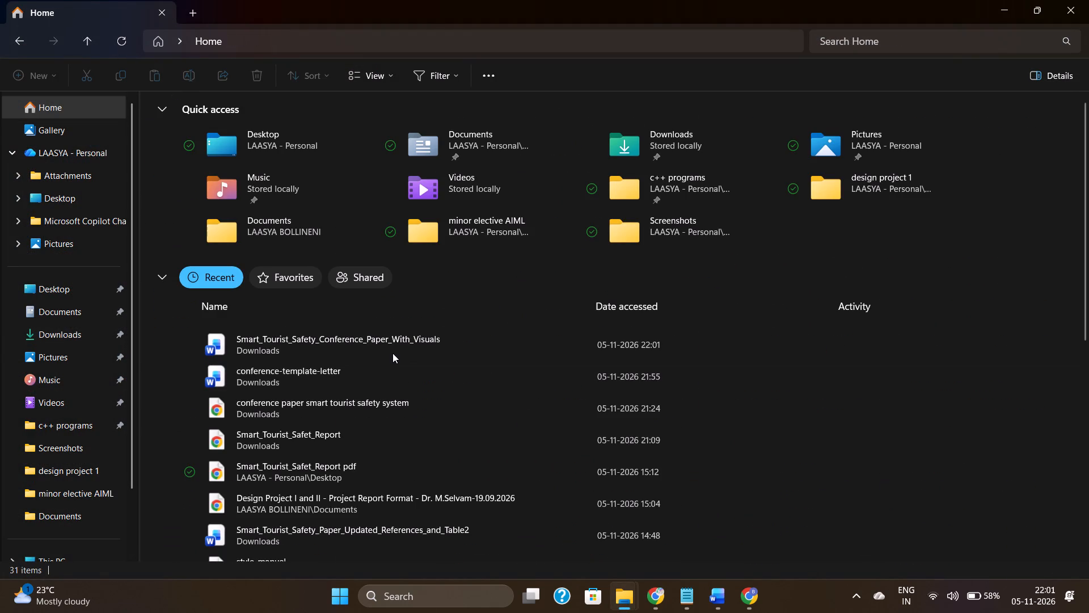
double_click(392, 343)
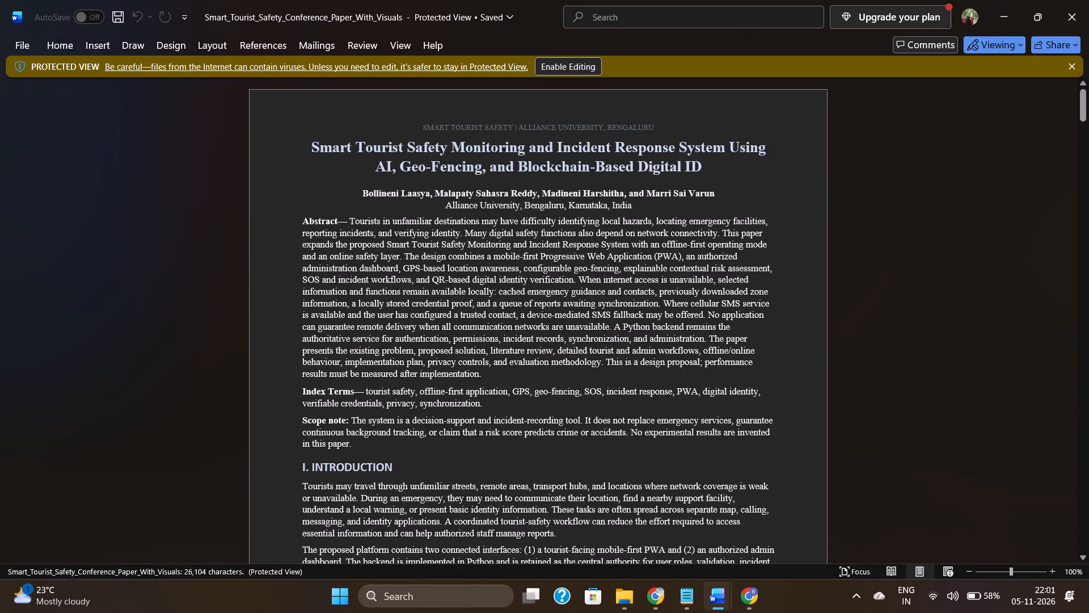
scroll(529, 304, down, 14)
click(1088, 0)
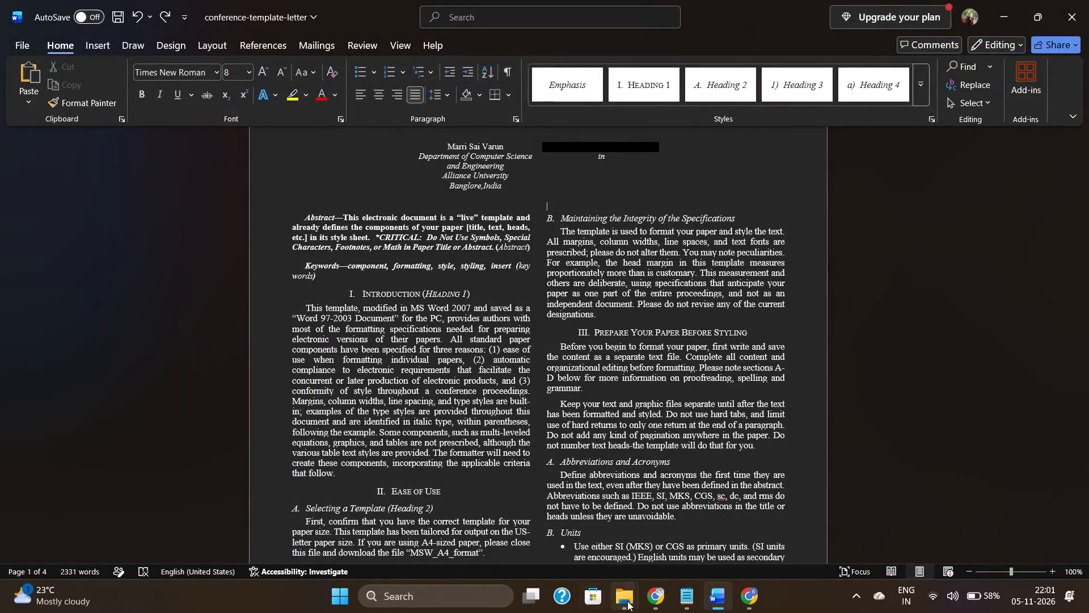
Close the Recycle Bin search window and try to close the leftover file properties window.
click(628, 601)
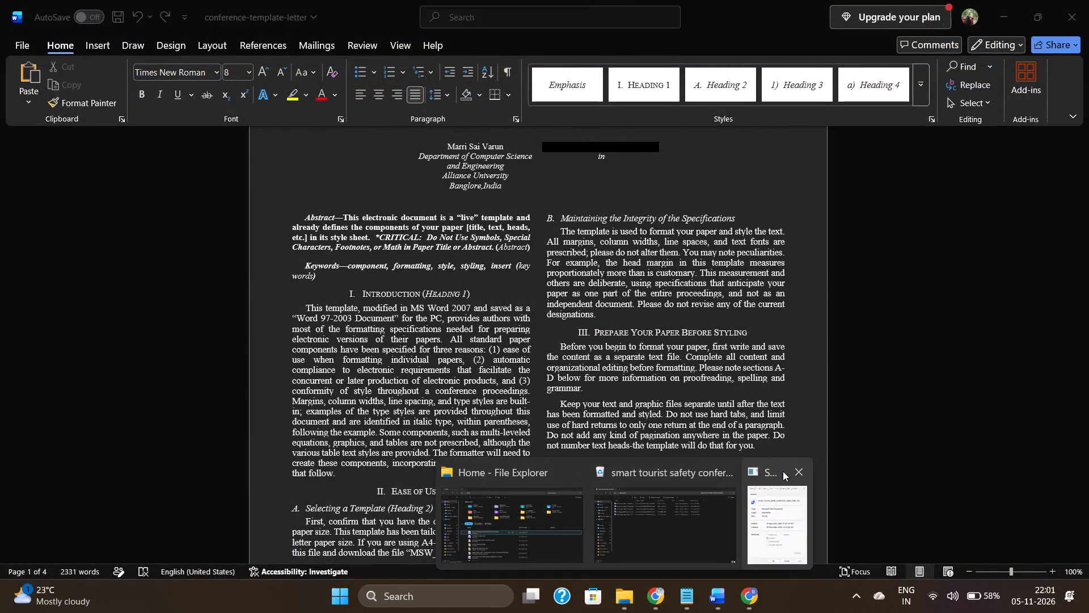
click(792, 471)
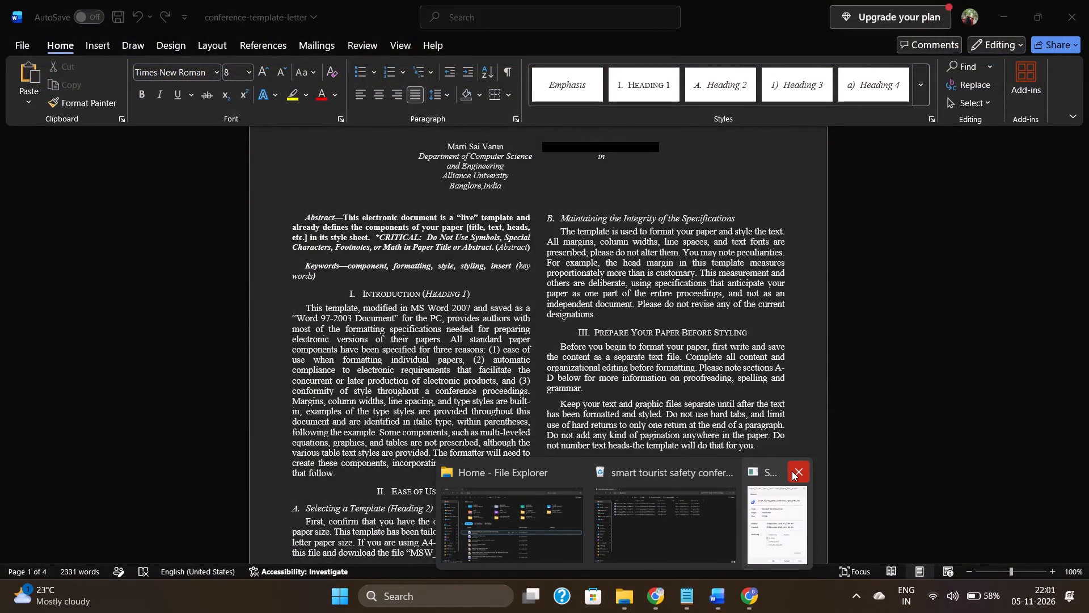
click(792, 471)
click(723, 475)
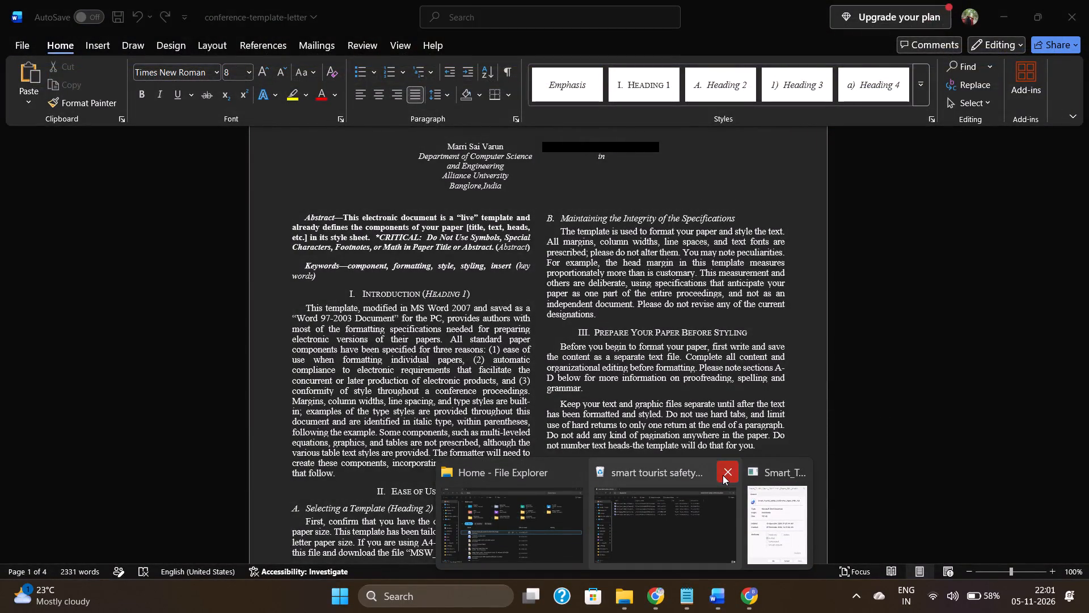
click(723, 472)
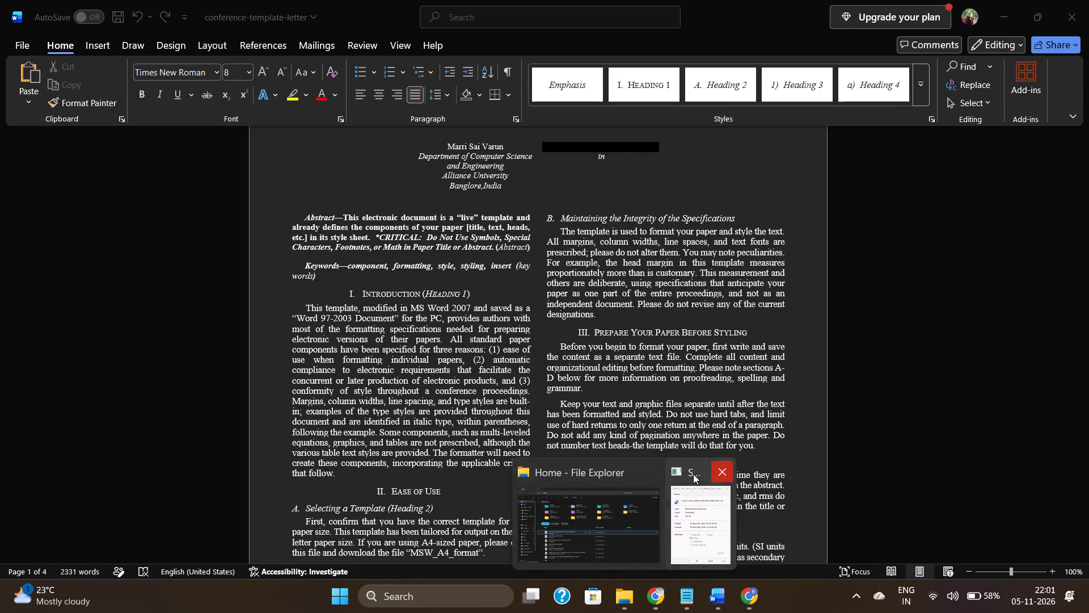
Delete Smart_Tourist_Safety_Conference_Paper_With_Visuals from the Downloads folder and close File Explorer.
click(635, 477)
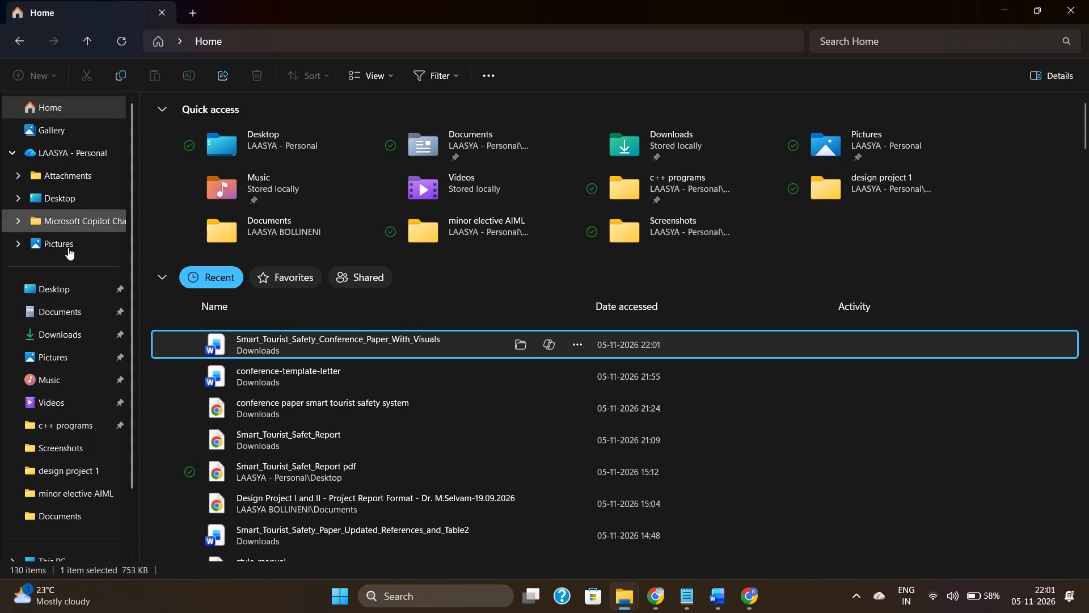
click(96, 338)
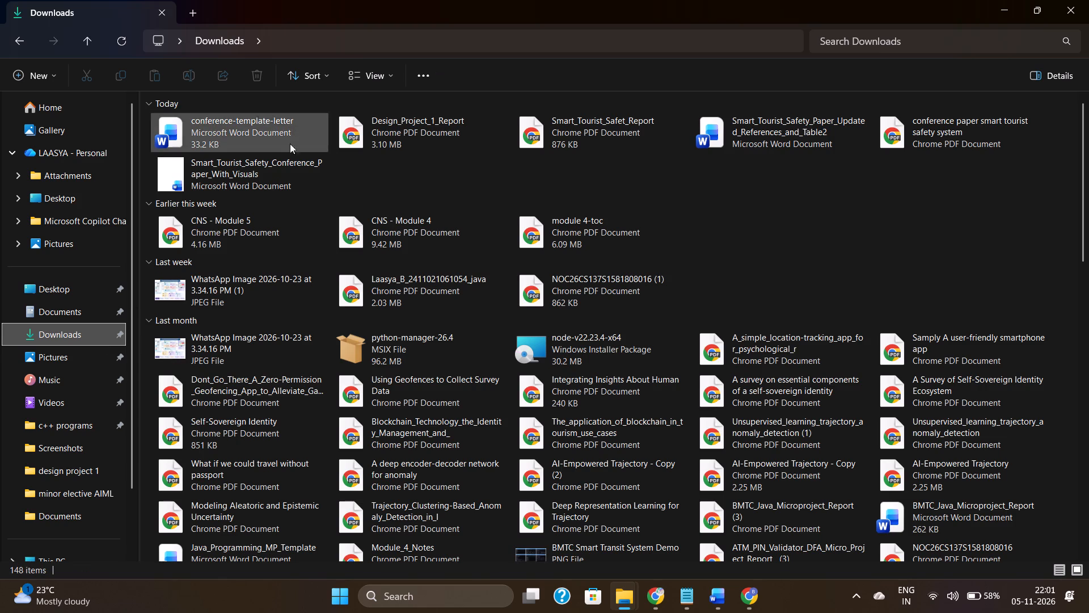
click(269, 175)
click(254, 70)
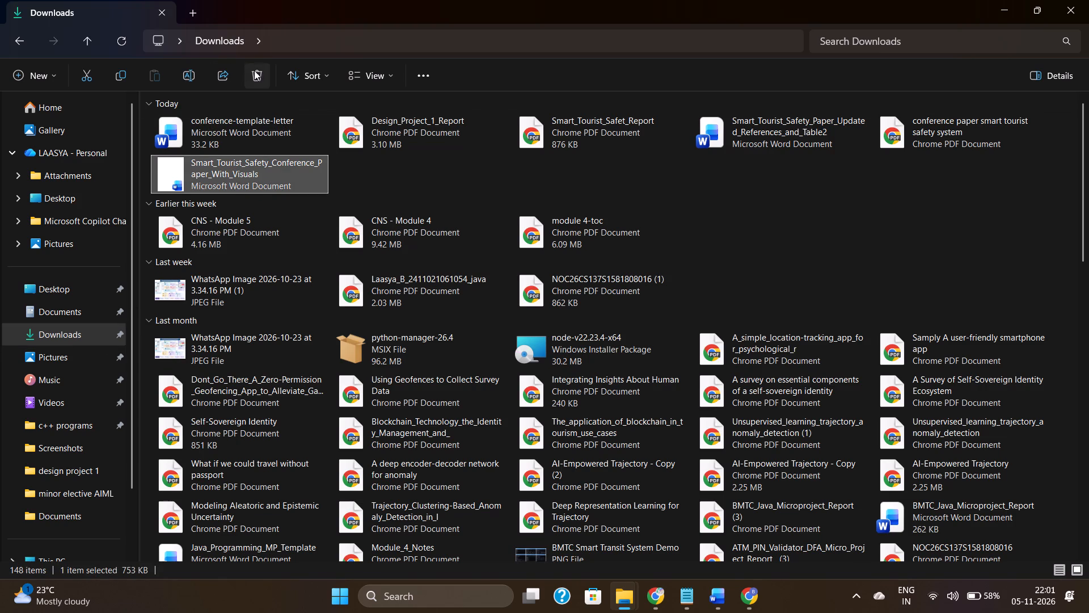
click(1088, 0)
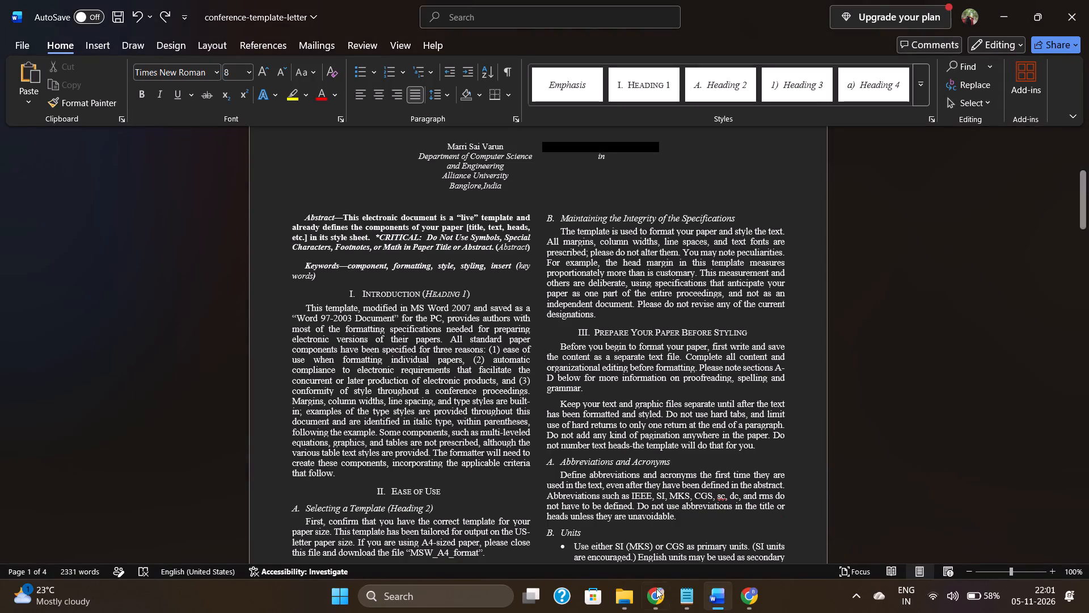
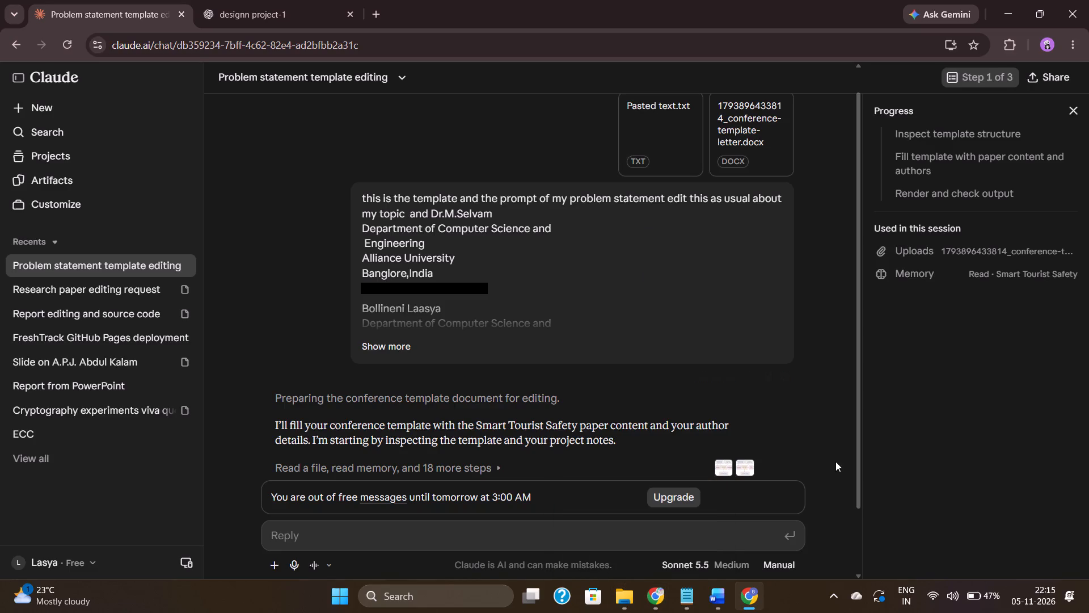
Minimize the open Chrome, Notepad, File Explorer and Word windows to get to the desktop.
click(1016, 2)
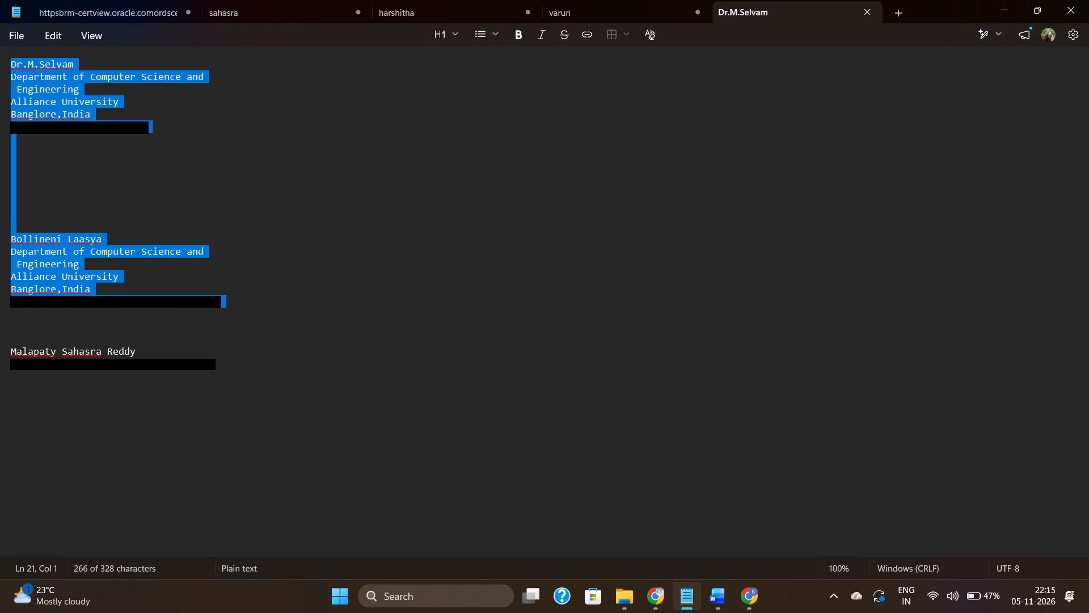
click(1006, 3)
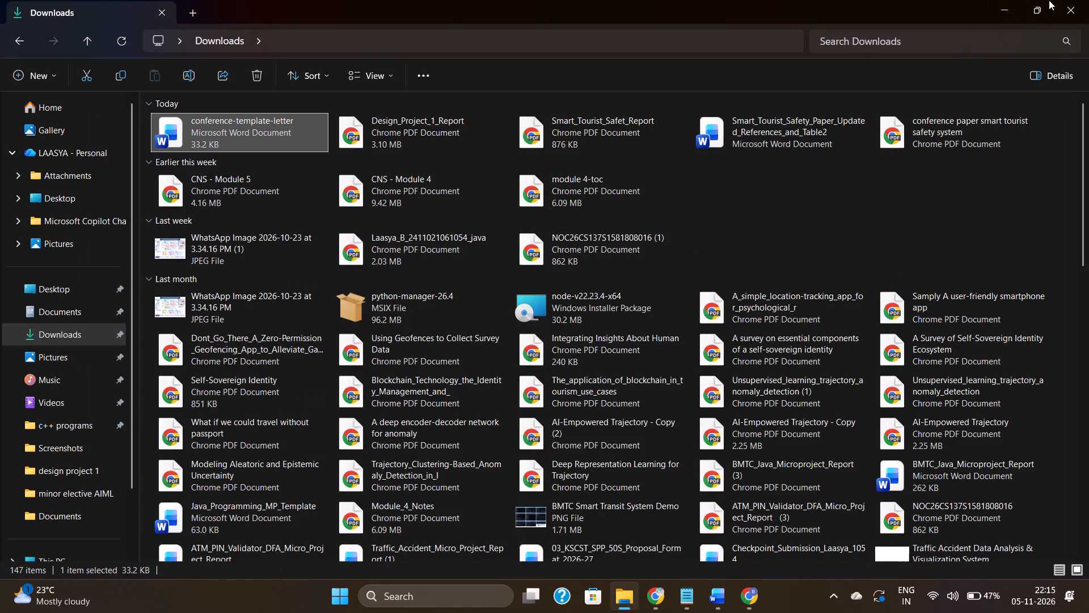
click(998, 9)
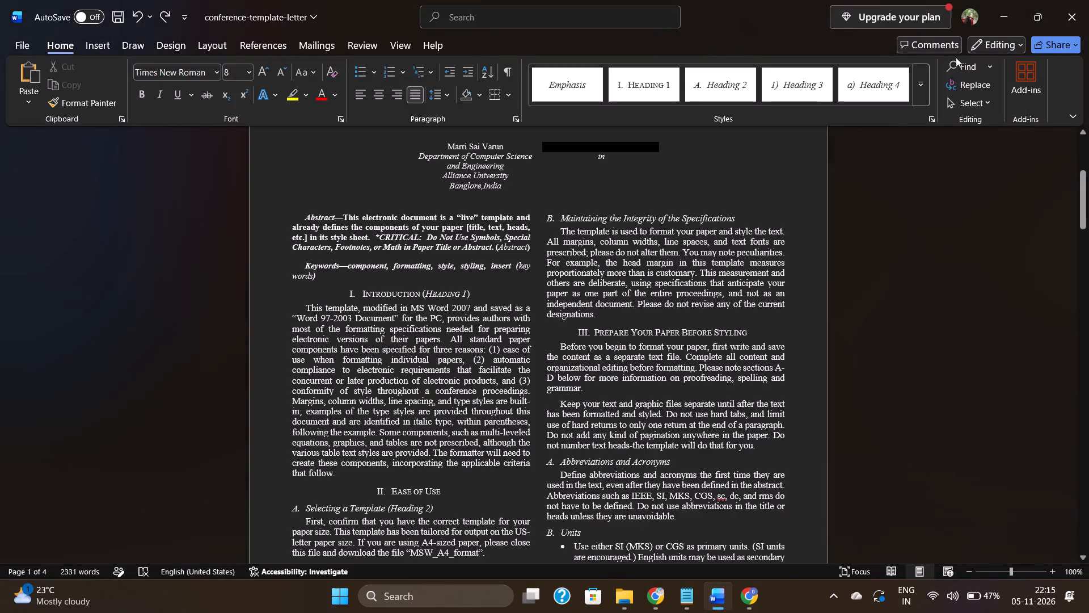
click(987, 2)
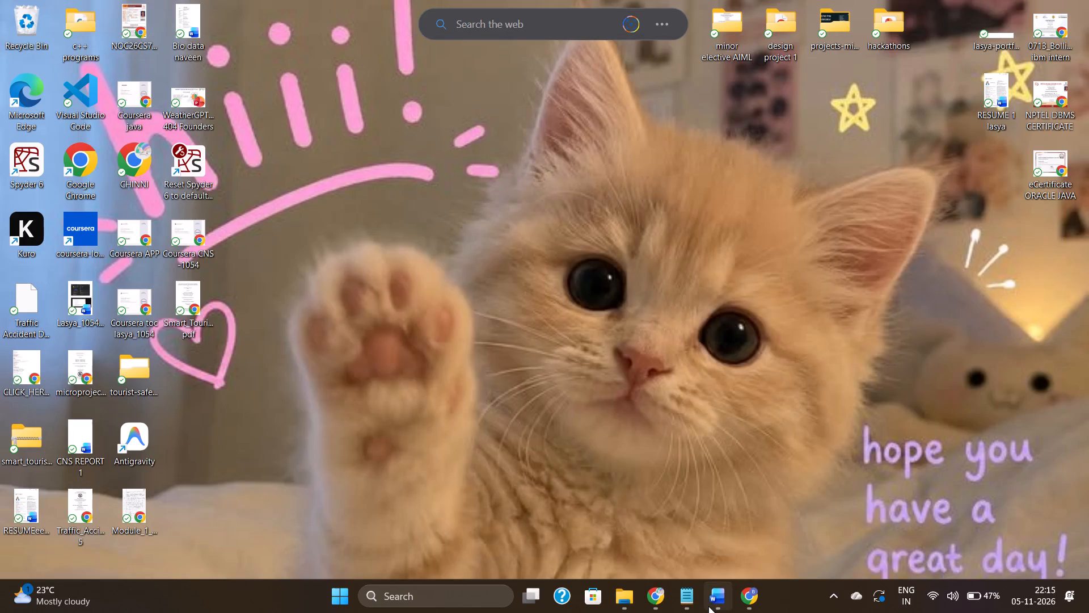
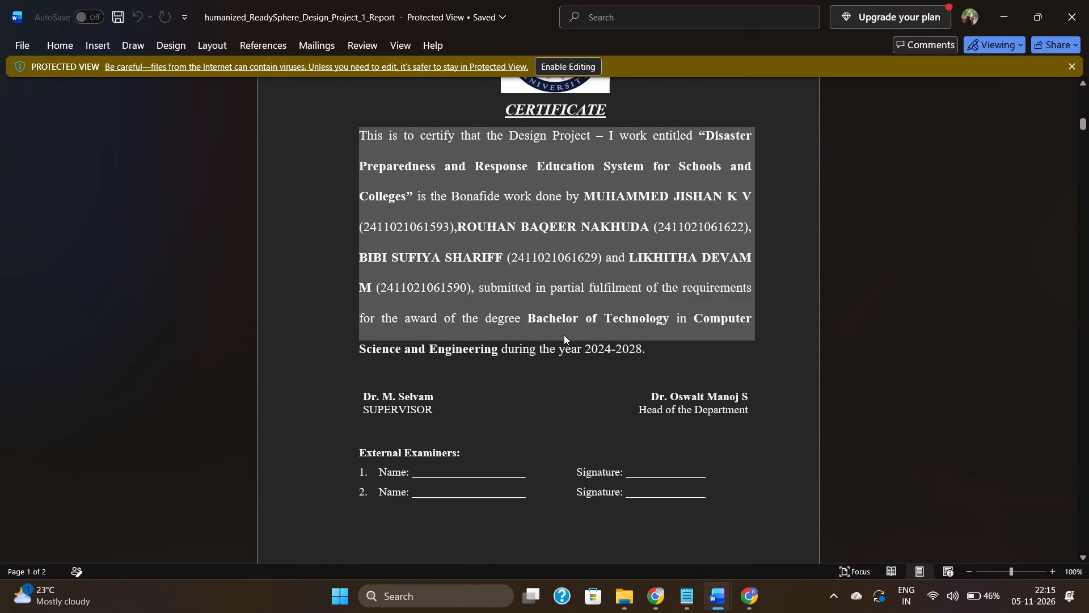
Take the humanized_ReadySphere_Design_Project_1_Report document out of Protected View by enabling editing.
scroll(564, 335, down, 8)
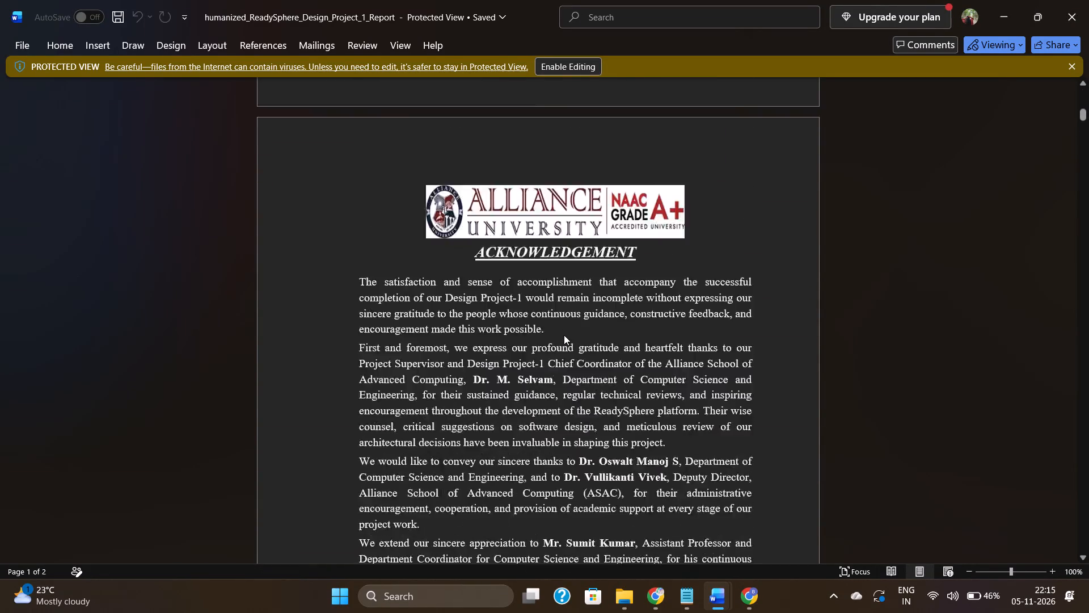
scroll(564, 335, down, 7)
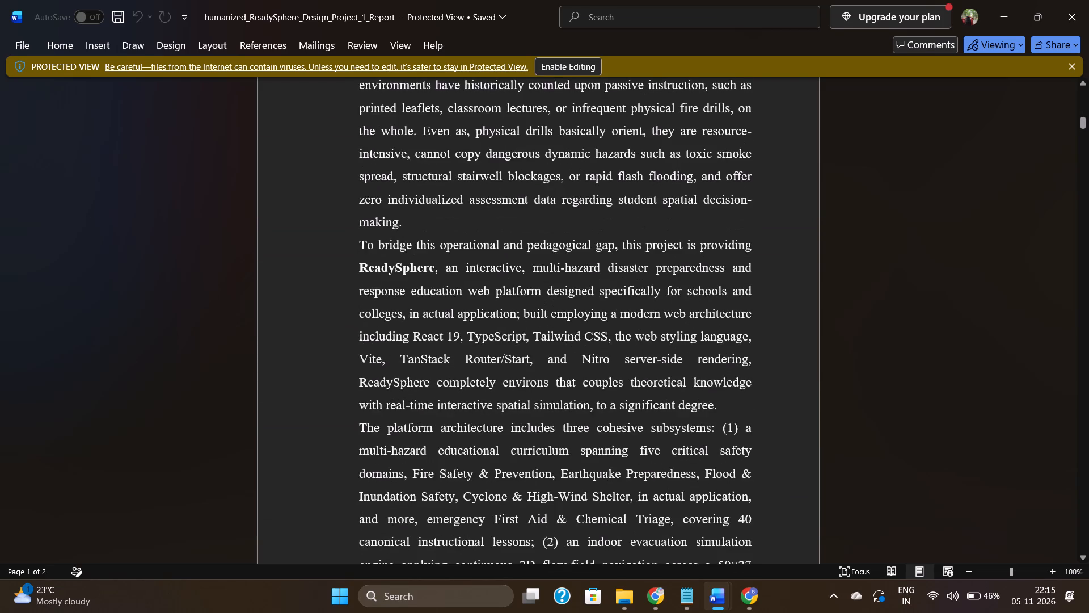
scroll(564, 335, down, 7)
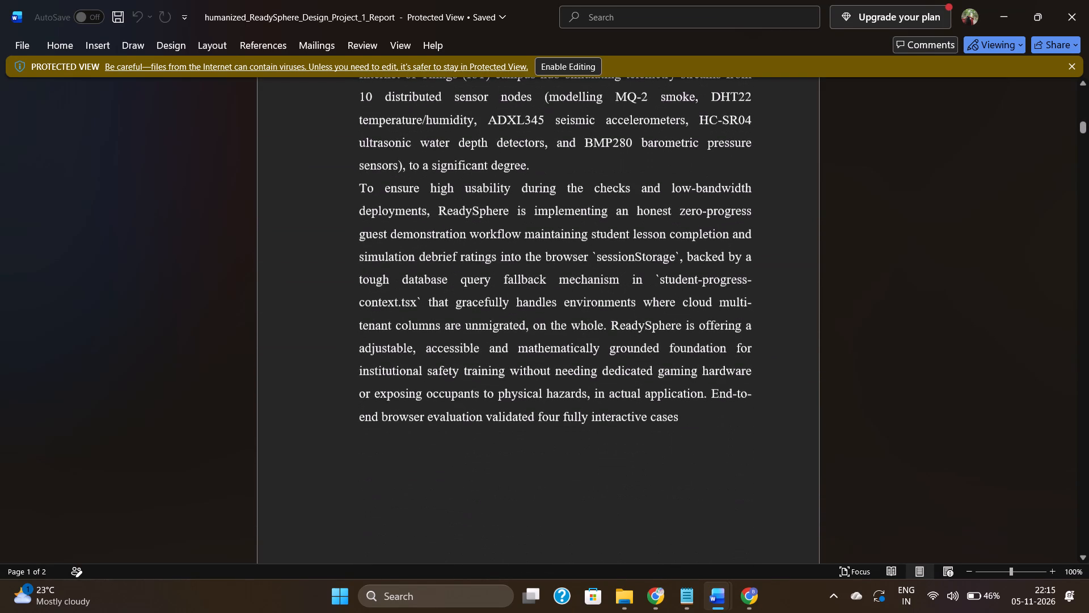
click(584, 69)
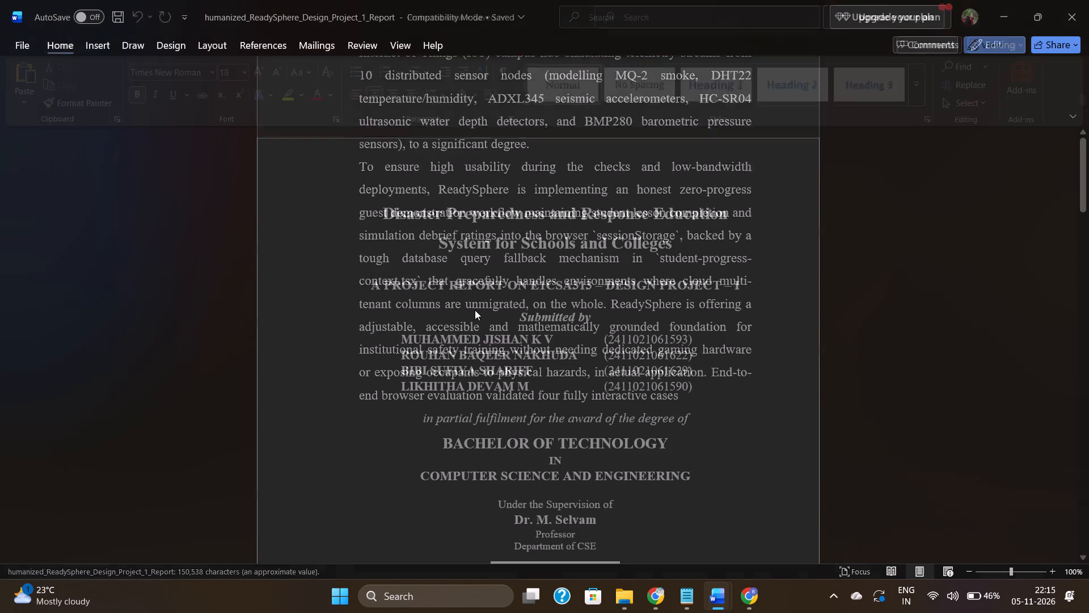
Review the humanized ReadySphere design project report from the title page through the abstract to the table of contents.
scroll(475, 310, down, 20)
scroll(475, 310, down, 3)
scroll(475, 310, up, 1)
scroll(702, 323, down, 3)
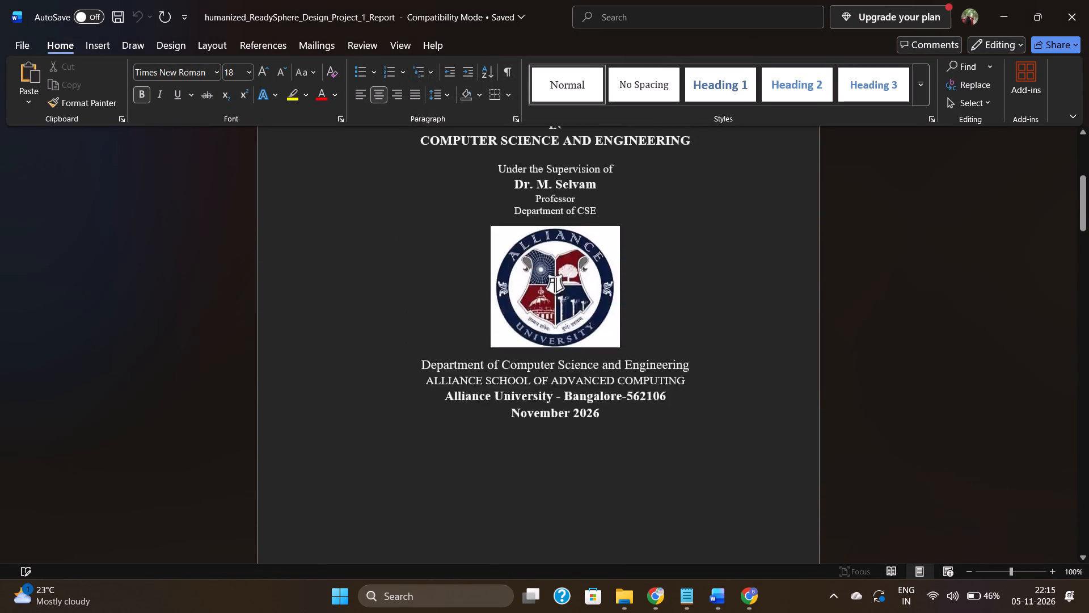
scroll(702, 323, down, 12)
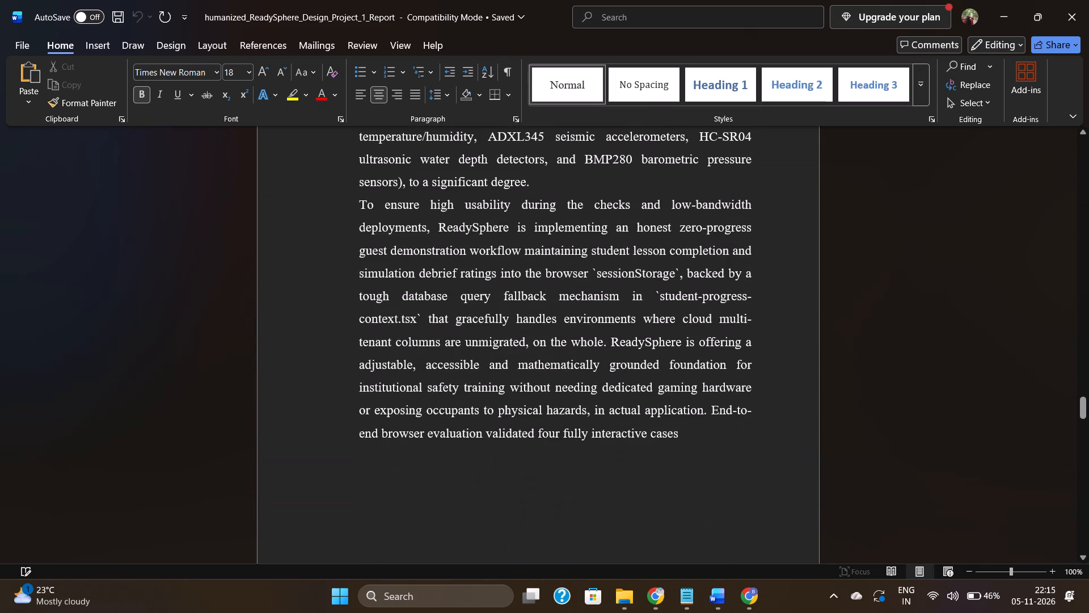
scroll(702, 323, up, 7)
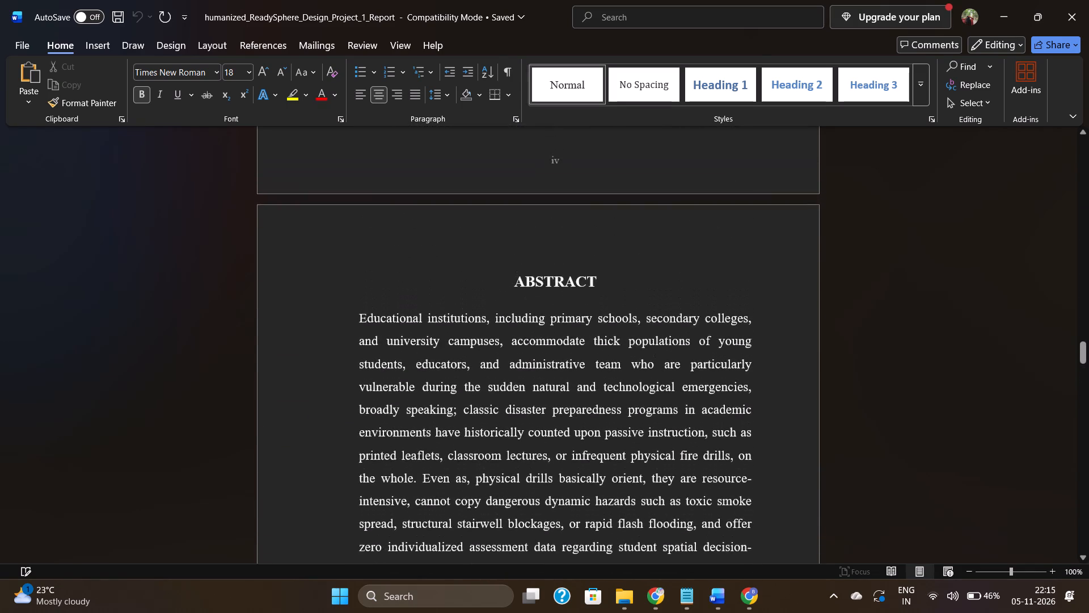
scroll(702, 323, down, 1)
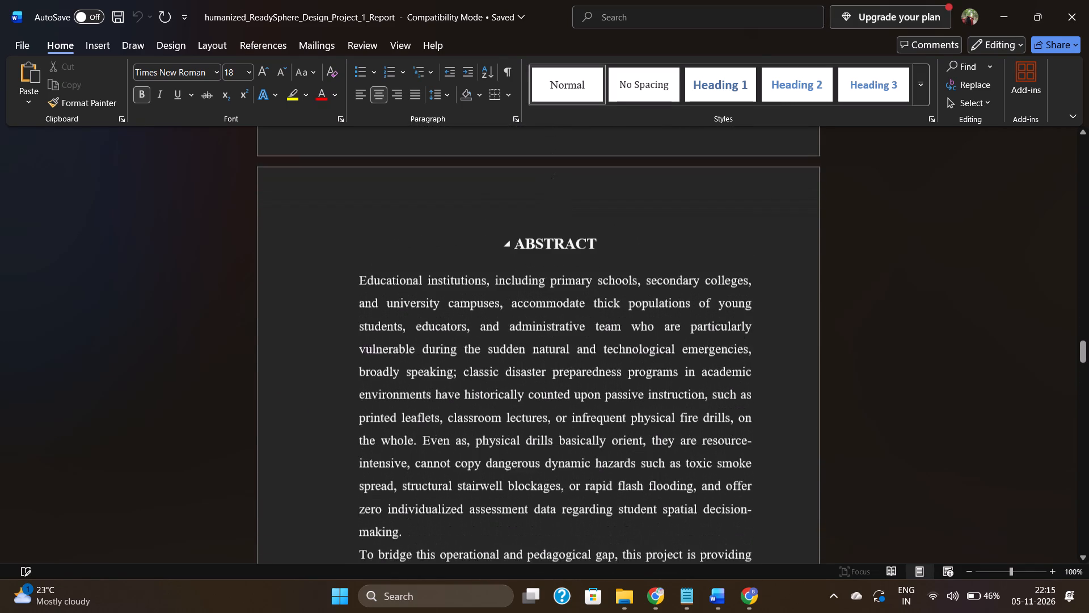
scroll(702, 323, down, 2)
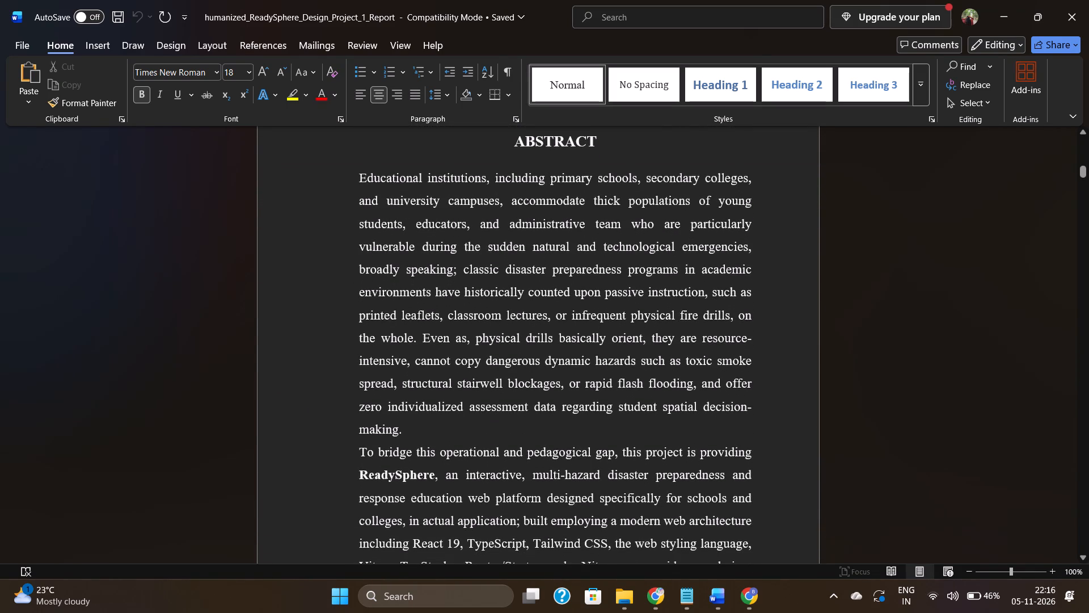
drag(354, 178, 399, 425)
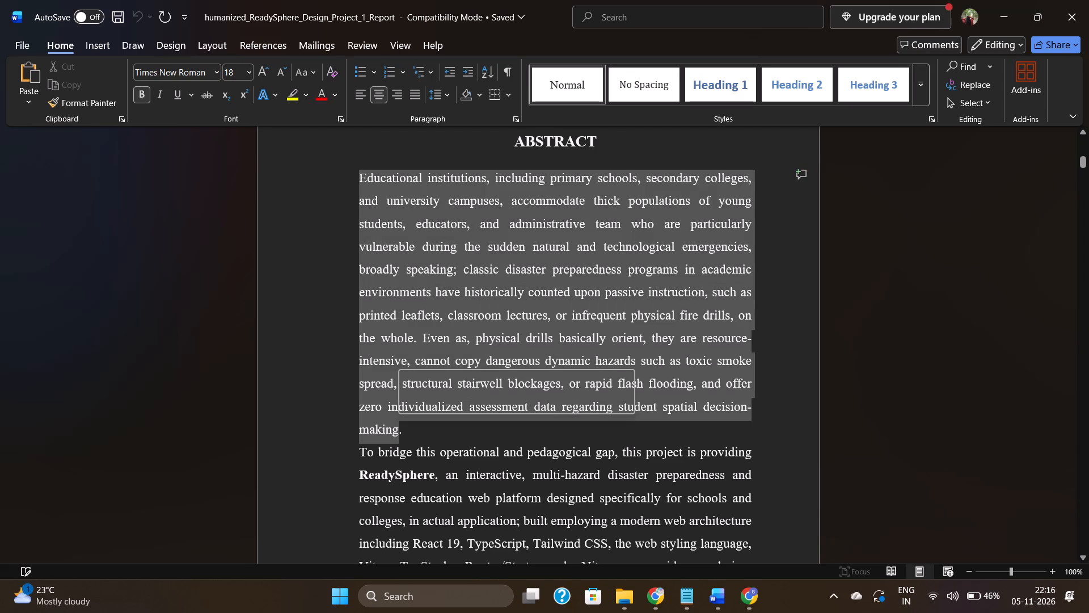
click(399, 425)
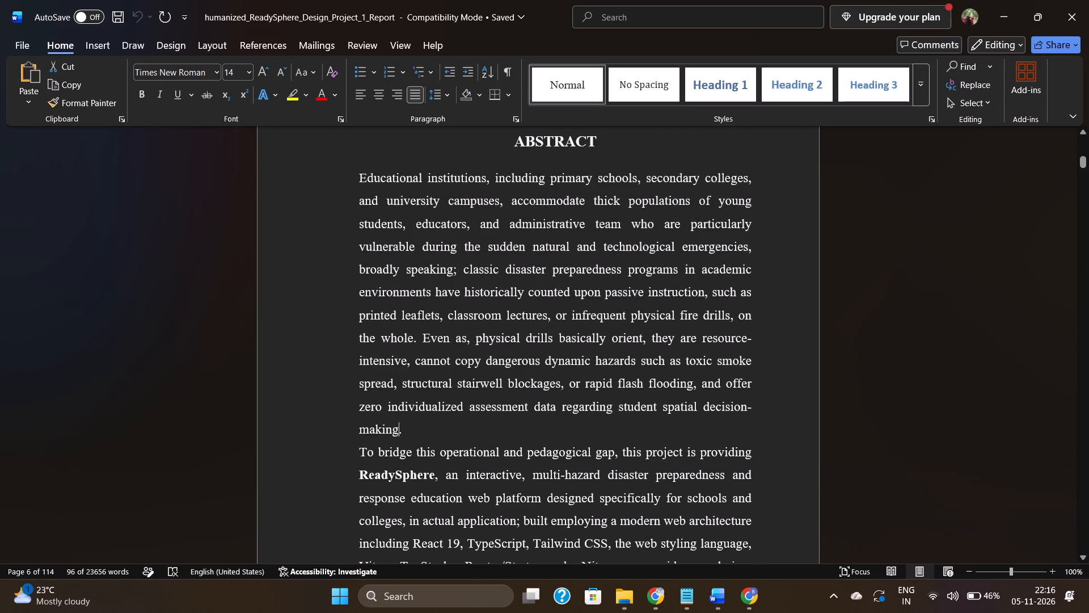
scroll(399, 425, down, 10)
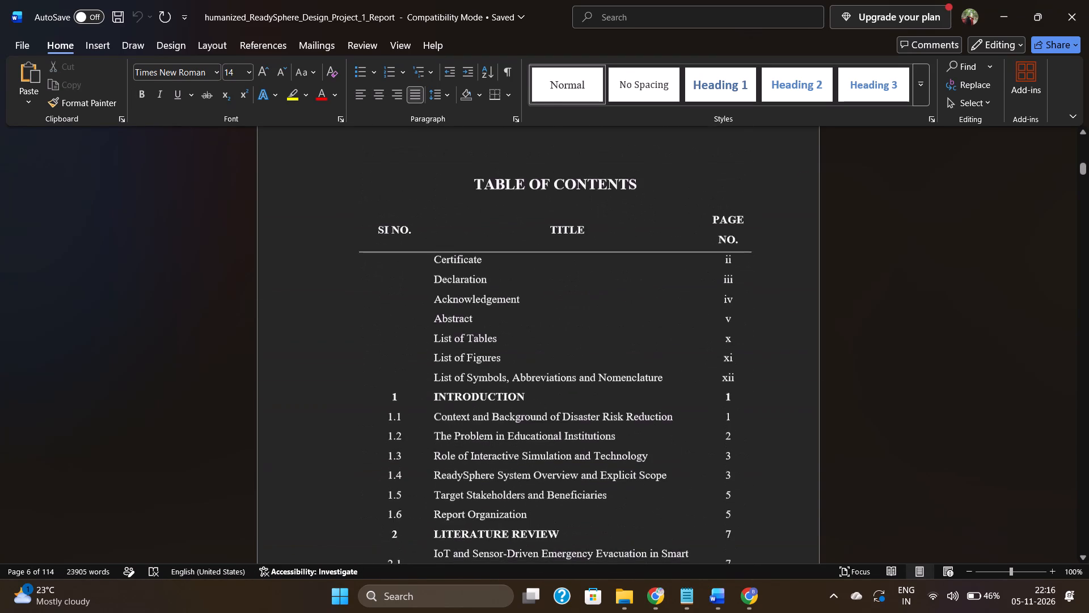
scroll(399, 425, down, 5)
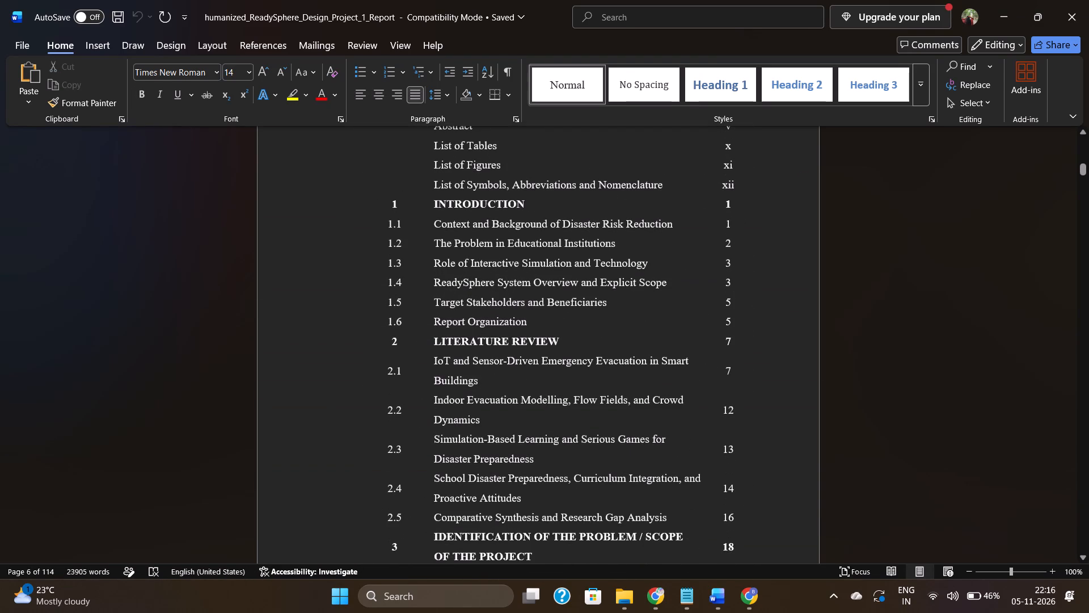
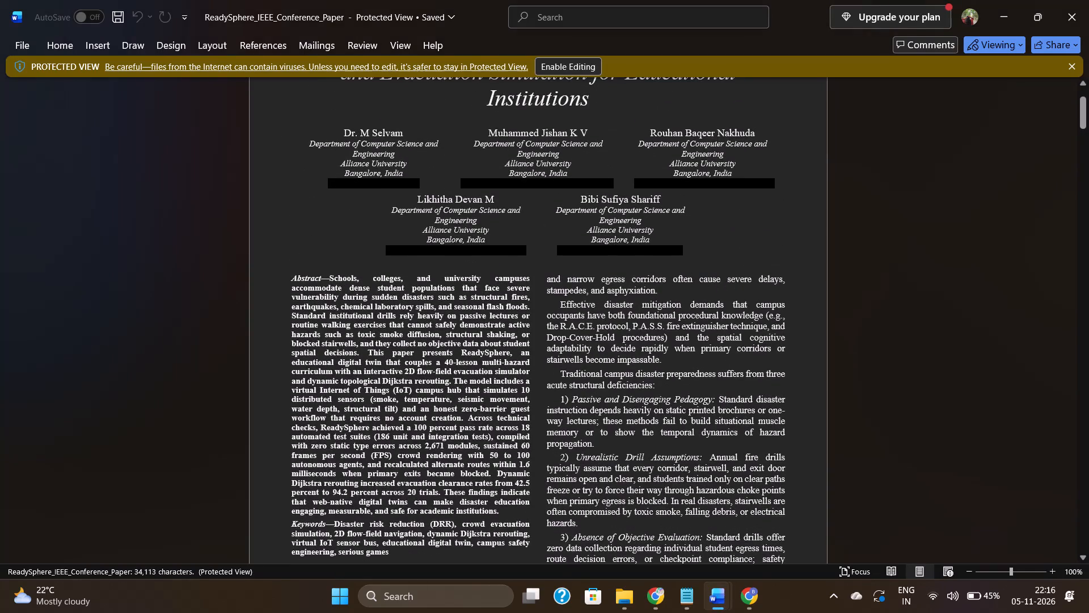
Restore the ReadySphere_IEEE_Conference_Paper window from full screen to a smaller floating window over the conference-template-letter document.
scroll(609, 269, up, 1)
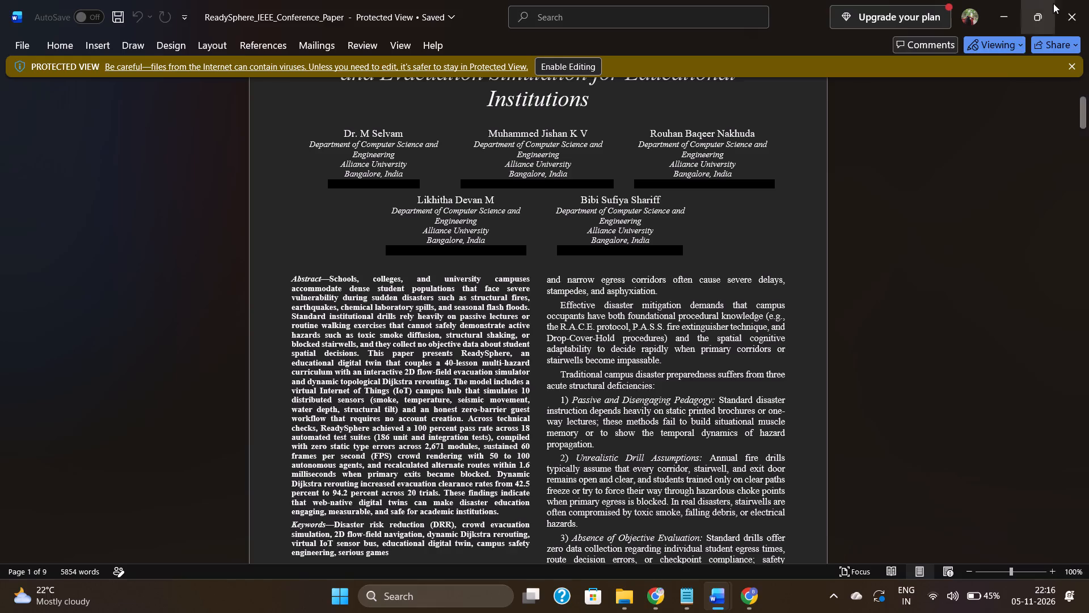
click(1034, 7)
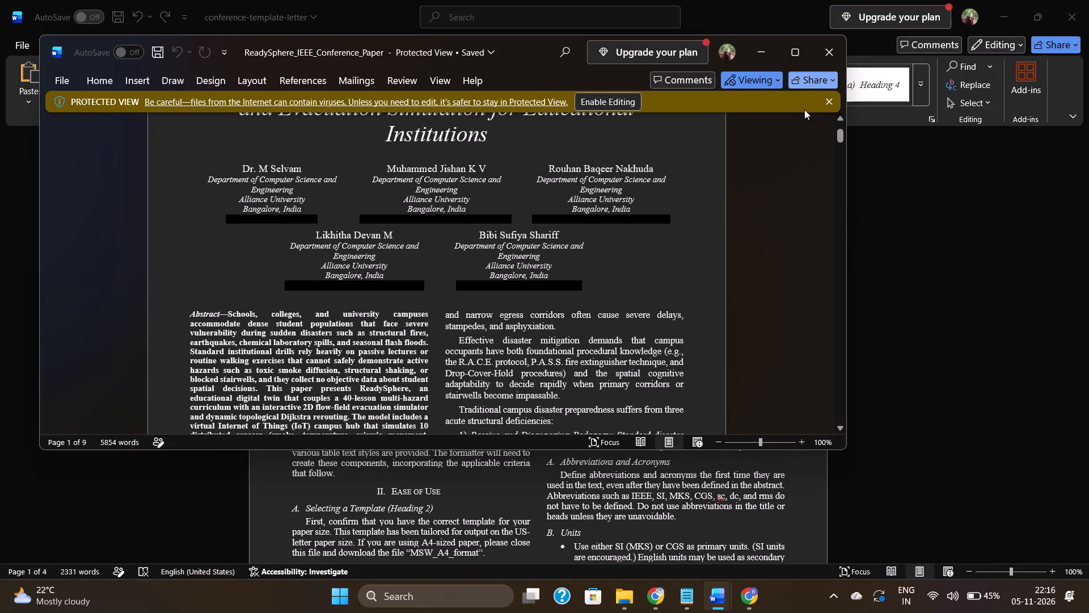
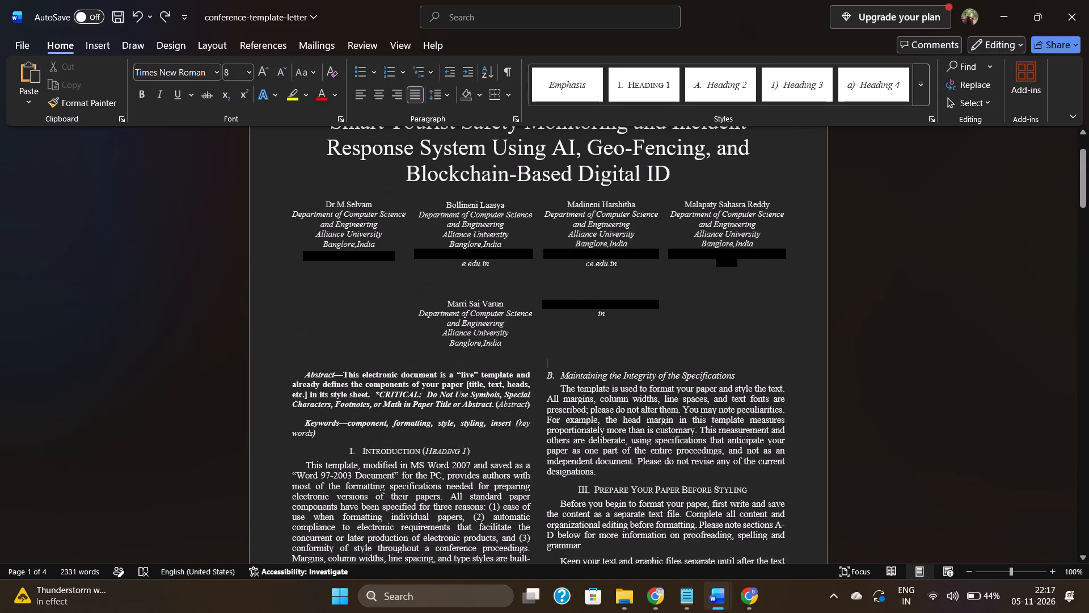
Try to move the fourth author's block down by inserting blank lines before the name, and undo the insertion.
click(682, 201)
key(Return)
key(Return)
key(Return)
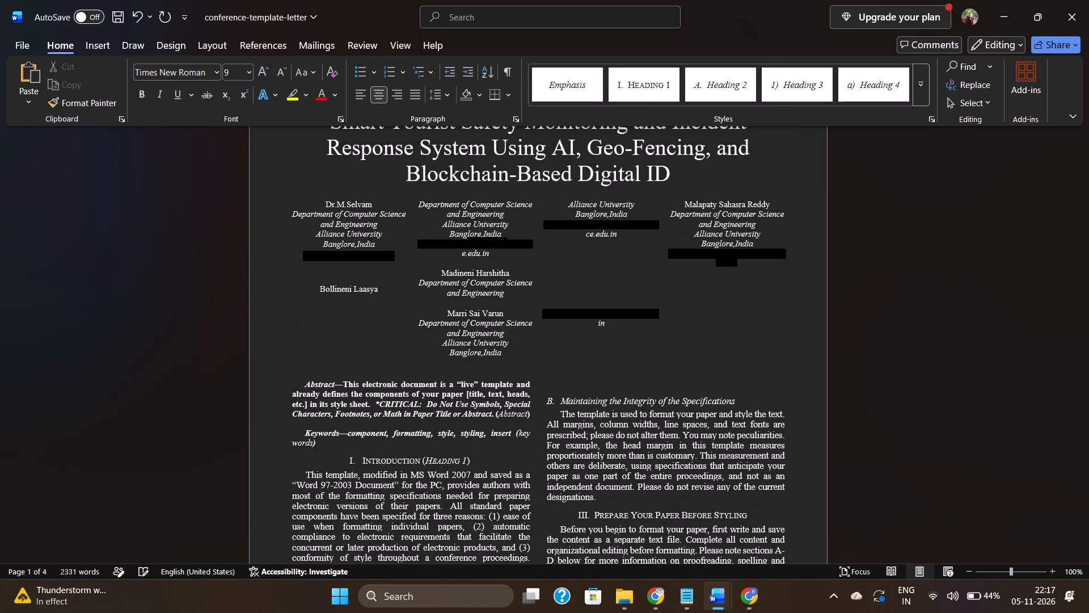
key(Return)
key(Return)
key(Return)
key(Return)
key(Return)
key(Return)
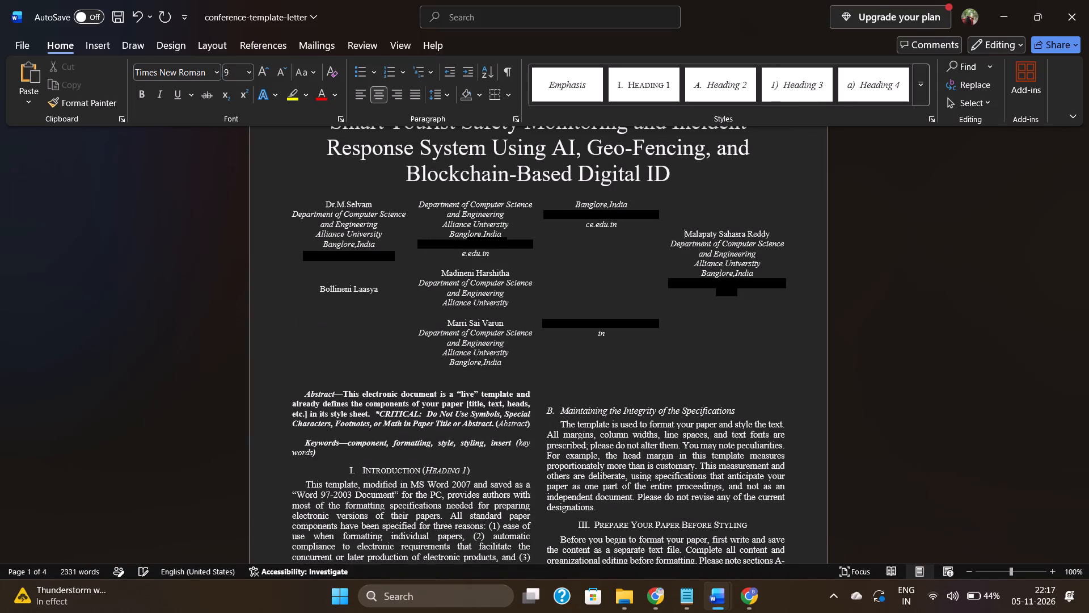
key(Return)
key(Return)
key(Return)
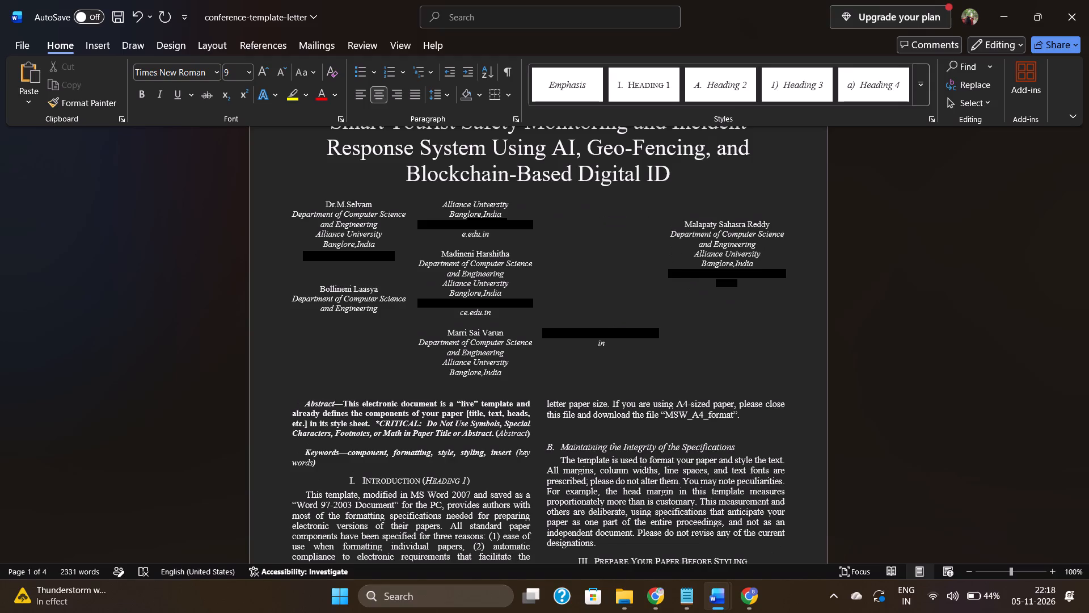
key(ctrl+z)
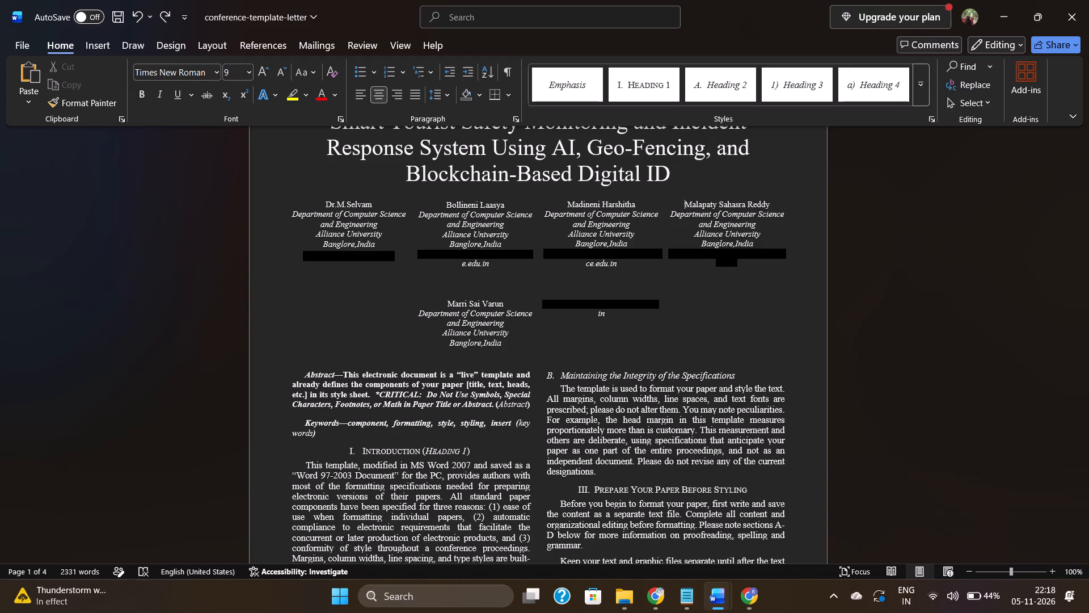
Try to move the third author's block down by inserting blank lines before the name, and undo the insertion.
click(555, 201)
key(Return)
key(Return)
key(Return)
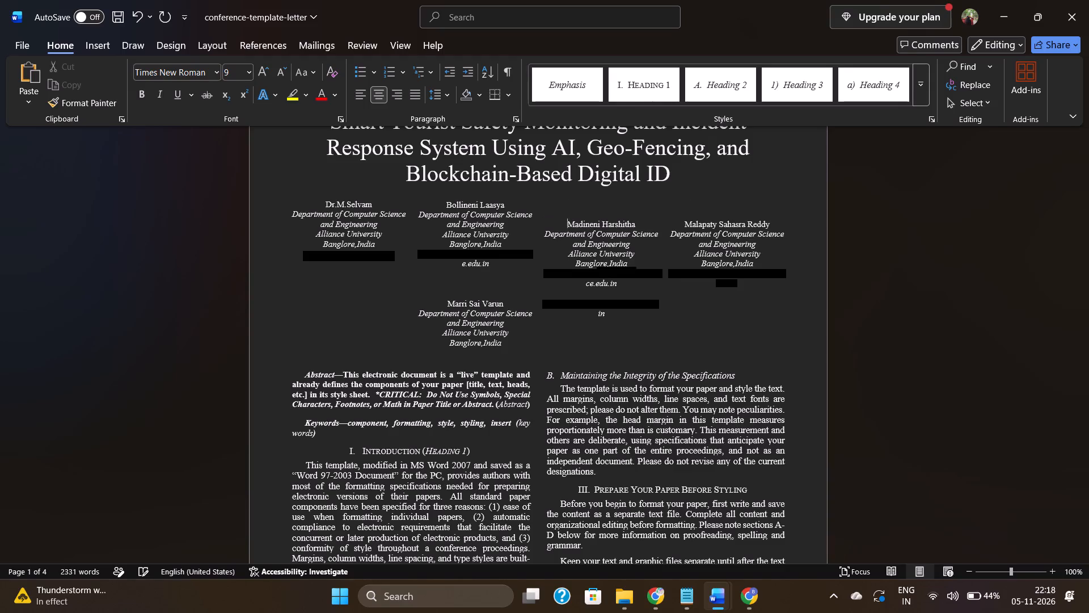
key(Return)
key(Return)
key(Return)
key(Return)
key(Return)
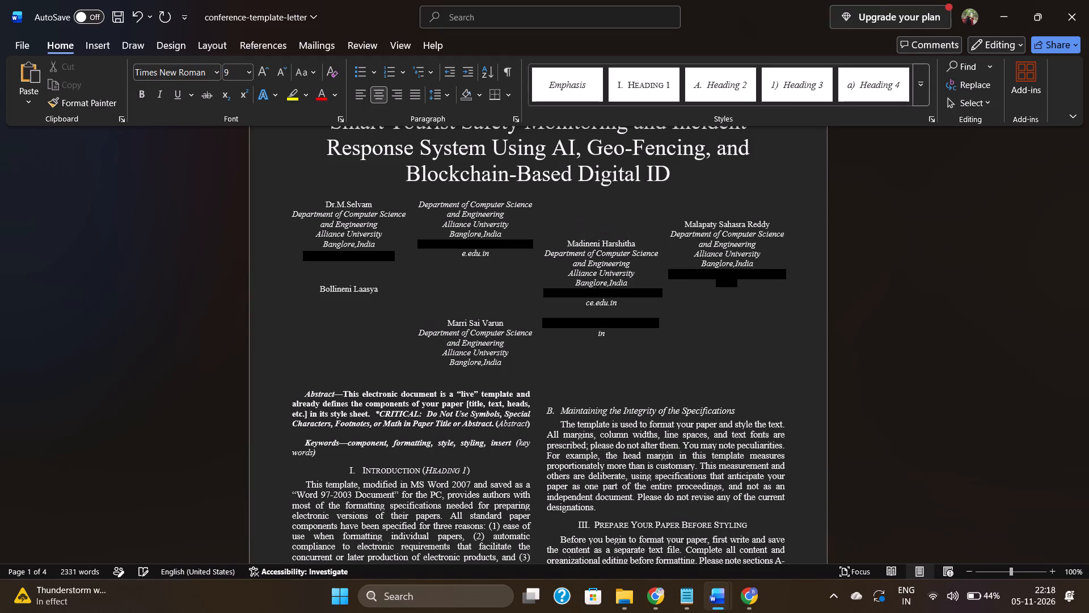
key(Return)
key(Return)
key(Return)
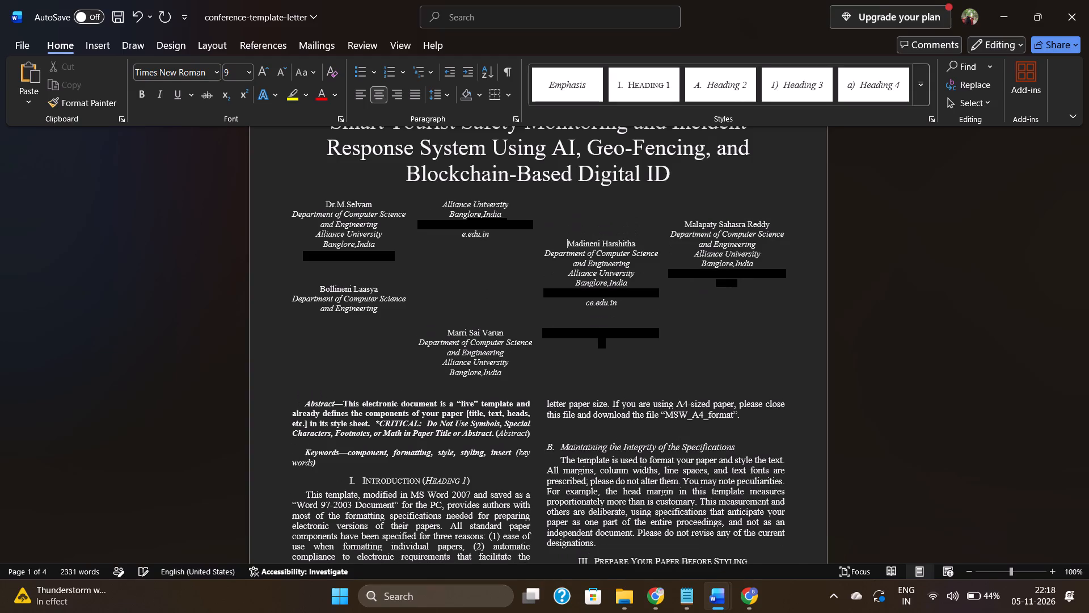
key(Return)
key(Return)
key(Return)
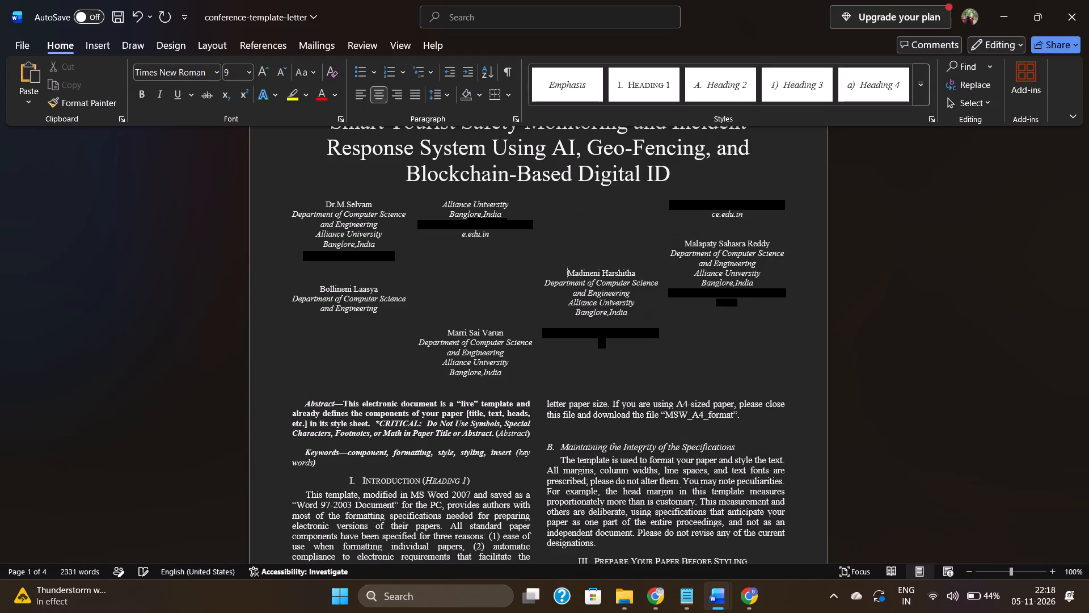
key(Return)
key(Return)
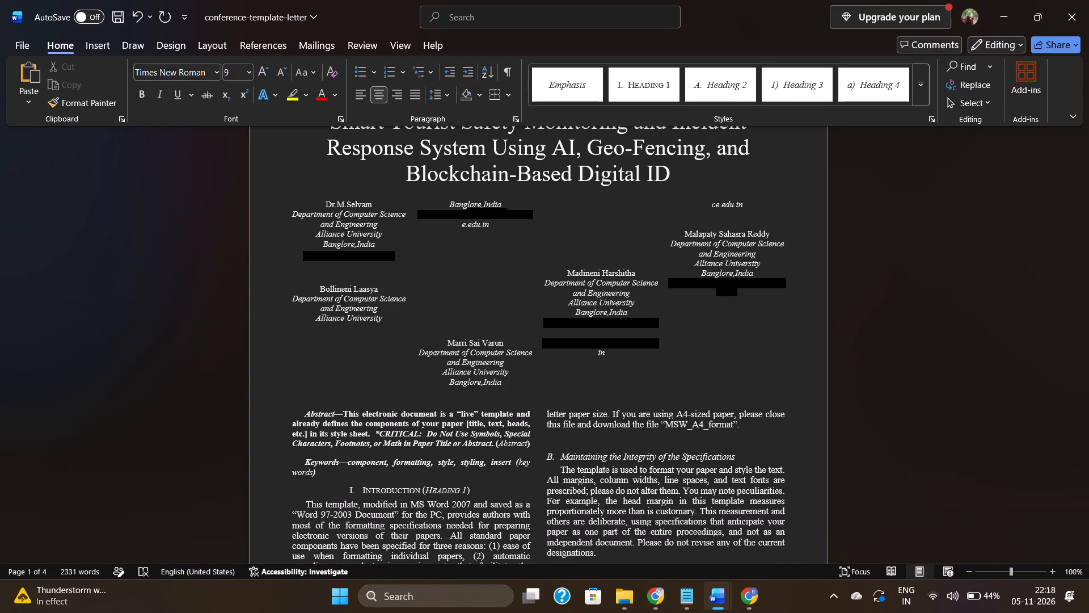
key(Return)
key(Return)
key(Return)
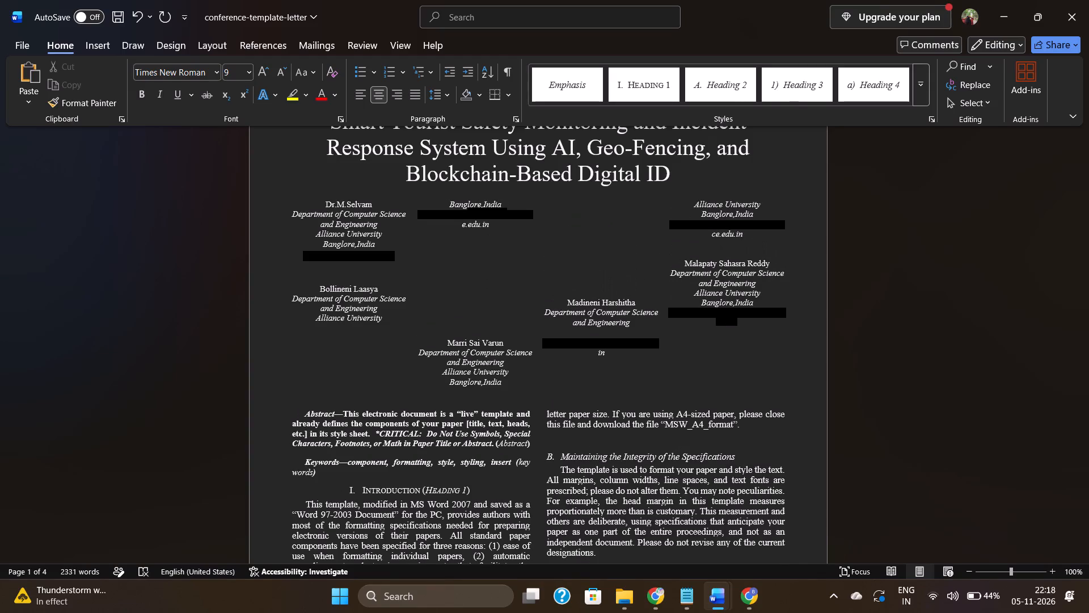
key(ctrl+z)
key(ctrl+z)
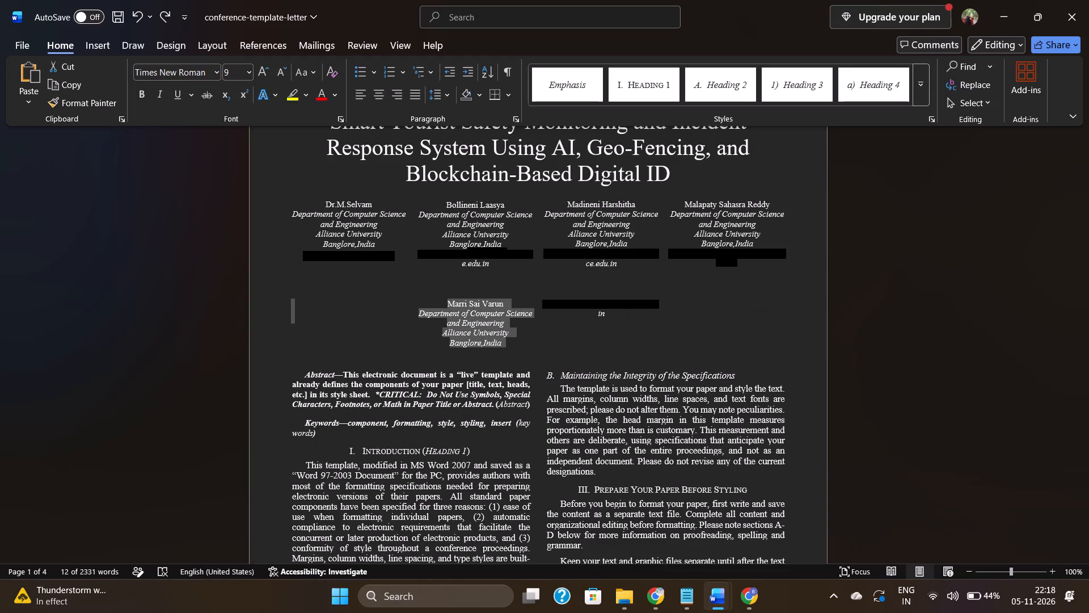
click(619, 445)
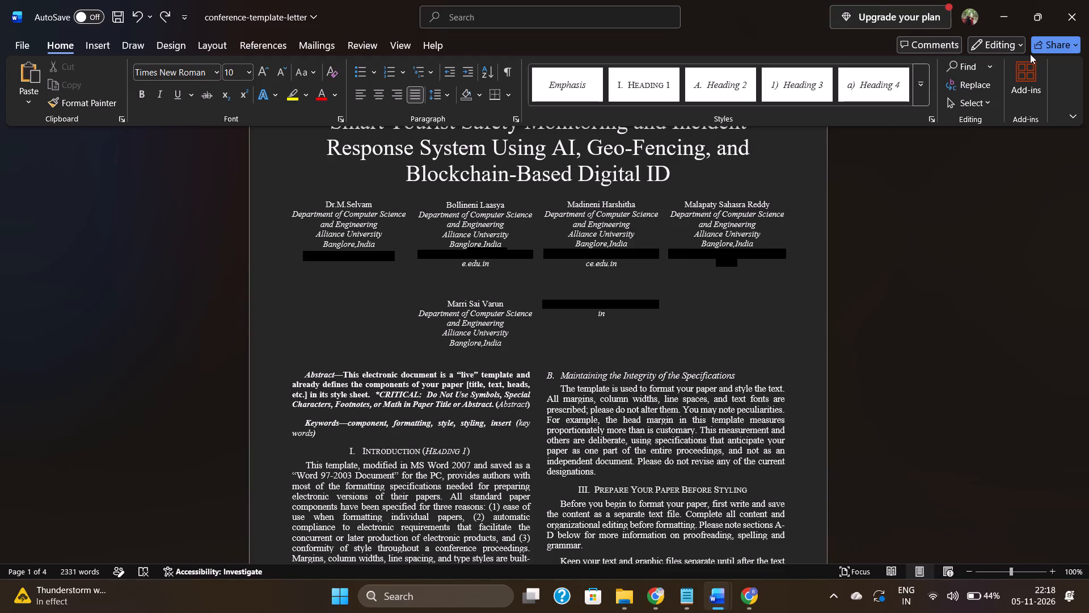
Close the conference-template-letter document without saving its changes.
click(1065, 14)
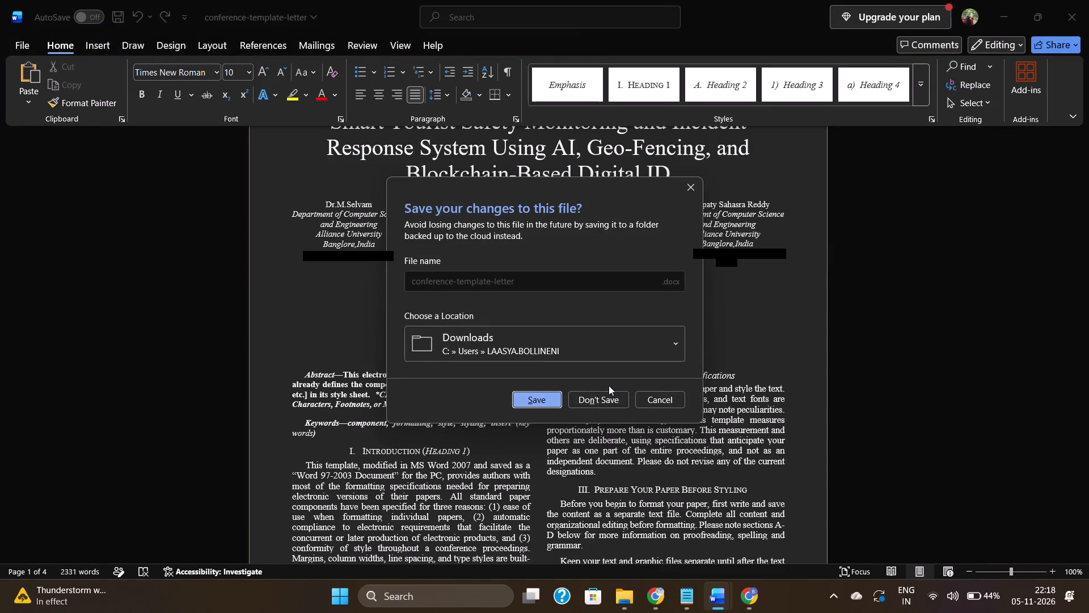
click(611, 394)
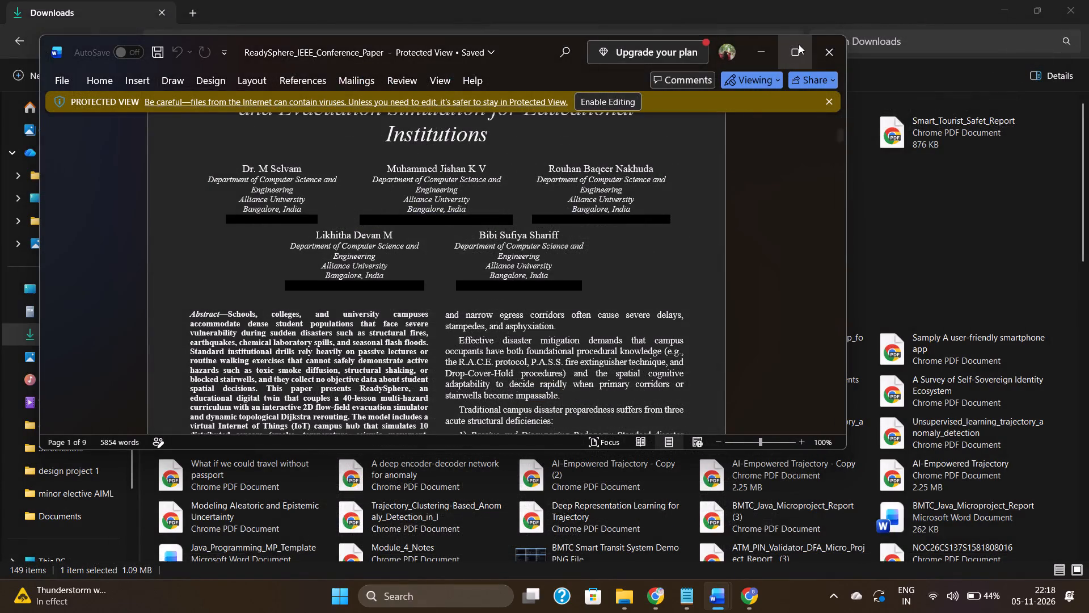
Maximize the ReadySphere_IEEE_Conference_Paper window and enable editing of the document.
click(799, 44)
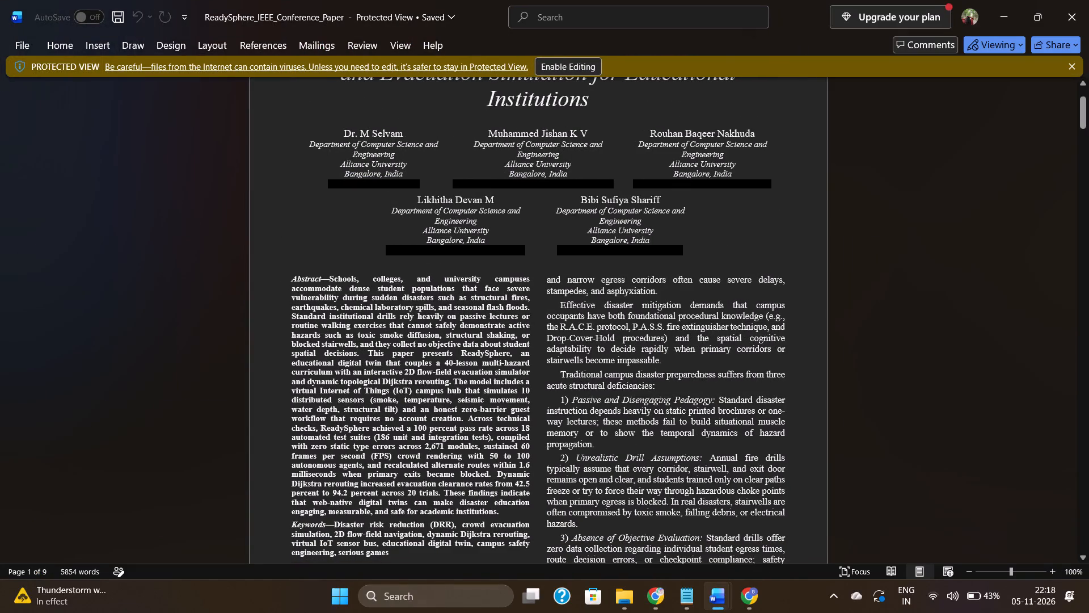
click(568, 72)
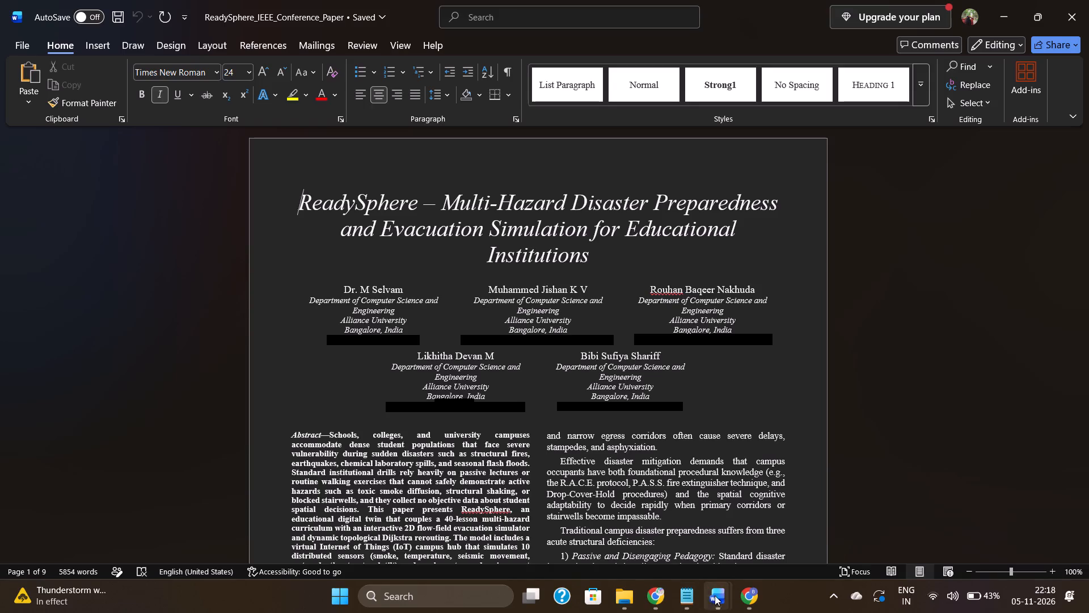
Replace the ReadySphere paper's title with "Smart Tourist Safety Monitoring and Incident Response System Using AI, Geo-Fencing, and Blockchain-Based Digital ID", copied from the PDF in Chrome.
click(664, 589)
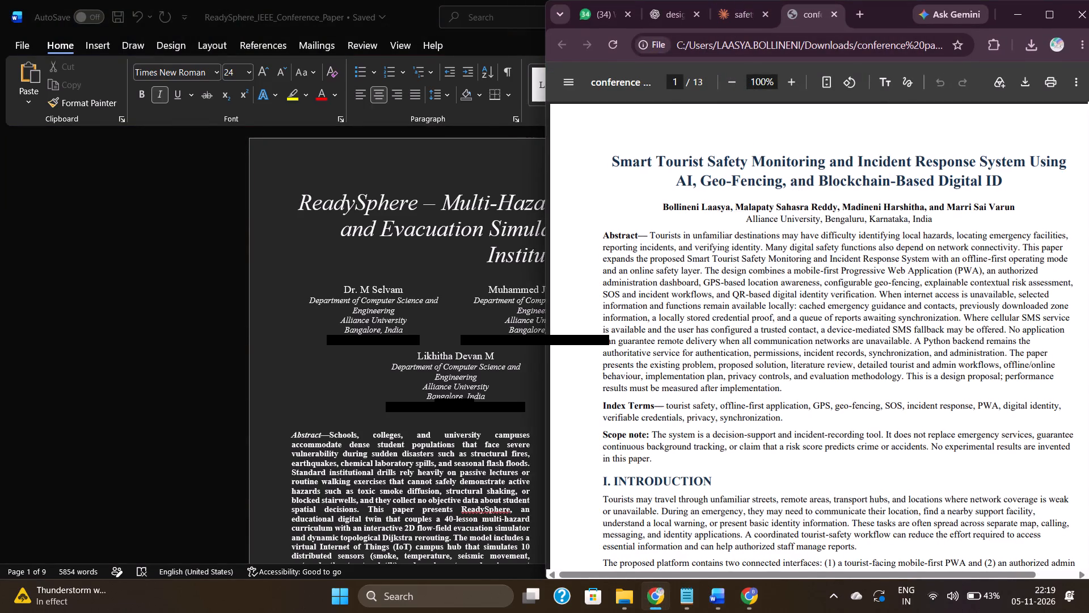
drag(611, 158, 1021, 184)
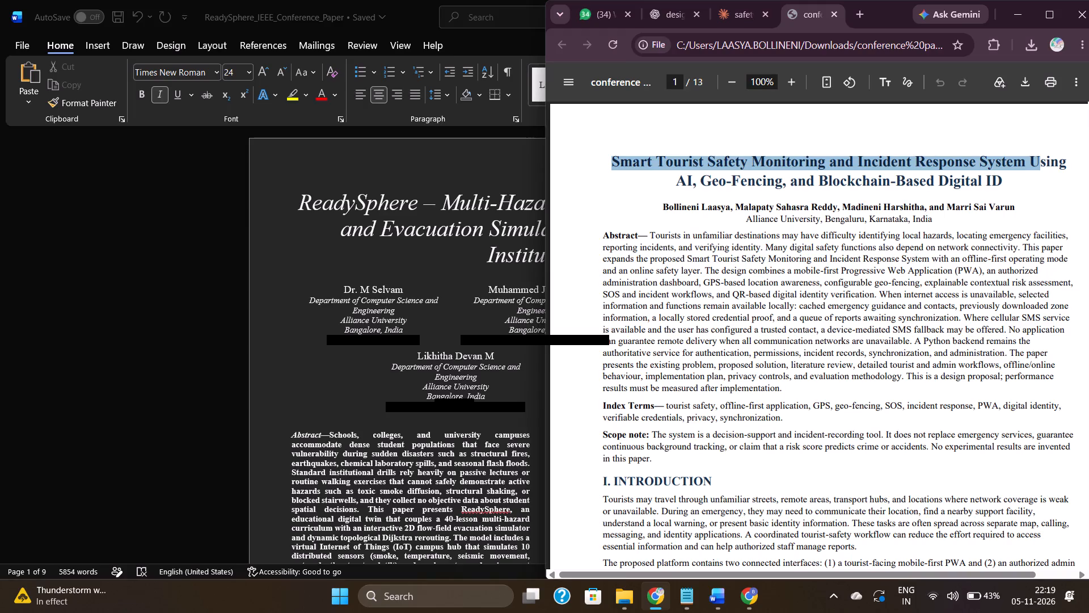
drag(1021, 184, 1006, 184)
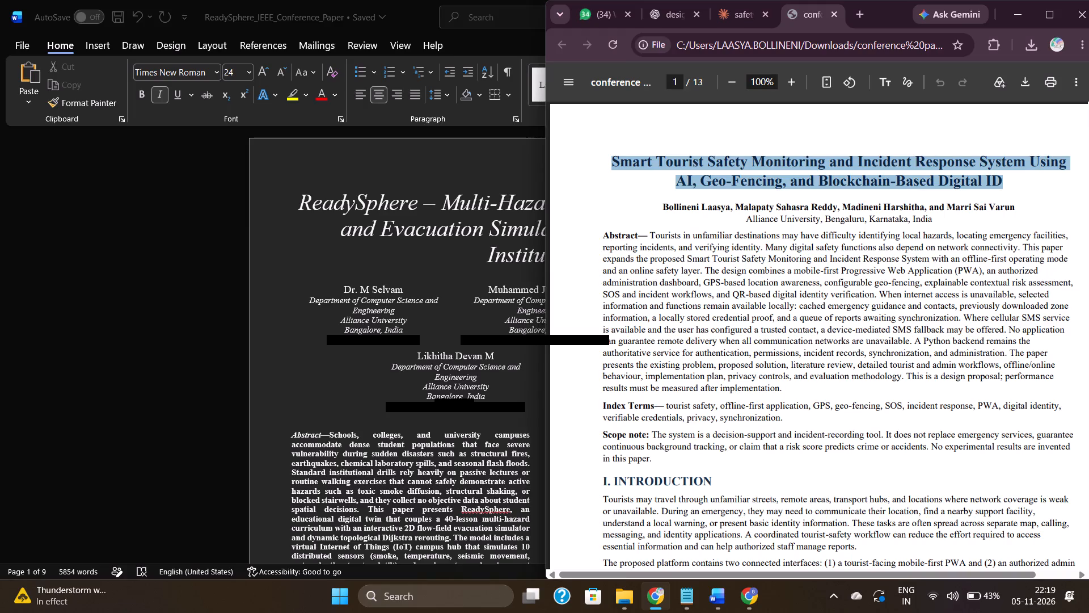
key(ctrl+c)
click(1049, 21)
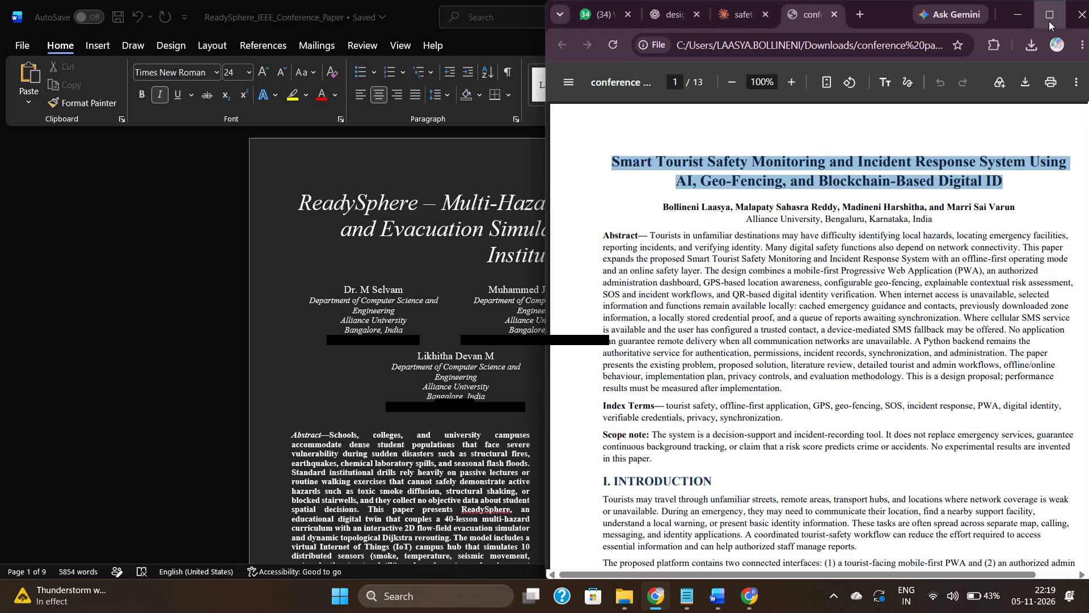
click(1003, 11)
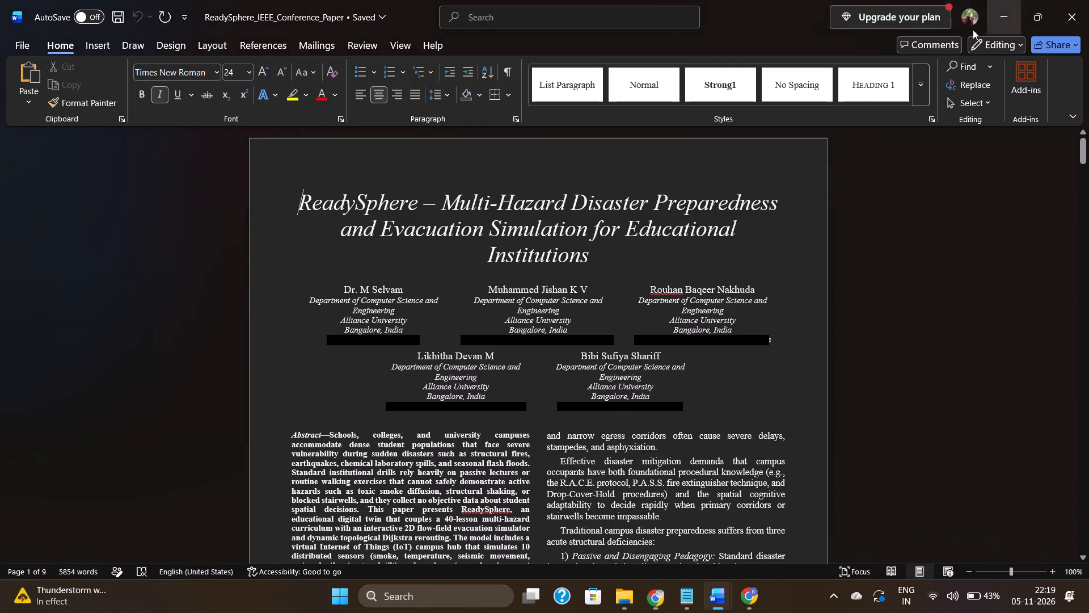
drag(589, 257, 270, 199)
key(ctrl+v)
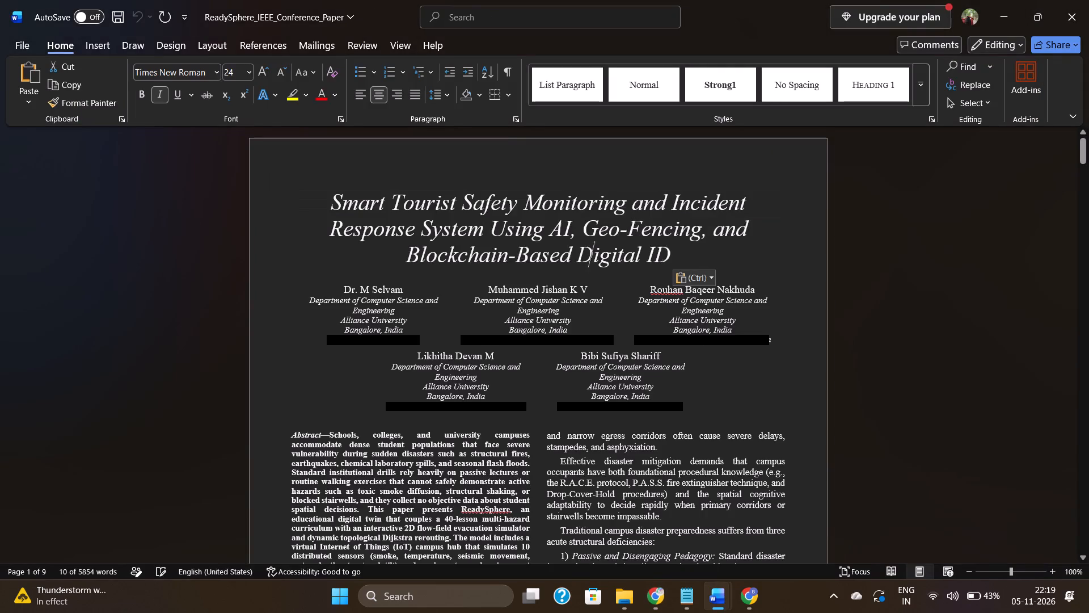
click(352, 350)
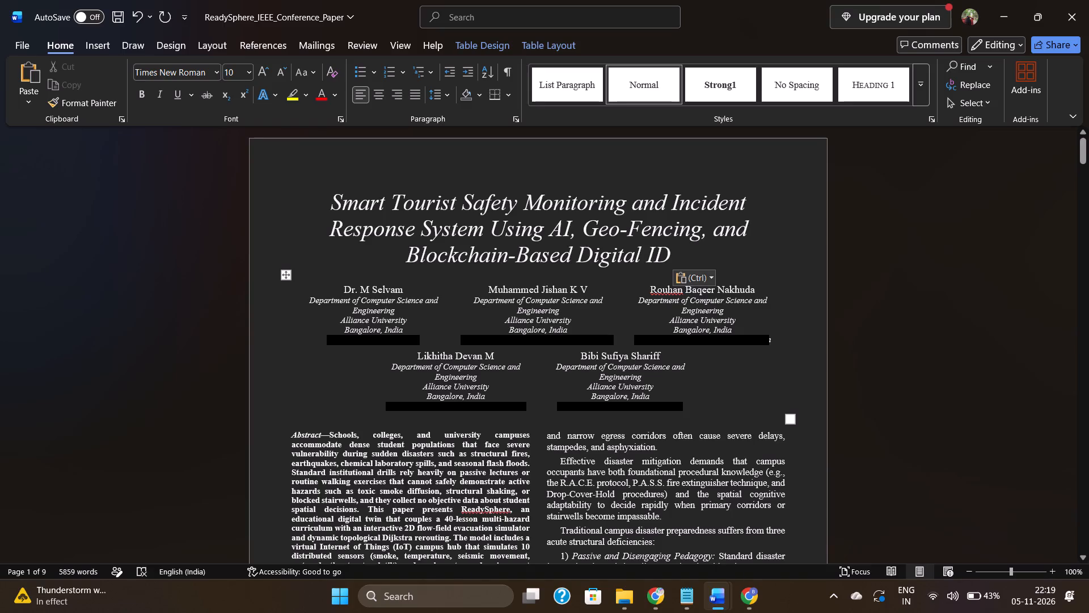
Replace the second author's name in the paper with the name heading the second block of the Notepad author notes, keeping it on its own line.
click(682, 601)
click(342, 268)
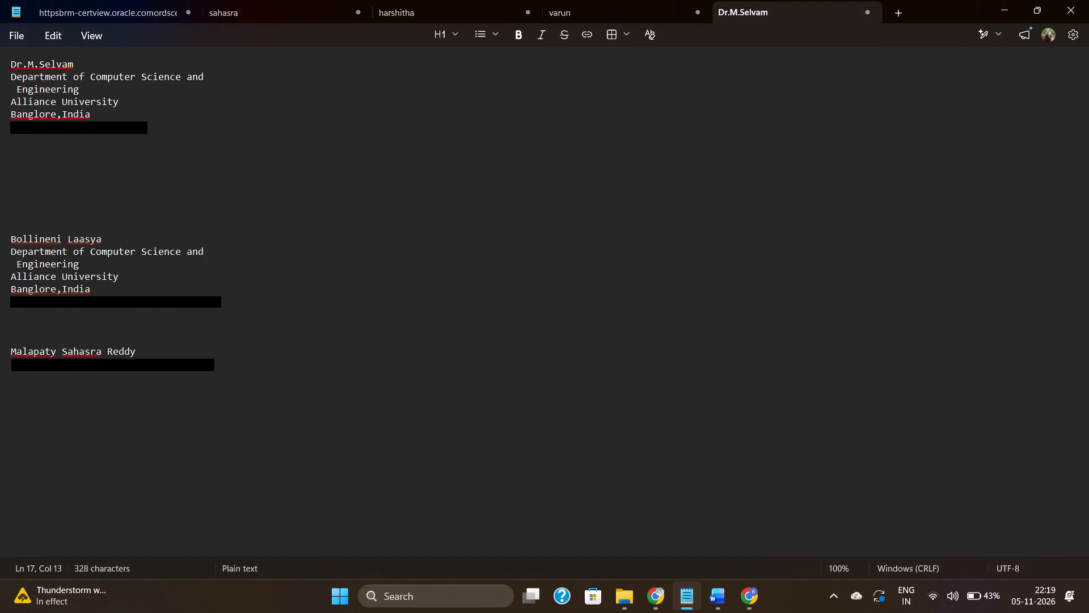
drag(112, 240, 10, 234)
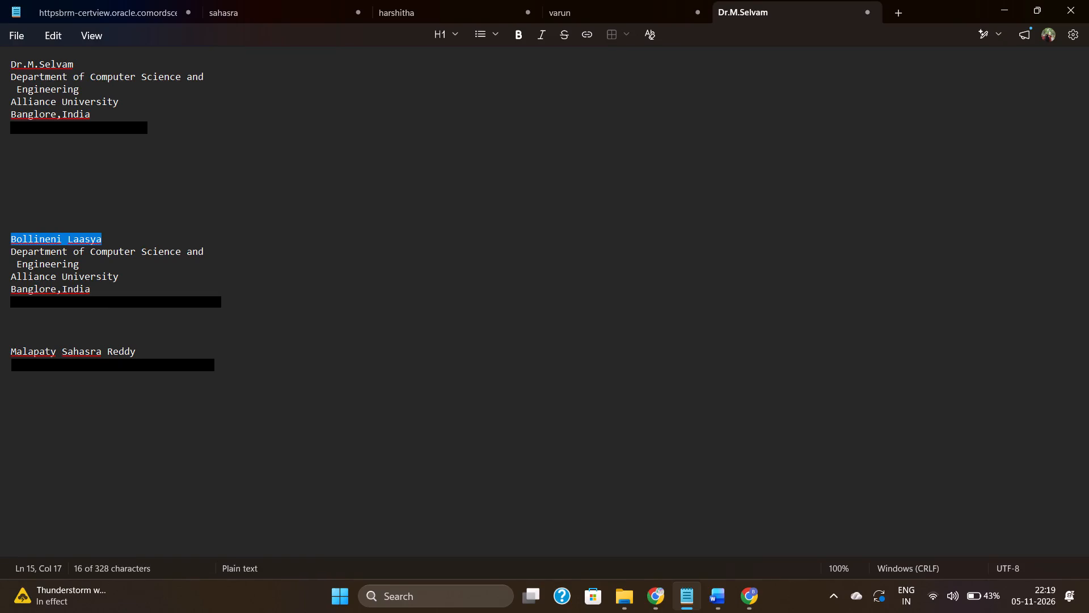
drag(10, 234, 9, 233)
key(ctrl+c)
click(1011, 6)
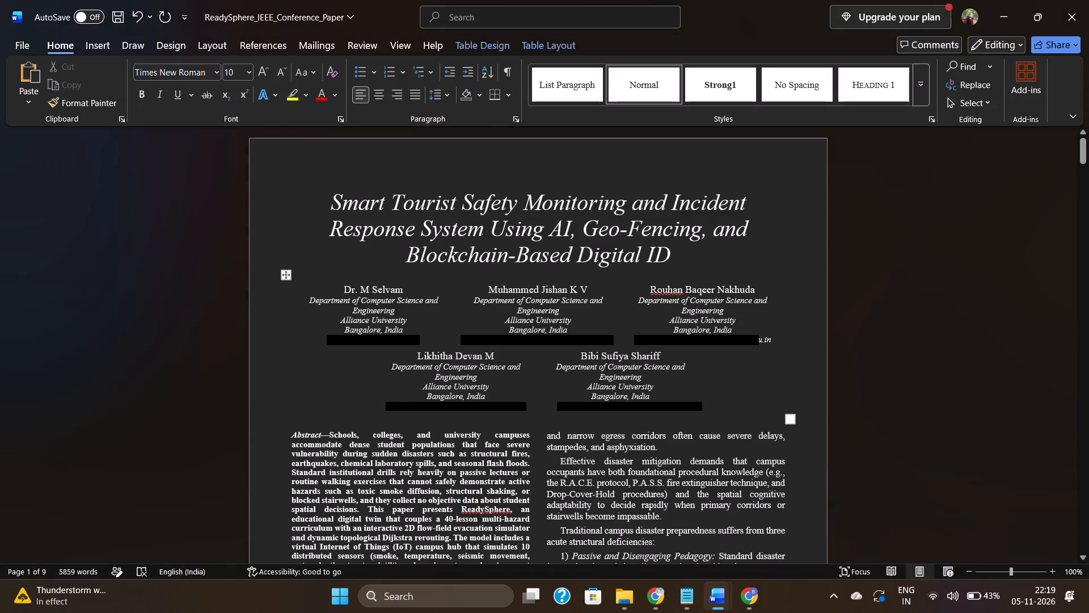
click(590, 289)
drag(590, 289, 501, 284)
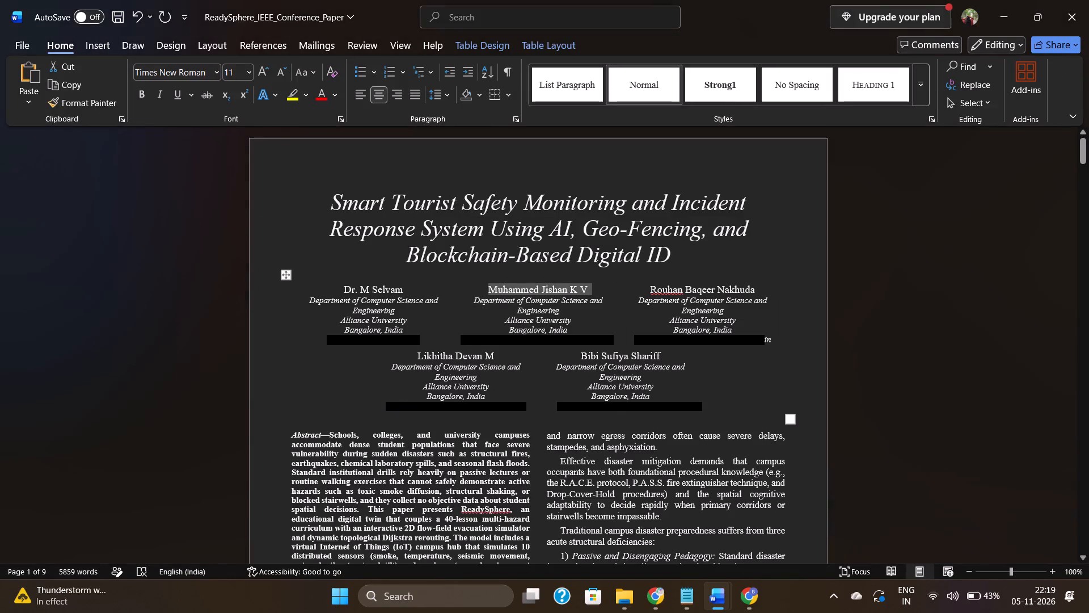
key(ctrl+v)
key(Return)
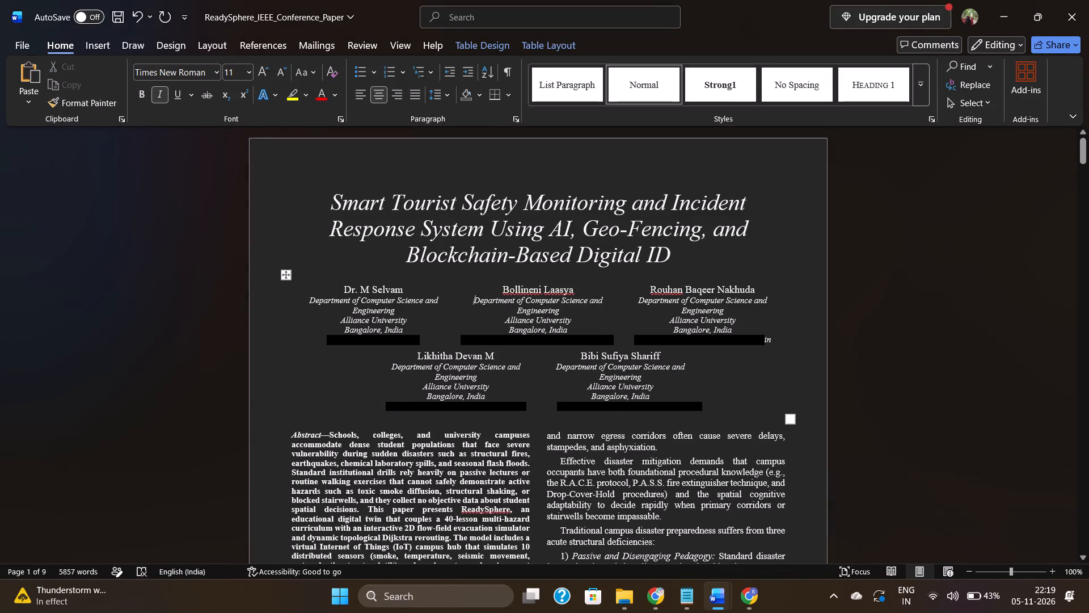
Replace the second author's email in the paper with the Notepad one, closing the humanized_ReadySphere_Design_Project_1_Report document along the way.
click(678, 593)
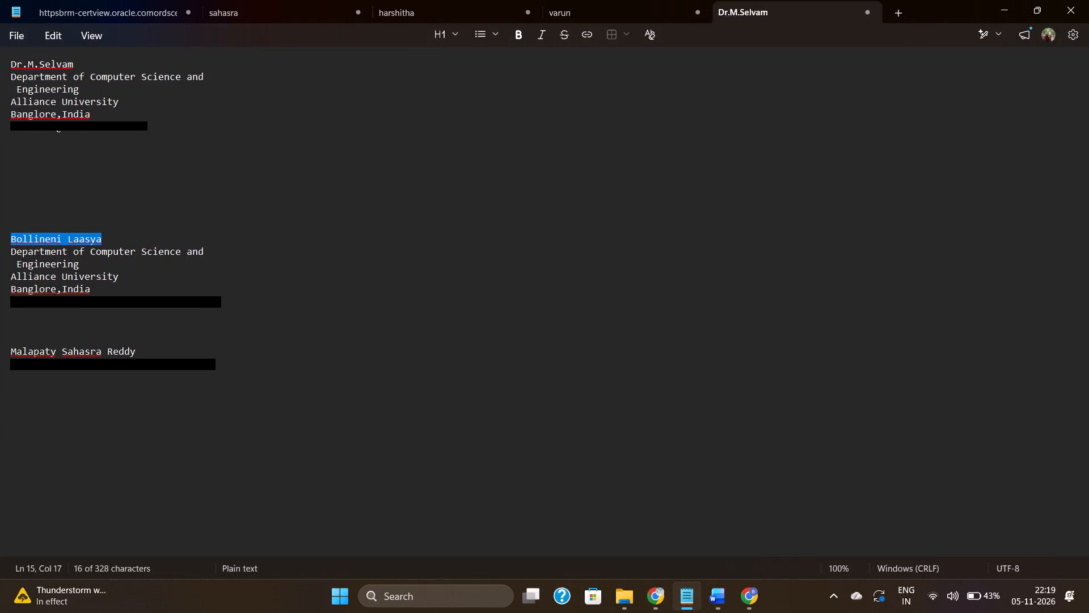
drag(223, 303, 67, 301)
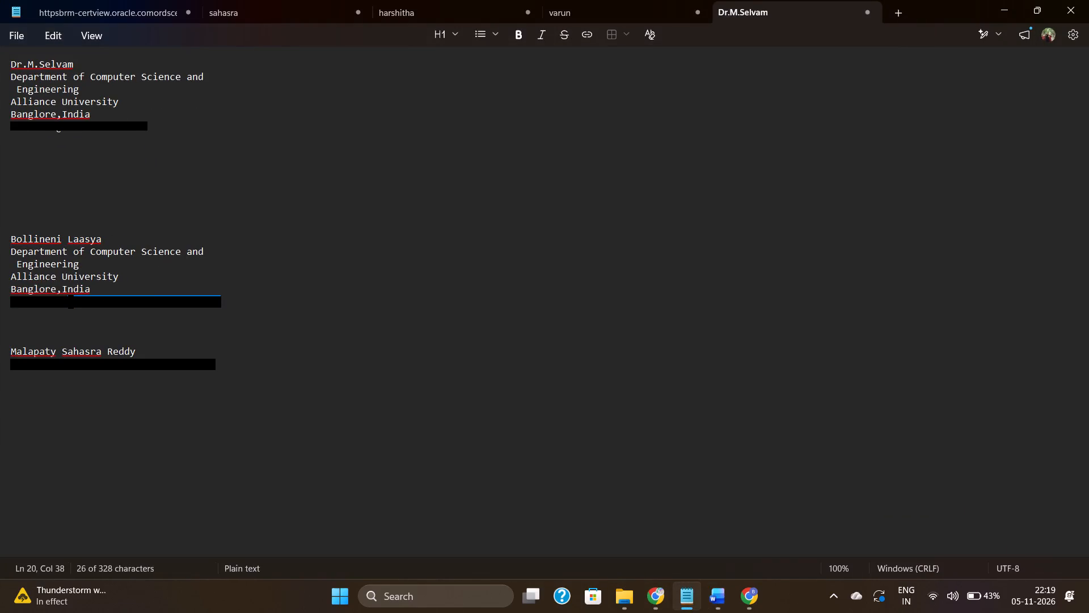
drag(67, 301, 46, 303)
click(66, 313)
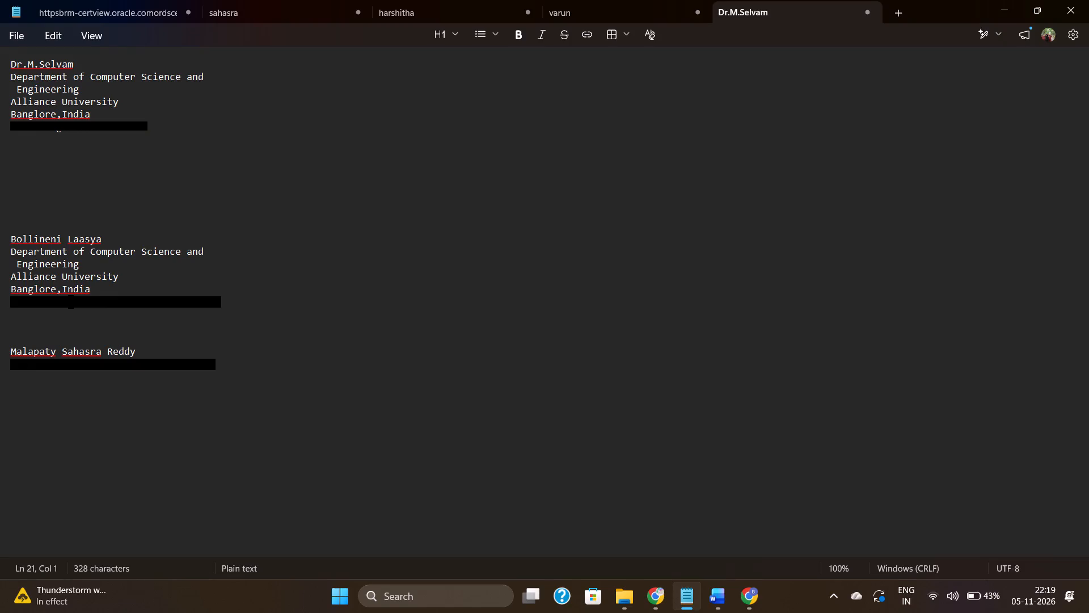
drag(222, 300, 0, 298)
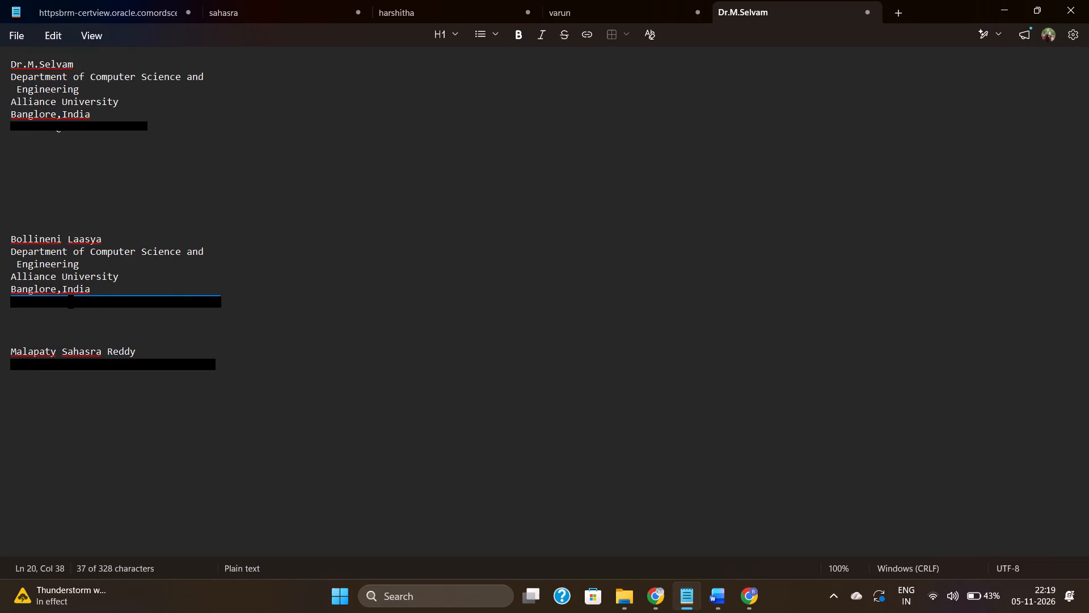
key(ctrl+c)
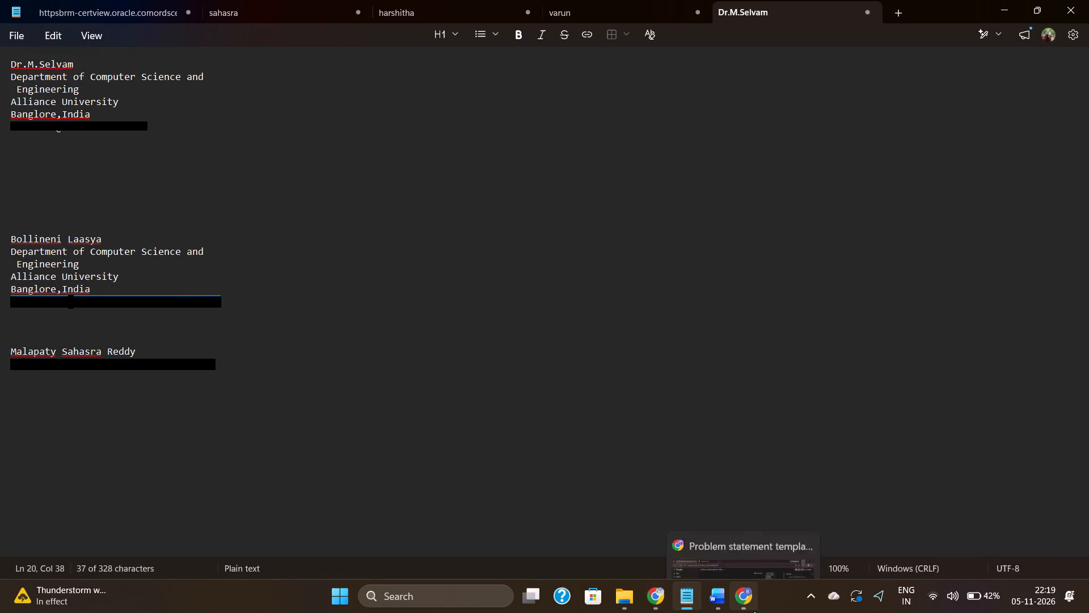
click(720, 601)
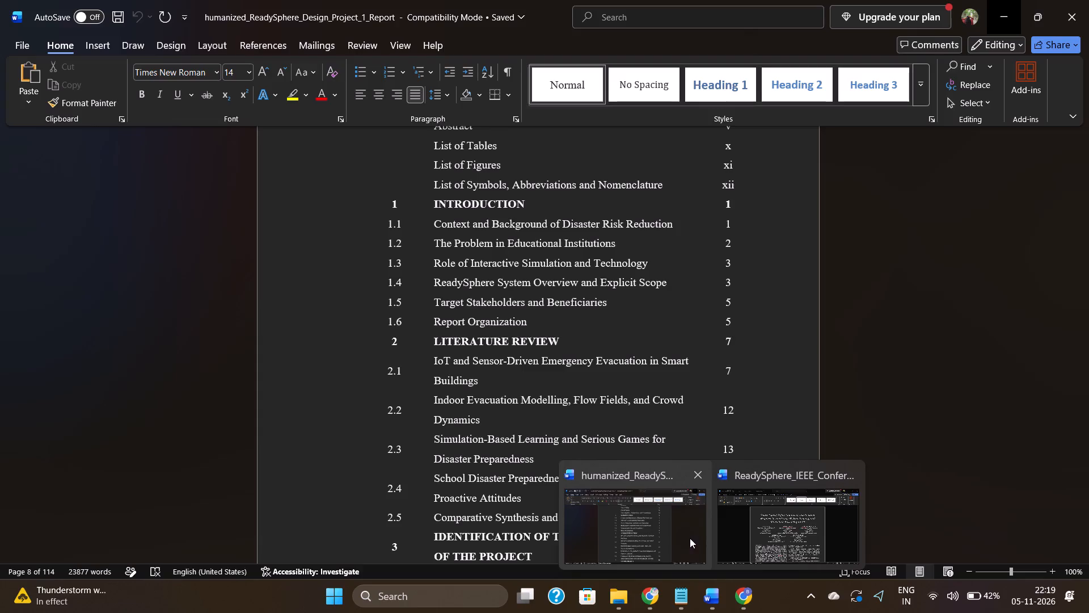
click(693, 475)
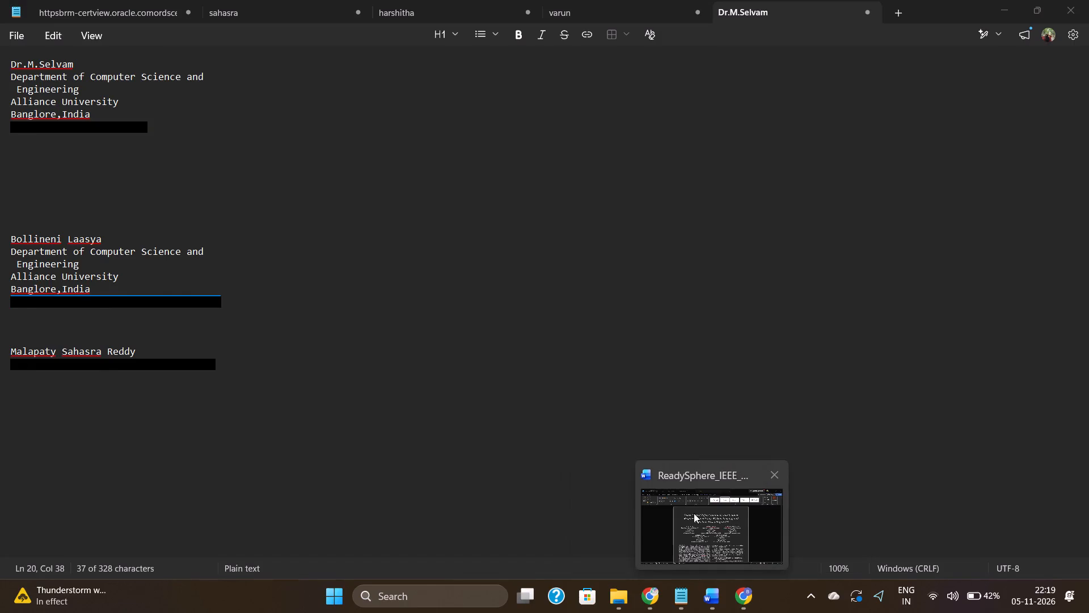
click(694, 513)
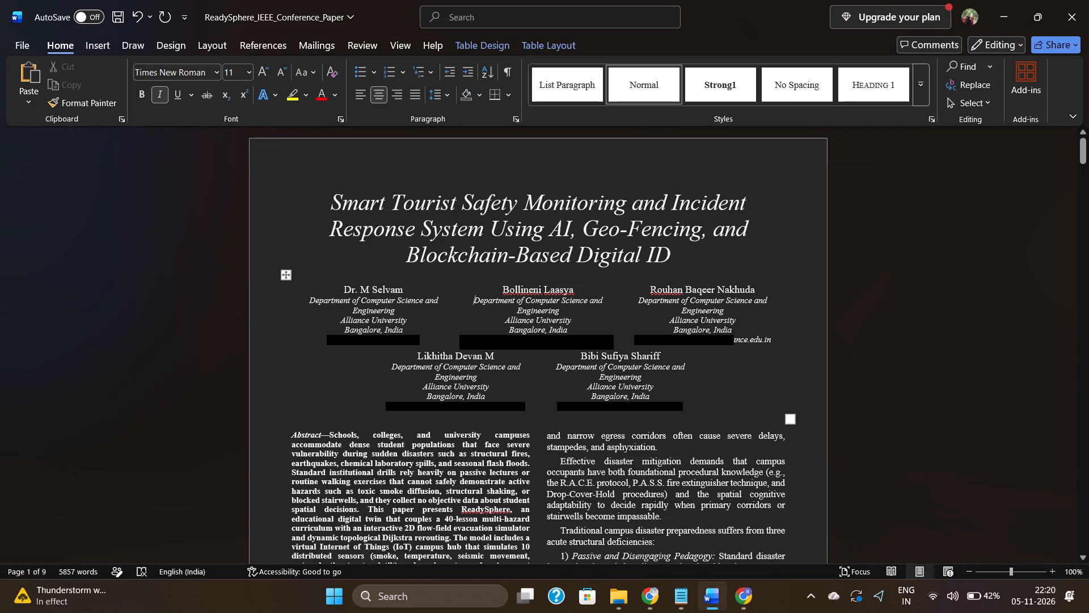
click(614, 340)
drag(614, 340, 569, 336)
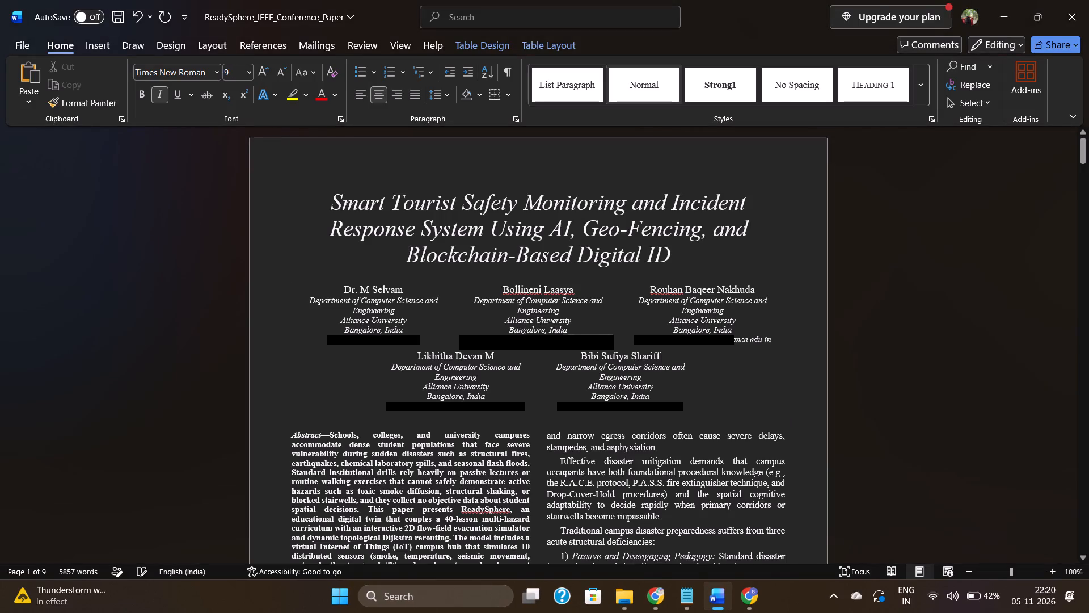
drag(569, 336, 461, 342)
key(ctrl+v)
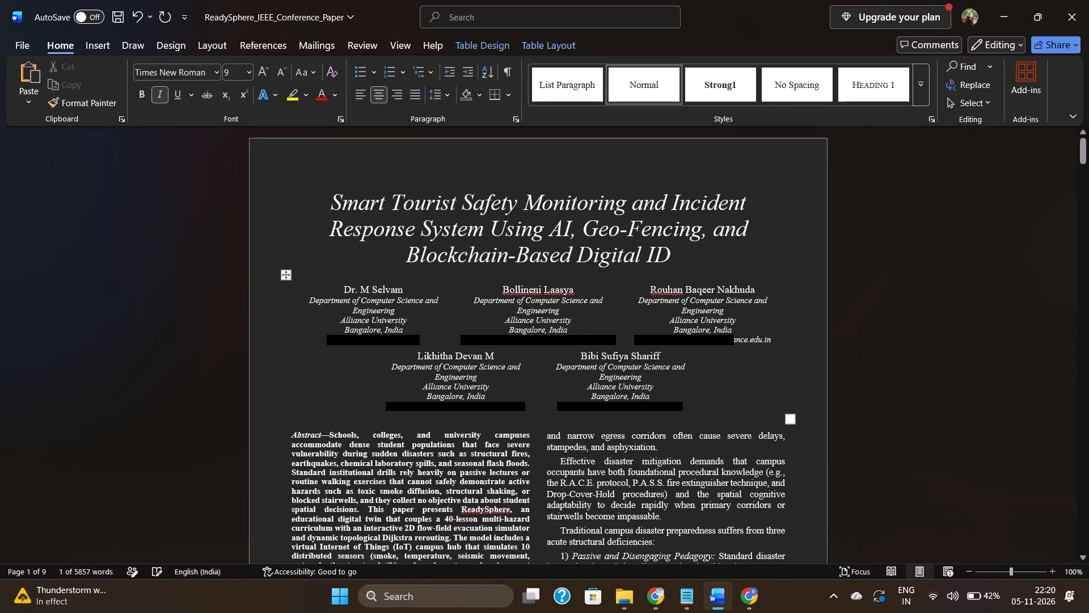
key(ctrl+v)
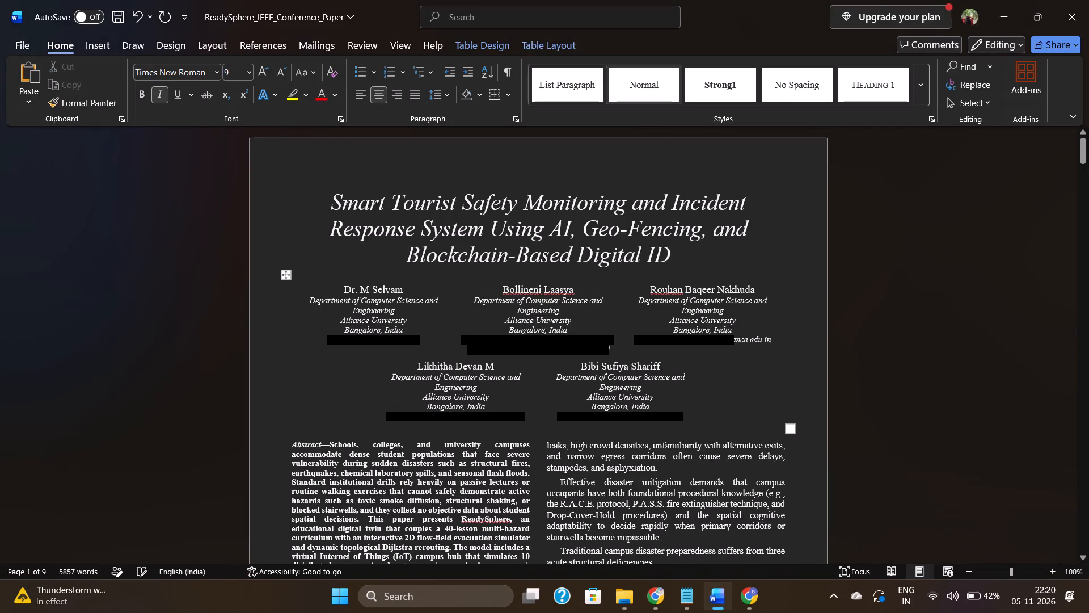
drag(616, 338, 467, 340)
key(BackSpace)
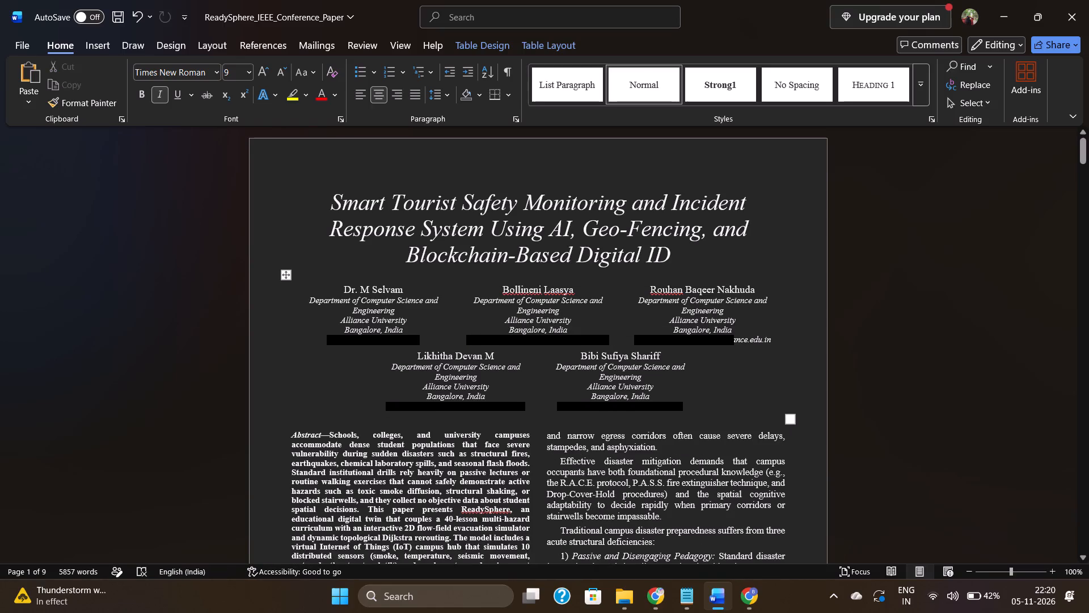
Copy the third author's name from the last block of the Notepad author notes.
click(690, 597)
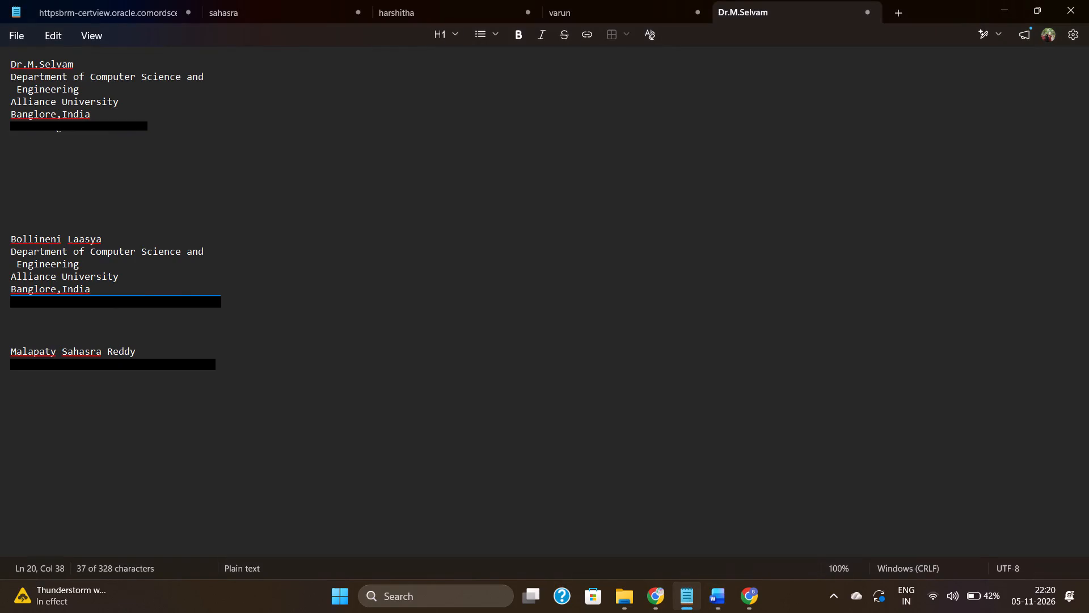
drag(141, 349, 0, 347)
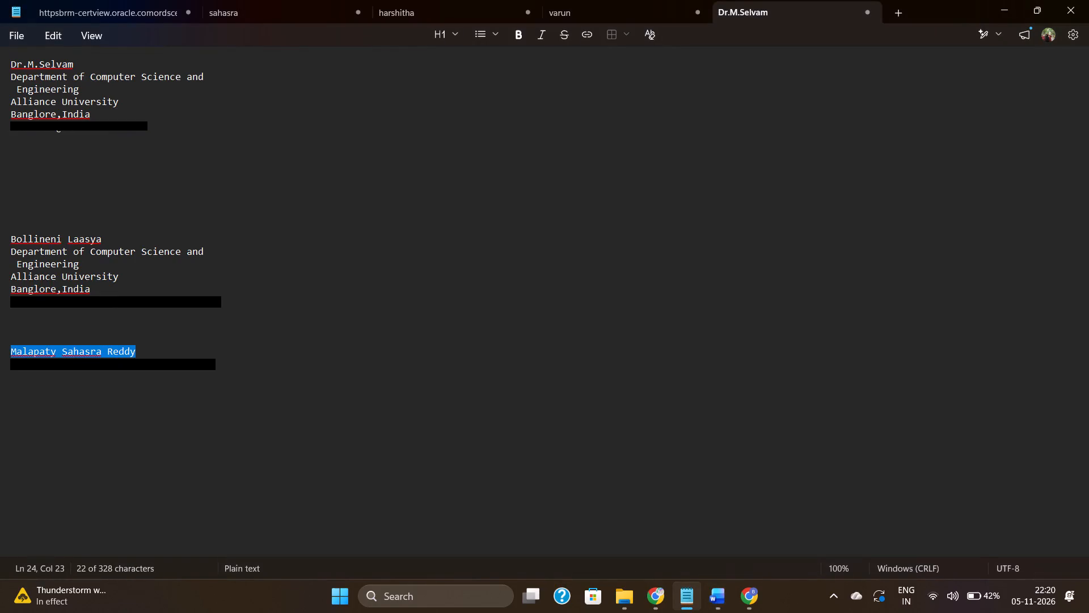
key(ctrl+c)
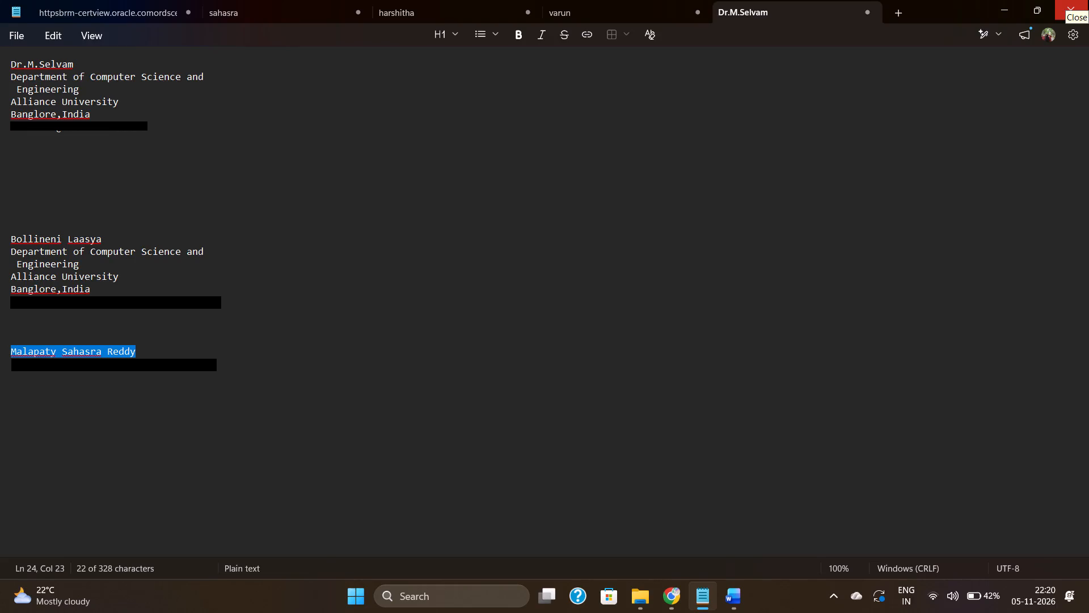
Replace the third author's name in the paper with the name selected in Notepad, keeping it on its own line.
key(ctrl+c)
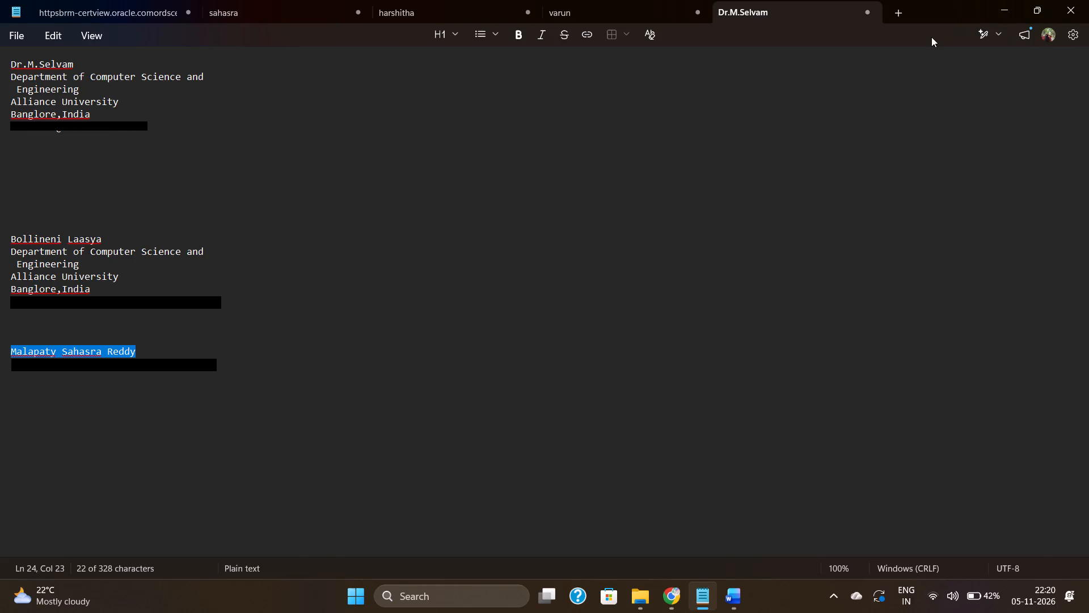
click(994, 8)
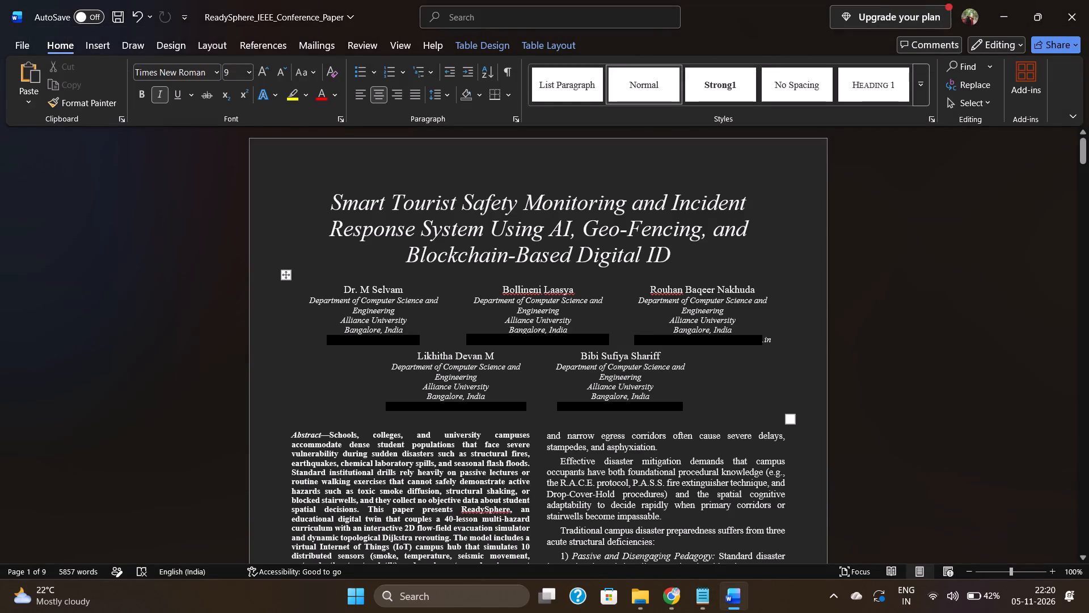
drag(755, 288, 656, 286)
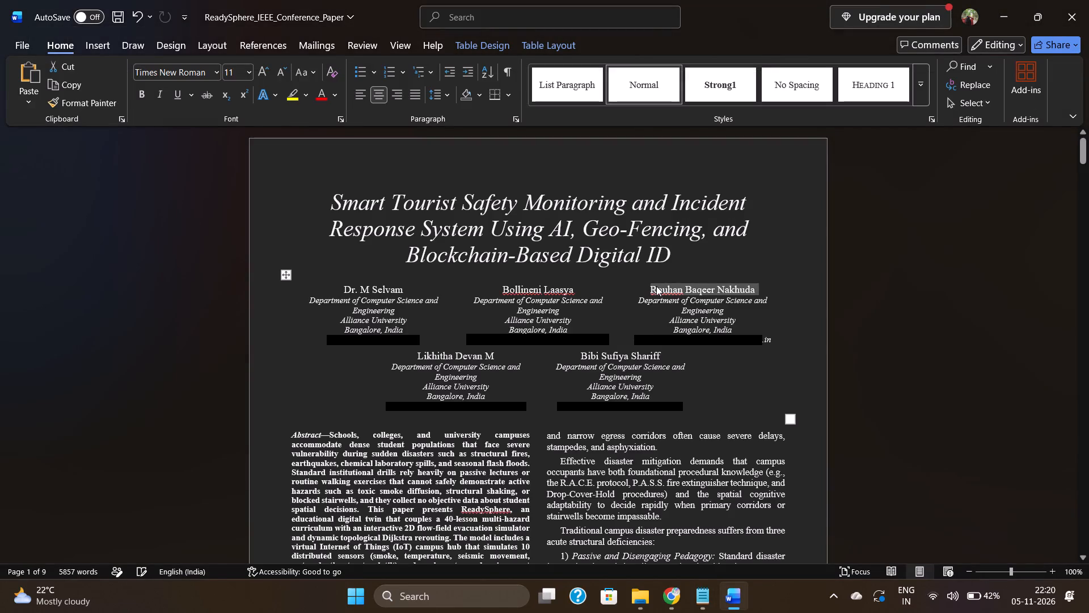
key(ctrl+v)
key(Return)
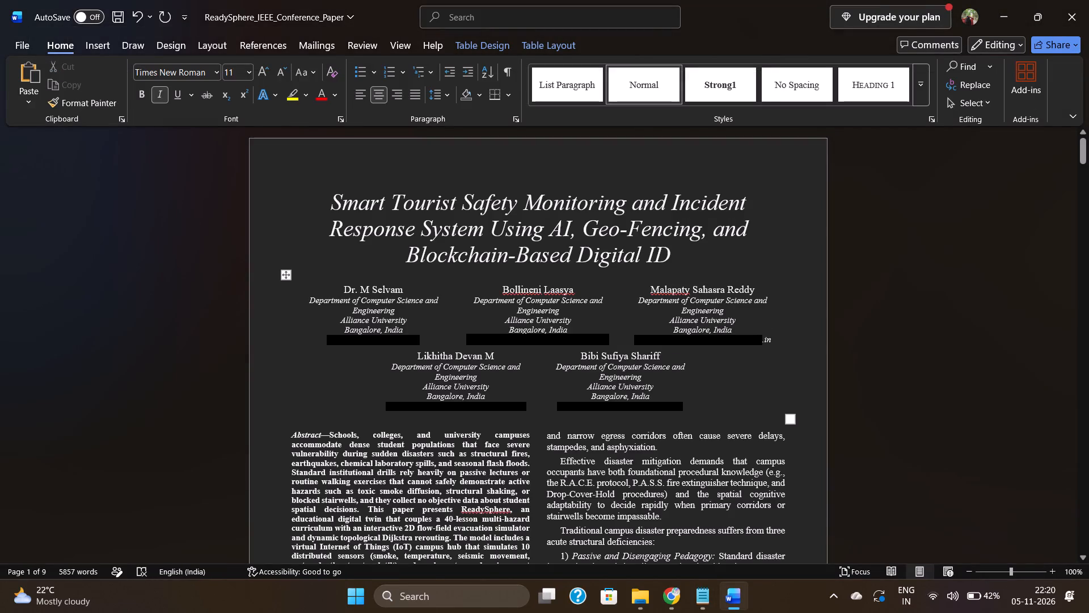
Replace the third author's email in the paper with the one under the last name in Notepad, leaving a single email line.
click(627, 338)
click(647, 596)
click(1088, 0)
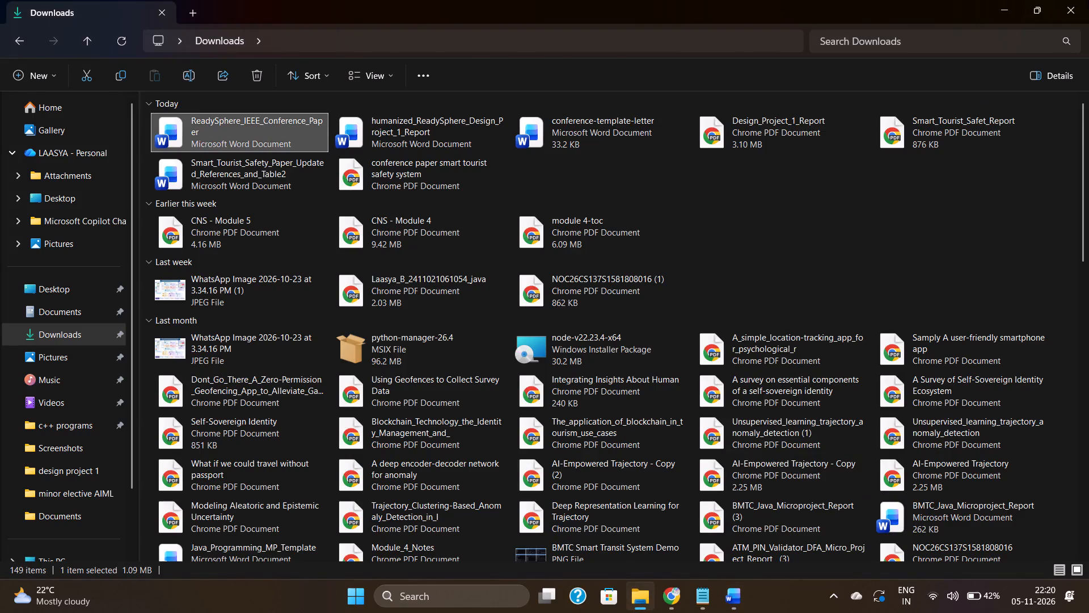
click(694, 599)
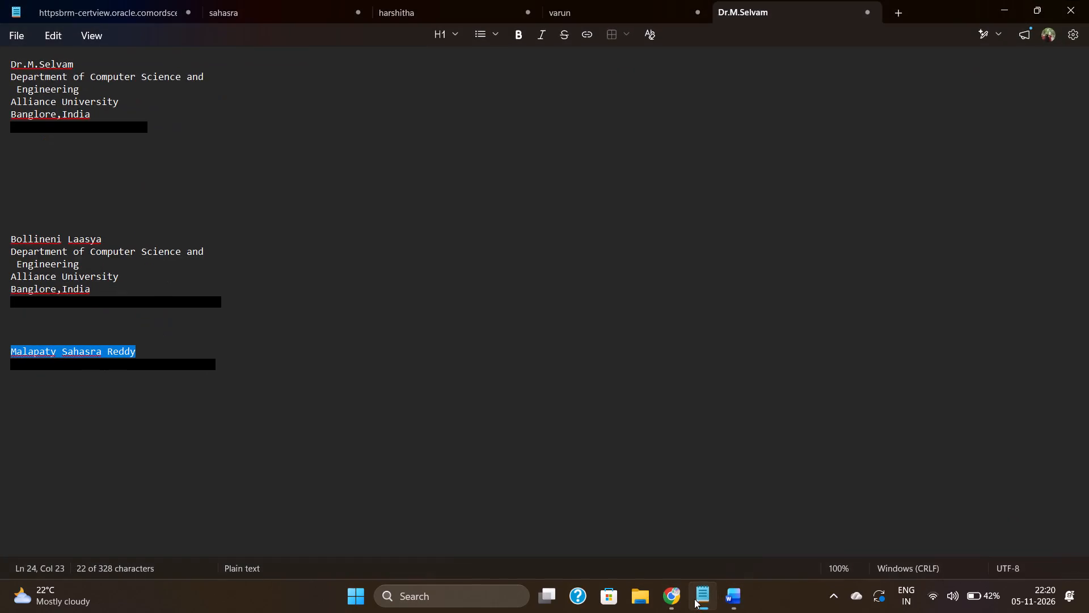
drag(221, 364, 121, 384)
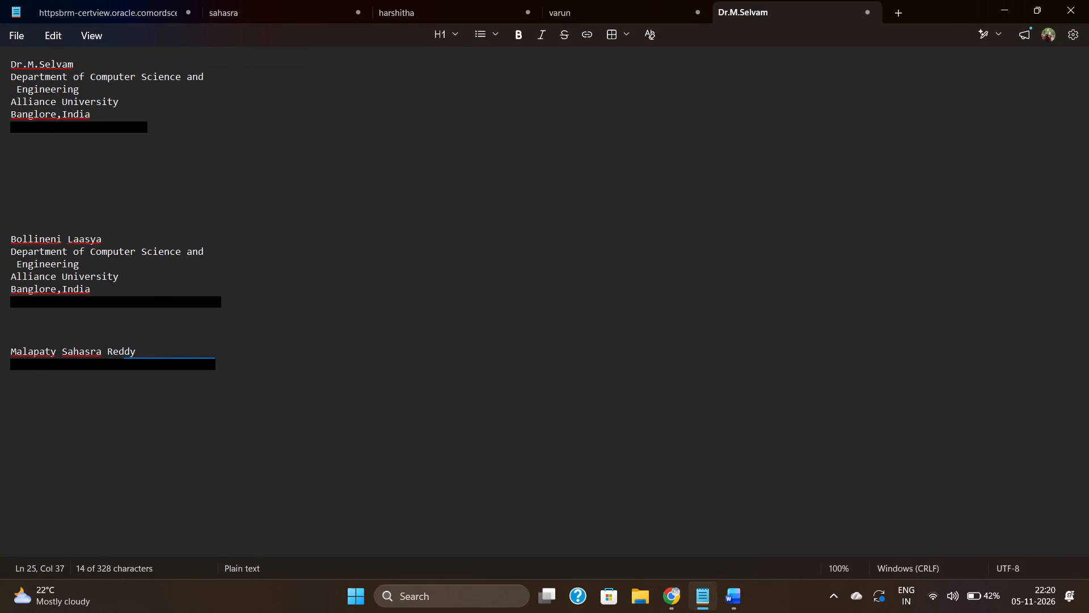
drag(121, 384, 2, 368)
key(ctrl+c)
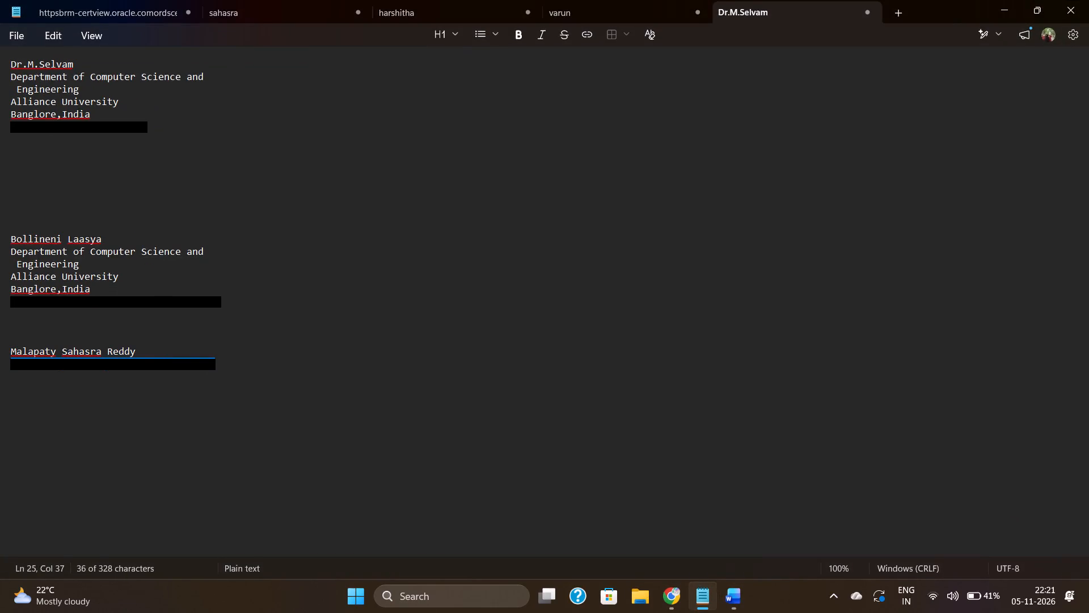
click(1000, 4)
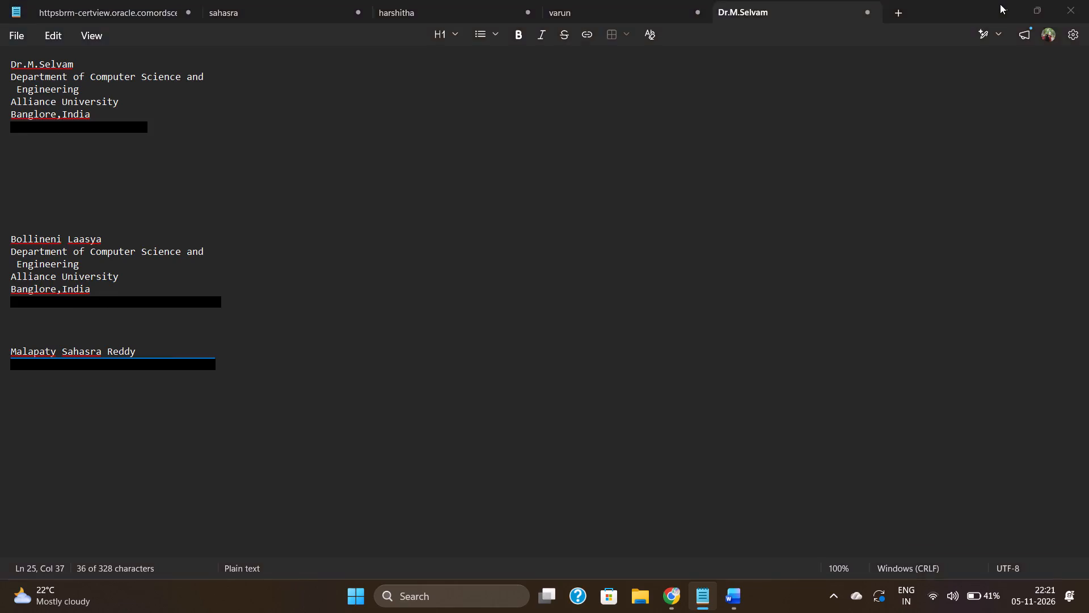
drag(773, 342, 632, 337)
key(ctrl+v)
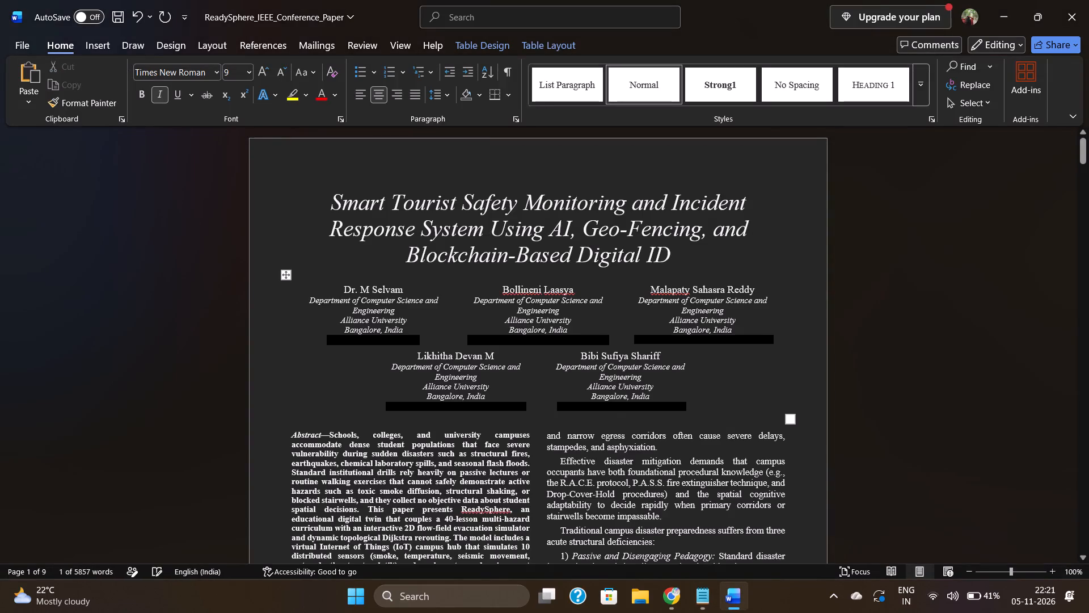
key(ctrl+v)
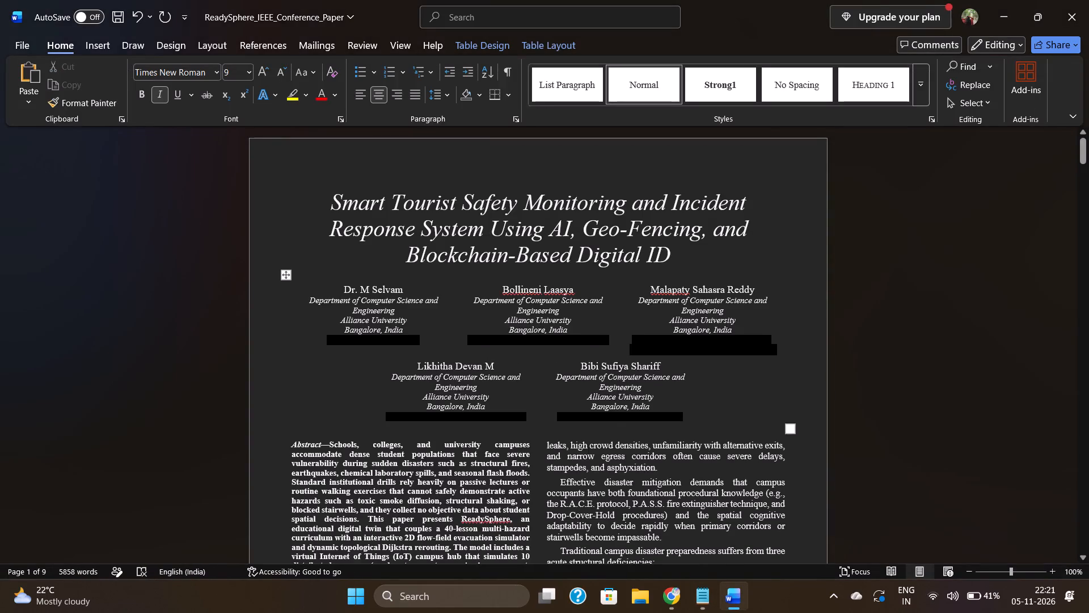
drag(779, 337, 721, 335)
key(BackSpace)
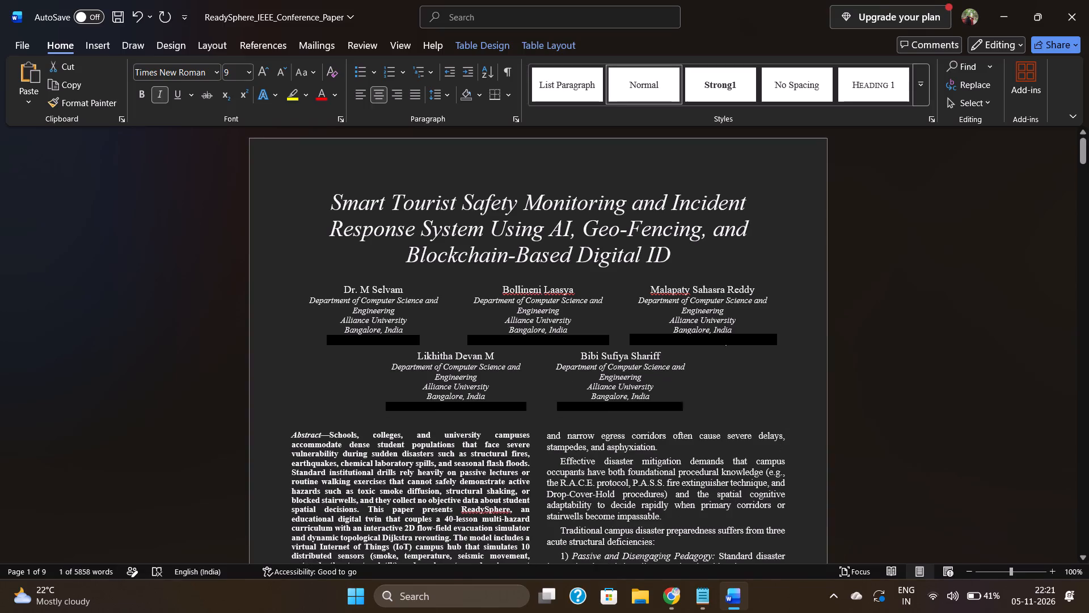
click(669, 363)
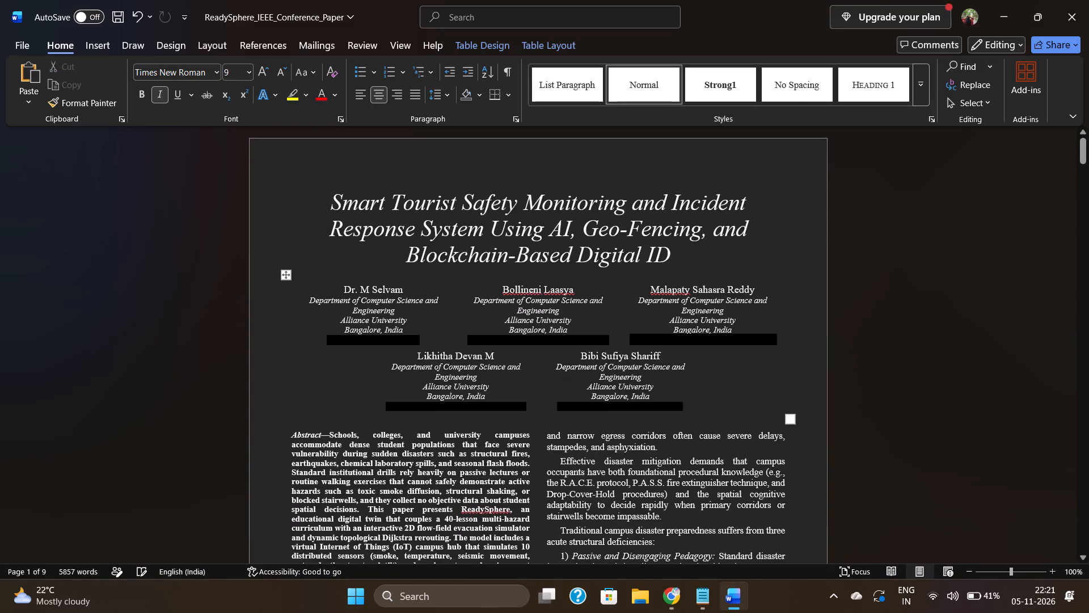
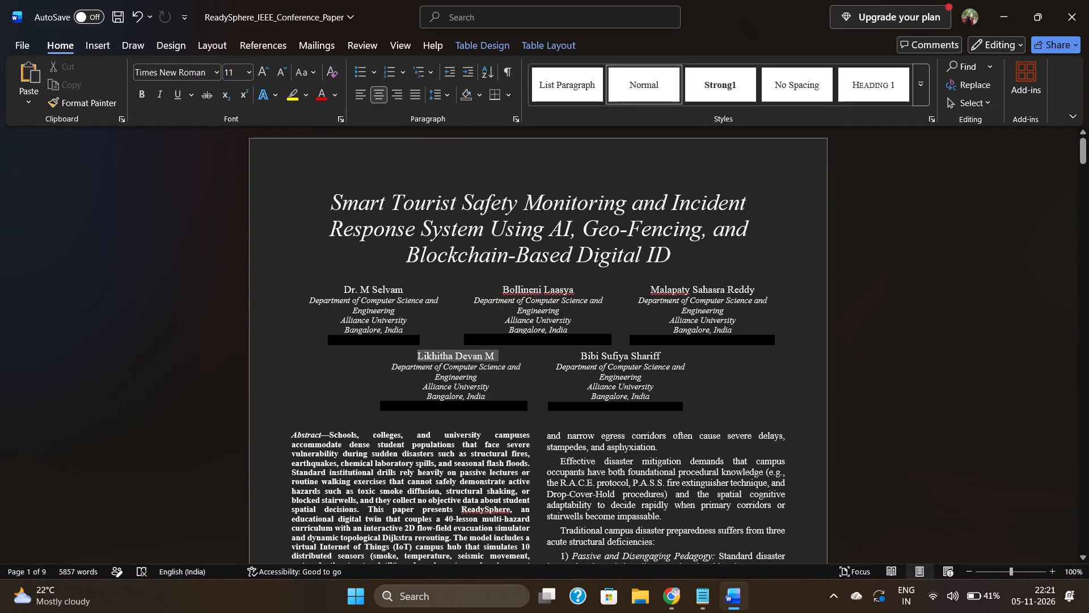
Replace the fourth author's name, first in the second author row of the paper, with the name copied from Notepad.
drag(445, 354, 437, 354)
key(ctrl+v)
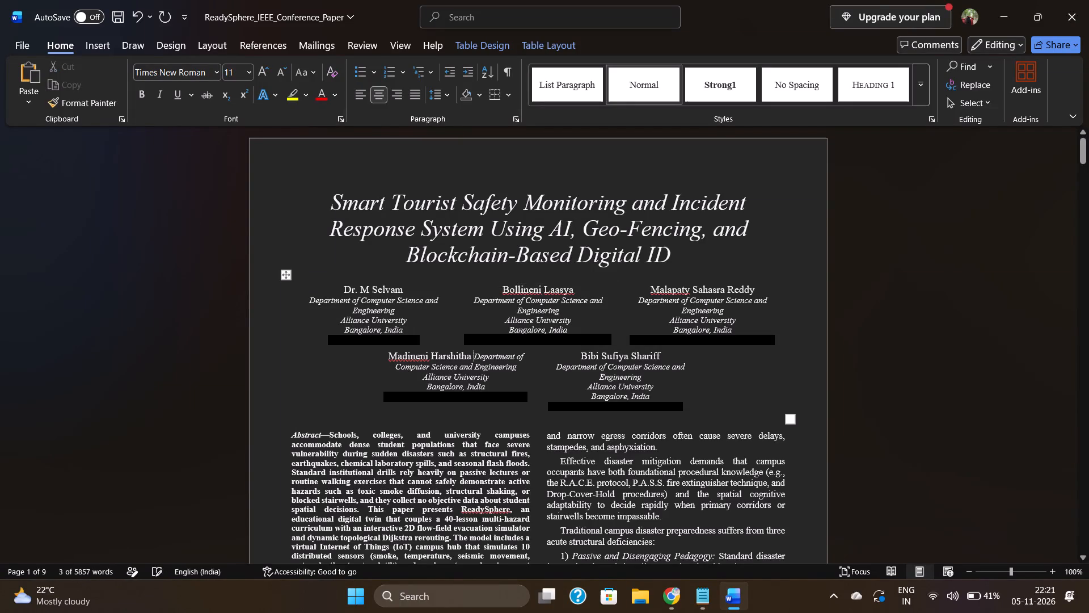
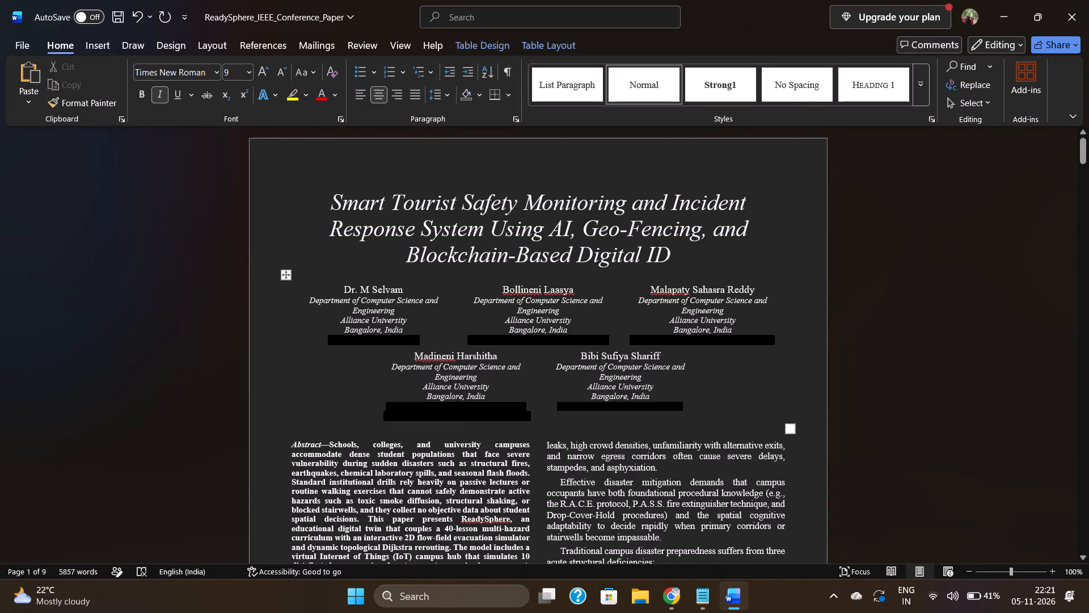
Delete the upper of the two email lines beneath the fourth author's affiliation in the second author row.
drag(526, 409, 440, 401)
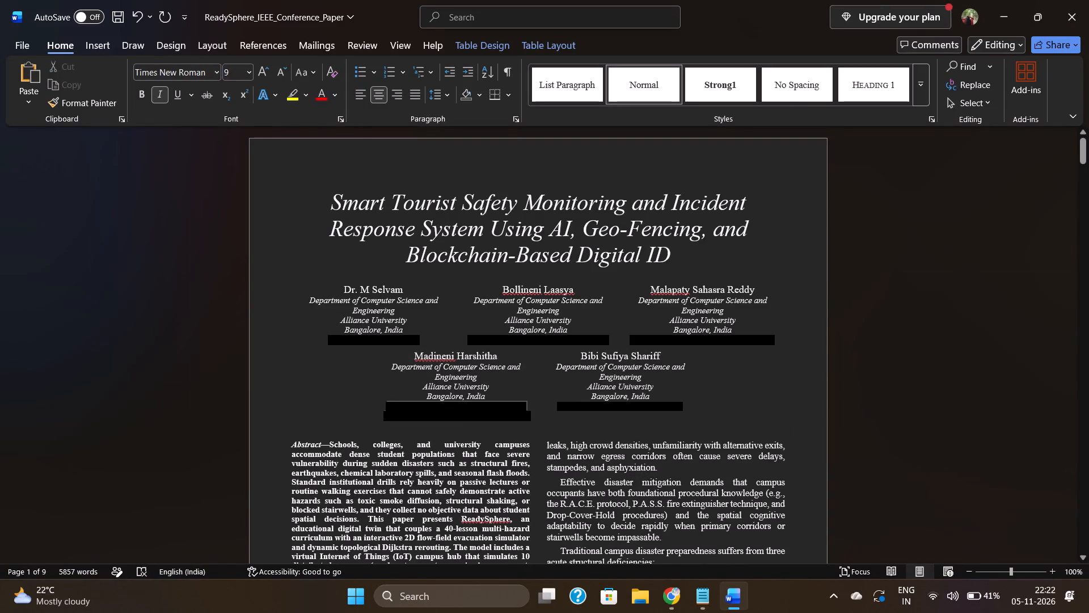
drag(440, 401, 427, 411)
click(427, 411)
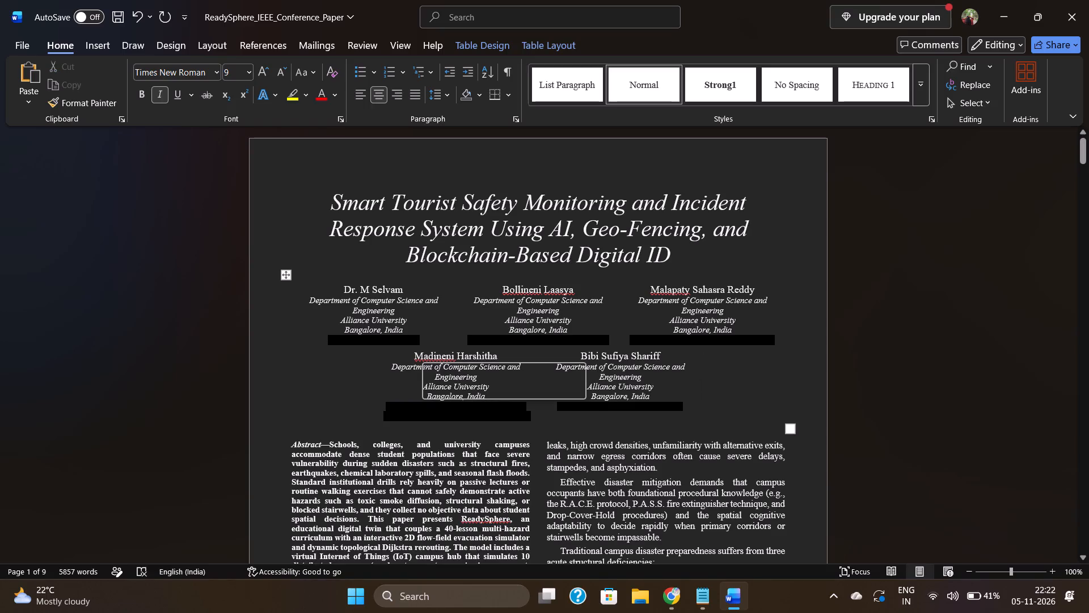
drag(389, 402, 529, 402)
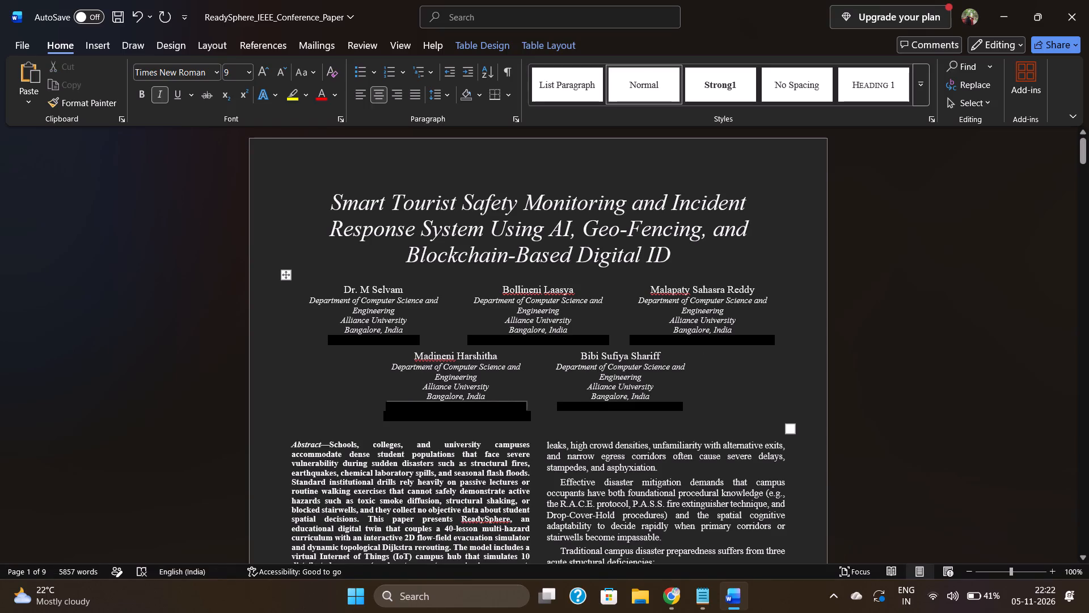
key(BackSpace)
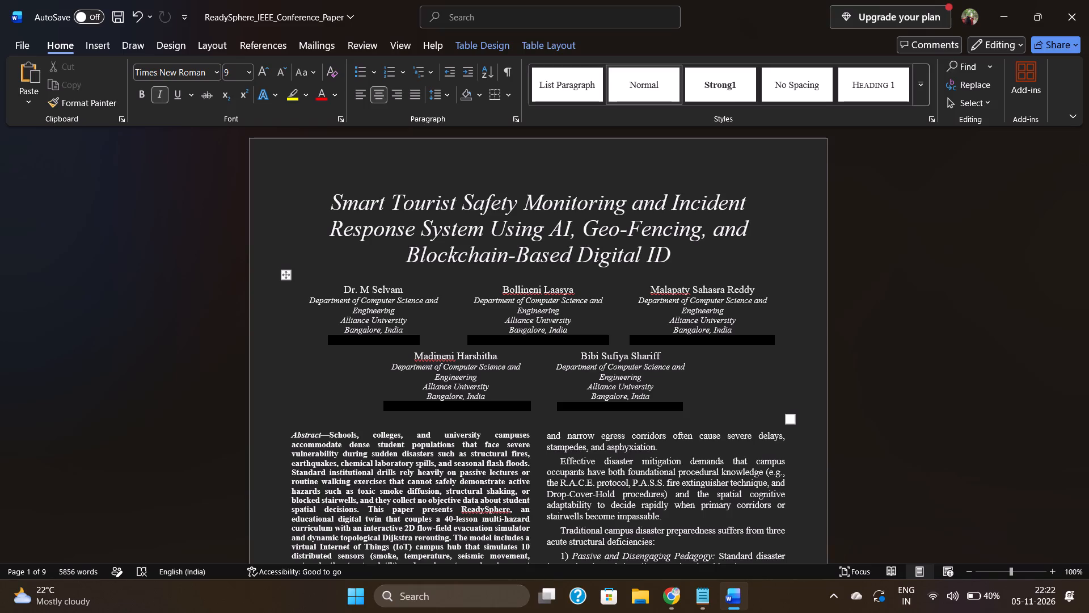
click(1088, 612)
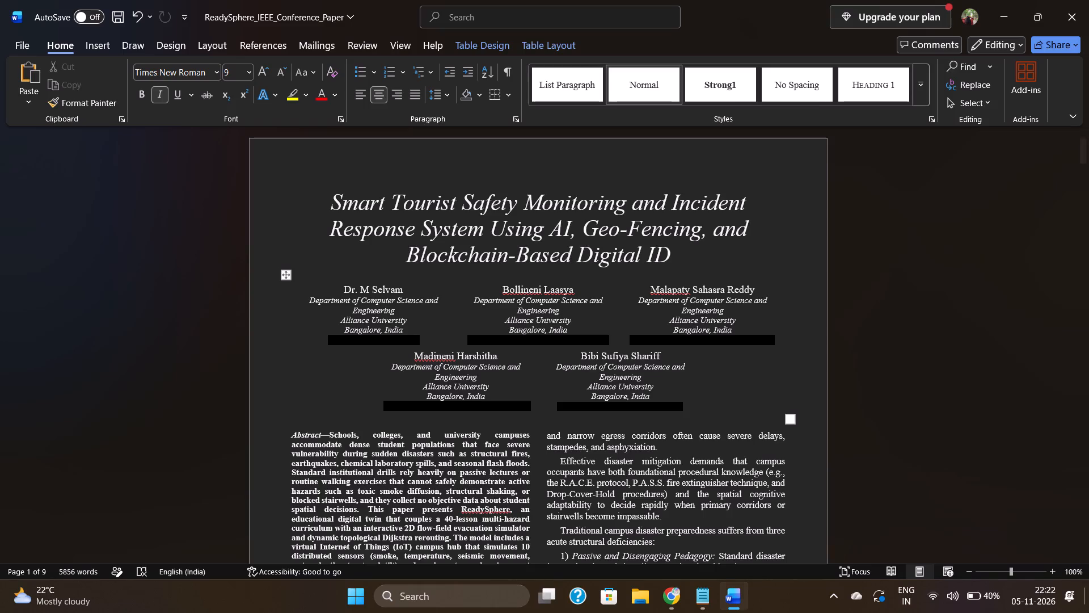
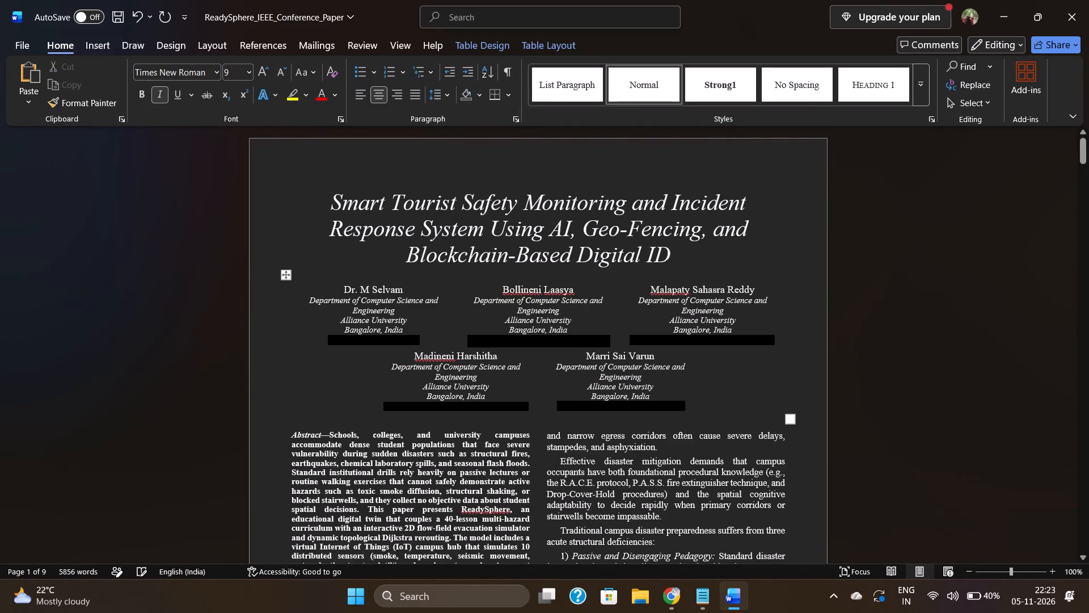
Replace the email beneath the fifth author's affiliation with the copied address, removing the upper of the two email lines.
key(ctrl+v)
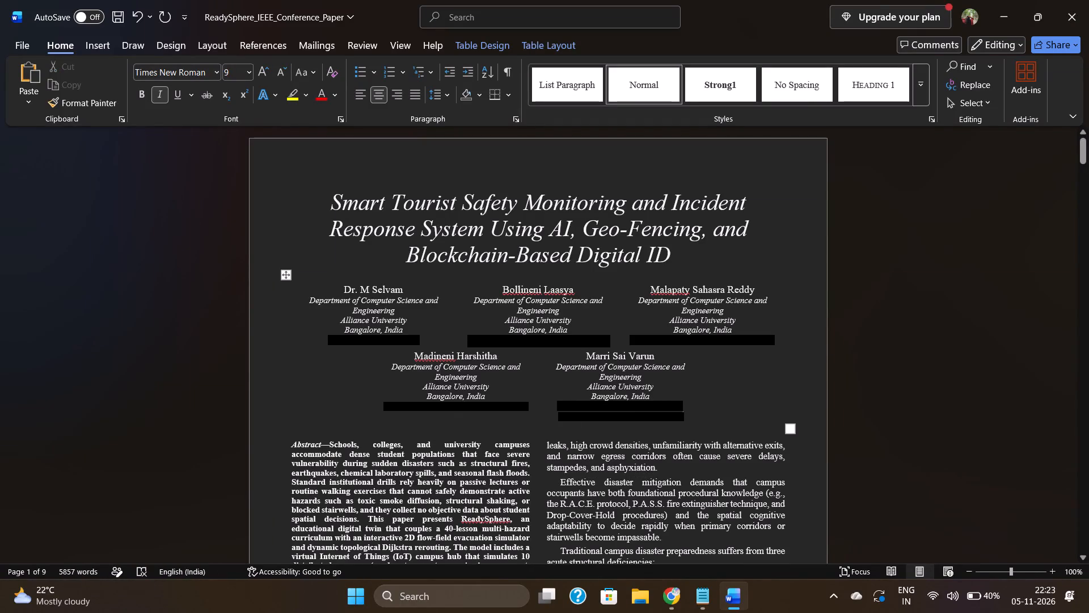
drag(693, 402, 564, 406)
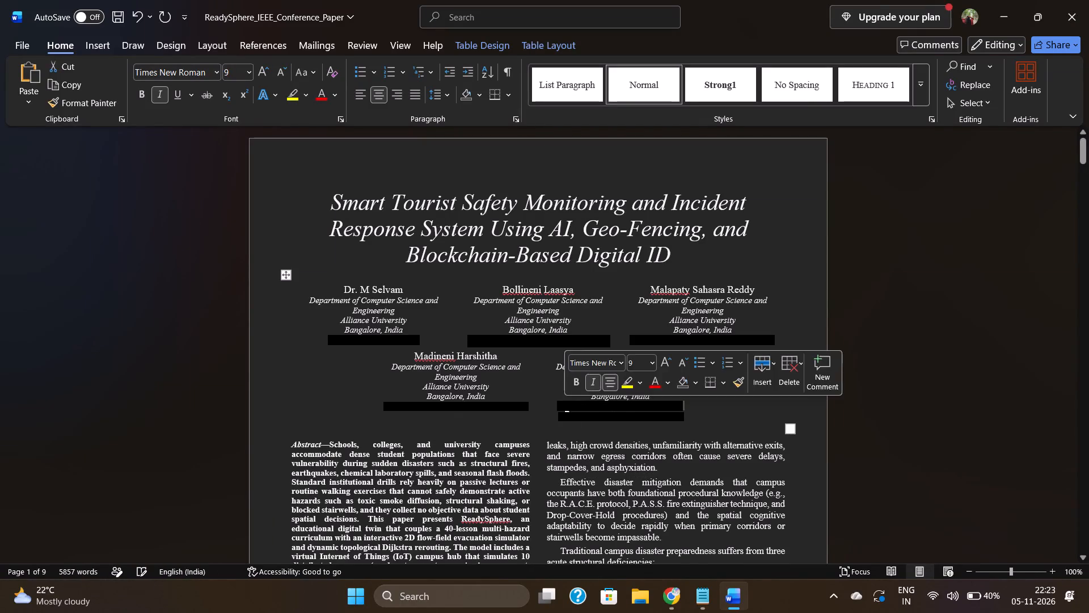
key(BackSpace)
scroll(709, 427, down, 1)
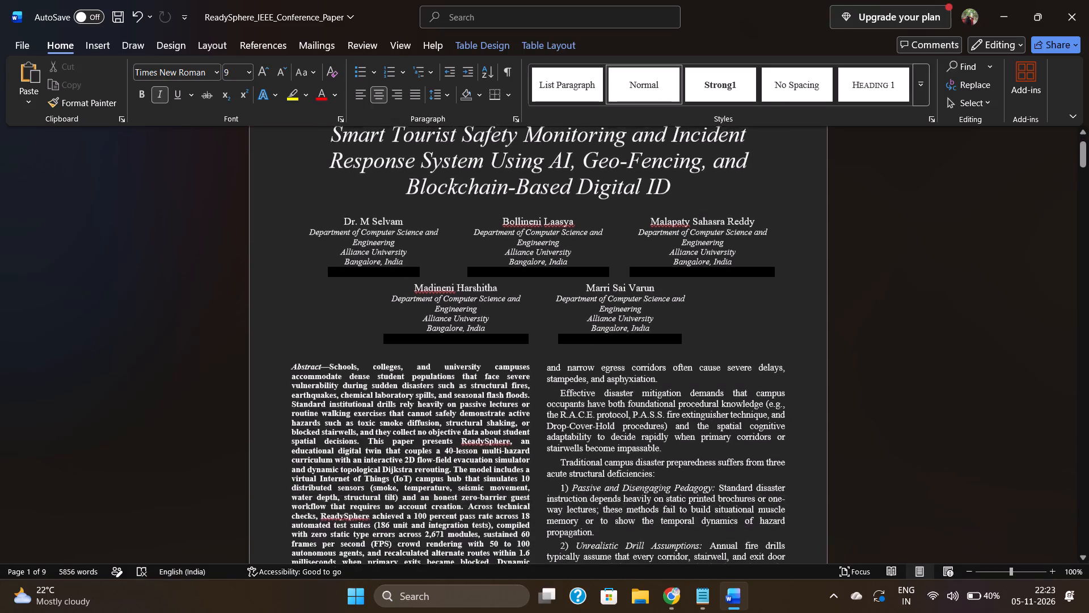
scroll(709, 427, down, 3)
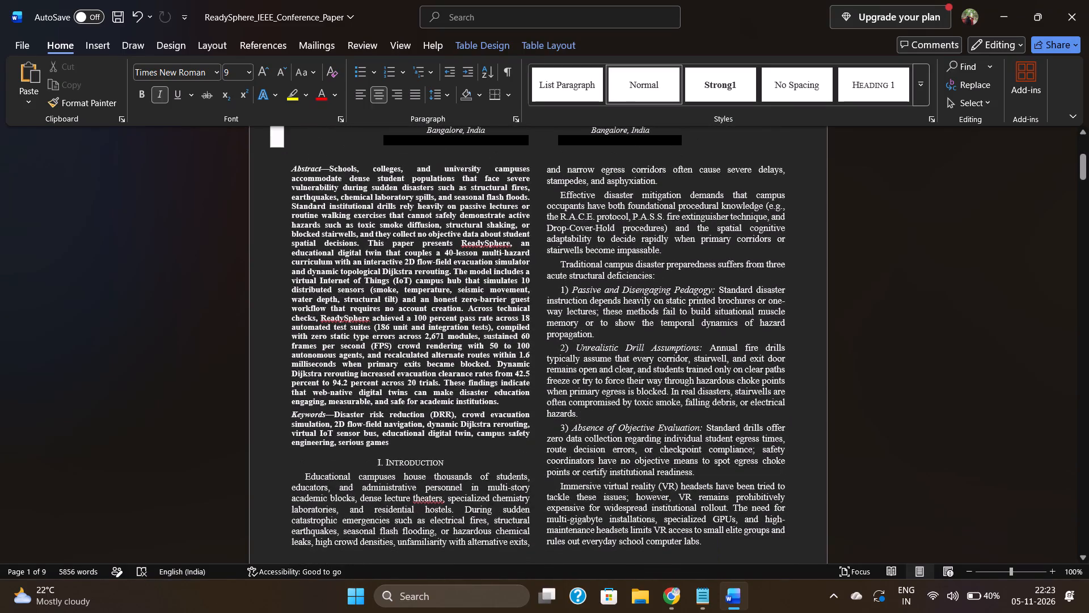
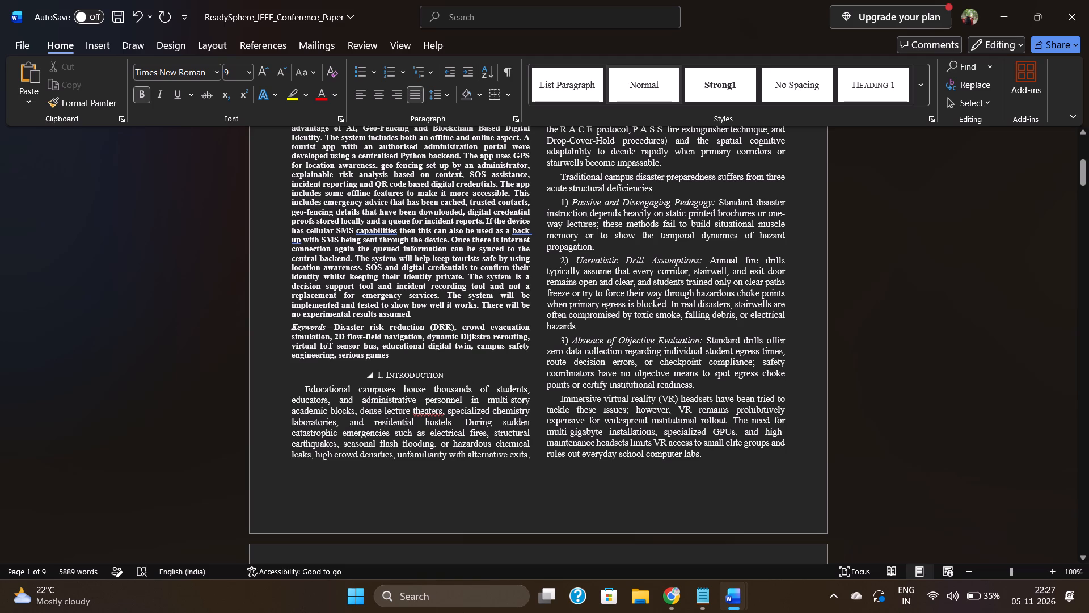
drag(394, 352, 335, 328)
key(ctrl+v)
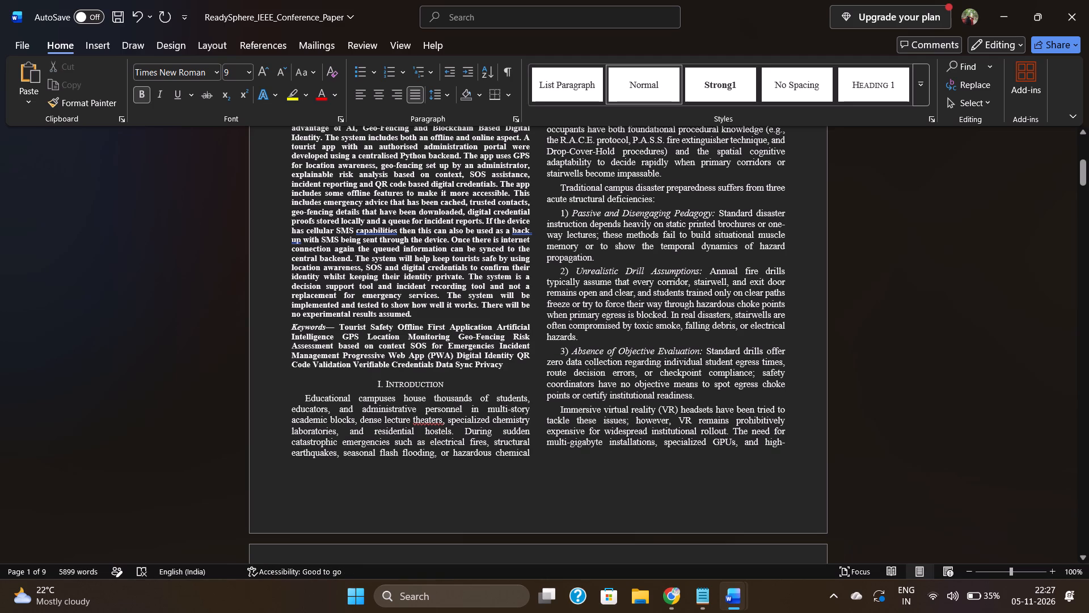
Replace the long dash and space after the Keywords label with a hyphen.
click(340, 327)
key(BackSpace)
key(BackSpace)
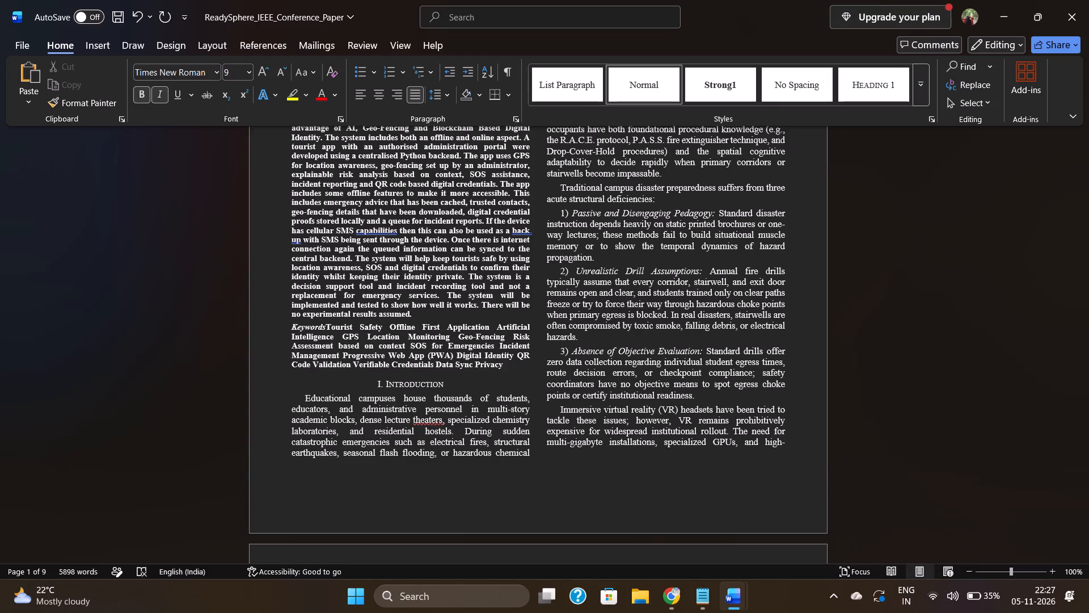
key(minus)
Copy the long dash after Keywords in the original ReadySphere paper and paste it in place of the hyphen in the edited paper.
scroll(340, 327, up, 2)
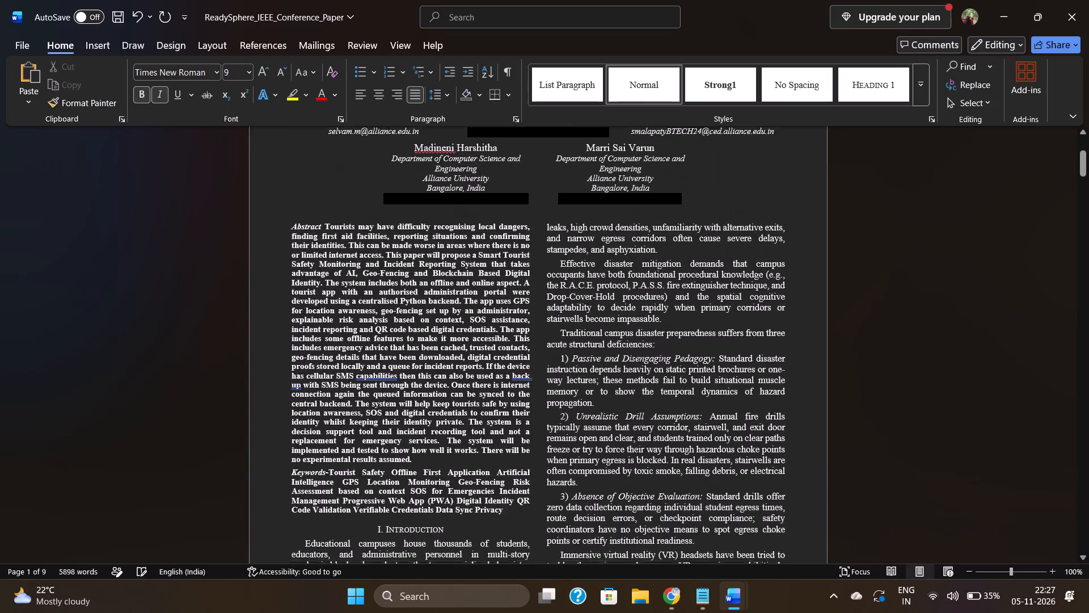
scroll(340, 327, up, 1)
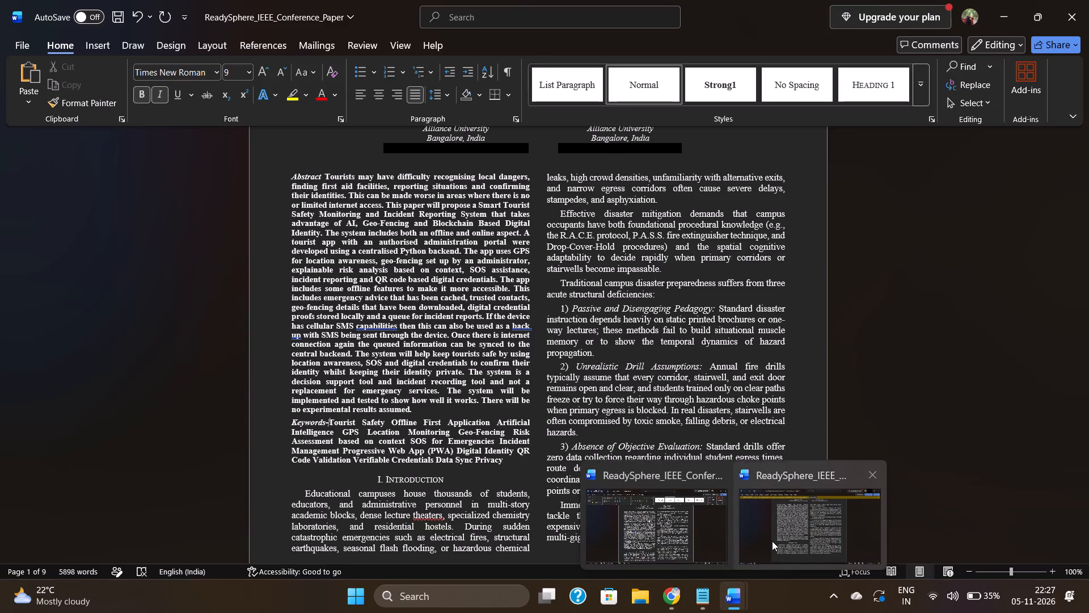
click(773, 540)
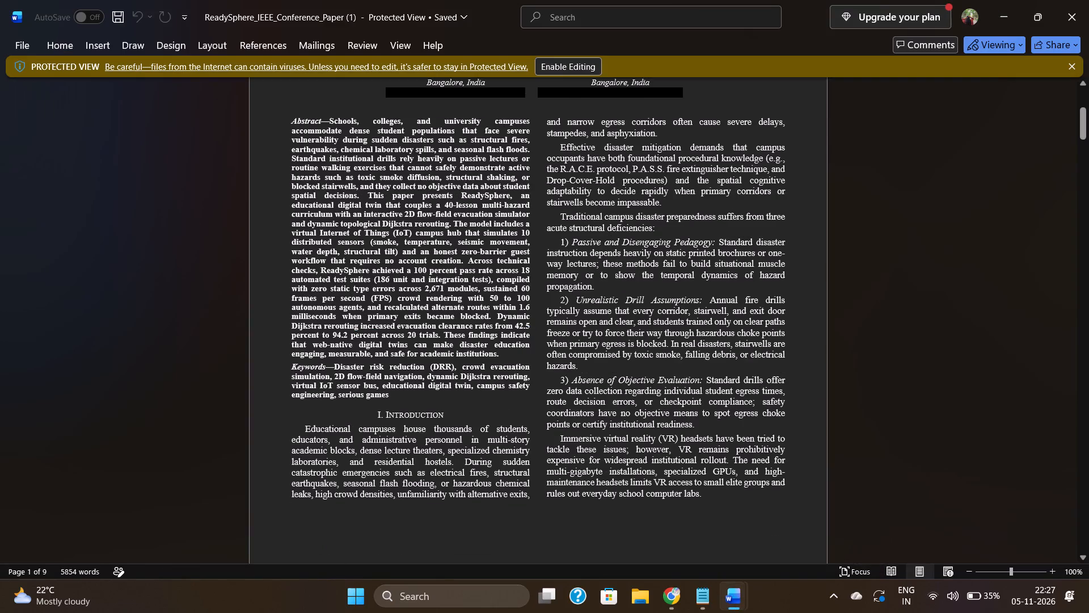
drag(334, 366, 324, 366)
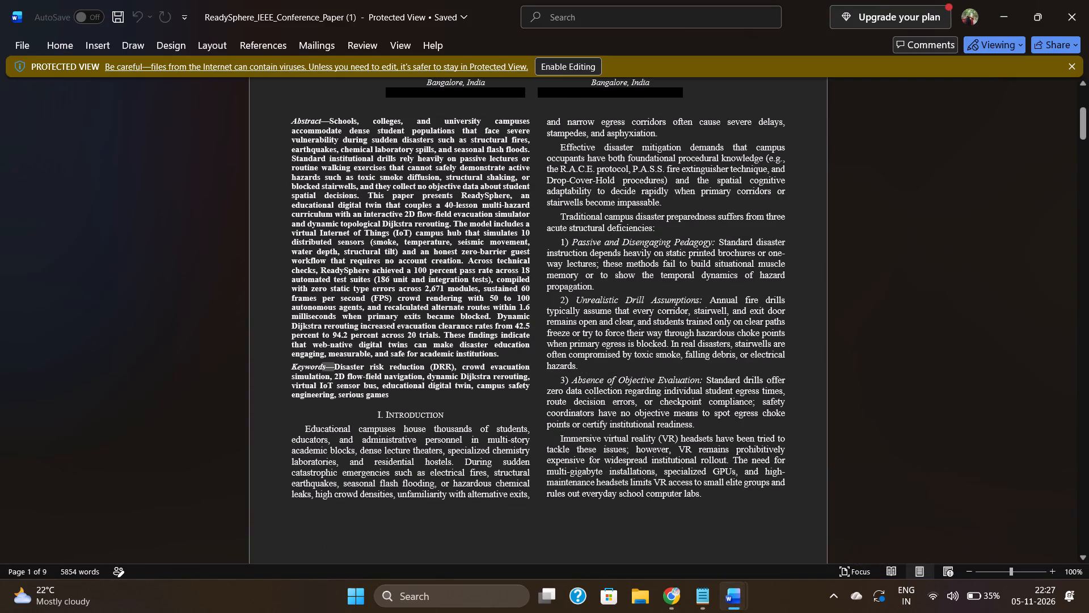
drag(324, 366, 325, 366)
click(325, 366)
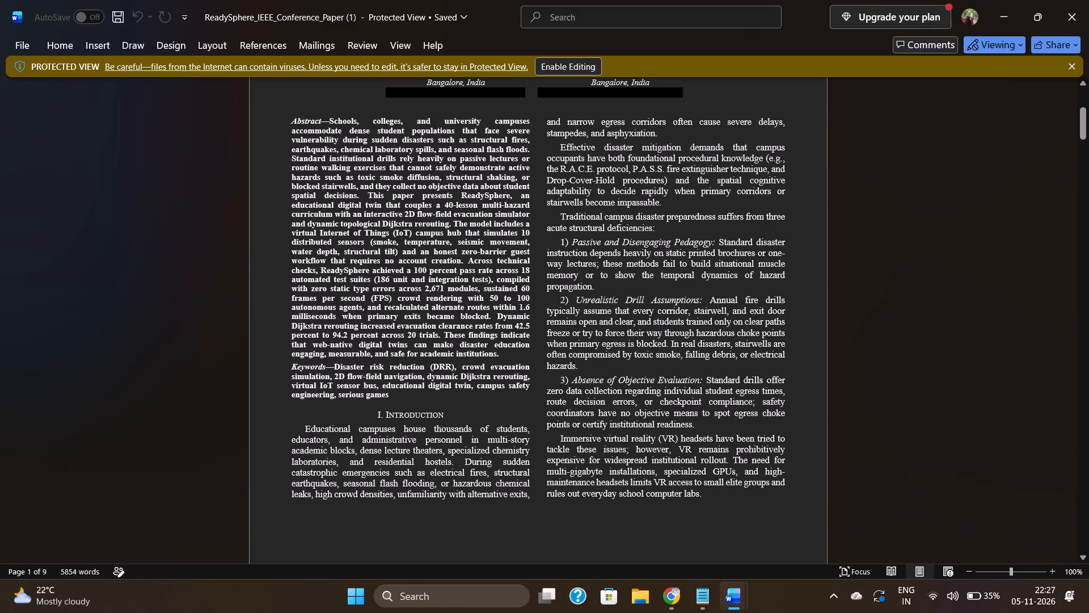
drag(336, 366, 330, 366)
key(ctrl+c)
click(1006, 10)
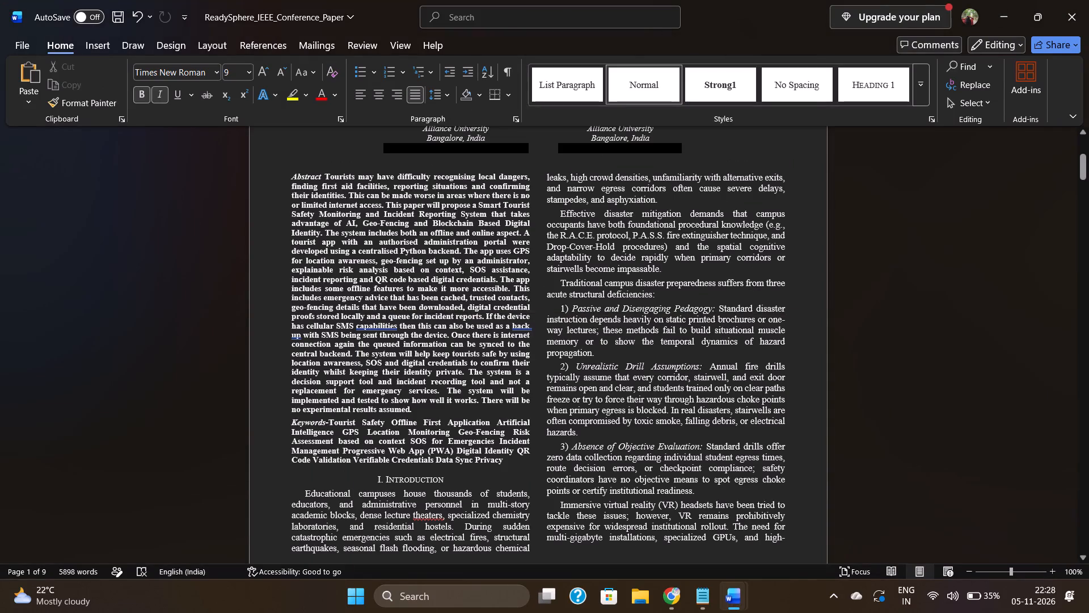
key(BackSpace)
key(ctrl+v)
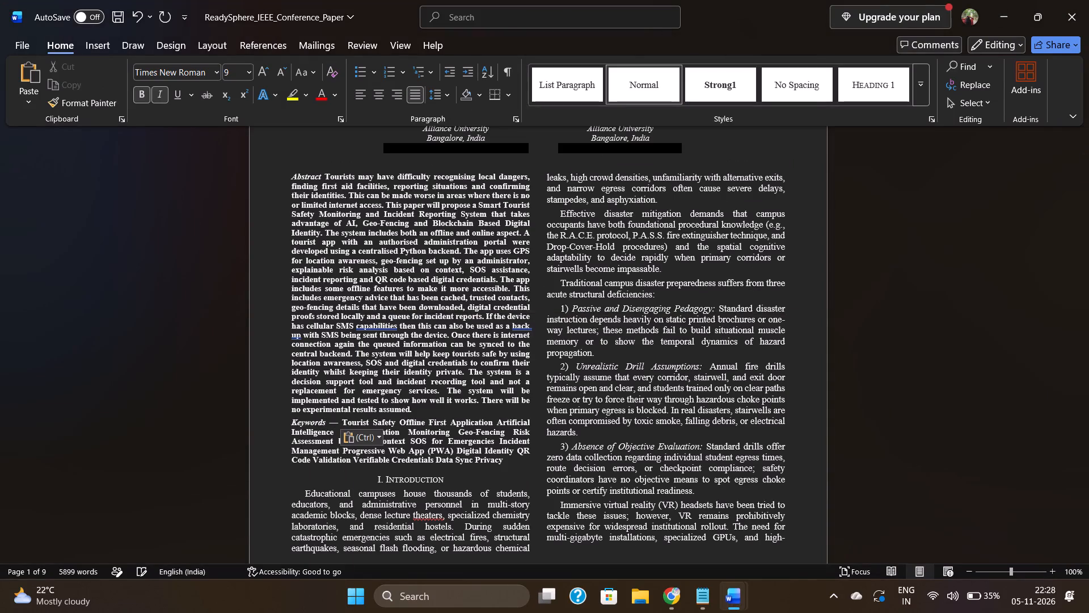
Paste the copied long dash between the Abstract label and the abstract body.
click(324, 178)
key(ctrl+v)
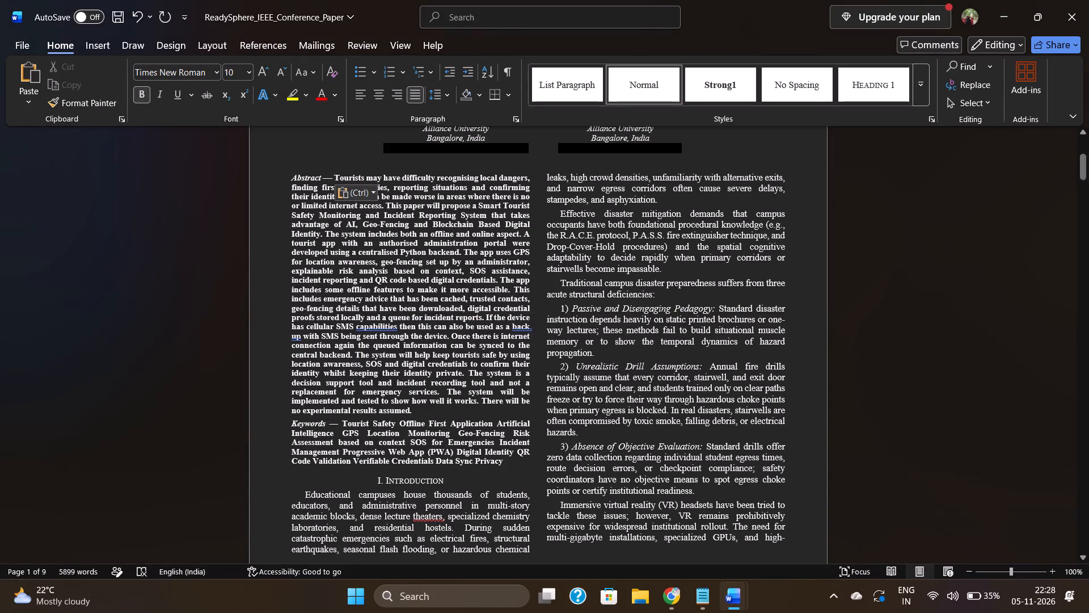
Remove the spaces on both sides of the dash after the Keywords label, keeping the label spelled Keywords.
scroll(526, 408, down, 2)
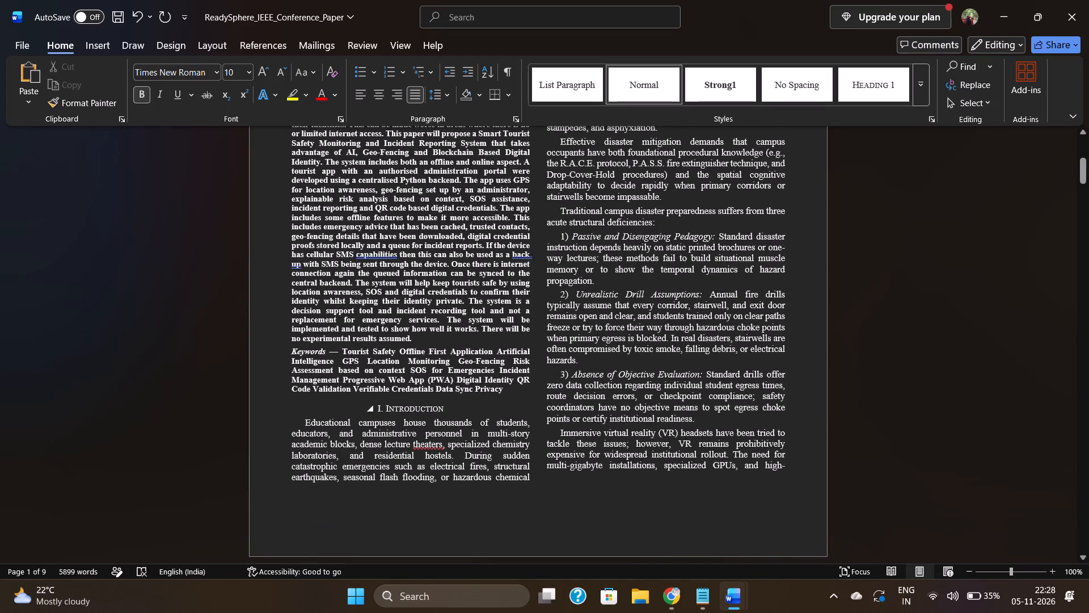
click(342, 350)
key(BackSpace)
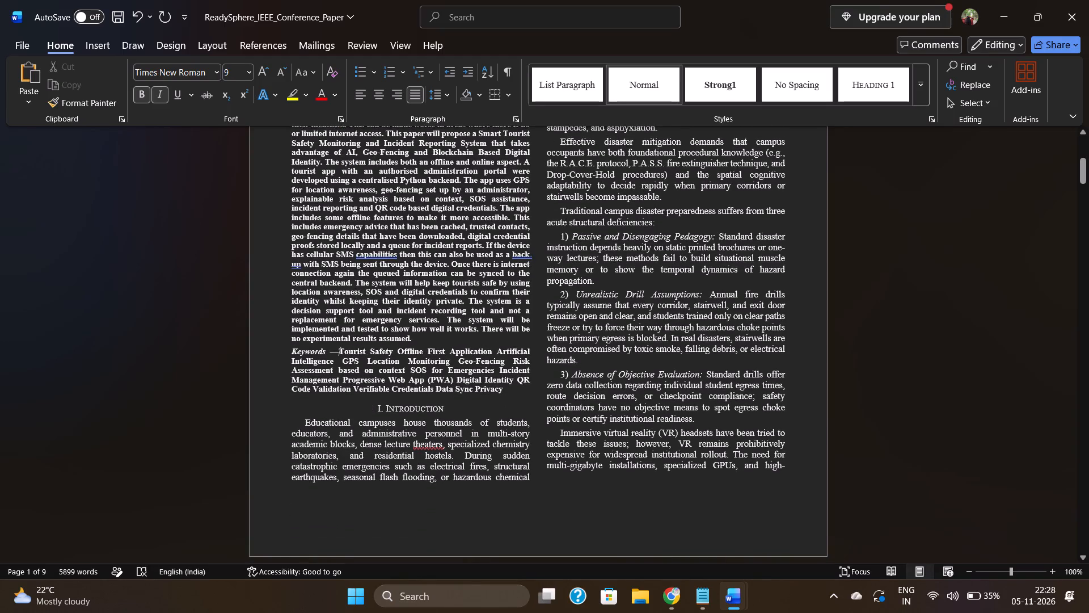
key(Left)
key(Left)
key(BackSpace)
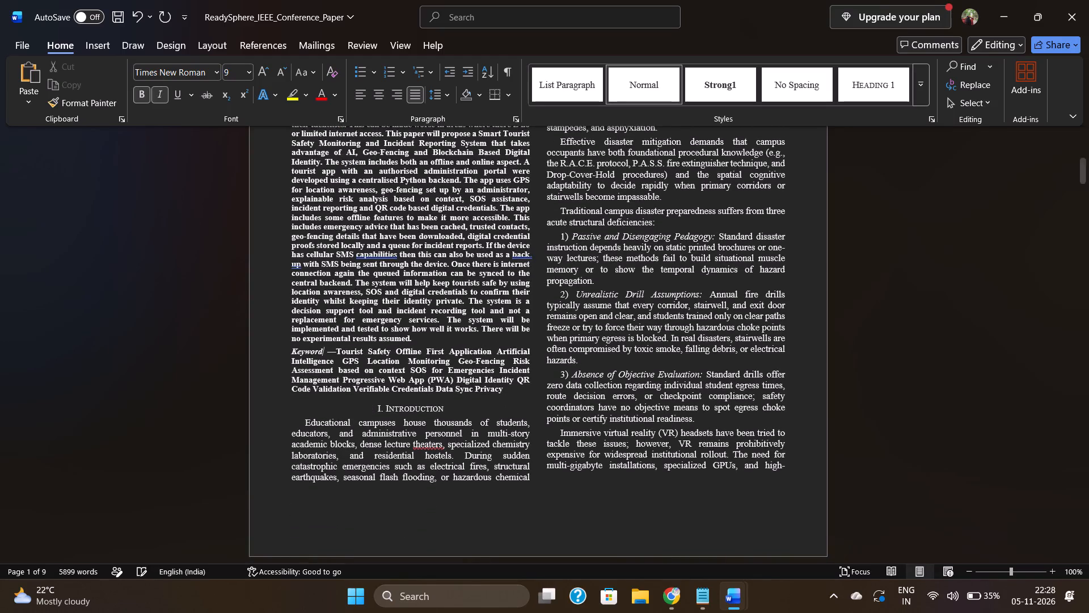
key(Right)
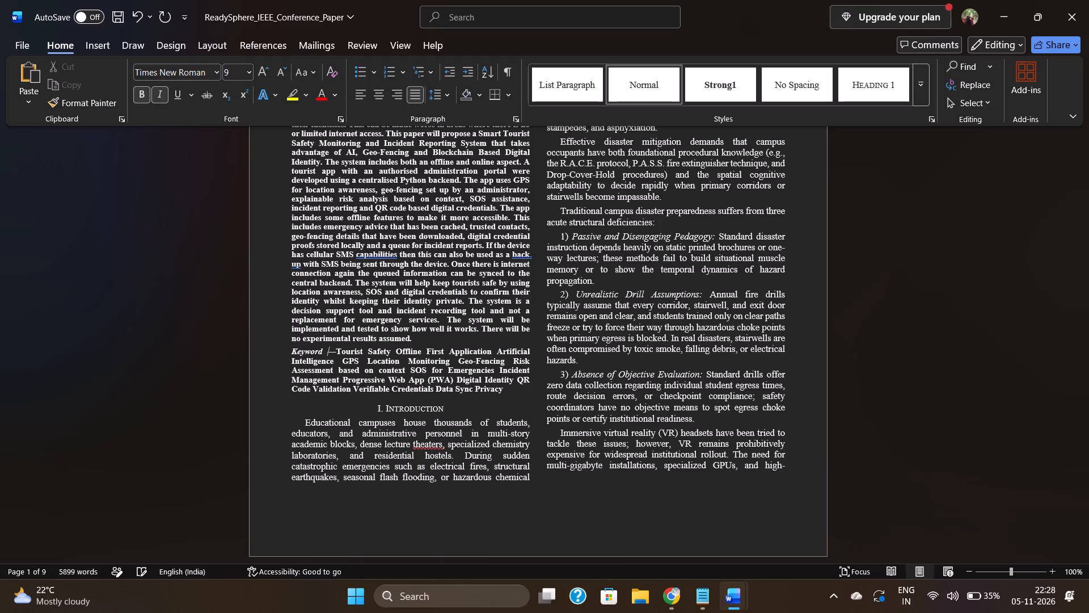
key(BackSpace)
key(s)
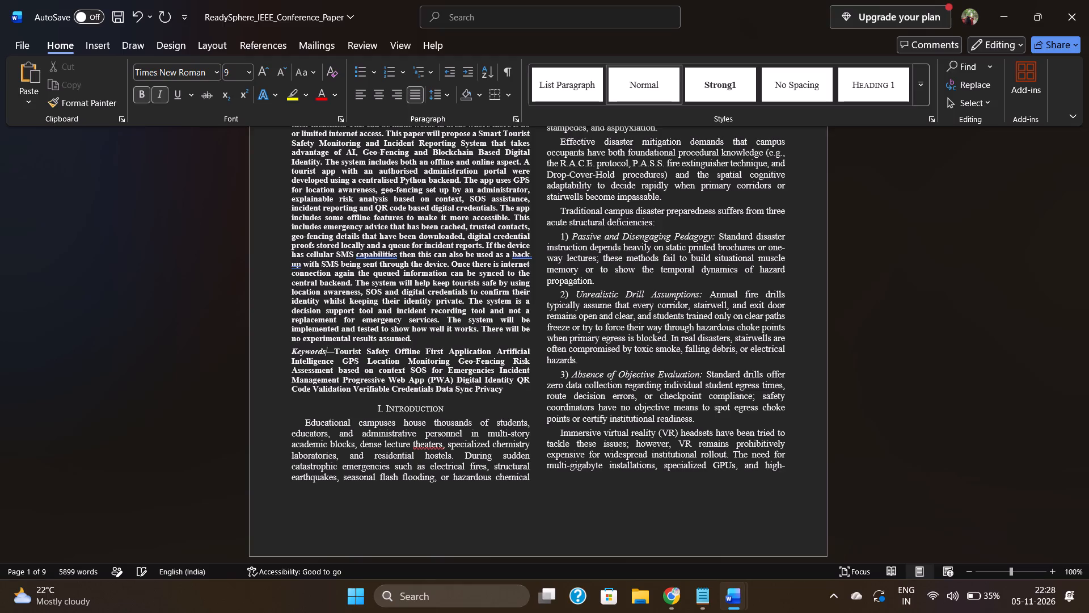
Remove the space between the dash after the Abstract label and the first word of the abstract.
scroll(328, 347, up, 1)
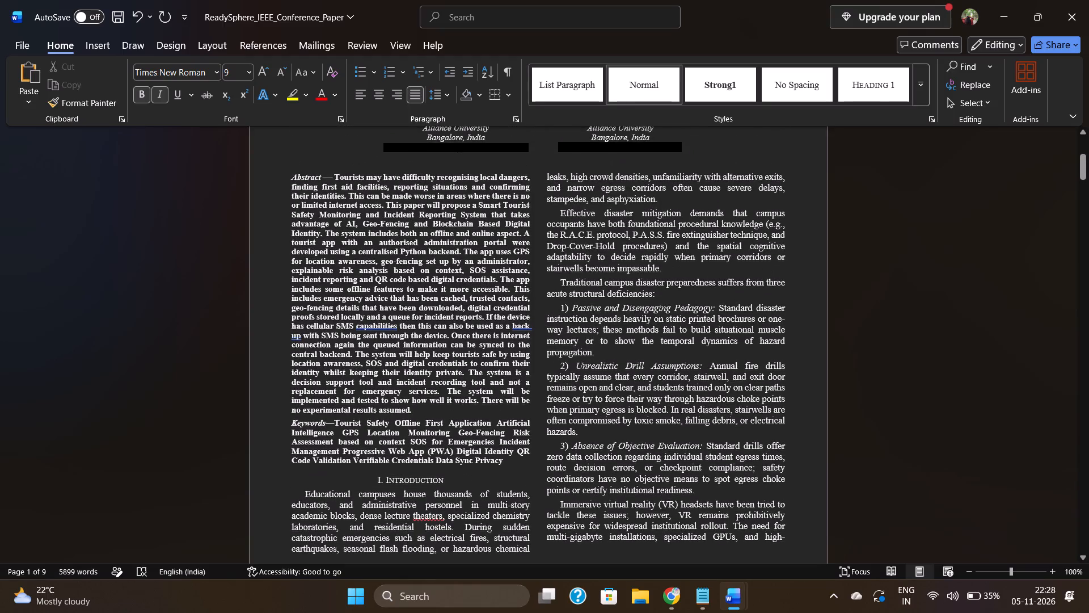
click(336, 175)
key(BackSpace)
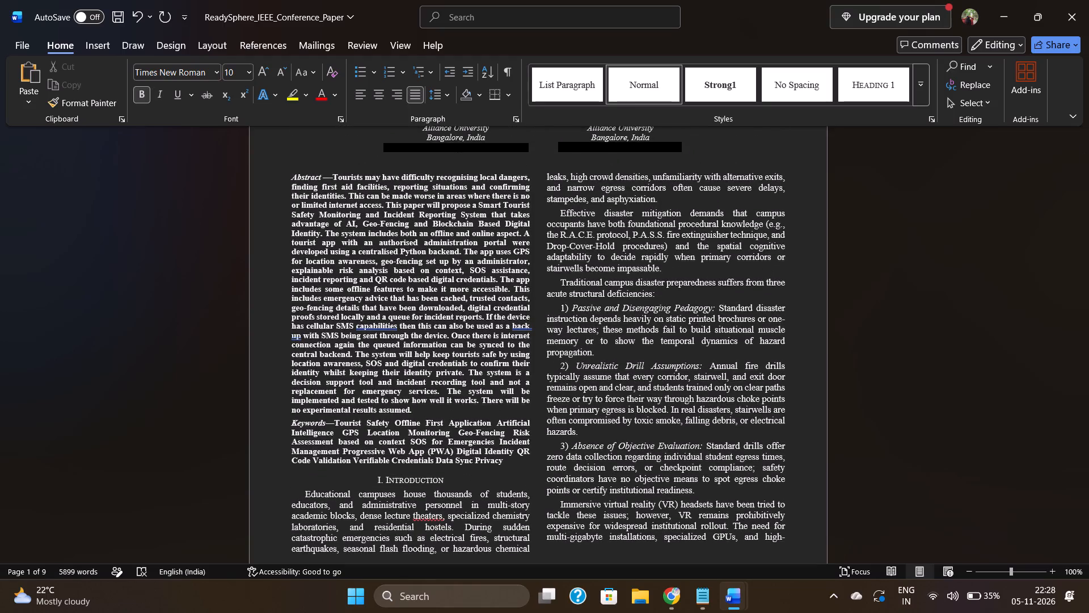
Check the keywords and Introduction section in the original ReadySphere paper, then return to the edited copy.
scroll(453, 434, down, 1)
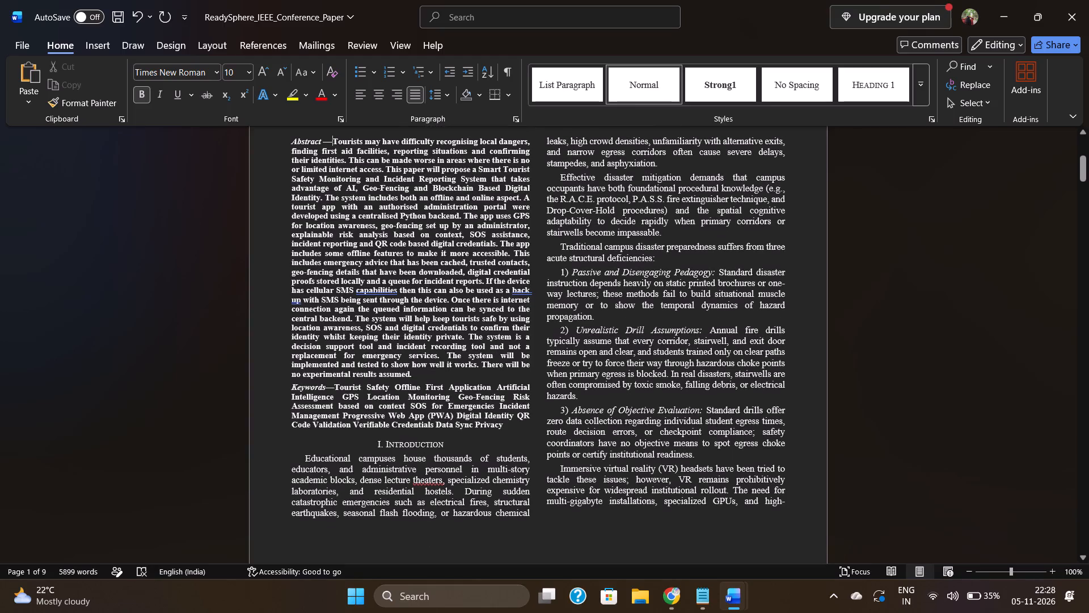
scroll(503, 505, down, 1)
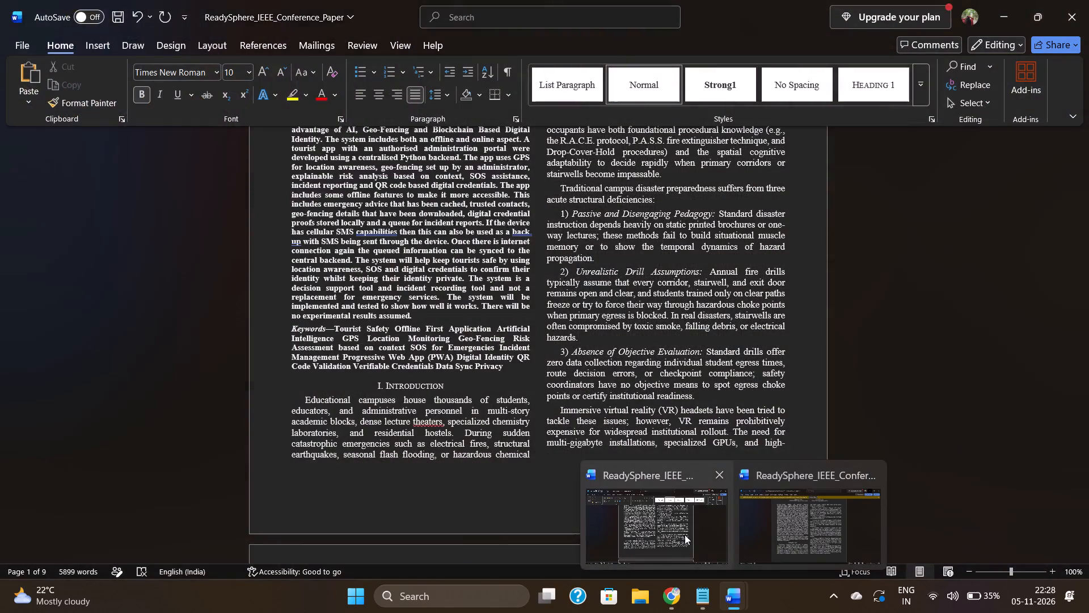
click(685, 535)
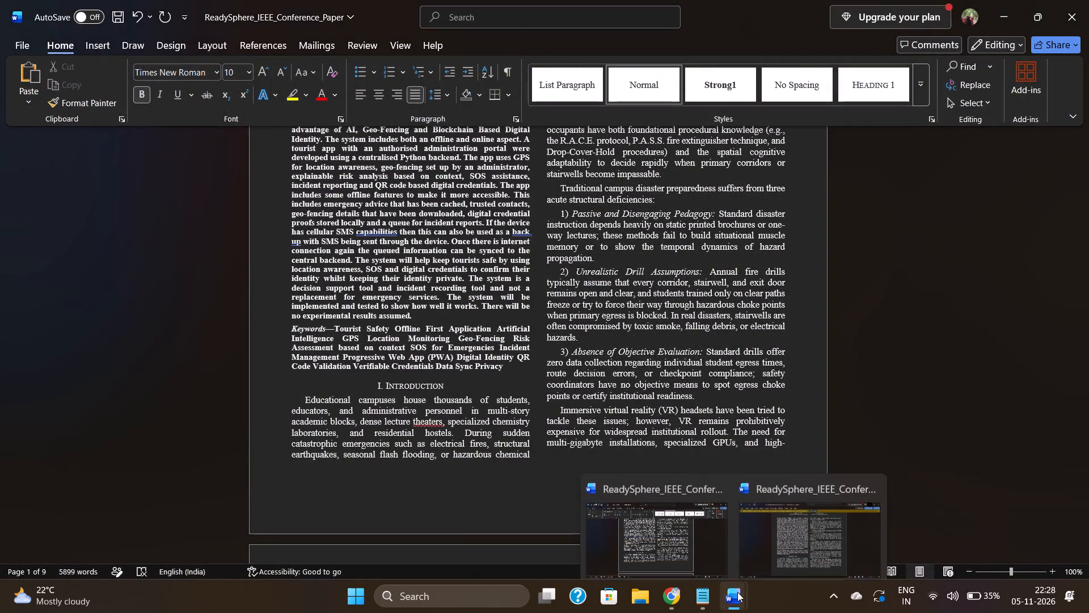
click(795, 528)
scroll(706, 391, down, 1)
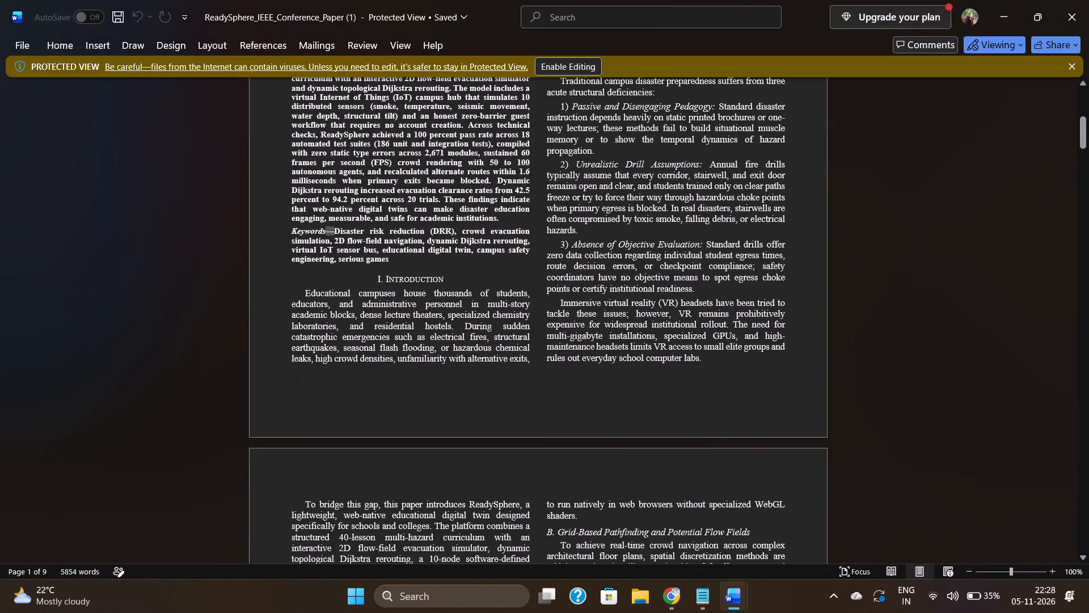
click(1006, 3)
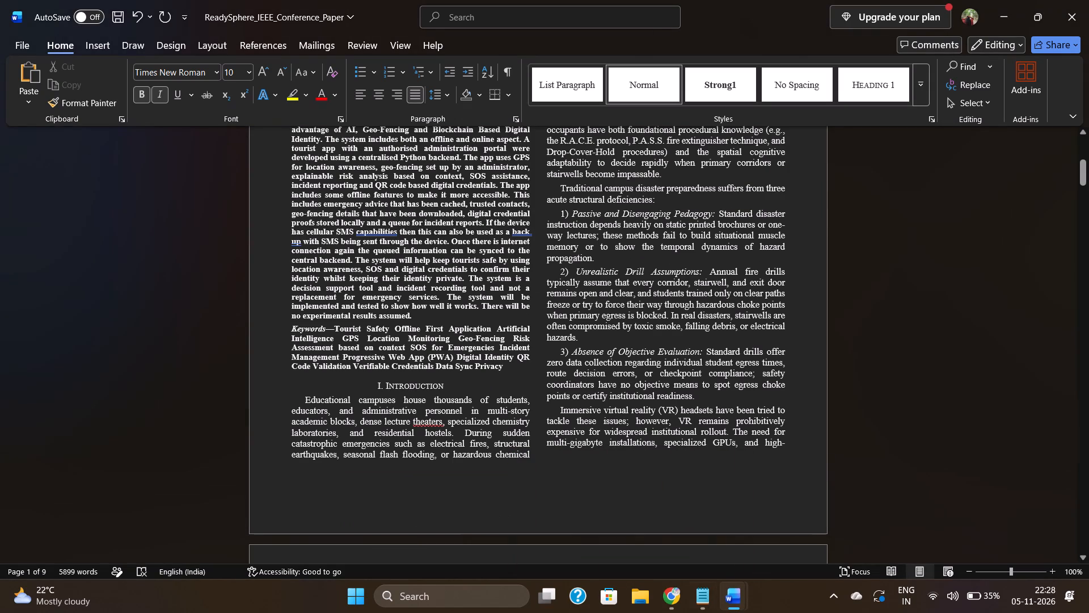
Switch to Chrome and bring up the conference paper smart tourist safety system PDF.
click(672, 603)
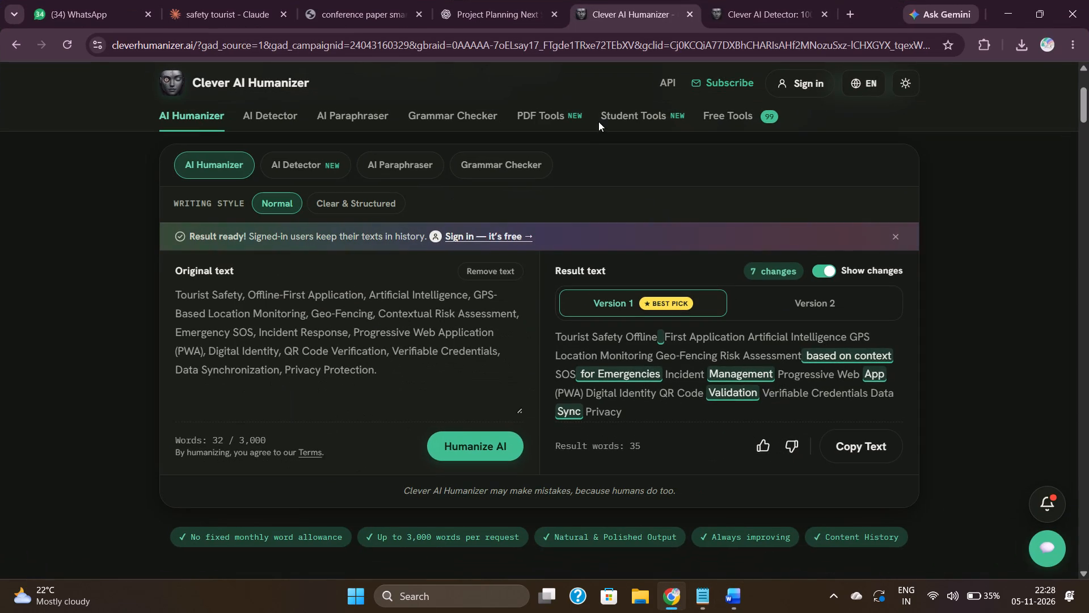
click(482, 0)
click(356, 0)
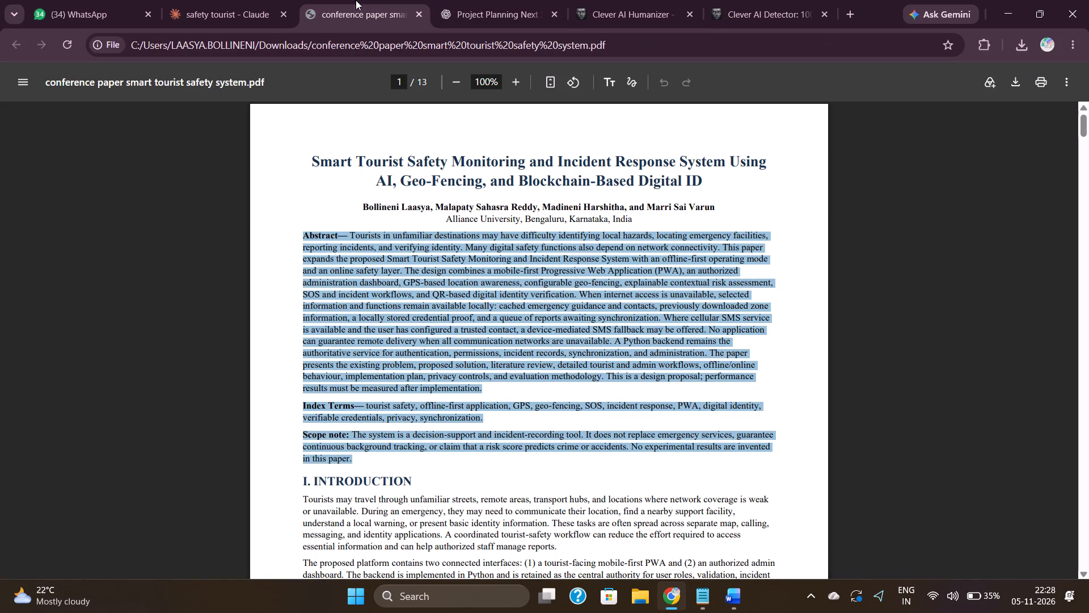
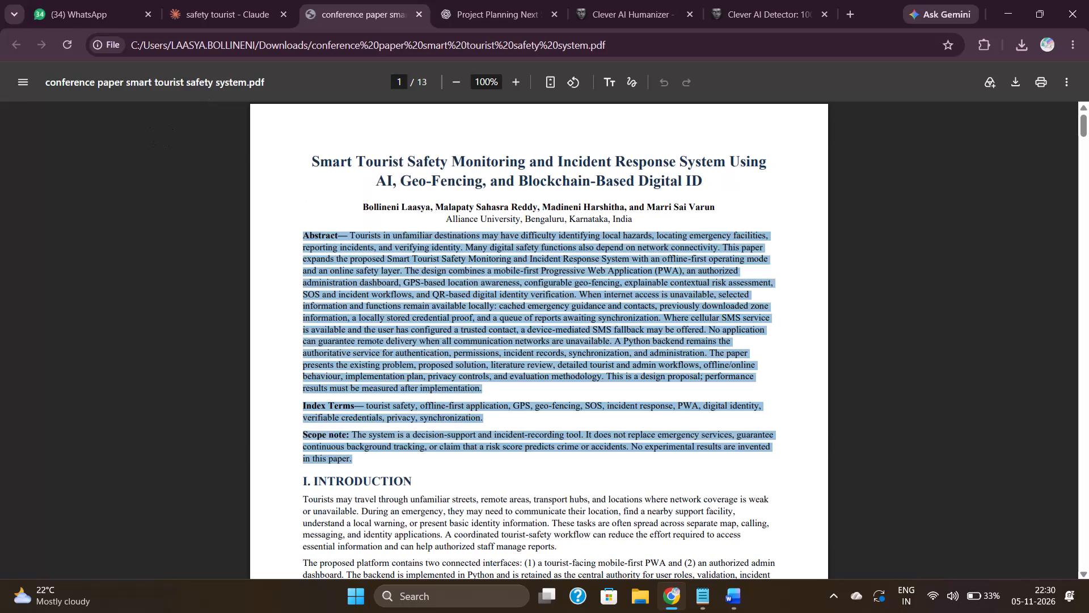
Copy the two body paragraphs under I. INTRODUCTION in the PDF, leaving out the section headings.
click(488, 383)
scroll(488, 383, down, 4)
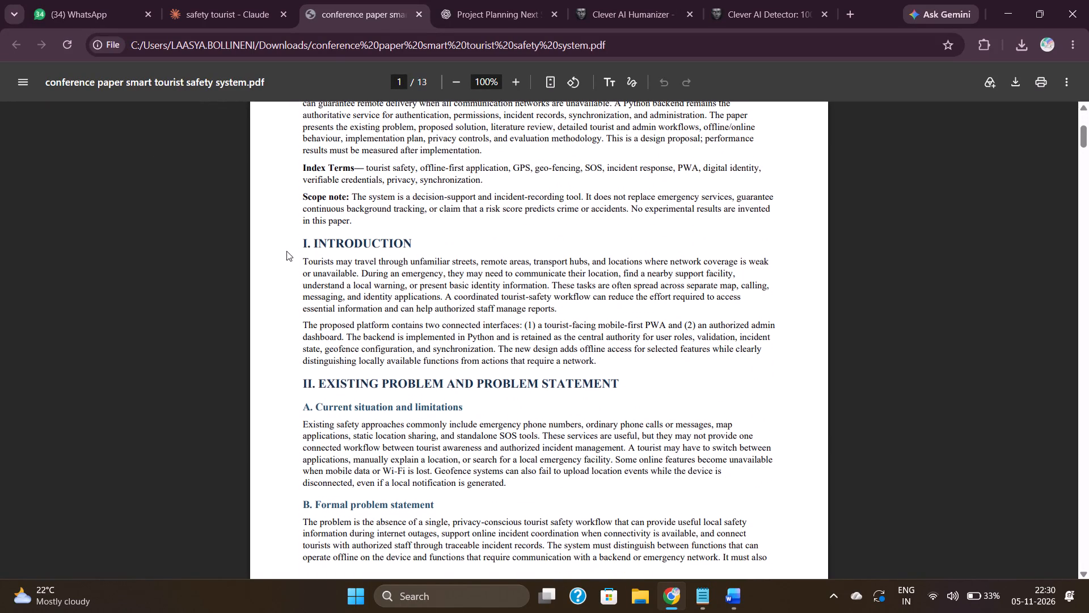
drag(303, 262, 611, 374)
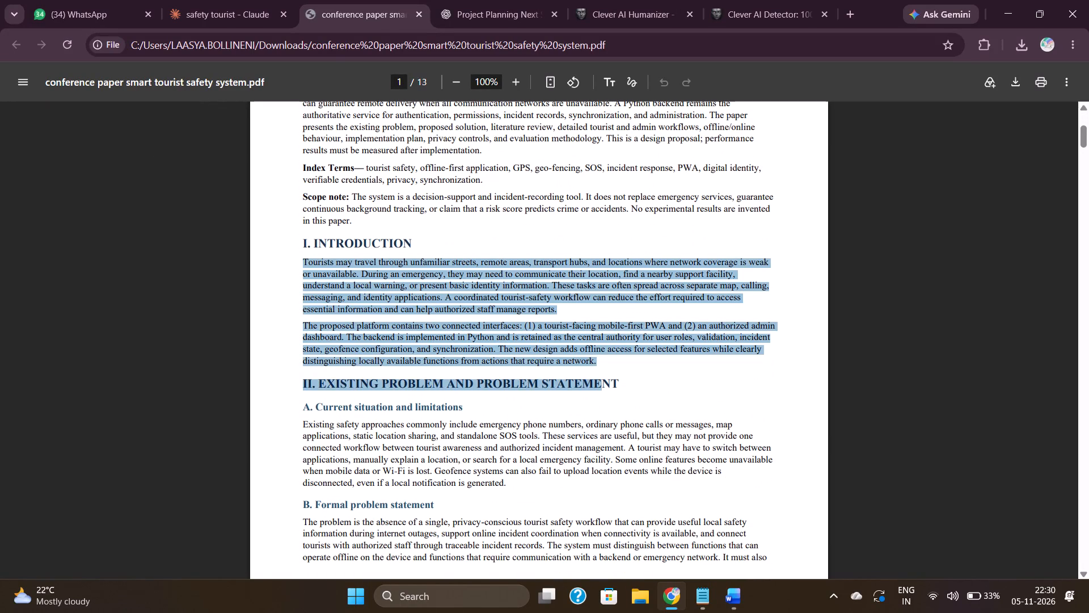
drag(611, 374, 602, 361)
key(ctrl+c)
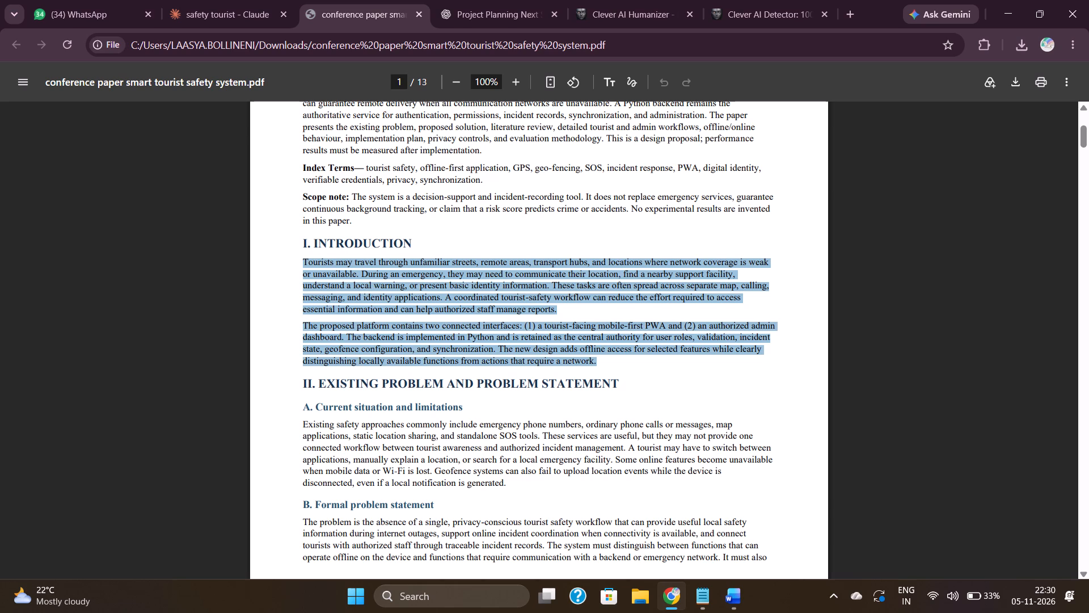
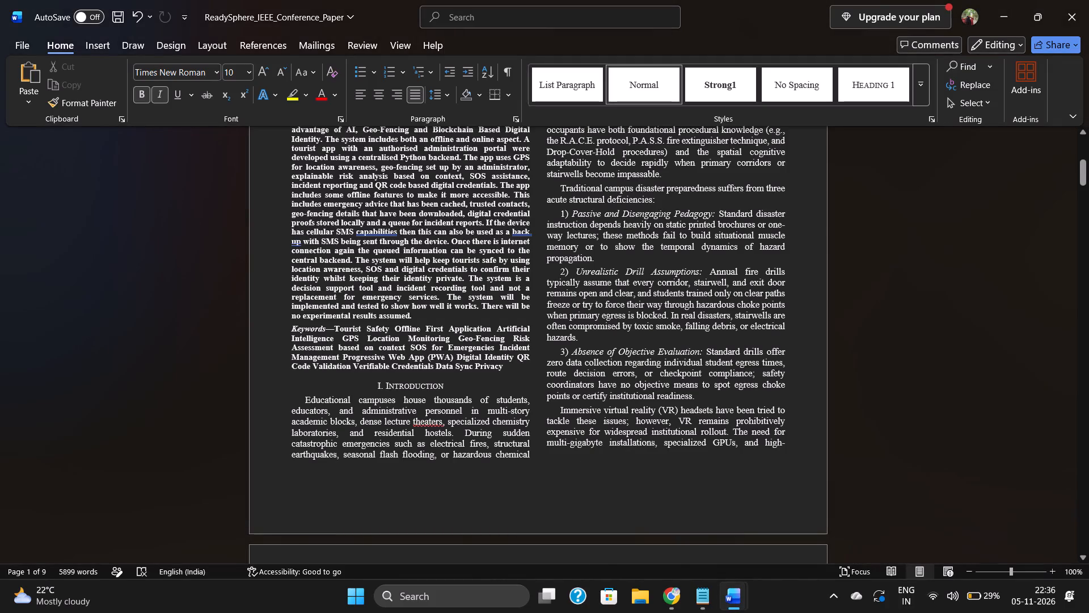
scroll(492, 481, up, 2)
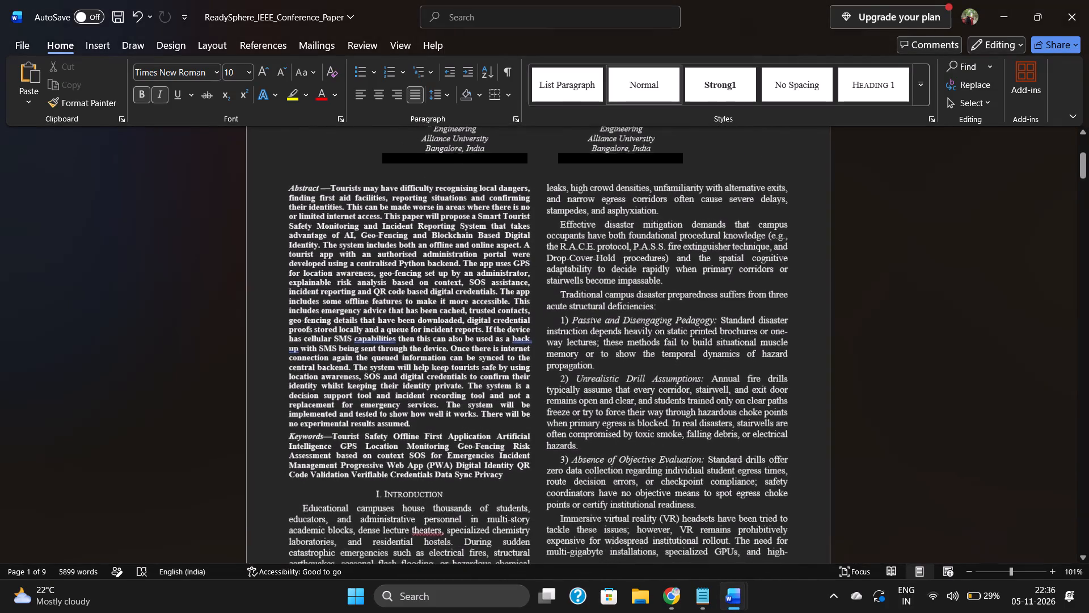
scroll(465, 497, down, 1)
scroll(465, 497, up, 1)
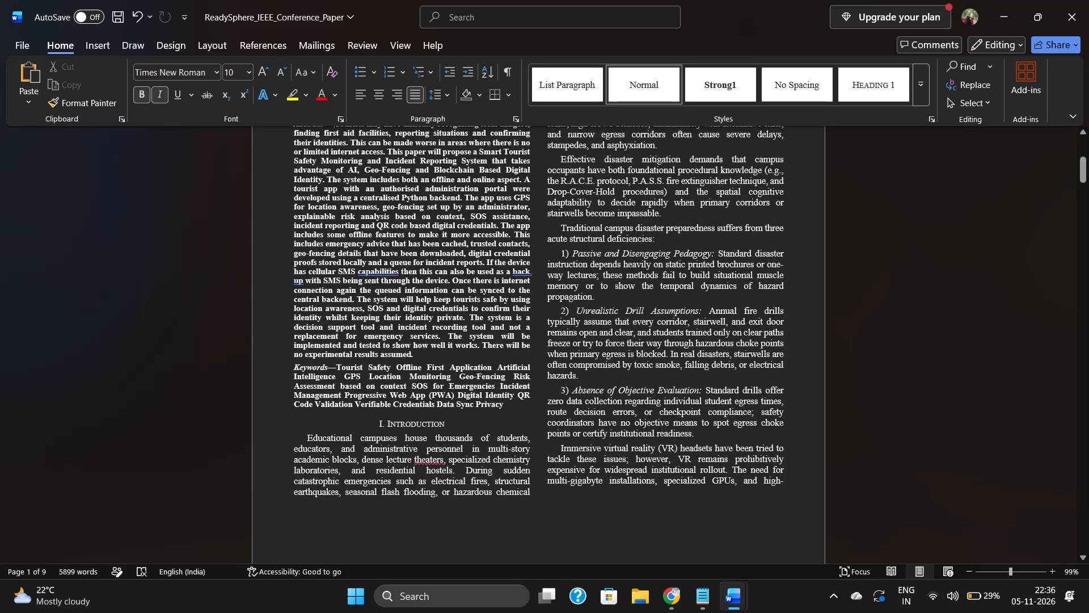
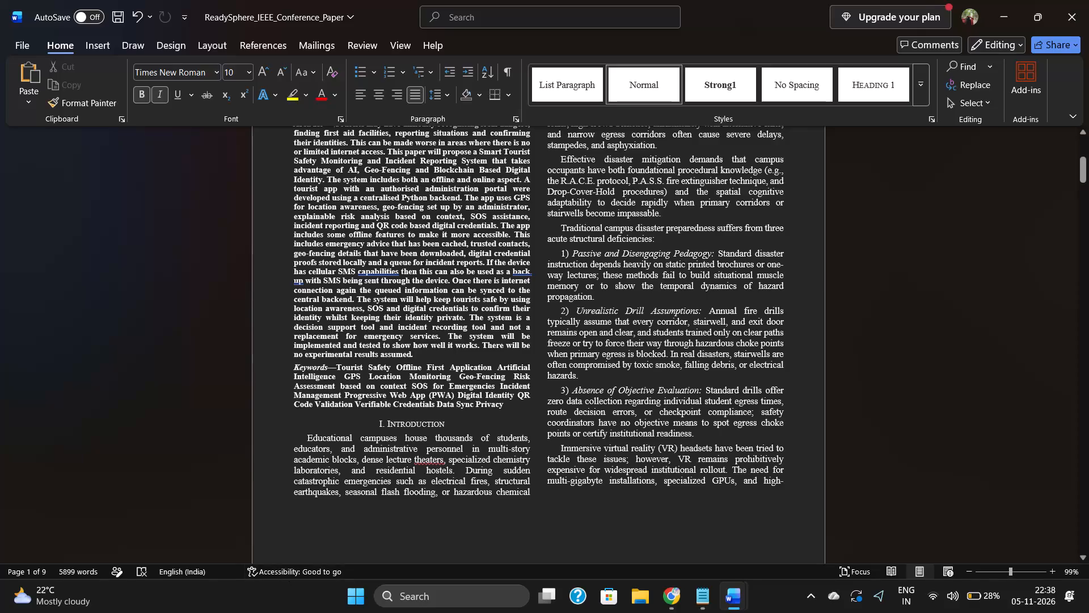
Replace the old page 1 Introduction text, starting at "Educational campuses house", with the copied humanized tourist safety description.
scroll(561, 448, up, 2)
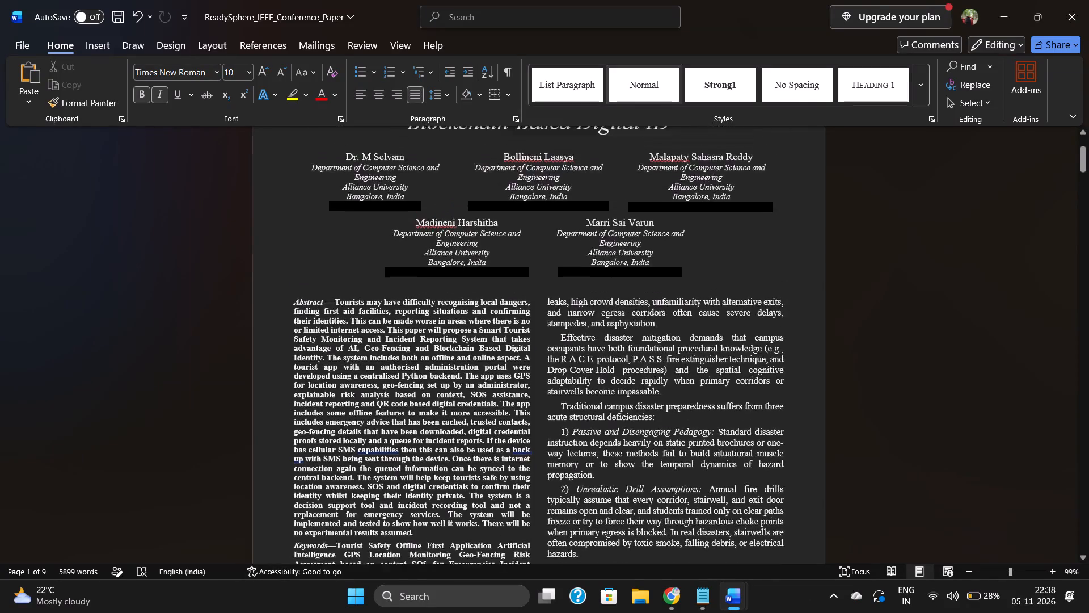
scroll(561, 448, up, 2)
scroll(561, 448, down, 4)
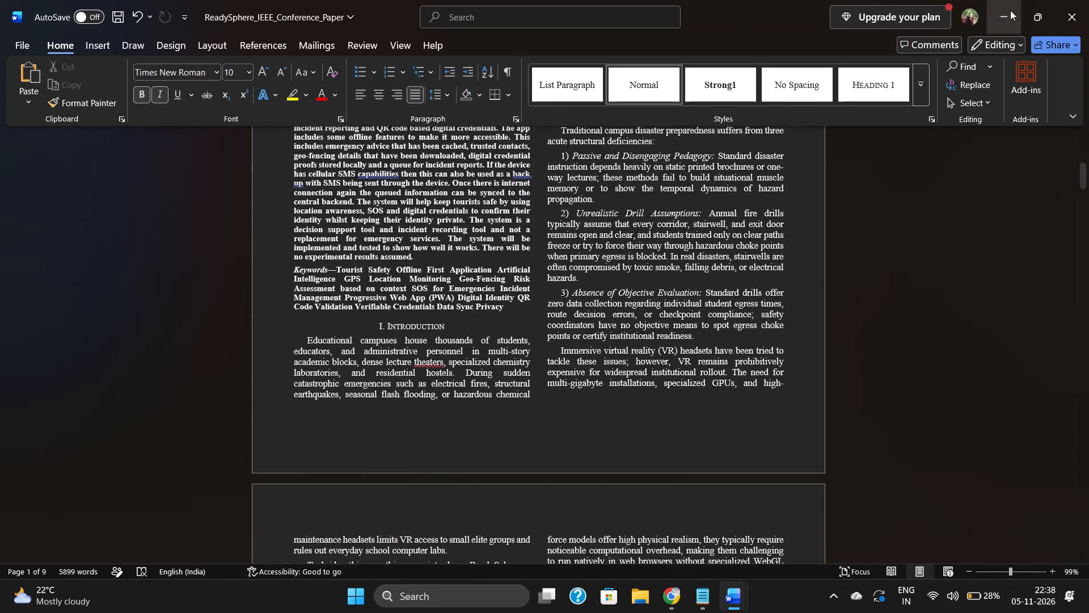
scroll(677, 300, up, 6)
scroll(677, 300, down, 1)
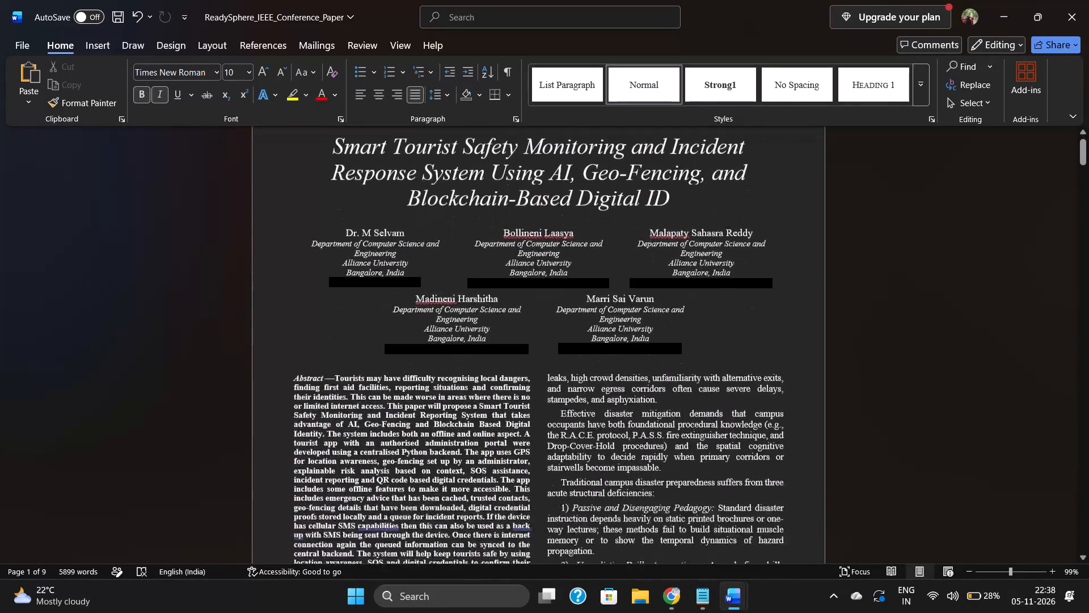
scroll(677, 300, down, 4)
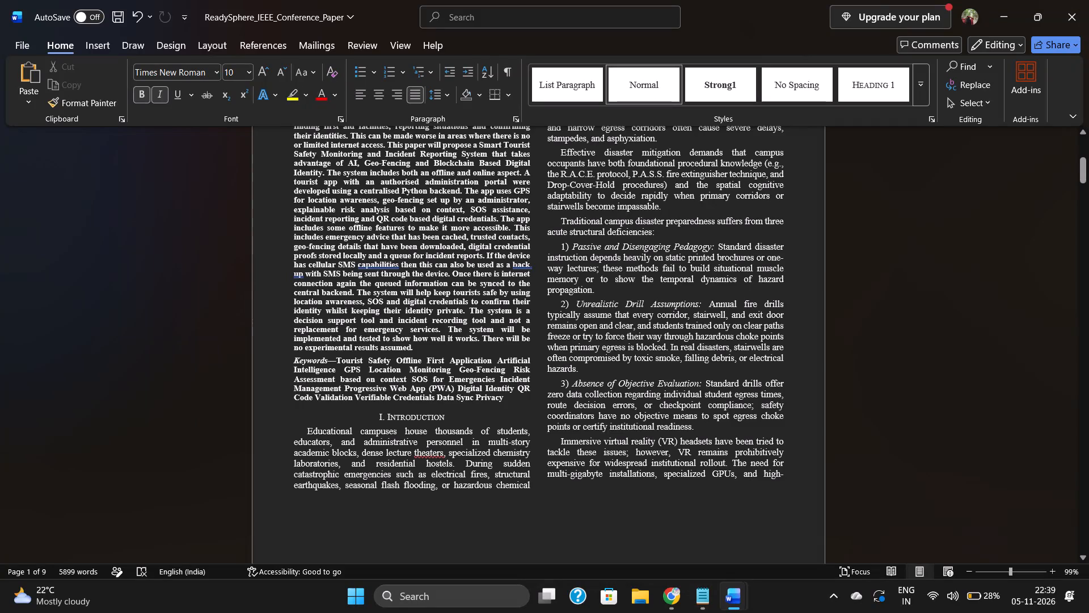
drag(303, 432, 499, 485)
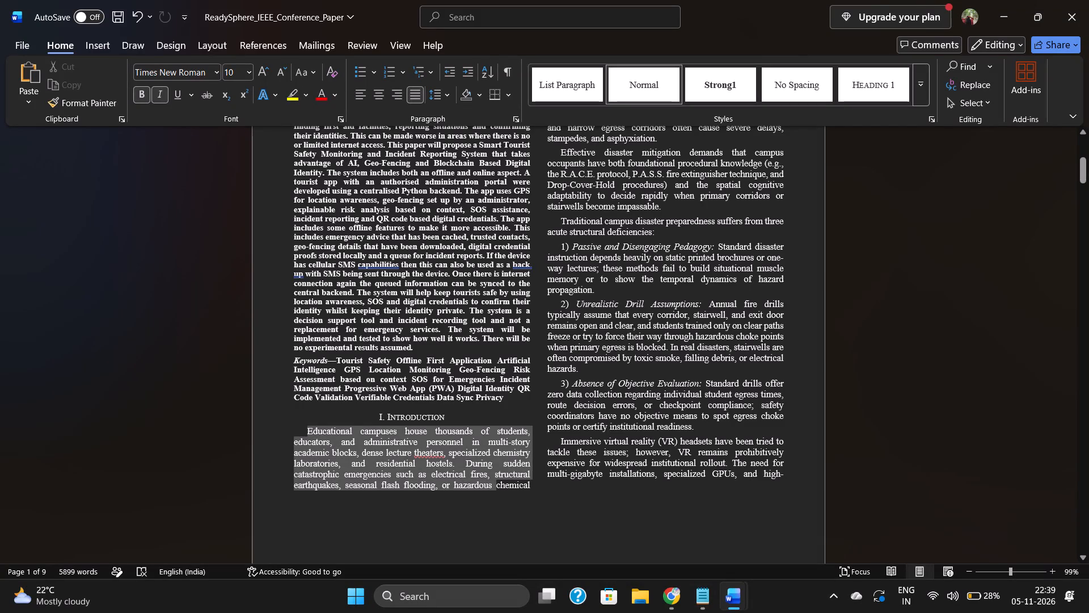
drag(499, 485, 638, 464)
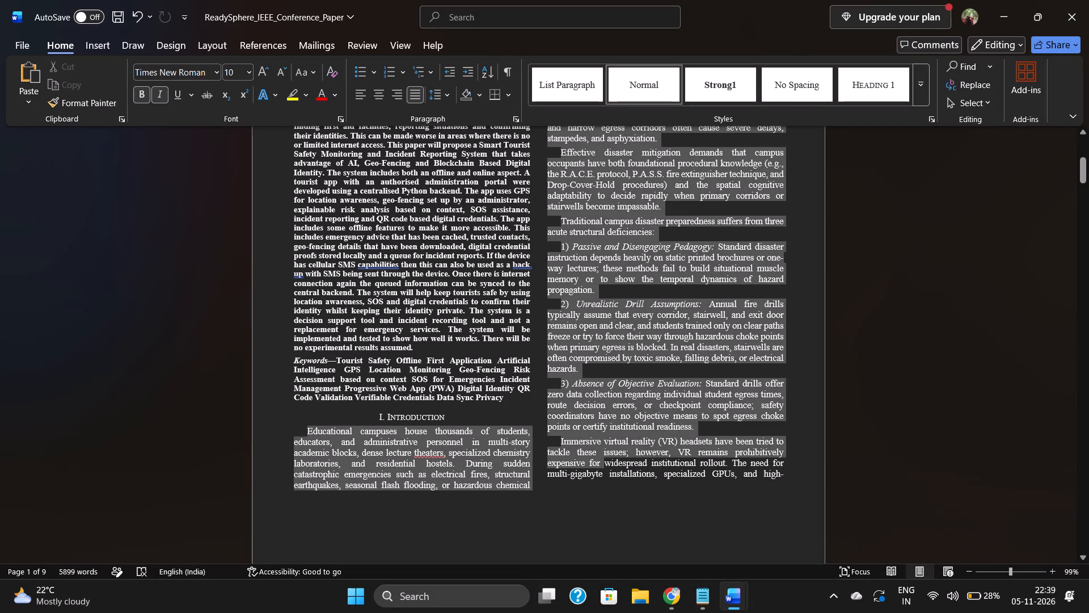
drag(638, 464, 802, 478)
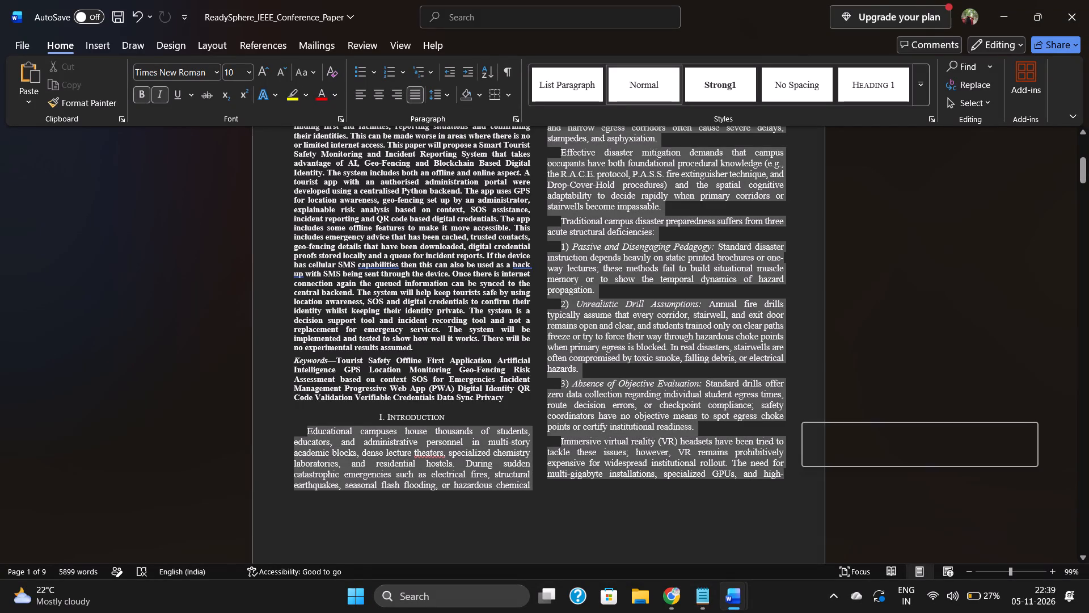
key(ctrl+v)
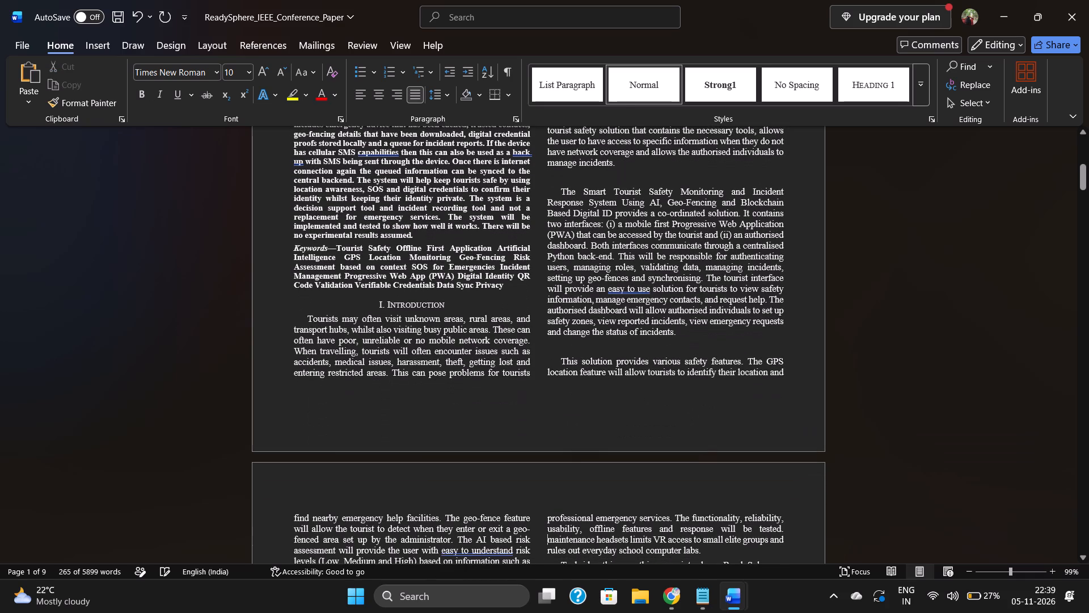
Review the pasted Introduction and the old ReadySphere text remaining between it and the Related Work heading.
scroll(759, 405, down, 1)
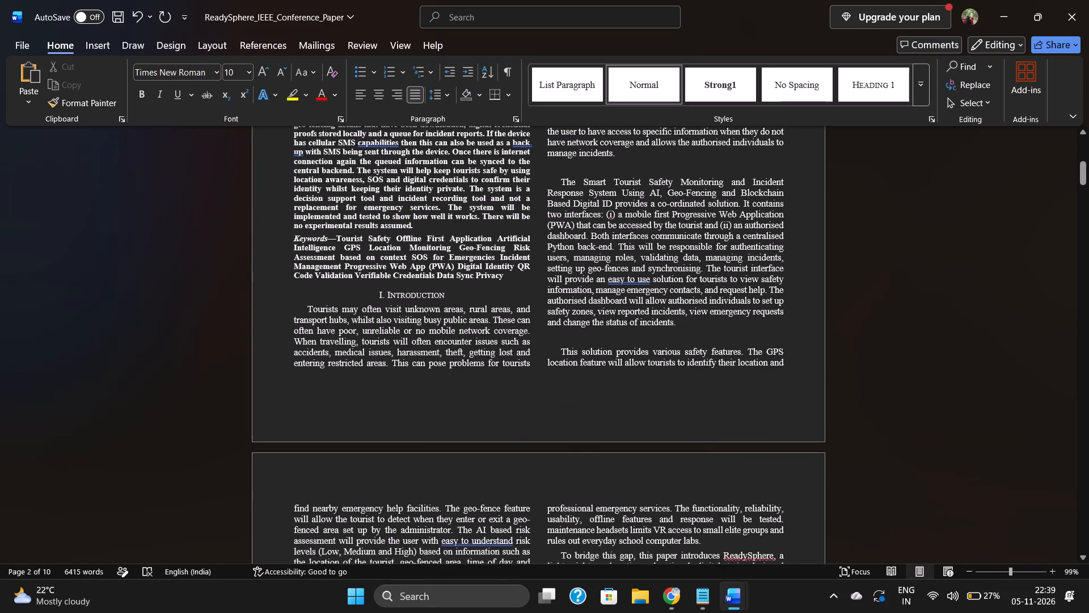
scroll(759, 405, down, 3)
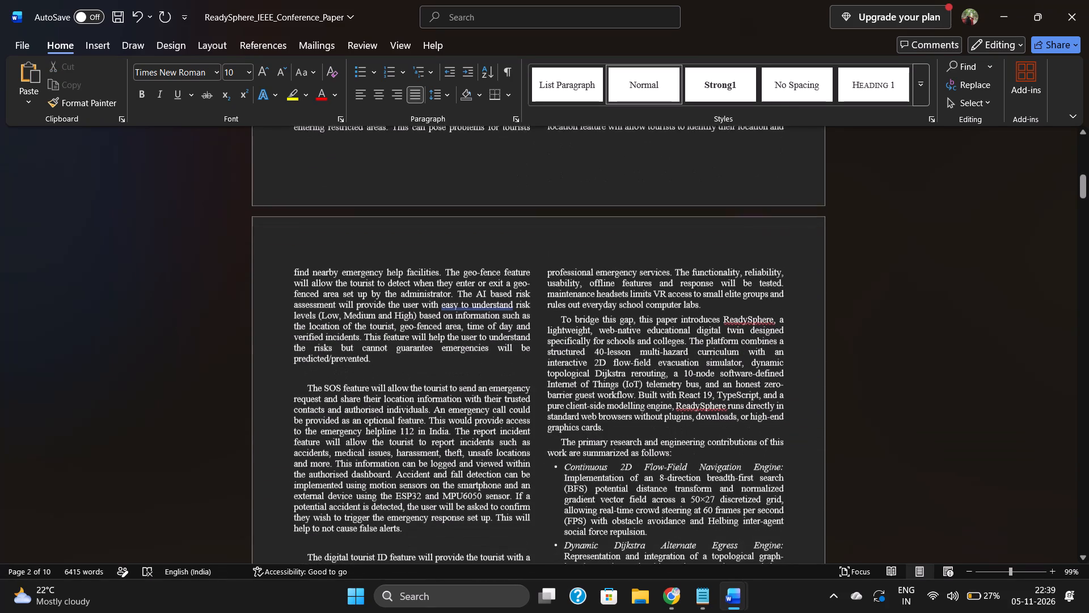
scroll(759, 405, down, 2)
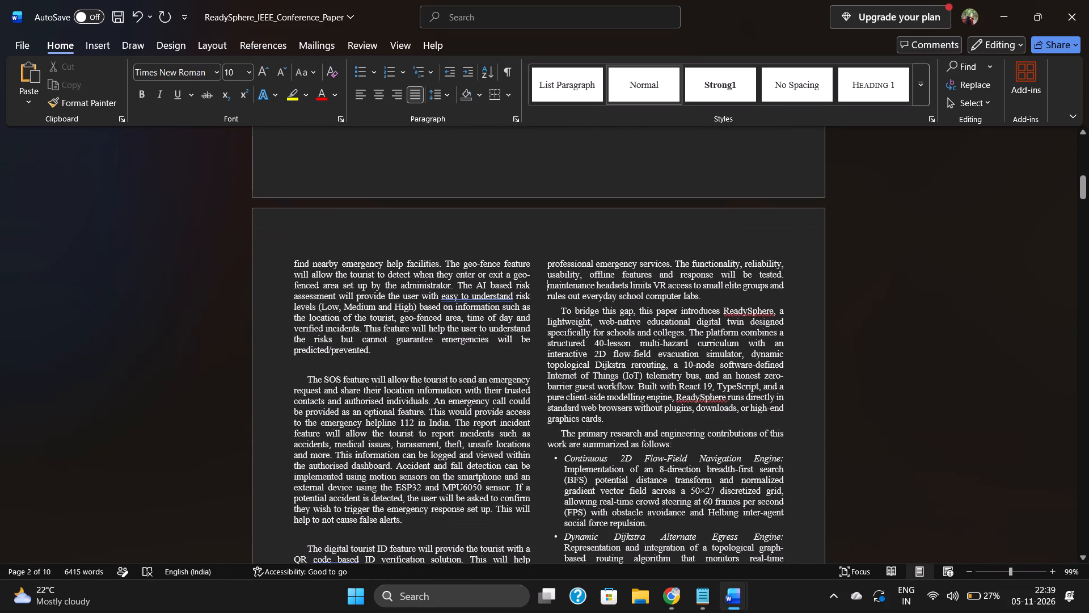
scroll(759, 405, down, 4)
scroll(759, 405, up, 1)
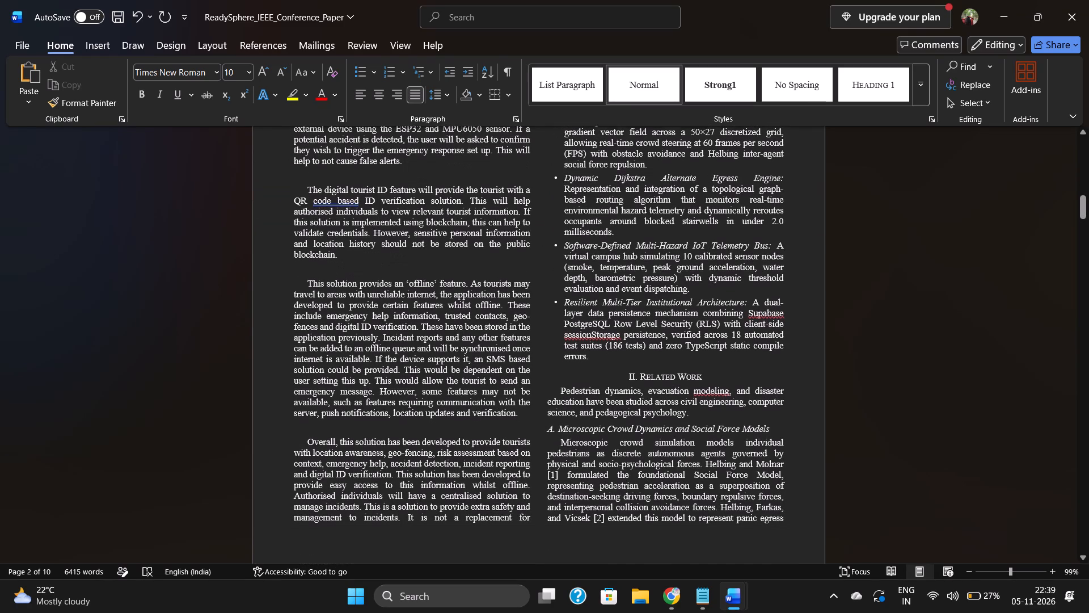
scroll(759, 405, up, 2)
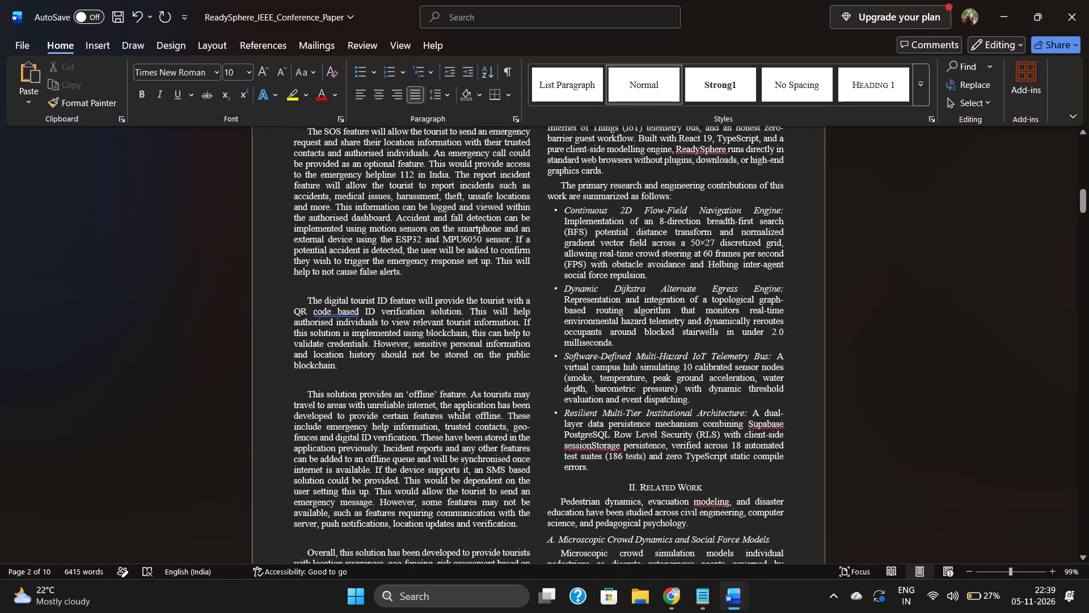
scroll(625, 425, down, 2)
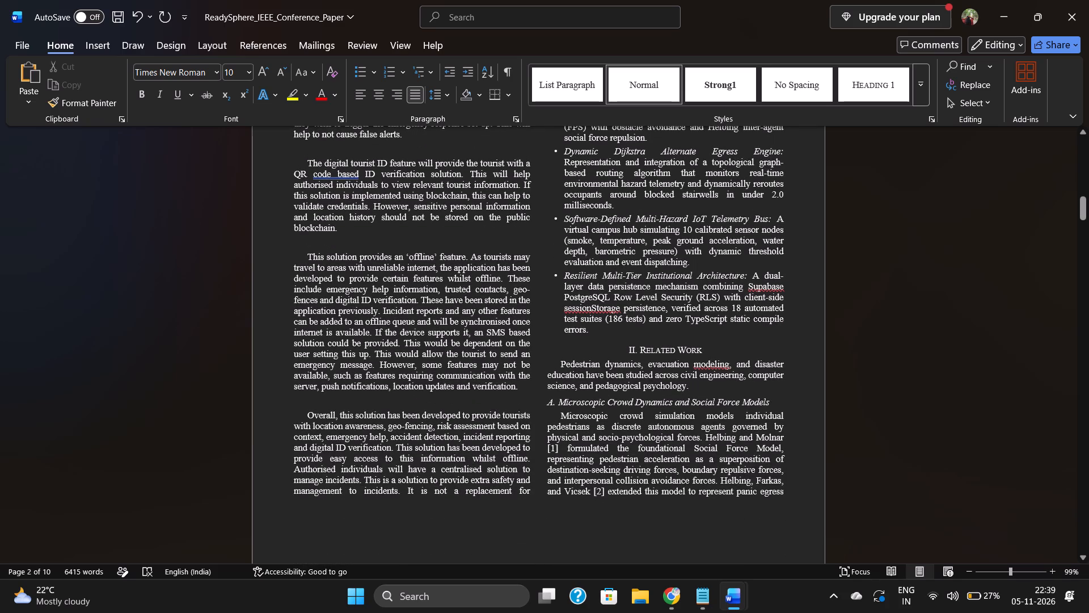
scroll(625, 425, down, 1)
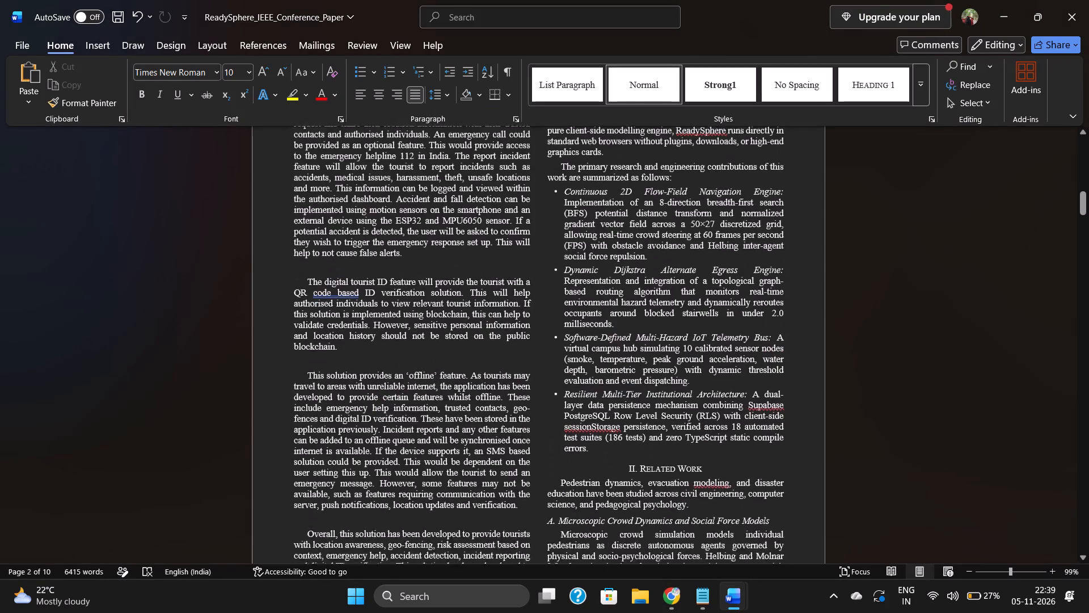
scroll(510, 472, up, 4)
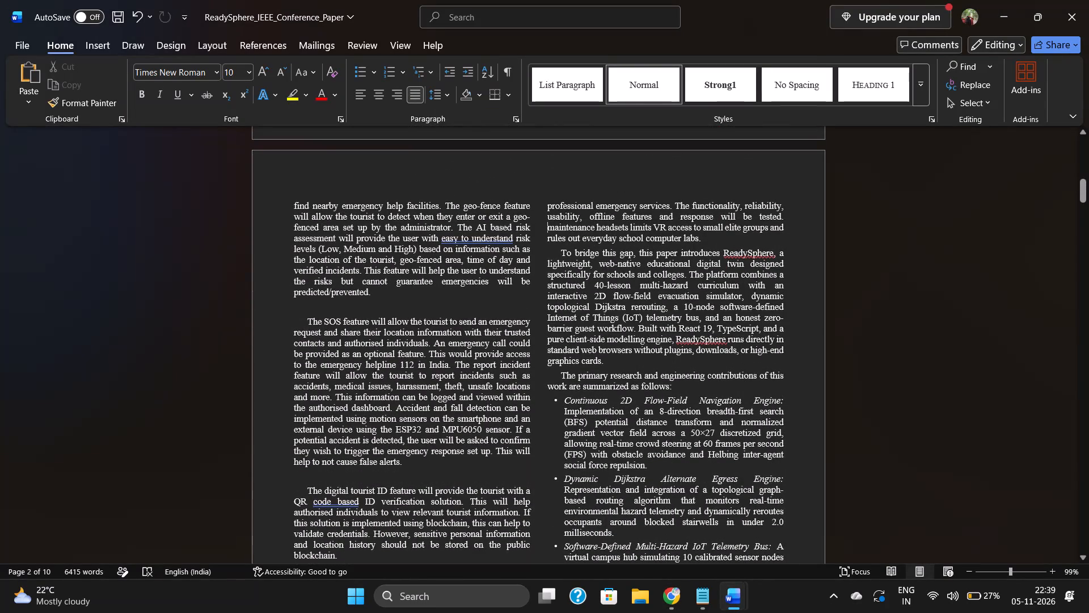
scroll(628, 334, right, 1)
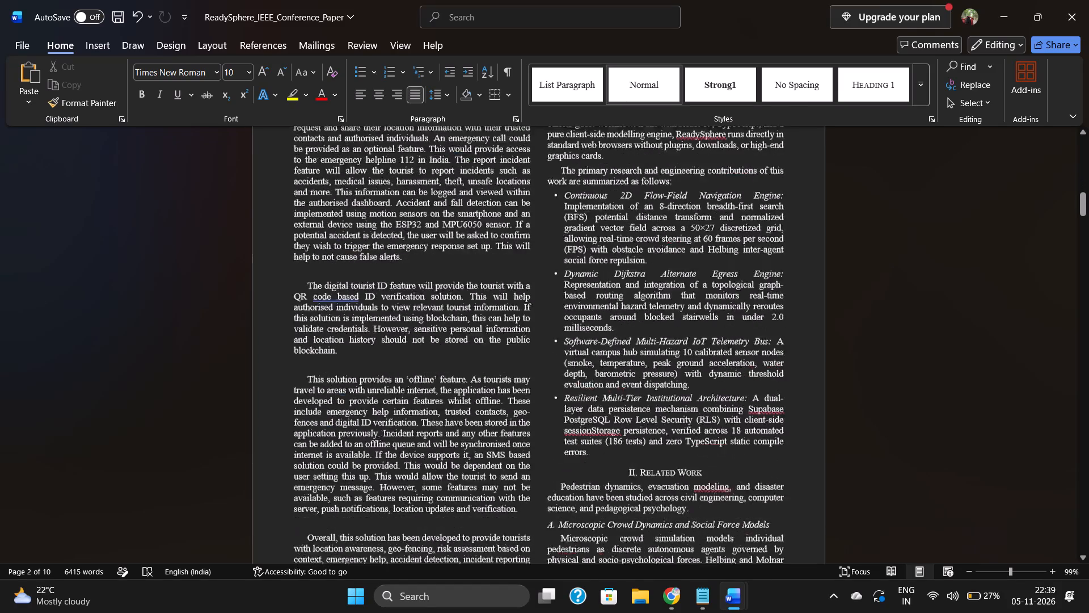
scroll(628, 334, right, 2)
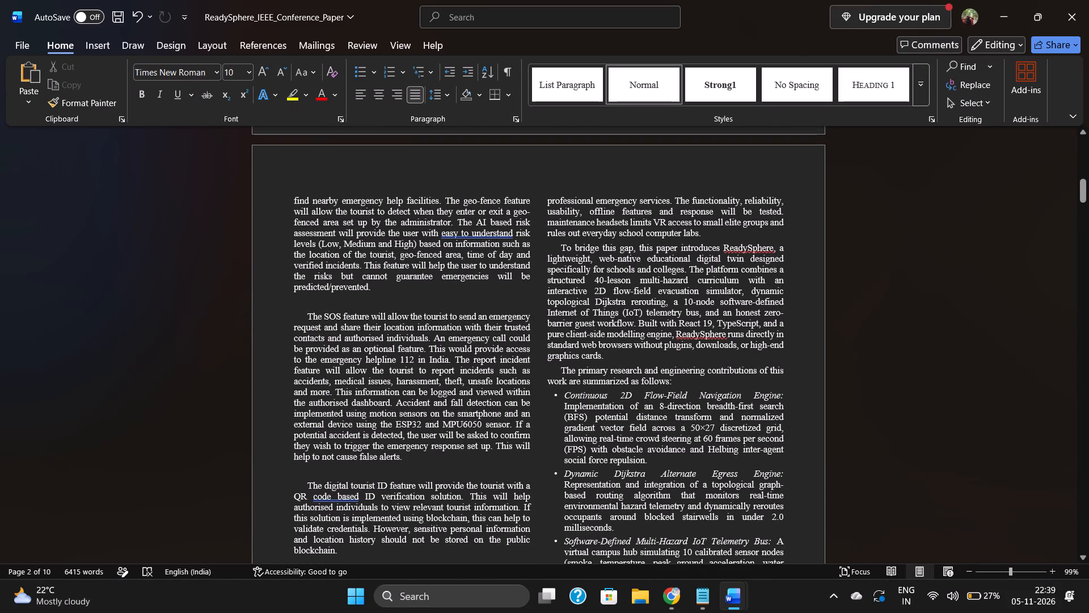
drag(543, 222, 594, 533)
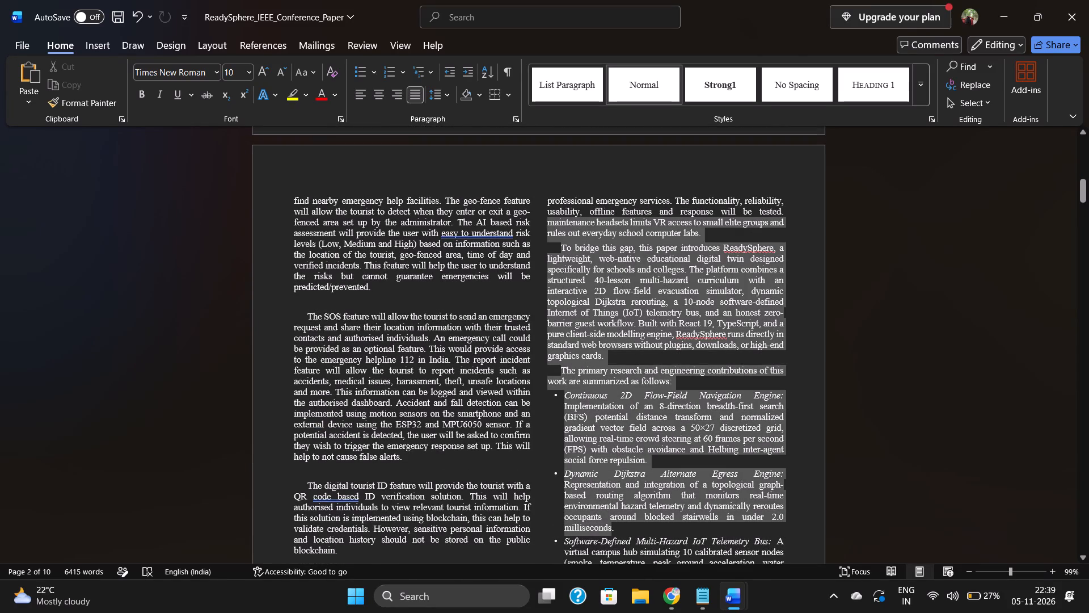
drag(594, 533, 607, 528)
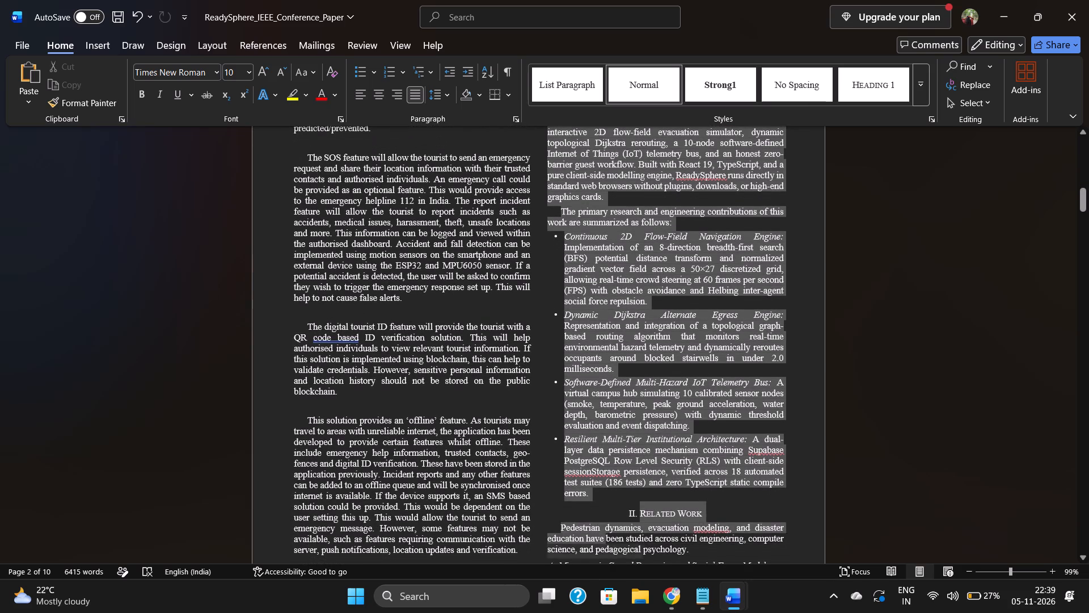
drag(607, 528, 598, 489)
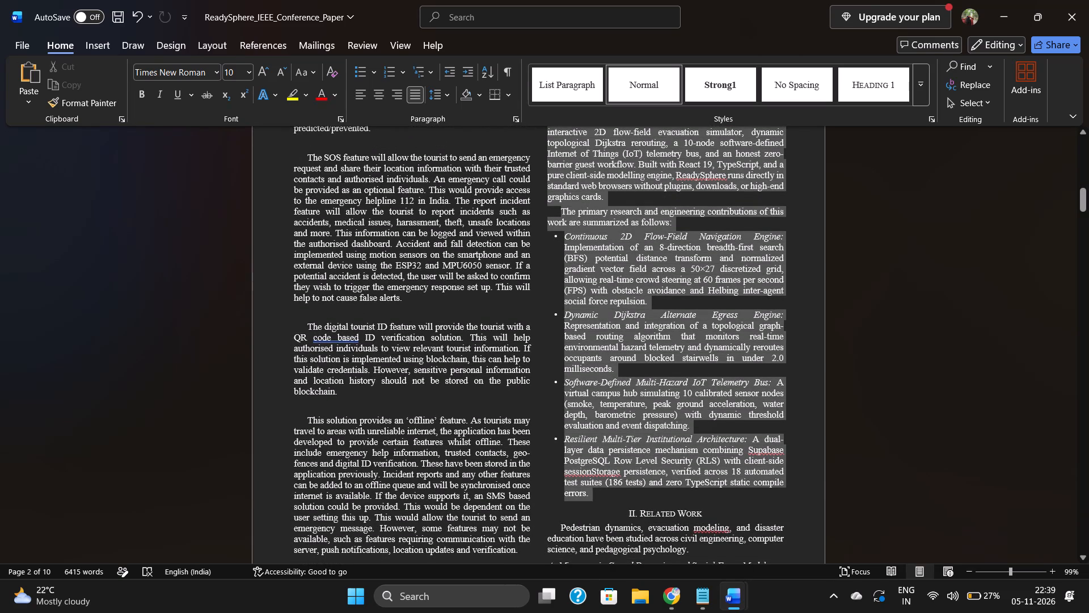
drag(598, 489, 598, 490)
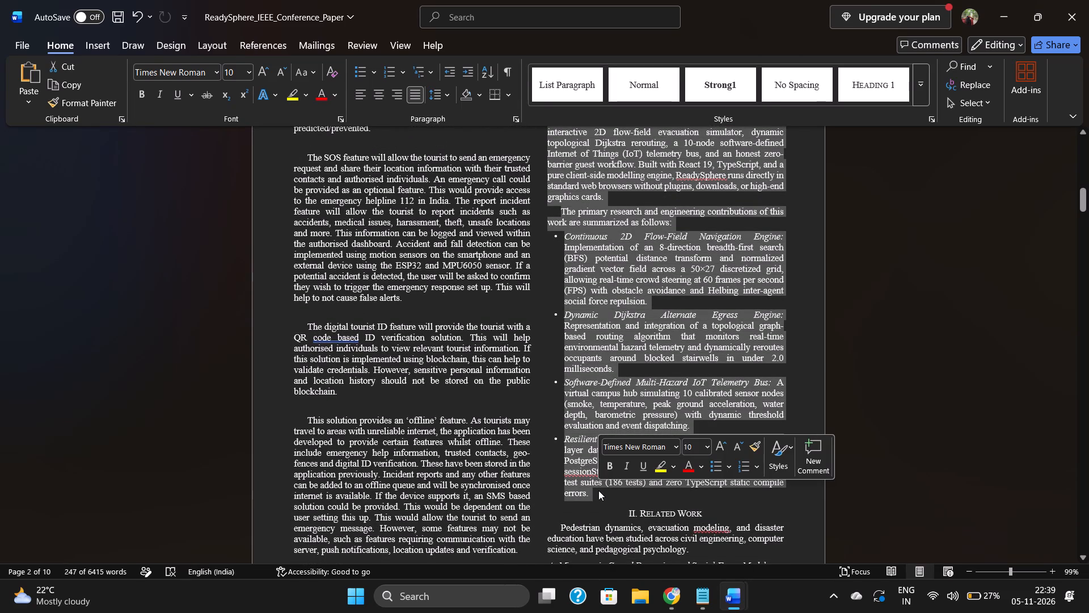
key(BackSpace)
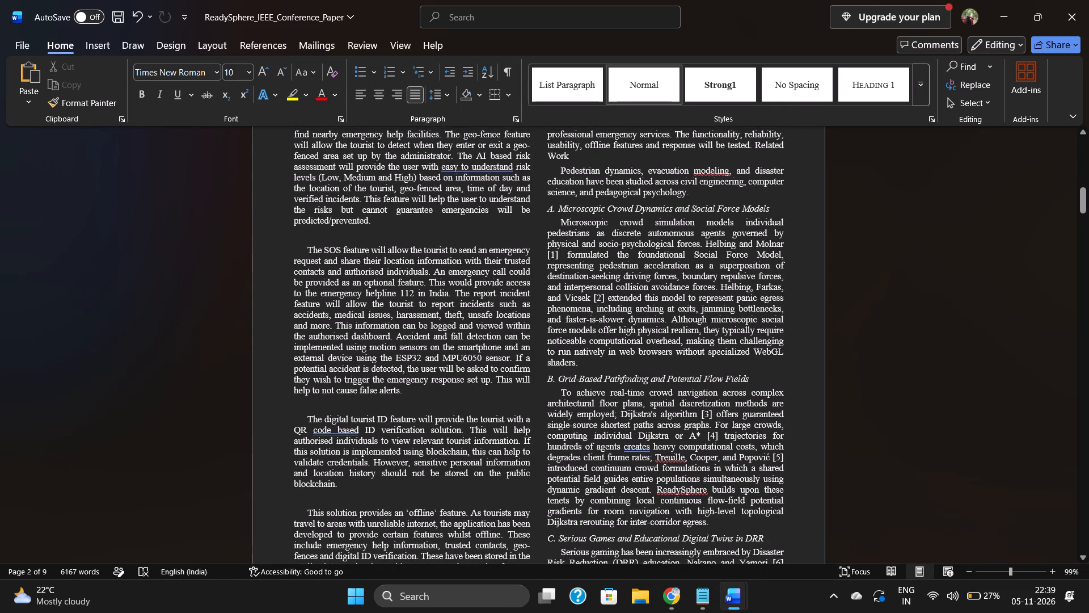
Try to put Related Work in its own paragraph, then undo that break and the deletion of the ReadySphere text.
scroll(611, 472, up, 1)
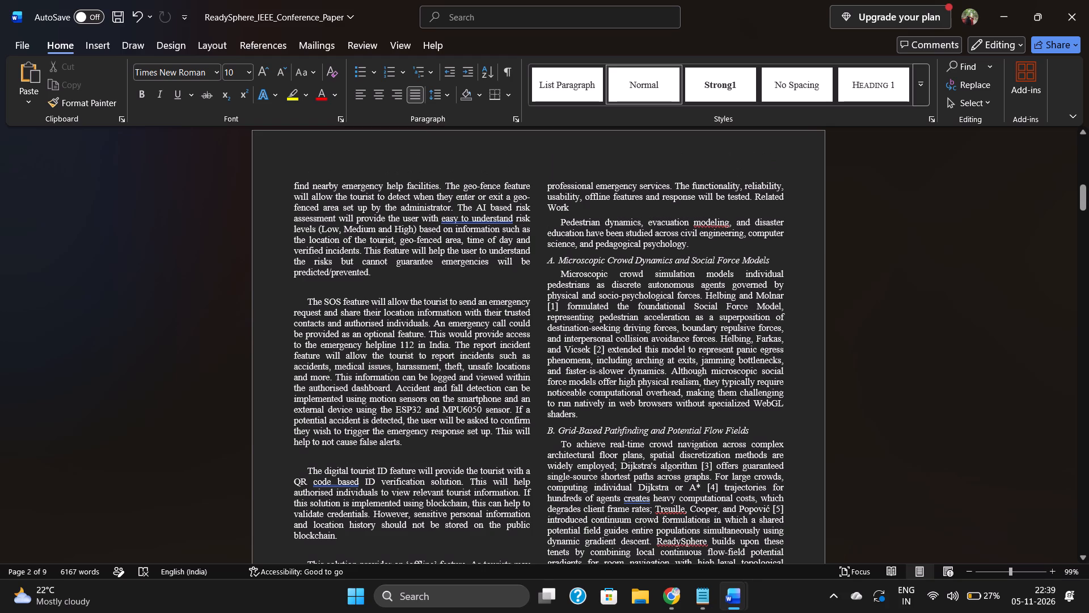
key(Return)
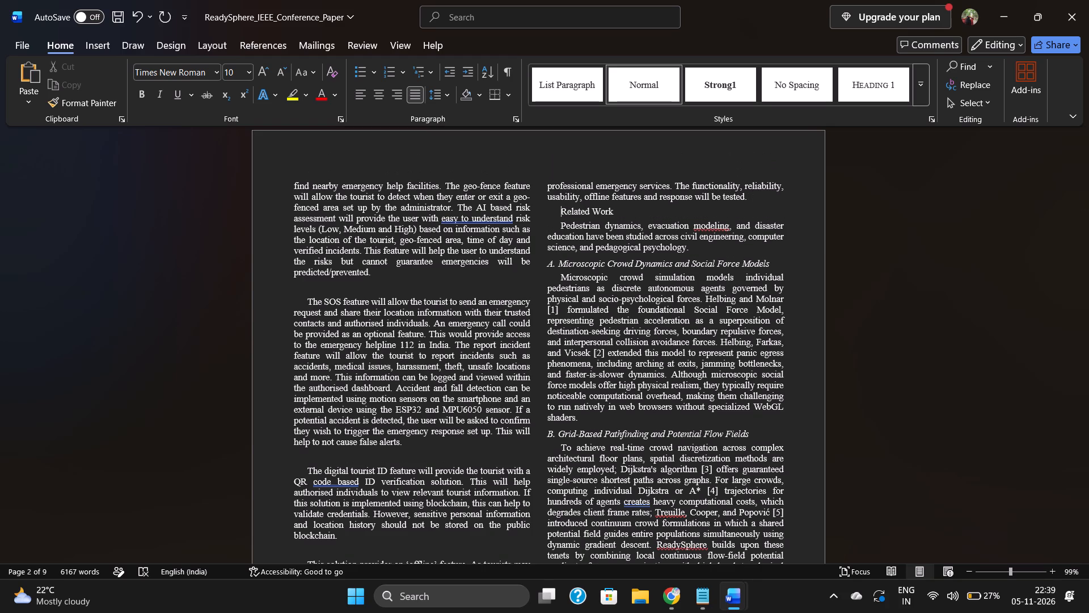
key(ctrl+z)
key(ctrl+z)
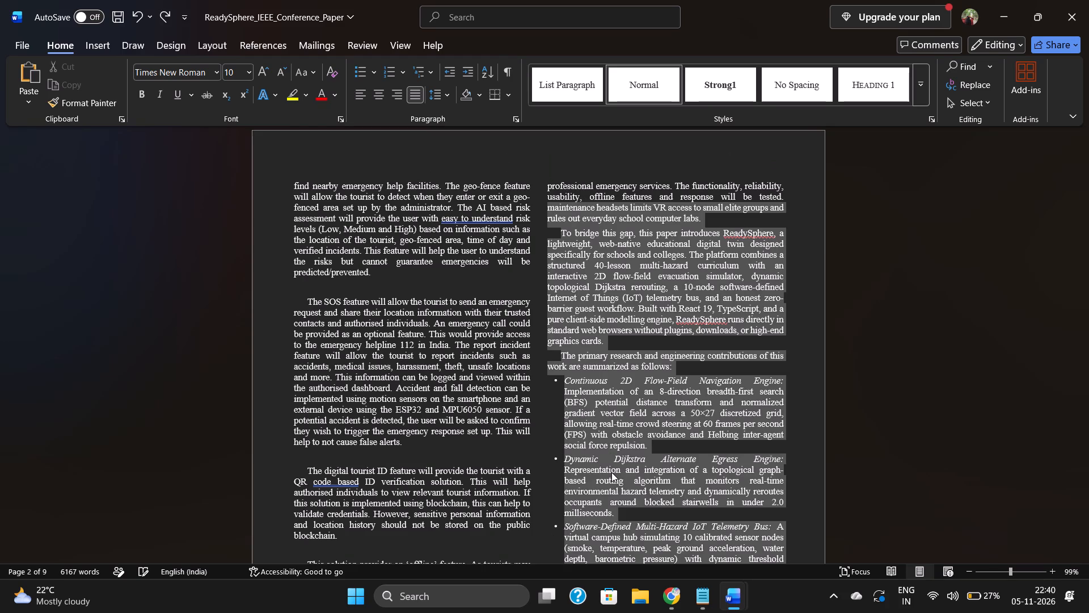
Delete the still-selected ReadySphere text again, from "maintenance headsets" through the last contribution bullet before Related Work.
scroll(831, 550, down, 3)
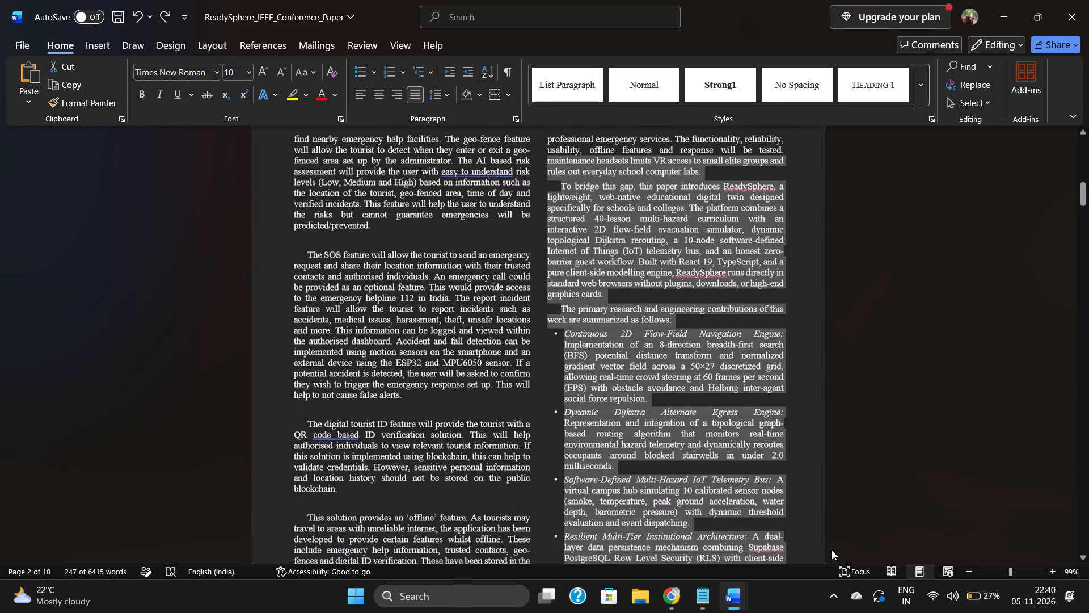
scroll(831, 550, down, 1)
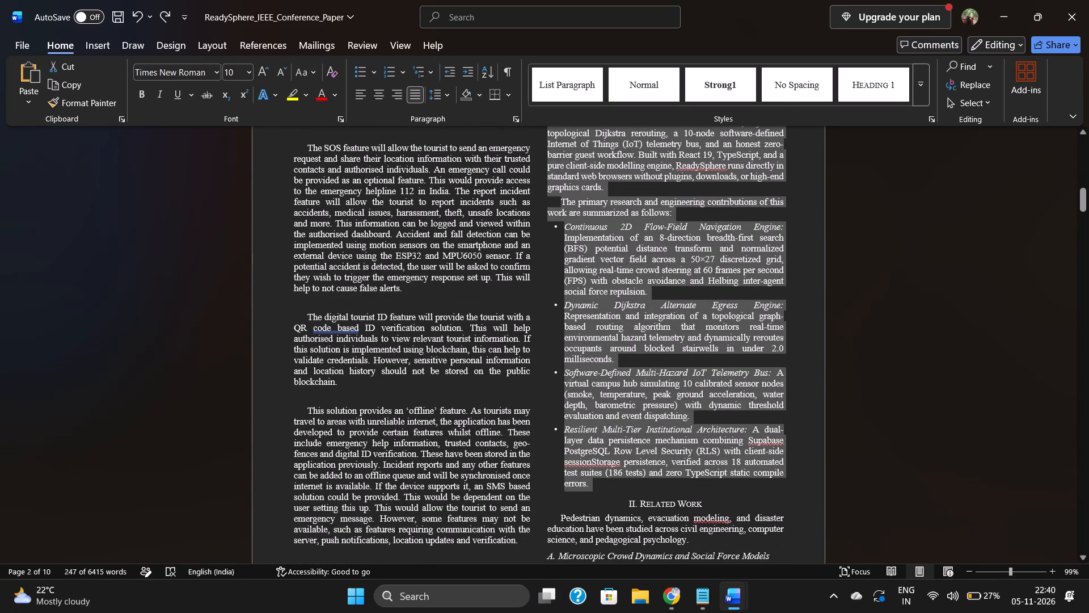
key(BackSpace)
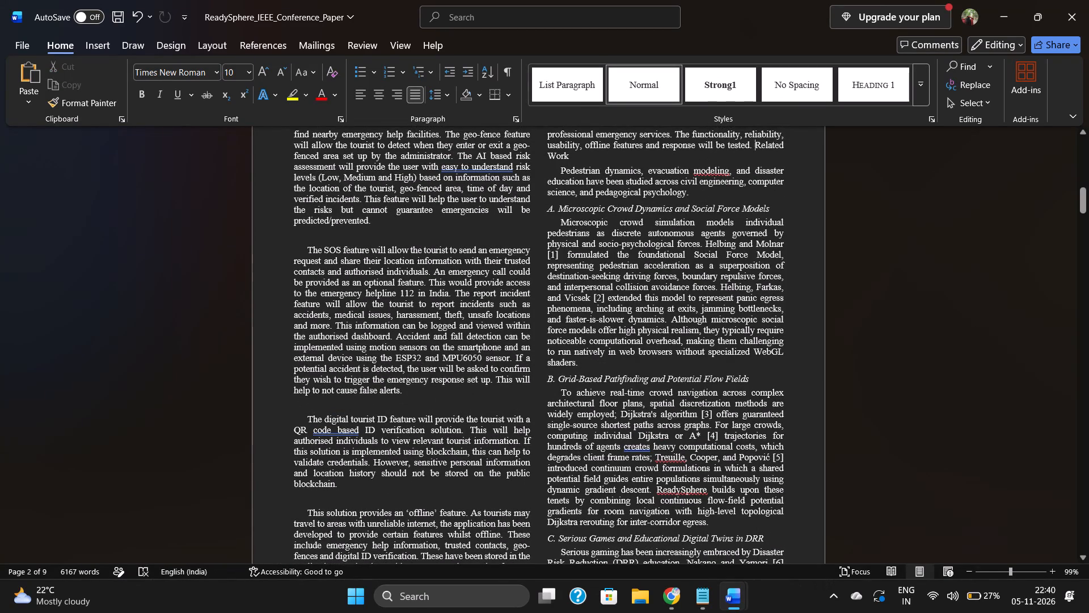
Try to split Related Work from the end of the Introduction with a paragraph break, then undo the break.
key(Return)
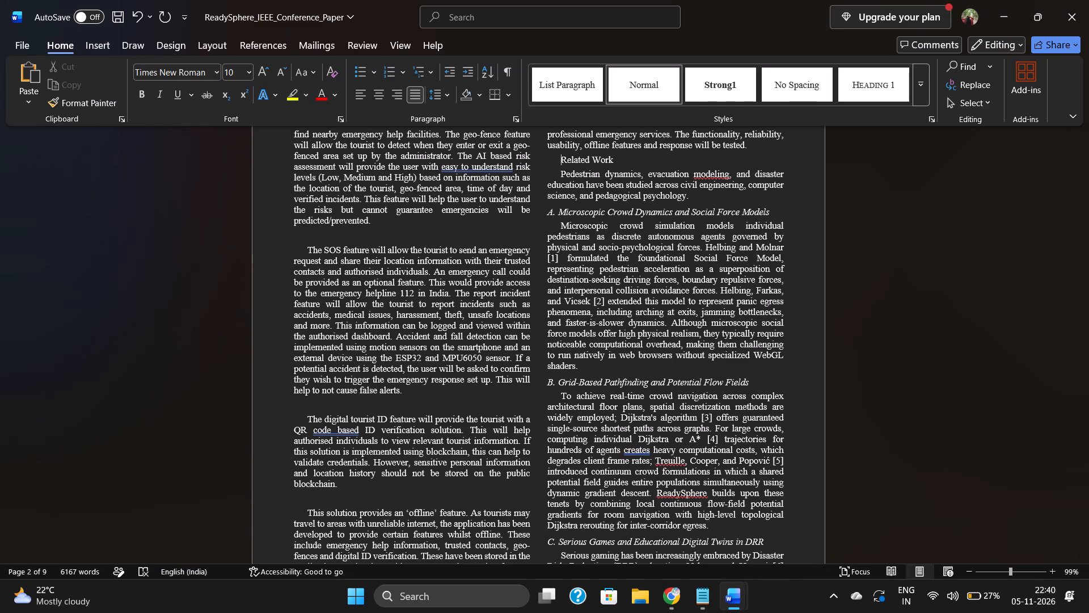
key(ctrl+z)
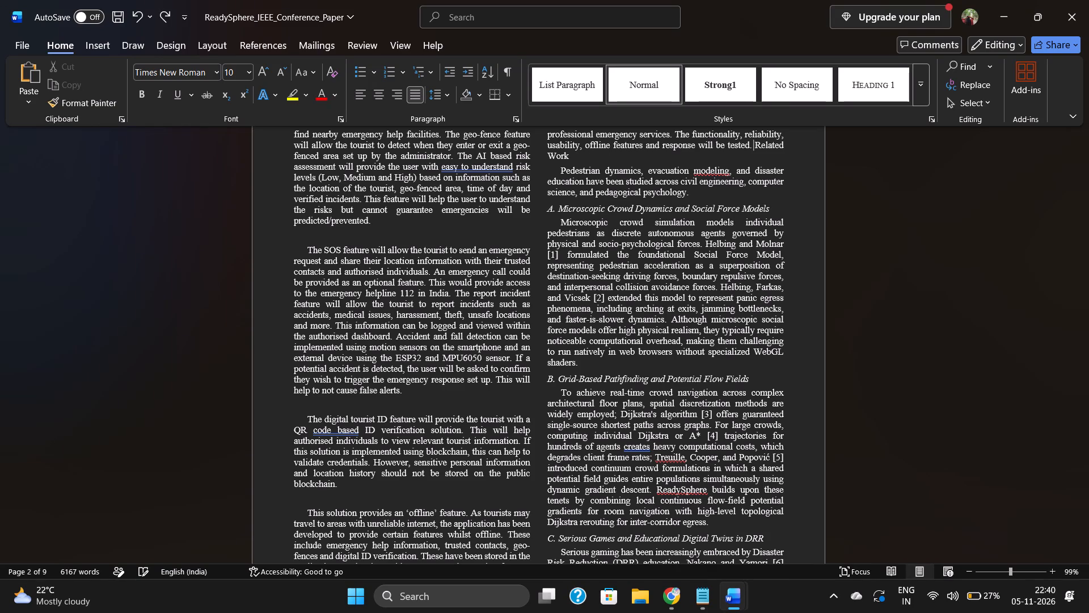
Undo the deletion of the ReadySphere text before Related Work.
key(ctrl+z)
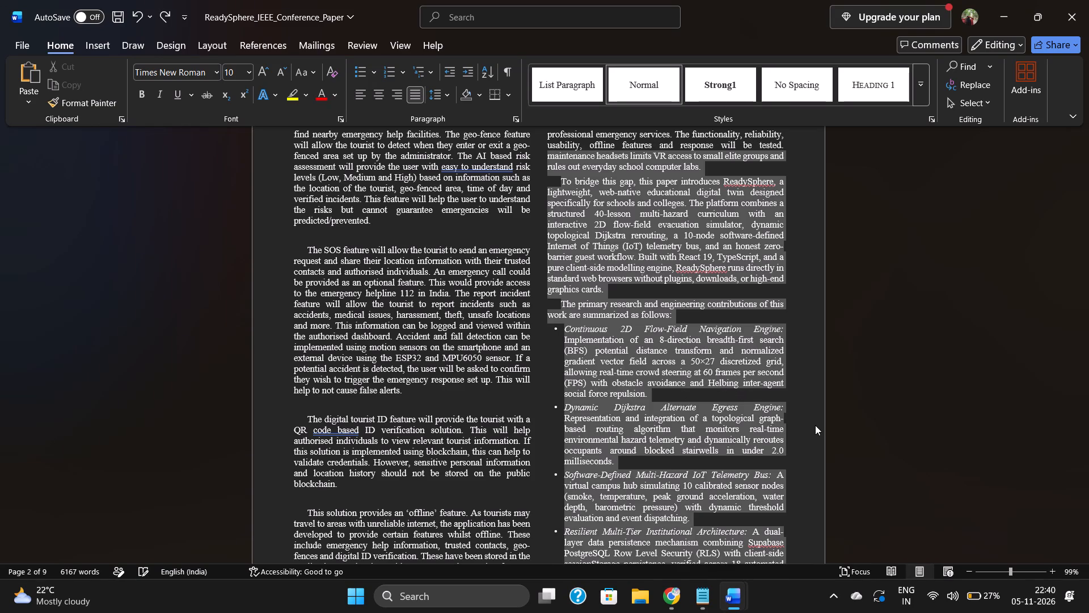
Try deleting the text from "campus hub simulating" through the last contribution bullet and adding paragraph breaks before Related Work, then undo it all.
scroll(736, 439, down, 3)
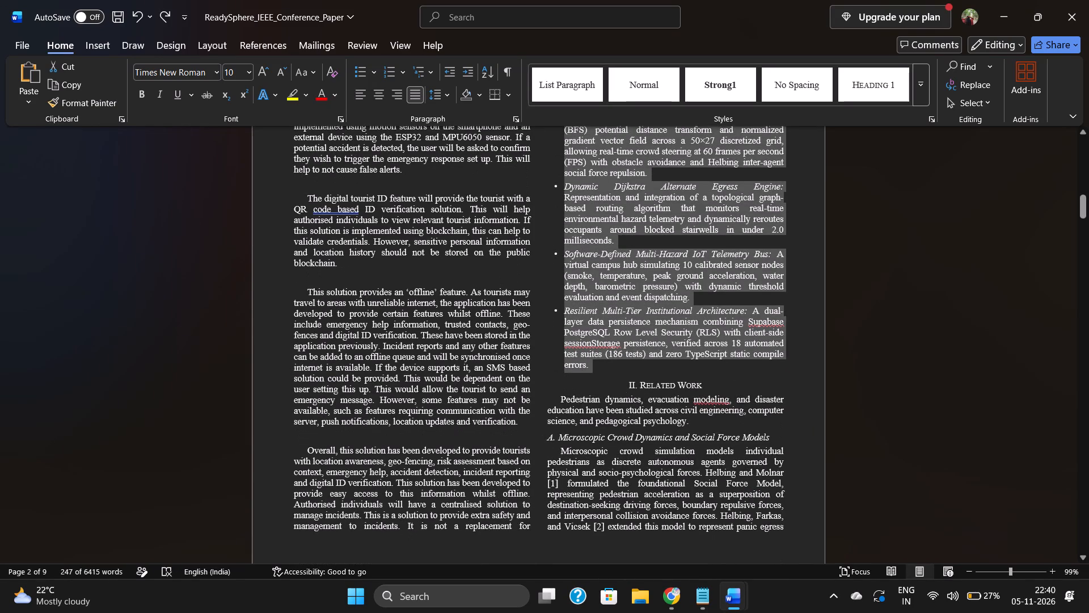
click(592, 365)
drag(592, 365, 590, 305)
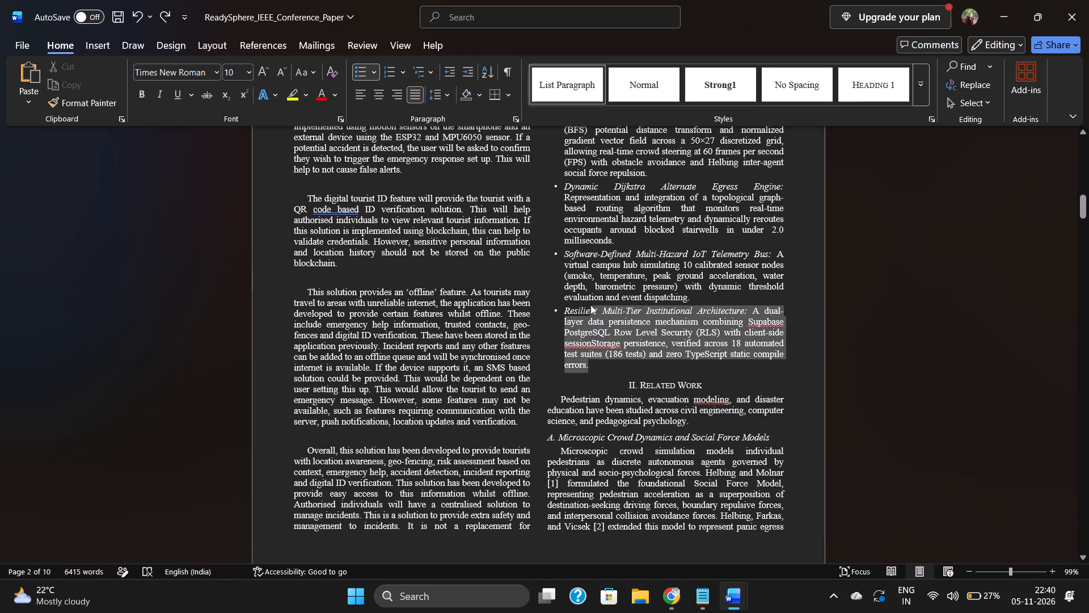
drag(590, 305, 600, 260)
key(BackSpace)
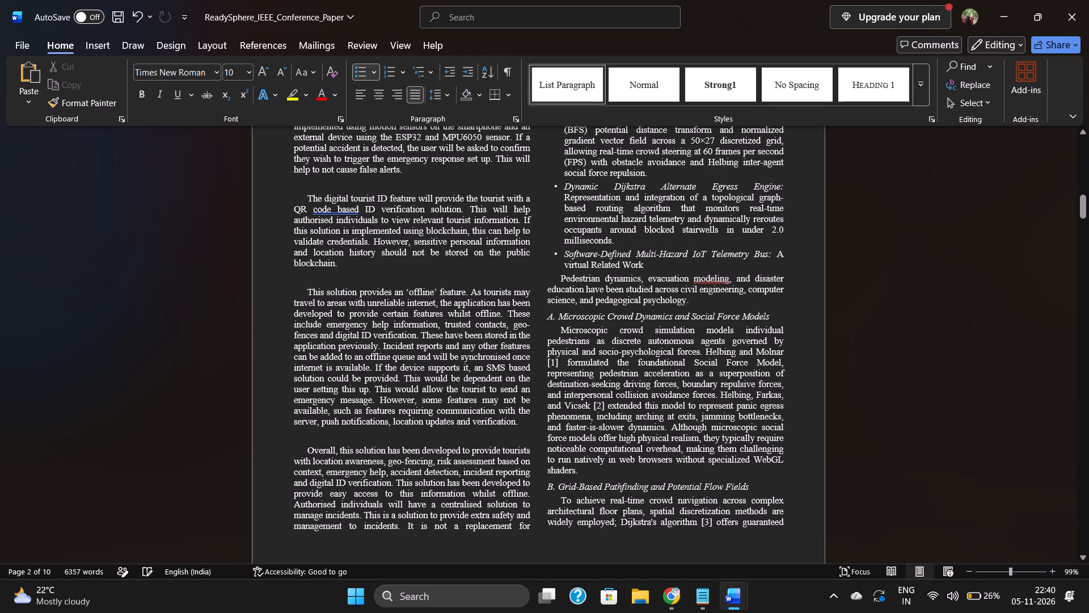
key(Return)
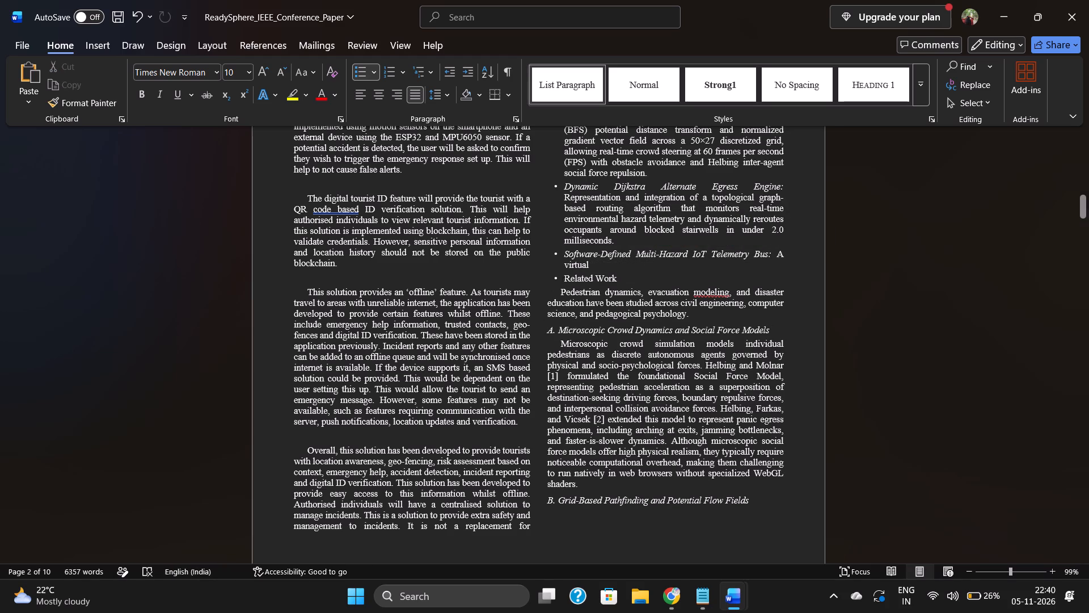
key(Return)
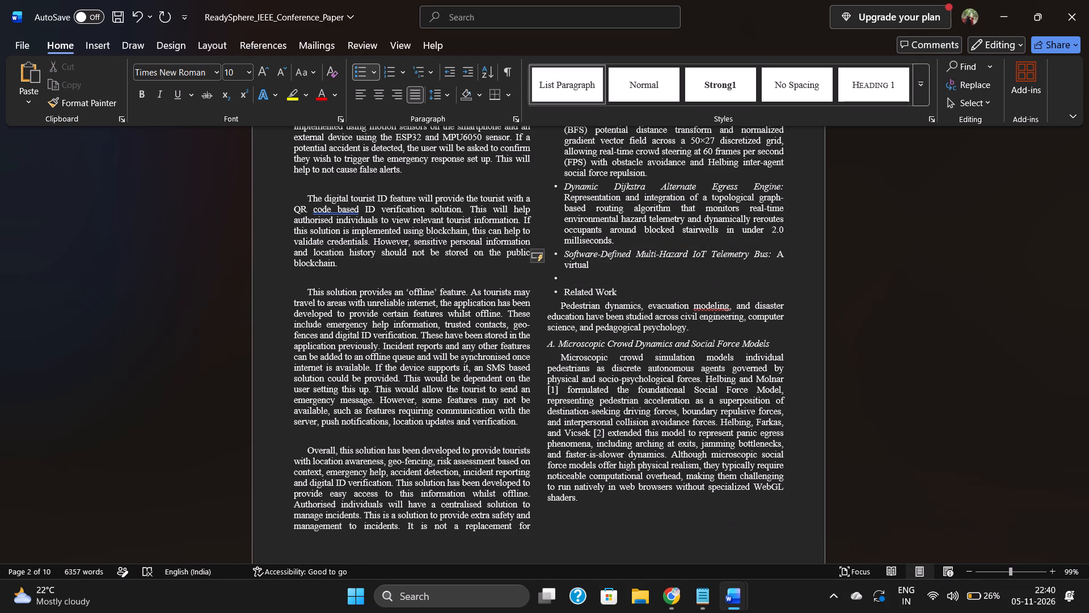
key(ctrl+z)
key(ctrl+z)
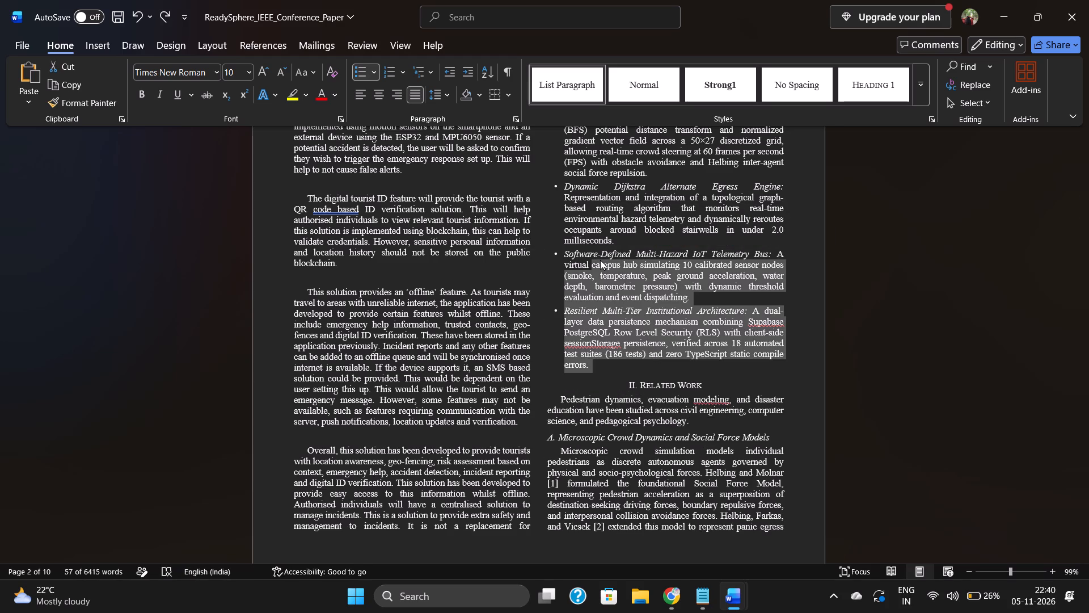
Delete the contribution-bullet text between "Dynamic Dijkstra Alternate" and the "uites" of "test suites", keeping the Related Work heading separate.
click(664, 358)
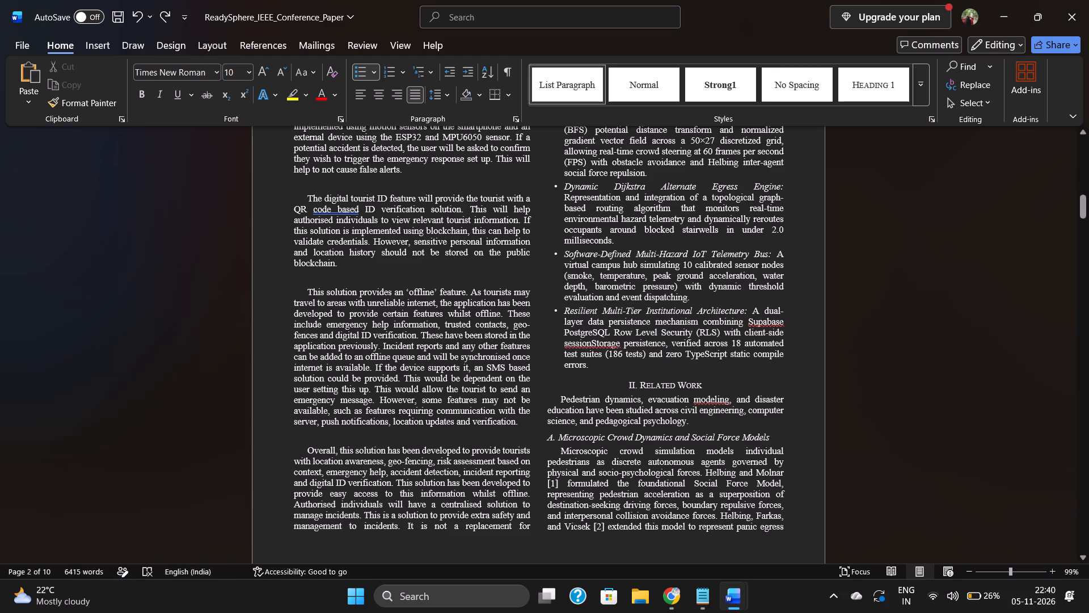
click(585, 355)
key(BackSpace)
key(BackSpace)
key(BackSpace)
key(BackSpace)
key(BackSpace)
key(BackSpace)
key(BackSpace)
key(BackSpace)
key(BackSpace)
key(BackSpace)
key(BackSpace)
key(BackSpace)
key(BackSpace)
key(BackSpace)
key(BackSpace)
key(BackSpace)
key(BackSpace)
key(BackSpace)
key(BackSpace)
key(BackSpace)
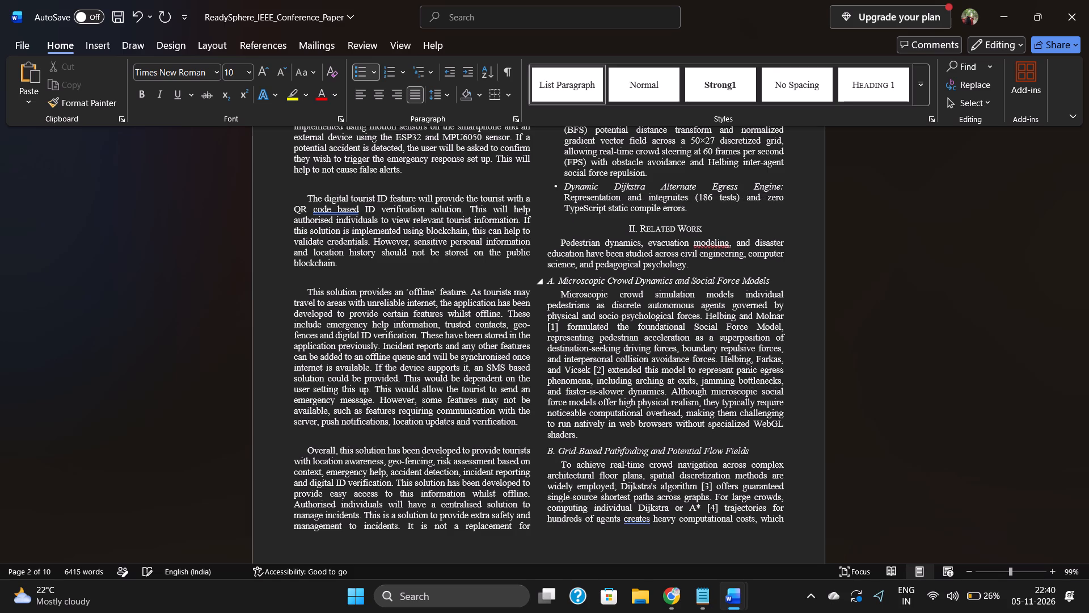
key(BackSpace)
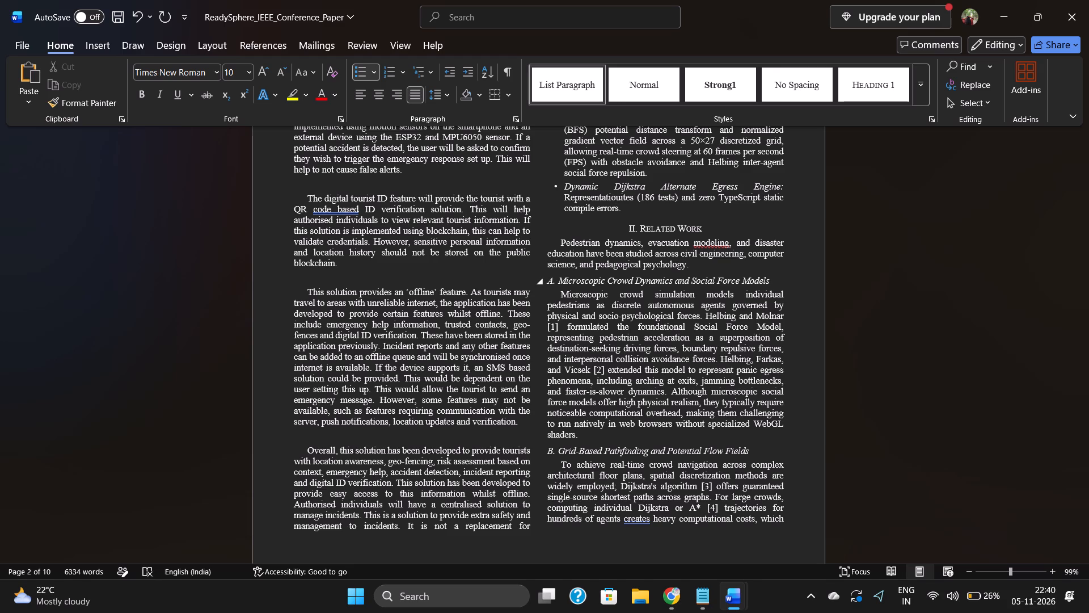
key(BackSpace)
key(BackSpace)
key(BackSpace)
key(BackSpace)
key(BackSpace)
key(BackSpace)
key(BackSpace)
key(BackSpace)
key(BackSpace)
key(BackSpace)
key(BackSpace)
key(BackSpace)
key(BackSpace)
key(BackSpace)
key(BackSpace)
key(BackSpace)
key(BackSpace)
key(BackSpace)
key(BackSpace)
key(BackSpace)
key(BackSpace)
key(BackSpace)
key(BackSpace)
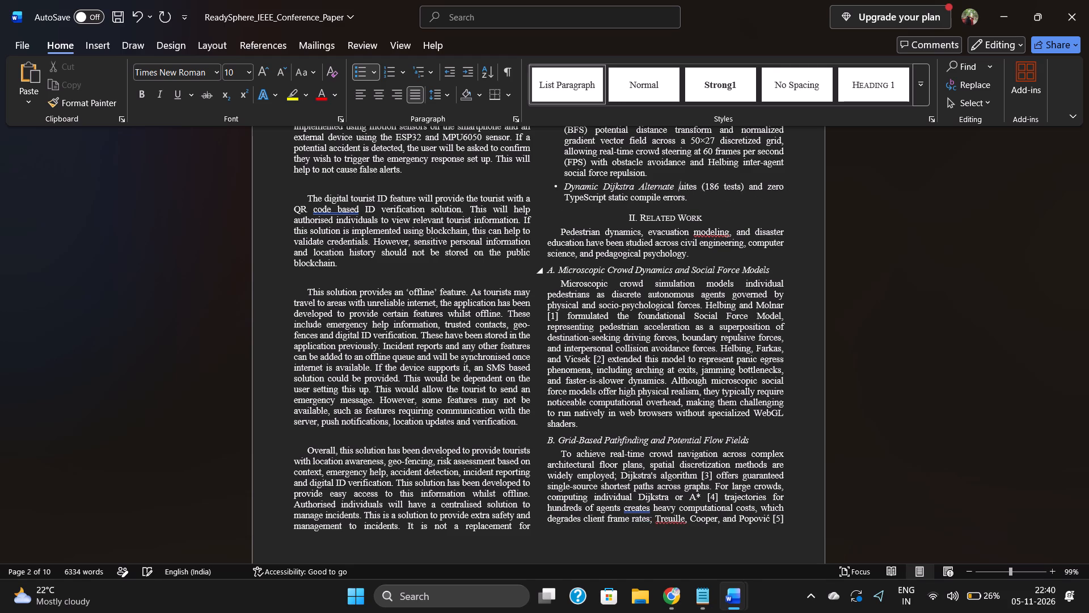
key(BackSpace)
Delete the ReadySphere text from "lesson multi-hazard curriculum" through "Dynamic Dijkstra Alternateuites".
scroll(585, 355, up, 2)
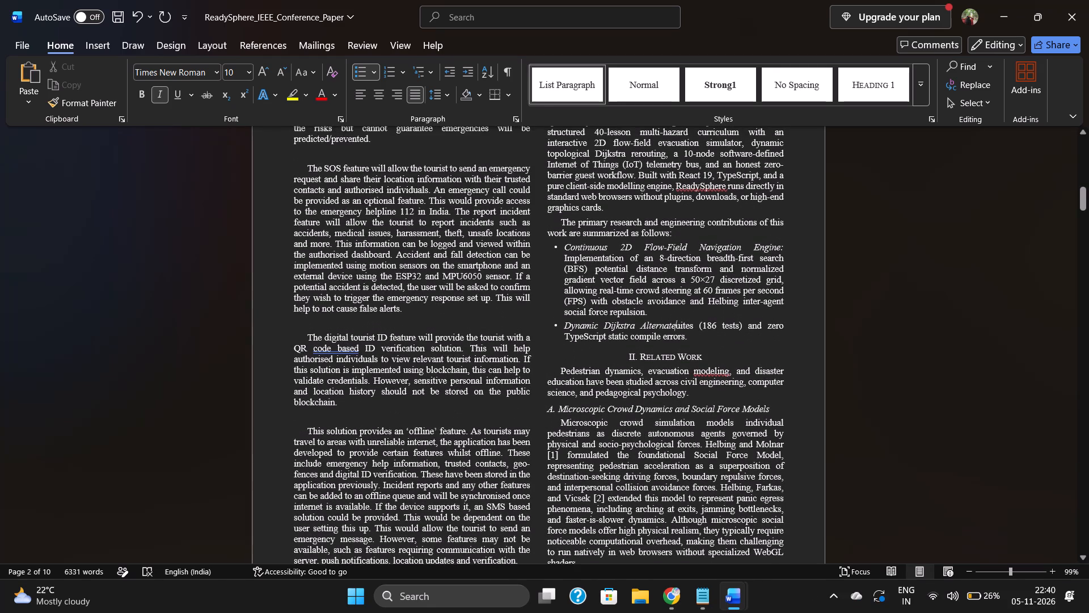
drag(676, 322, 619, 195)
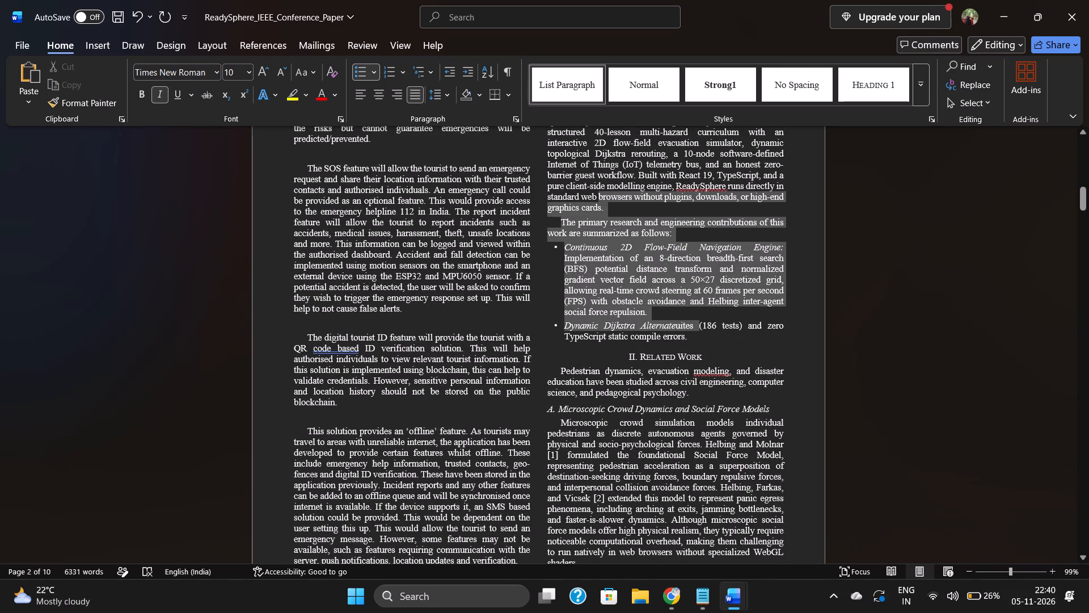
drag(619, 195, 621, 124)
scroll(621, 124, up, 1)
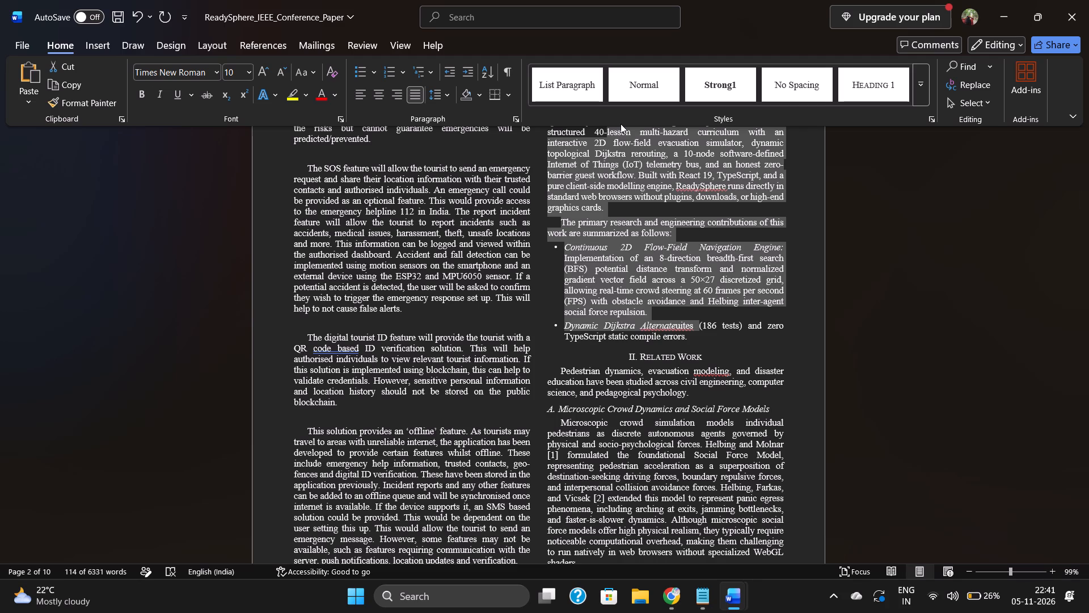
scroll(621, 124, up, 1)
scroll(619, 186, up, 3)
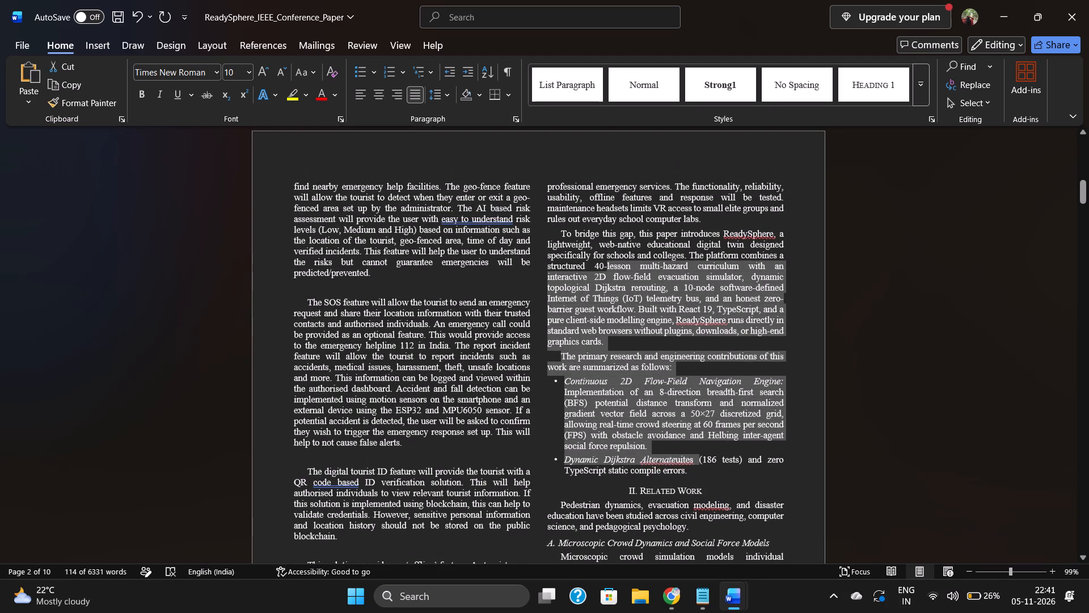
key(BackSpace)
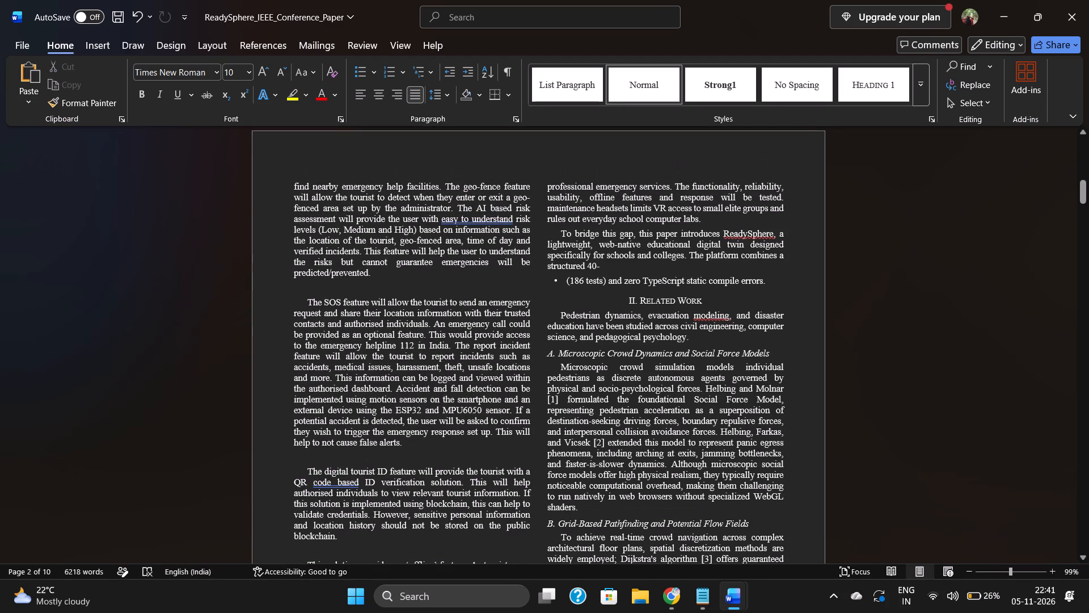
Delete the remaining ReadySphere text from "maintenance headsets" through "structured 40-" at the end of the Introduction.
drag(605, 264, 575, 230)
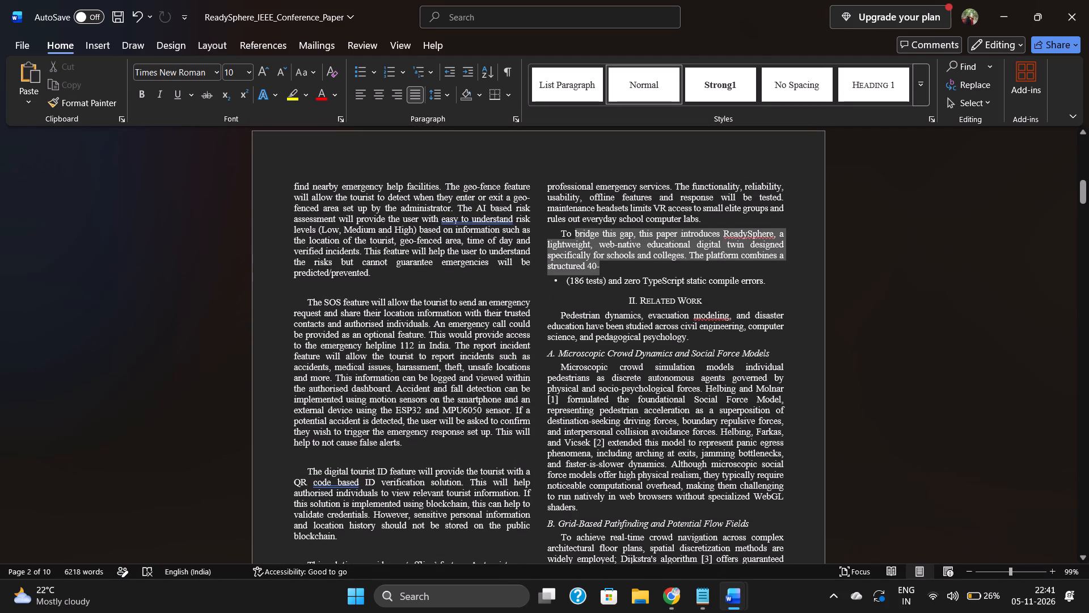
drag(575, 230, 557, 210)
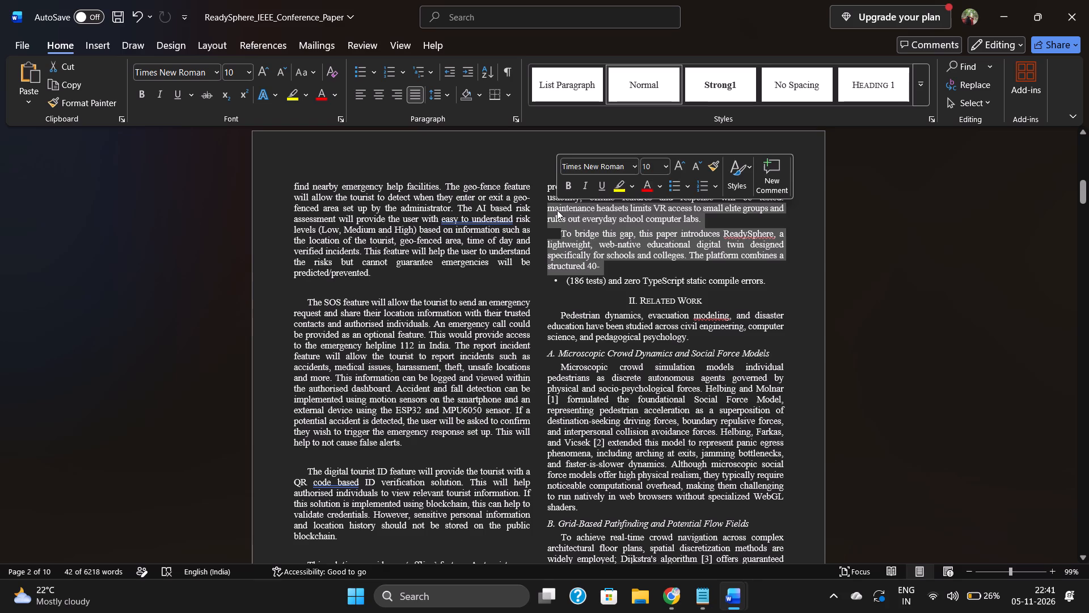
key(BackSpace)
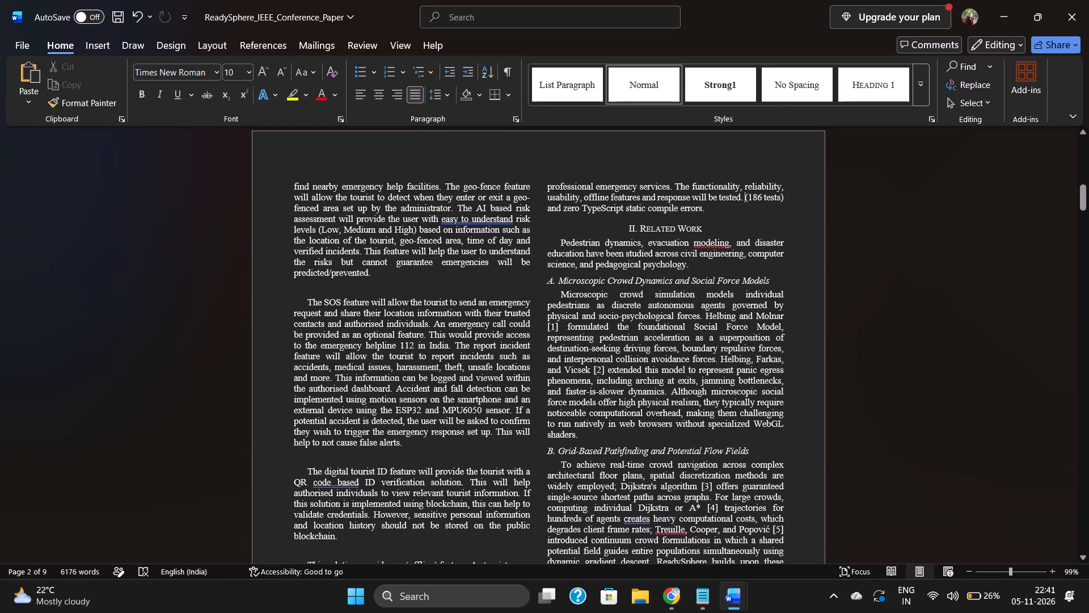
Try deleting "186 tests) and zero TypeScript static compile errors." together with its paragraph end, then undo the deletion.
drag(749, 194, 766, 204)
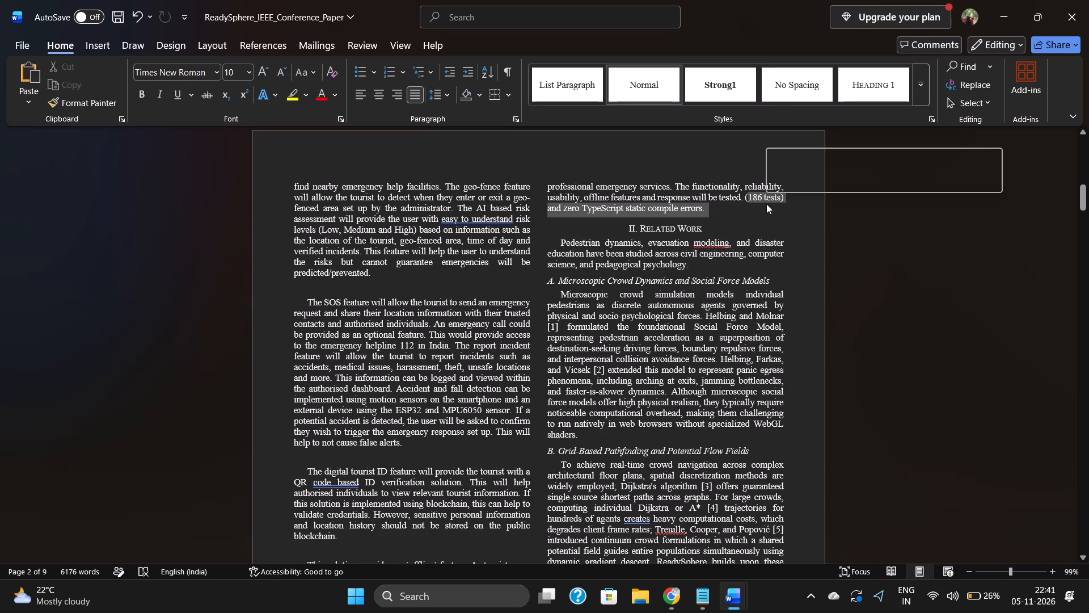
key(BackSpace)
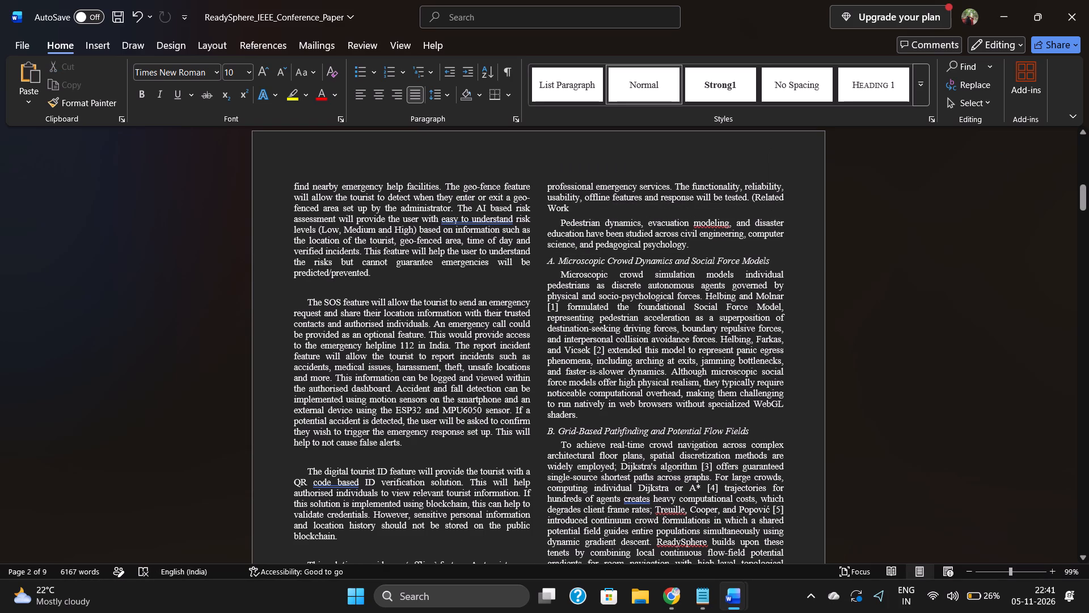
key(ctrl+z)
Delete only the words "(186 tests) and zero TypeScript static compile errors." after "response will be tested.", preserving the Related Work heading.
click(708, 219)
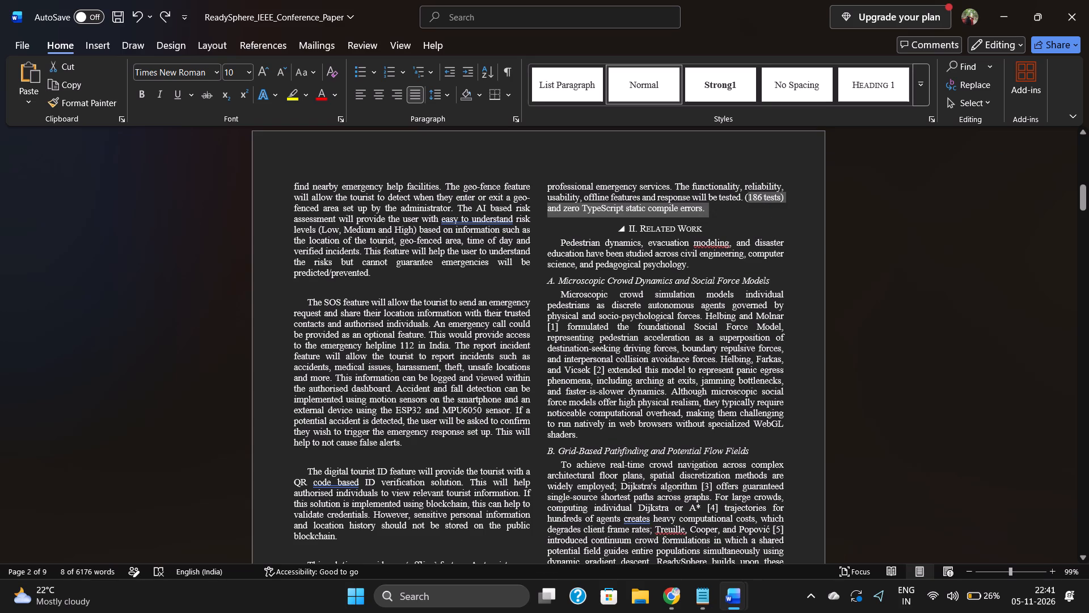
click(706, 207)
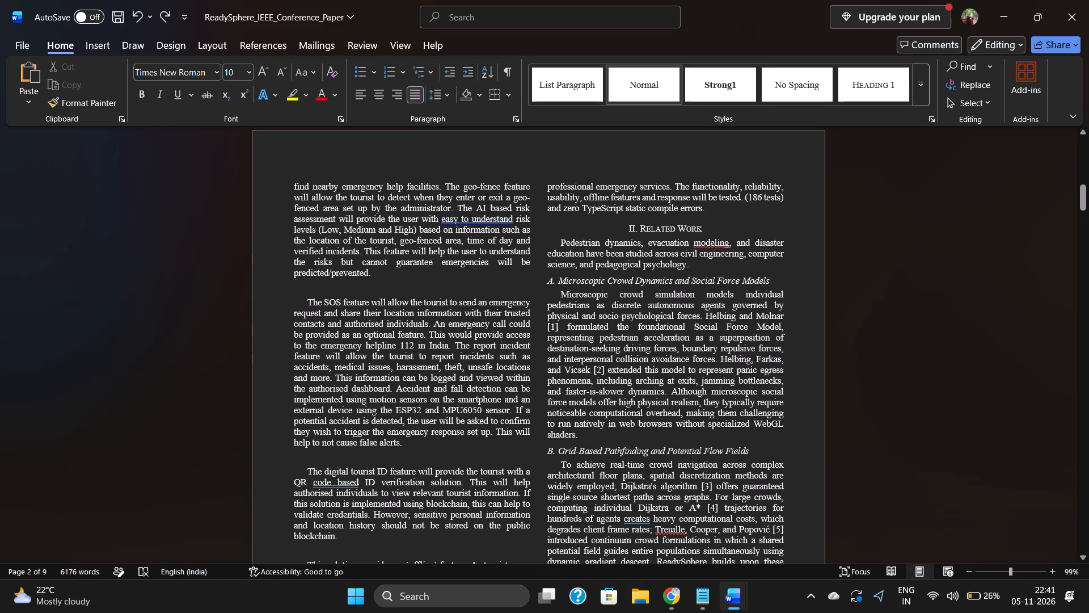
key(BackSpace)
key(BackSpace)
key(BackSpace)
key(BackSpace)
key(BackSpace)
key(BackSpace)
key(BackSpace)
key(BackSpace)
key(BackSpace)
key(BackSpace)
key(BackSpace)
key(BackSpace)
key(BackSpace)
key(BackSpace)
key(BackSpace)
key(BackSpace)
key(BackSpace)
key(BackSpace)
key(BackSpace)
key(BackSpace)
key(BackSpace)
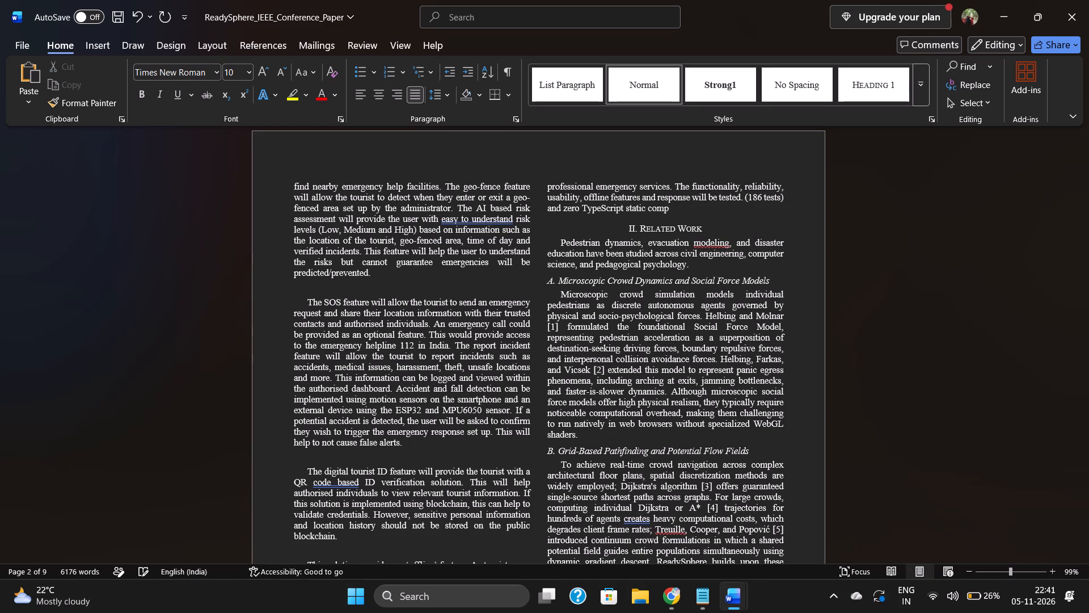
key(BackSpace)
key(BackSpace)
key(BackSpace)
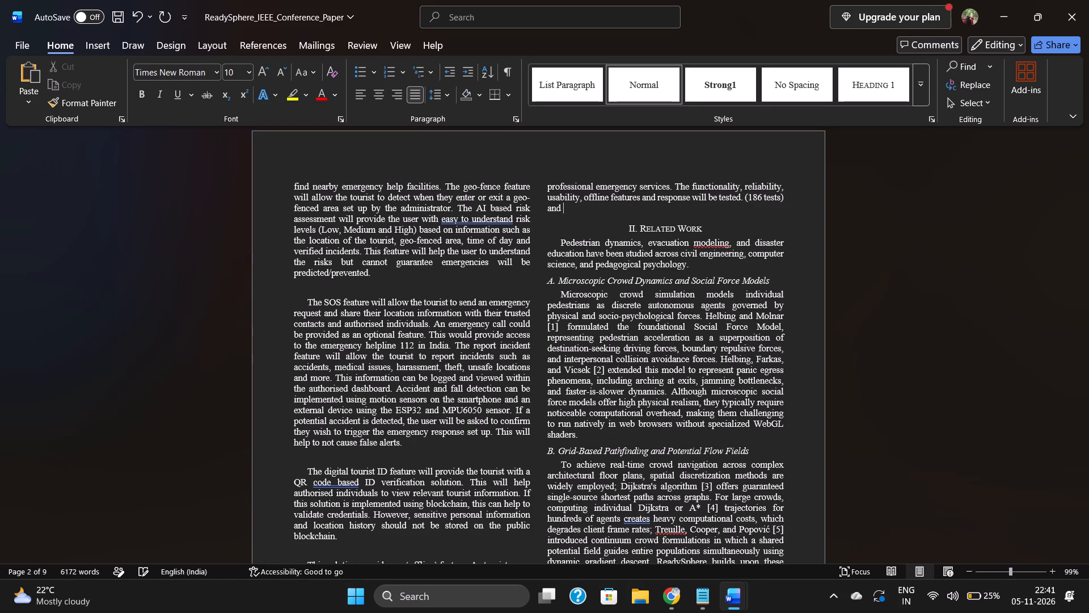
key(BackSpace)
key(BackSpace)
key(BackSpace)
key(BackSpace)
key(BackSpace)
key(BackSpace)
key(BackSpace)
key(BackSpace)
key(BackSpace)
key(BackSpace)
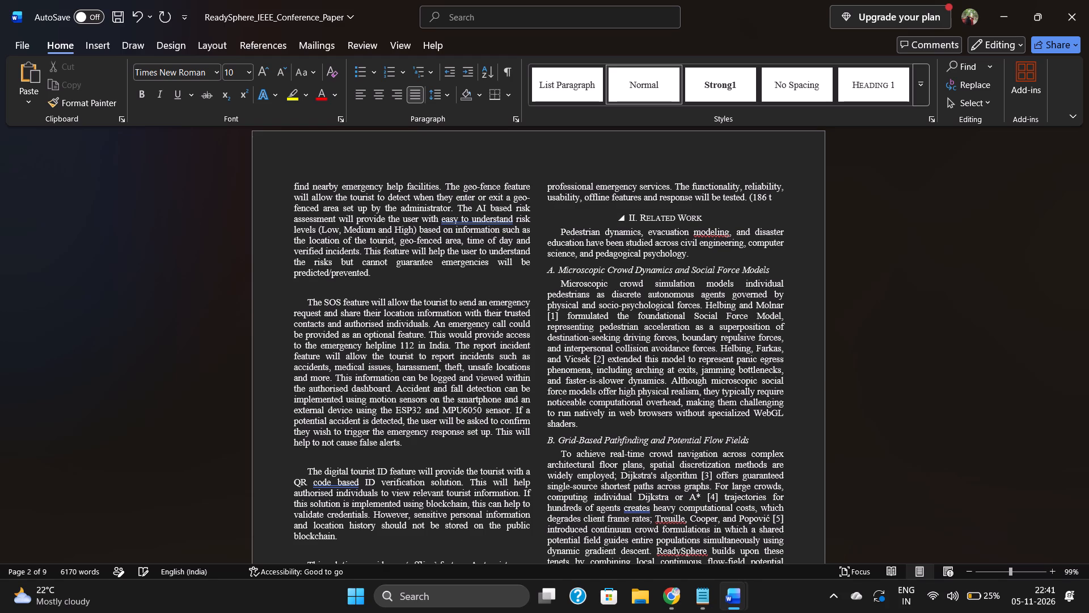
key(BackSpace)
key(BackSpace)
key(BackSpace)
key(BackSpace)
key(BackSpace)
key(BackSpace)
key(BackSpace)
Remove the blank line and first-line indent before the Introduction paragraph beginning "Currently, there are multiple apps".
scroll(375, 250, up, 1)
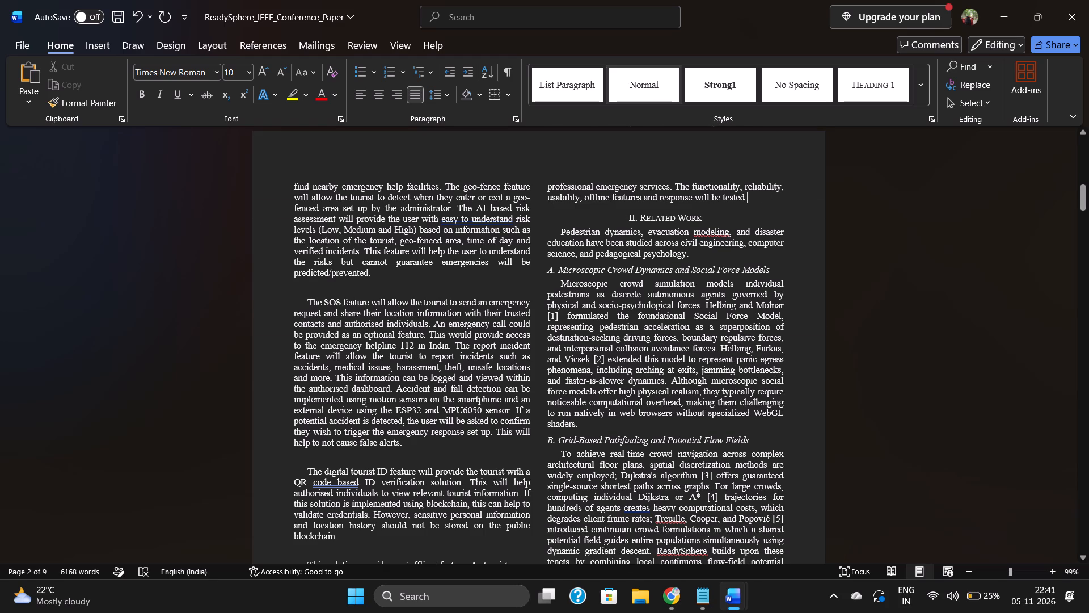
scroll(375, 250, up, 4)
scroll(375, 250, right, 1)
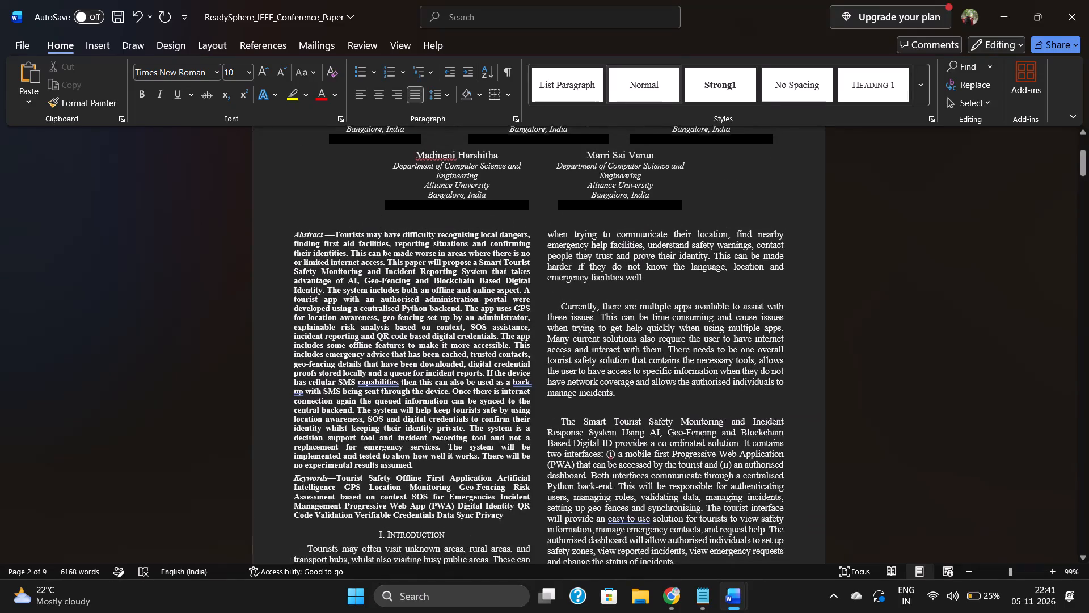
scroll(375, 250, right, 1)
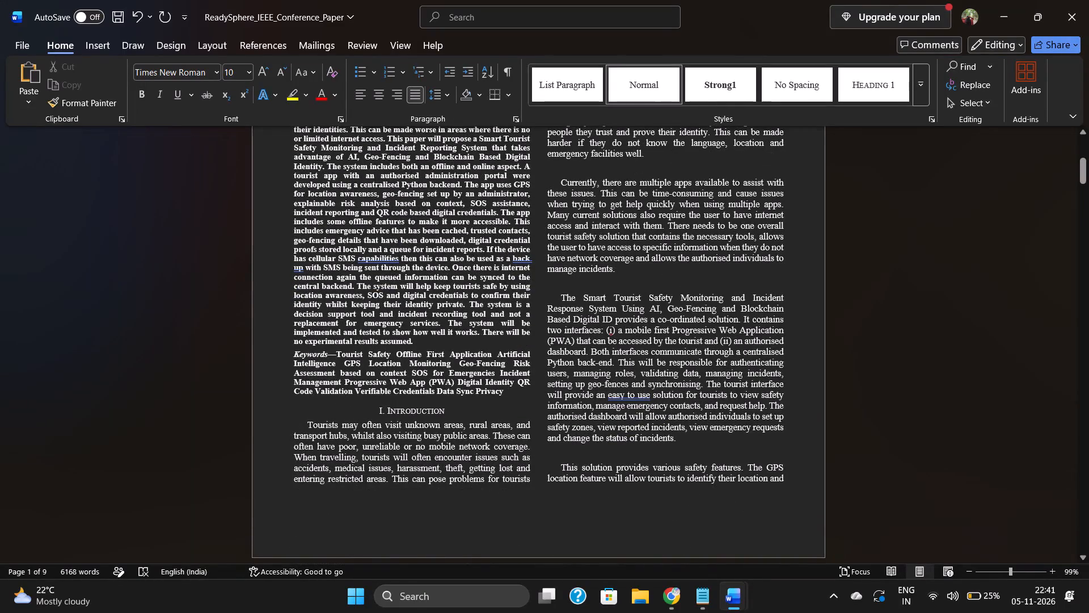
click(560, 178)
key(BackSpace)
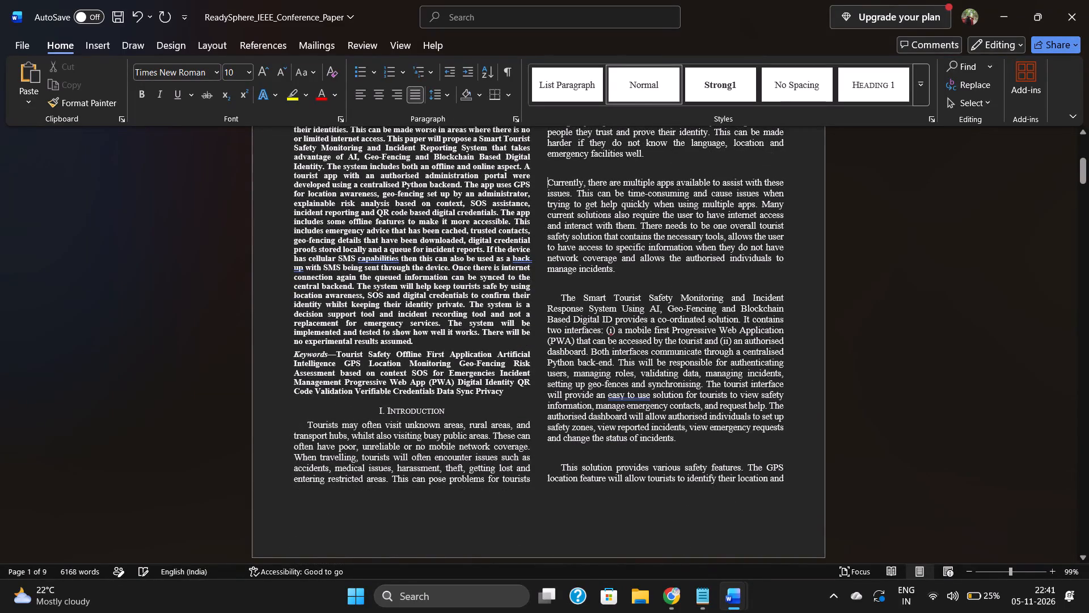
key(BackSpace)
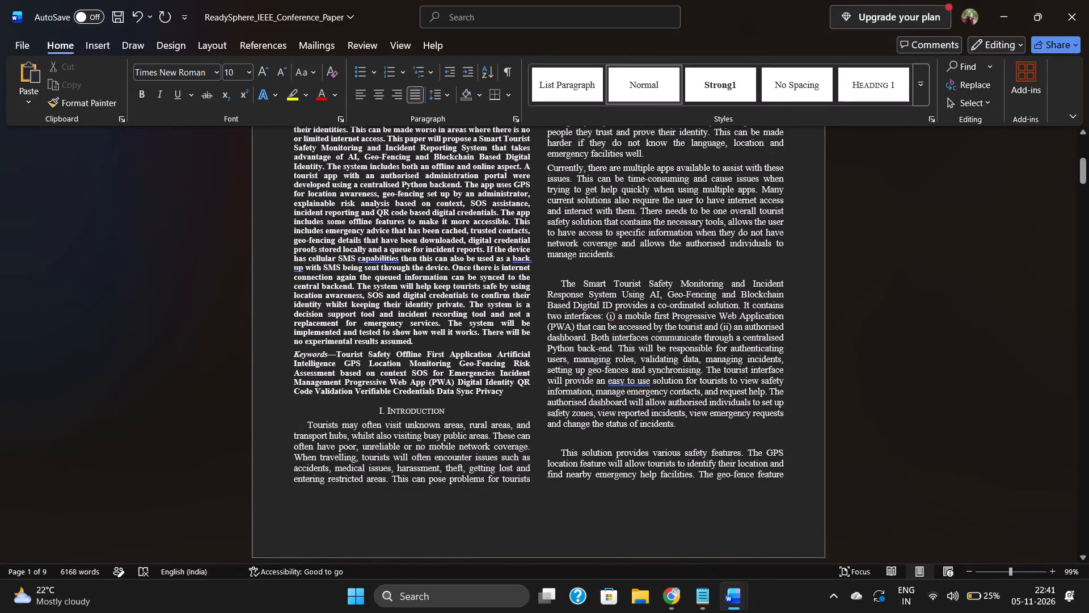
Remove the gap before "The Smart Tourist Safety Monitoring", joining that paragraph onto the end of "manage incidents.".
click(563, 284)
key(BackSpace)
key(BackSpace)
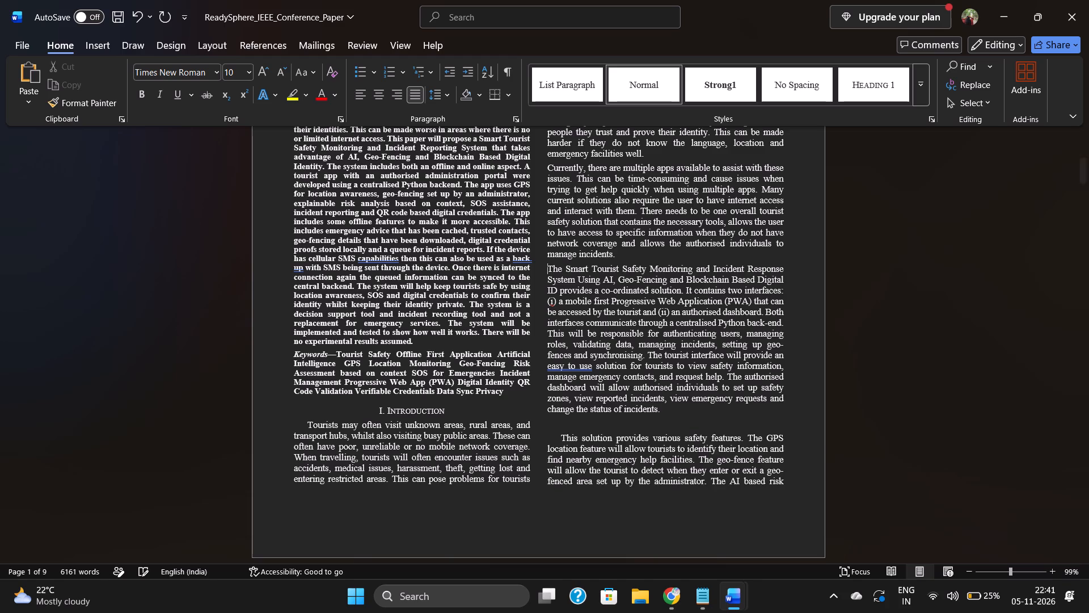
key(BackSpace)
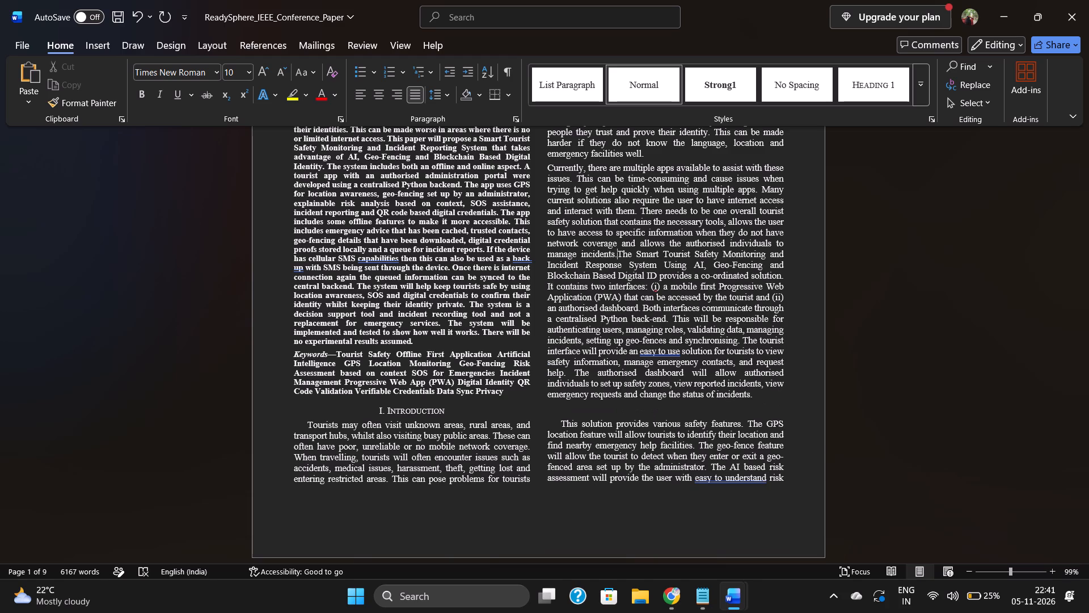
Remove the blank line and first-line indent before the Introduction paragraph beginning "This solution provides various safety features".
click(561, 420)
key(BackSpace)
key(BackSpace)
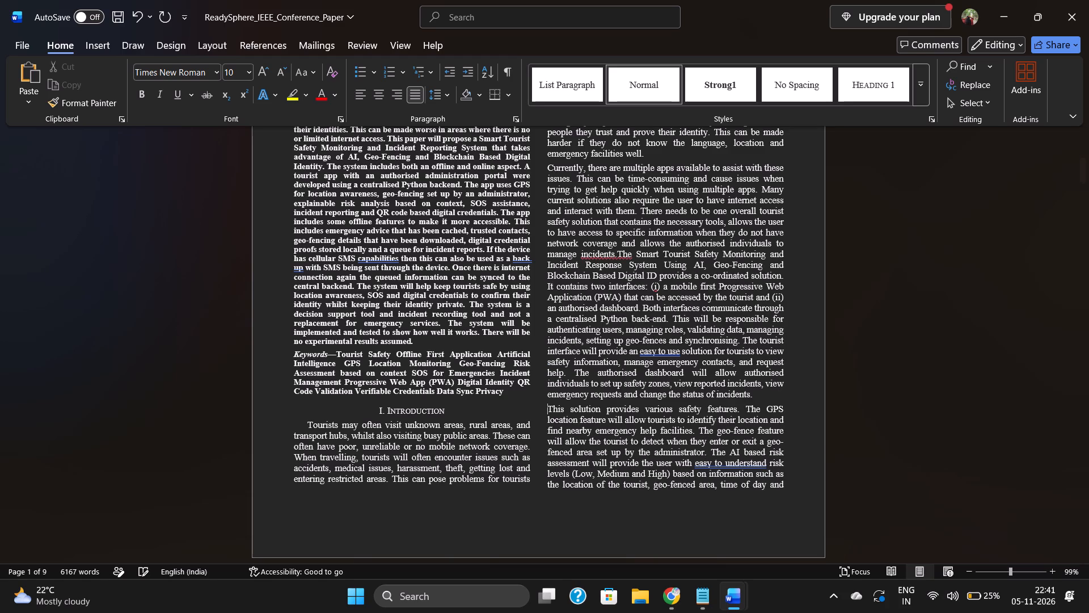
Join the paragraph beginning "This solution provides various safety features" onto the end of "change the status of incidents.".
key(BackSpace)
Remove the blank line and first-line indent before the Introduction paragraph beginning "The SOS feature will allow the tourist".
scroll(561, 420, down, 1)
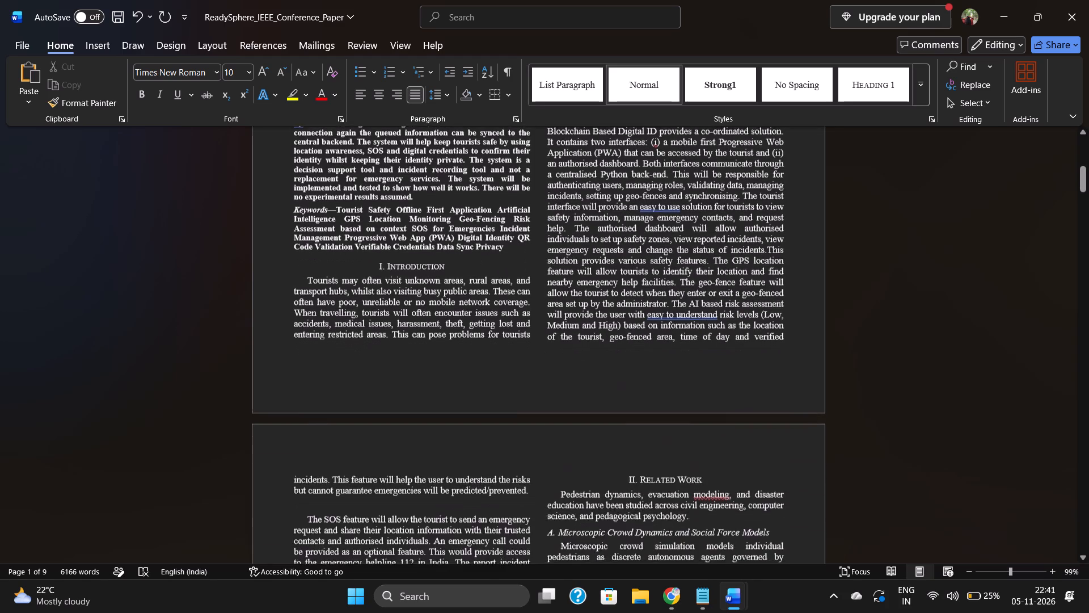
scroll(561, 420, down, 2)
click(307, 456)
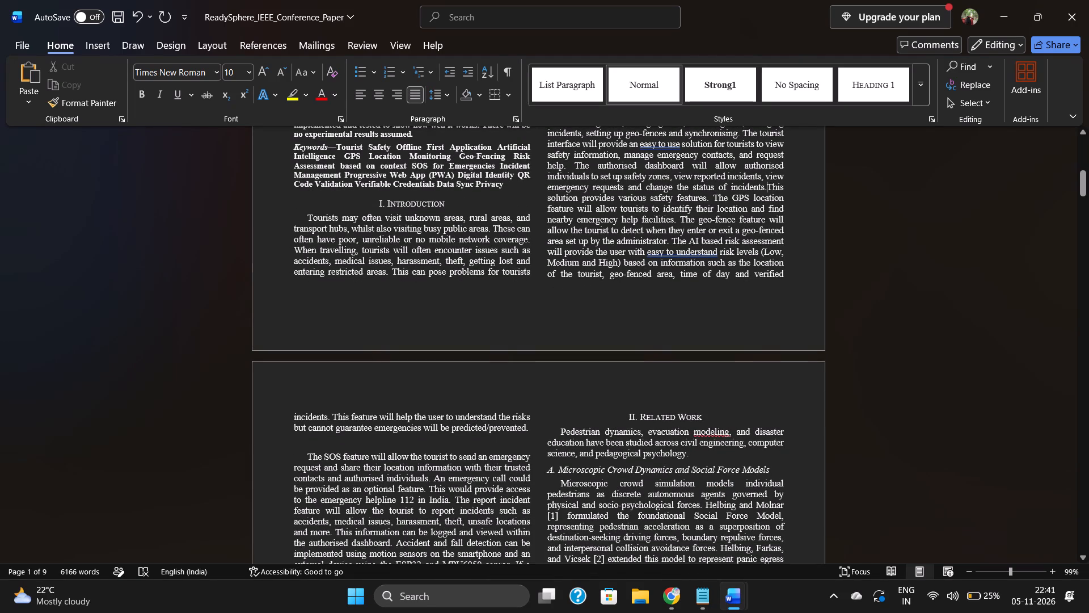
key(BackSpace)
key(BackSpace)
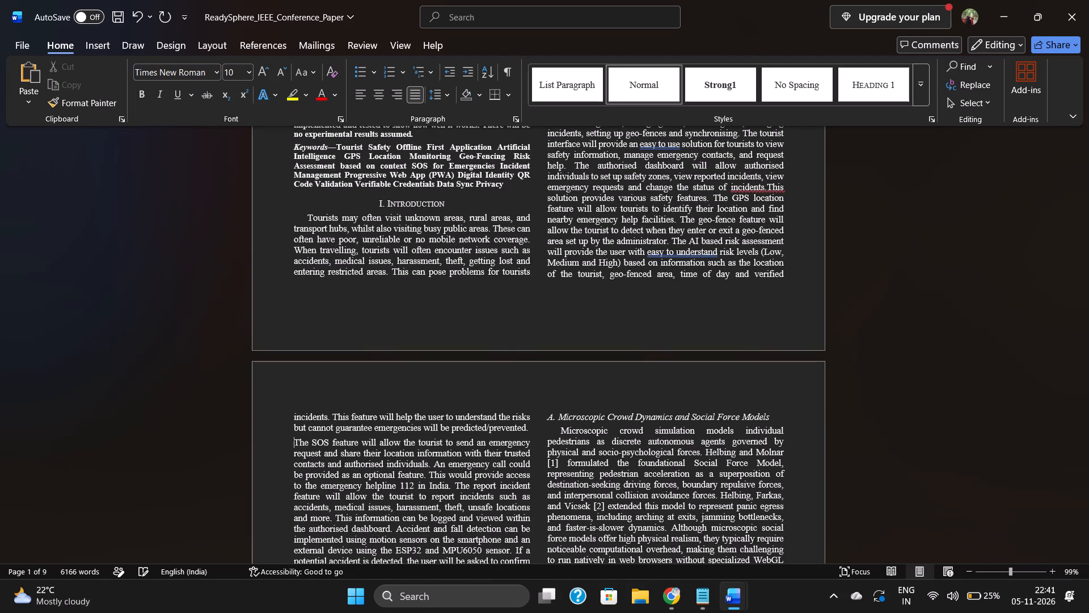
Remove the gap before "The digital tourist ID feature", joining that paragraph onto the end of "help to not cause false alerts.".
scroll(307, 456, down, 3)
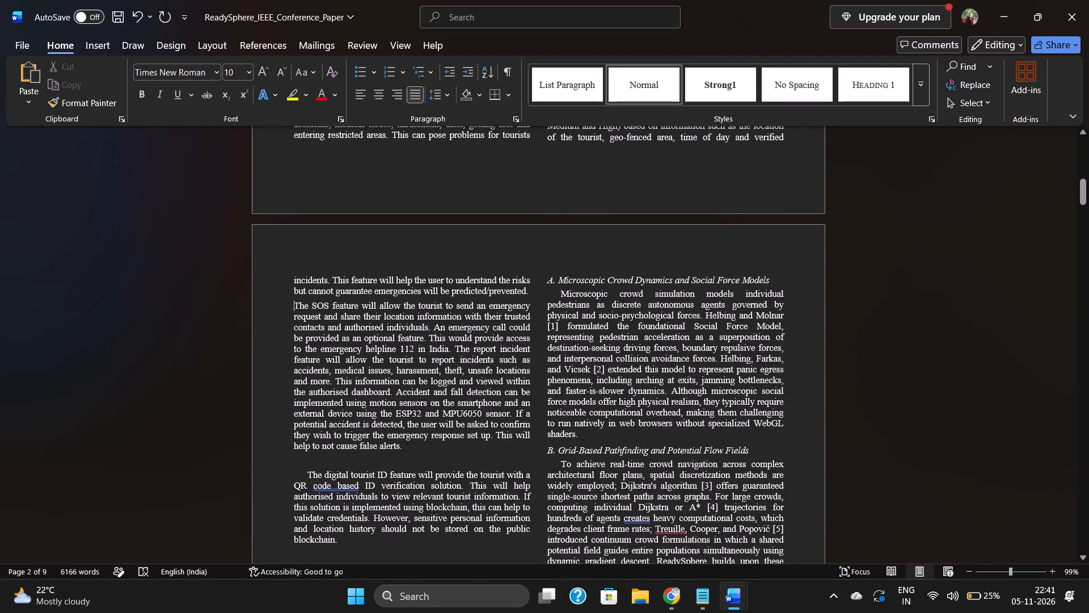
click(306, 473)
key(BackSpace)
key(BackSpace)
key(BackSpace)
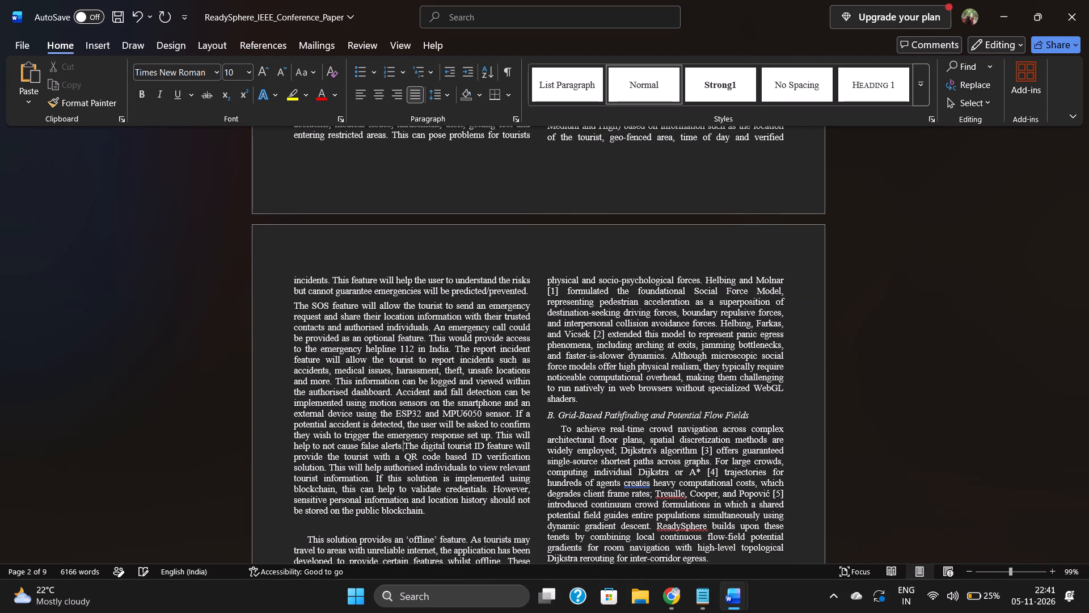
Remove the blank line and first-line indent before the Introduction paragraph beginning "This solution provides an 'offline' feature".
scroll(306, 473, down, 1)
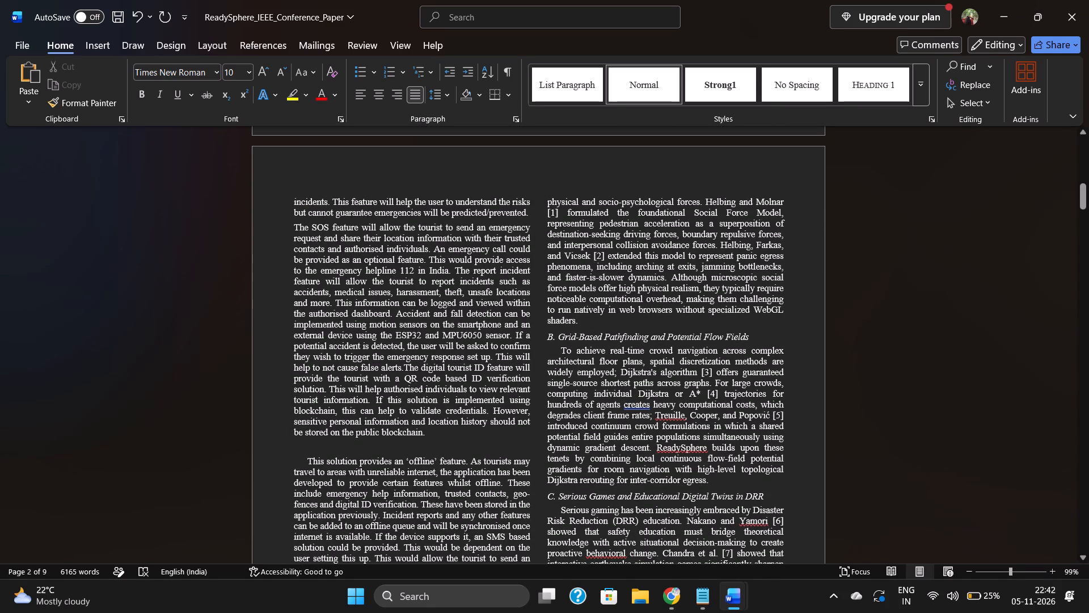
click(309, 463)
key(BackSpace)
key(BackSpace)
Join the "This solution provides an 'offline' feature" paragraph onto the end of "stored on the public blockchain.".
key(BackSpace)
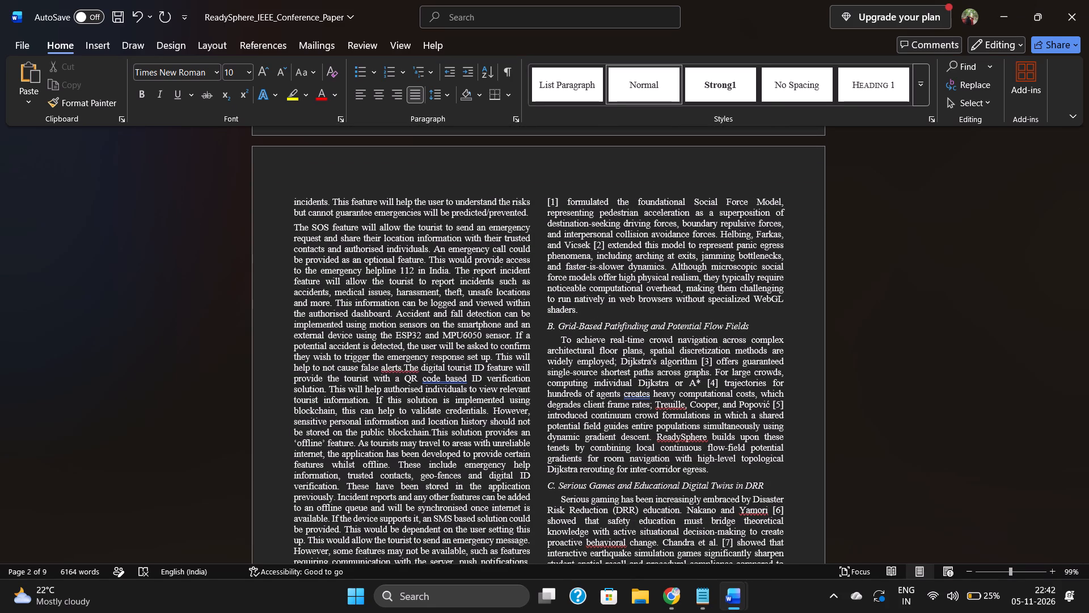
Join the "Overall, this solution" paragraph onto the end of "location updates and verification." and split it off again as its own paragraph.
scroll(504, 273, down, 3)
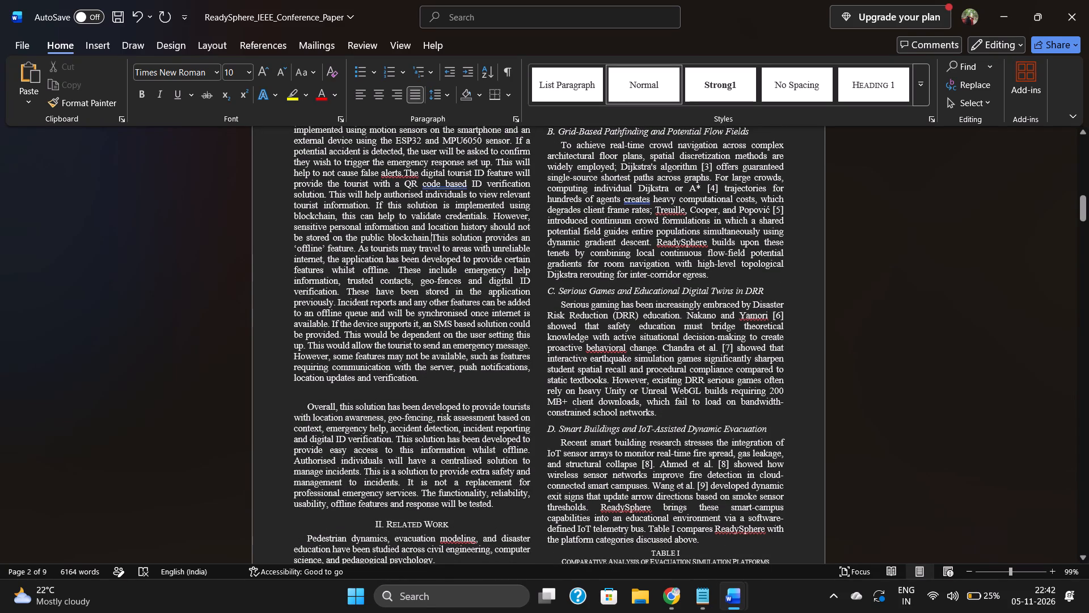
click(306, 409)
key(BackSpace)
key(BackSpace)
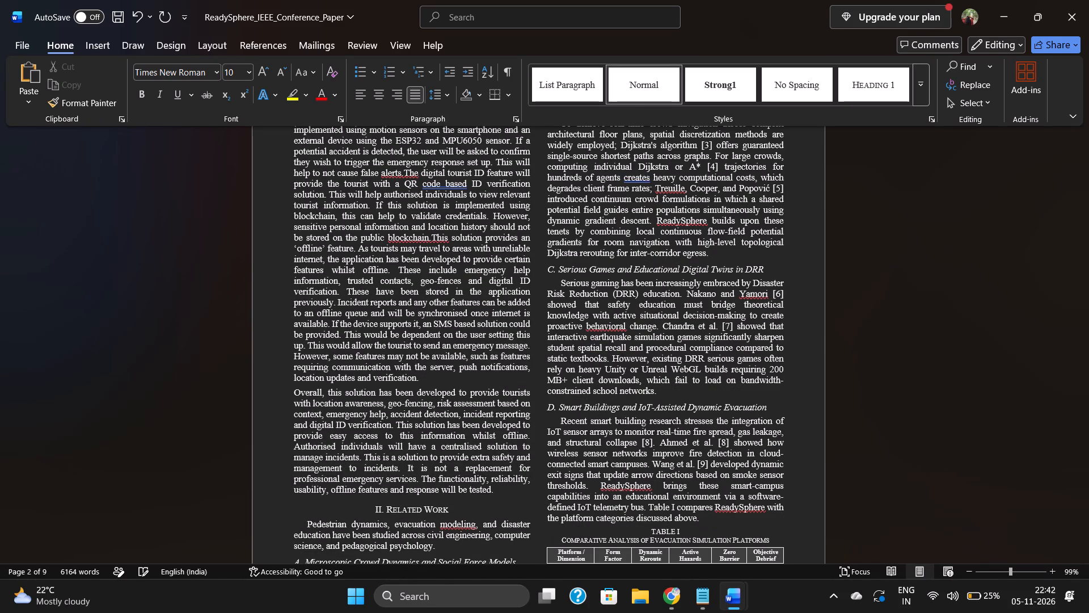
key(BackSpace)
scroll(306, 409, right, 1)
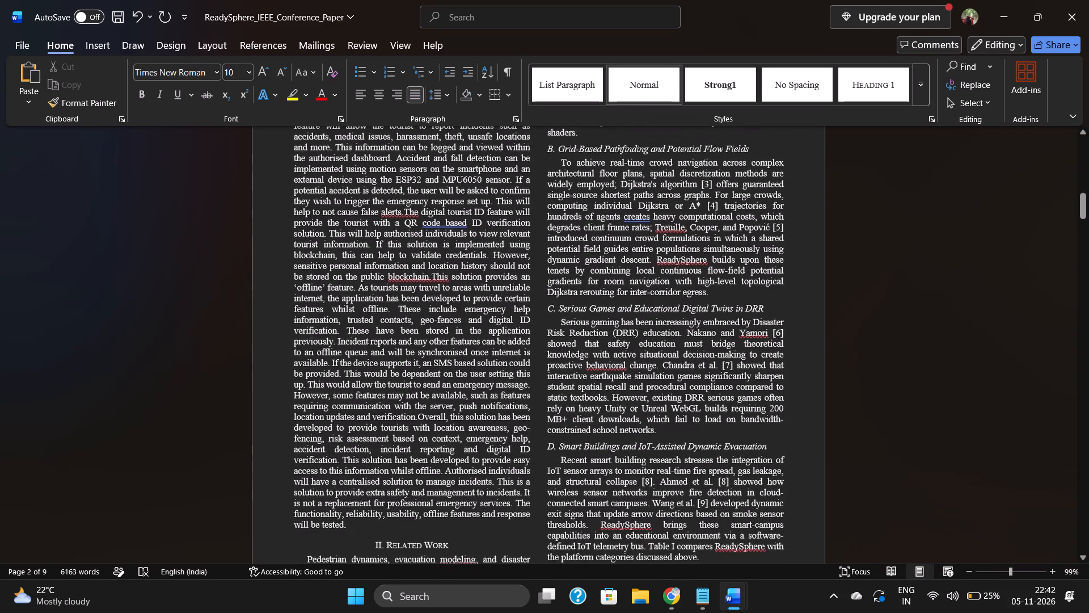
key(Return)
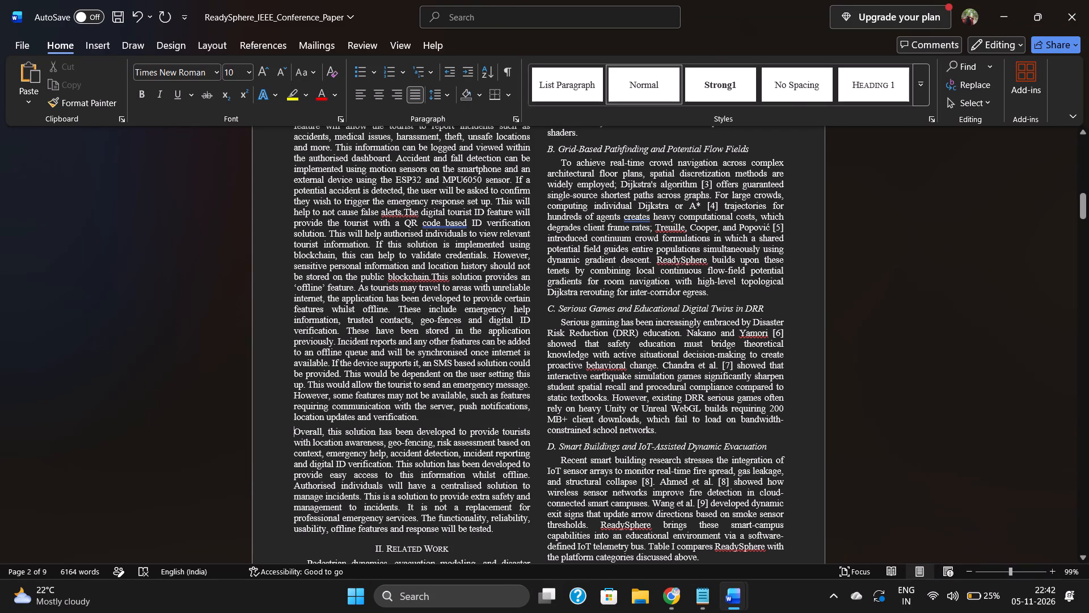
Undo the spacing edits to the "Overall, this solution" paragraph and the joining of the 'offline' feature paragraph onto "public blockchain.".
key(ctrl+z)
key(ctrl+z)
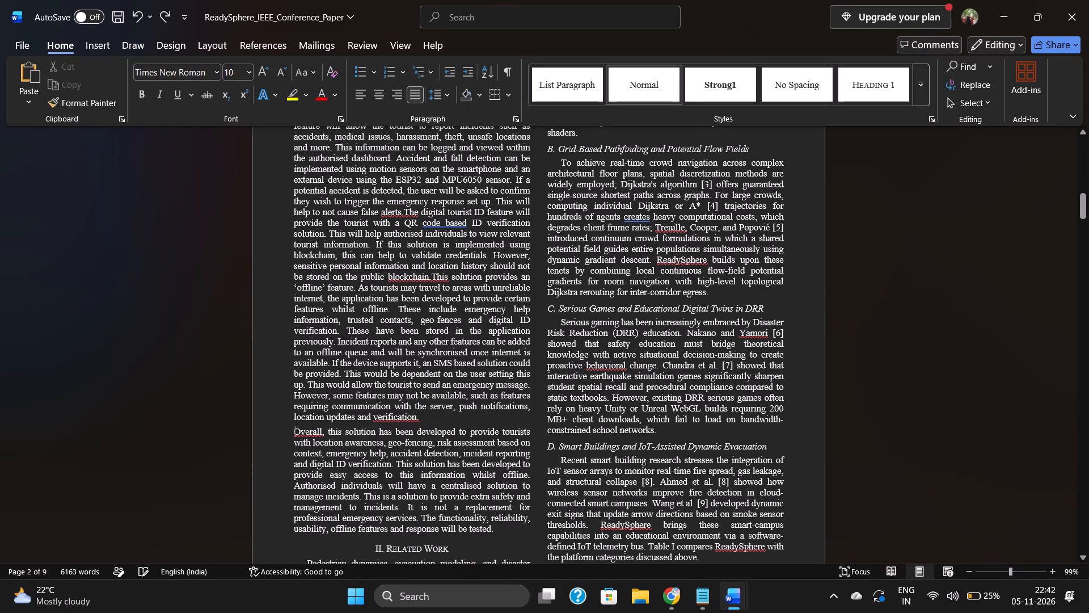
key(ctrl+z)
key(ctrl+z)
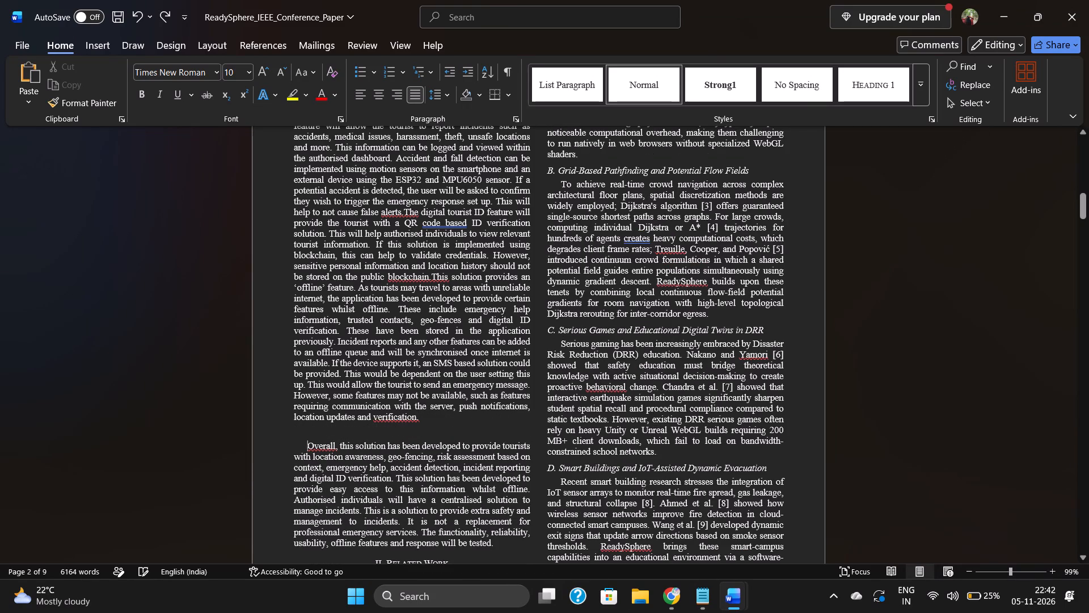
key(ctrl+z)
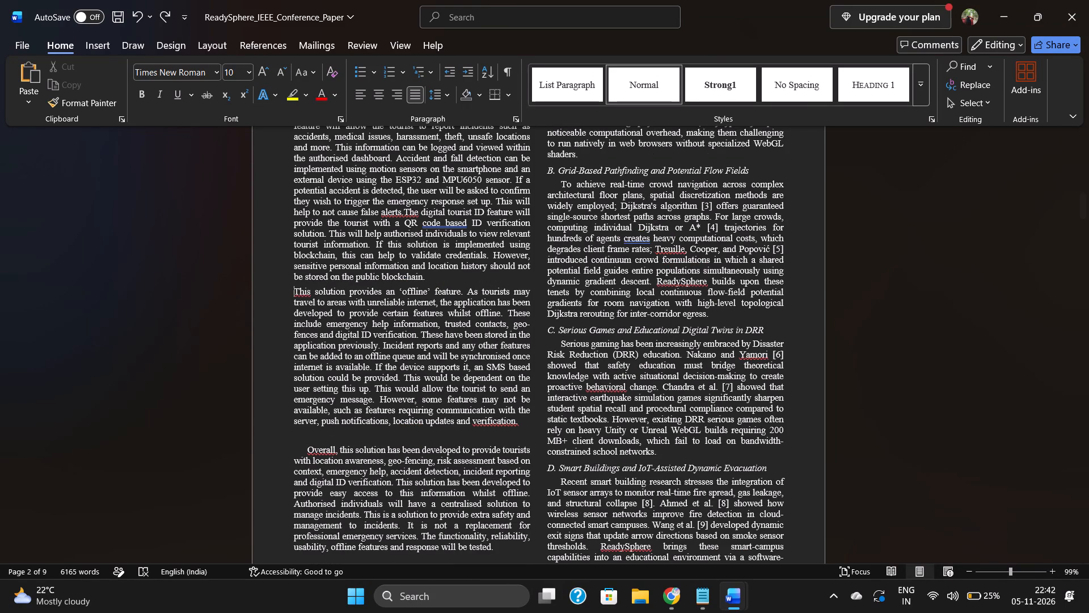
Remove the blank line and first-line indent before the final Introduction paragraph beginning "Overall, this solution has been developed".
click(307, 446)
key(BackSpace)
key(BackSpace)
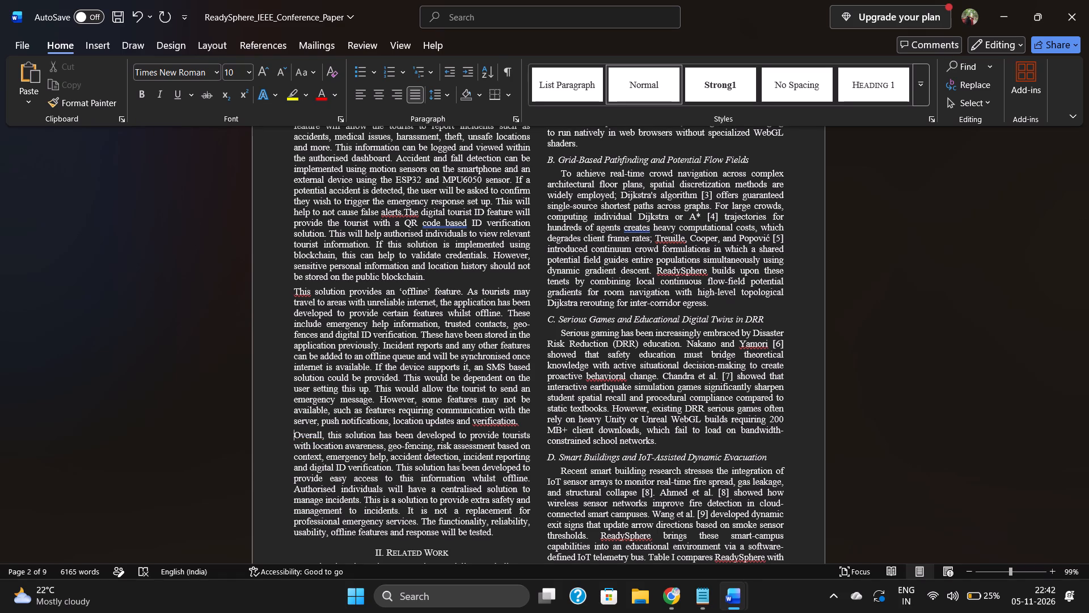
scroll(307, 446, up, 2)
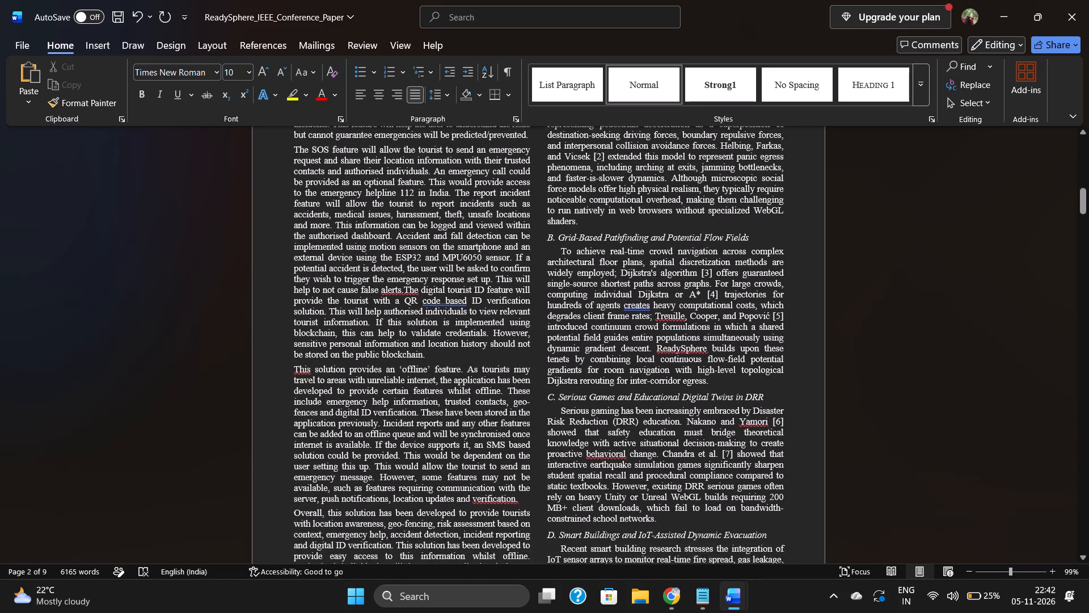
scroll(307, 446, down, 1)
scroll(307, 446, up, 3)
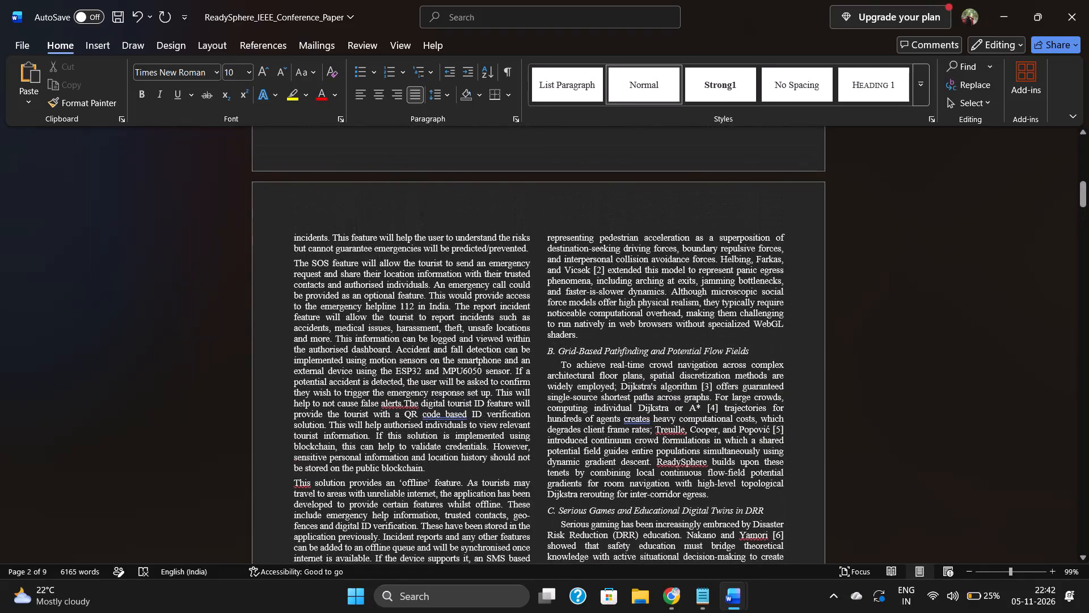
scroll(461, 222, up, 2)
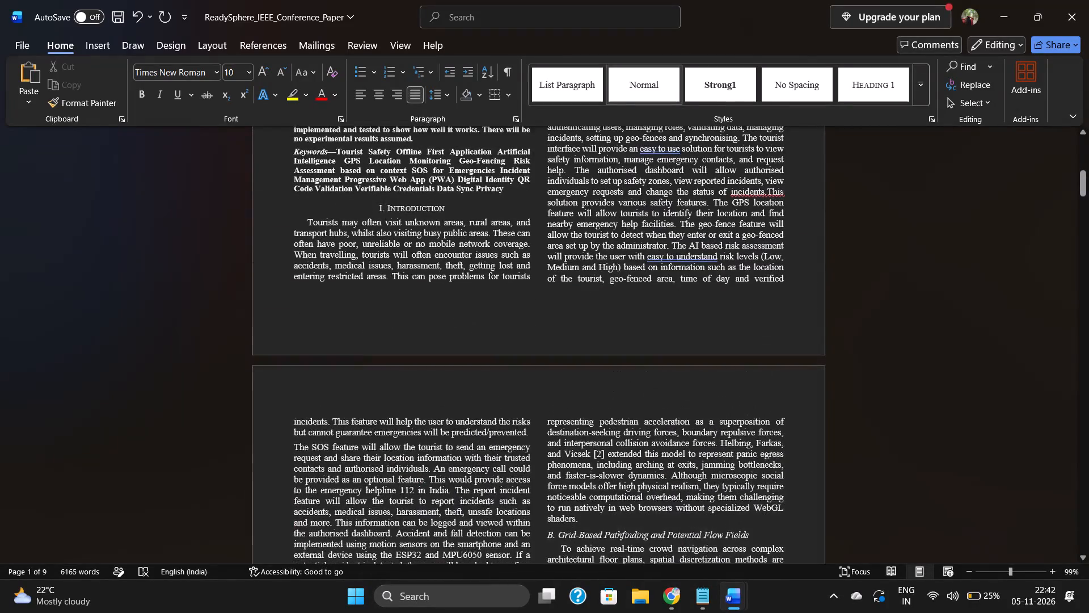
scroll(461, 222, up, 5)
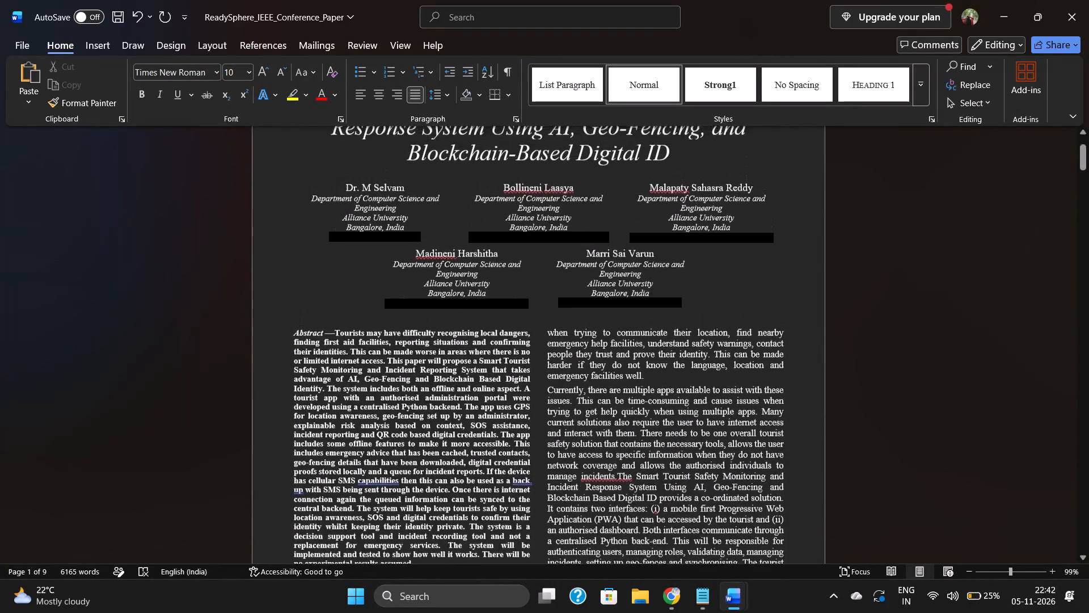
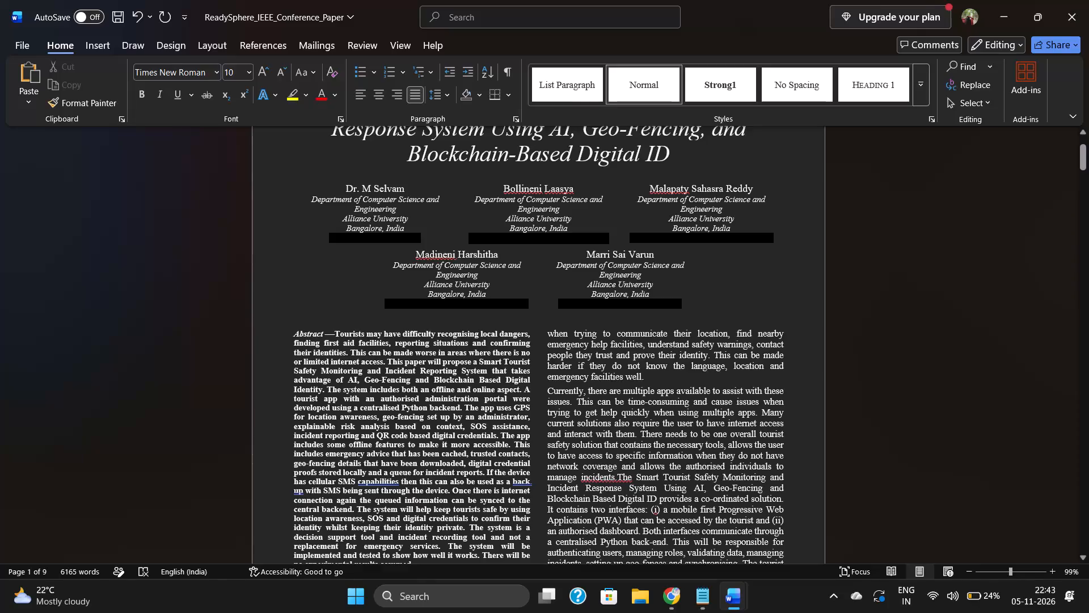
Review the paper from the title through the new Introduction to the remaining ReadySphere sections up to the Dijkstra bypass engine, and recheck the first page.
scroll(487, 318, down, 5)
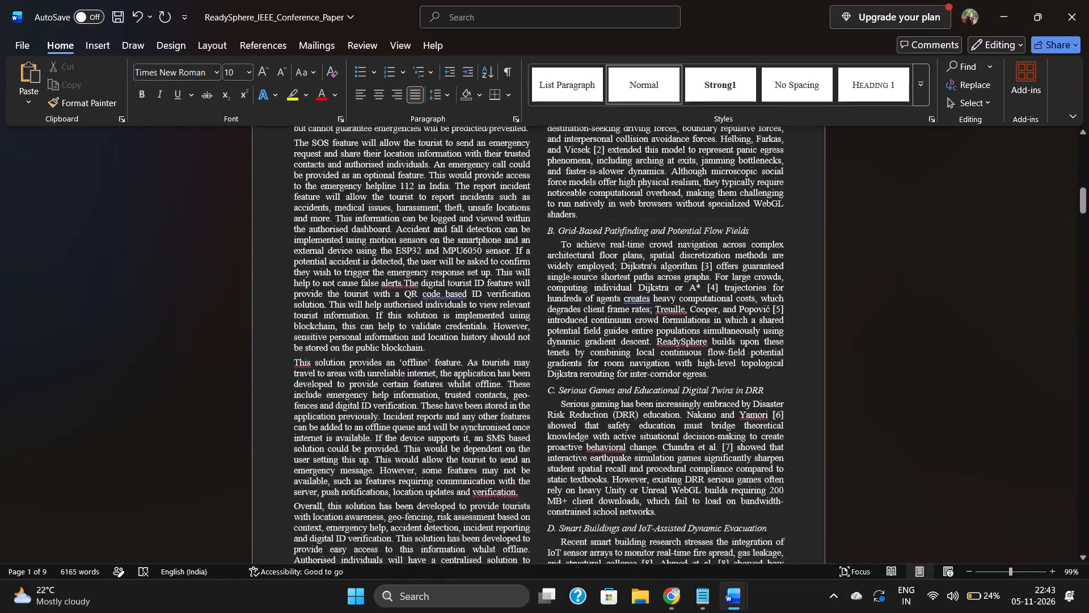
scroll(487, 318, down, 6)
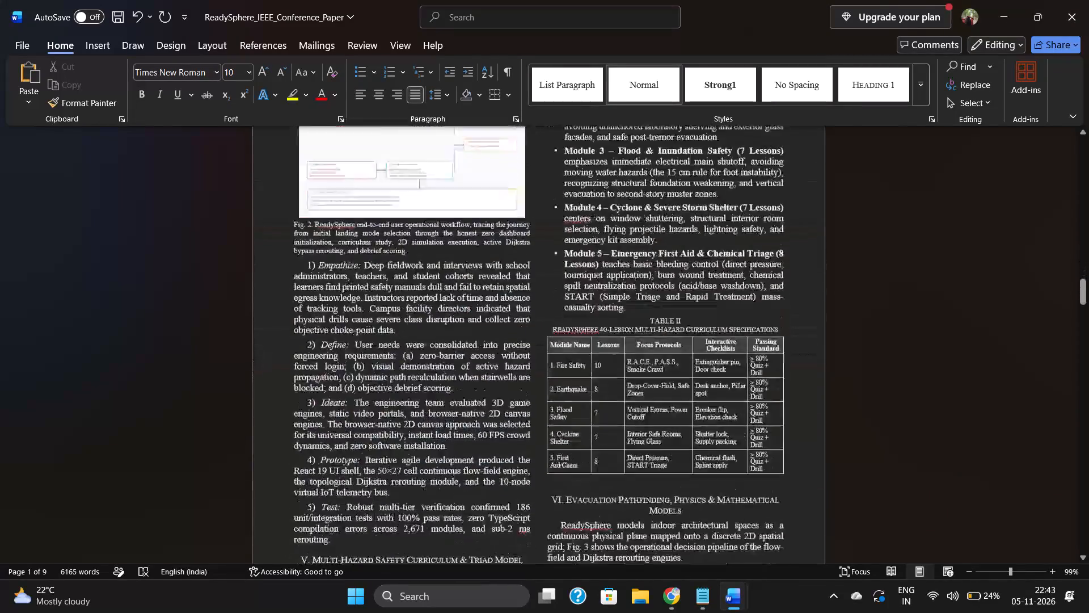
scroll(487, 318, down, 6)
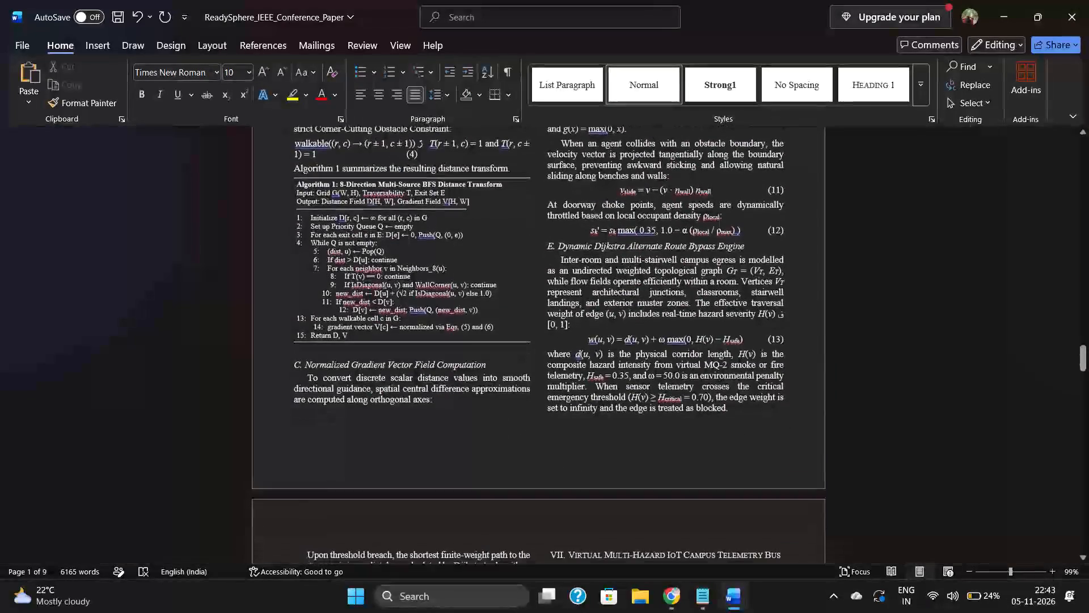
scroll(487, 318, up, 8)
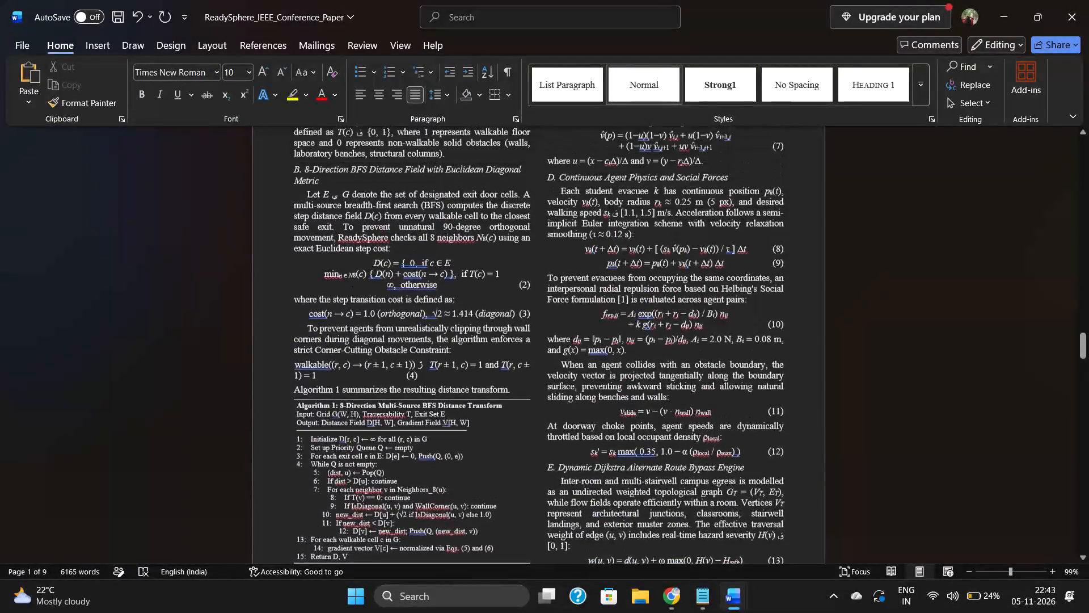
scroll(487, 318, up, 12)
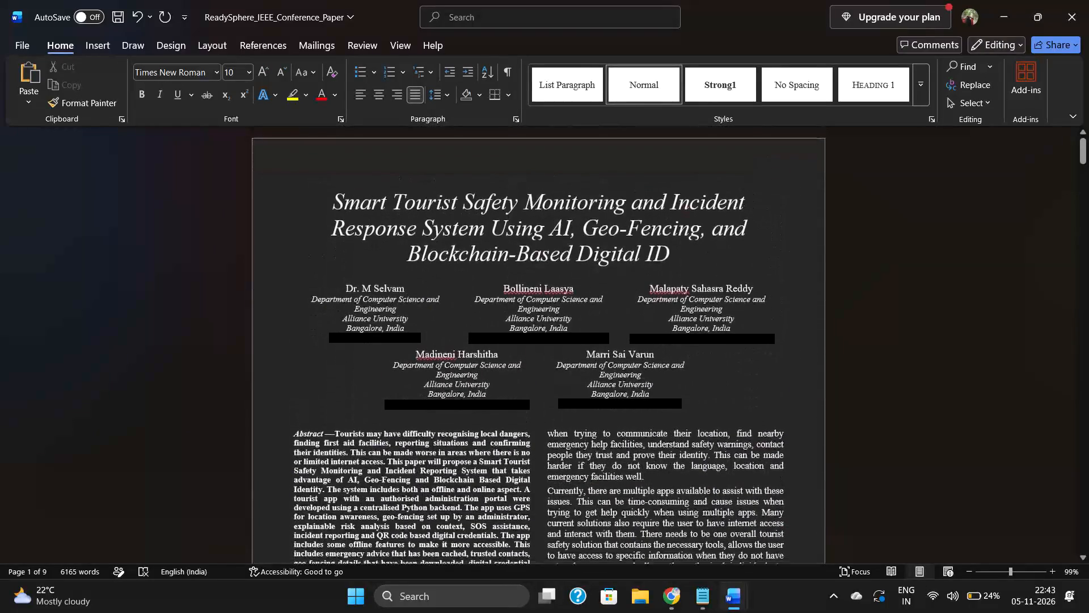
scroll(487, 318, down, 3)
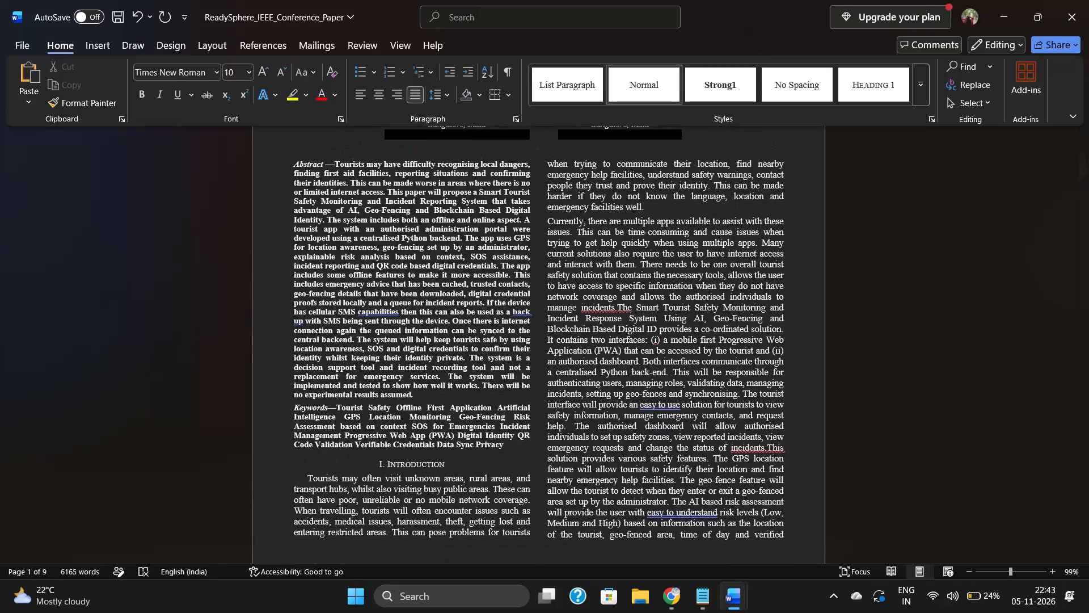
scroll(552, 292, up, 2)
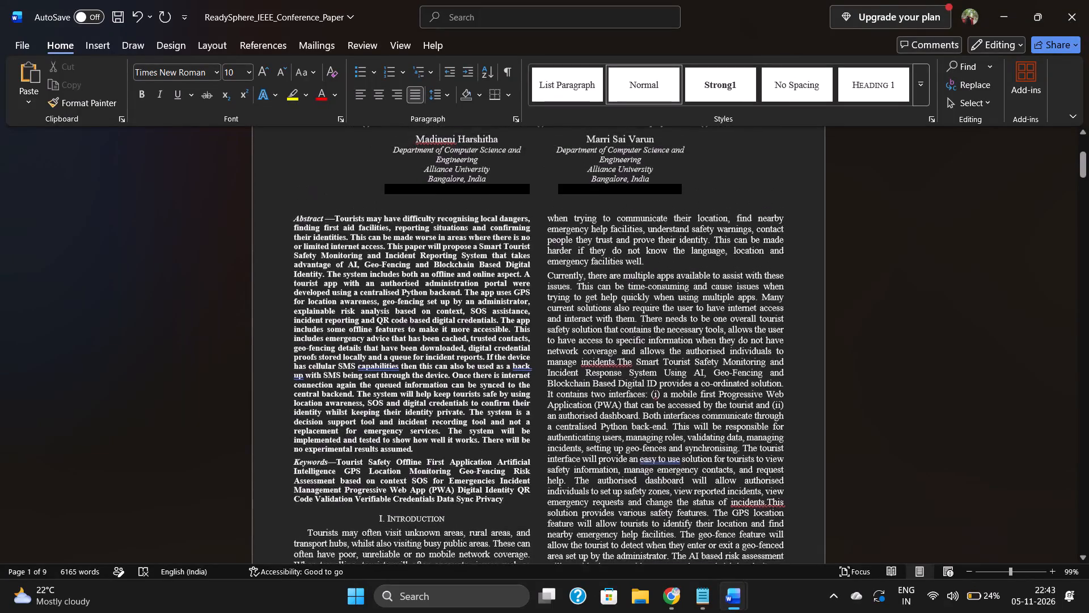
scroll(552, 292, up, 4)
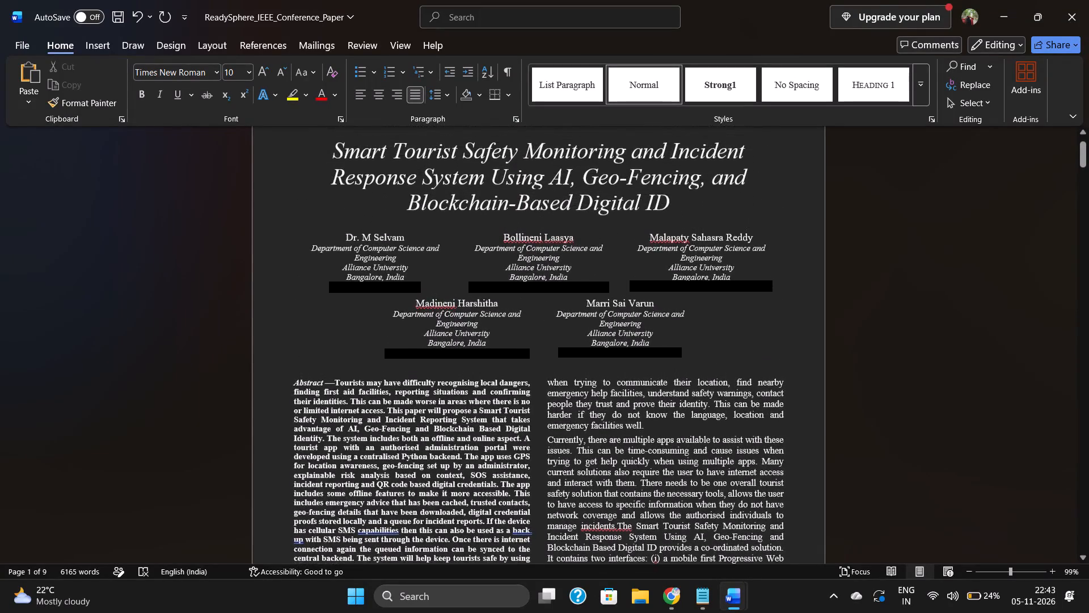
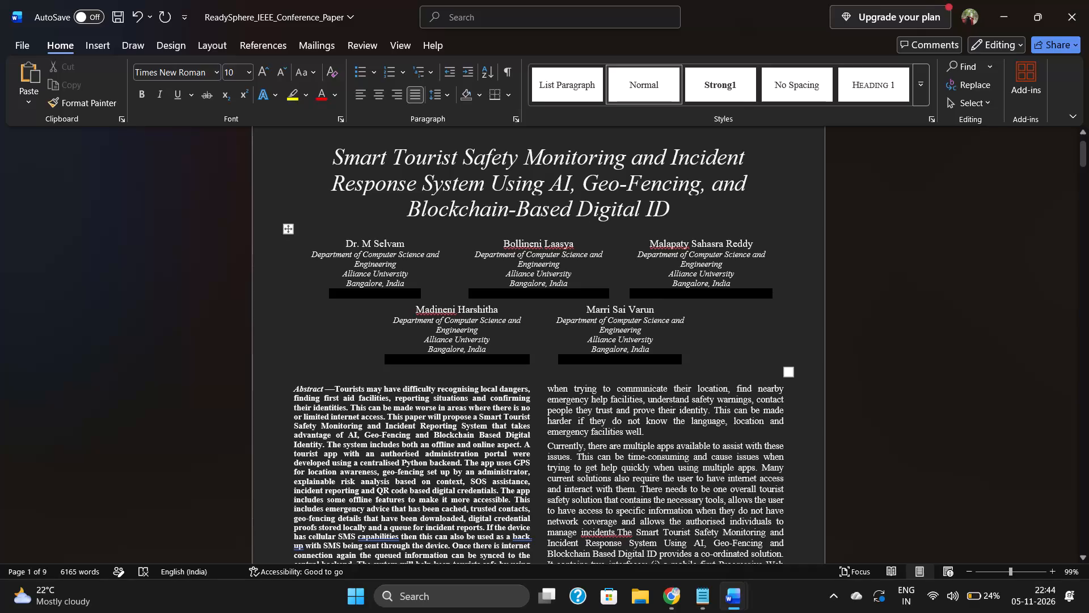
Select the Introduction's first-column passage on page 1 of the Smart Tourist Safety paper to check its word count.
scroll(888, 291, down, 4)
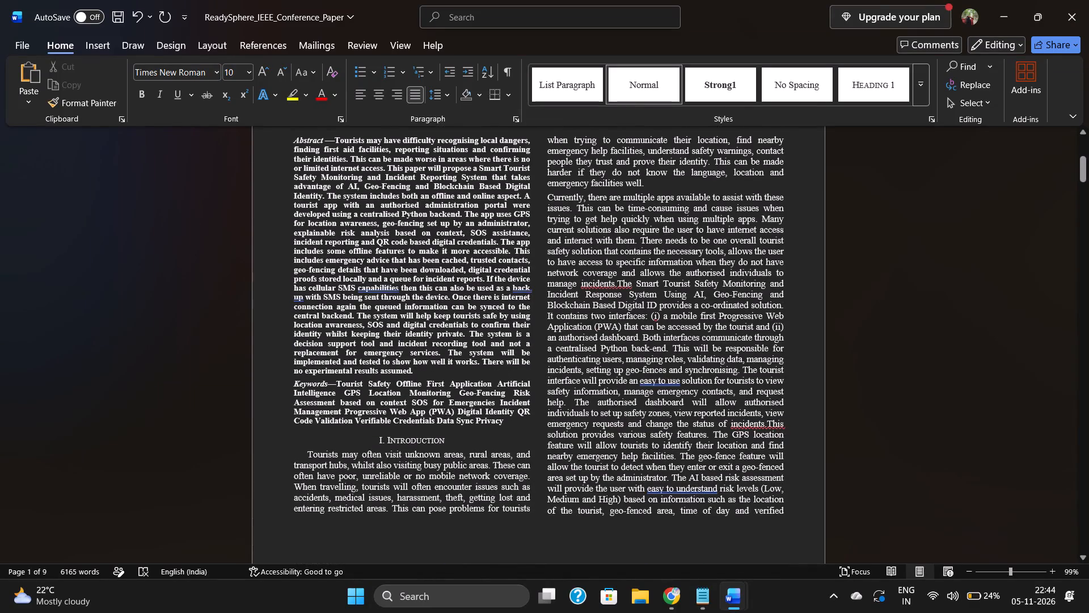
drag(308, 452, 515, 509)
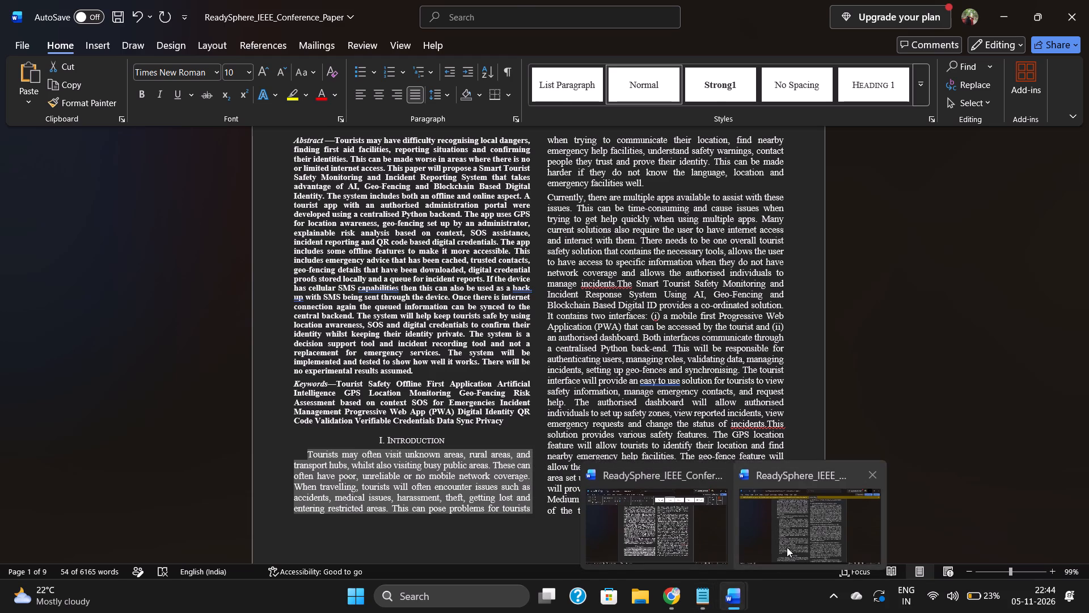
Switch to the original ReadySphere_IEEE_Conference_Paper (1) document and enable editing in it.
click(787, 547)
scroll(411, 465, down, 1)
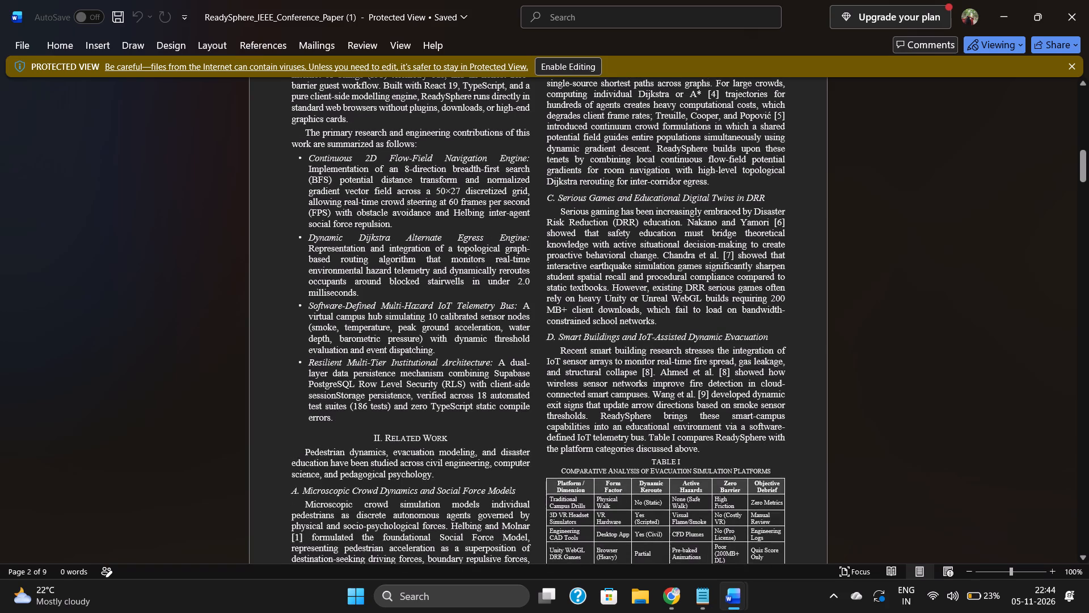
scroll(411, 465, down, 2)
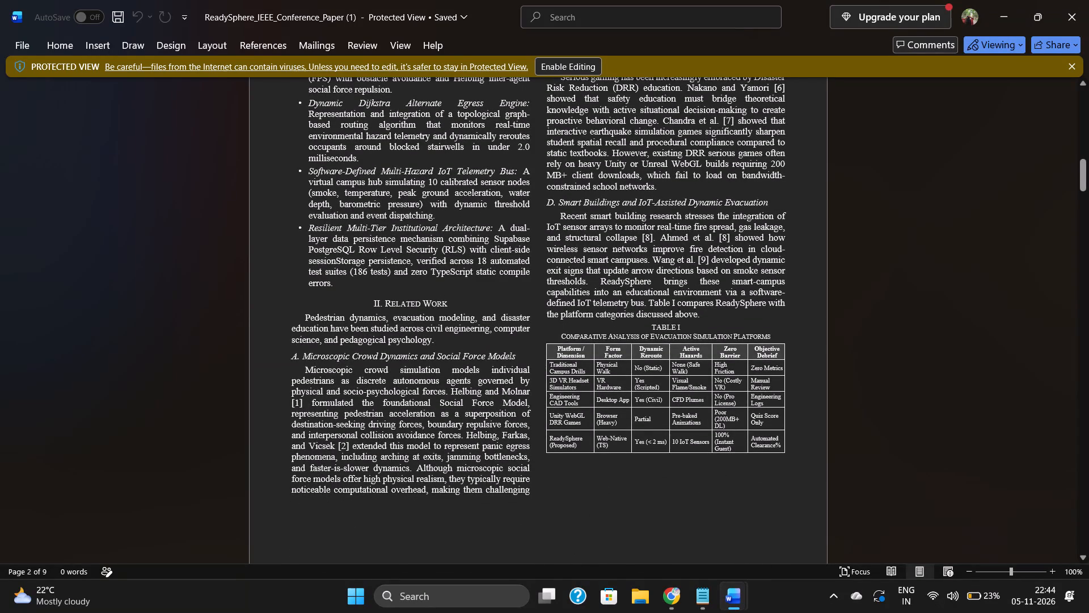
scroll(303, 305, up, 6)
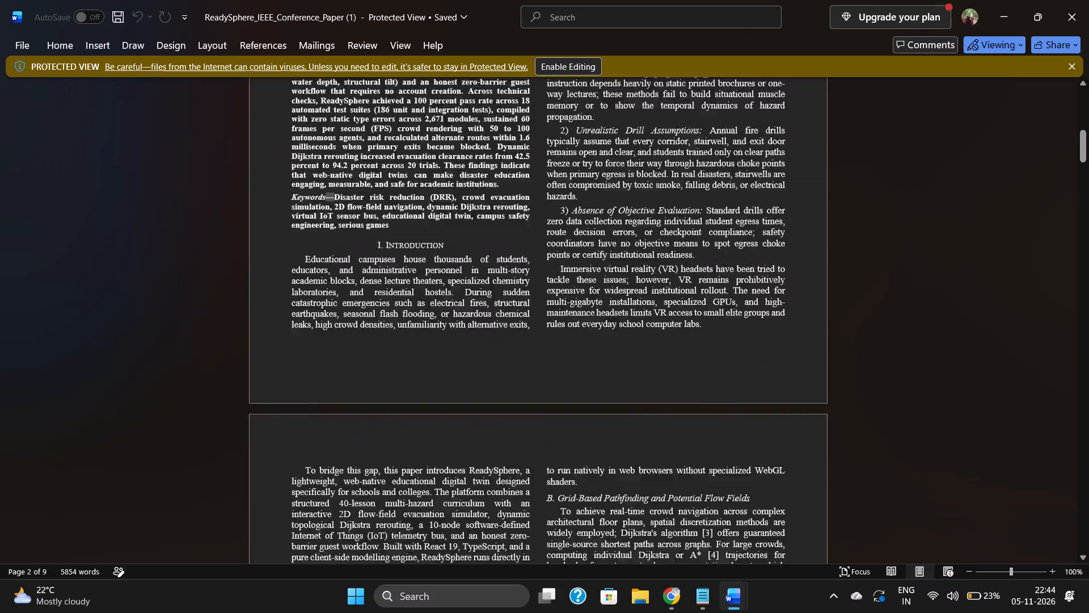
scroll(303, 305, up, 1)
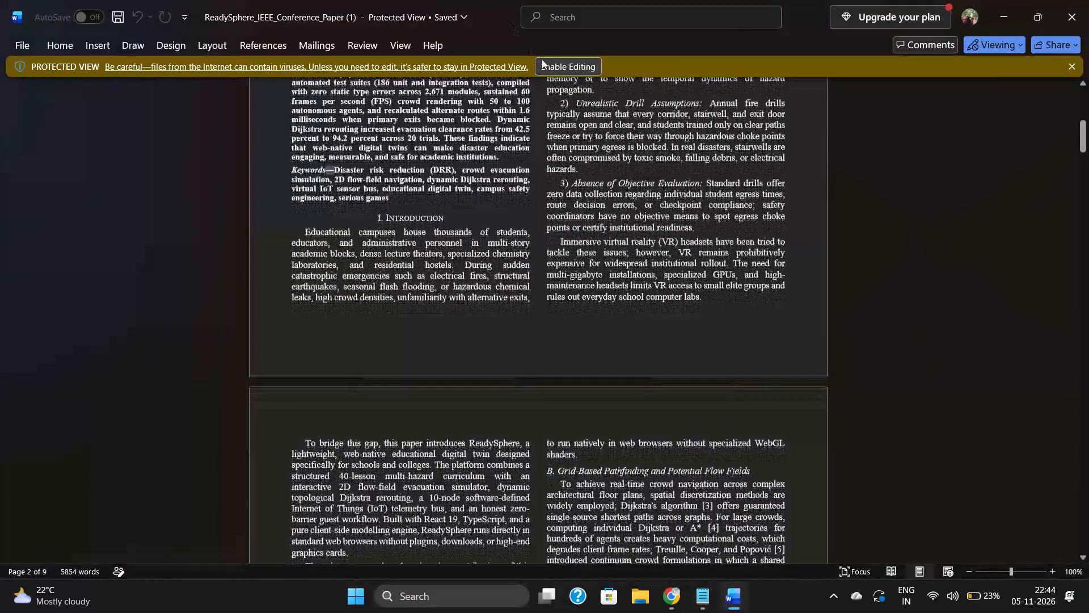
click(542, 59)
Check the word count of the original ReadySphere abstract, excluding the keywords paragraph.
scroll(517, 194, down, 2)
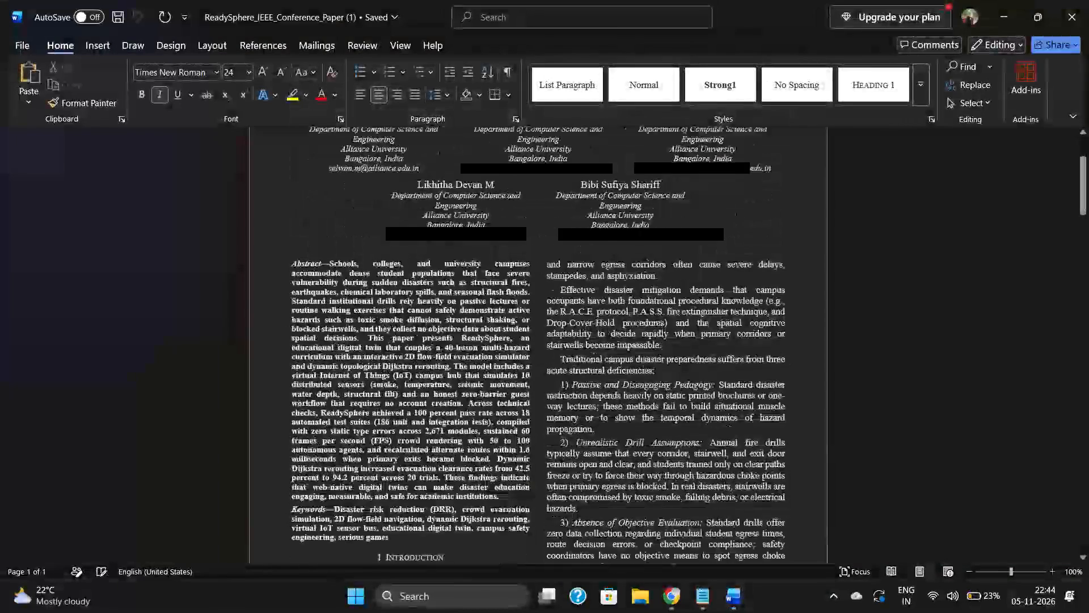
scroll(517, 194, down, 2)
scroll(517, 194, up, 2)
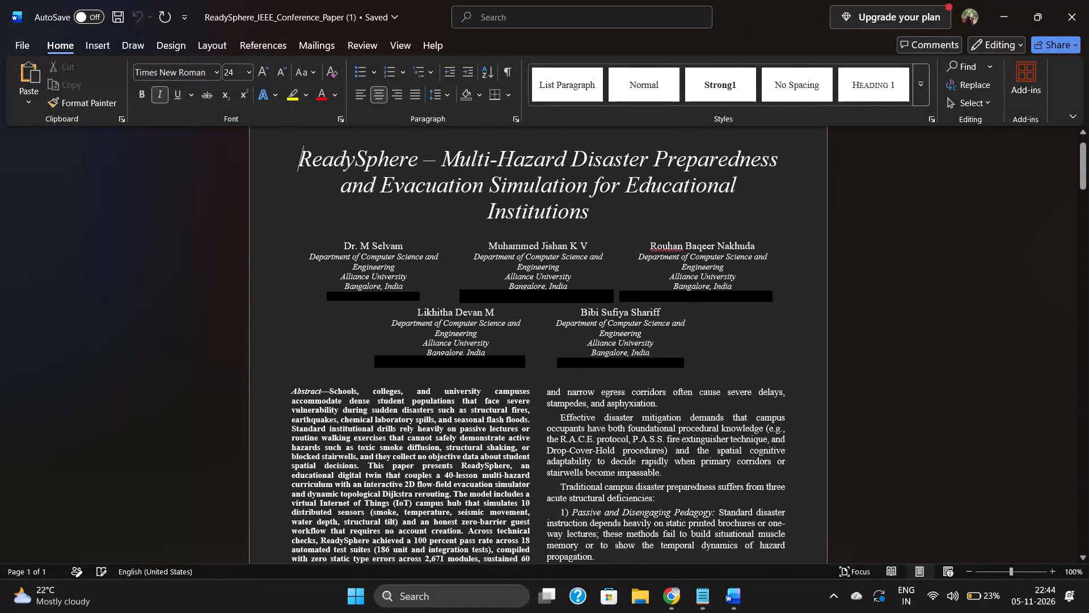
drag(303, 155, 560, 215)
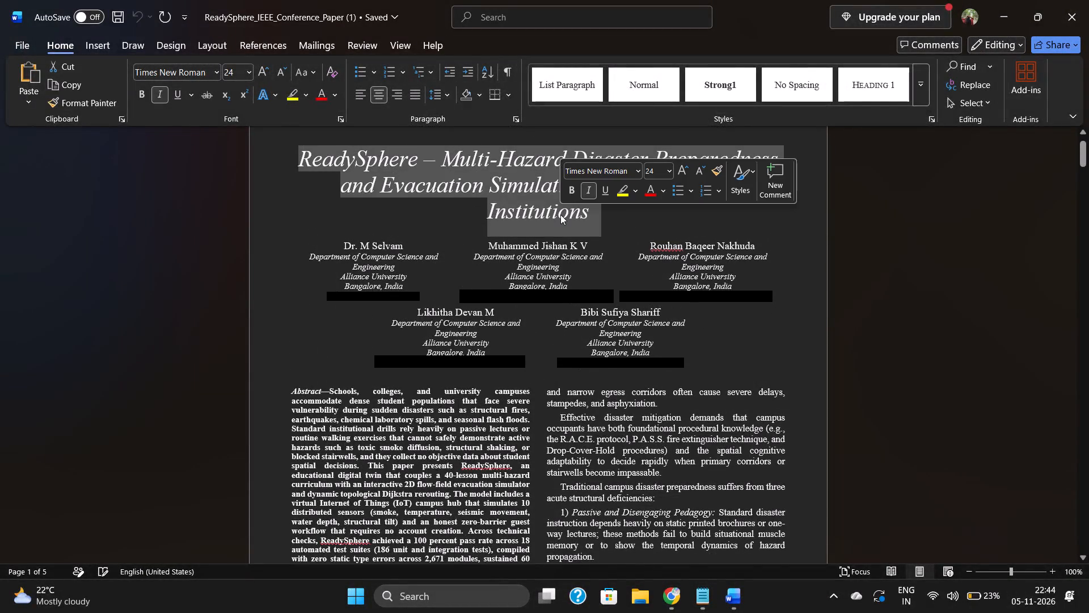
scroll(482, 392, down, 1)
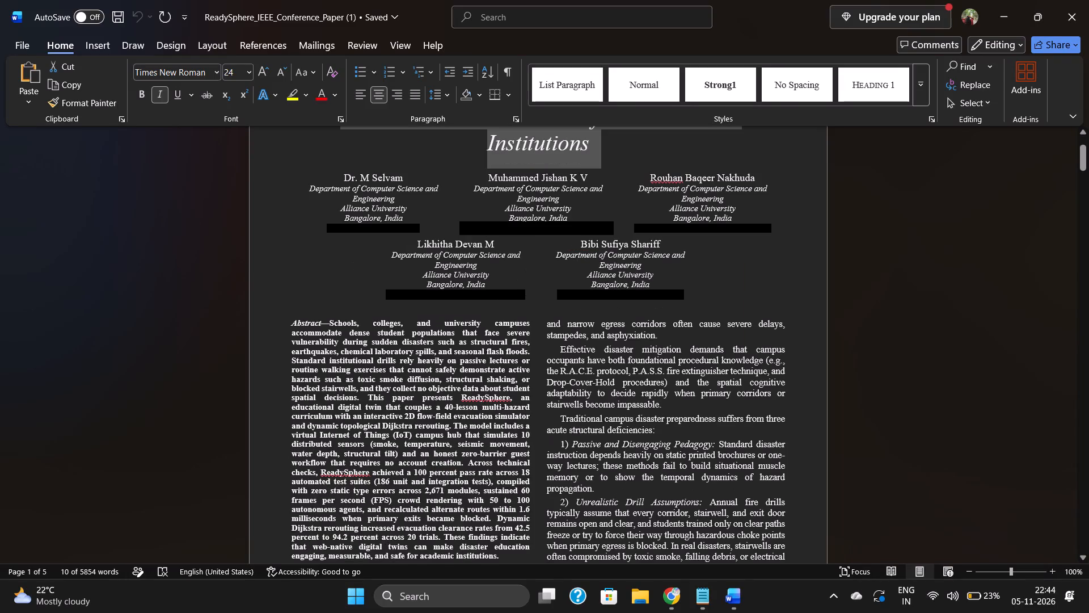
click(482, 392)
scroll(482, 392, down, 1)
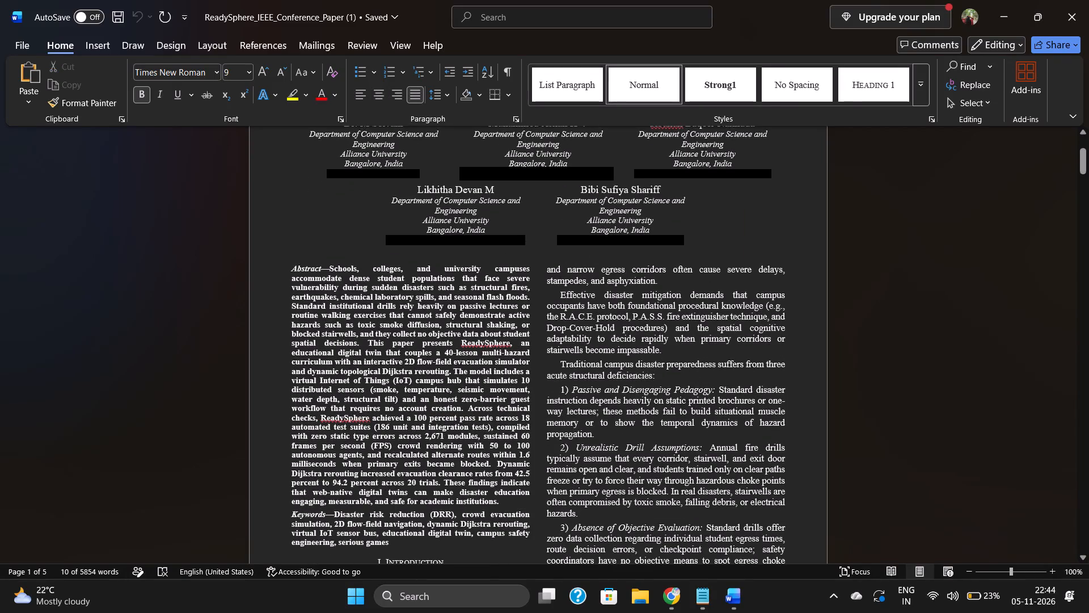
drag(331, 268, 389, 539)
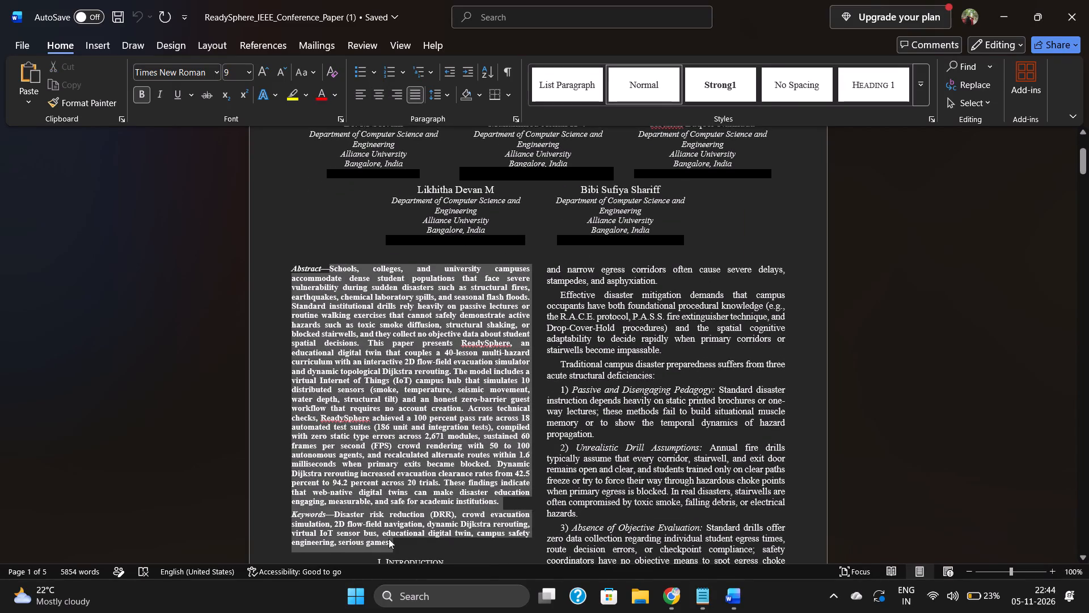
drag(389, 539, 474, 465)
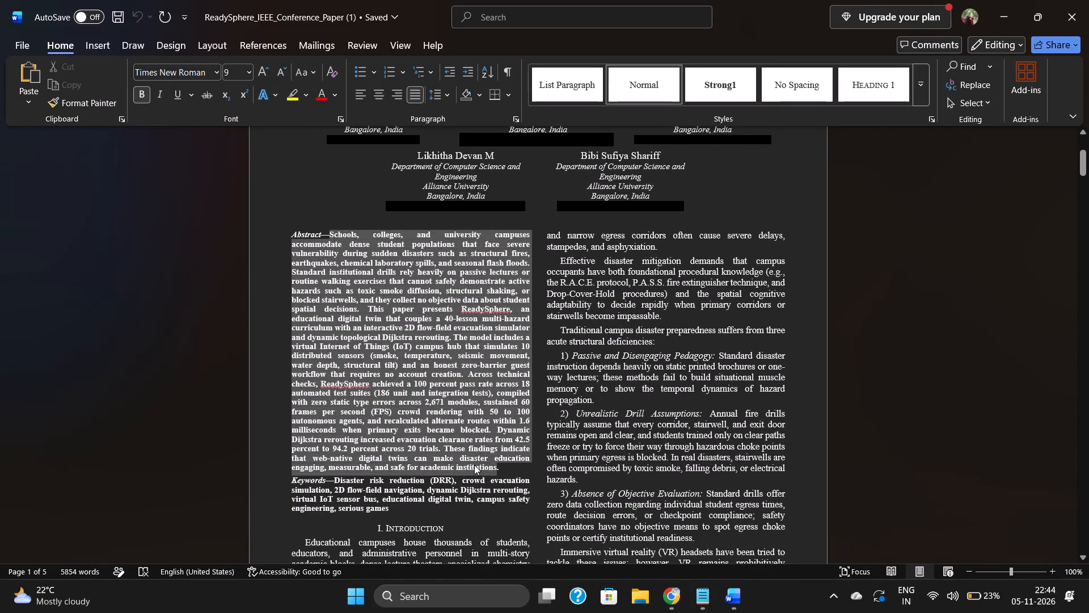
drag(474, 465, 484, 465)
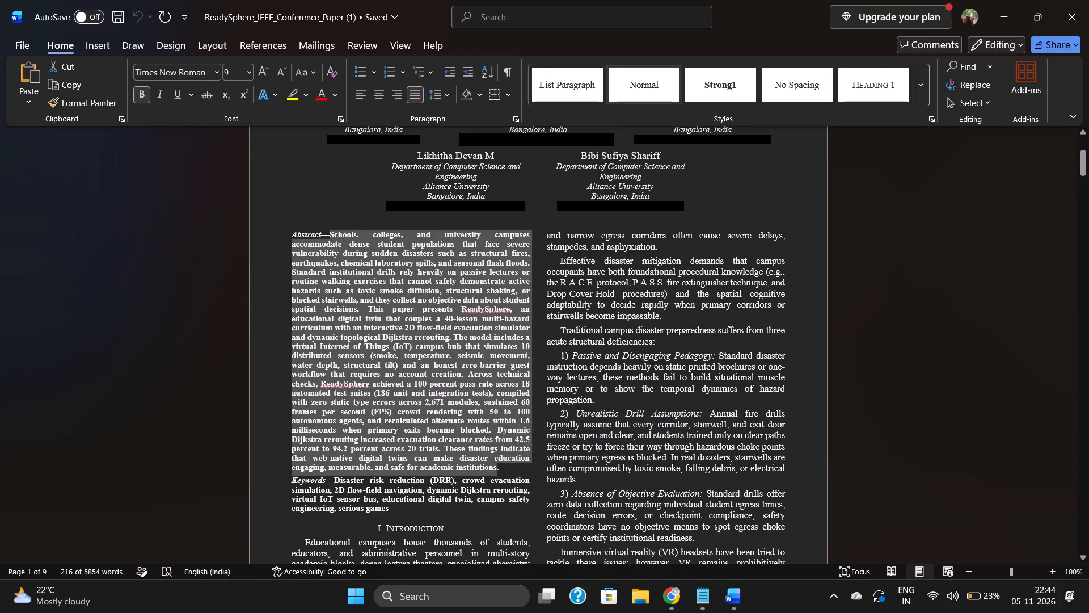
Return to the Smart Tourist Safety paper and check its abstract's word count against the original's.
click(998, 16)
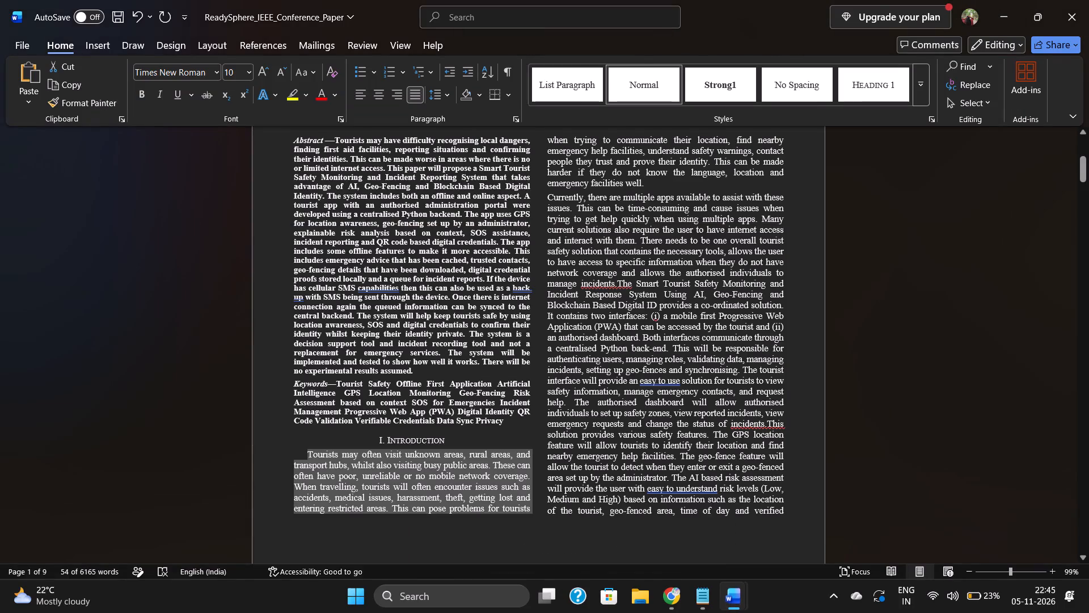
scroll(484, 383, up, 1)
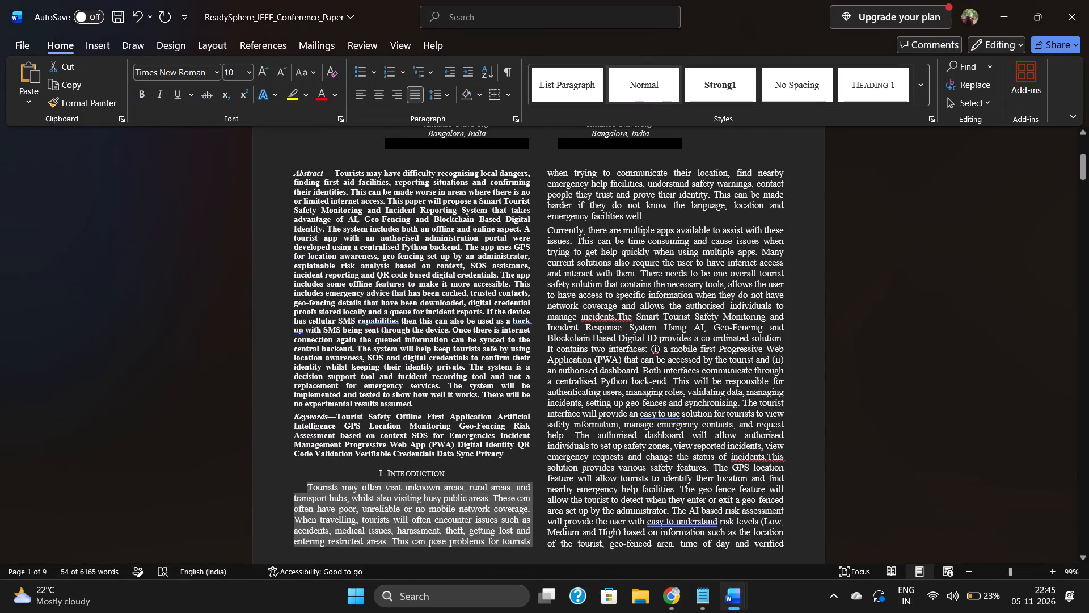
drag(416, 404, 336, 177)
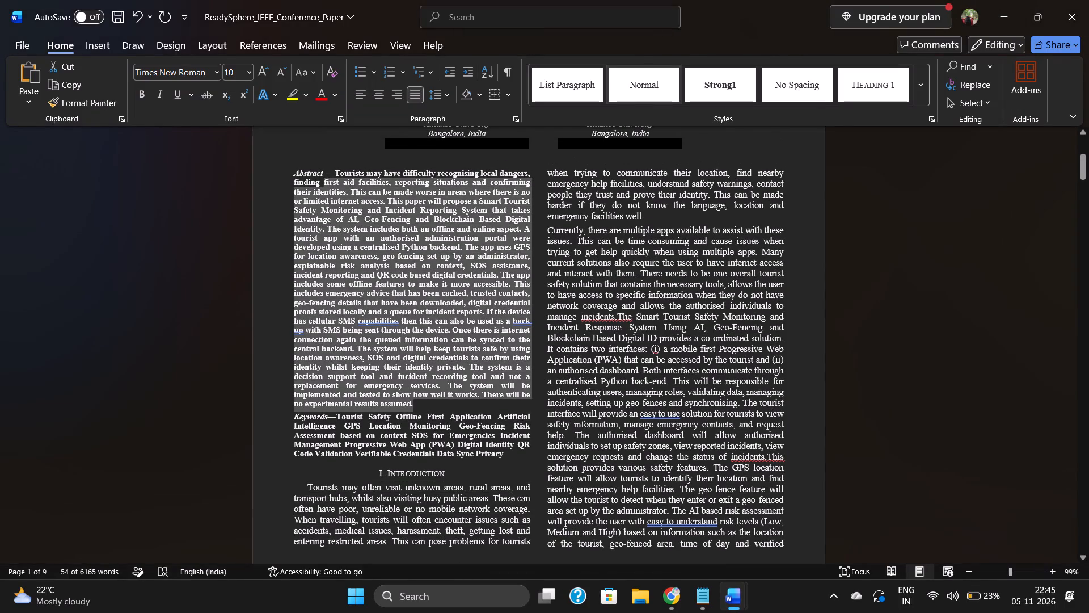
drag(336, 177, 336, 175)
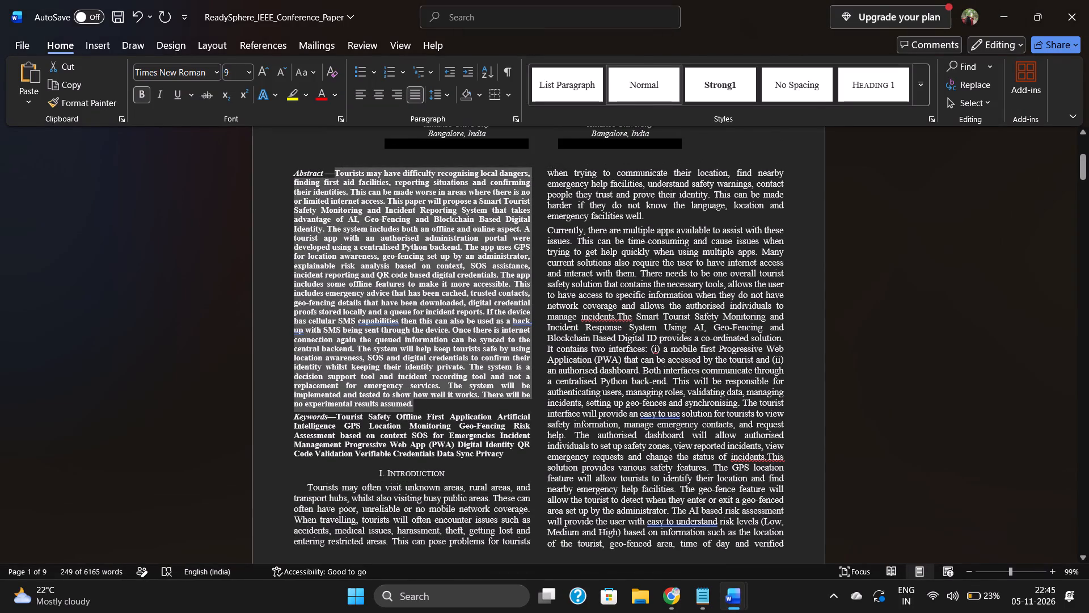
click(774, 518)
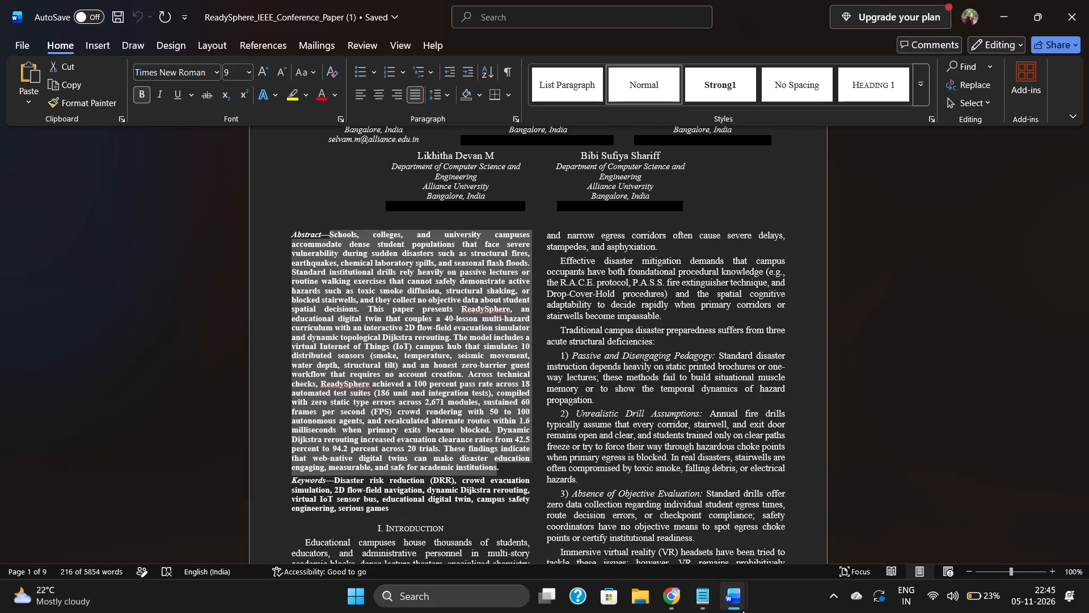
click(652, 513)
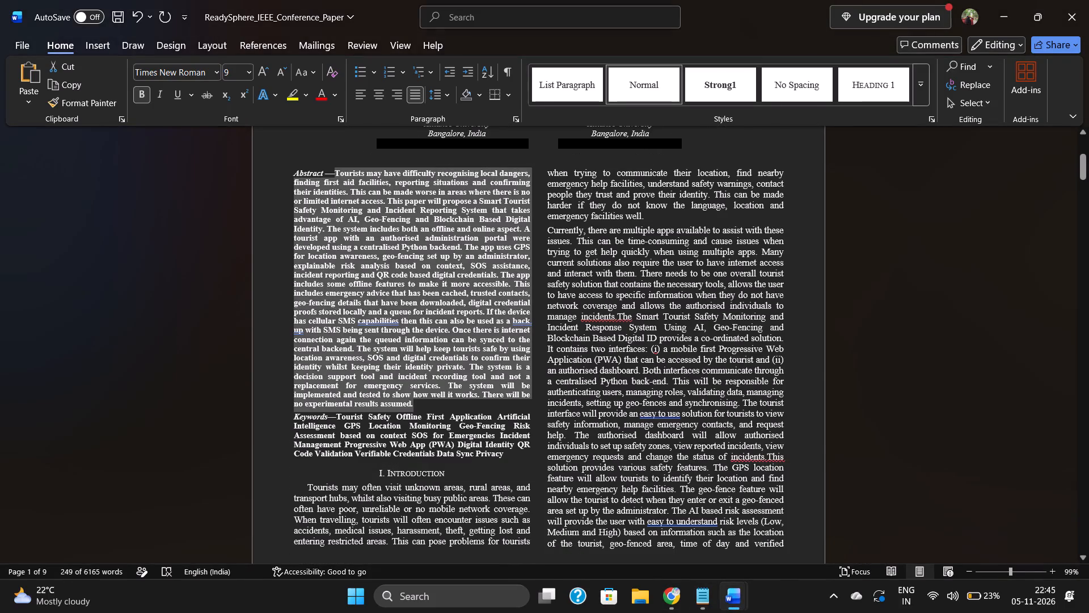
click(542, 379)
scroll(542, 379, down, 2)
scroll(542, 379, up, 2)
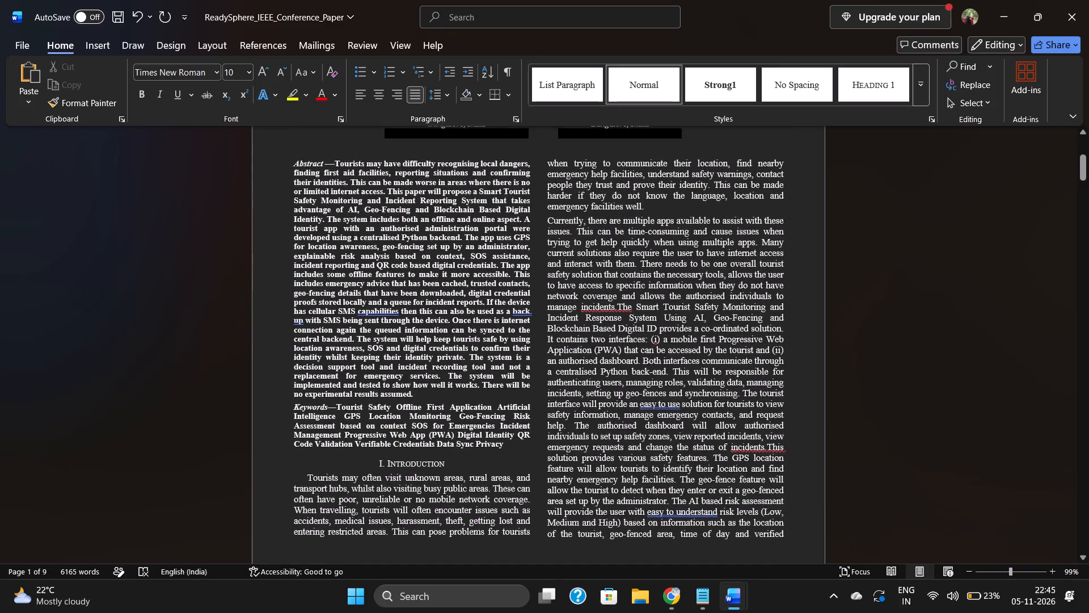
Compare the length of the Introduction's first-column passage in the original ReadySphere paper and the Smart Tourist Safety paper.
click(776, 517)
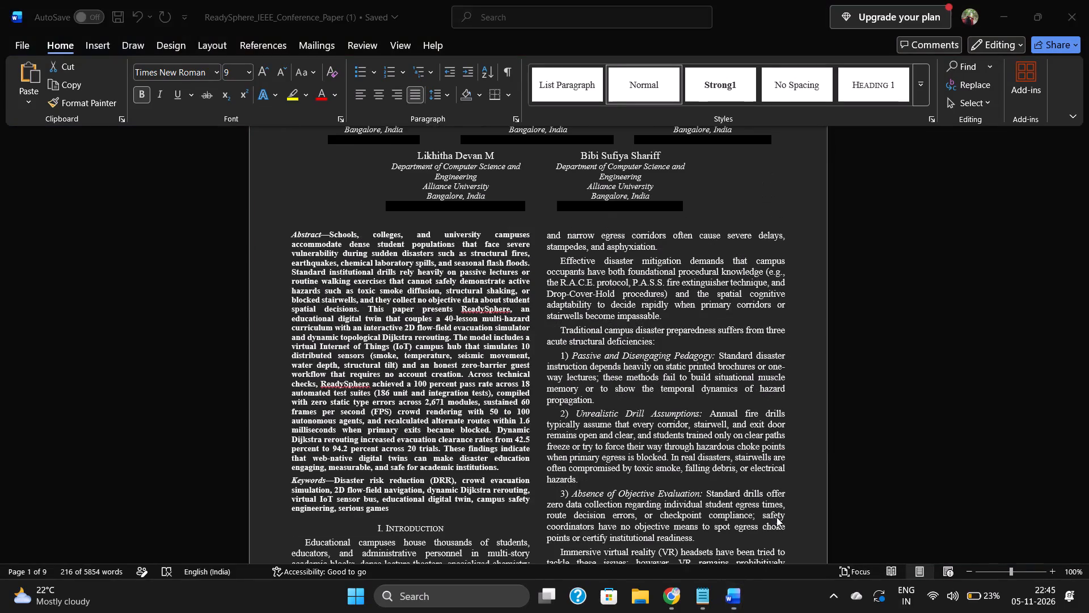
scroll(572, 469, down, 2)
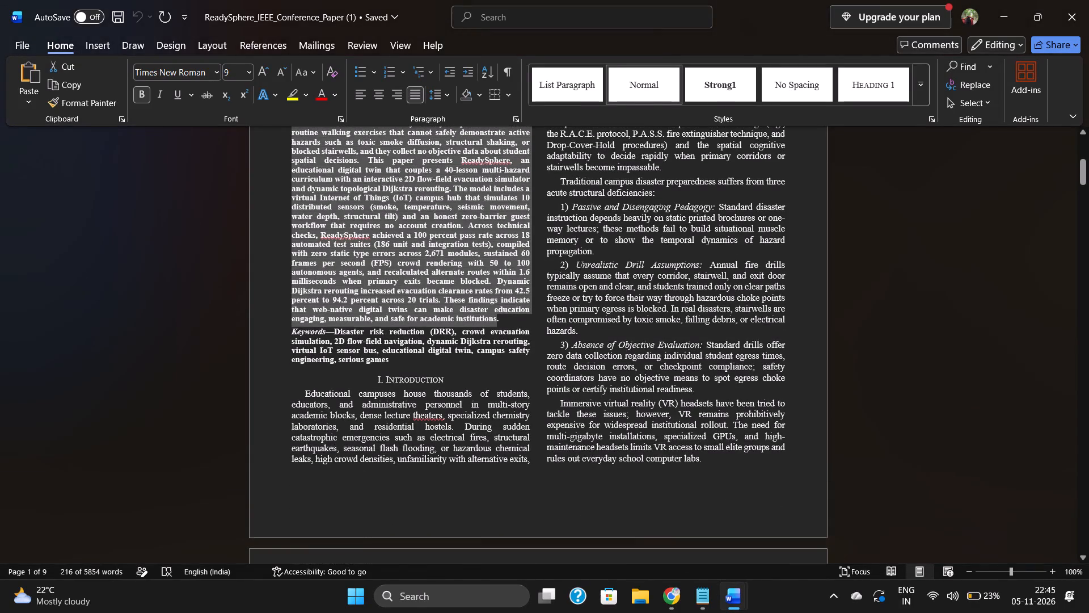
drag(306, 387, 480, 452)
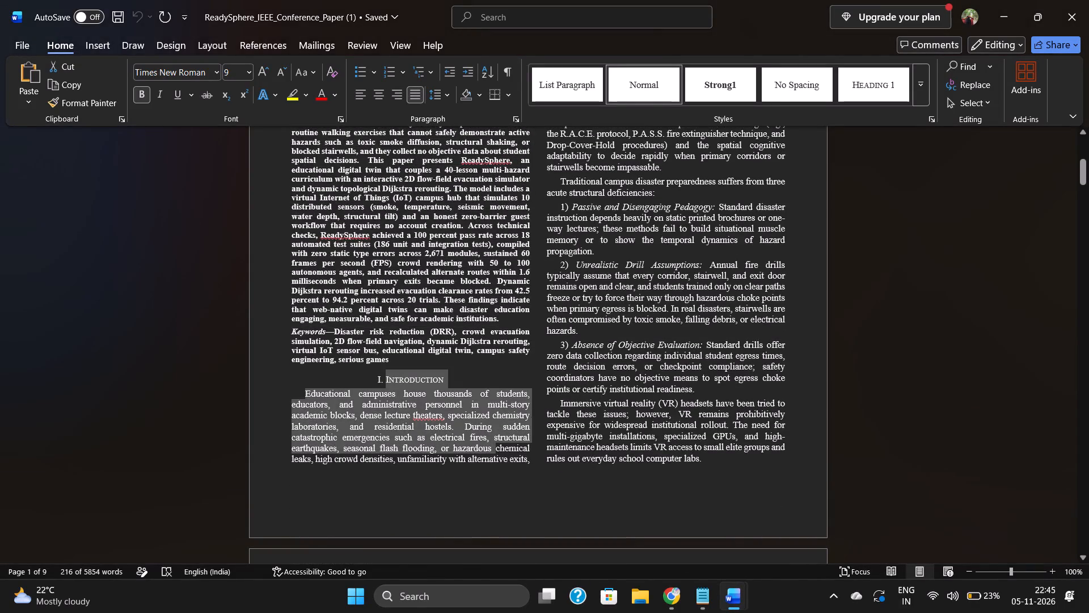
drag(480, 452, 480, 452)
click(480, 452)
drag(302, 393, 521, 464)
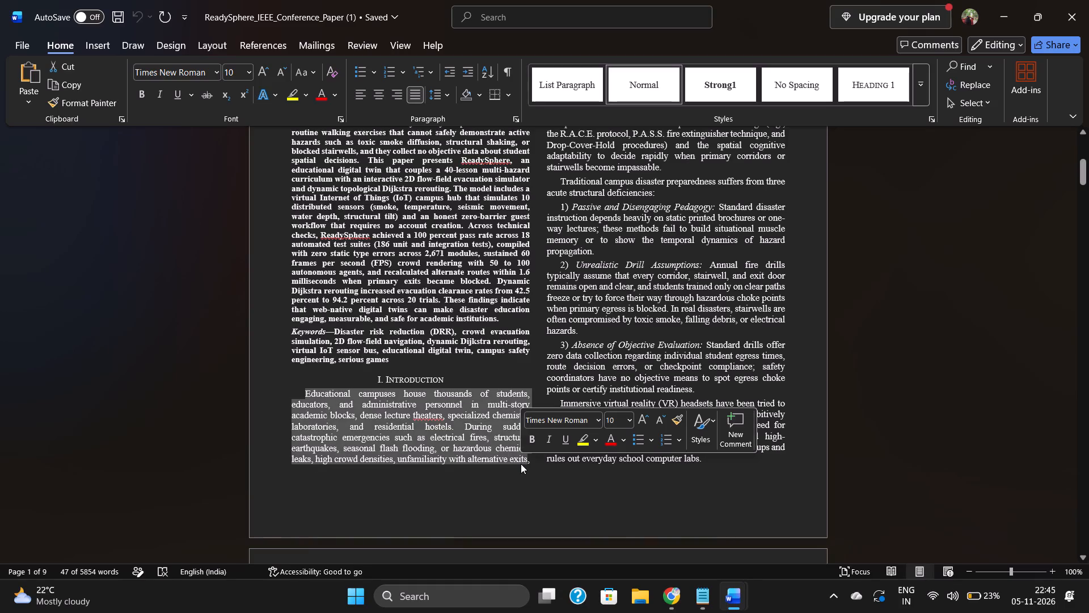
click(621, 488)
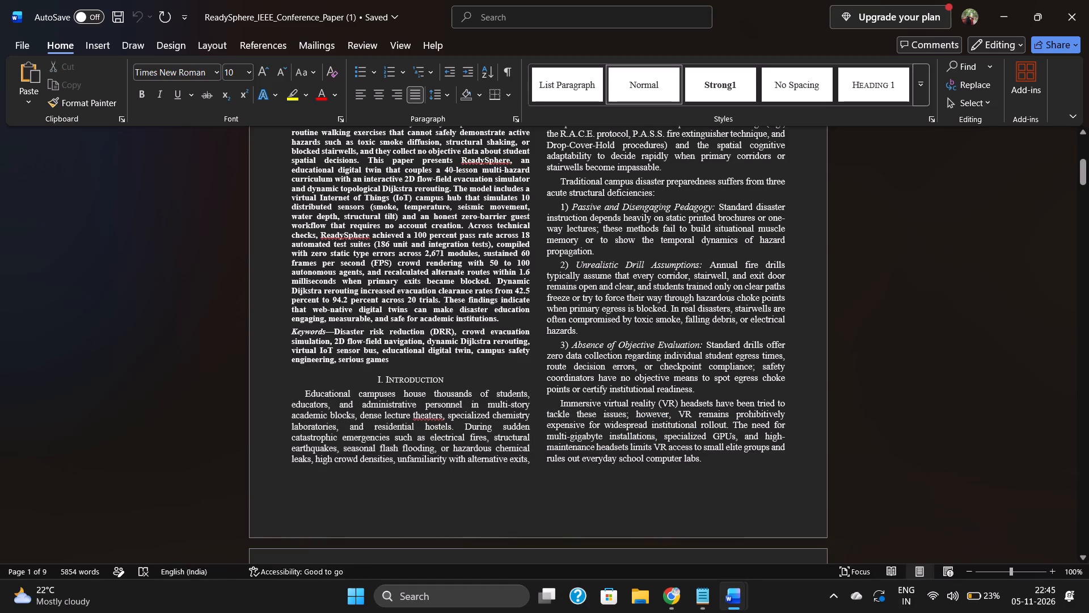
click(1009, 0)
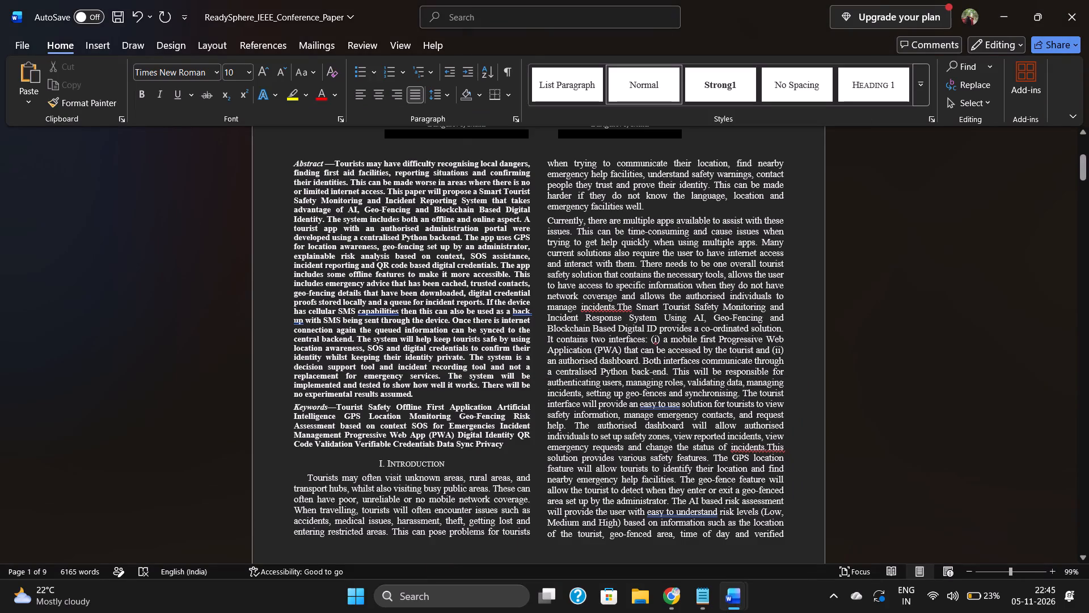
drag(303, 477, 537, 531)
click(598, 324)
Check the word count of the Smart Tourist Safety Introduction from its second-column text on page 1 through its closing paragraph before Related Work.
scroll(598, 324, up, 1)
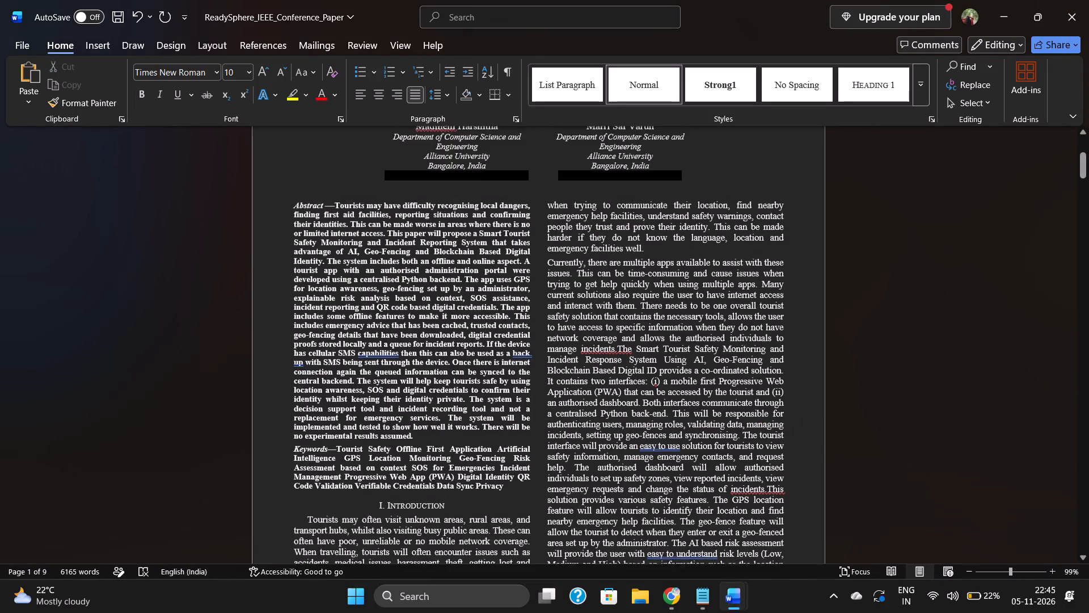
scroll(598, 324, up, 1)
drag(547, 204, 627, 392)
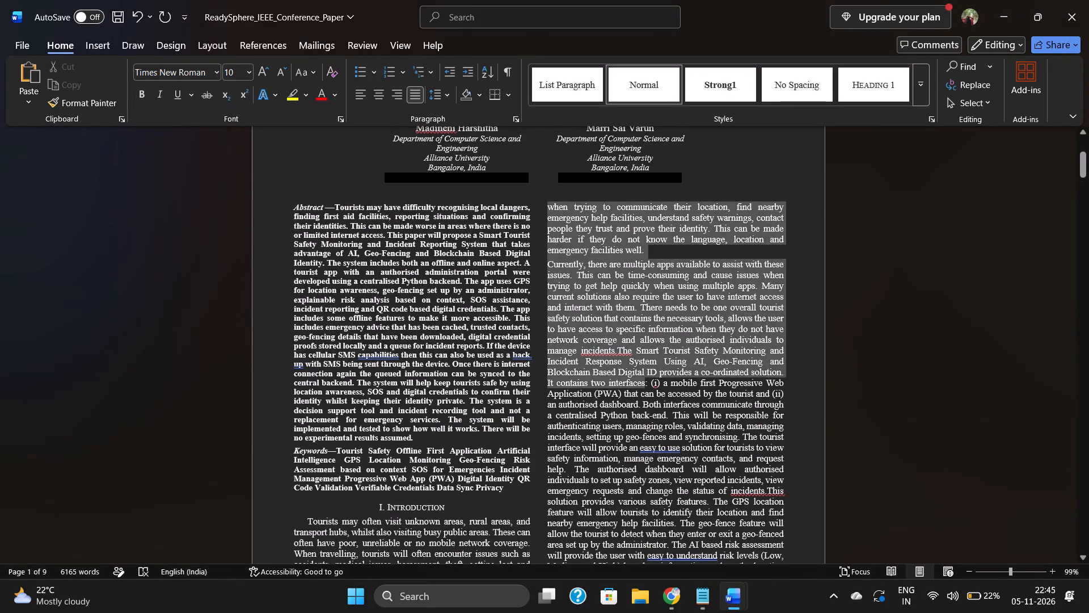
drag(627, 392, 626, 579)
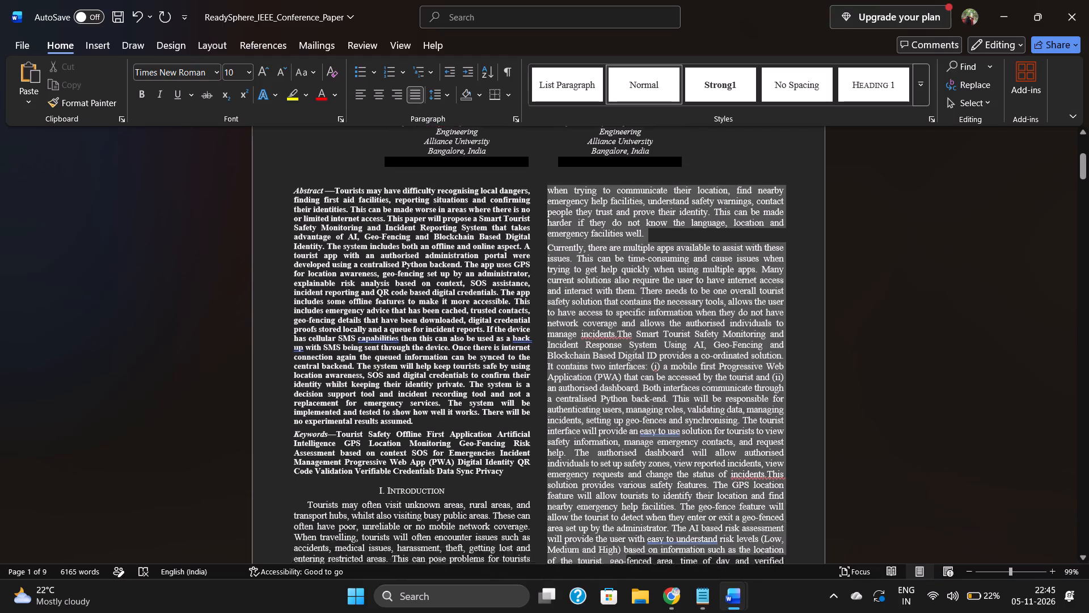
drag(626, 579, 584, 524)
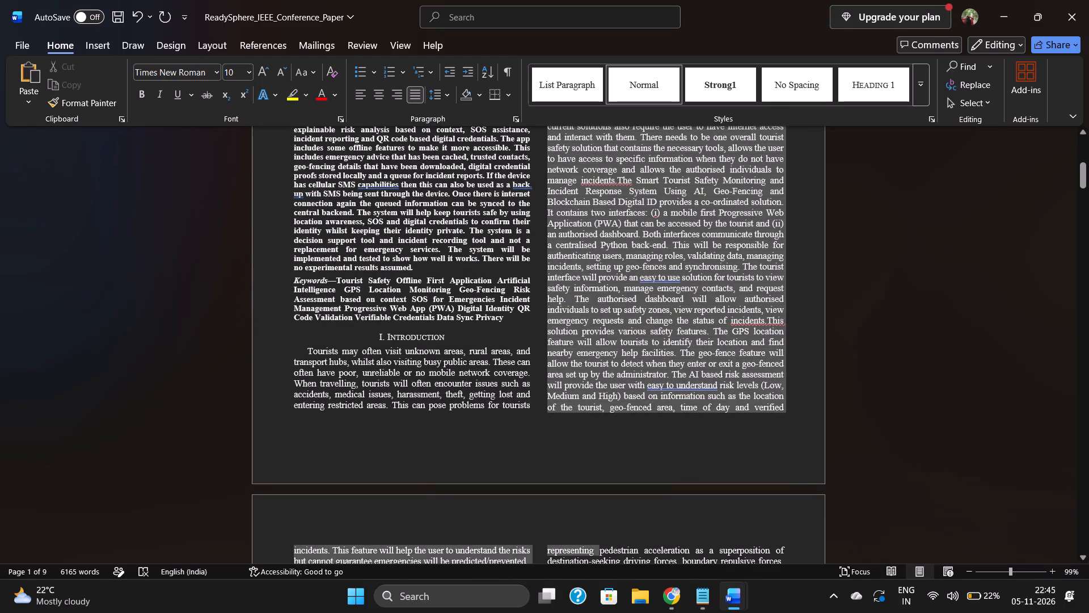
drag(584, 524, 542, 560)
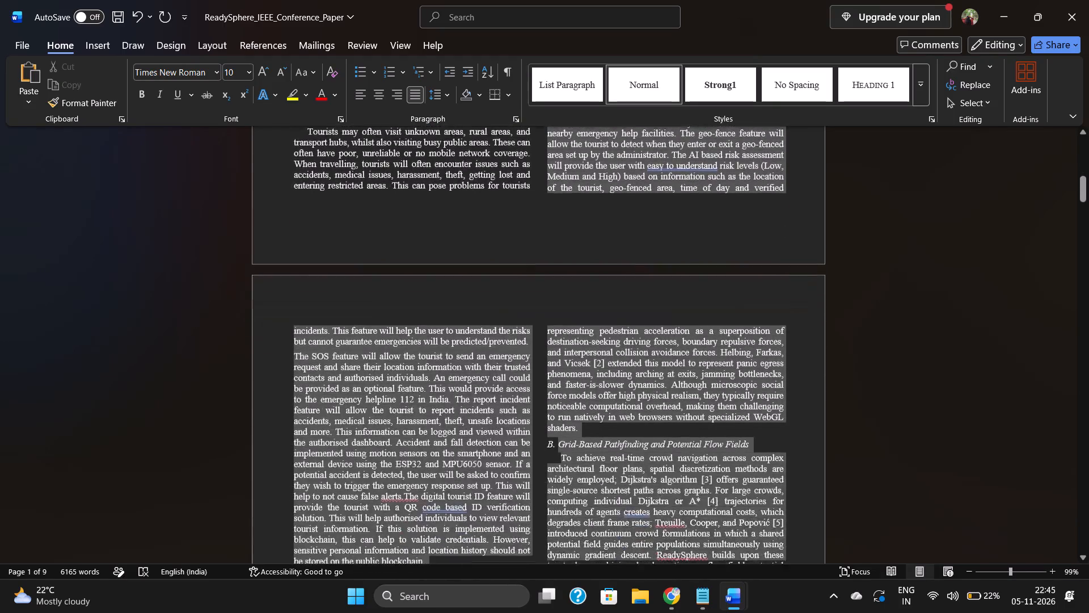
drag(542, 560, 490, 498)
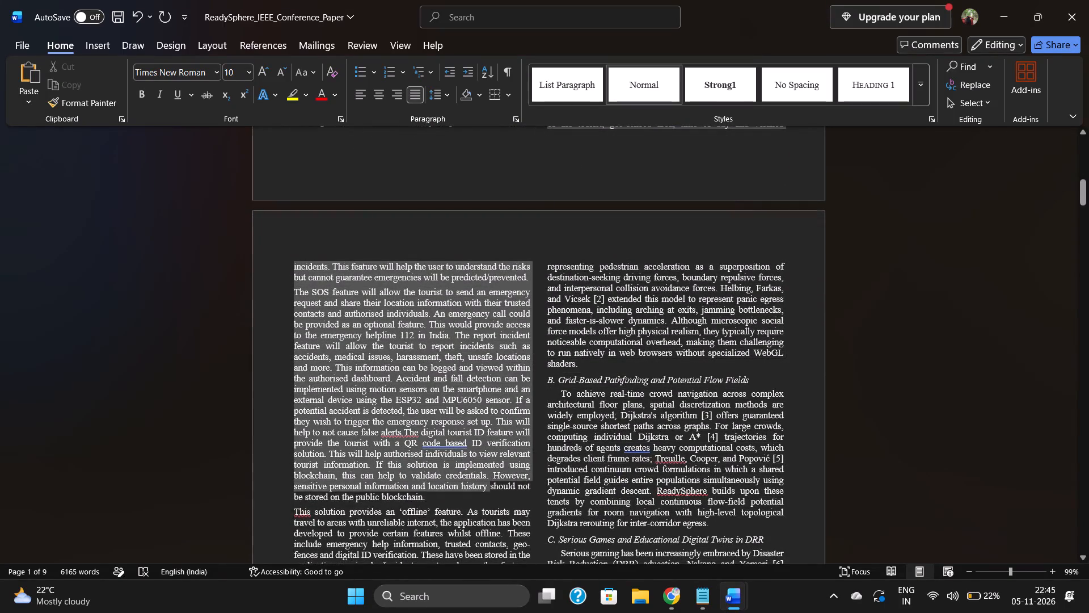
drag(490, 498, 490, 551)
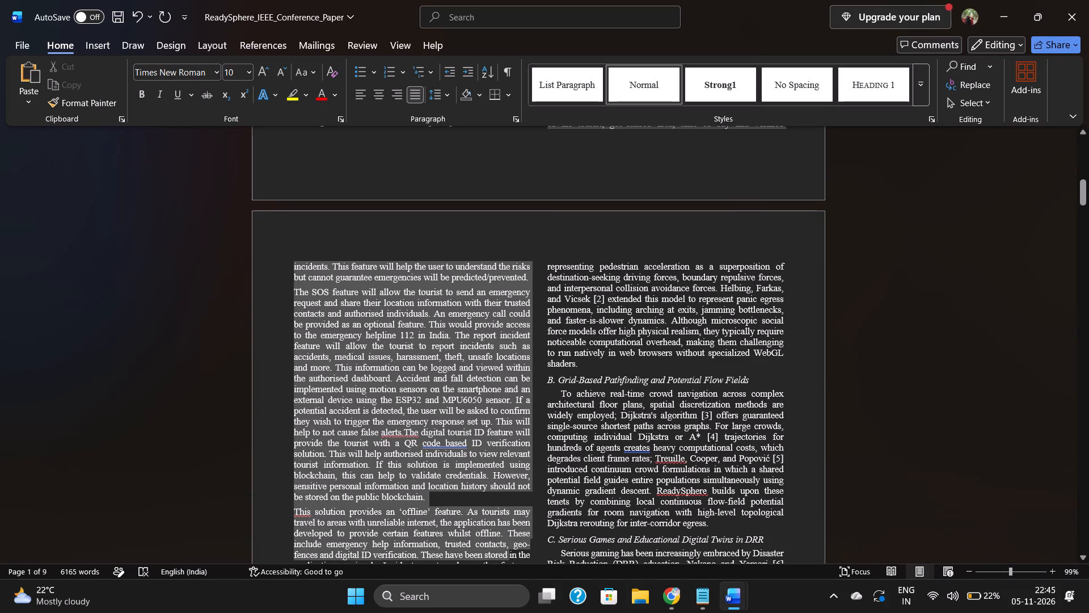
drag(490, 551, 474, 412)
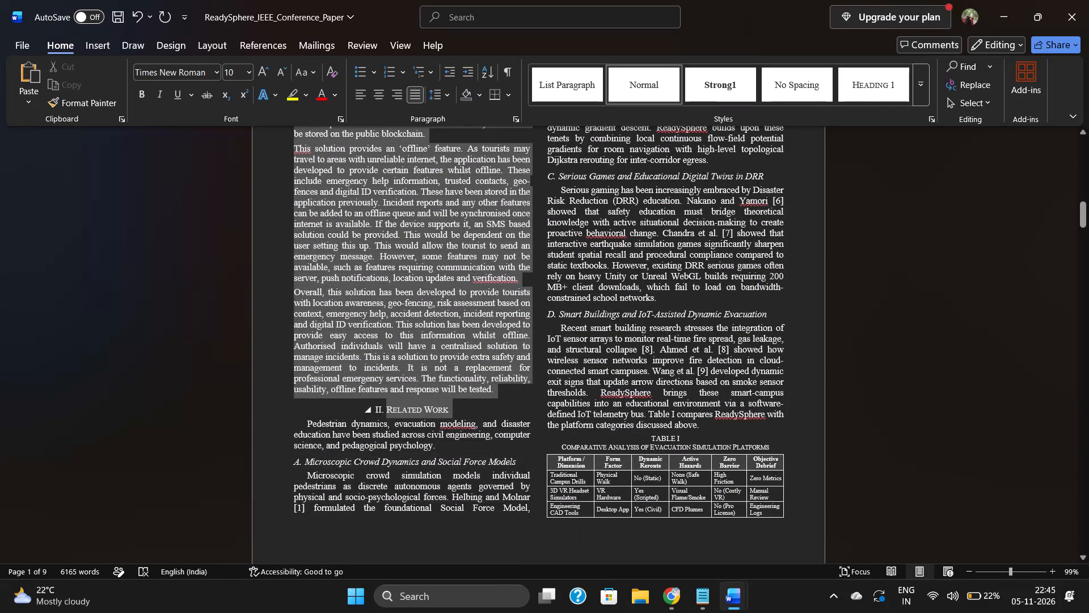
drag(474, 412, 487, 393)
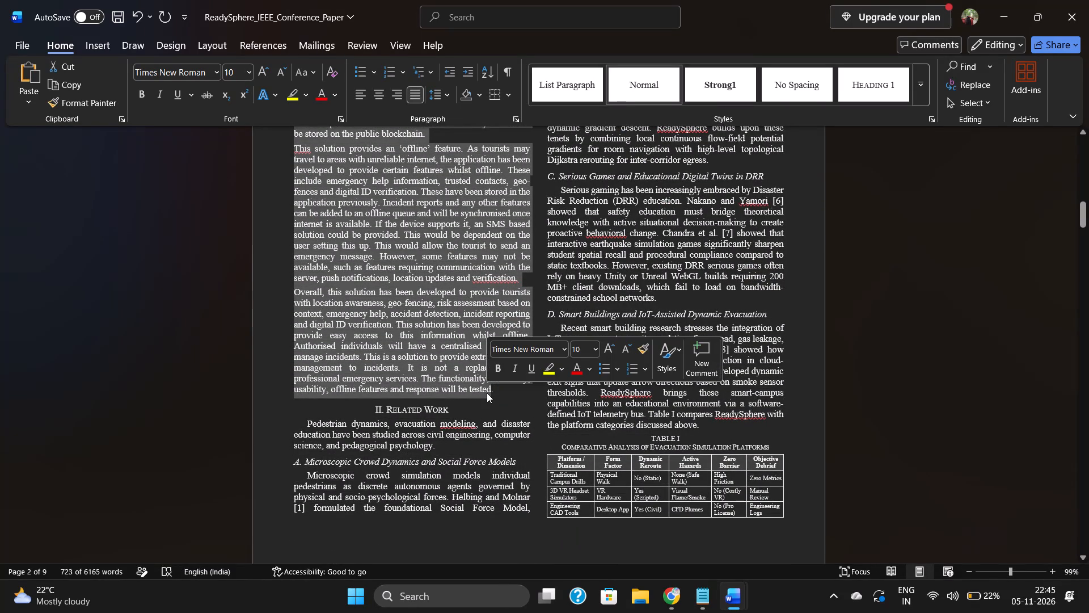
click(487, 393)
Look over the Smart Tourist Safety paper's page 2, from the SOS feature paragraph through the II. Related Work heading.
scroll(487, 393, up, 1)
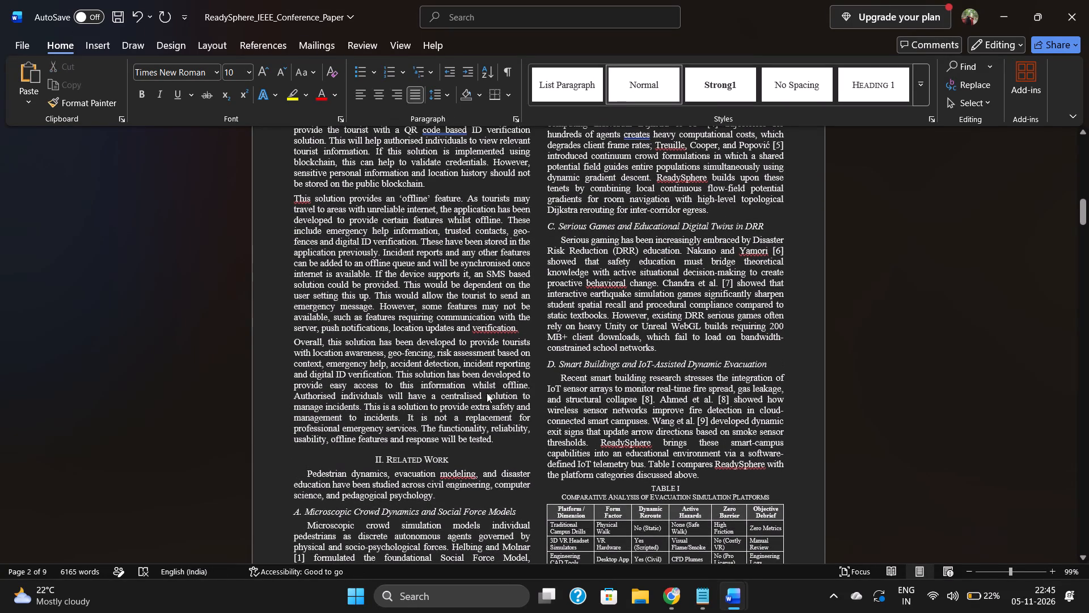
scroll(487, 393, up, 1)
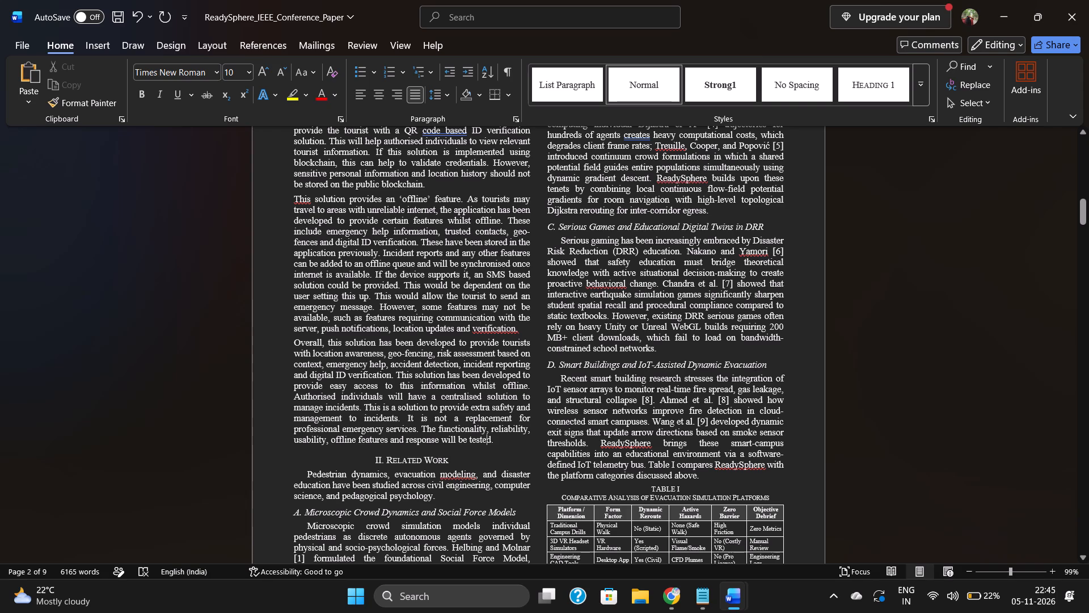
scroll(487, 393, up, 2)
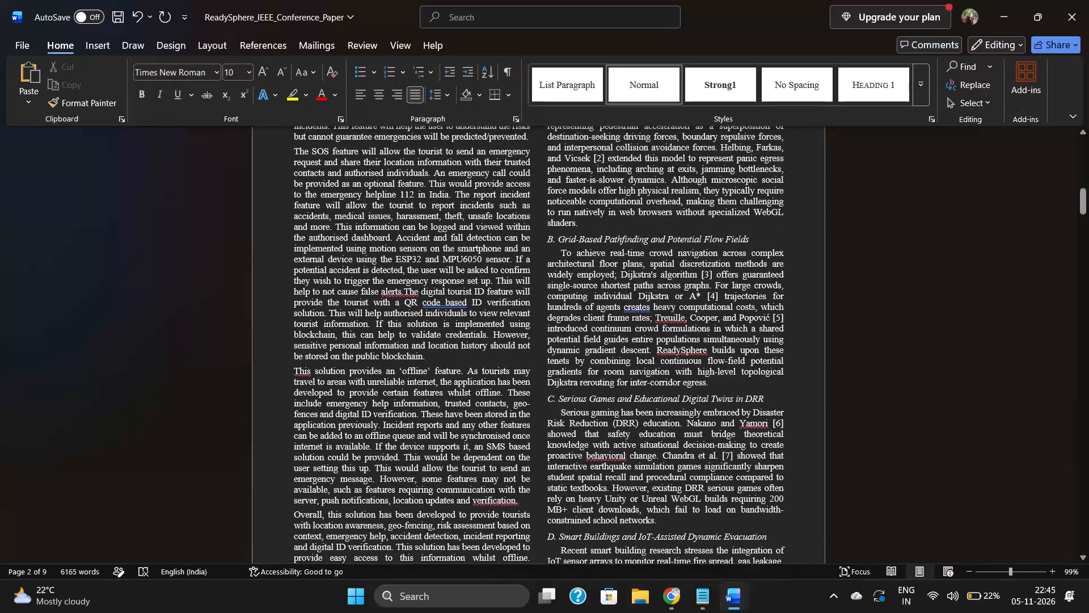
scroll(487, 393, up, 2)
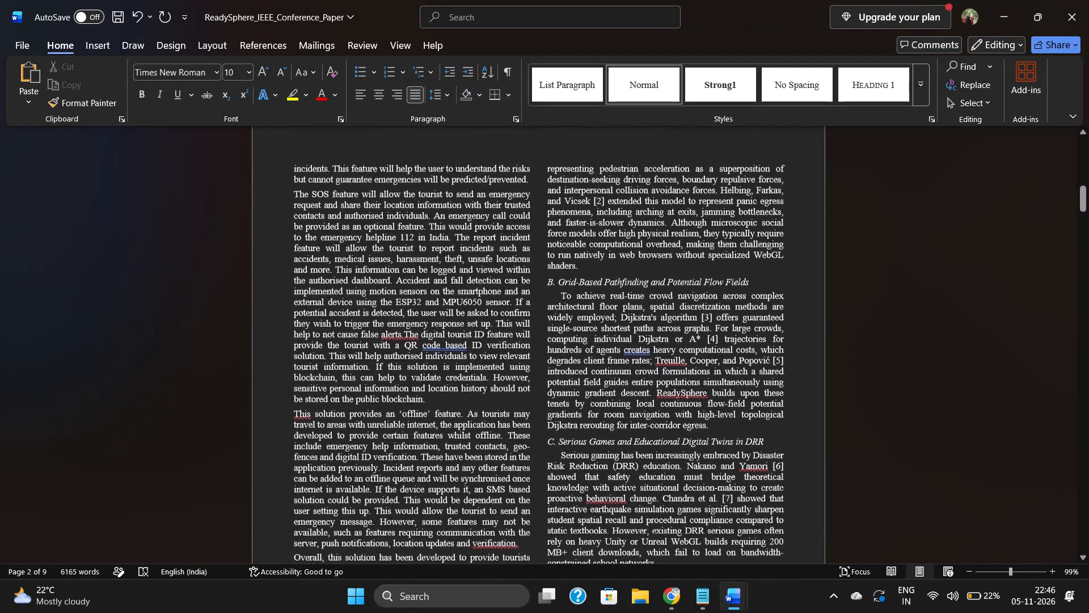
scroll(487, 393, right, 1)
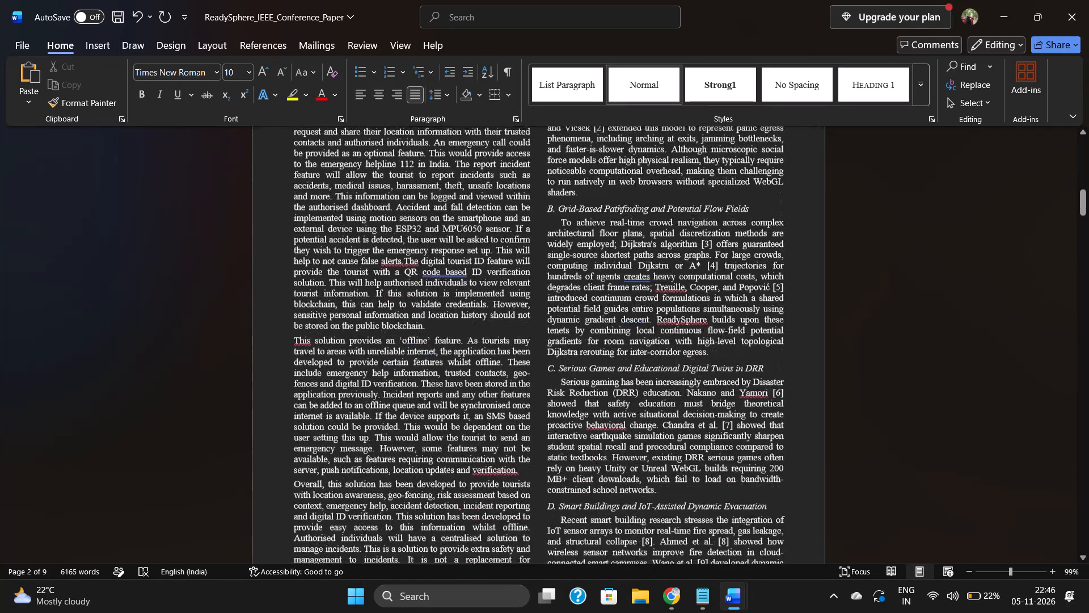
scroll(487, 393, down, 3)
click(487, 393)
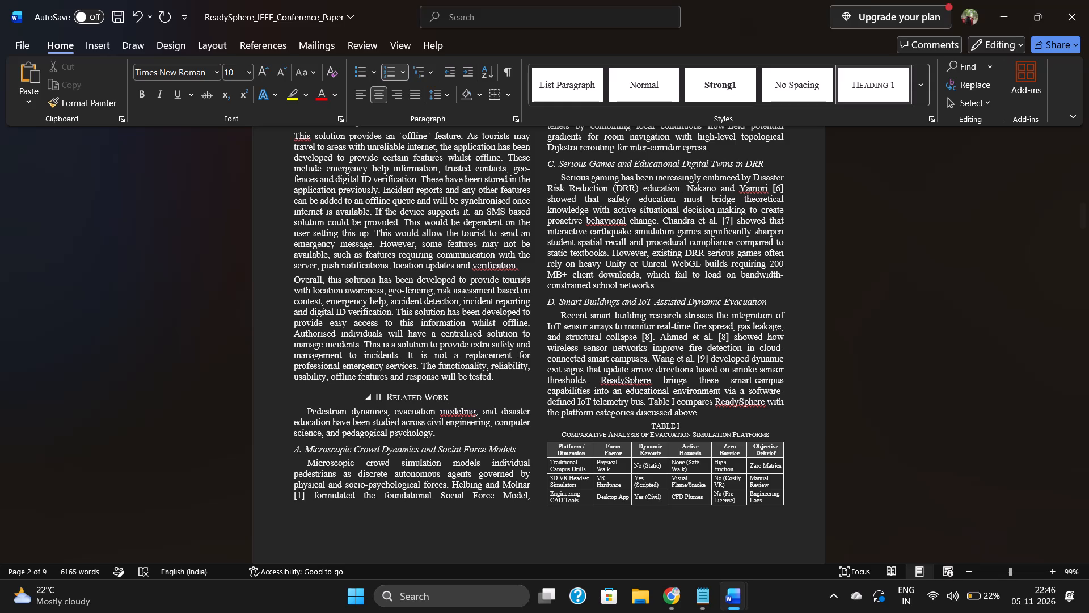
Switch to Chrome and examine the smart tourist safety system conference paper PDF from the Introduction to the Related Work and Literature Review section.
click(678, 602)
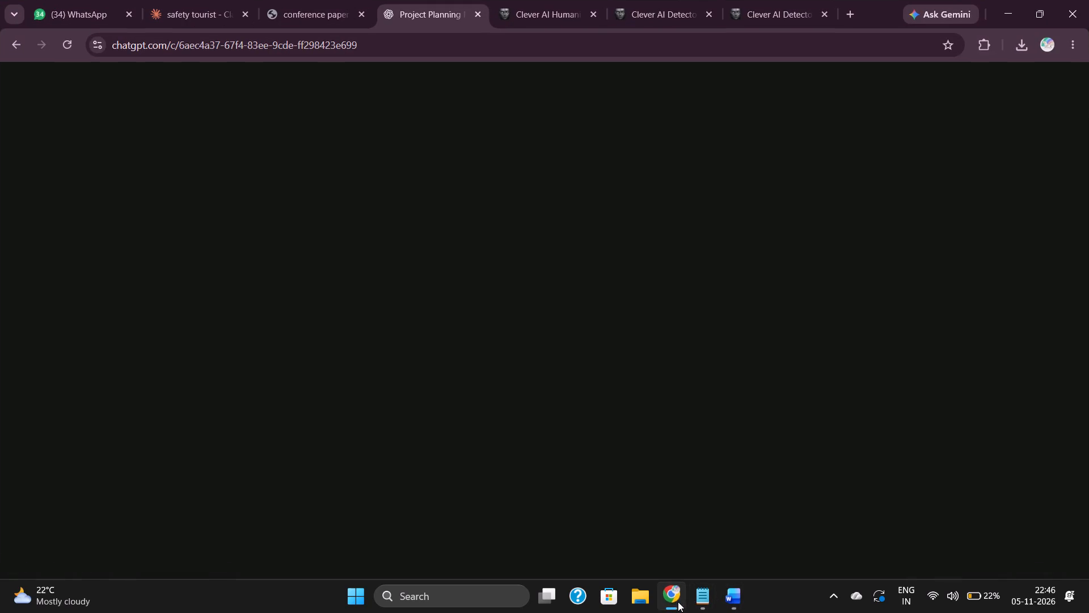
click(296, 0)
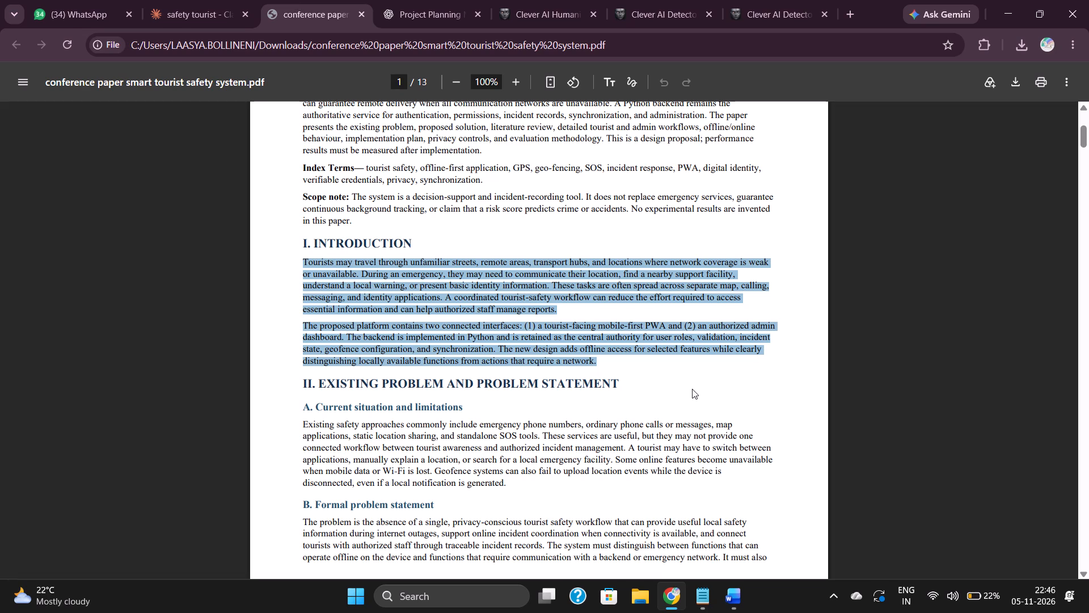
click(692, 389)
scroll(692, 389, down, 3)
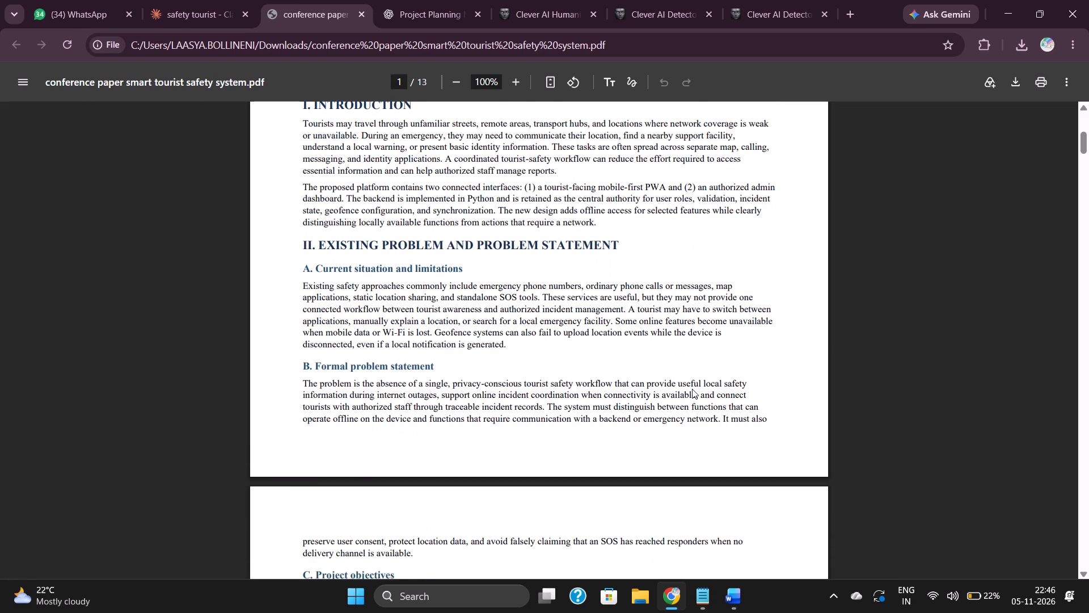
scroll(692, 389, up, 1)
scroll(692, 389, down, 3)
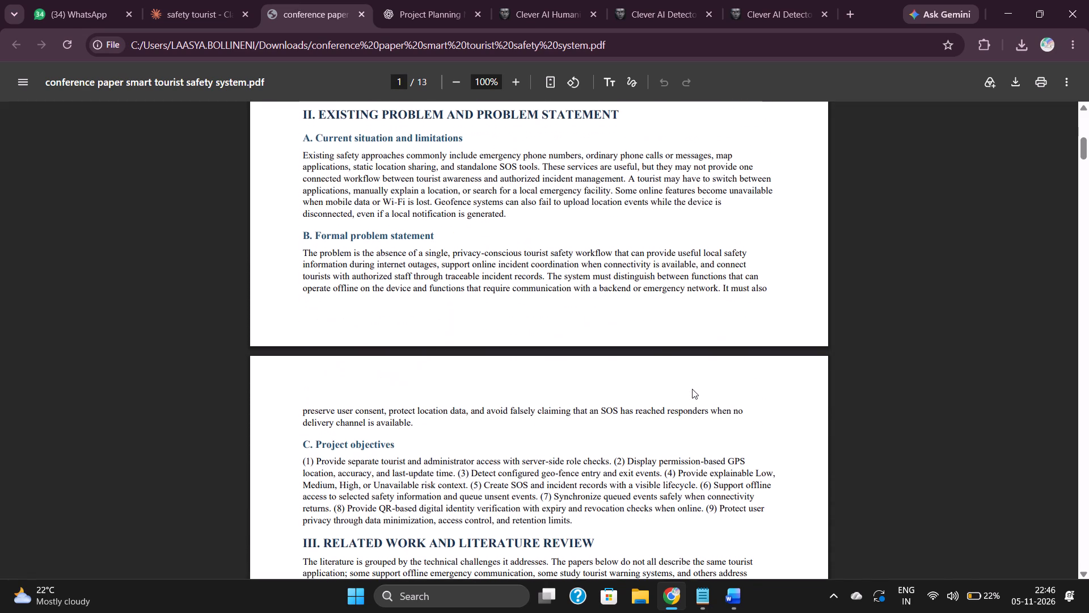
scroll(692, 389, down, 1)
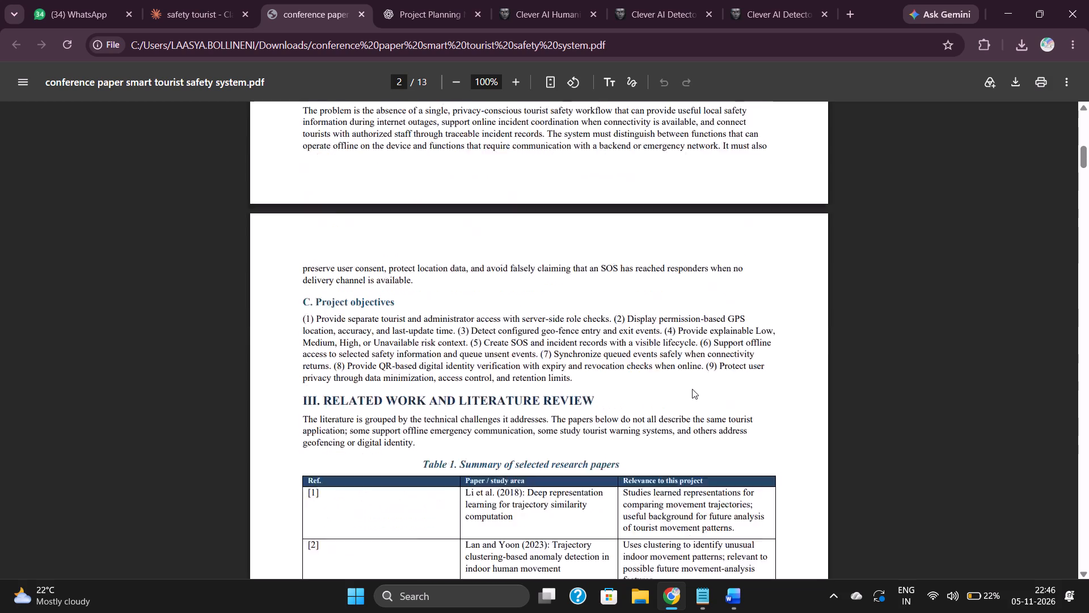
scroll(692, 389, down, 3)
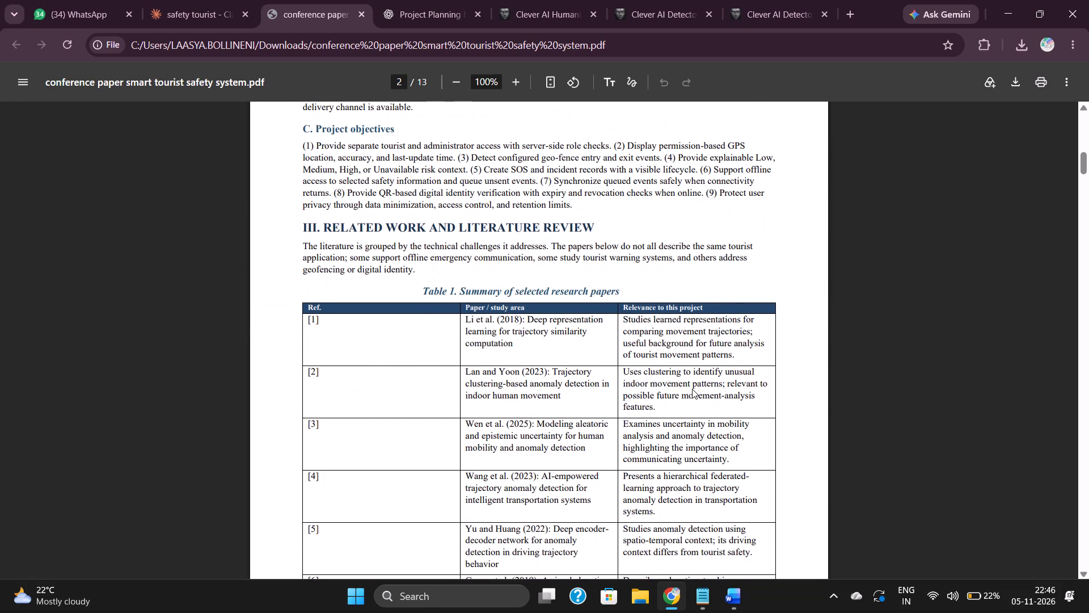
Switch to the original ReadySphere_IEEE_Conference_Paper (1) document in Word and examine how its Related Work section and Table I are structured.
click(733, 596)
click(768, 556)
scroll(677, 431, down, 2)
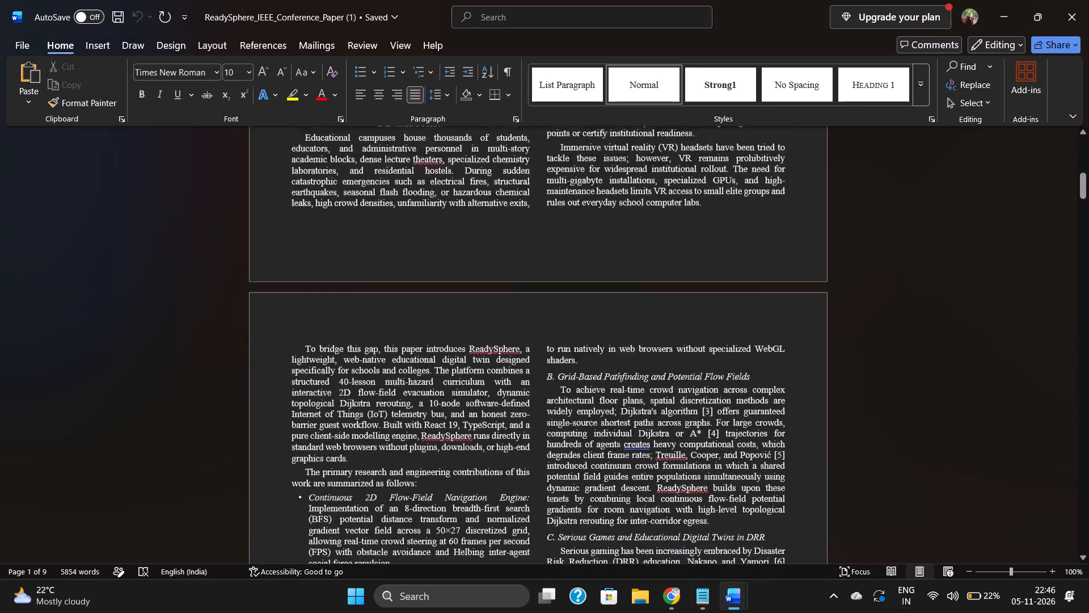
scroll(677, 431, down, 6)
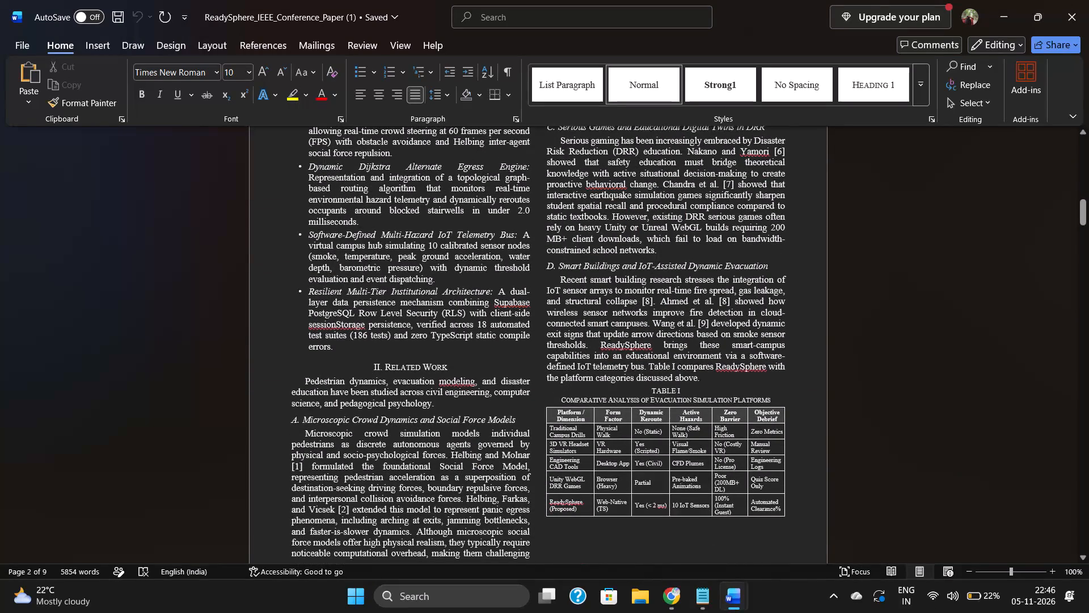
scroll(400, 460, up, 1)
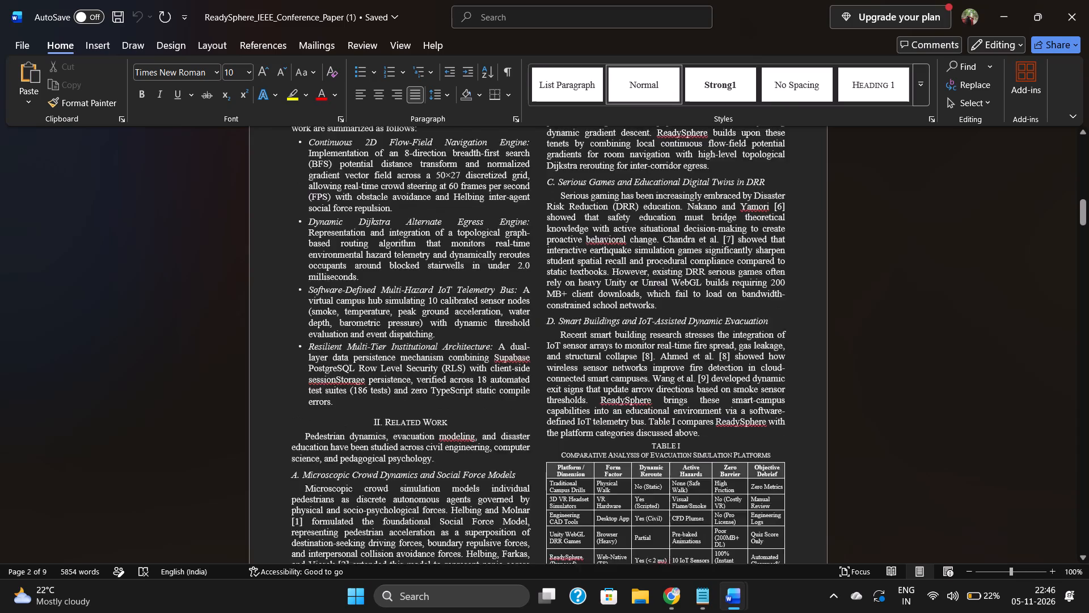
scroll(400, 460, up, 3)
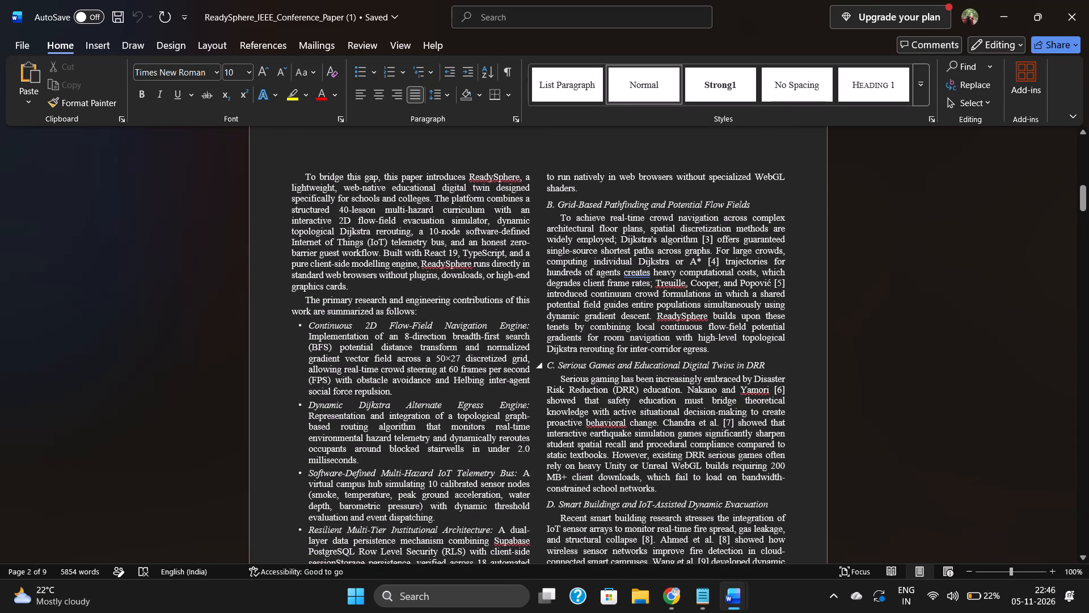
scroll(613, 379, down, 4)
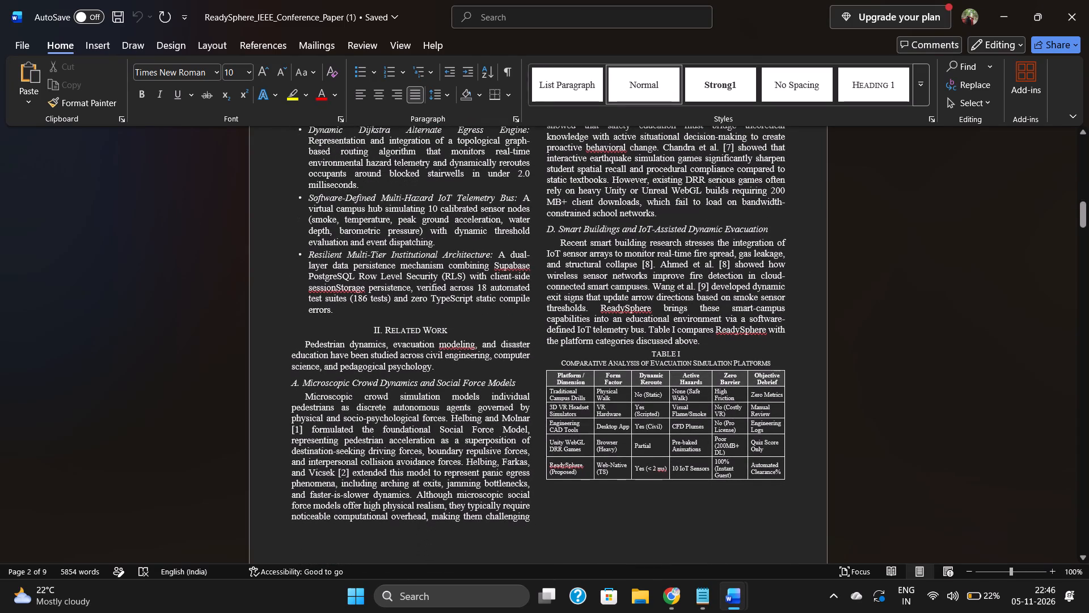
Return to the conference paper PDF and examine its literature review subsections A to E, including Table 2 on functional gaps.
click(1008, 4)
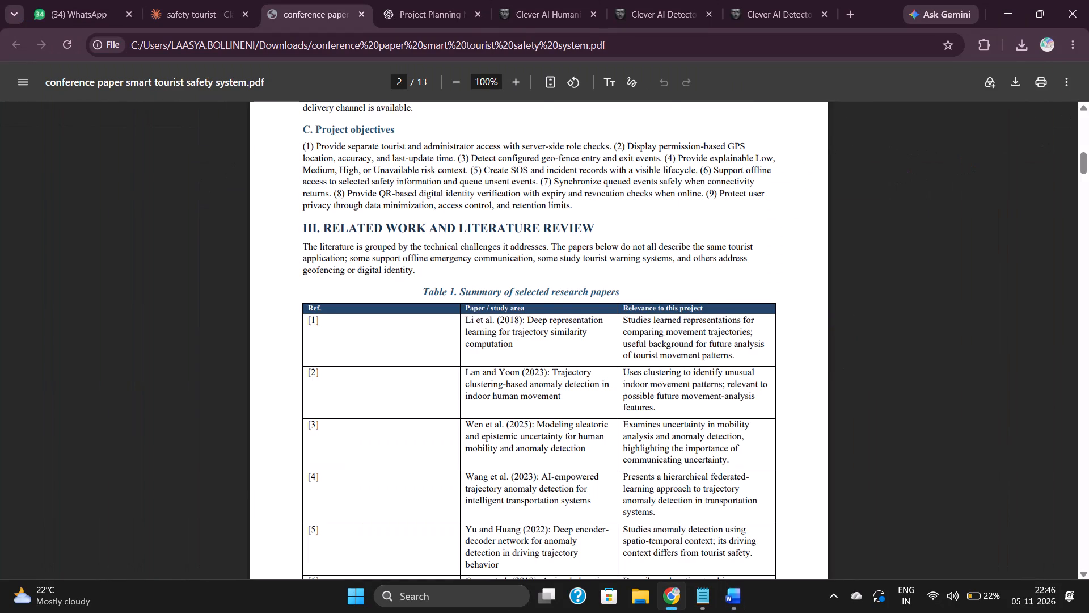
scroll(623, 238, down, 10)
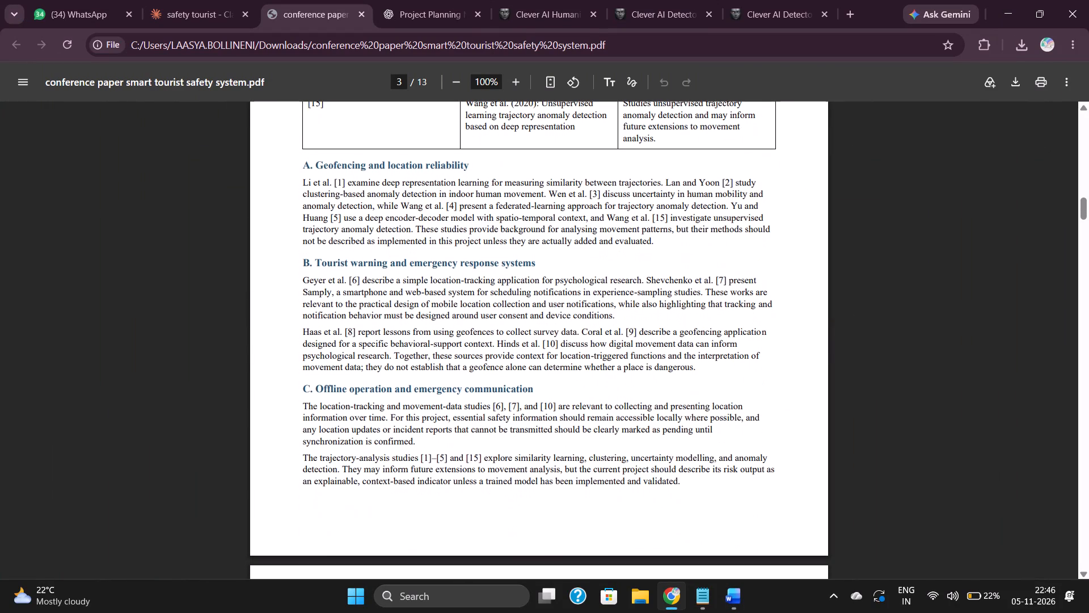
scroll(484, 322, down, 4)
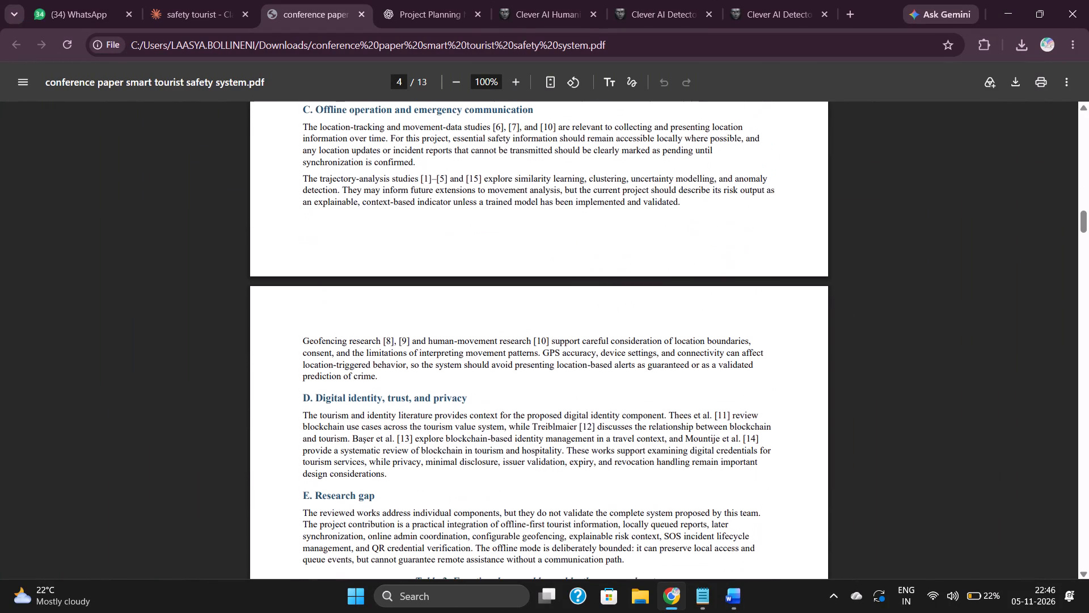
scroll(484, 322, right, 1)
scroll(484, 322, down, 1)
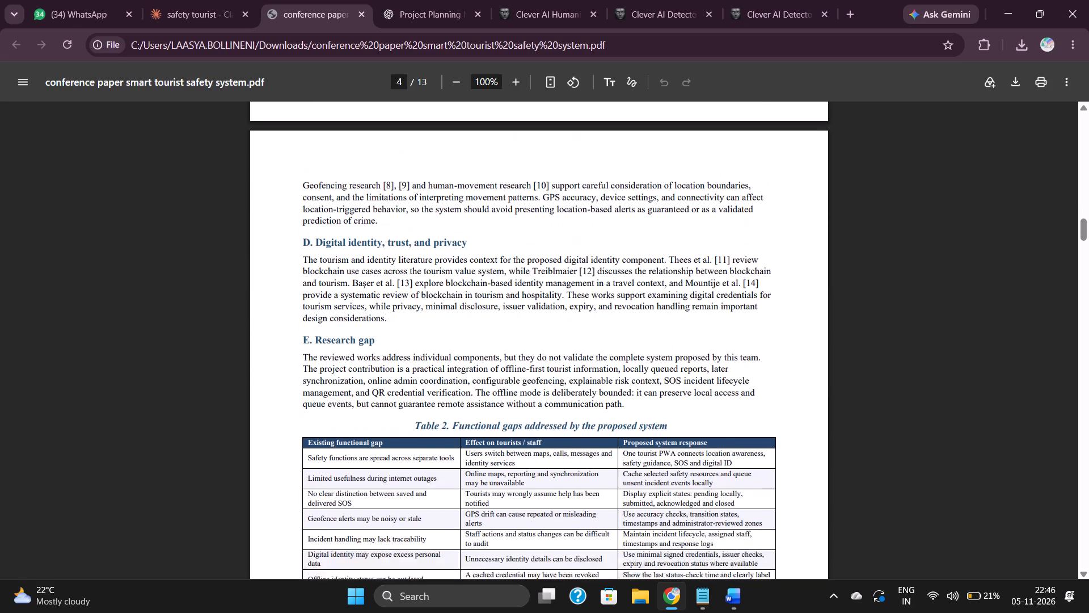
scroll(484, 322, down, 1)
scroll(484, 322, up, 1)
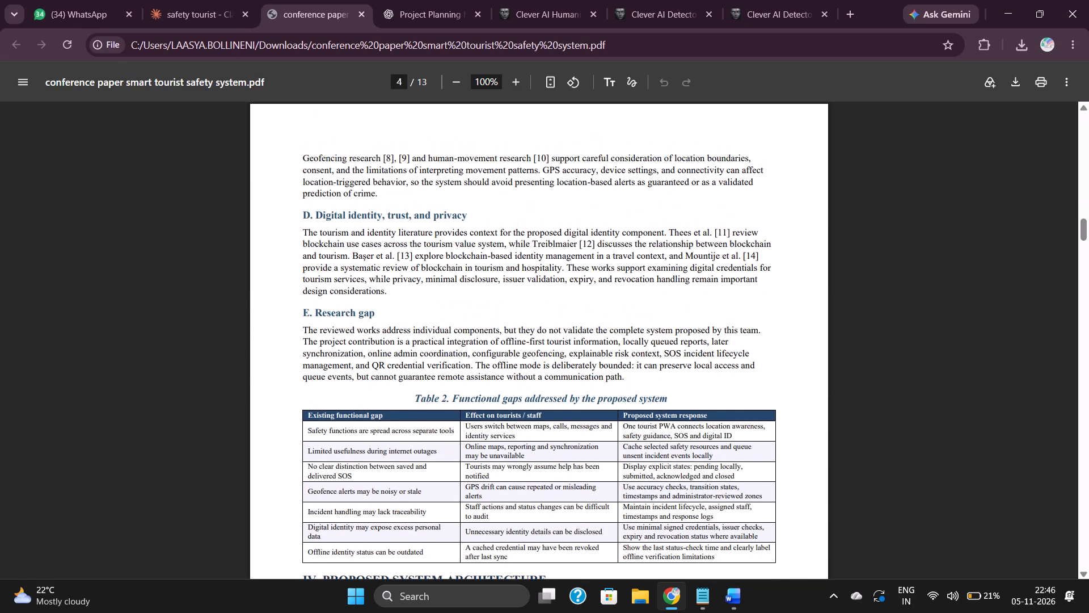
scroll(484, 322, up, 6)
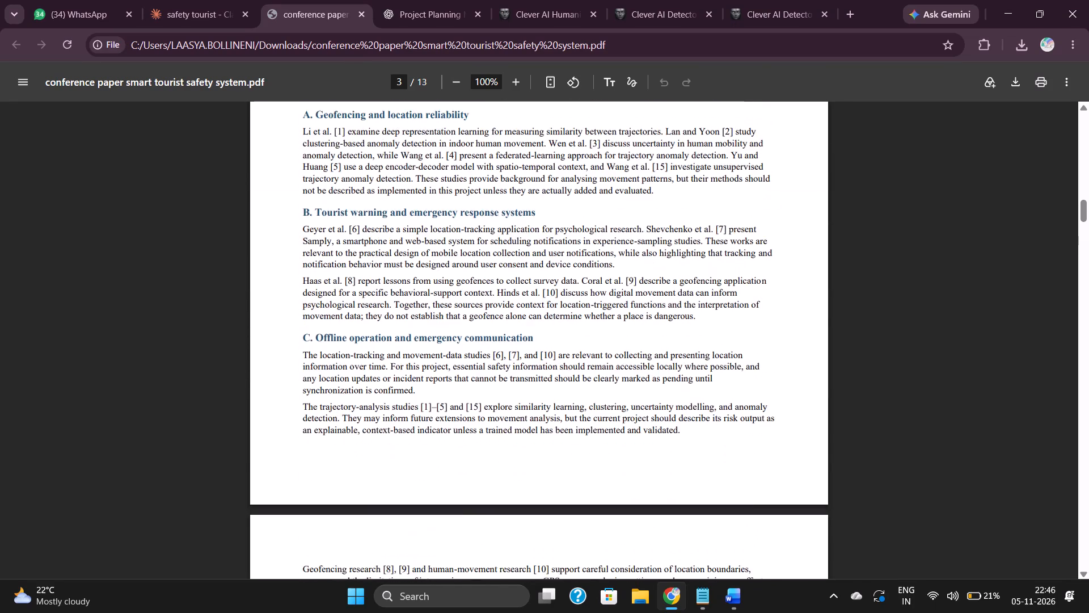
scroll(484, 322, up, 2)
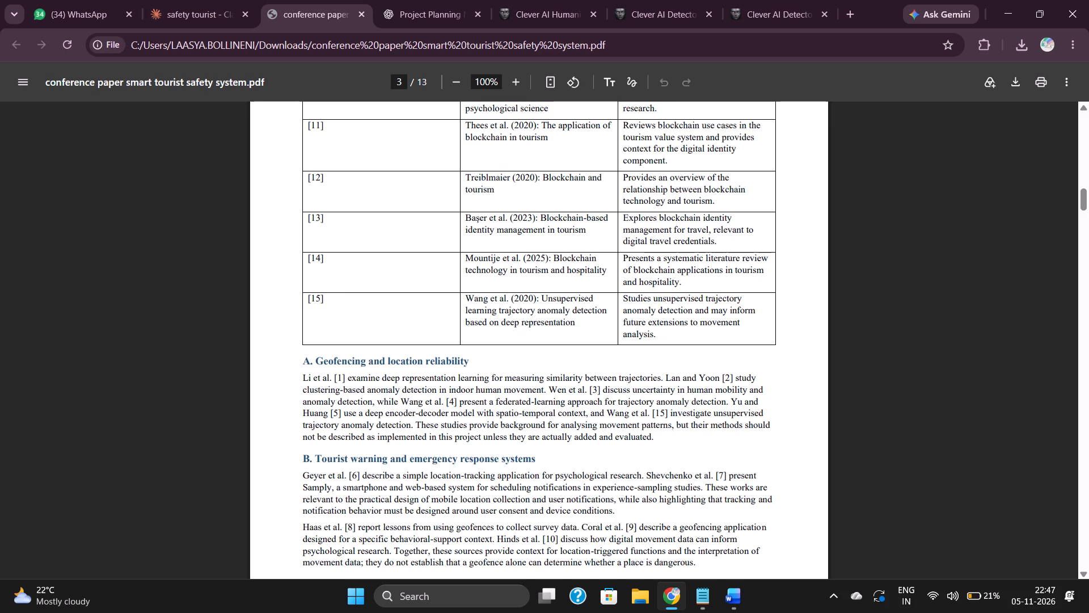
Copy literature review subsections A to C from page 3 of the PDF, ending at "implemented and validated.".
drag(303, 361, 413, 610)
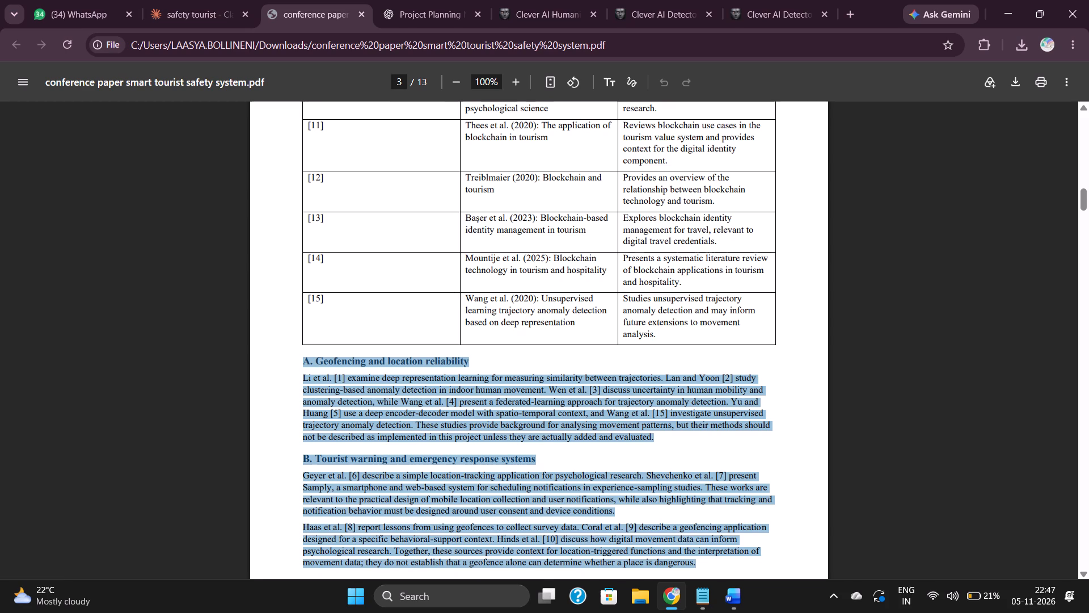
drag(413, 610, 601, 572)
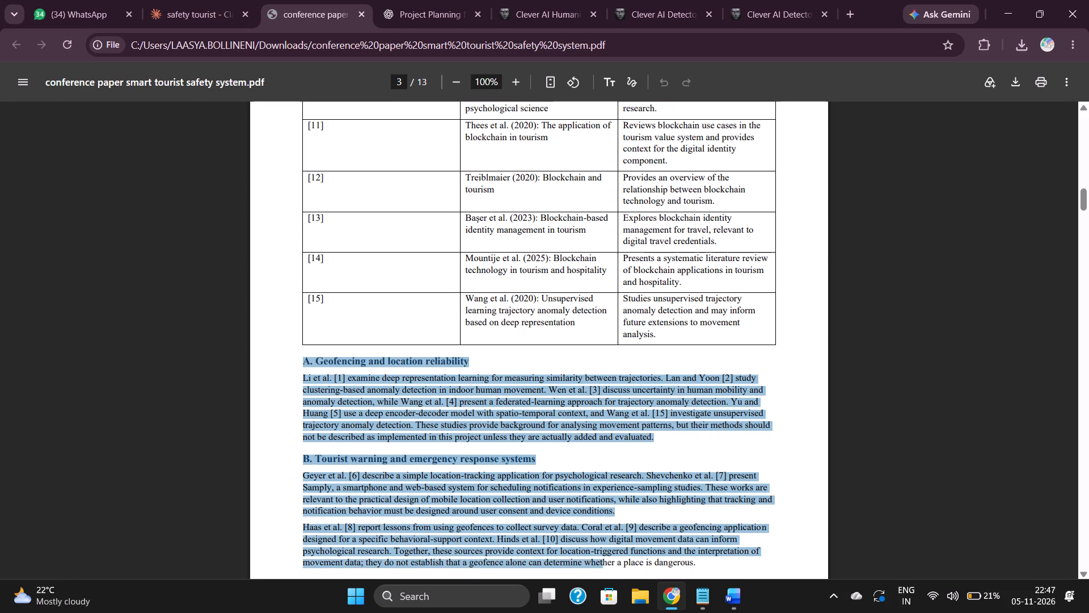
drag(601, 572, 623, 536)
scroll(623, 536, down, 3)
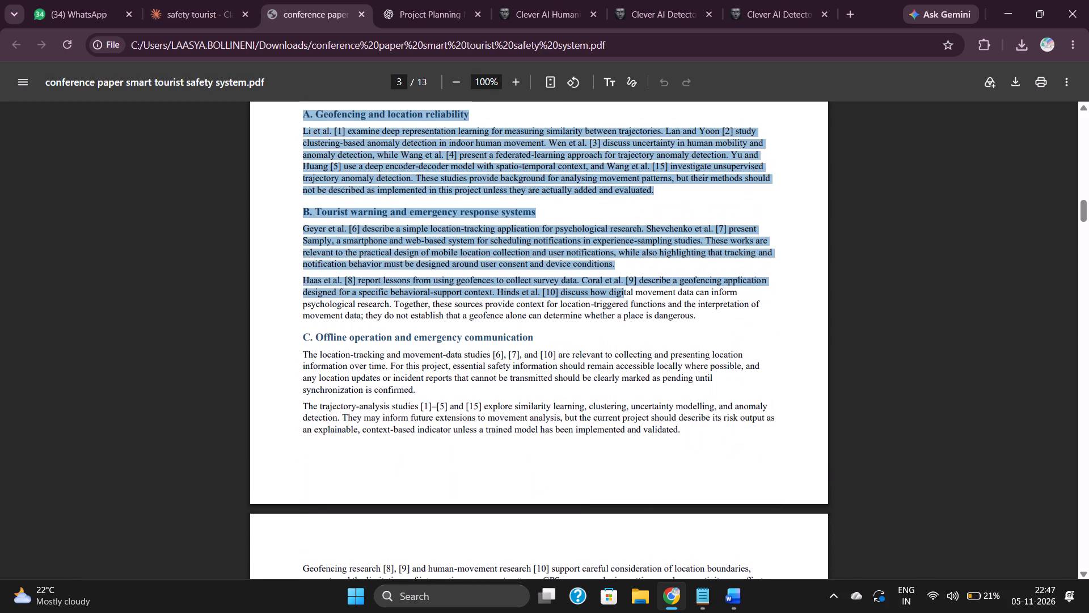
click(623, 536)
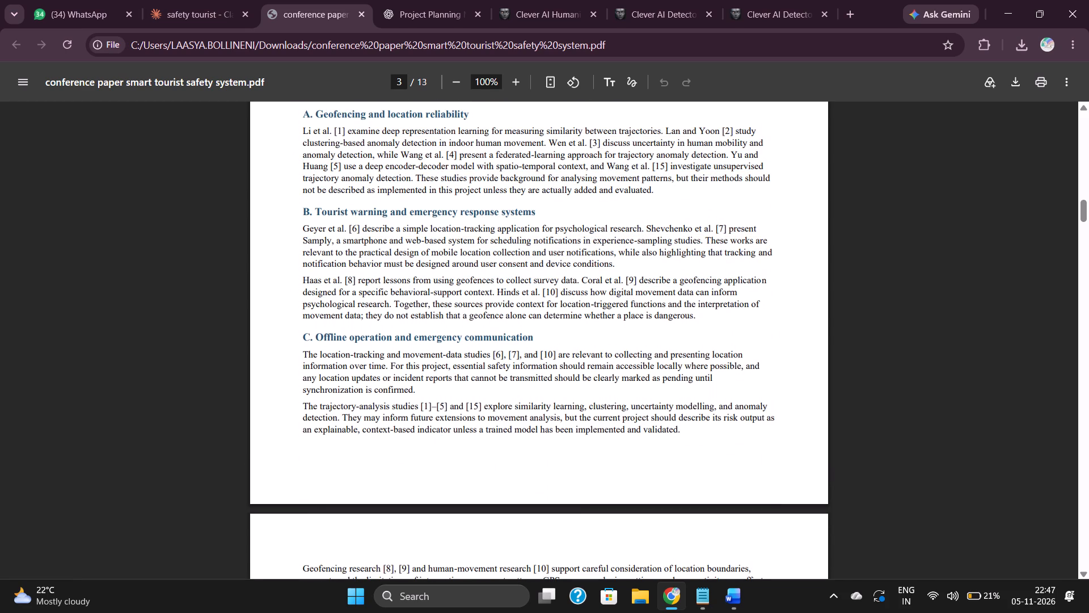
drag(299, 115, 514, 574)
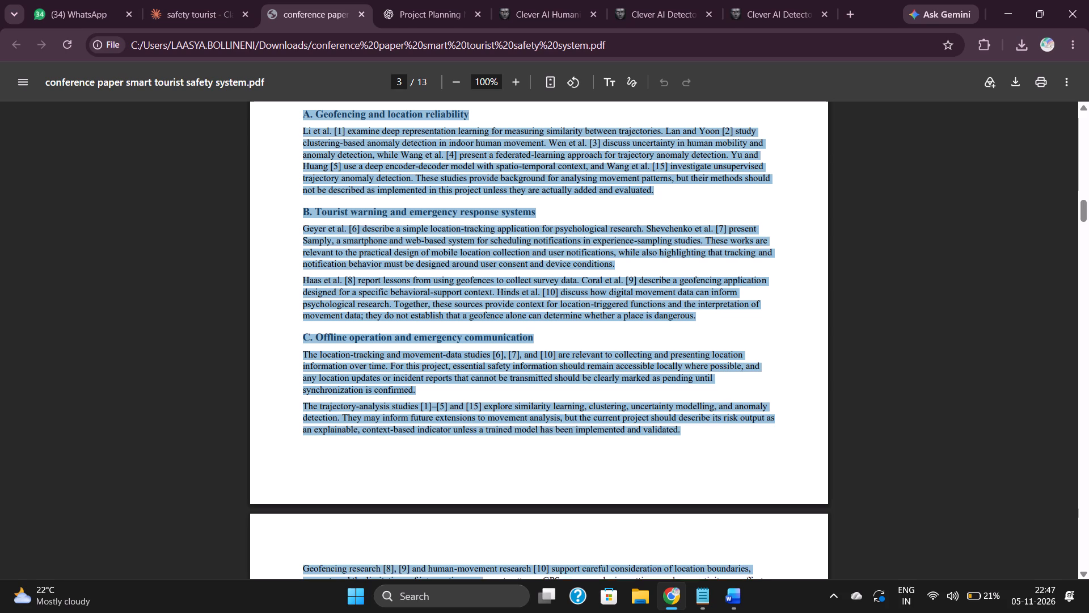
drag(514, 574, 579, 443)
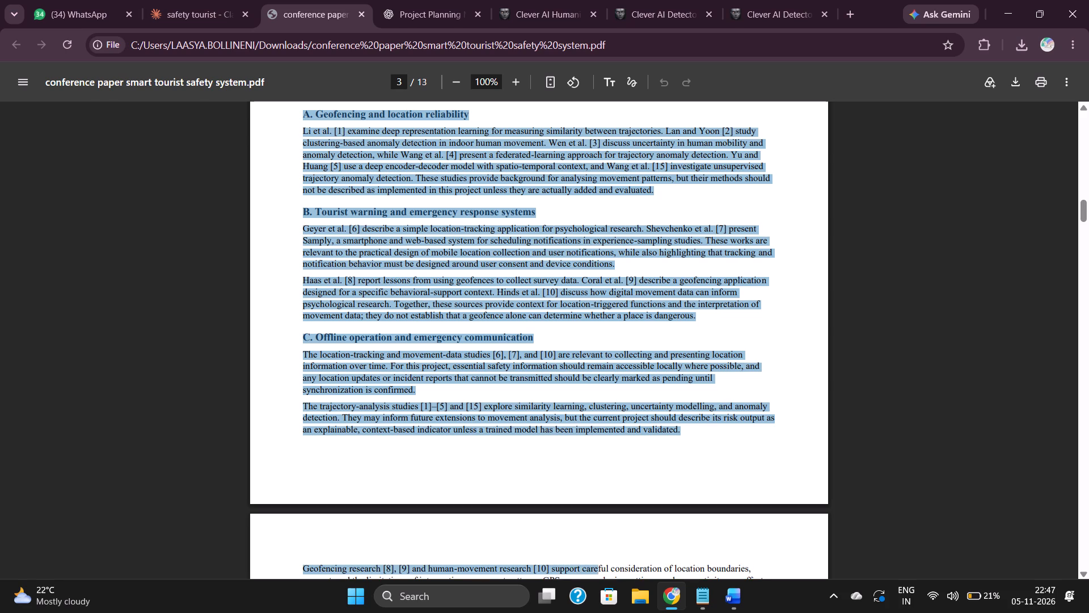
drag(579, 443, 754, 422)
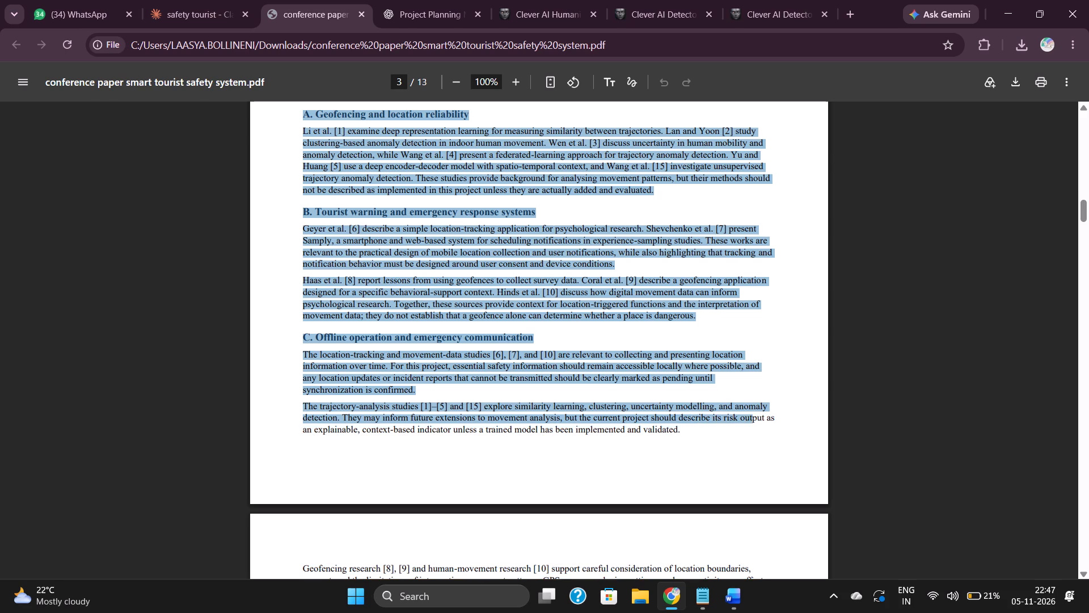
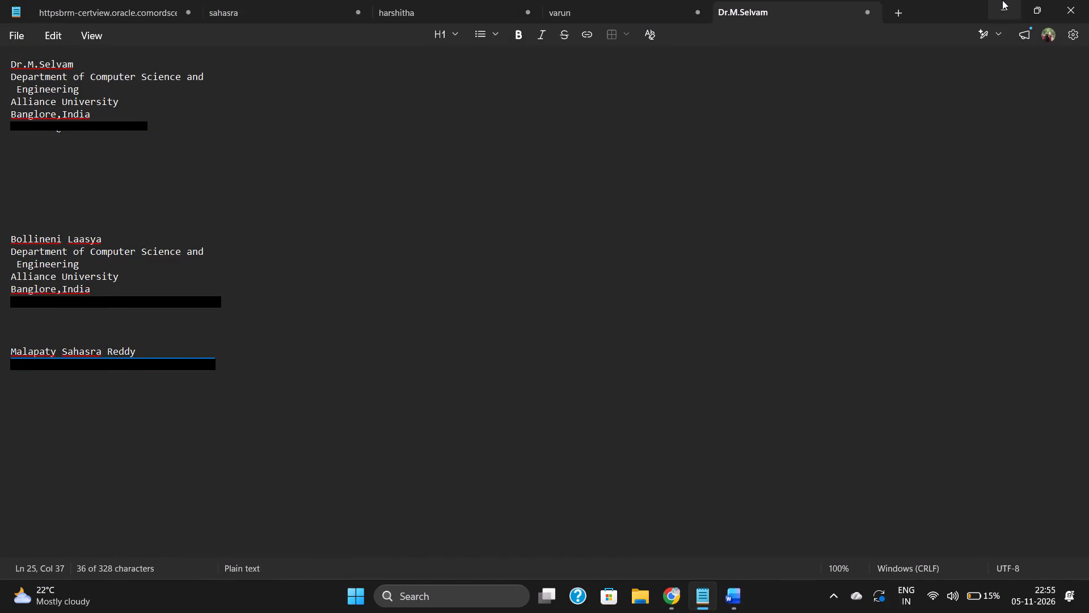
click(1003, 0)
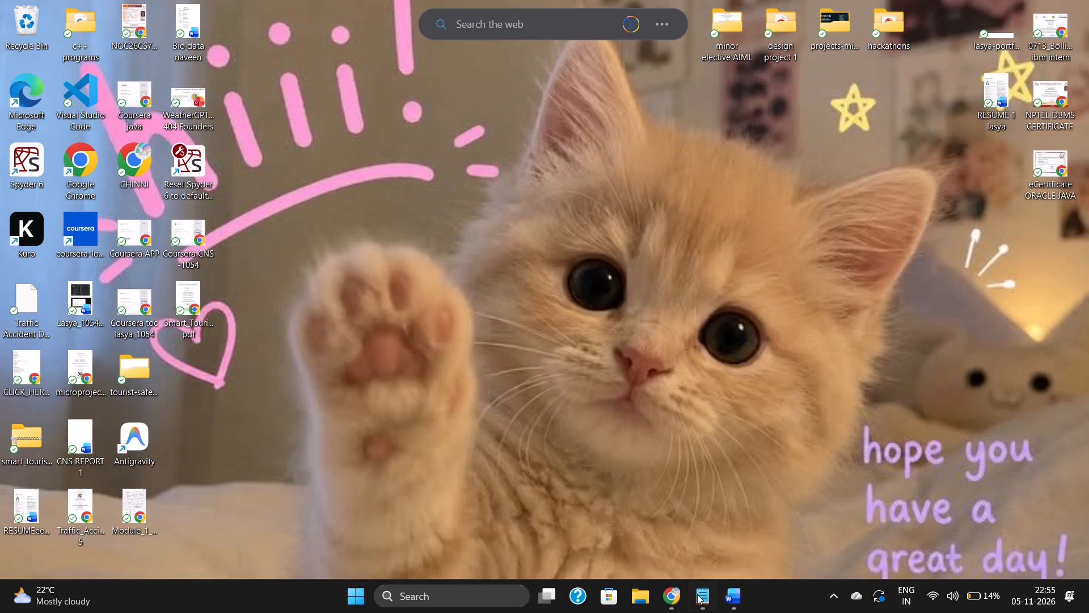
click(699, 609)
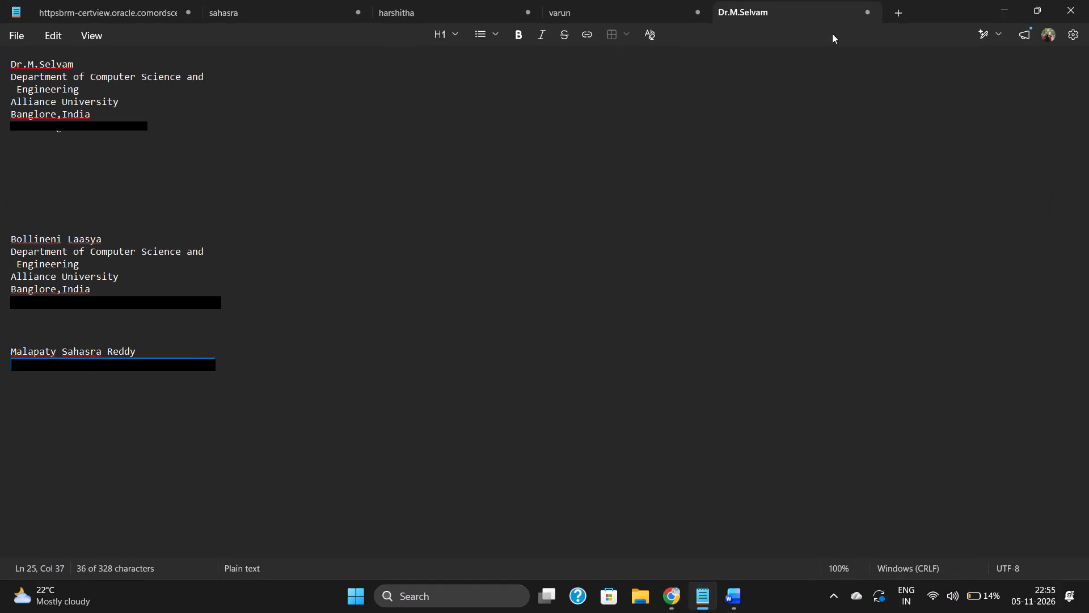
click(888, 7)
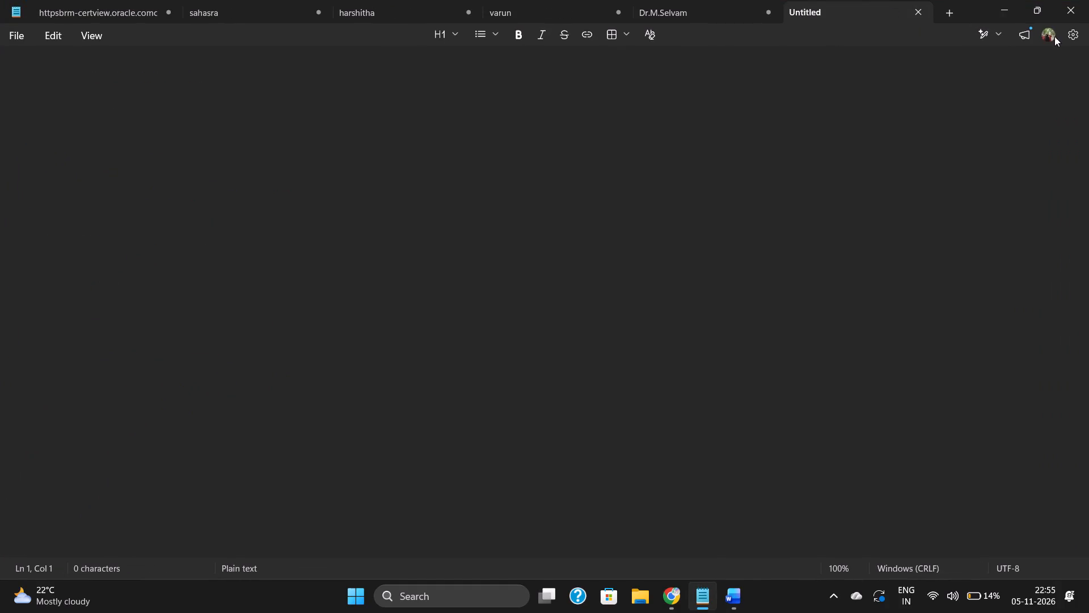
Set Notepad's app theme to Light and return to the blank note.
click(1074, 34)
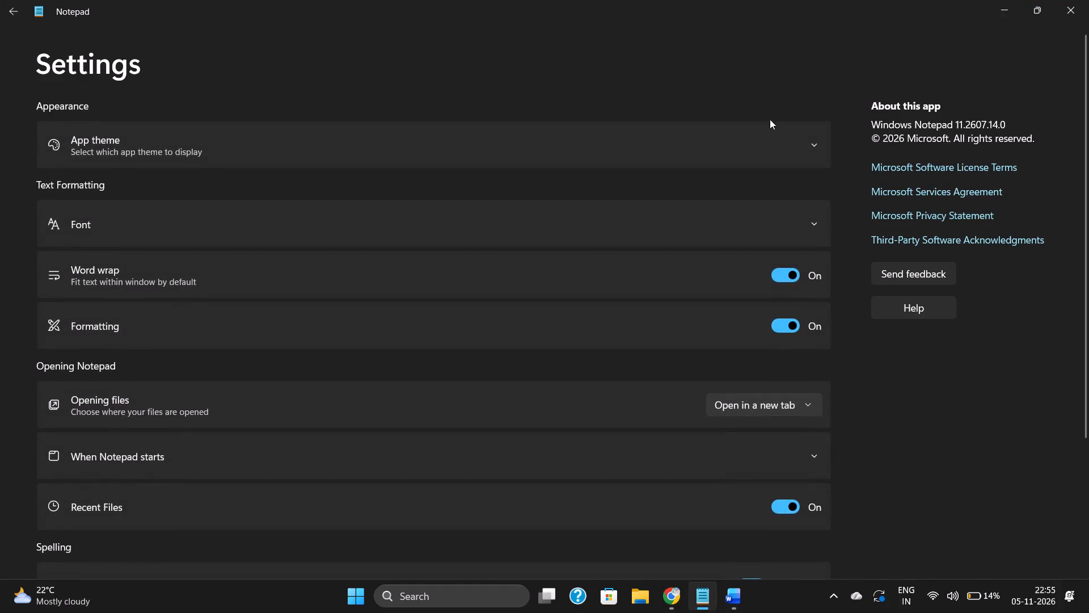
click(608, 167)
drag(608, 167, 594, 195)
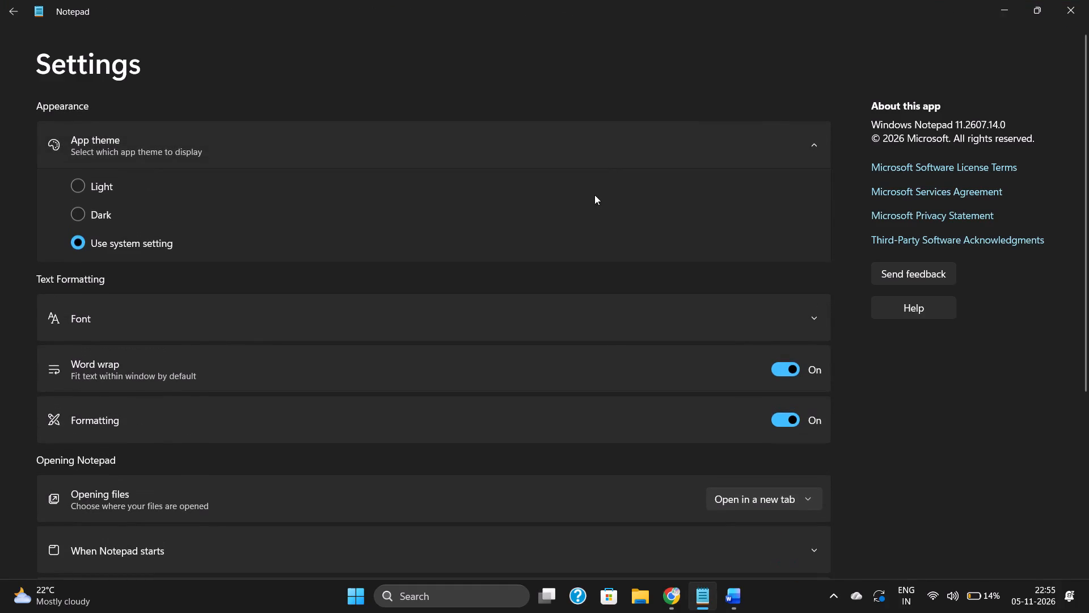
drag(594, 195, 583, 213)
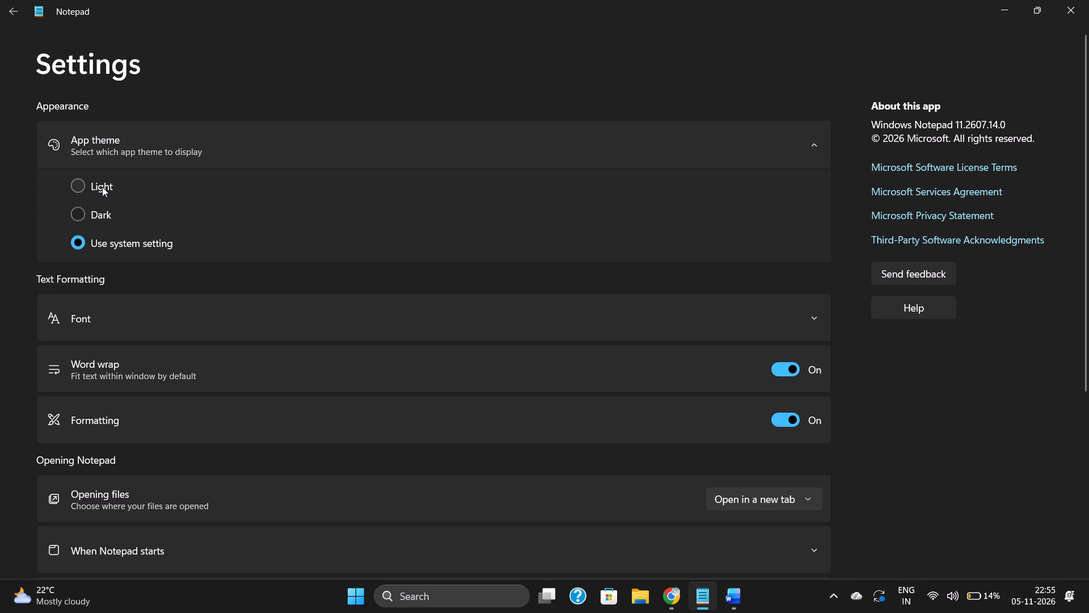
click(102, 187)
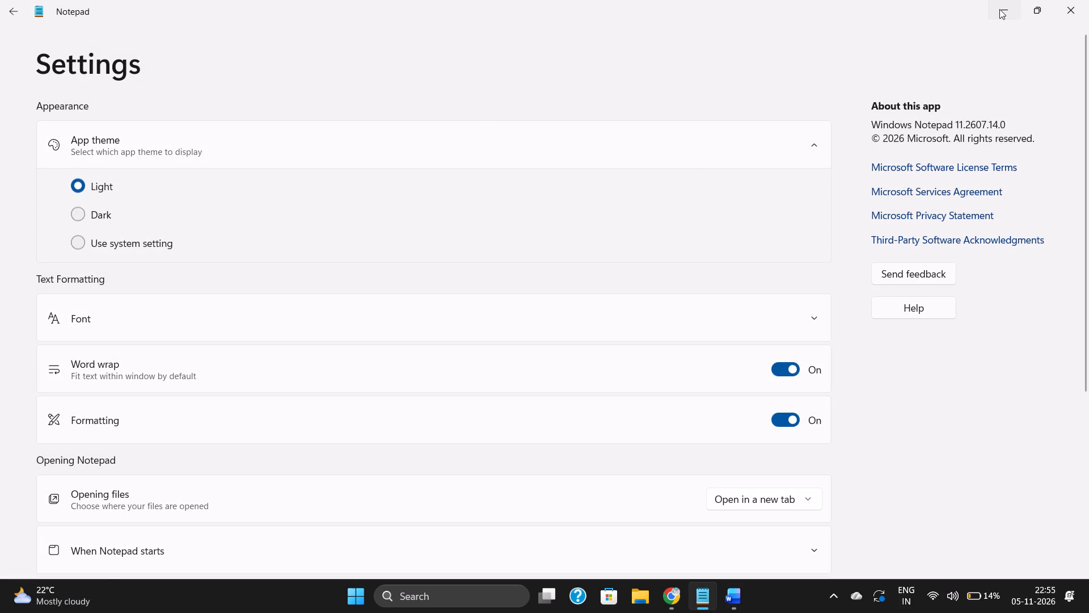
click(999, 9)
click(710, 591)
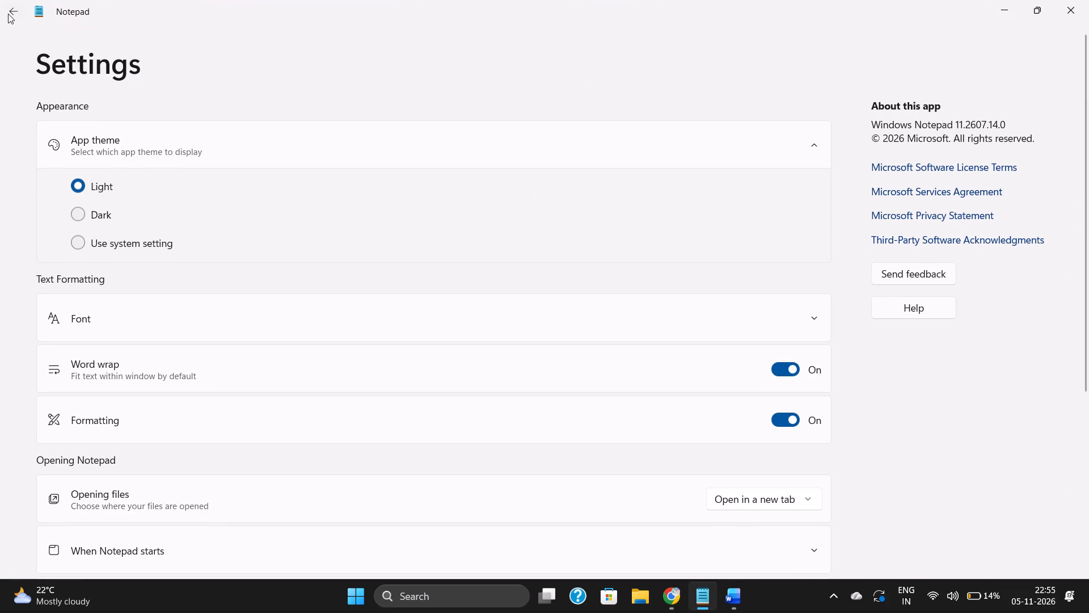
click(8, 14)
Paste the humanized Related Work text into the blank note.
click(344, 126)
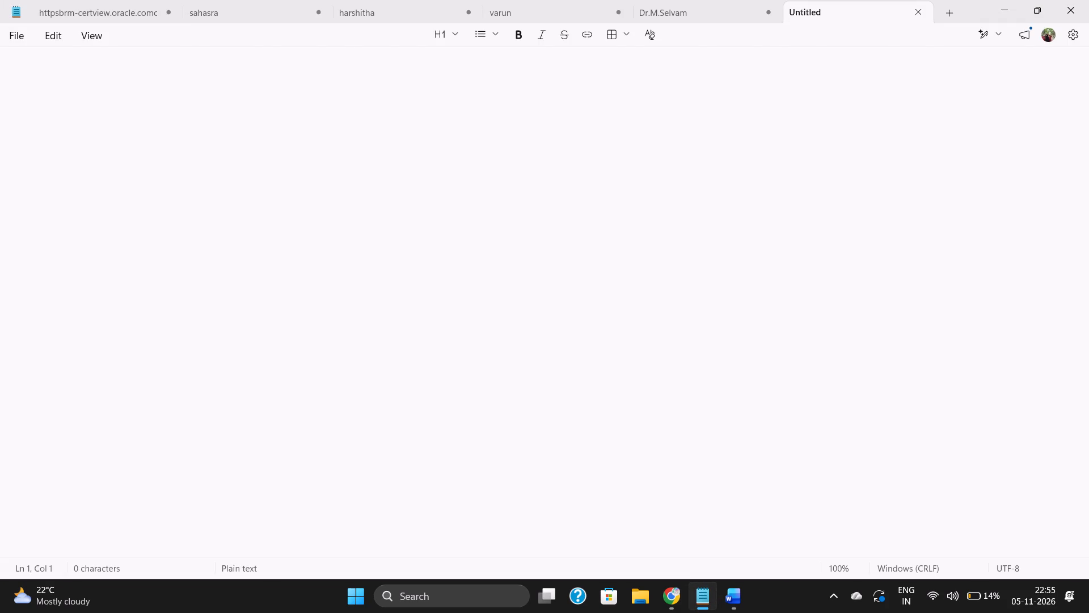
key(ctrl+v)
Review the pasted Related Work text from the introduction and section A through section E, Research Gap.
scroll(547, 167, down, 15)
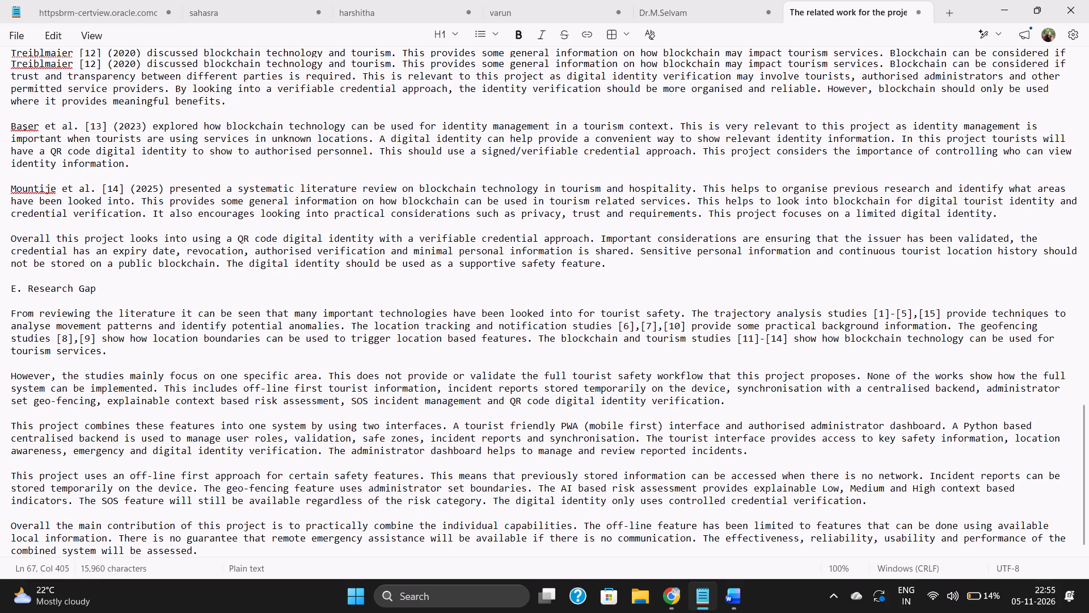
scroll(547, 167, down, 8)
scroll(547, 167, up, 18)
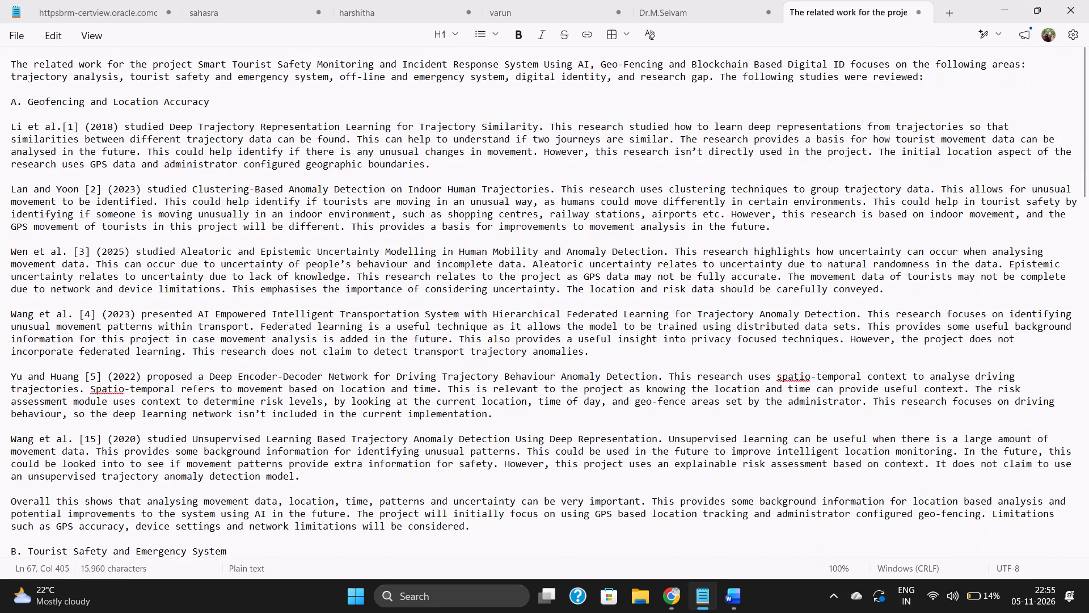
scroll(547, 167, down, 6)
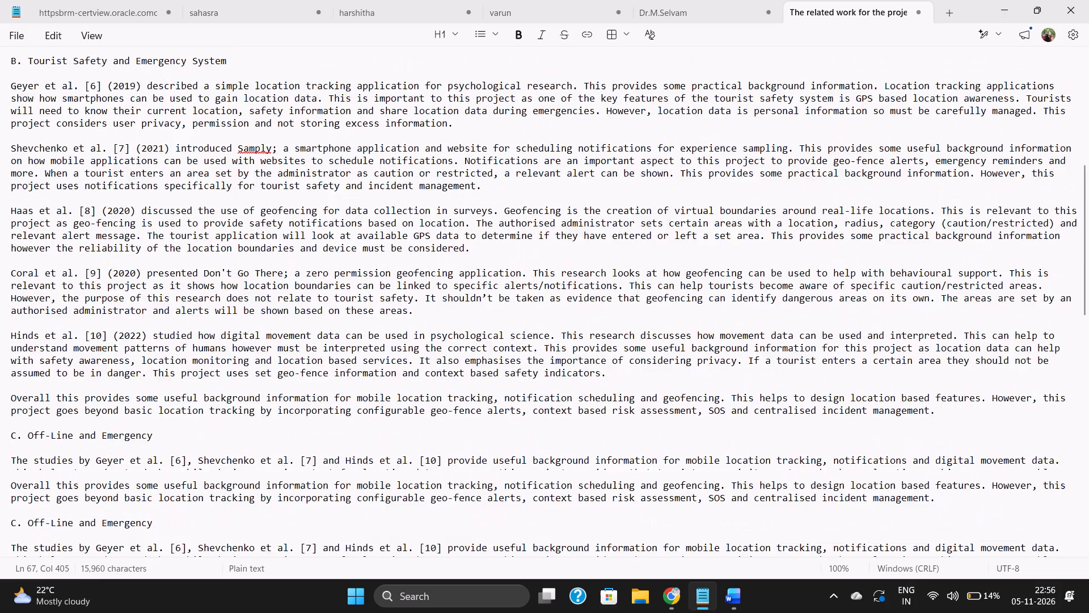
scroll(547, 167, down, 2)
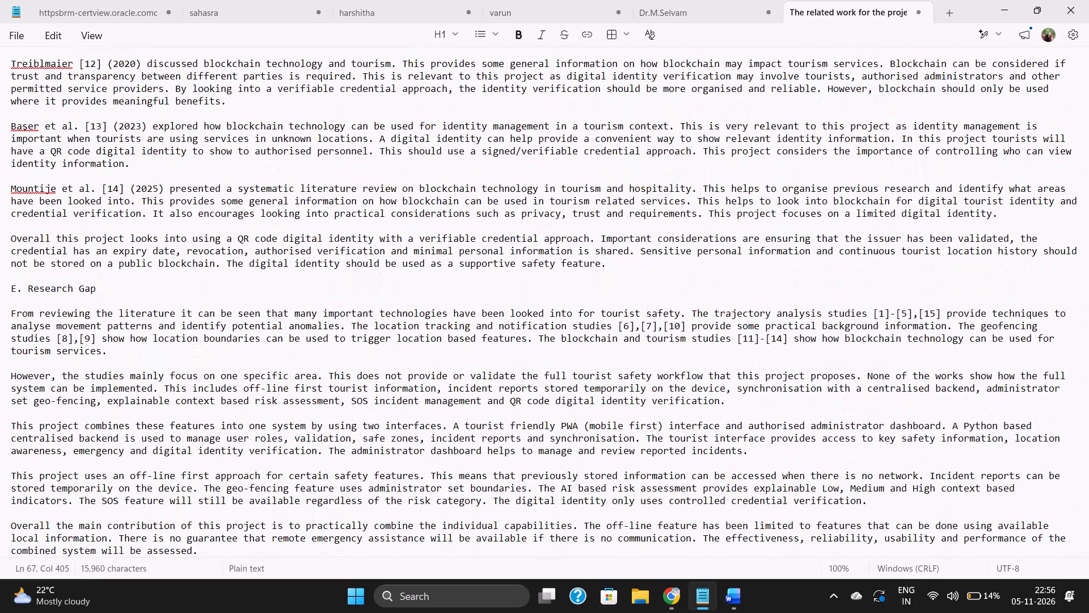
scroll(547, 167, up, 4)
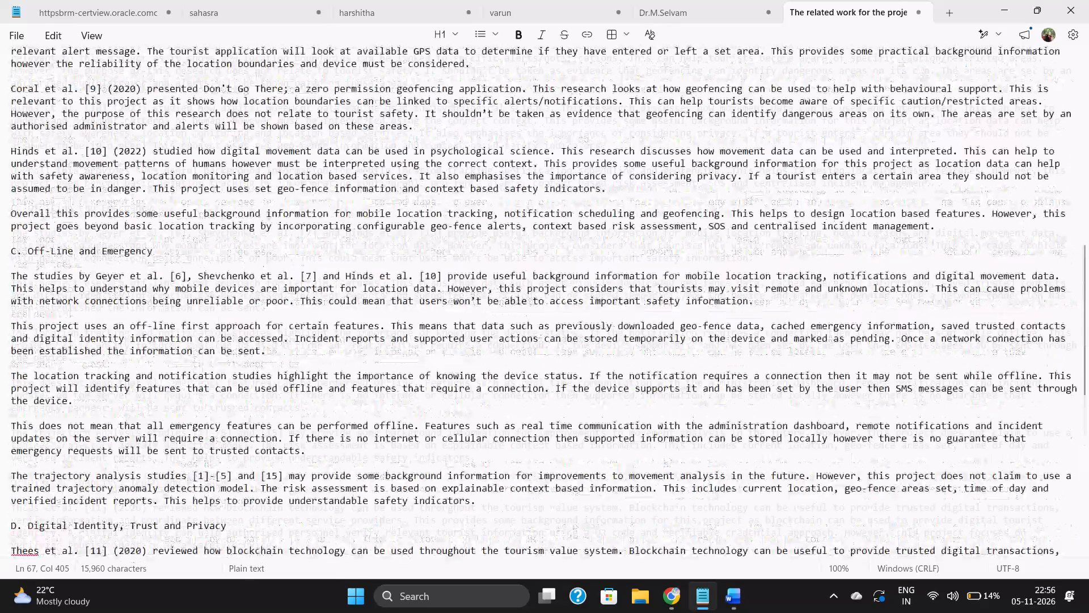
scroll(547, 167, up, 11)
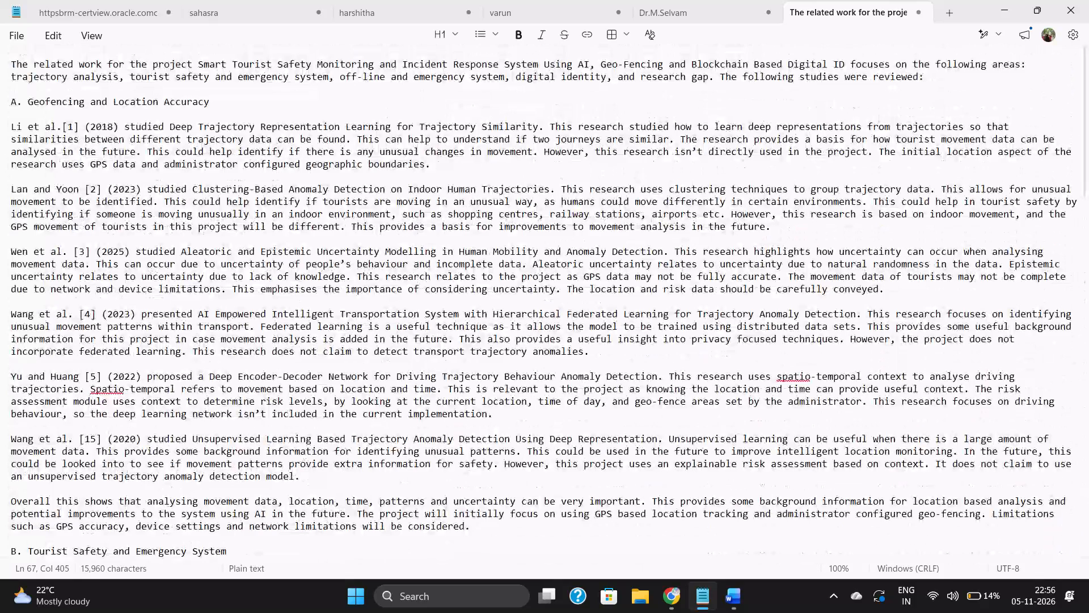
Switch to the ReadySphere_IEEE_Conference_Paper document in Word, set the Office theme to White and return to the paper.
click(1002, 0)
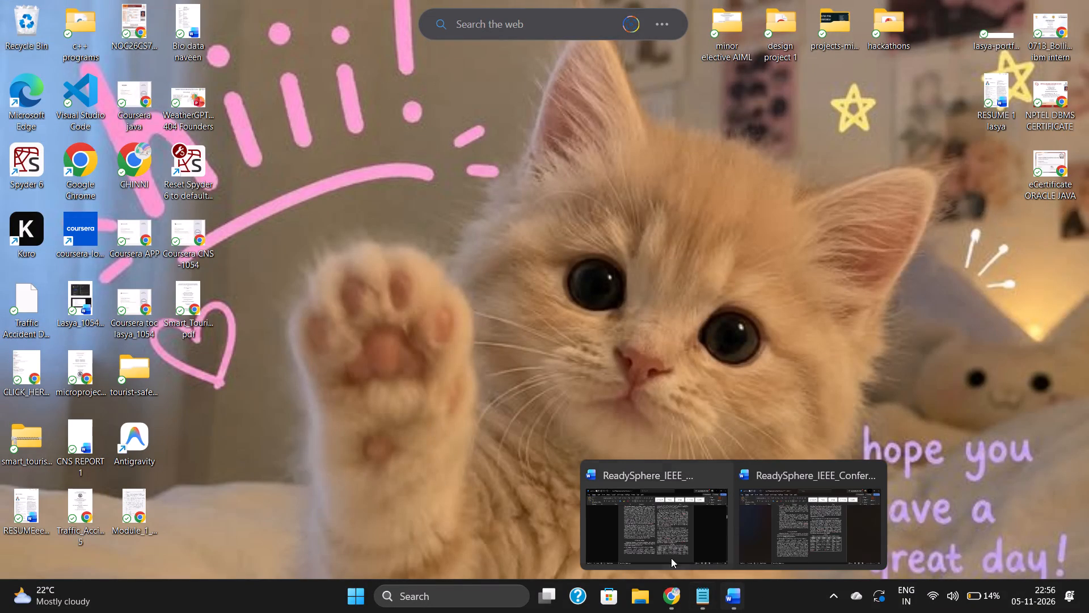
click(668, 556)
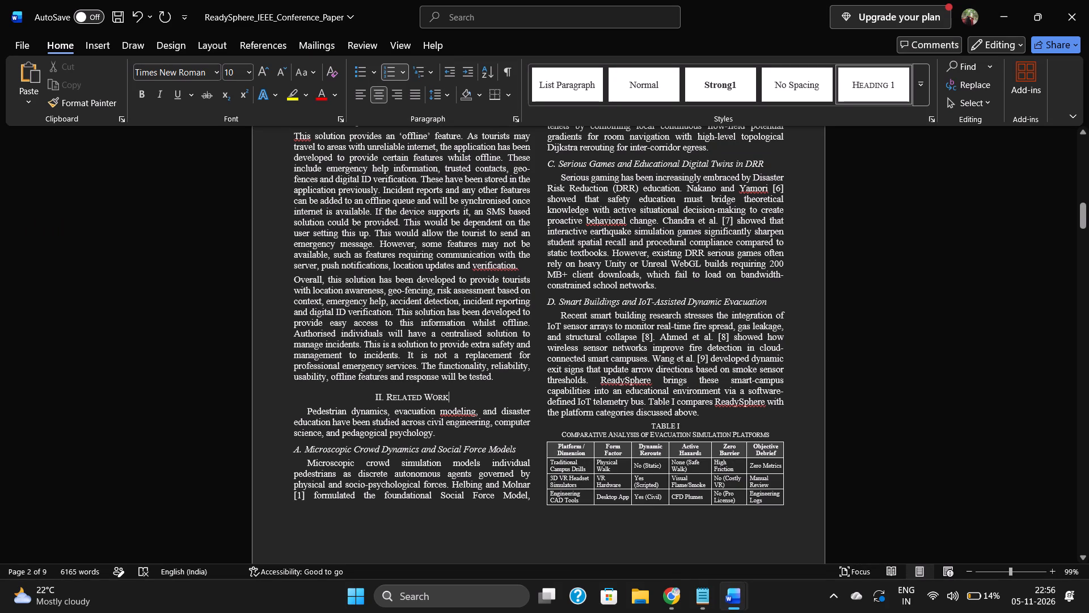
scroll(650, 514, up, 1)
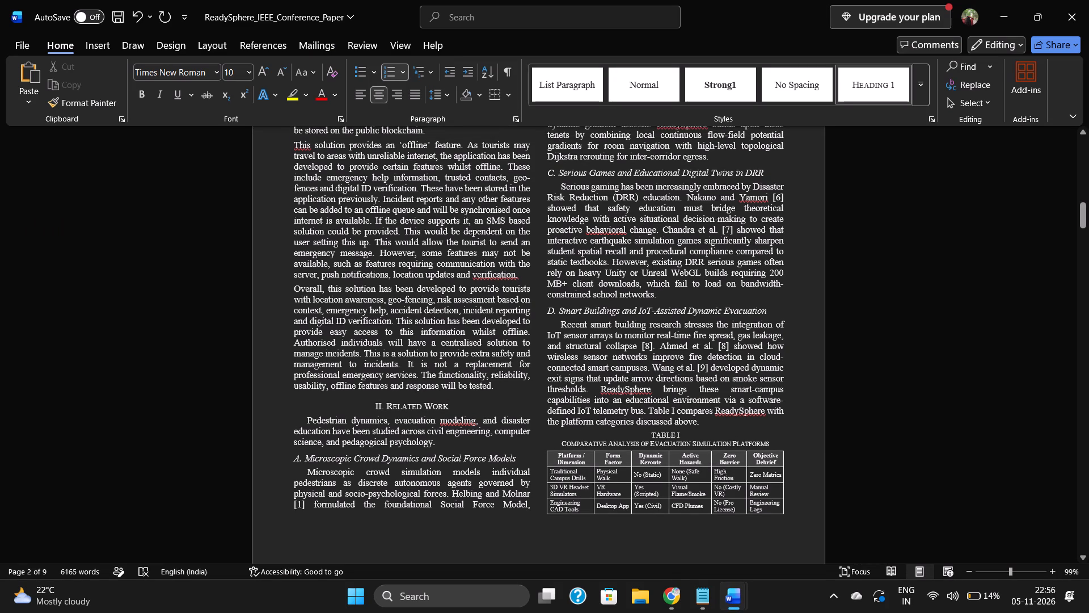
scroll(650, 514, up, 1)
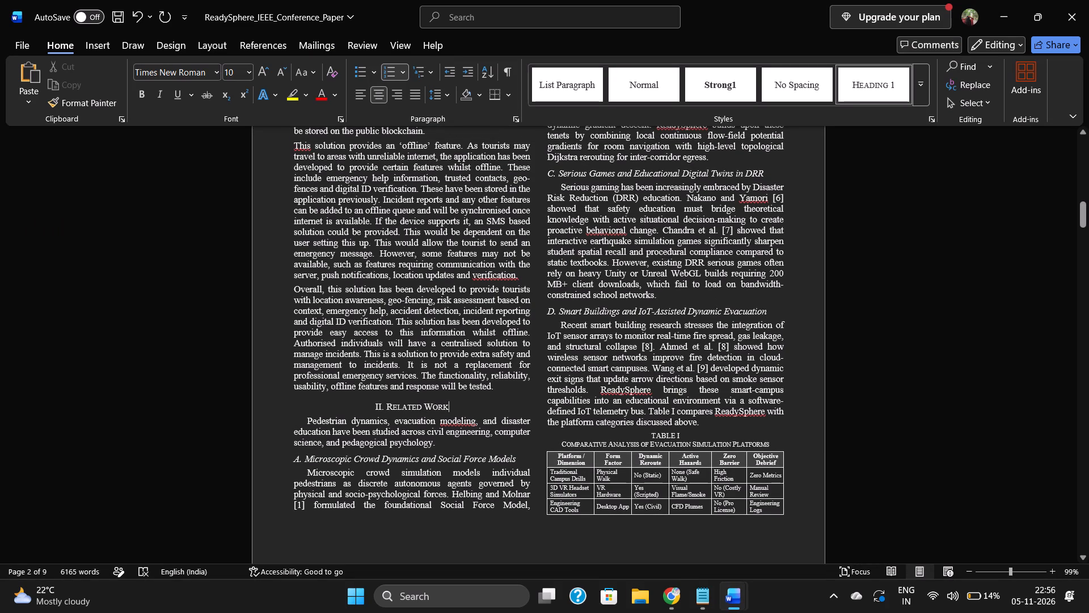
click(20, 35)
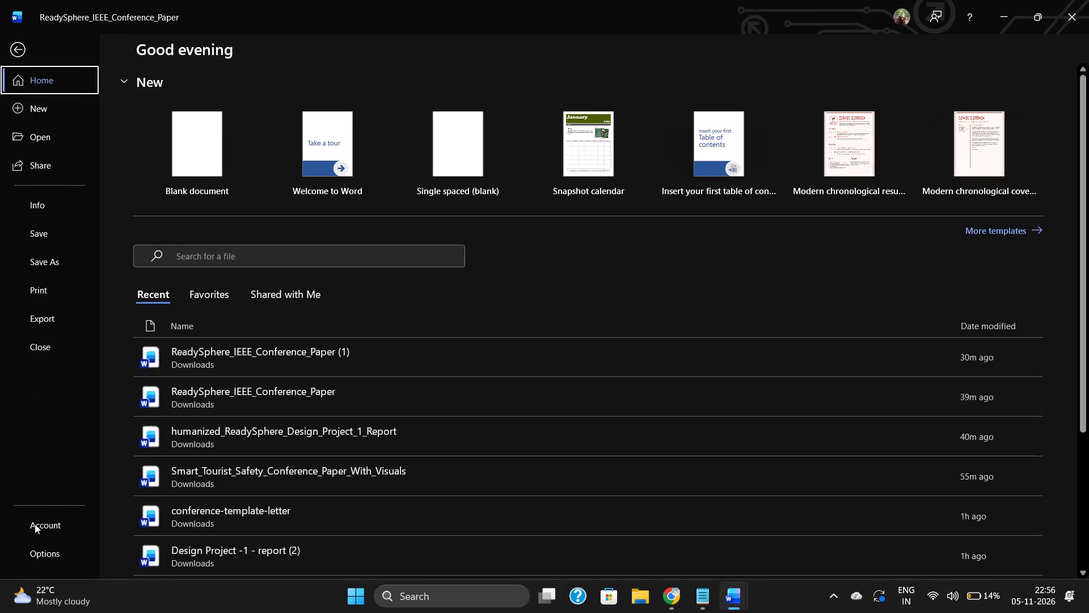
click(52, 528)
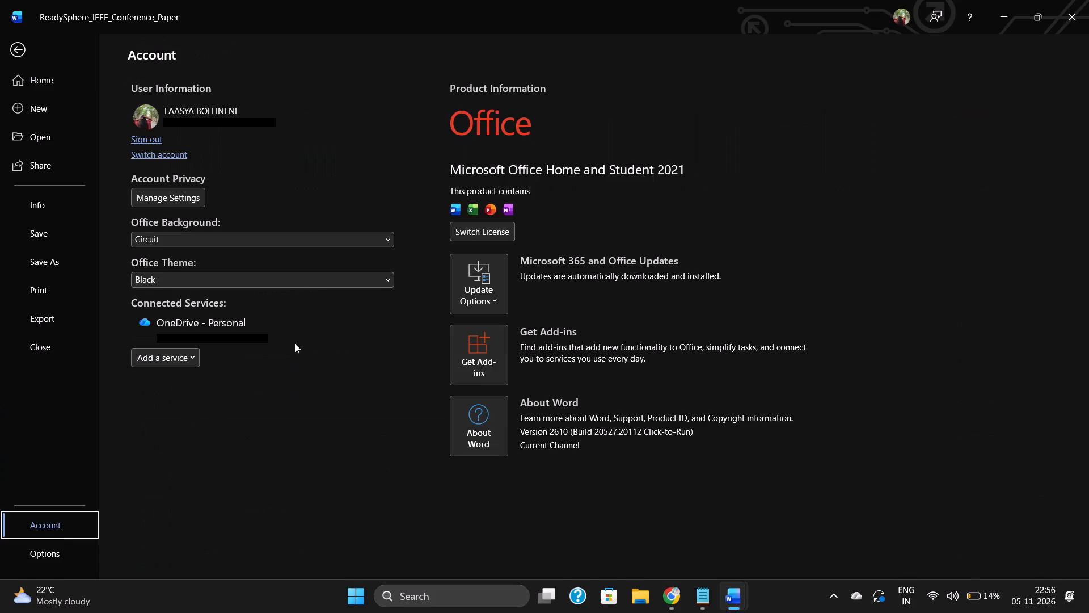
click(317, 284)
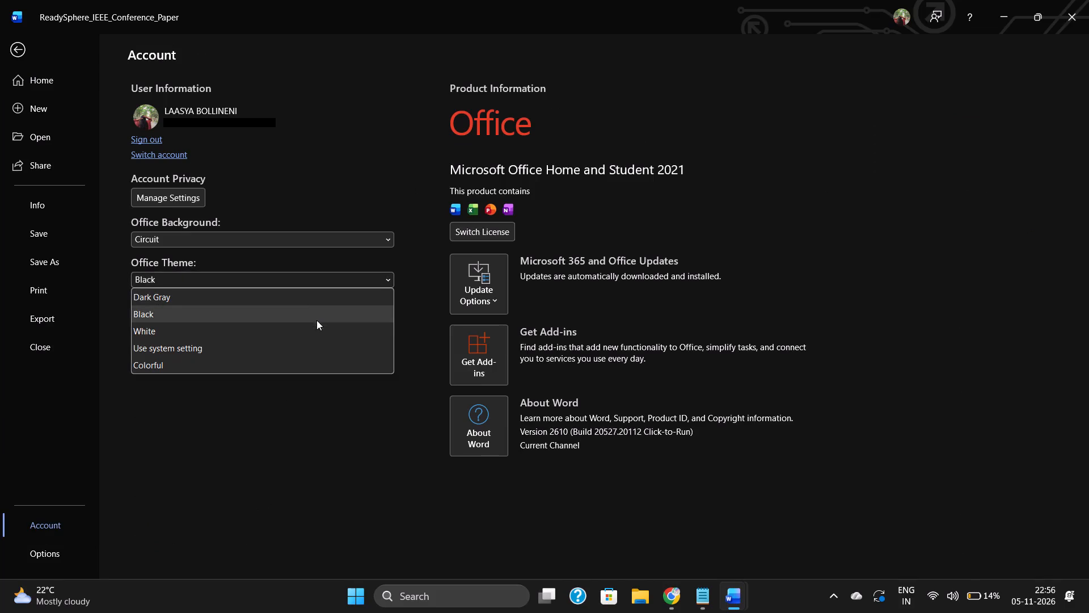
click(326, 330)
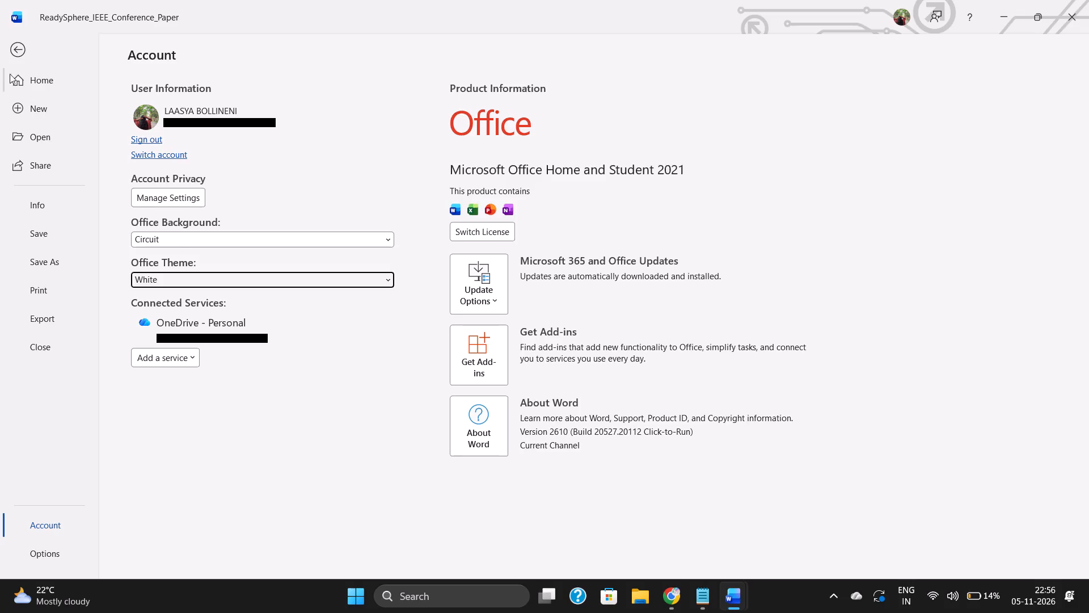
click(14, 53)
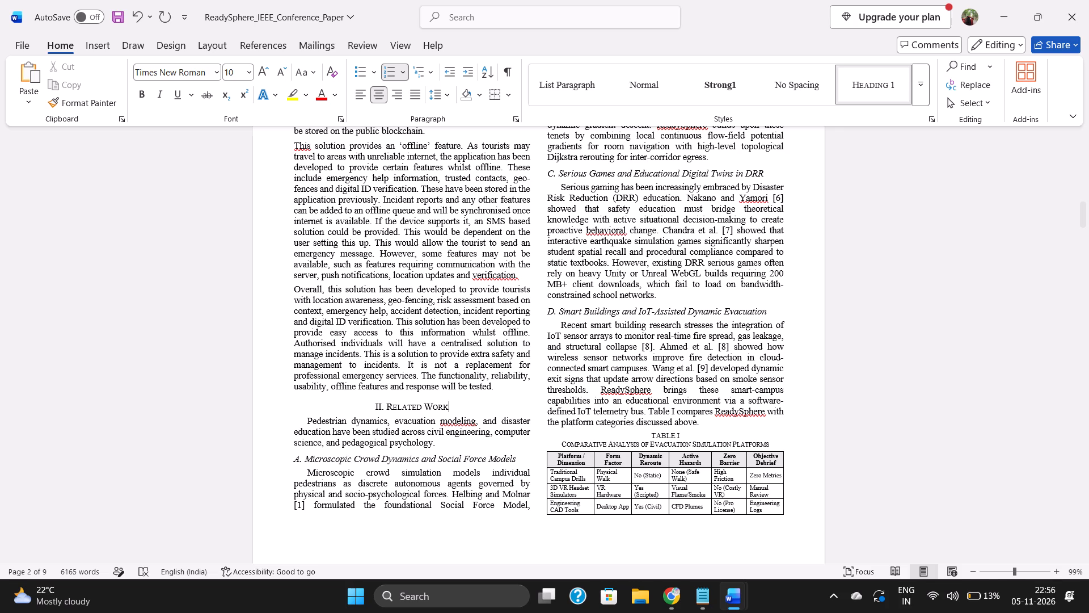
Switch to Notepad and copy the Related Work introduction, from "The related work for the project" through "The following studies were reviewed:".
scroll(515, 304, down, 2)
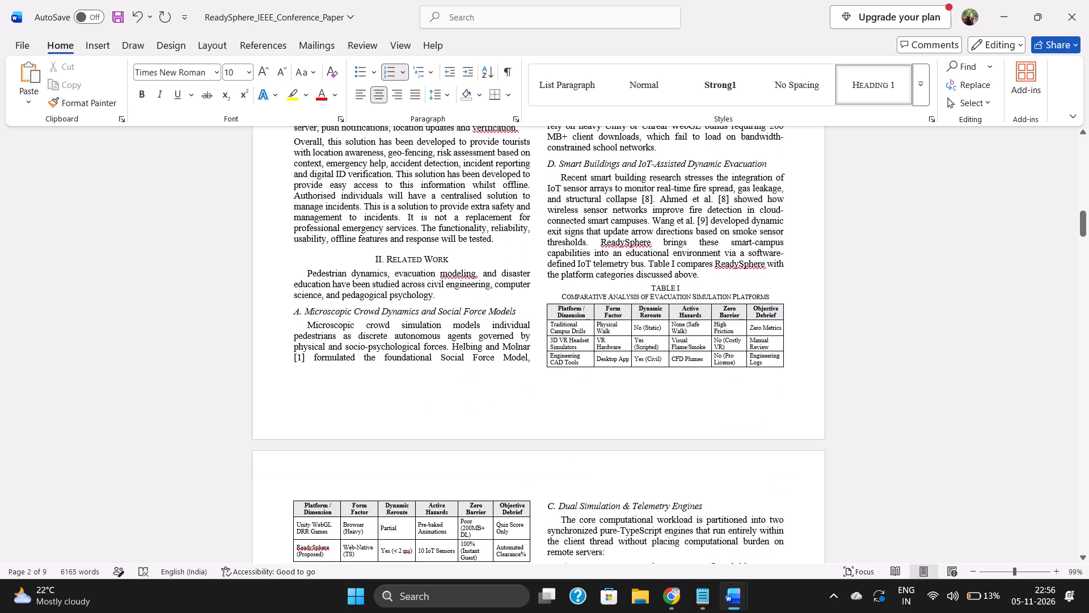
scroll(515, 304, up, 5)
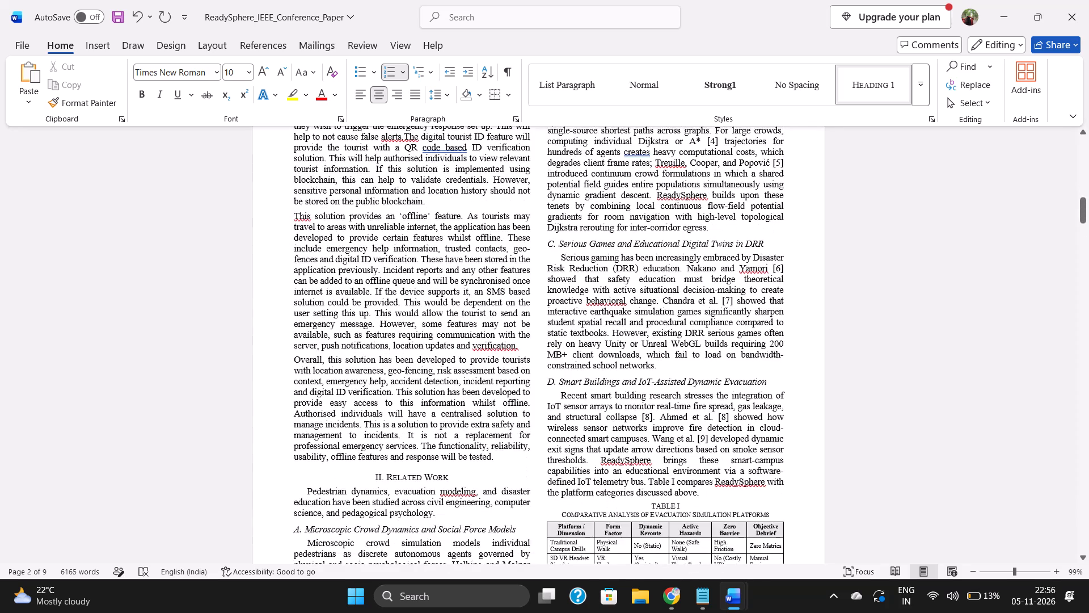
scroll(515, 304, down, 1)
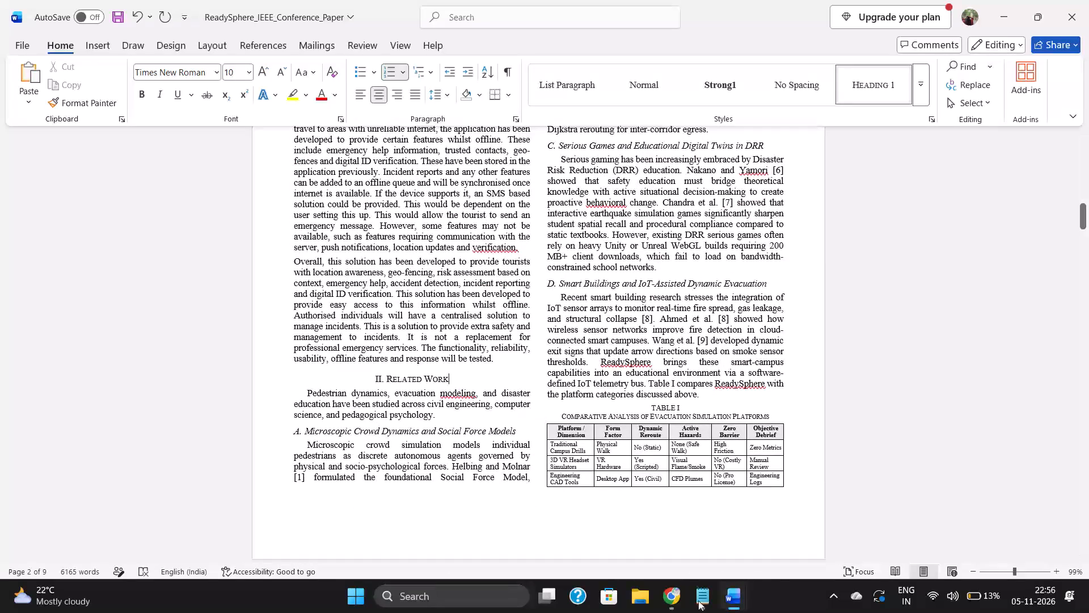
click(707, 612)
scroll(596, 341, up, 2)
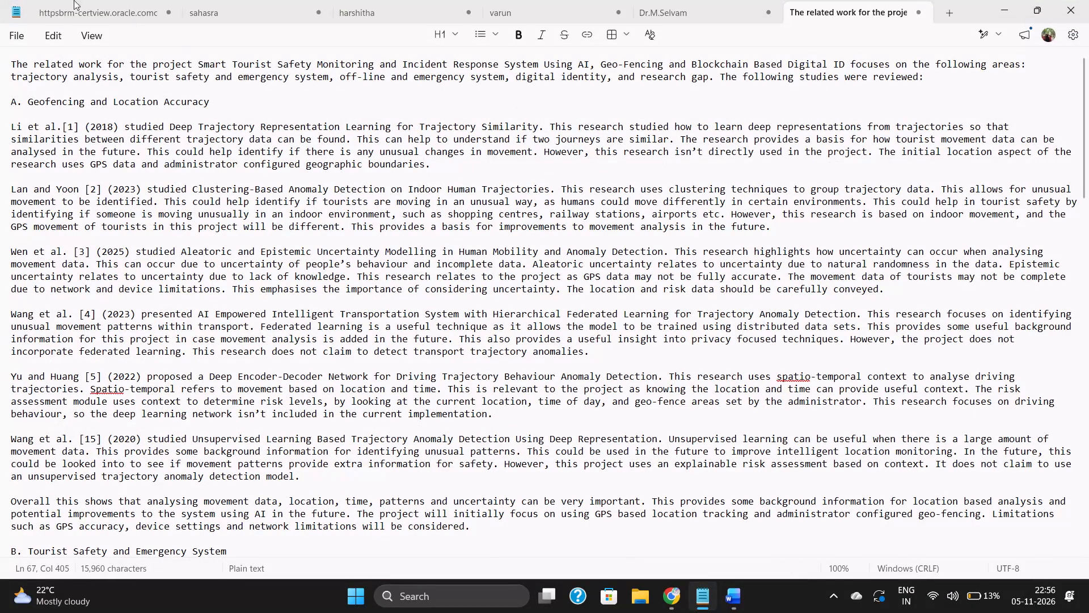
drag(9, 59, 52, 77)
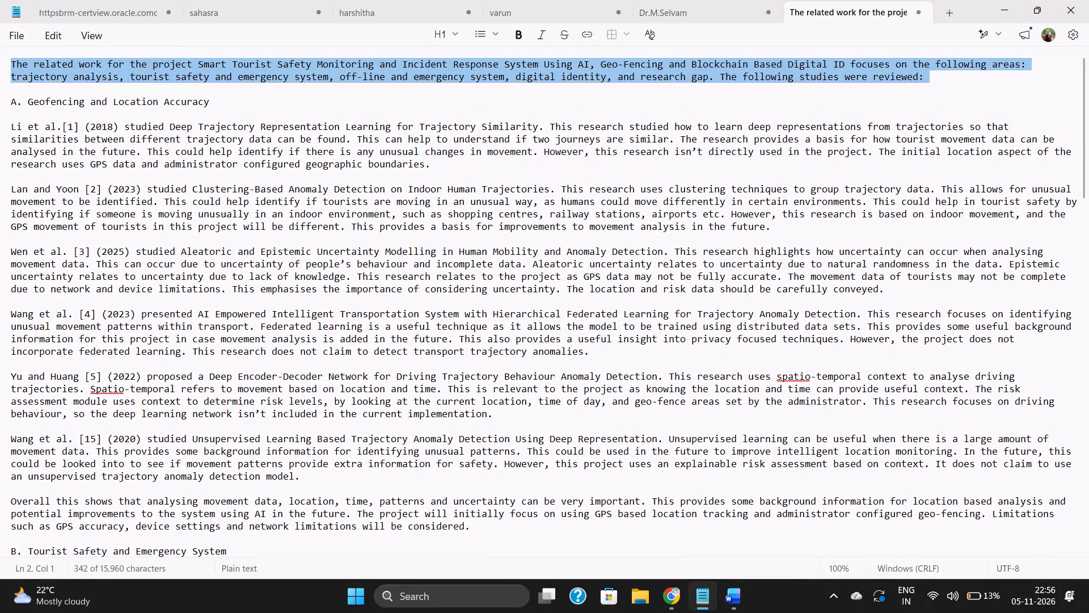
drag(52, 77, 122, 85)
drag(122, 85, 126, 86)
drag(126, 86, 121, 69)
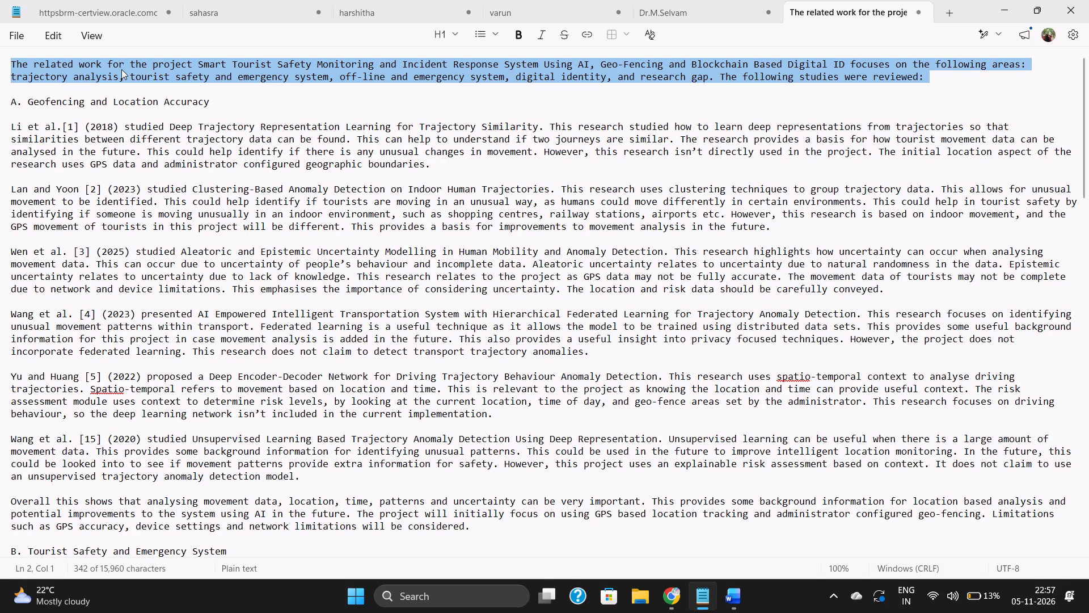
key(ctrl+c)
In the ReadySphere_IEEE_Conference_Paper document in Word, replace the "Pedestrian dynamics" sentence under II. Related Work with the copied introduction.
click(732, 606)
click(693, 556)
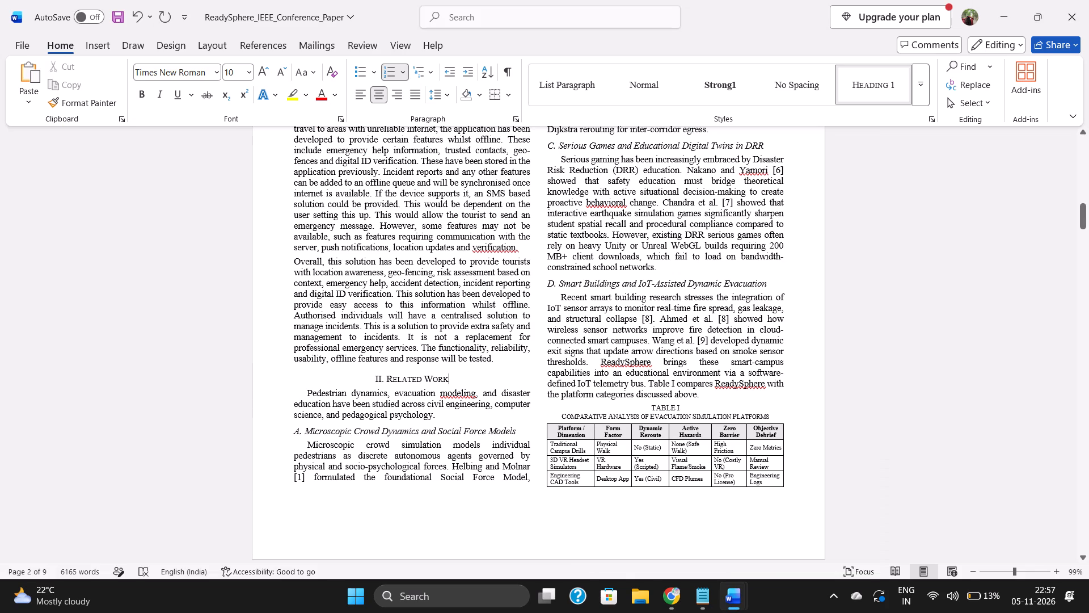
drag(302, 392, 332, 418)
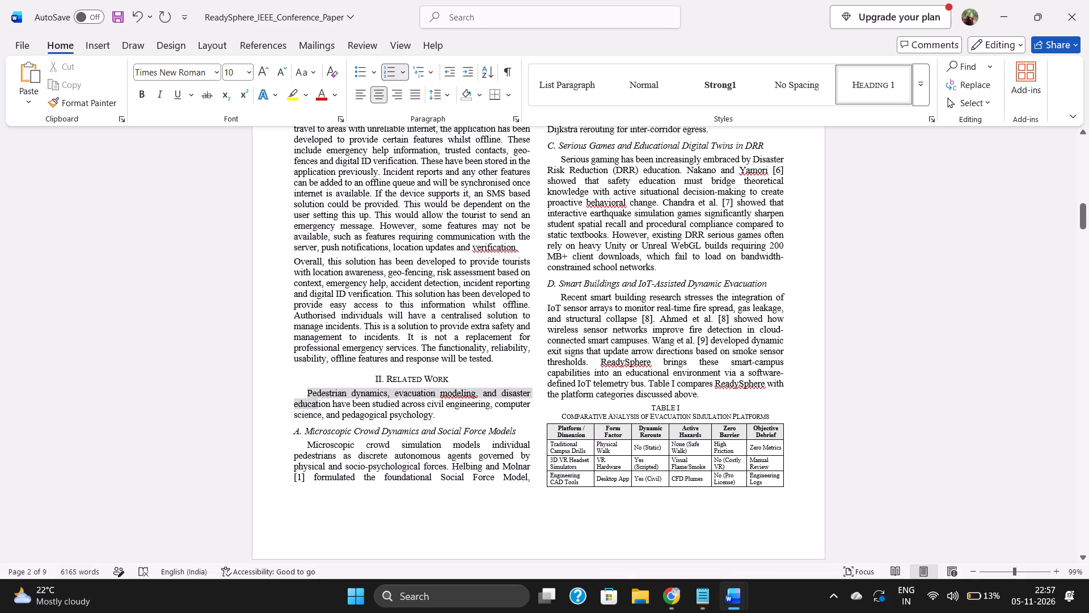
drag(332, 418, 425, 413)
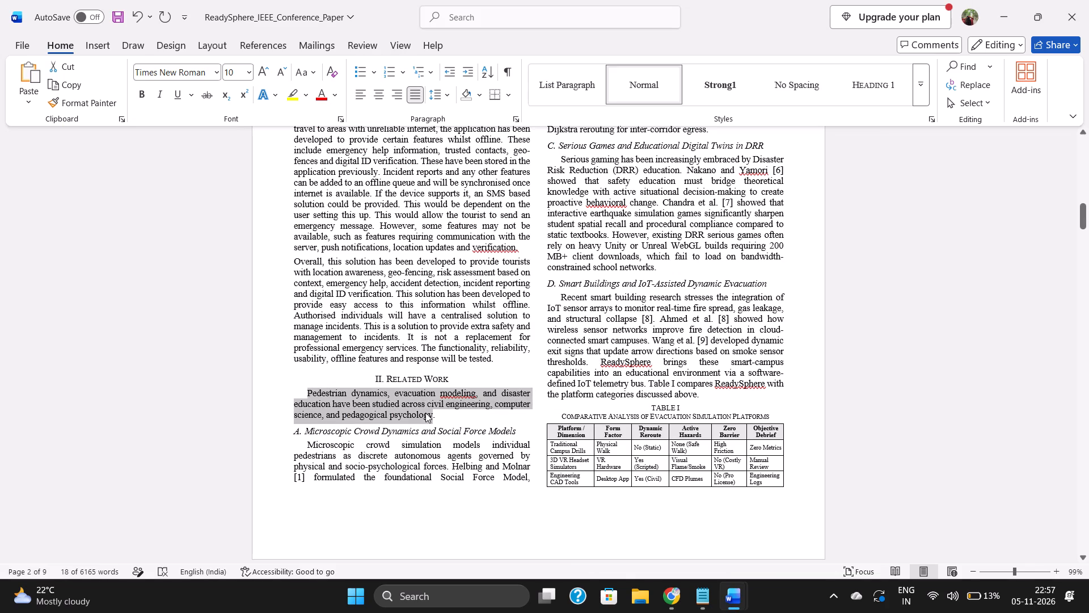
key(ctrl+v)
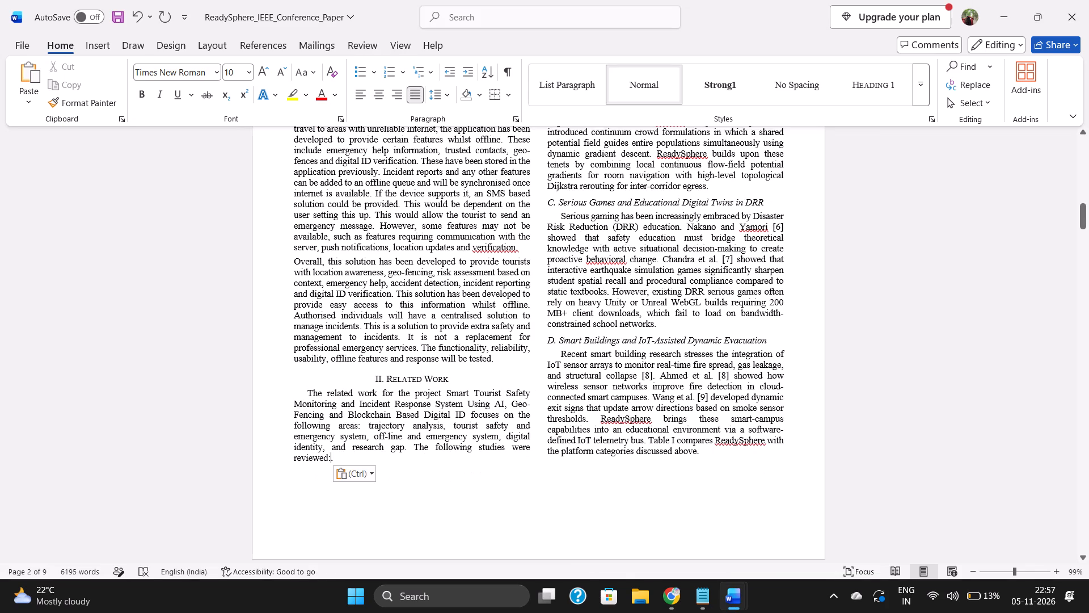
Remove the first-line indent from the new Related Work introduction paragraph.
drag(341, 455, 339, 451)
drag(339, 451, 310, 392)
click(310, 392)
click(310, 392)
key(BackSpace)
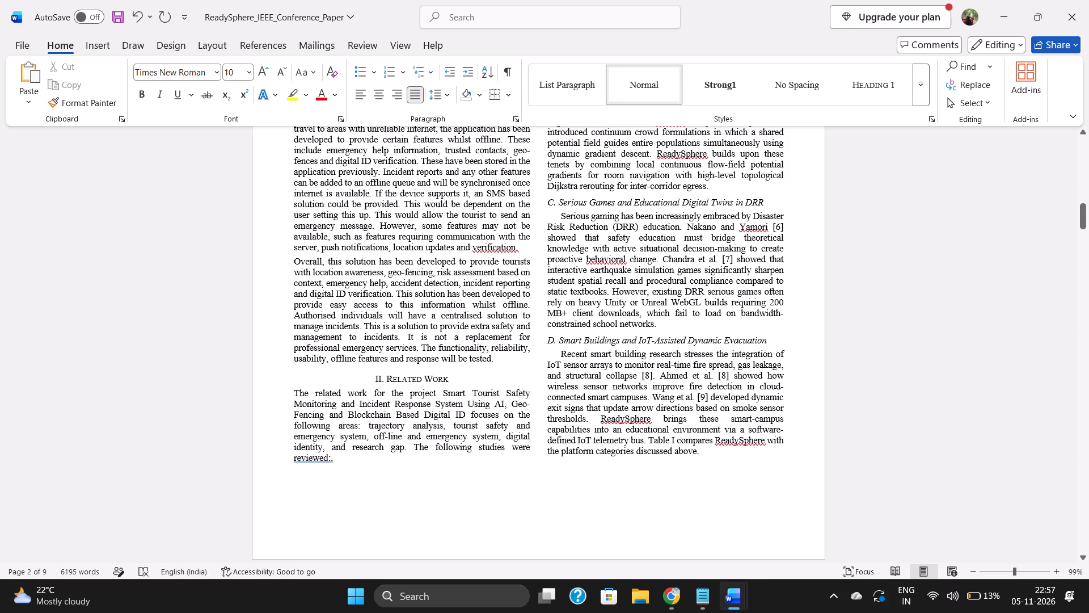
Set the line spacing of the Related Work introduction paragraph to 1.0.
click(340, 467)
drag(340, 467, 296, 395)
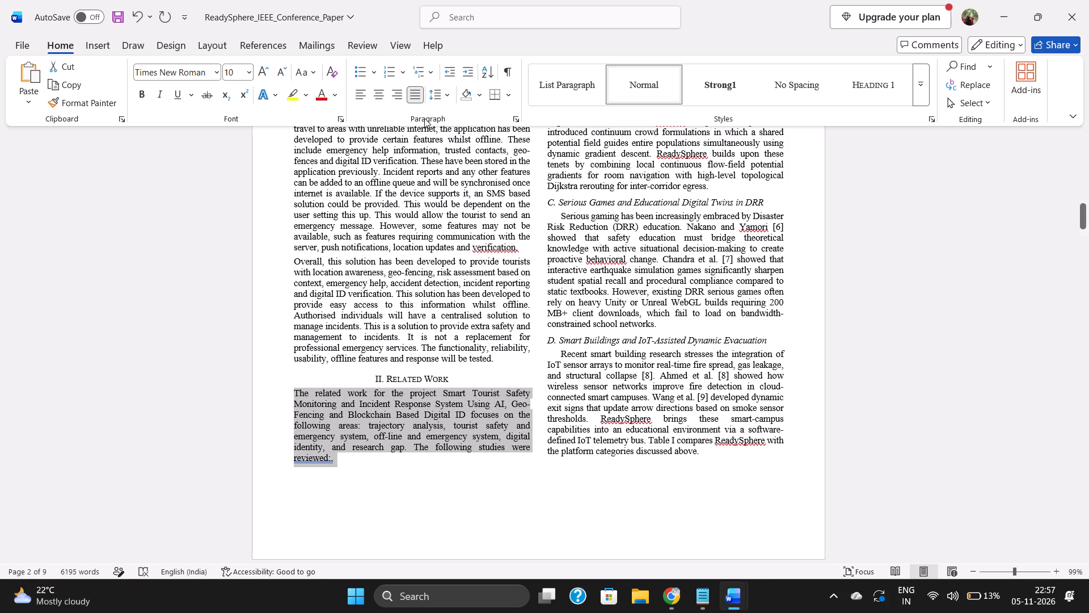
click(438, 95)
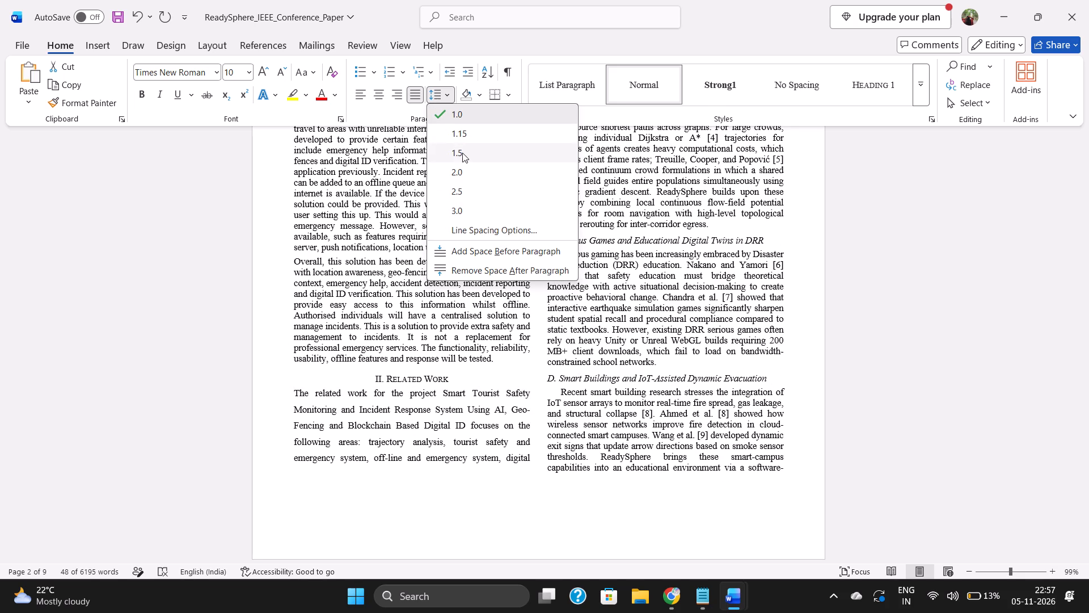
click(461, 111)
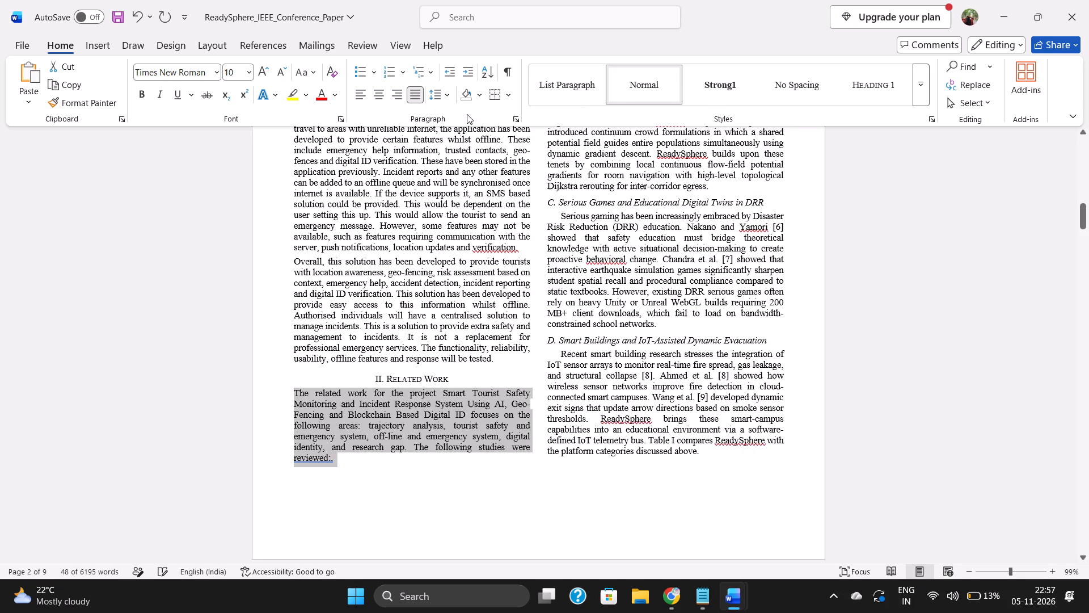
Check the line spacing of the Related Work introduction in ReadySphere_IEEE_Conference_Paper (1), and return to the paper being edited.
click(784, 517)
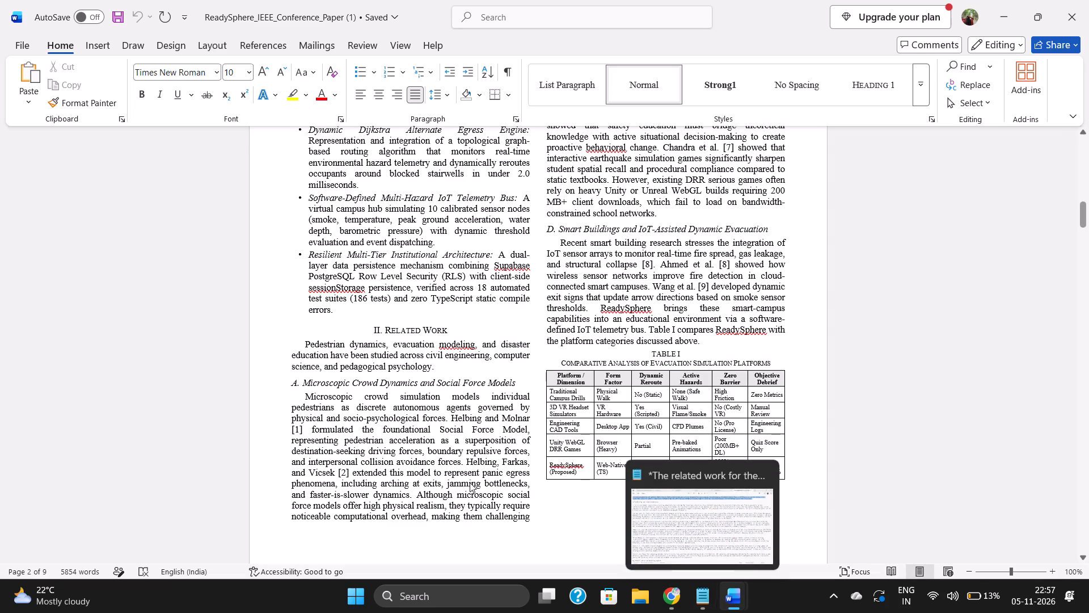
click(445, 464)
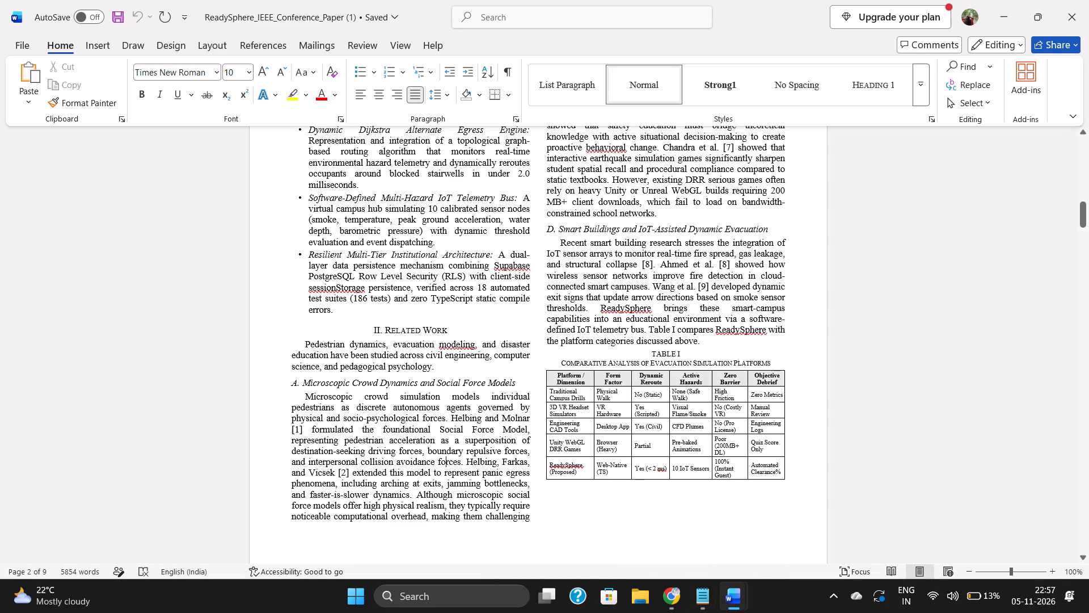
drag(302, 344, 432, 367)
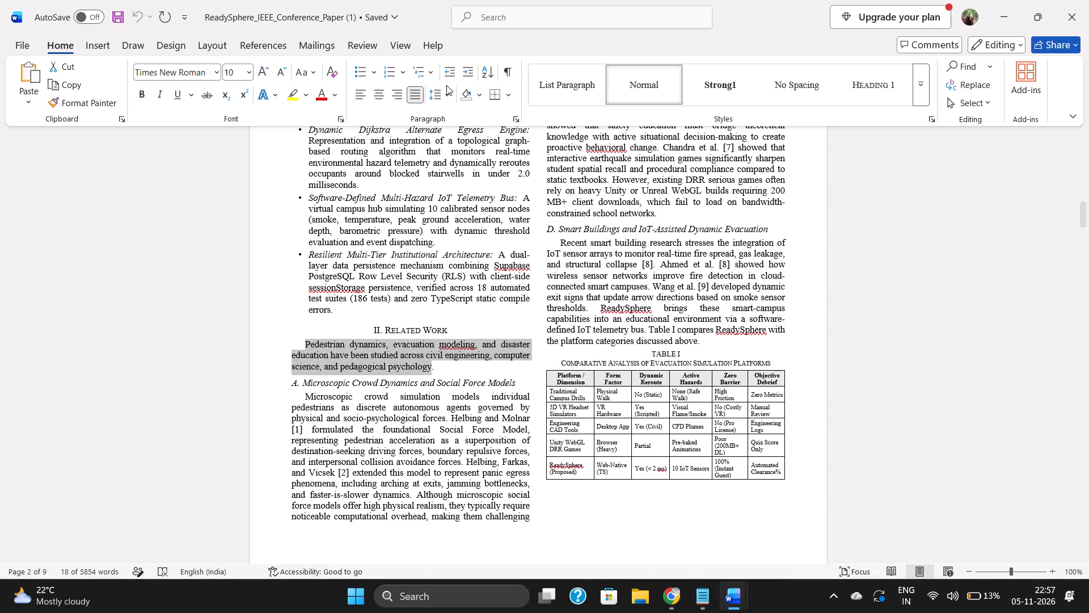
click(447, 91)
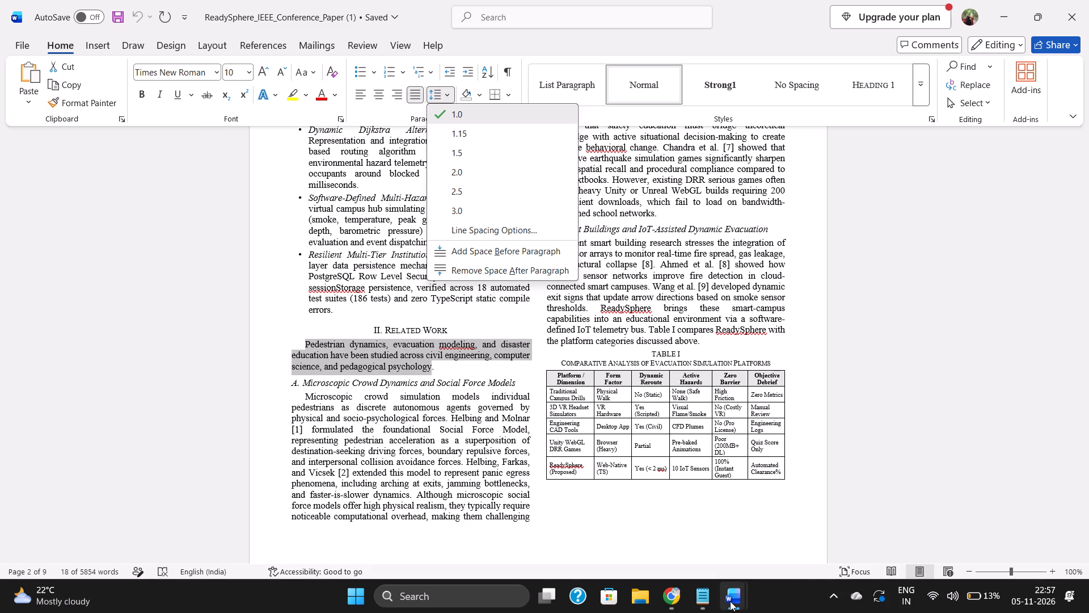
click(659, 538)
click(648, 444)
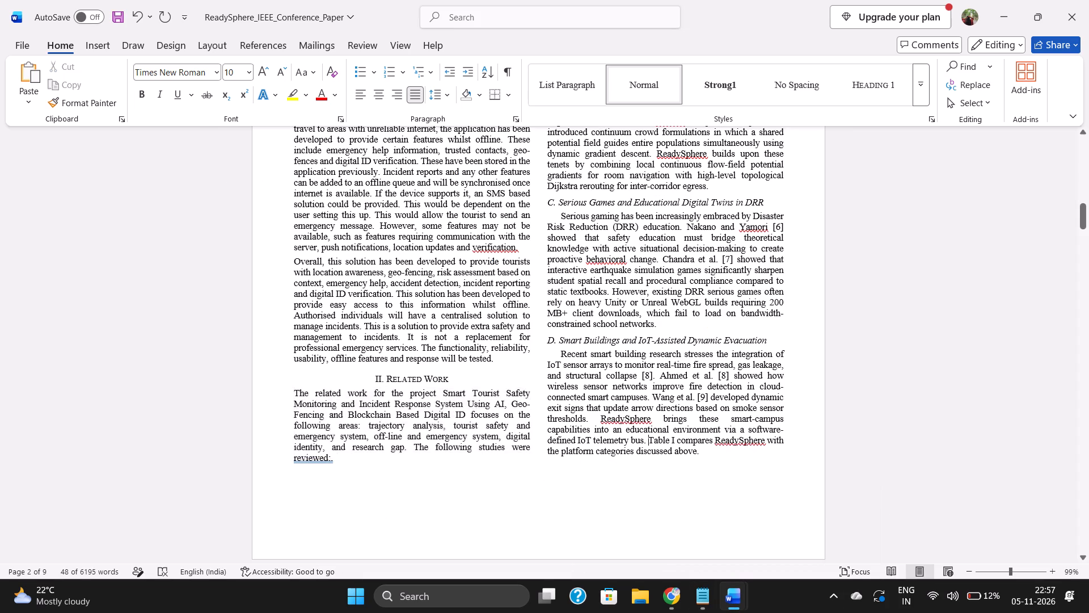
scroll(648, 444, up, 4)
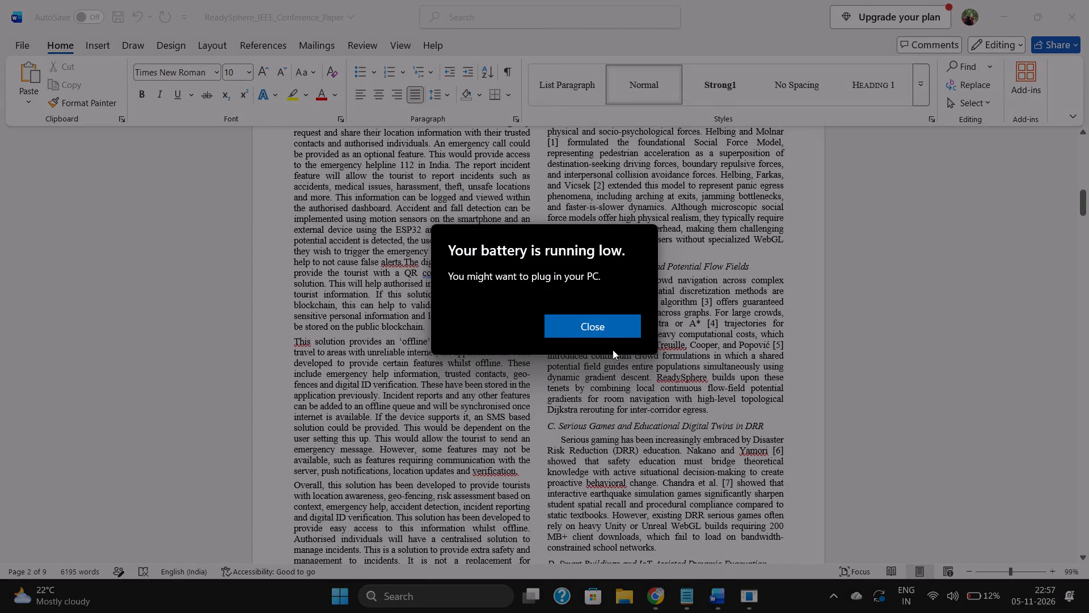
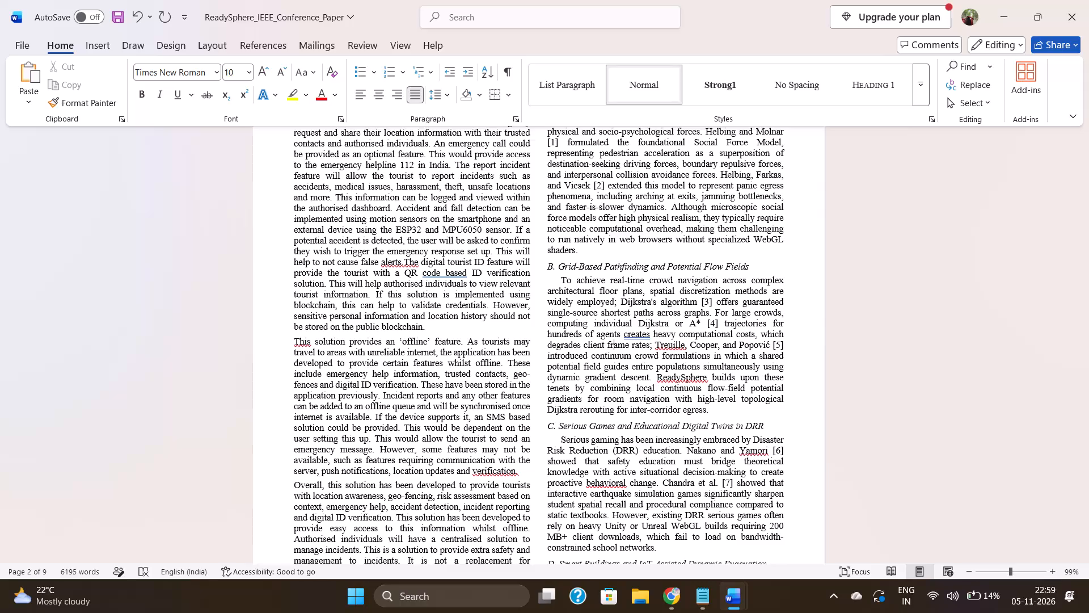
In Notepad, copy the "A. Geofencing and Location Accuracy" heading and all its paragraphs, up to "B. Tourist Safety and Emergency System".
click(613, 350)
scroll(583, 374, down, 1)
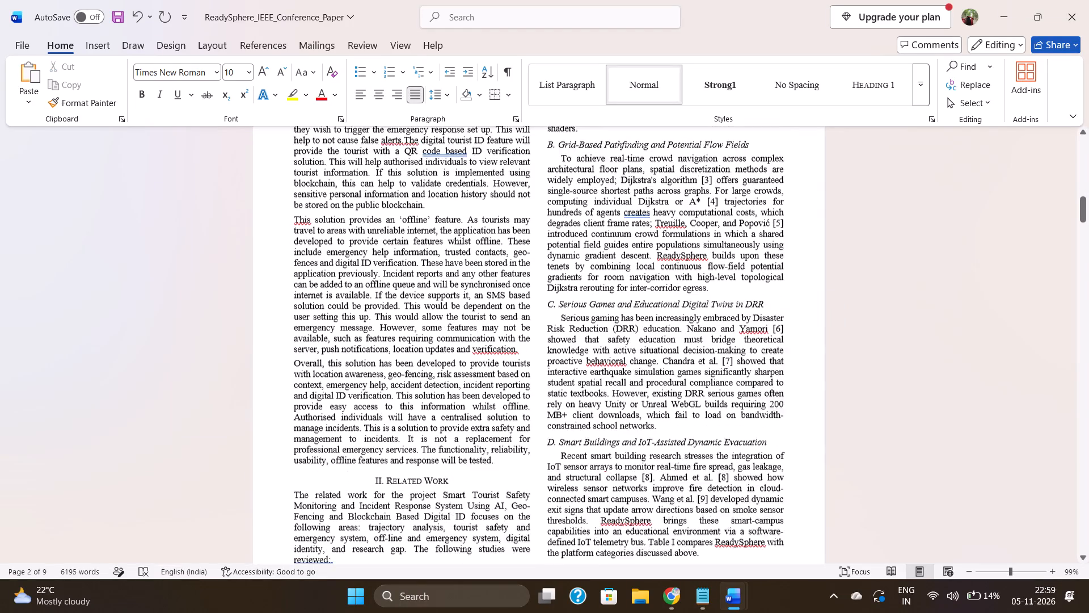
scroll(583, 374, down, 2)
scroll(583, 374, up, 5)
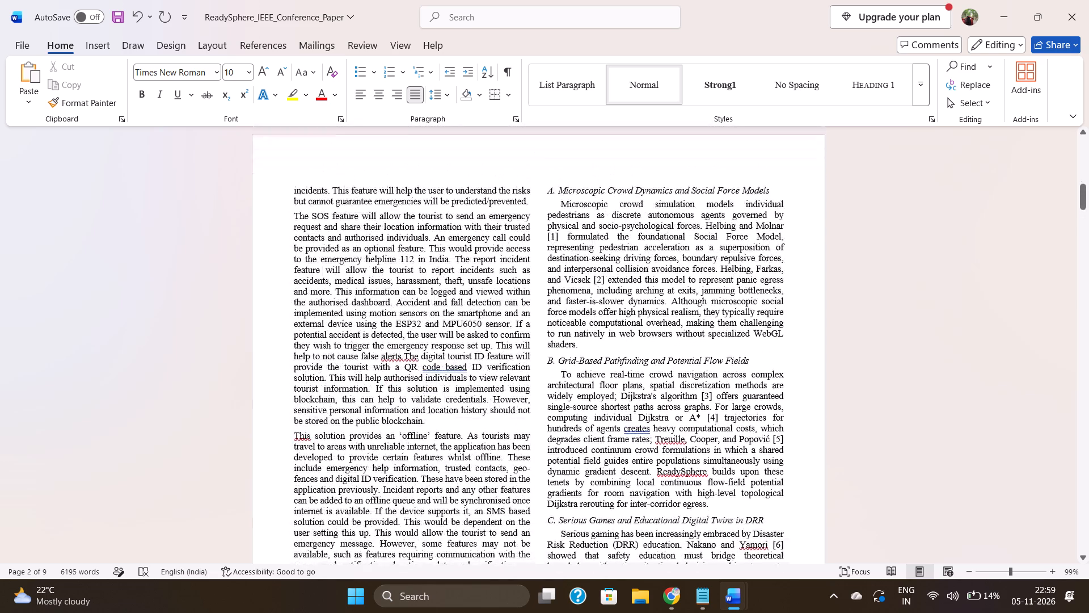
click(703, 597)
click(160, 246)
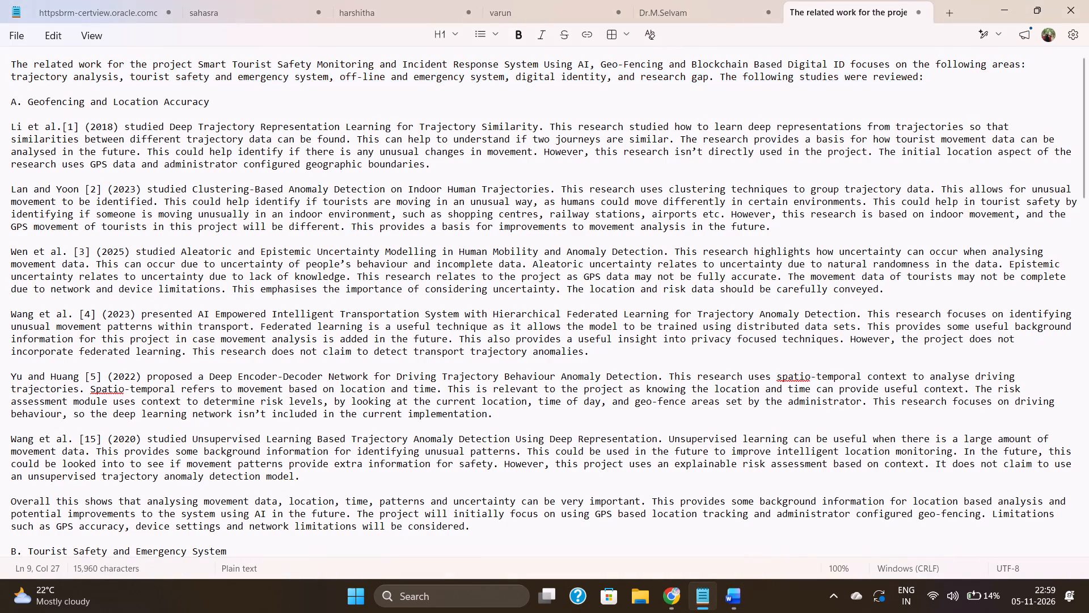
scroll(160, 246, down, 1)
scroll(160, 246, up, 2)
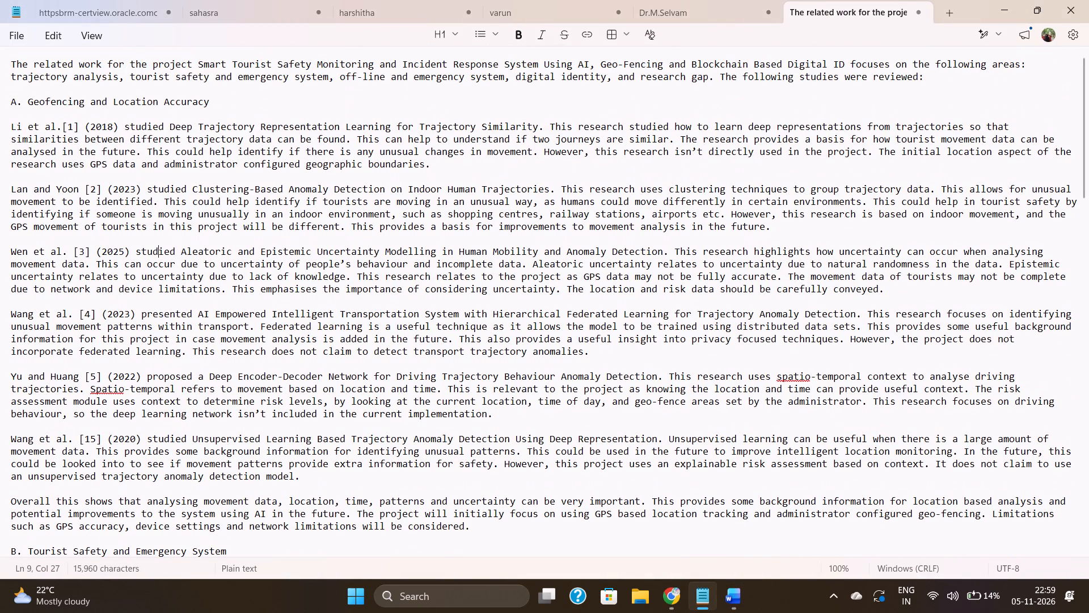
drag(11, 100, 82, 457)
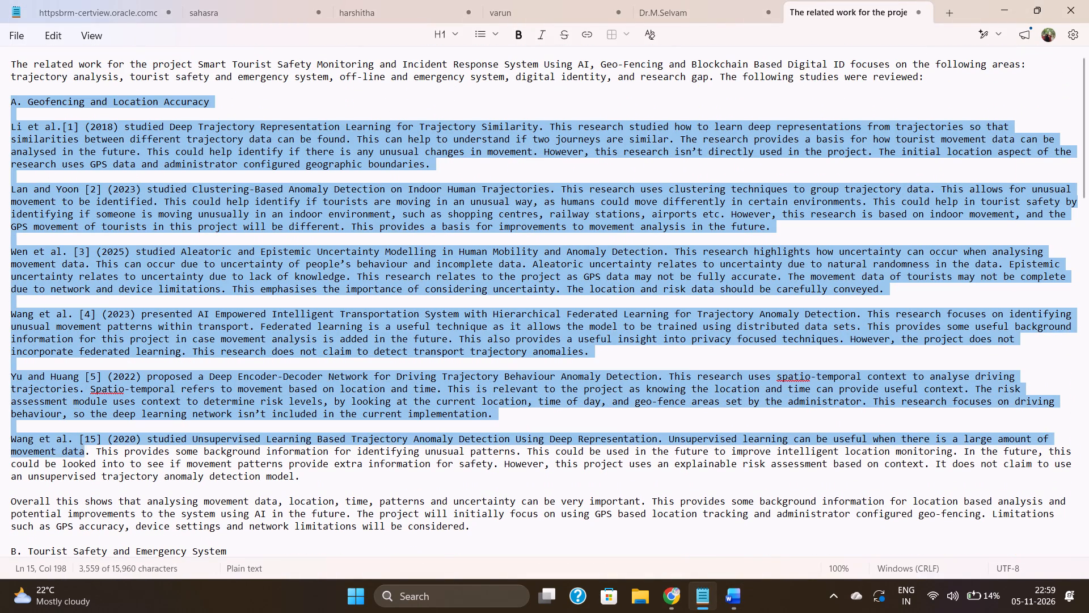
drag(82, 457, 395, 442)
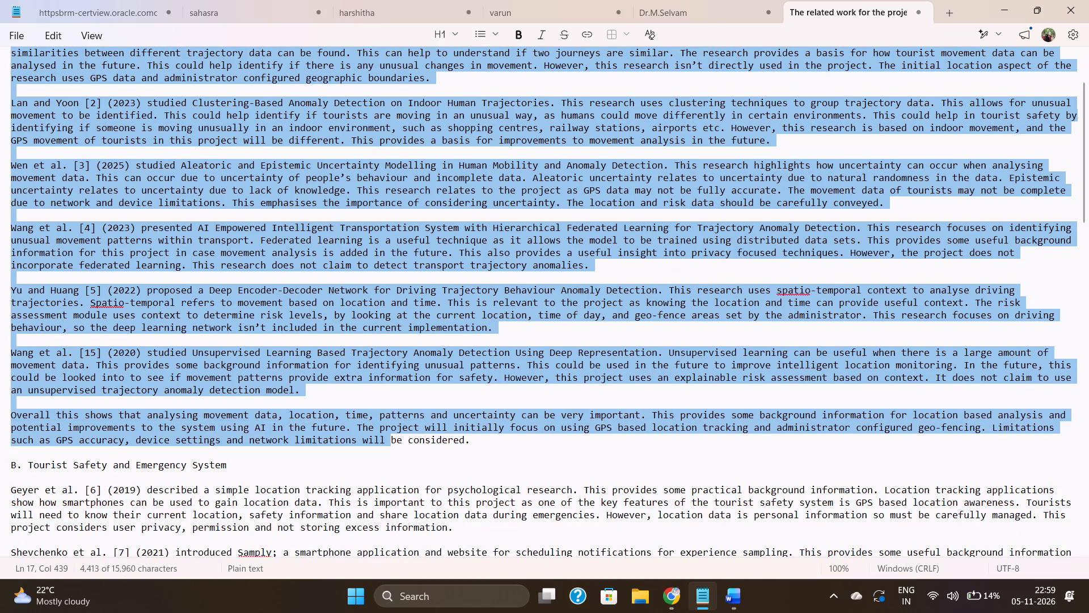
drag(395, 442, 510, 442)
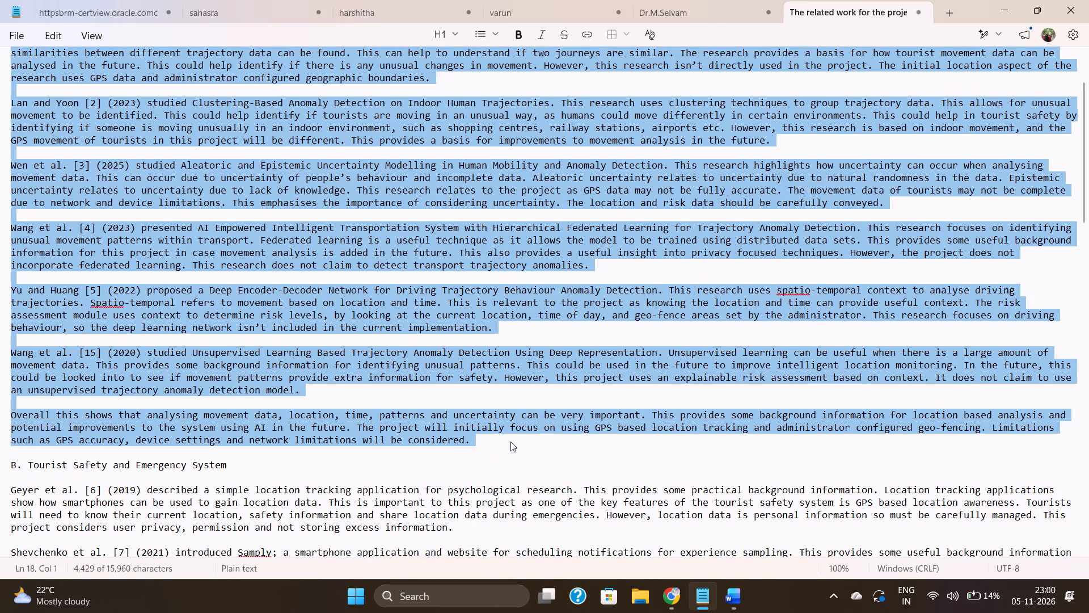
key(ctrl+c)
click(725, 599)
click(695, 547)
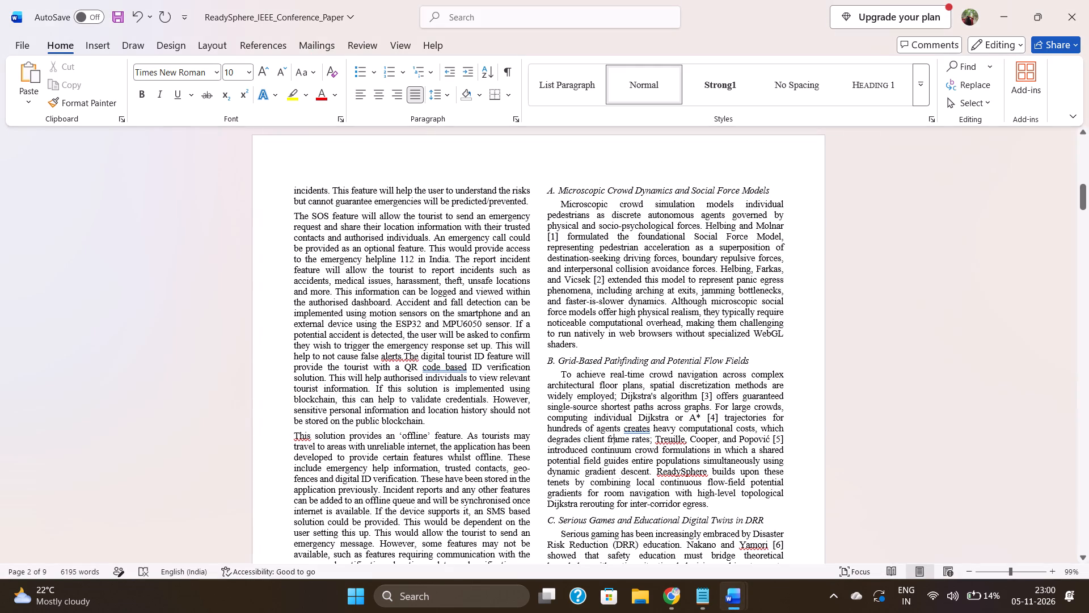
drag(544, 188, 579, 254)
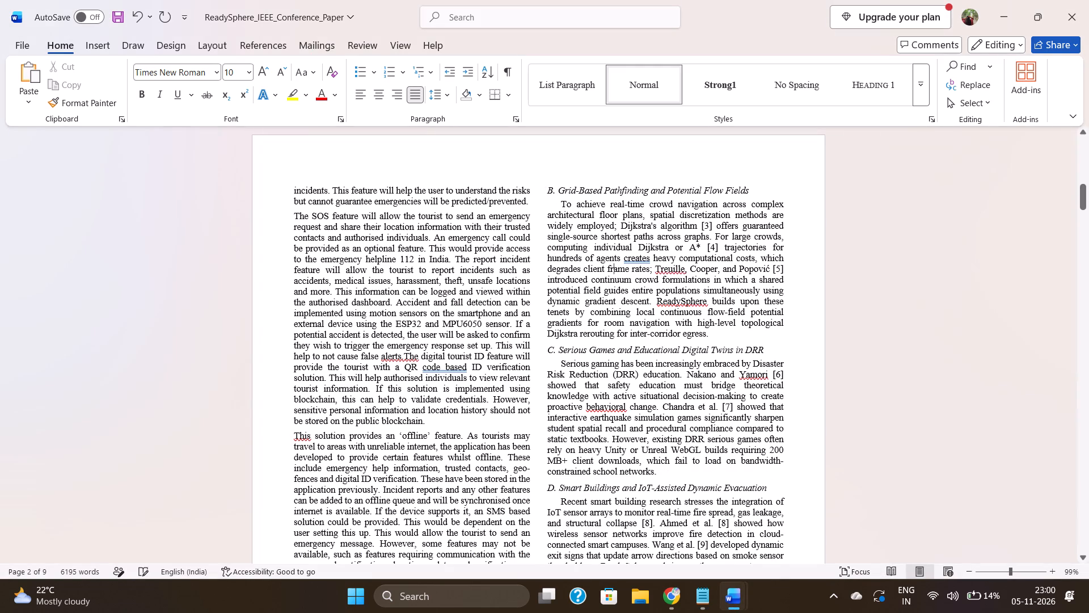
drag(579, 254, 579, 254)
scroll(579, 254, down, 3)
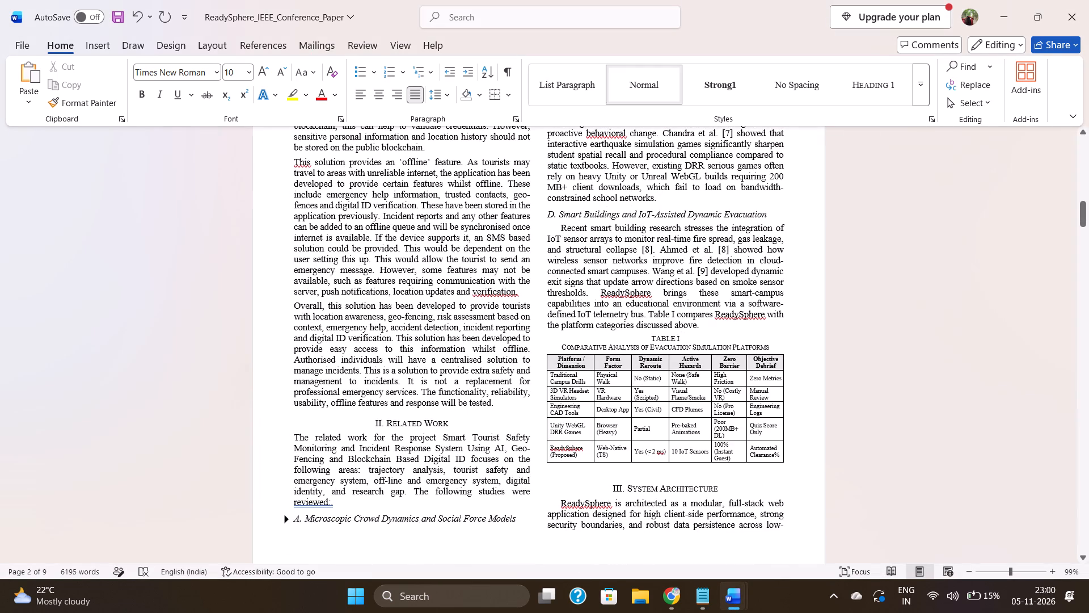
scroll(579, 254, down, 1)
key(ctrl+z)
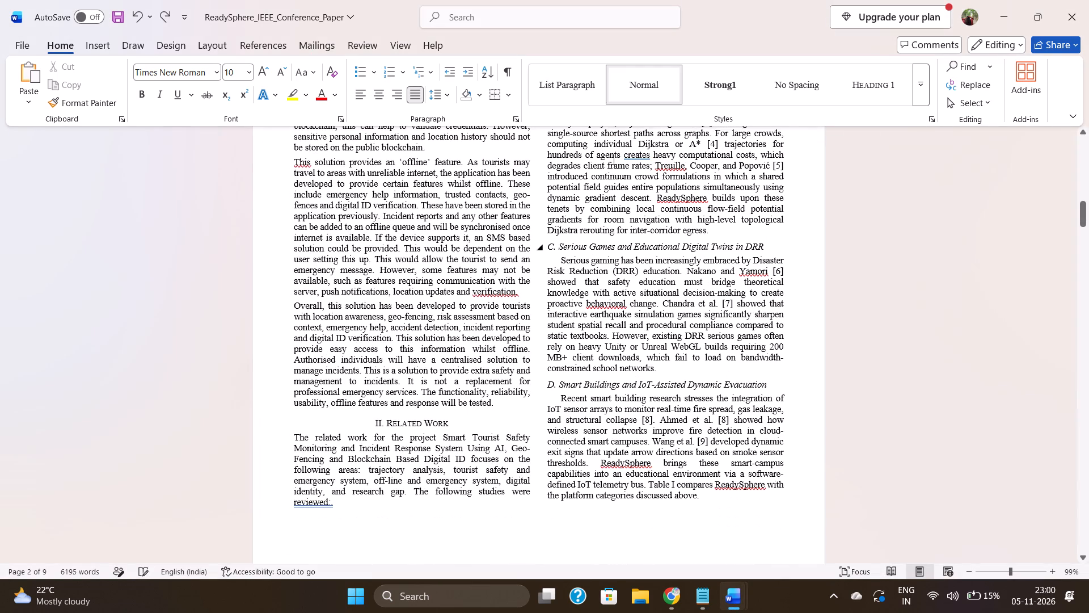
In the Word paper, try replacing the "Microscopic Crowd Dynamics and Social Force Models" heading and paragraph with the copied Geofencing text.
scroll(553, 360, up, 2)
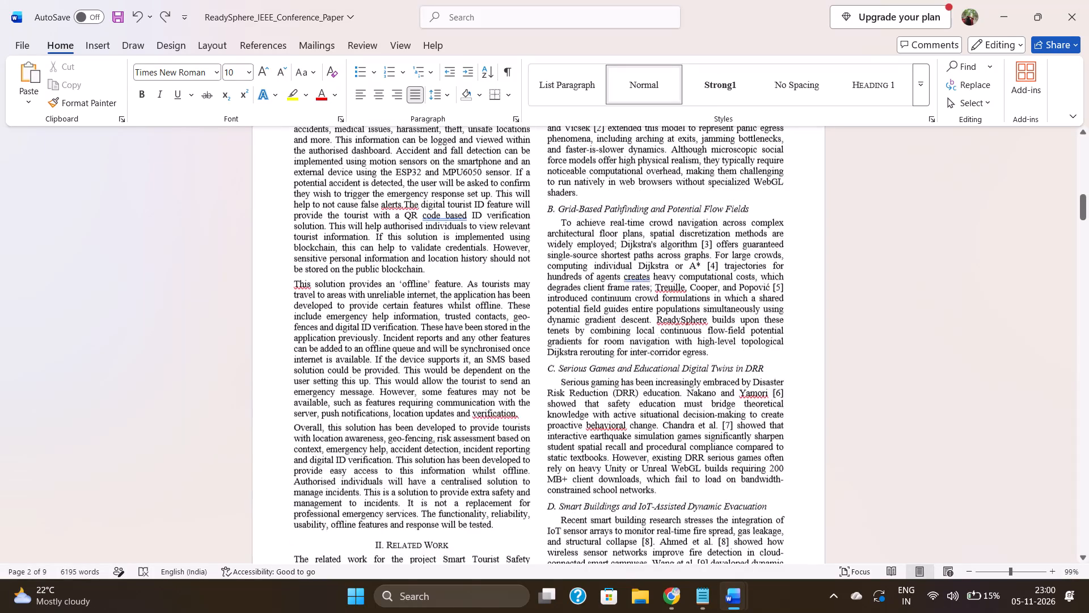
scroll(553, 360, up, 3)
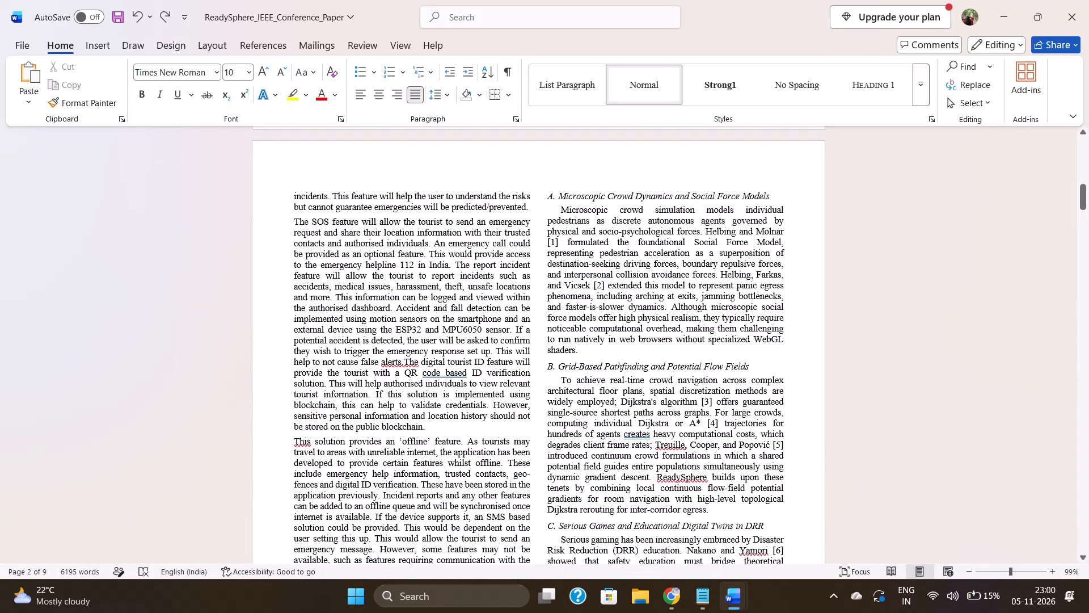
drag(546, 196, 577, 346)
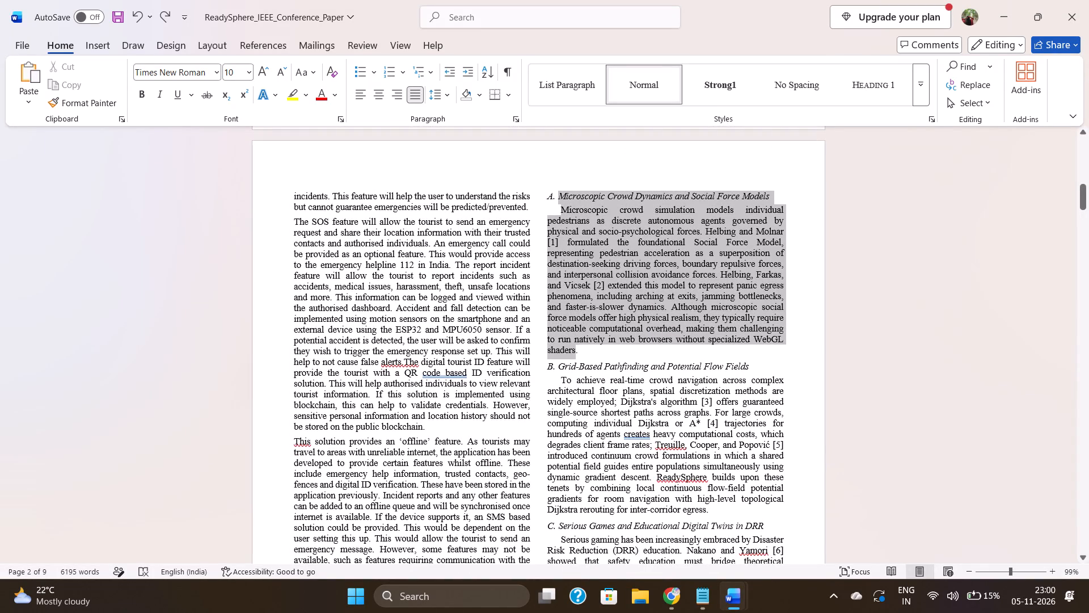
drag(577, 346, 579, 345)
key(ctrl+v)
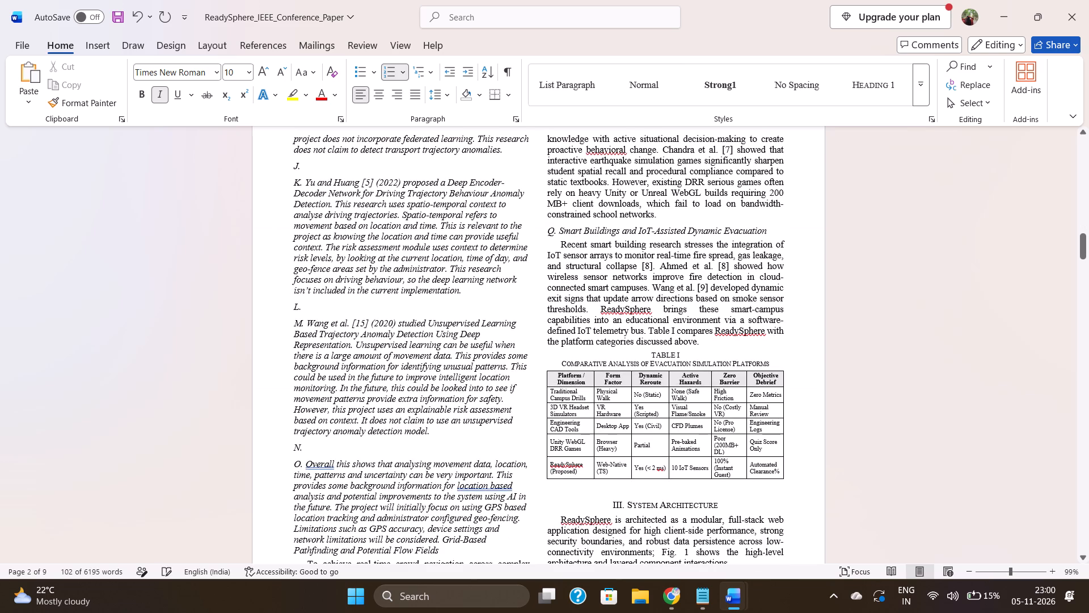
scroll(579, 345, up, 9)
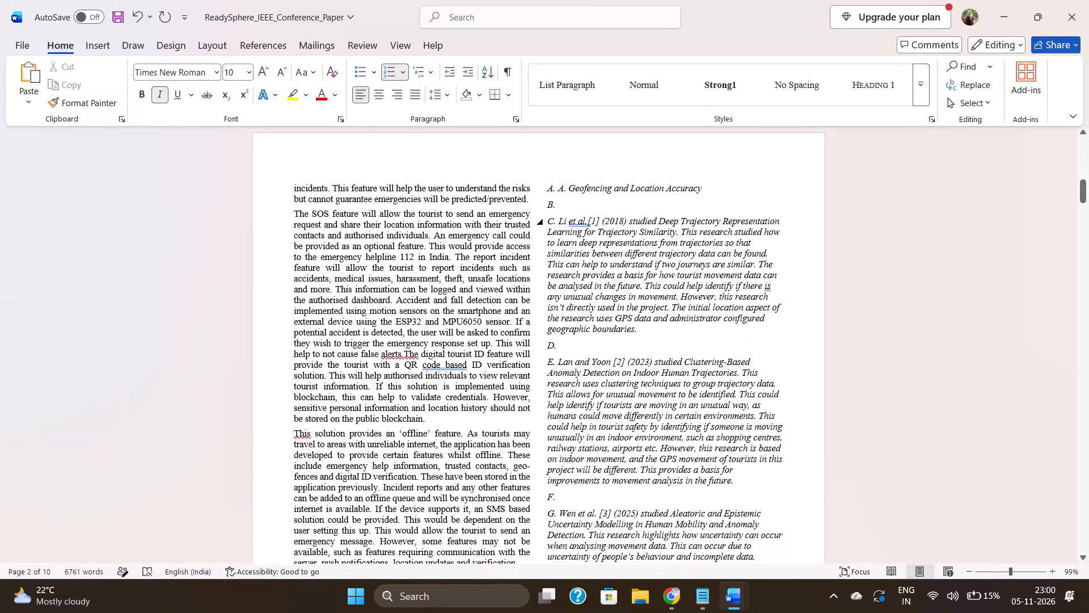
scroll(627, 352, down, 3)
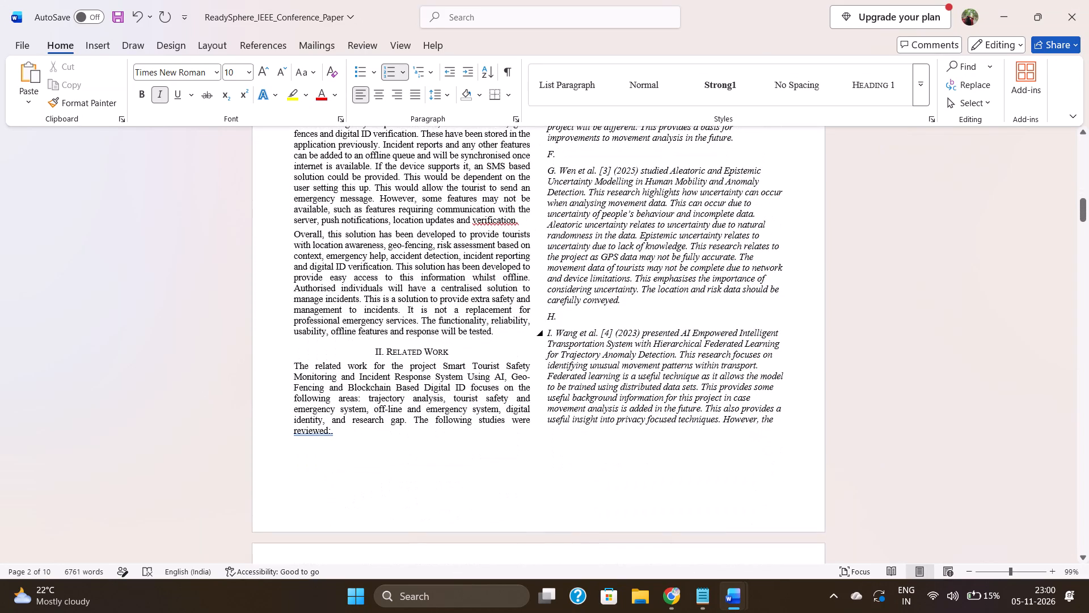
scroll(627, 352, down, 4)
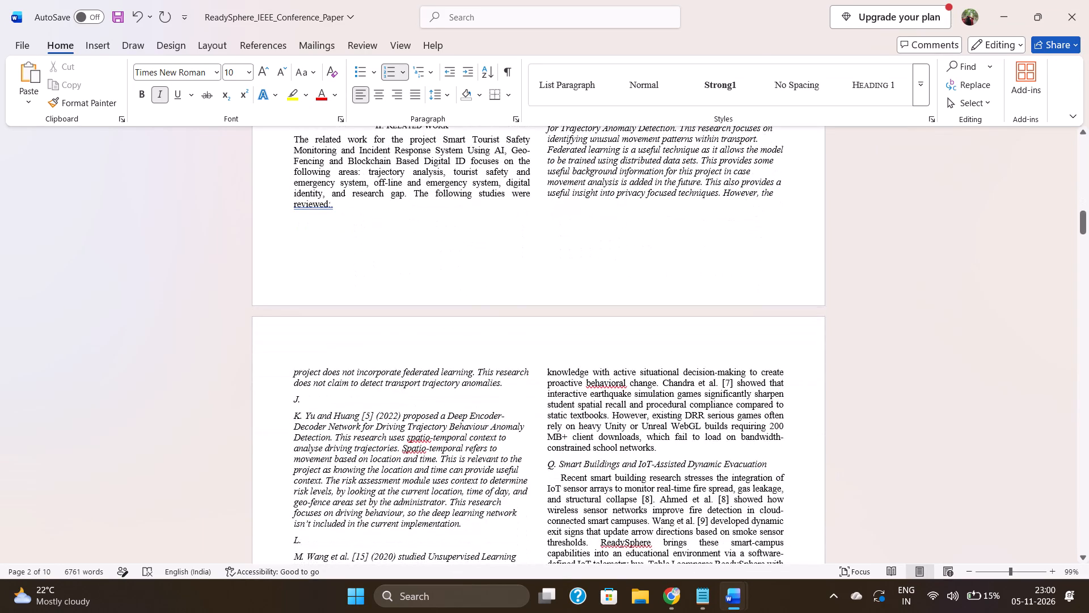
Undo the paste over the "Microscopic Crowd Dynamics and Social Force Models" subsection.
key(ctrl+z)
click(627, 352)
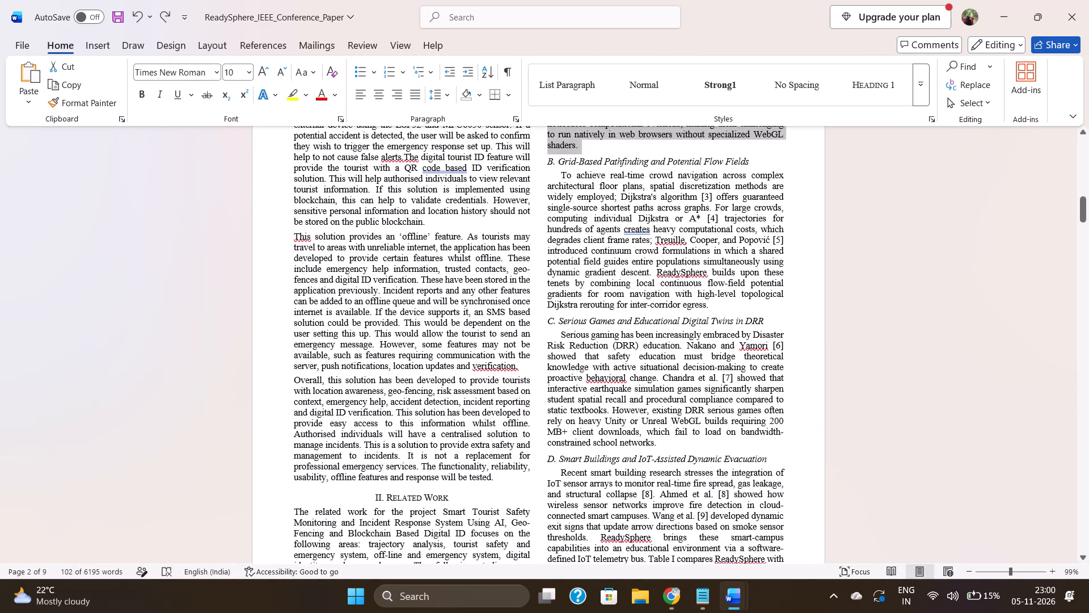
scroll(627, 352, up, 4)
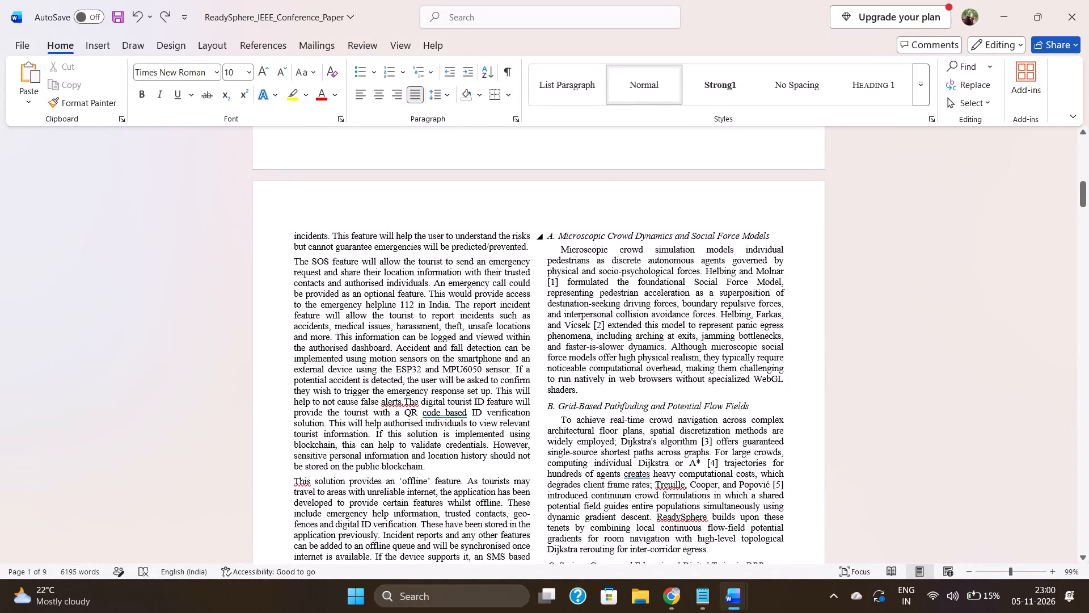
Copy only "Geofencing and Location Accuracy" from Notepad and paste it over the "Microscopic Crowd Dynamics and Social Force Models" heading text in Word.
click(691, 600)
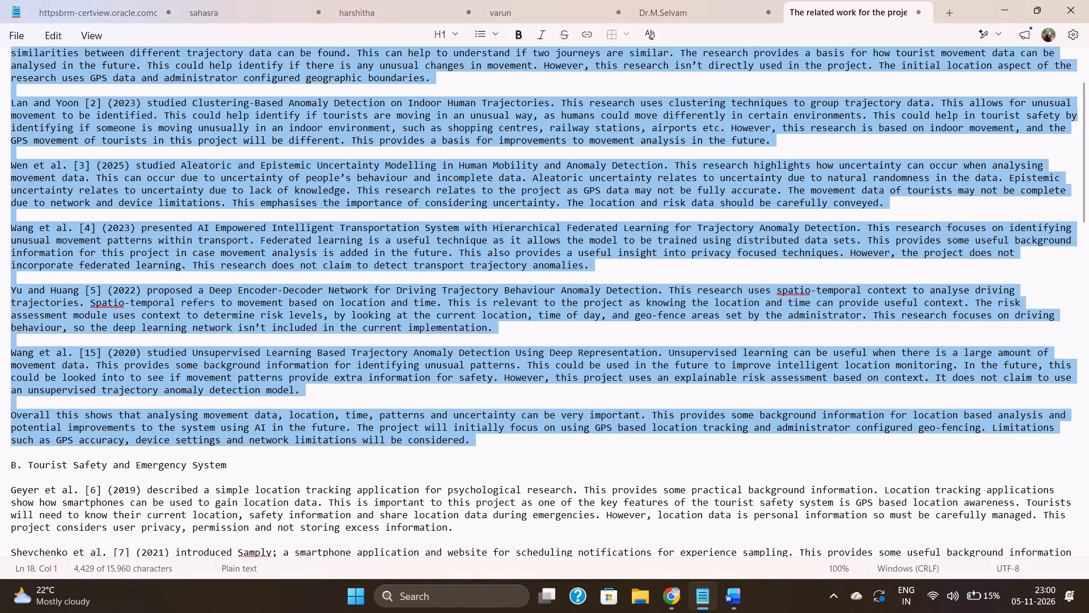
click(528, 331)
scroll(407, 255, up, 3)
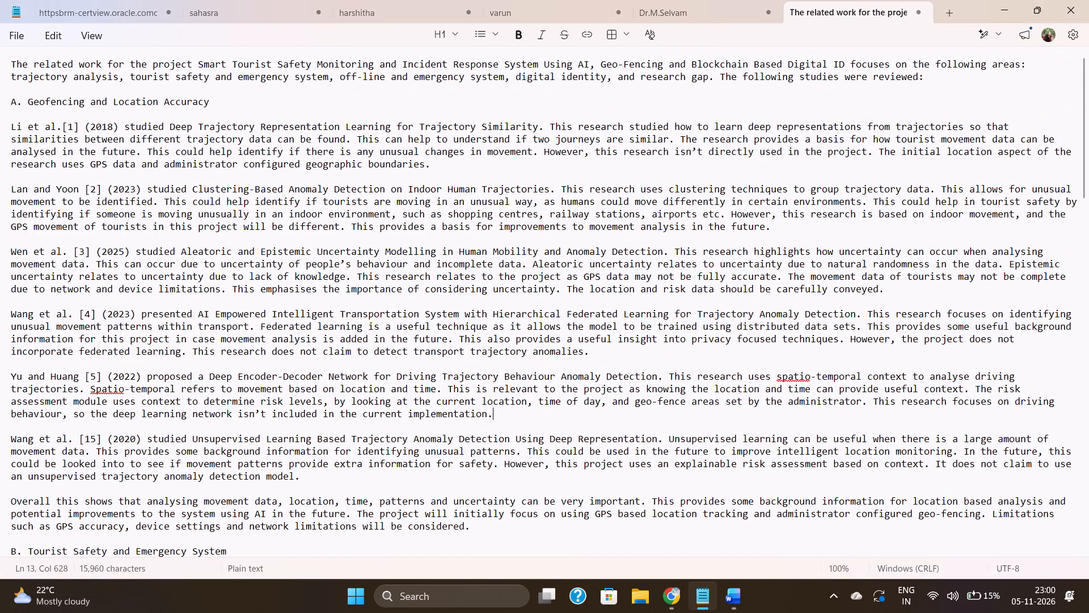
drag(212, 101, 15, 95)
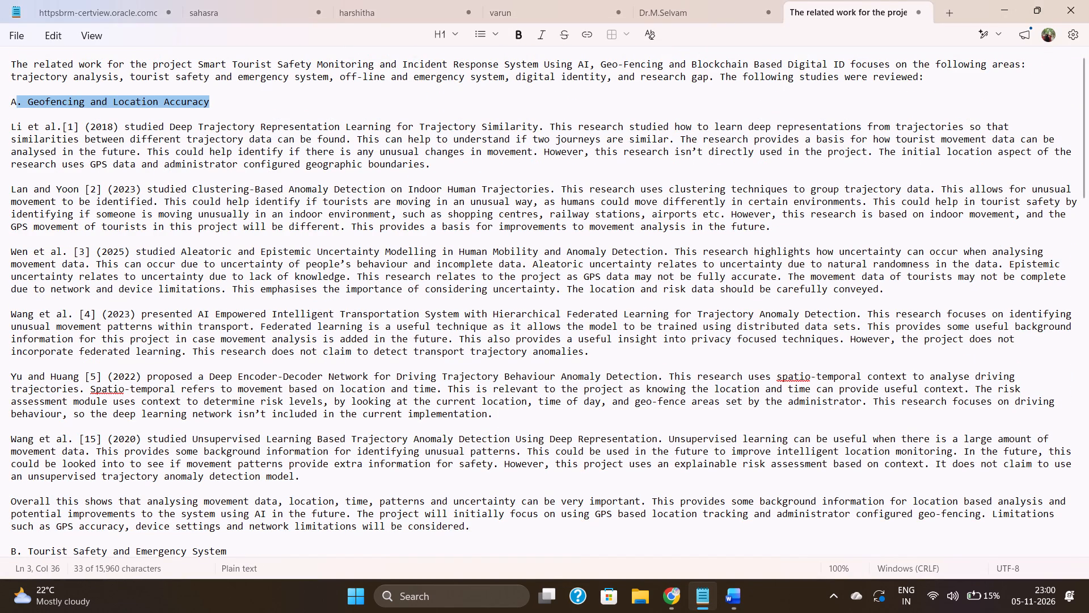
drag(15, 95, 28, 99)
key(ctrl+c)
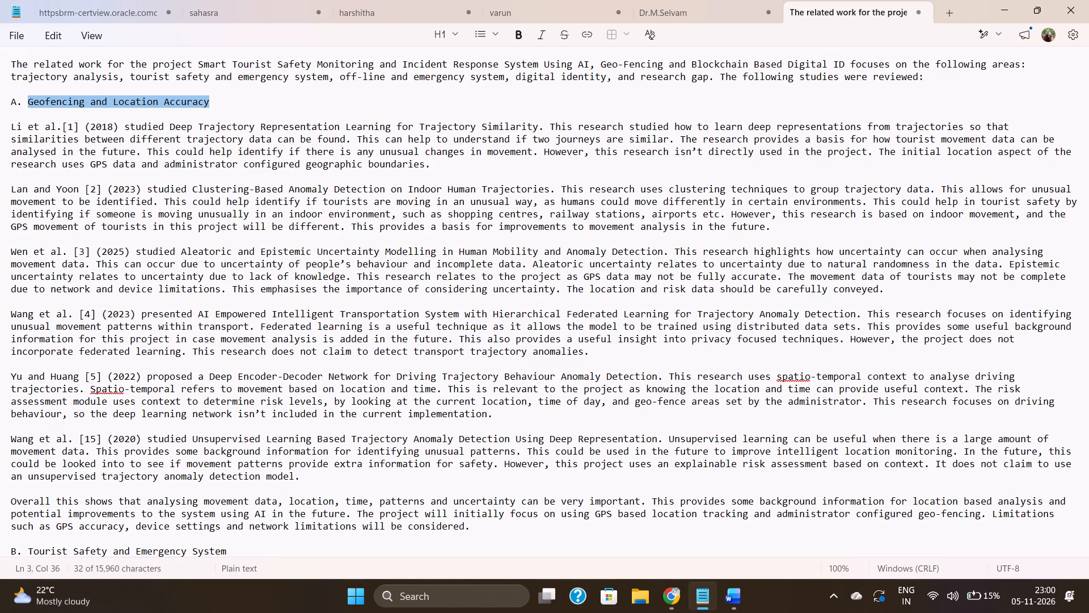
click(998, 10)
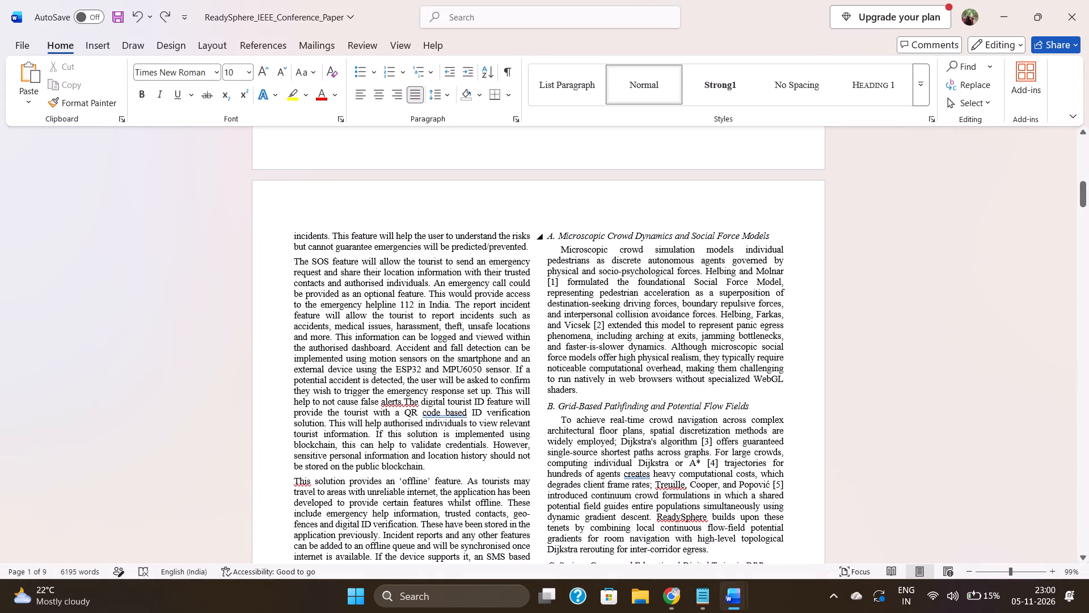
drag(769, 236, 586, 228)
key(ctrl+v)
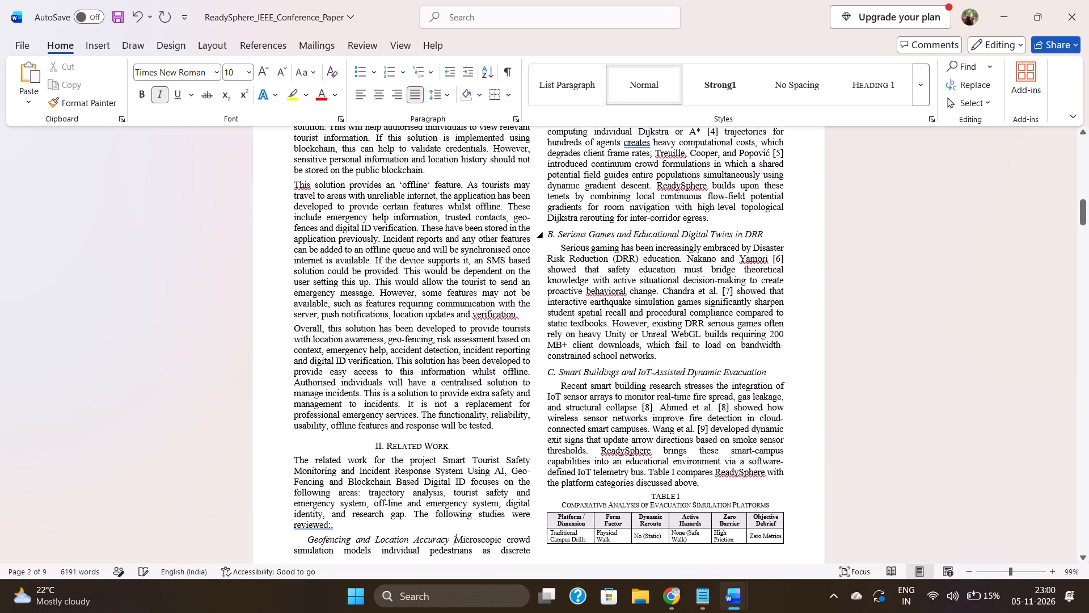
scroll(586, 228, right, 1)
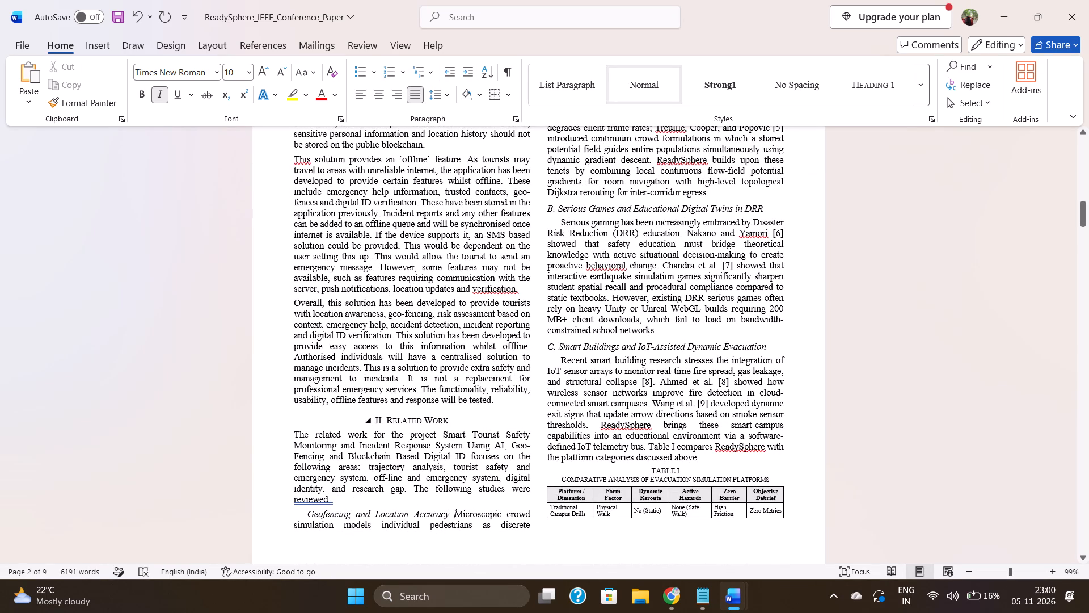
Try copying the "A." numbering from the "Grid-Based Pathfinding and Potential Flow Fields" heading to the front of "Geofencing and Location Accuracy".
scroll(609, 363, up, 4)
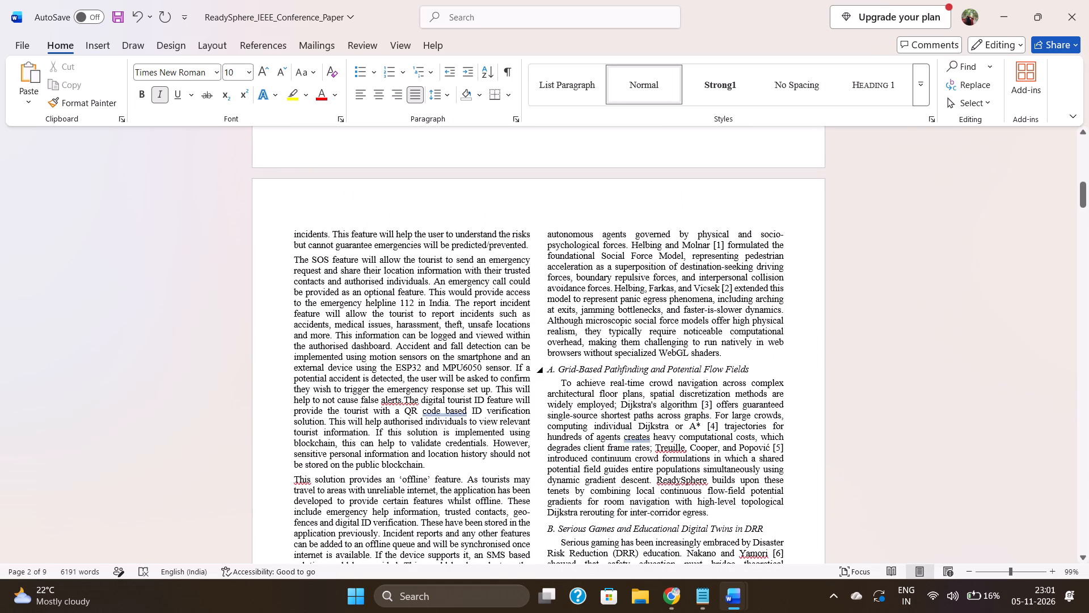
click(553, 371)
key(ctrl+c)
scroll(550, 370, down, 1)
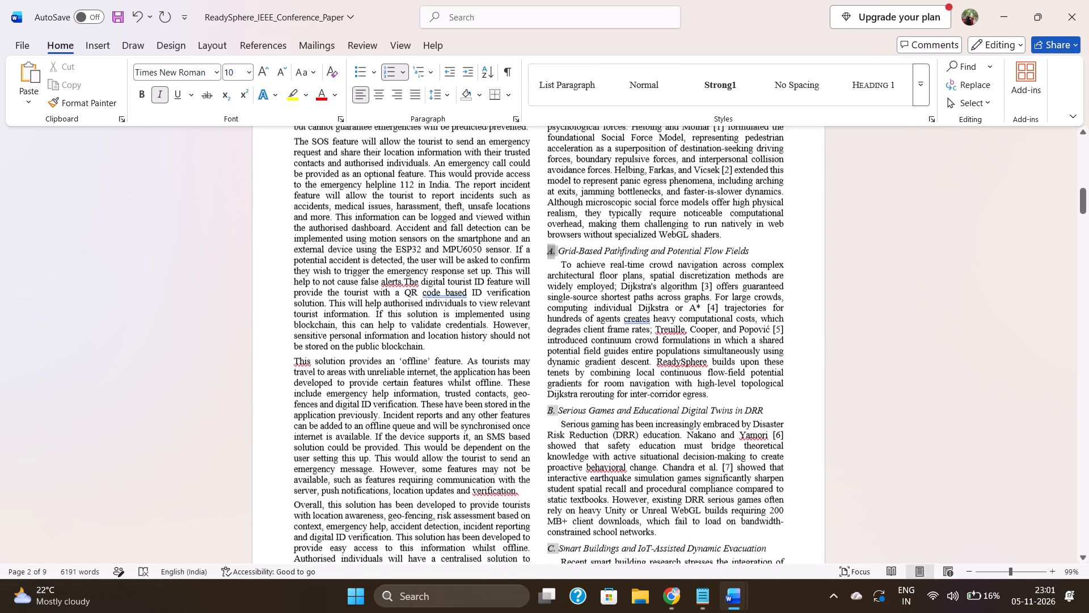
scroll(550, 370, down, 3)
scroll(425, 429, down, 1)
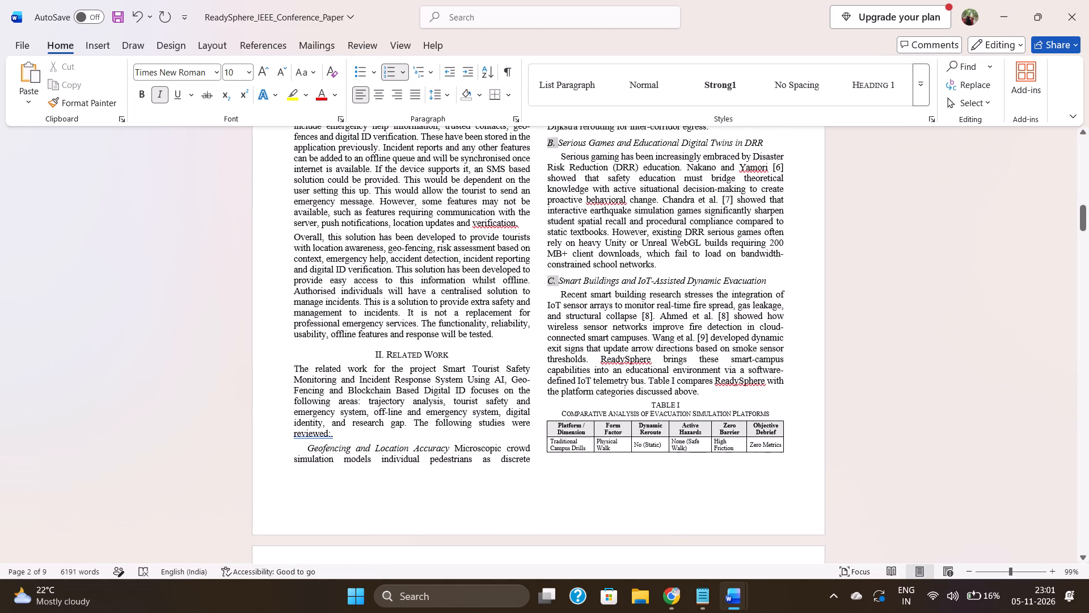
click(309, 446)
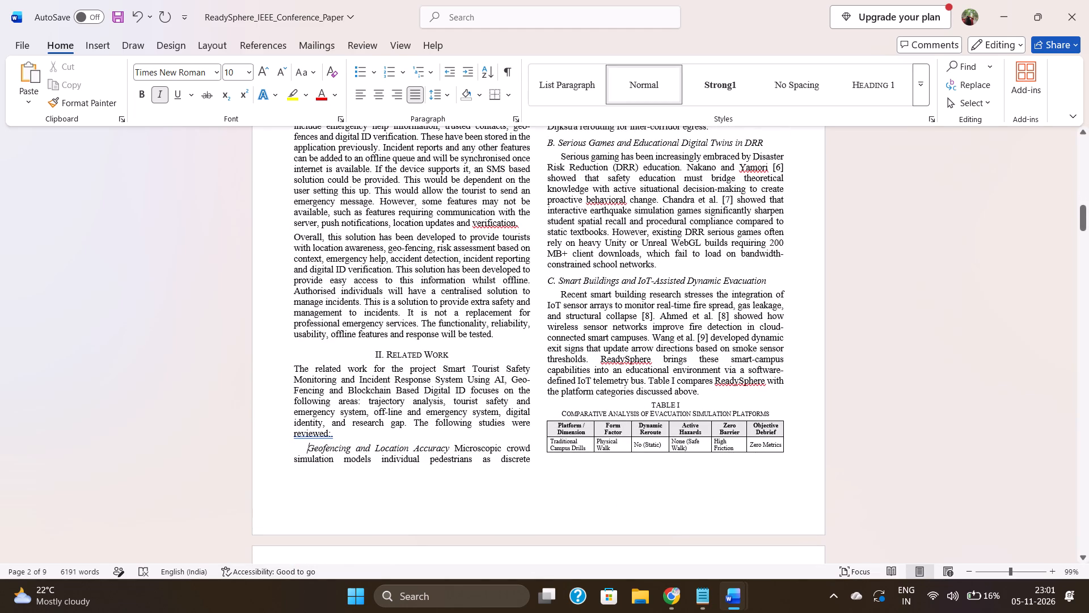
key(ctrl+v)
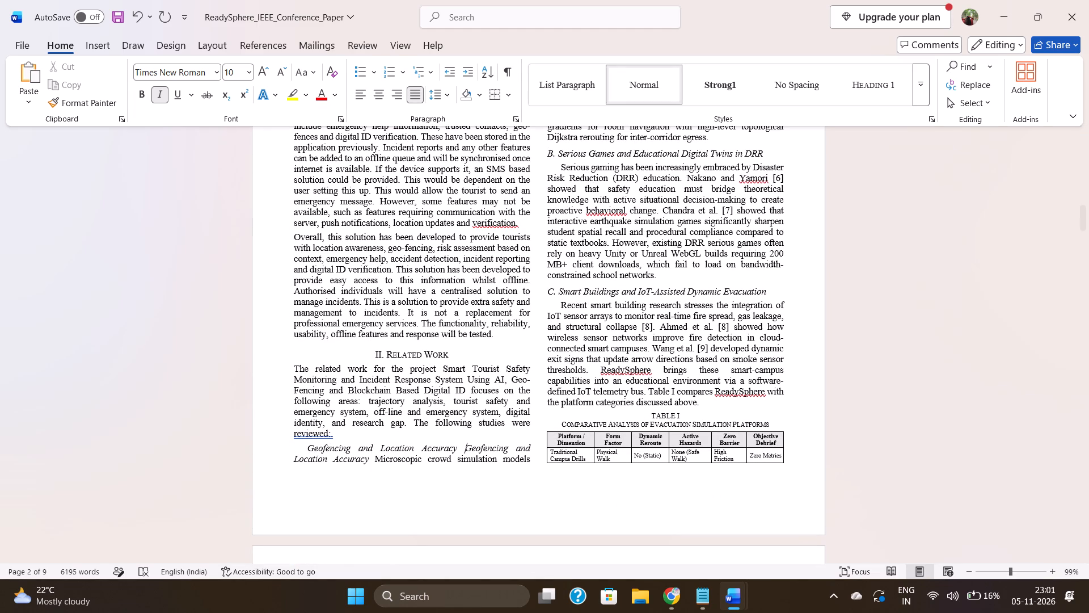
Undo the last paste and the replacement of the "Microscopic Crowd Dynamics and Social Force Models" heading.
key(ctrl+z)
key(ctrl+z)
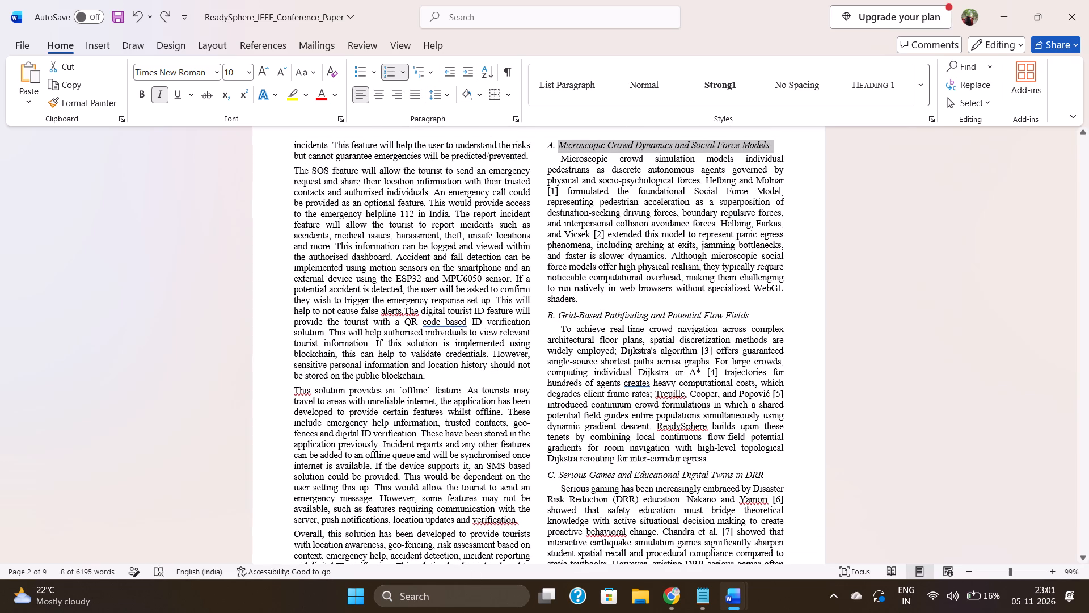
Remove the first-line indent from the paragraph under the "Microscopic Crowd Dynamics and Social Force Models" heading.
click(392, 473)
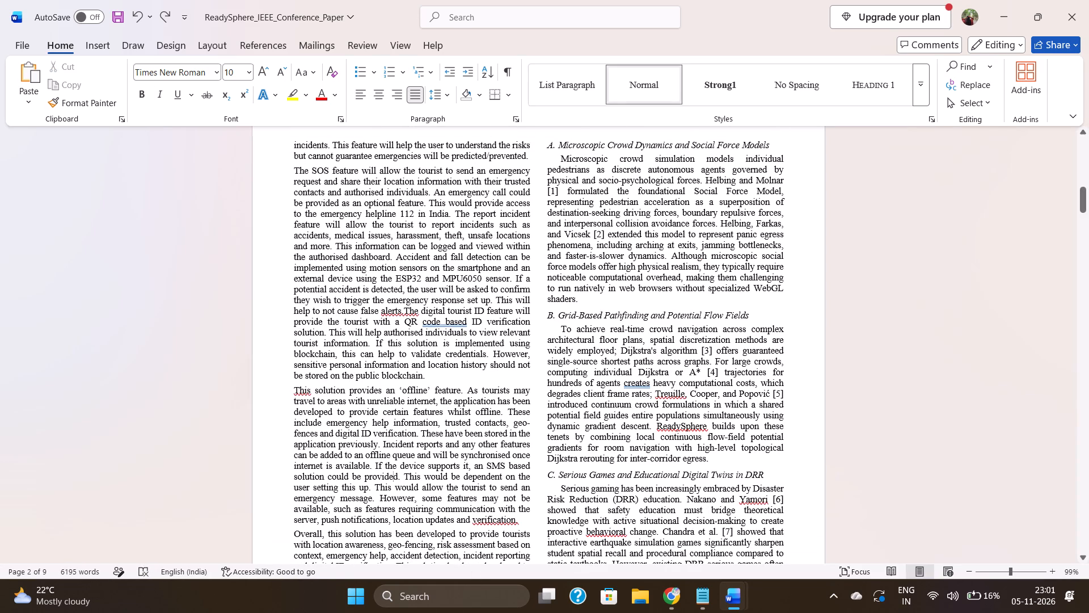
scroll(661, 305, up, 1)
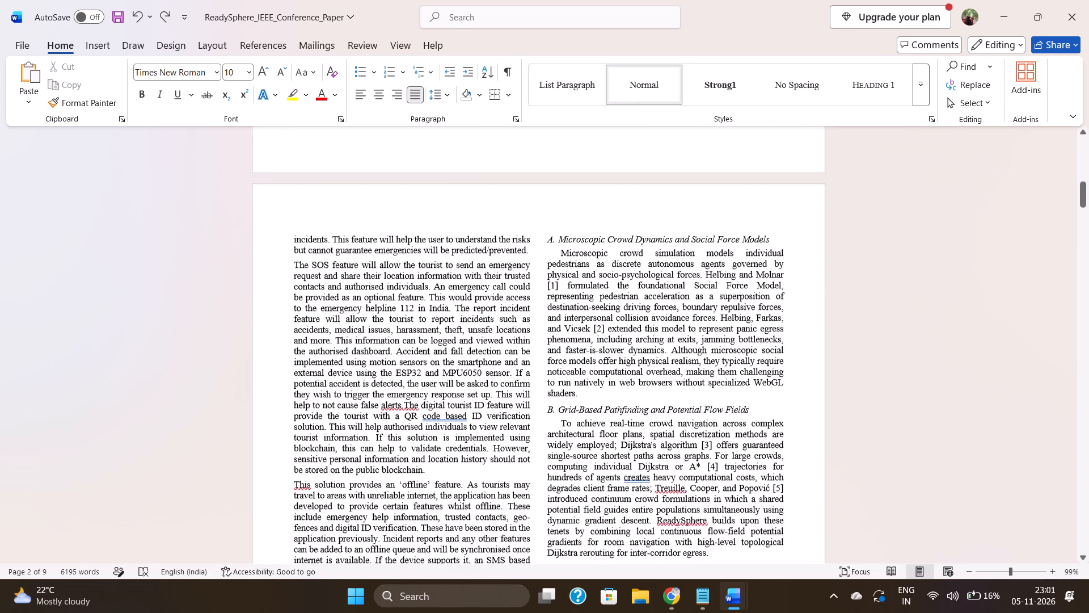
scroll(661, 305, up, 1)
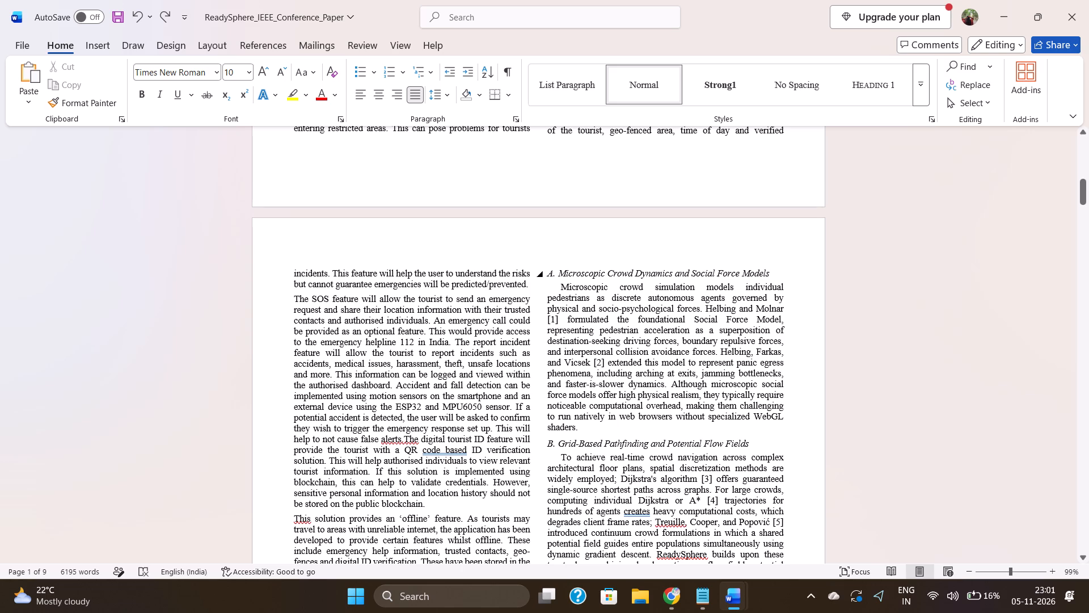
drag(770, 272, 551, 266)
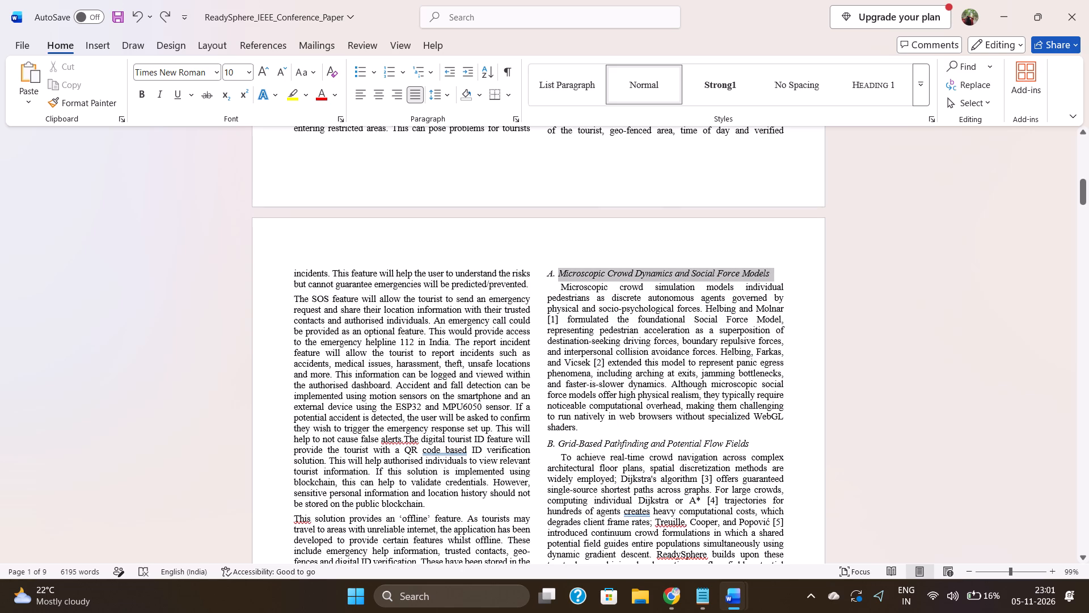
drag(551, 266, 560, 276)
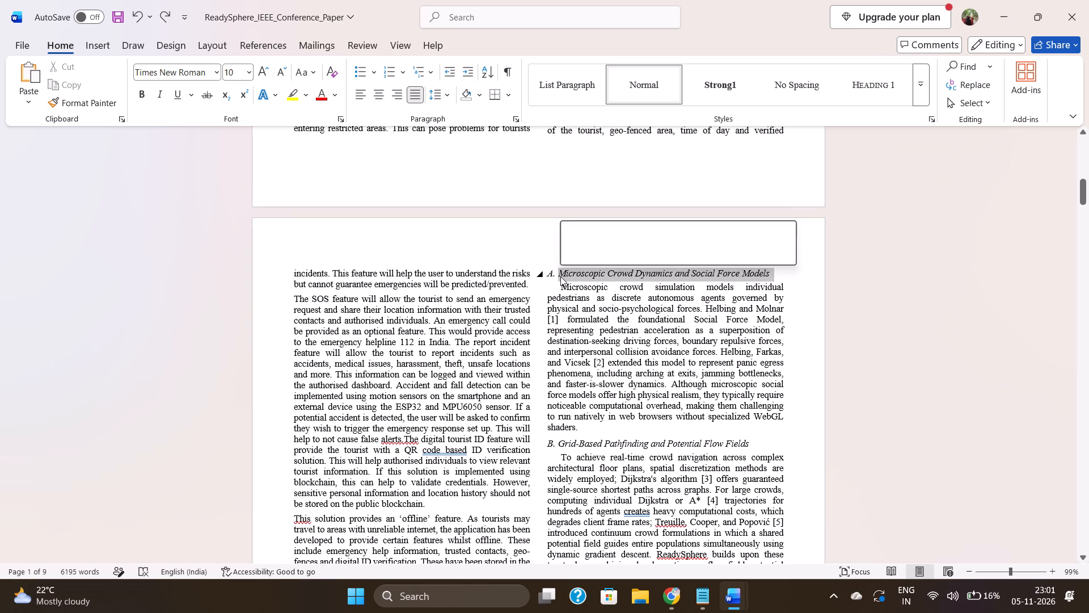
click(560, 276)
click(560, 285)
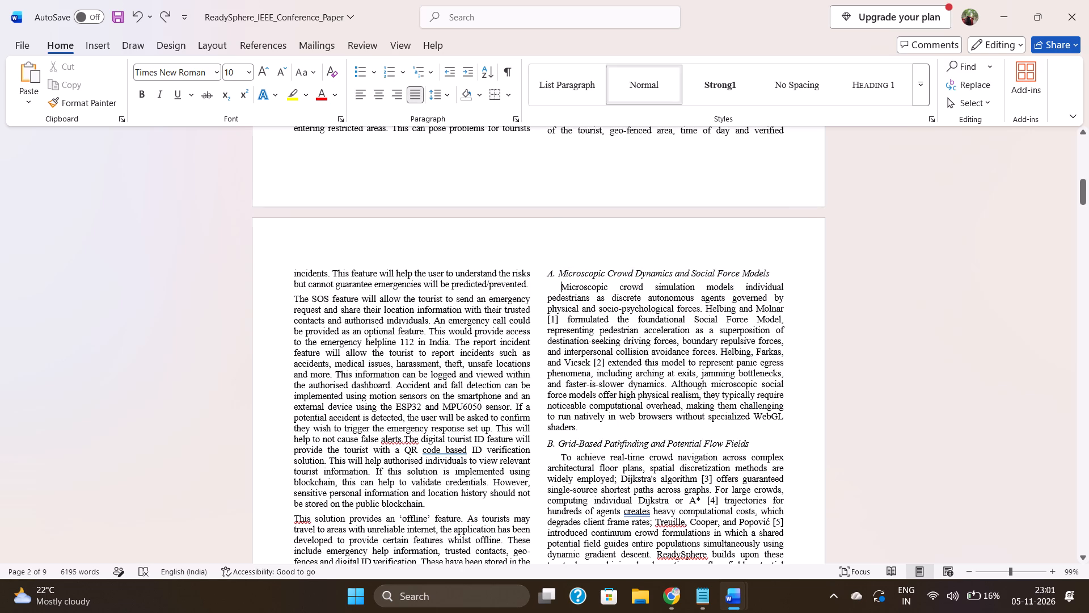
key(BackSpace)
scroll(560, 285, down, 1)
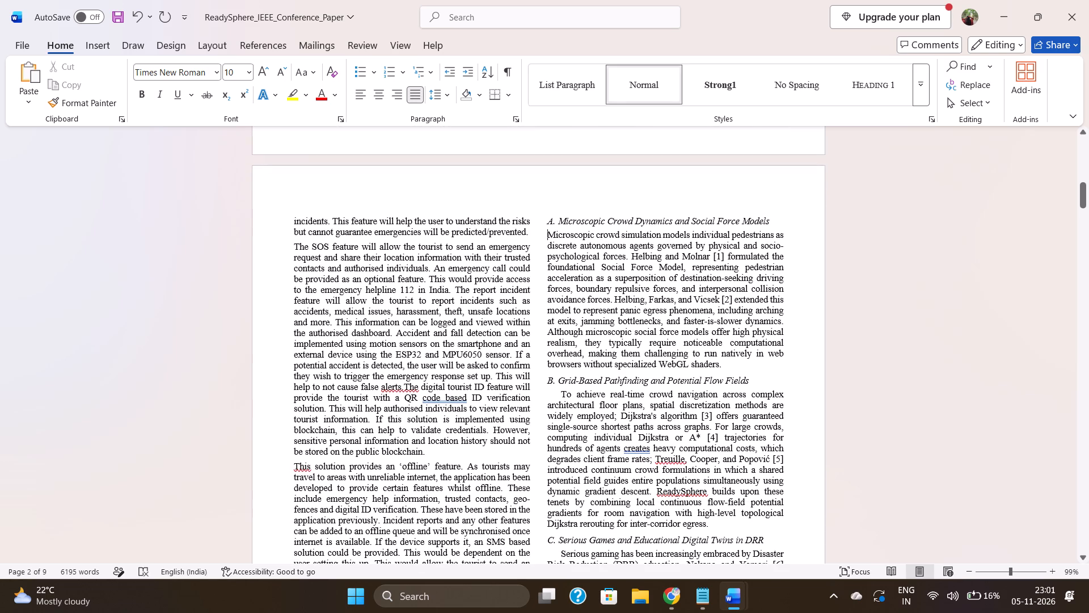
Replace the "Microscopic Crowd Dynamics and Social Force Models" heading text with the copied "Geofencing and Location Accuracy", keeping its "A." numbering.
click(776, 220)
key(BackSpace)
key(BackSpace)
key(BackSpace)
key(BackSpace)
key(BackSpace)
key(BackSpace)
key(BackSpace)
key(BackSpace)
key(BackSpace)
key(BackSpace)
key(BackSpace)
key(BackSpace)
key(BackSpace)
key(BackSpace)
key(BackSpace)
key(BackSpace)
key(BackSpace)
key(BackSpace)
key(BackSpace)
key(BackSpace)
key(BackSpace)
key(BackSpace)
key(BackSpace)
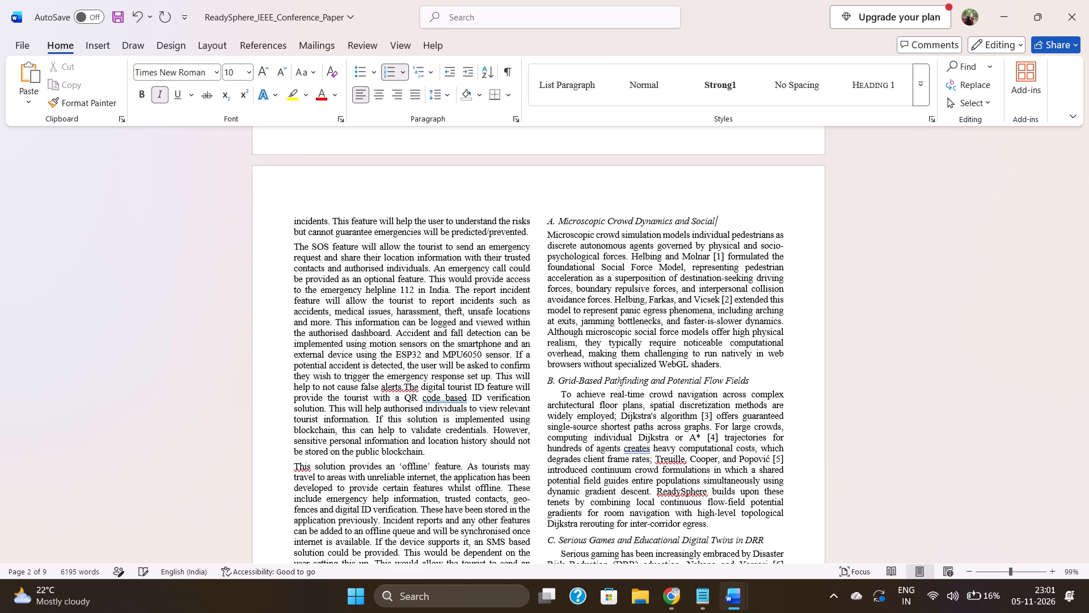
key(BackSpace)
key(BackSpace)
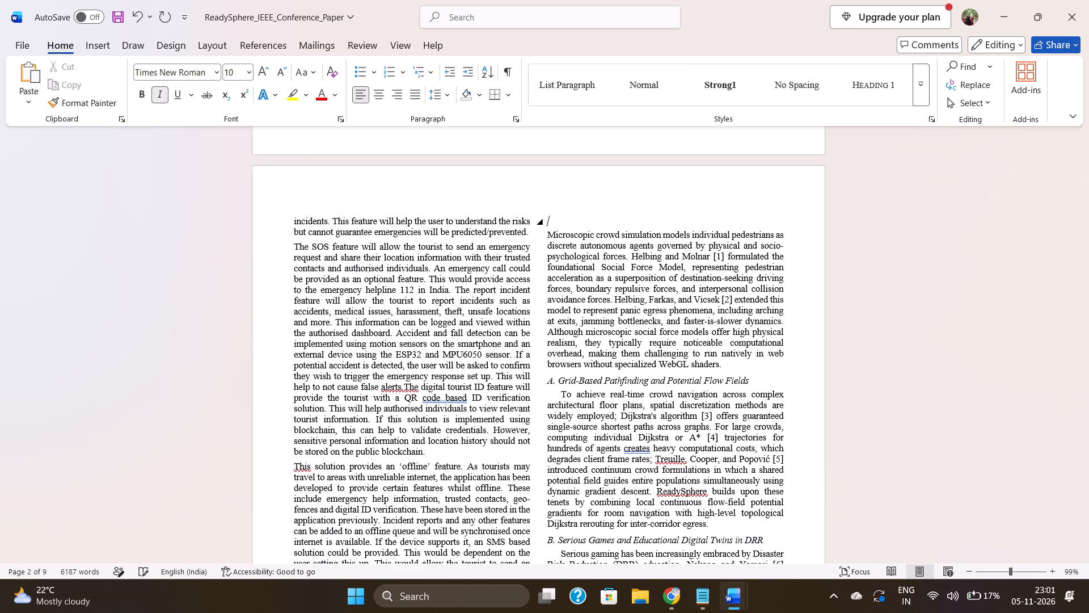
key(ctrl+z)
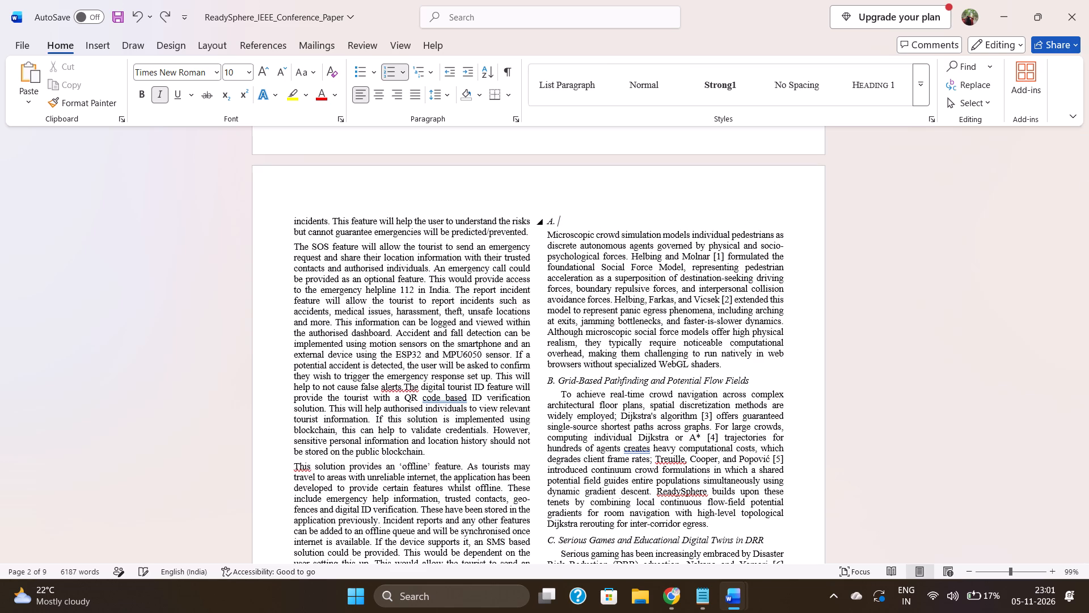
key(ctrl+v)
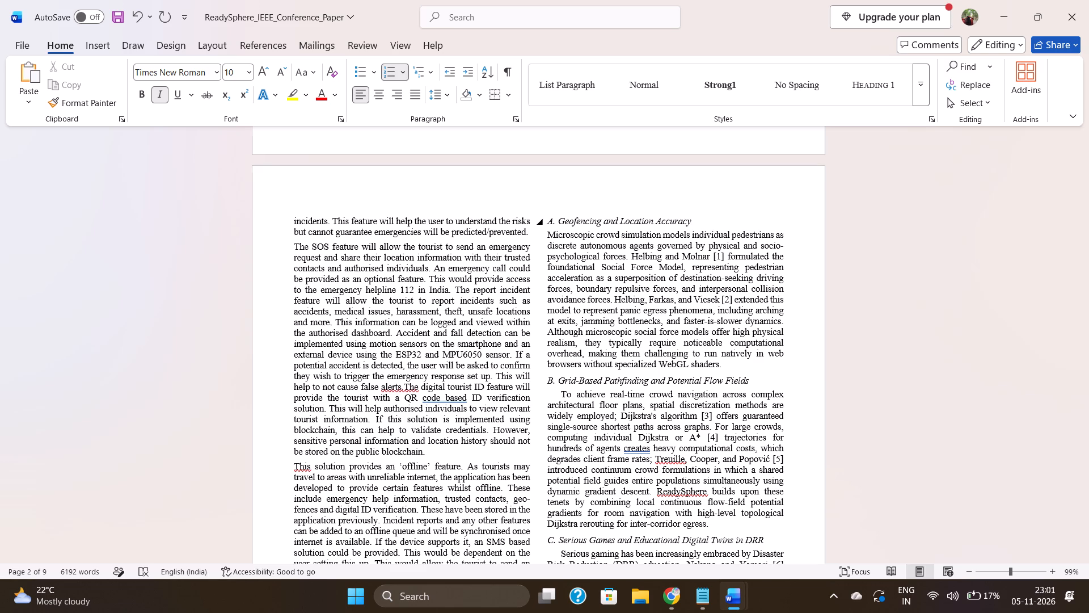
Copy the Geofencing body paragraphs, "Li et al.[1]" through "Overall this shows", from Notepad and paste them over the microscopic crowd simulation paragraph in Word.
click(710, 598)
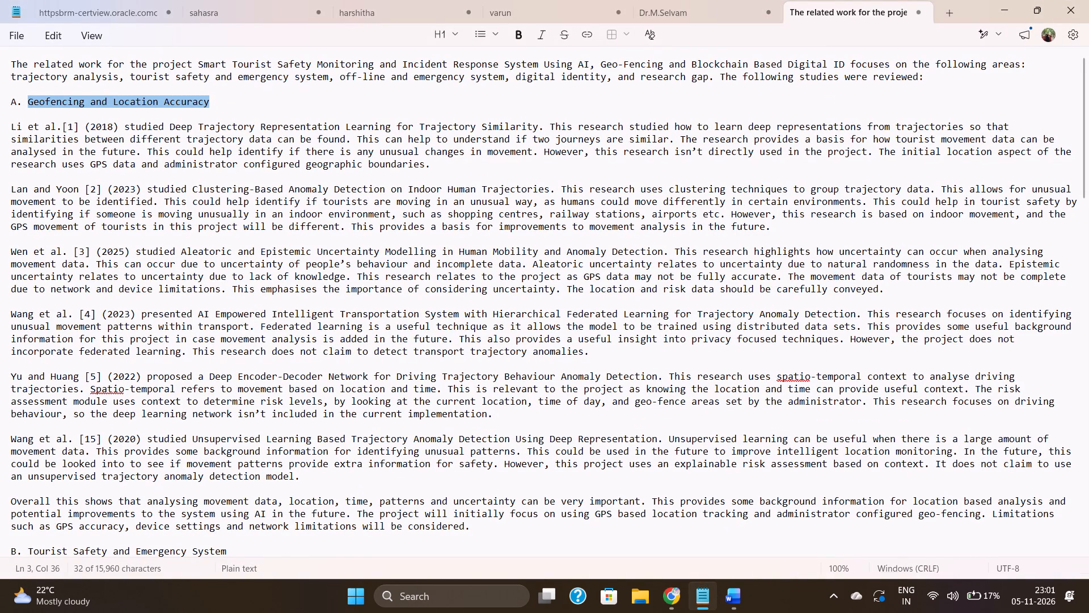
drag(10, 124, 171, 421)
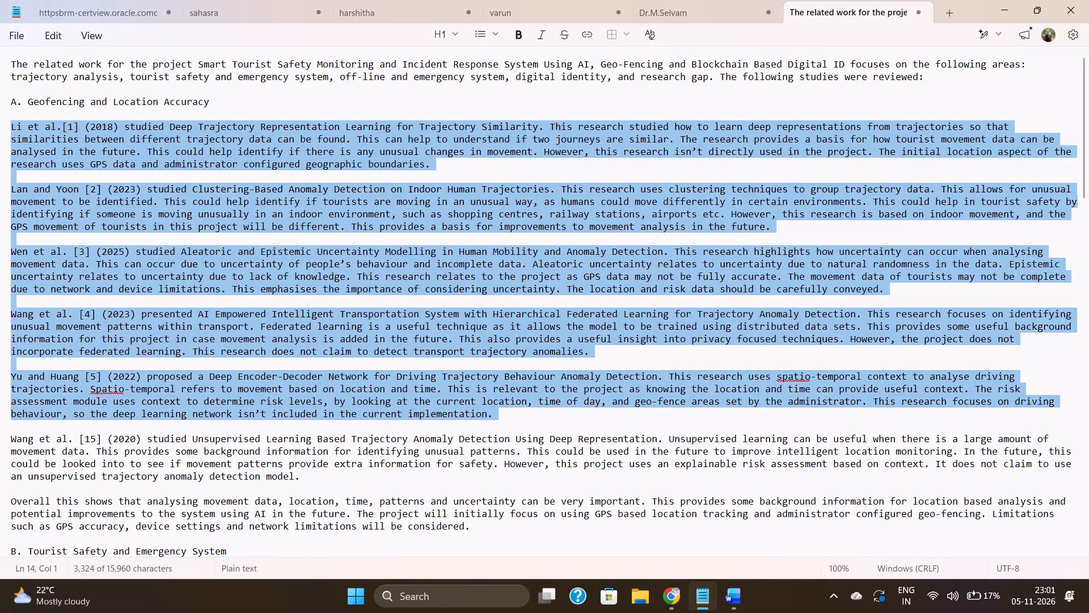
drag(171, 421, 217, 445)
key(ctrl+c)
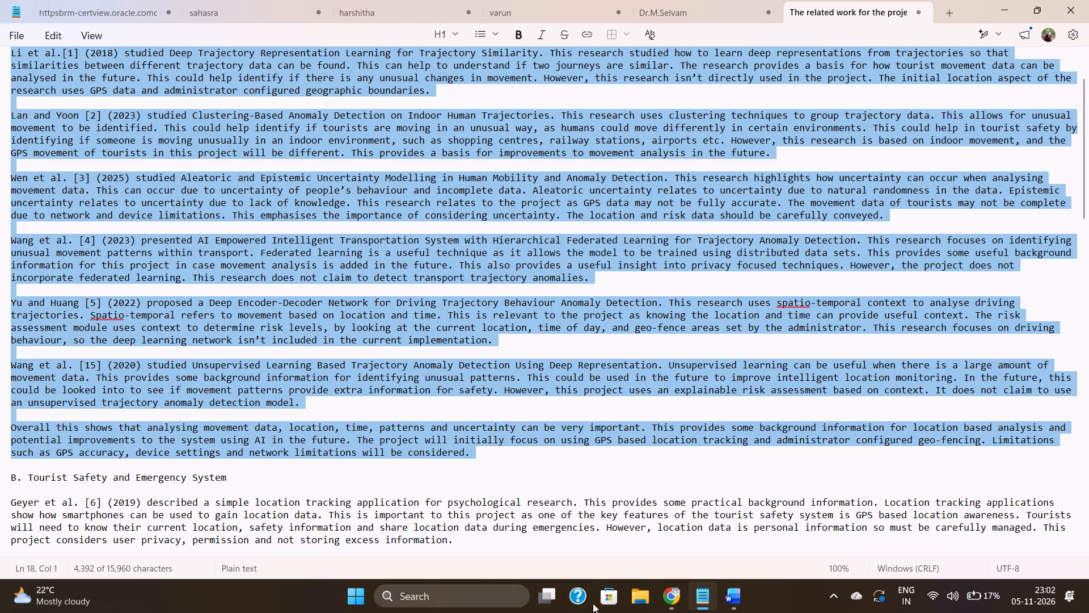
click(737, 599)
click(687, 535)
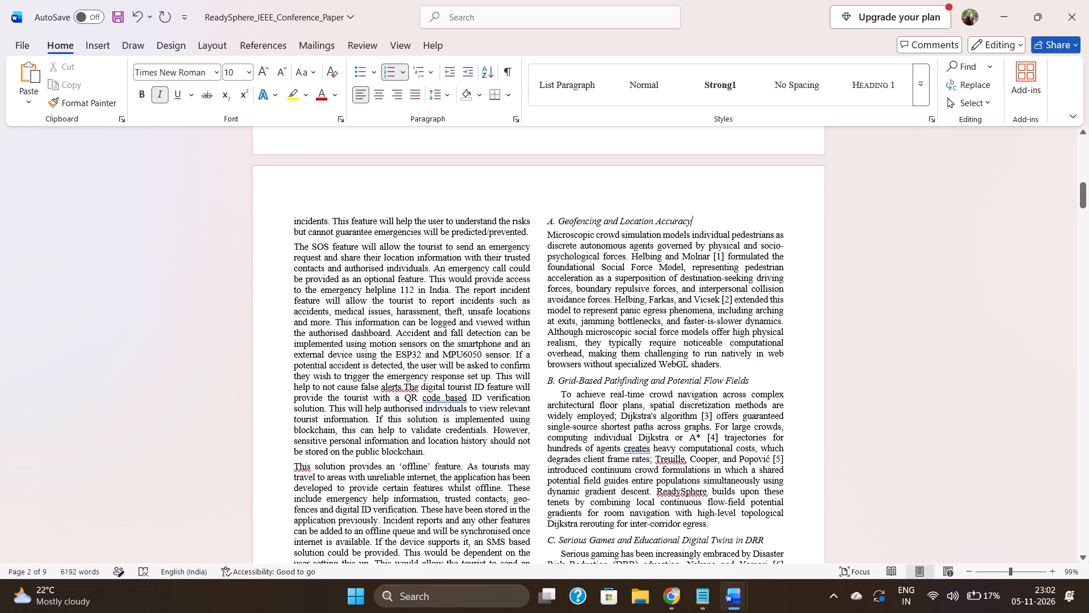
click(549, 235)
drag(549, 235, 715, 360)
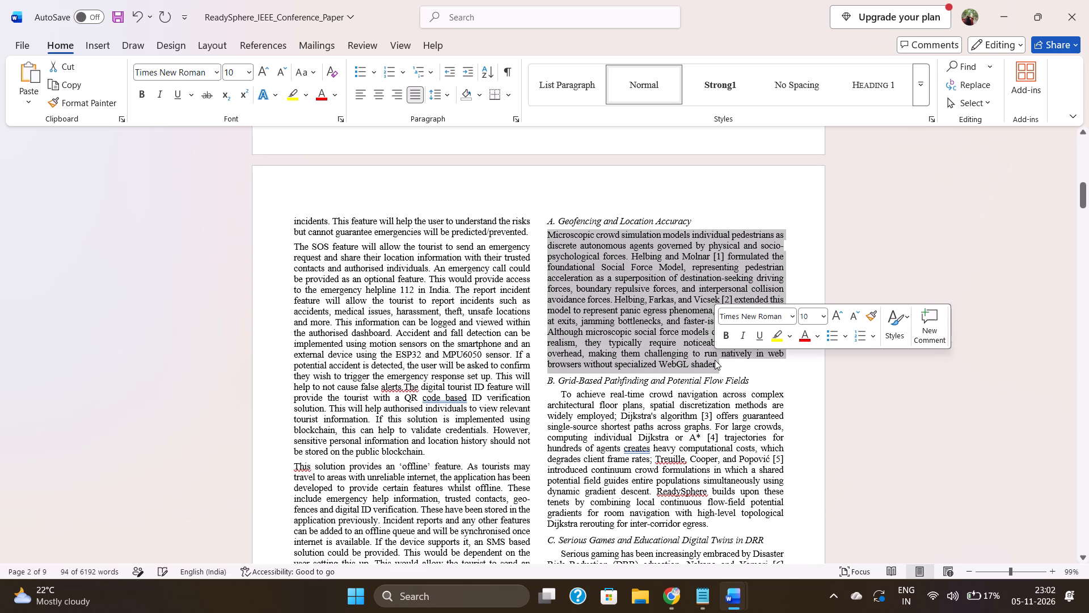
key(ctrl+v)
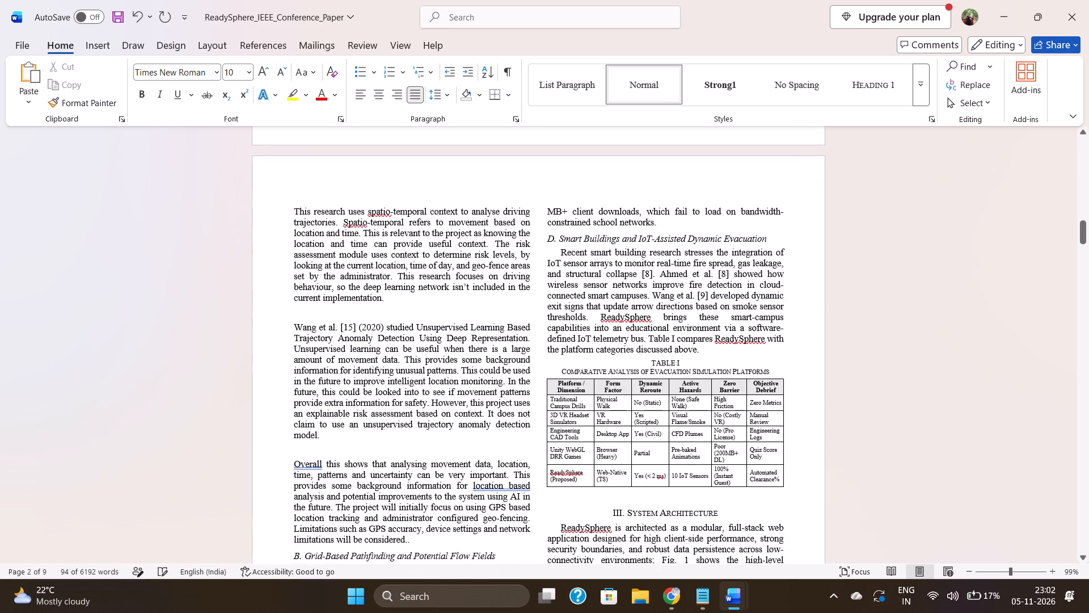
Delete the blank lines between the pasted Geofencing paragraphs, from "Li et al.[1]" down to "Yu and Huang [5]".
scroll(715, 360, up, 7)
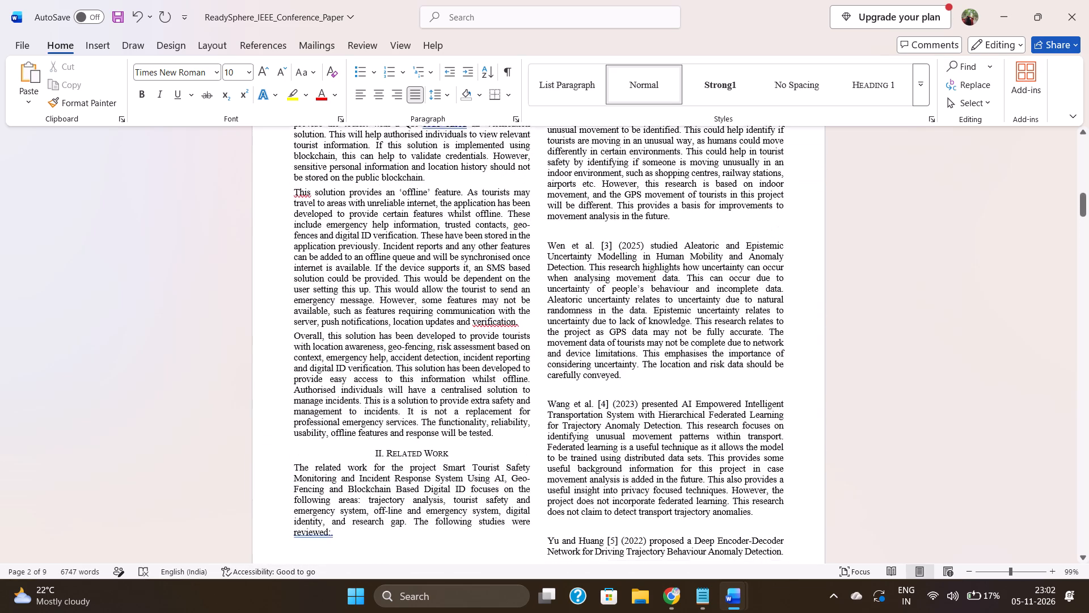
scroll(715, 360, up, 3)
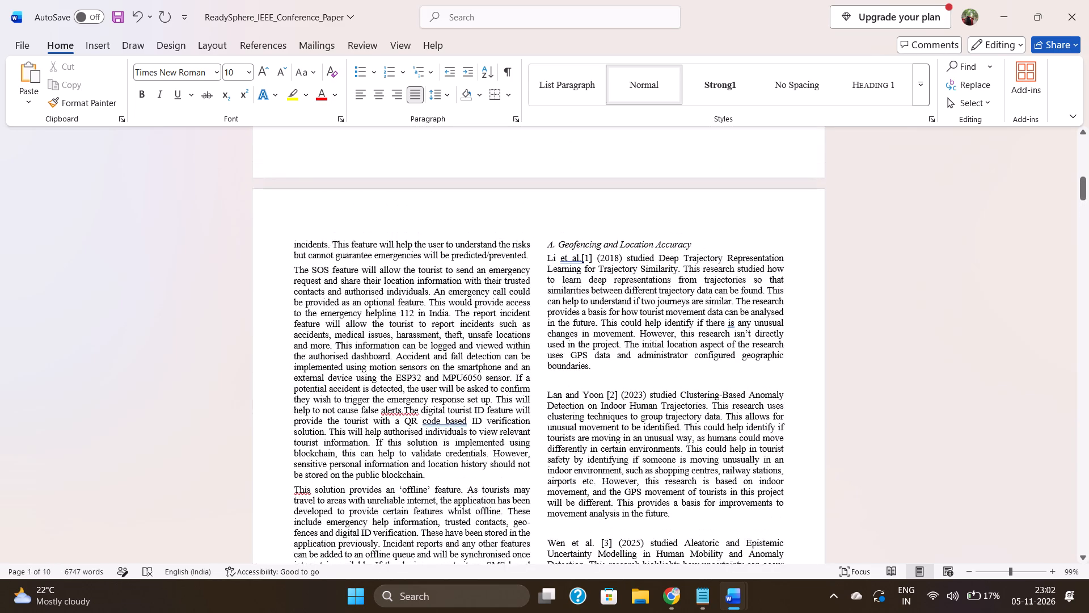
click(630, 381)
key(BackSpace)
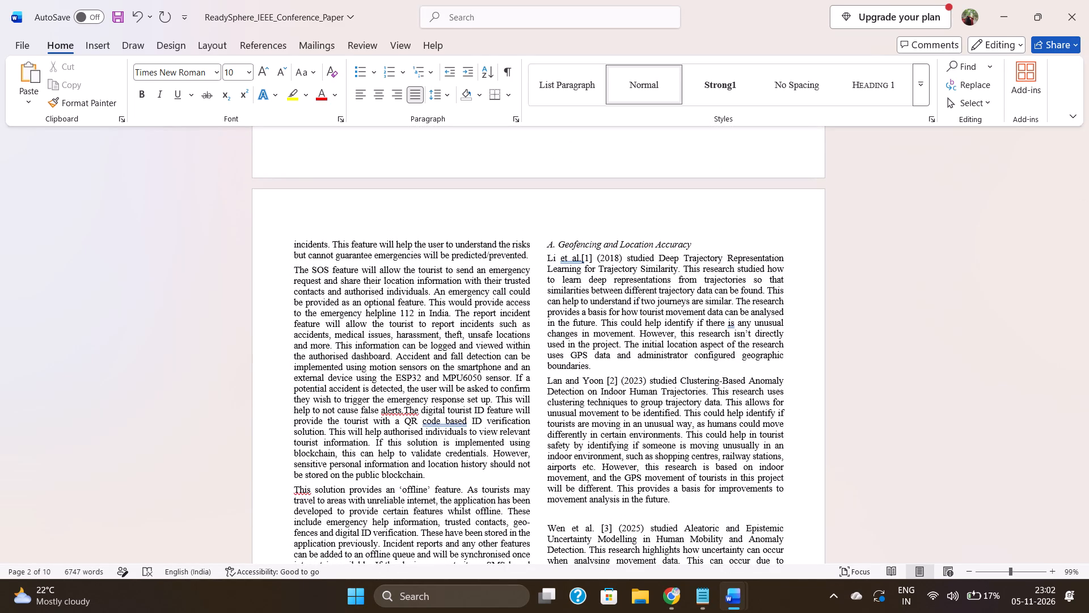
scroll(629, 376, down, 1)
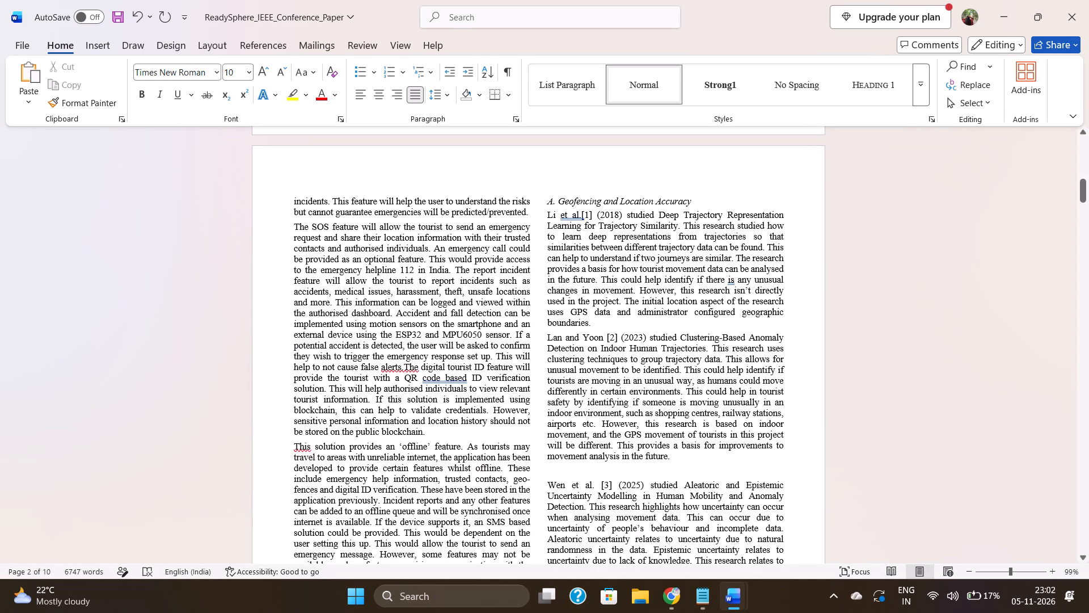
click(609, 475)
key(BackSpace)
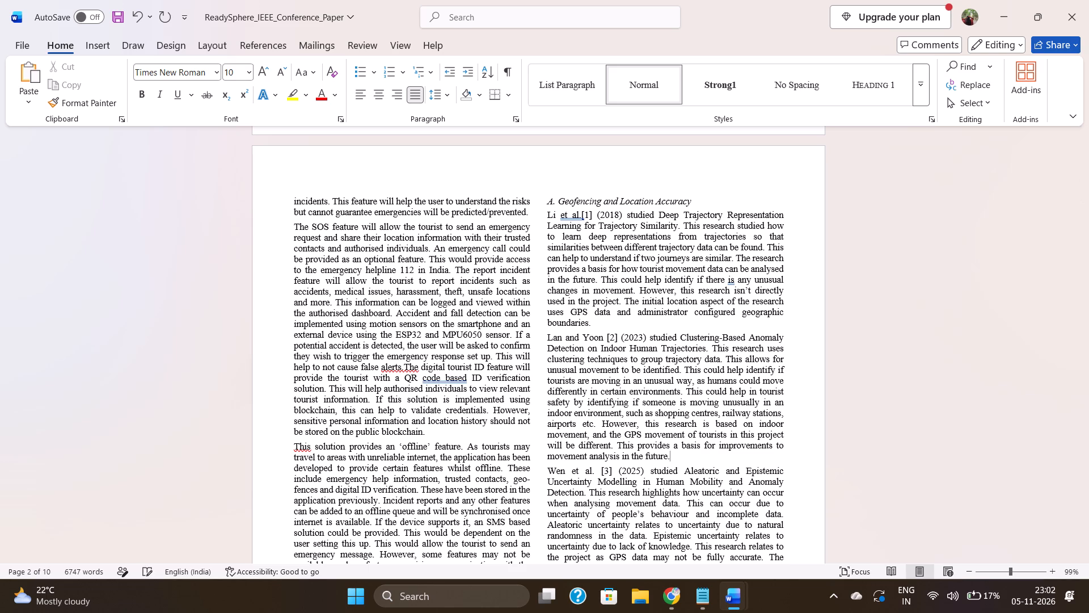
scroll(609, 475, down, 2)
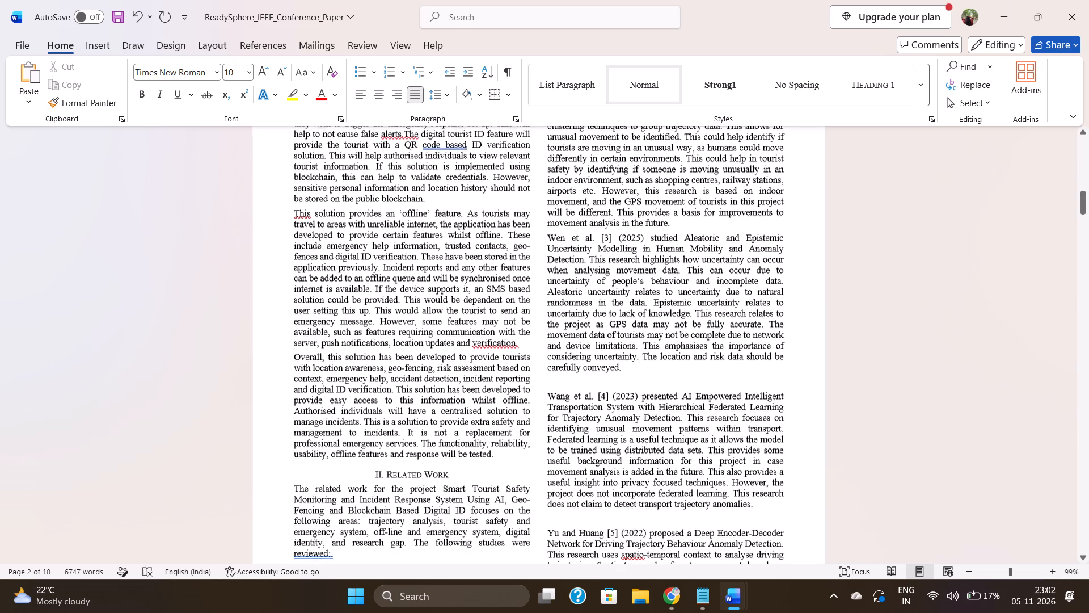
scroll(609, 475, down, 1)
click(585, 380)
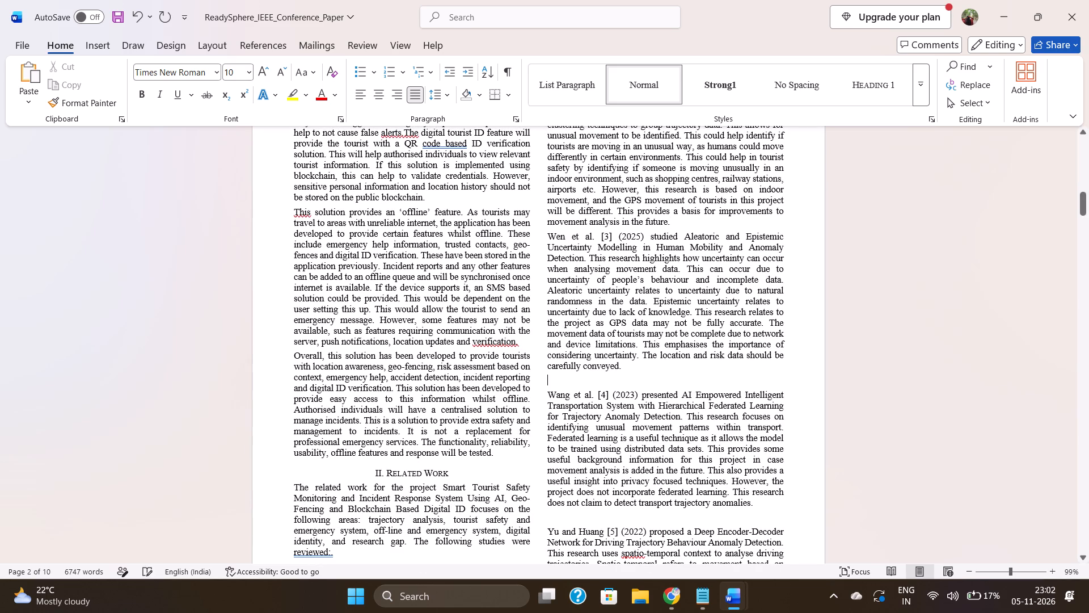
key(BackSpace)
scroll(585, 380, down, 2)
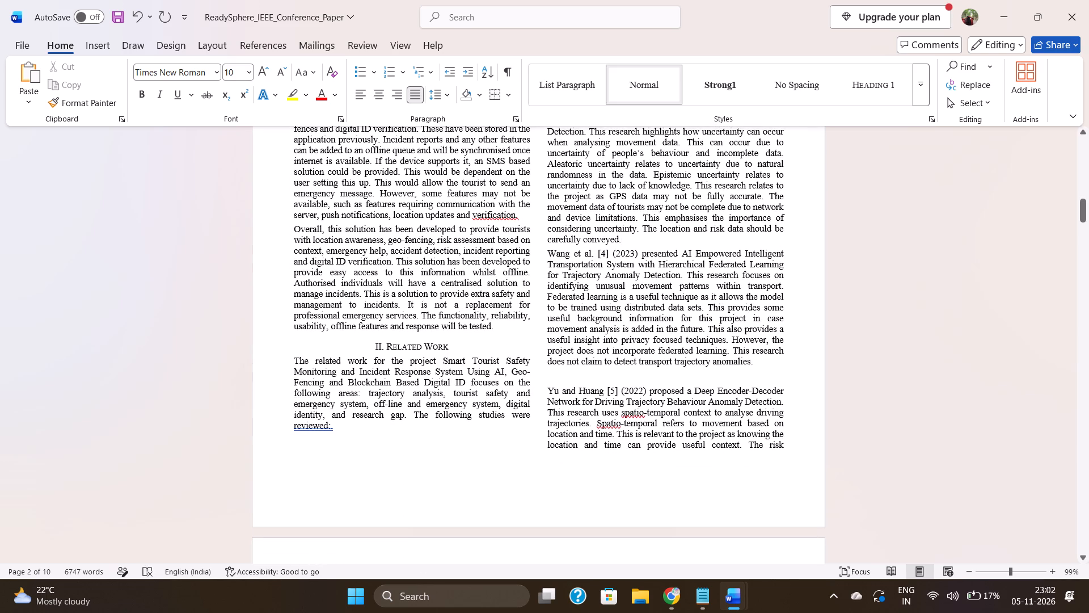
click(562, 378)
key(BackSpace)
scroll(562, 378, down, 1)
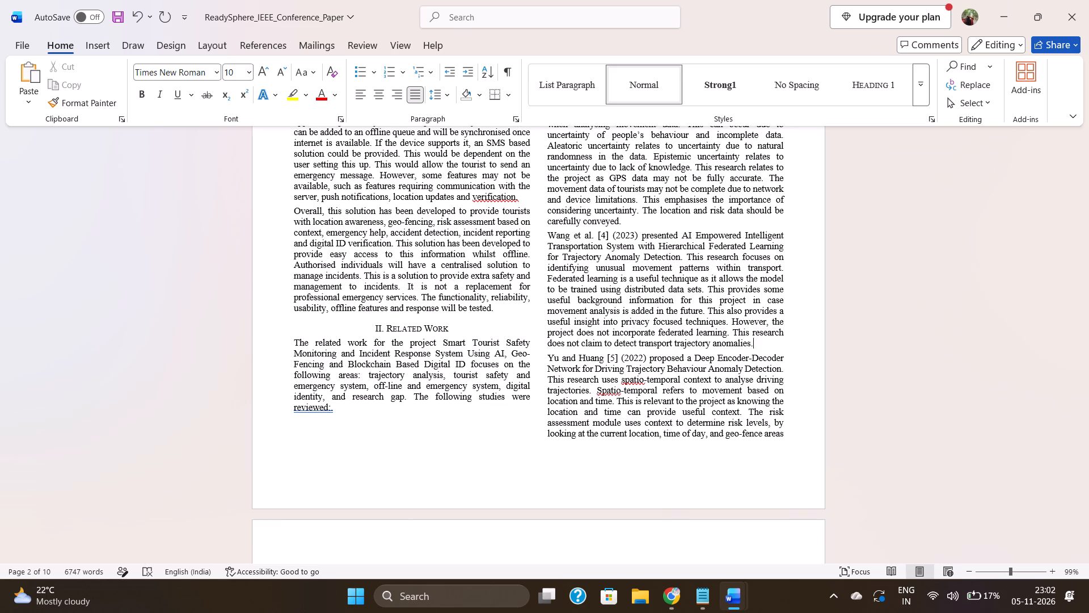
scroll(562, 378, down, 2)
click(322, 465)
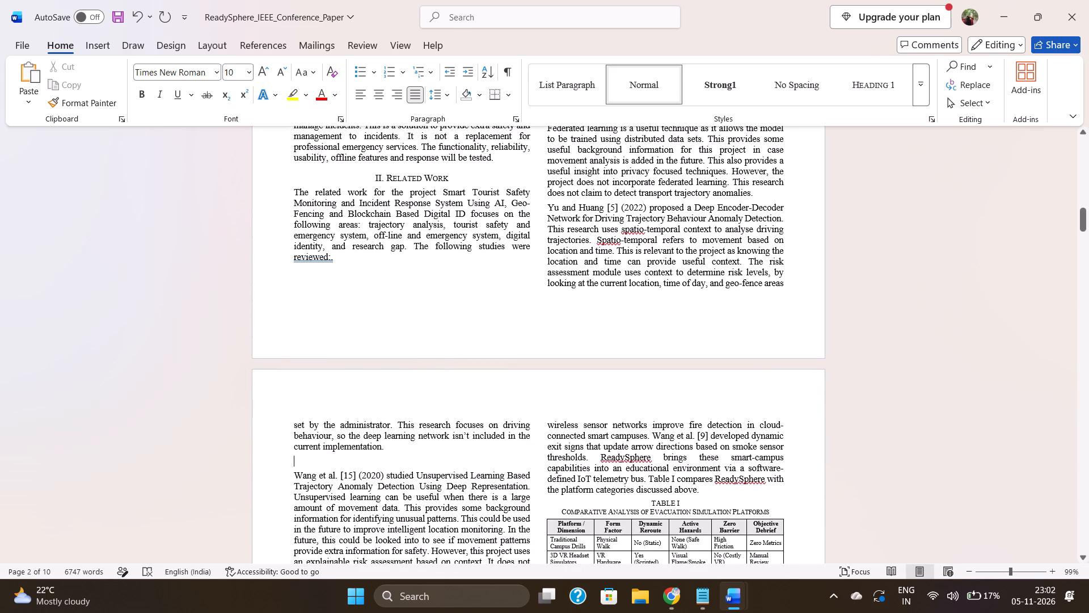
key(BackSpace)
scroll(322, 465, down, 3)
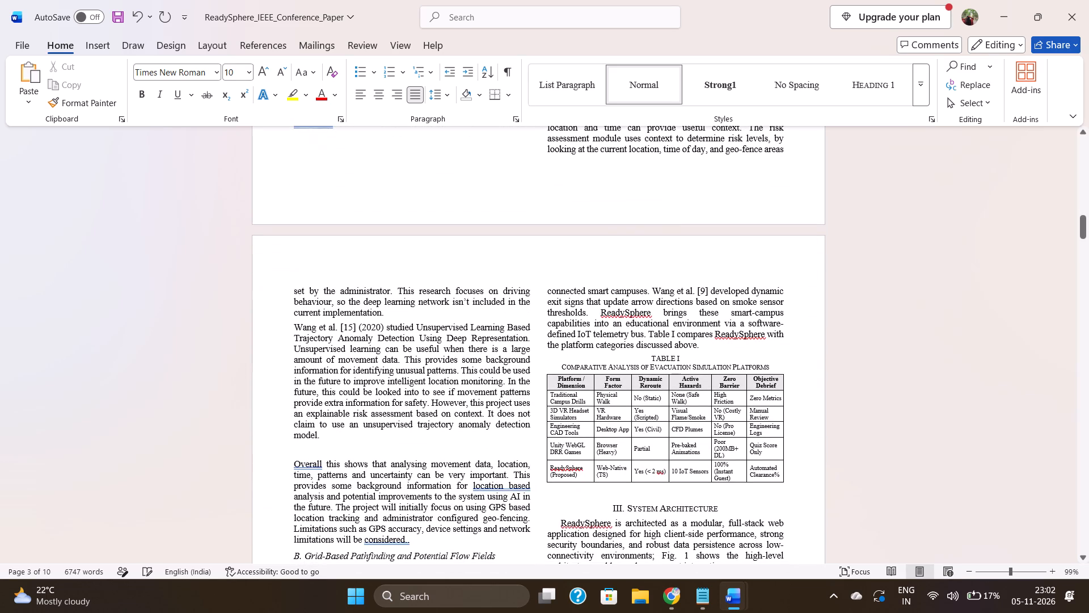
drag(310, 465, 309, 450)
click(309, 450)
key(BackSpace)
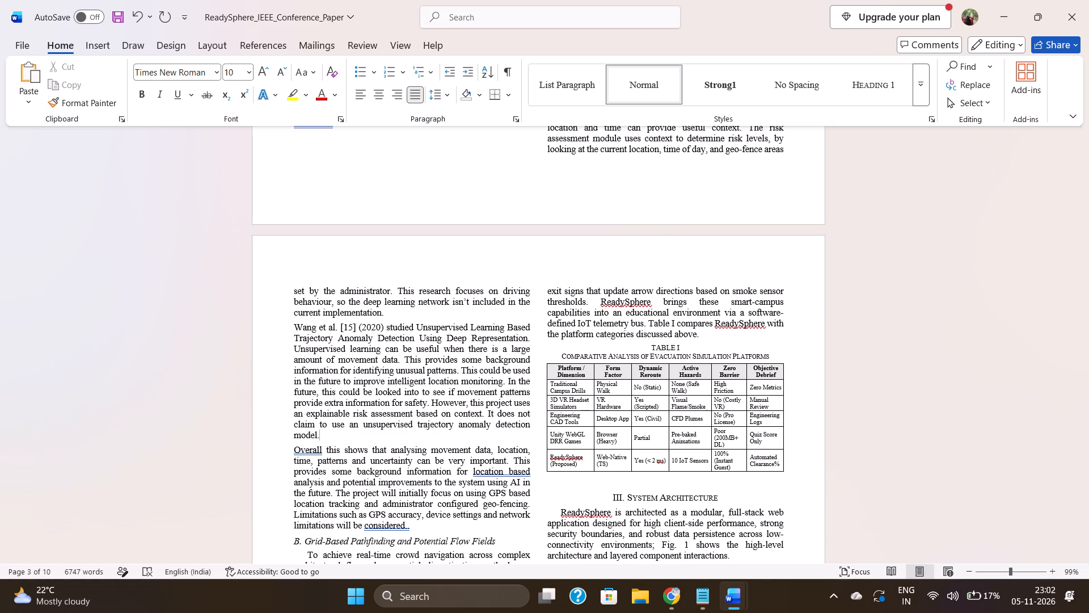
Examine the remaining Related Work and System Architecture content, comparing it with the Related Work section in the original ReadySphere copy.
scroll(430, 414, down, 3)
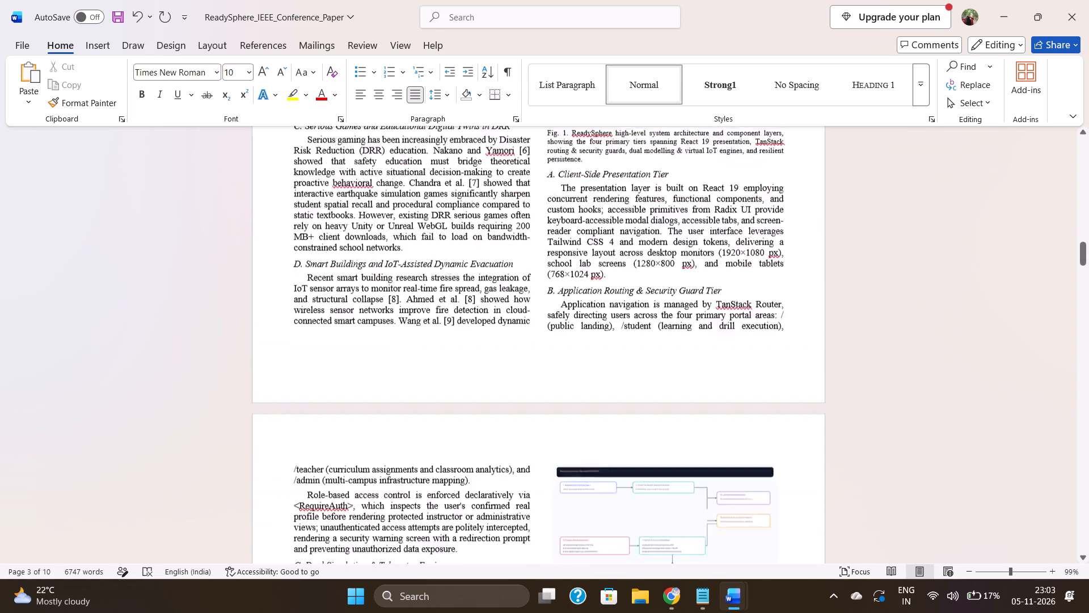
scroll(430, 414, down, 4)
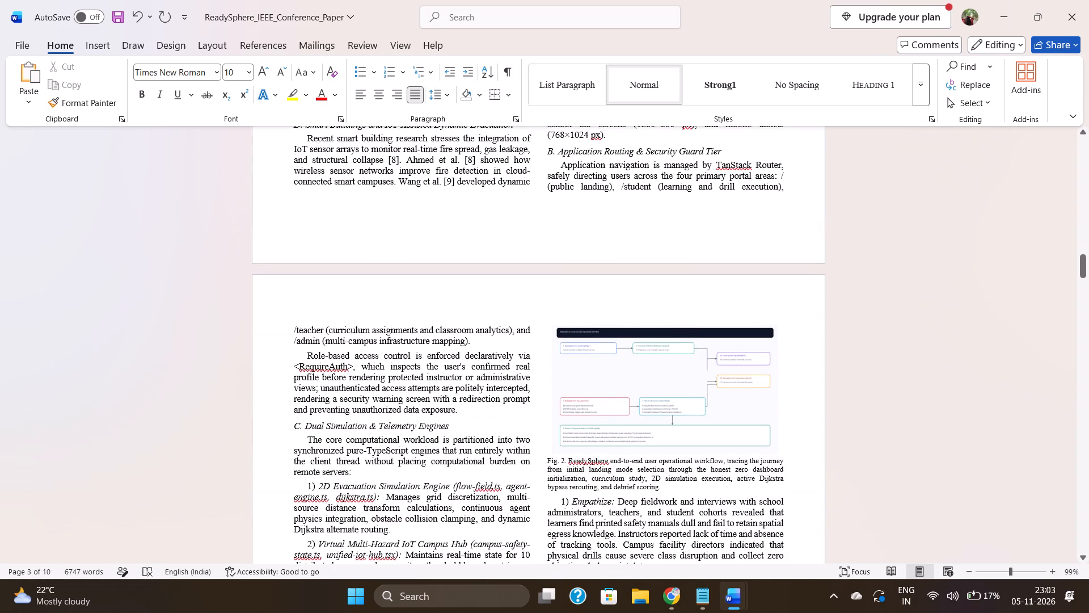
scroll(430, 414, down, 2)
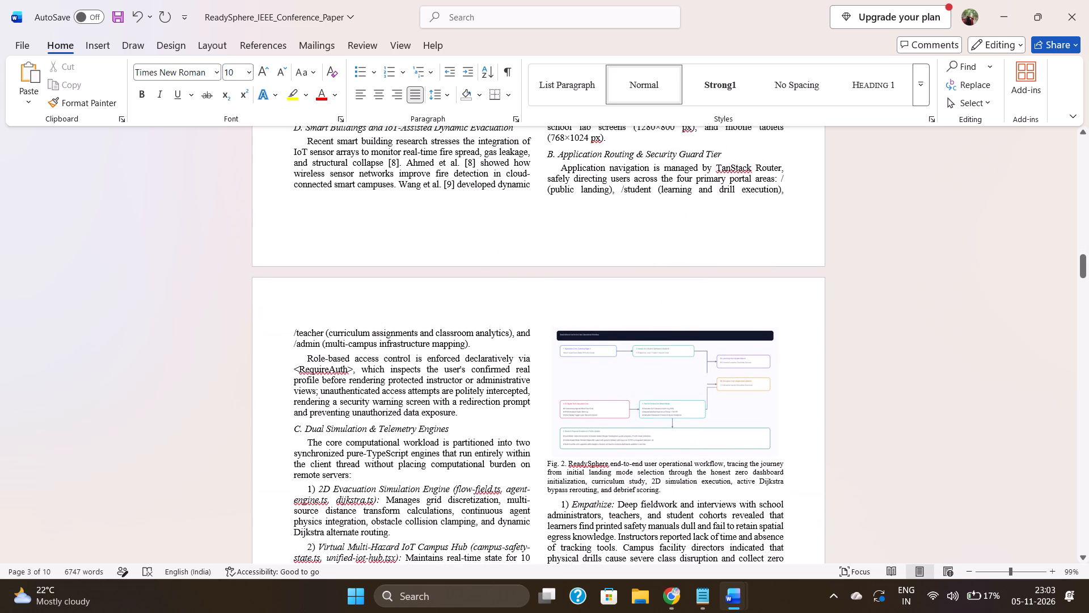
scroll(430, 414, down, 1)
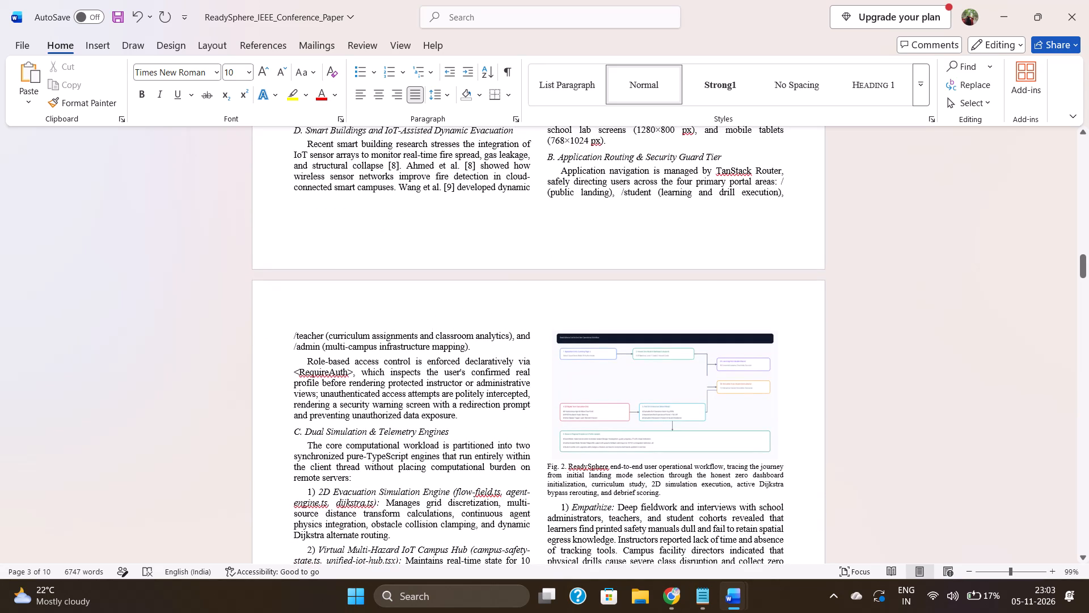
scroll(431, 414, up, 2)
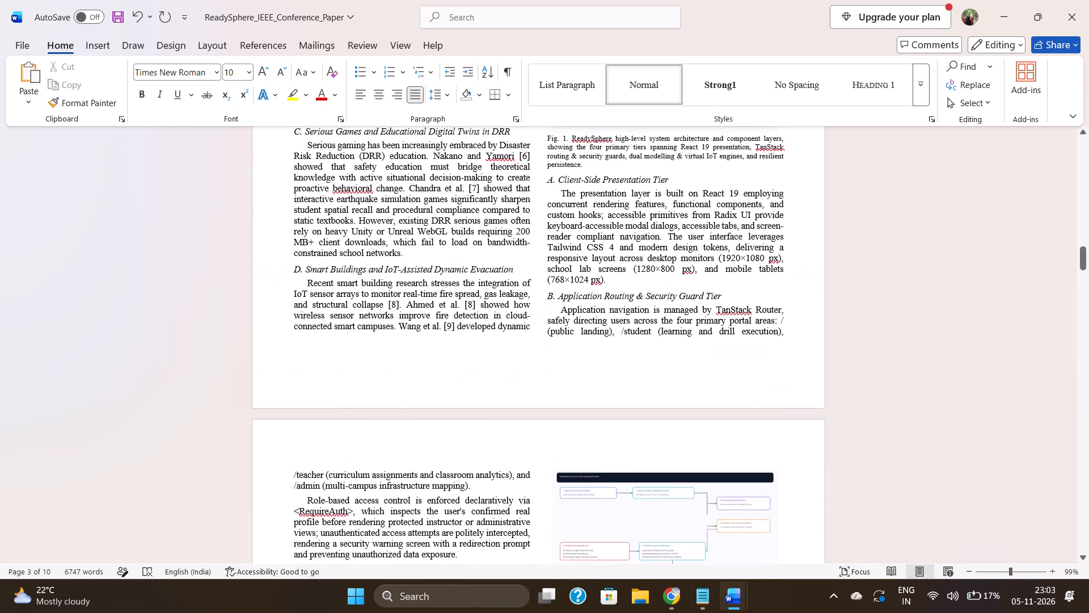
scroll(431, 414, up, 4)
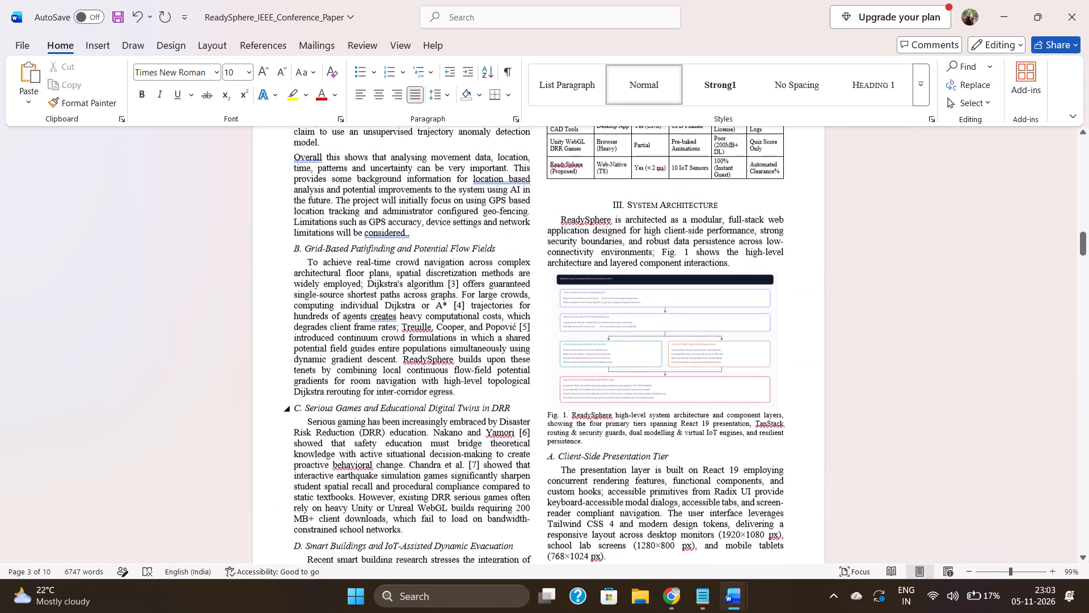
scroll(431, 414, up, 1)
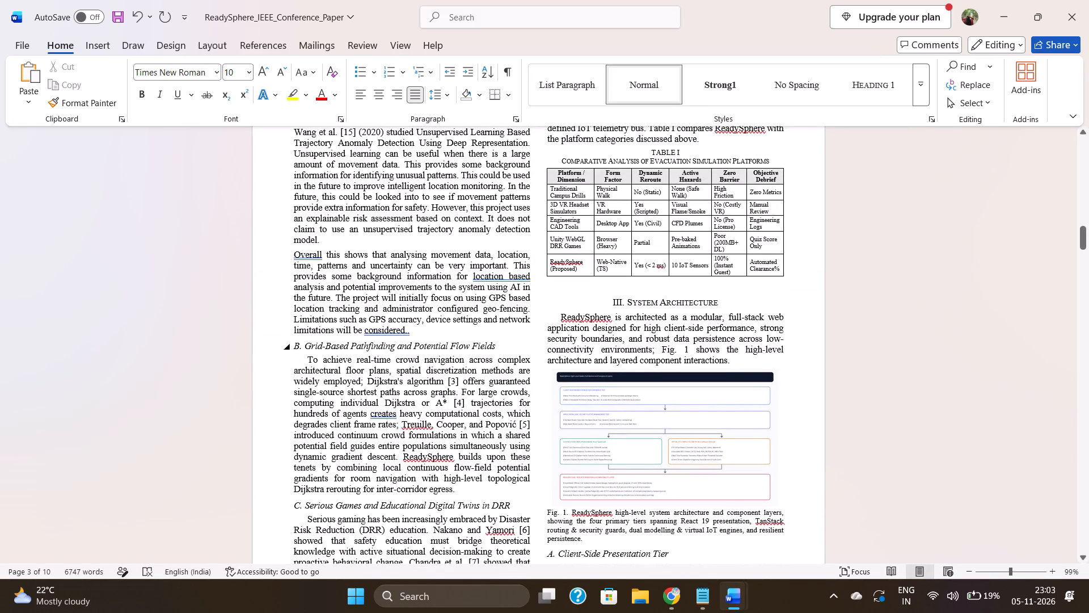
scroll(488, 325, up, 3)
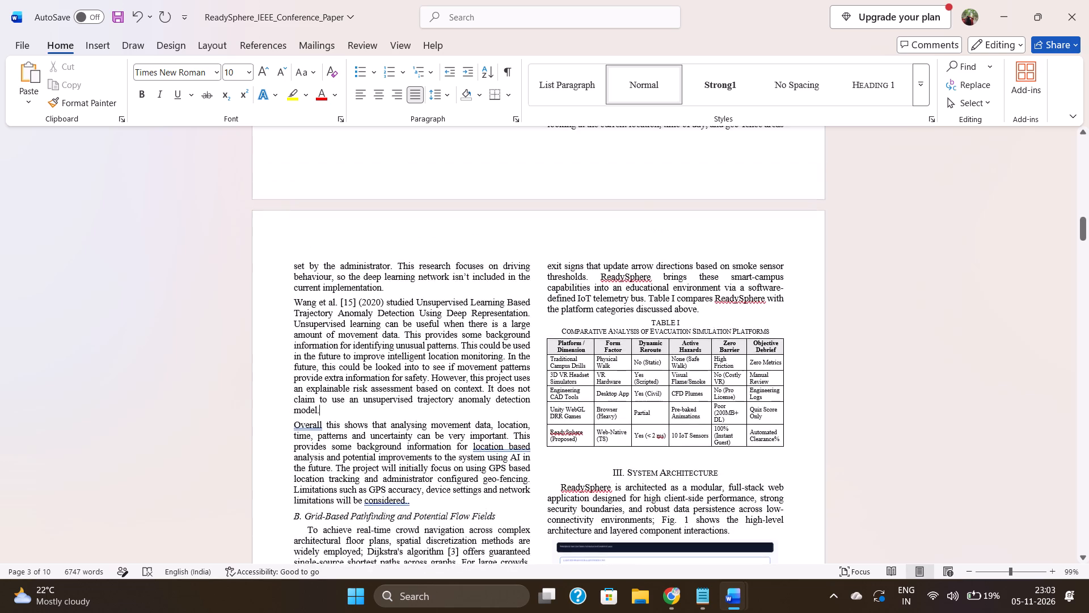
scroll(488, 325, down, 2)
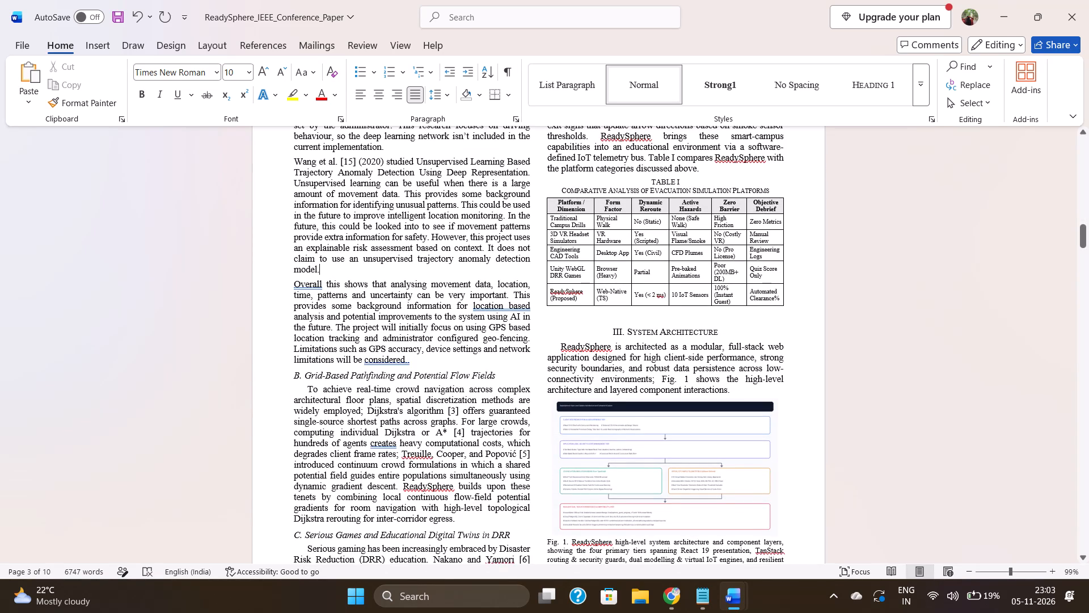
scroll(349, 271, up, 1)
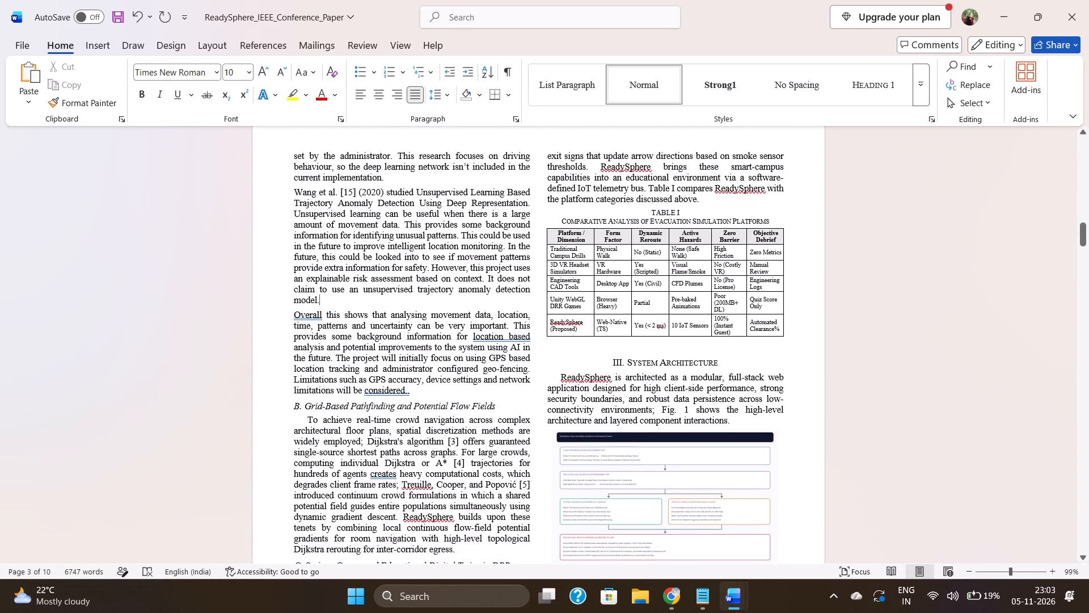
scroll(349, 271, up, 2)
scroll(349, 271, down, 1)
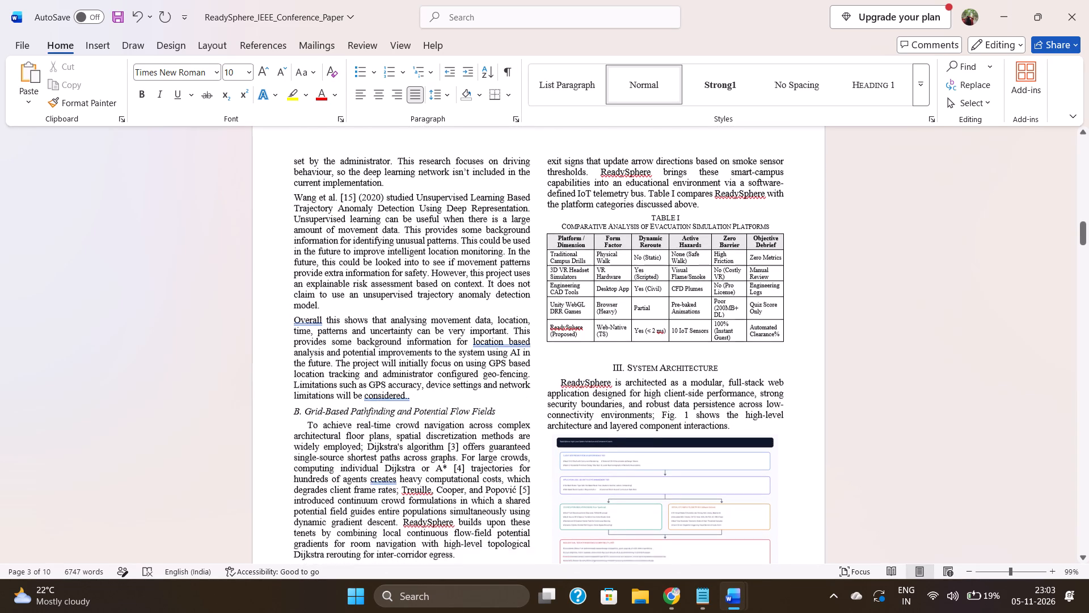
scroll(349, 271, down, 2)
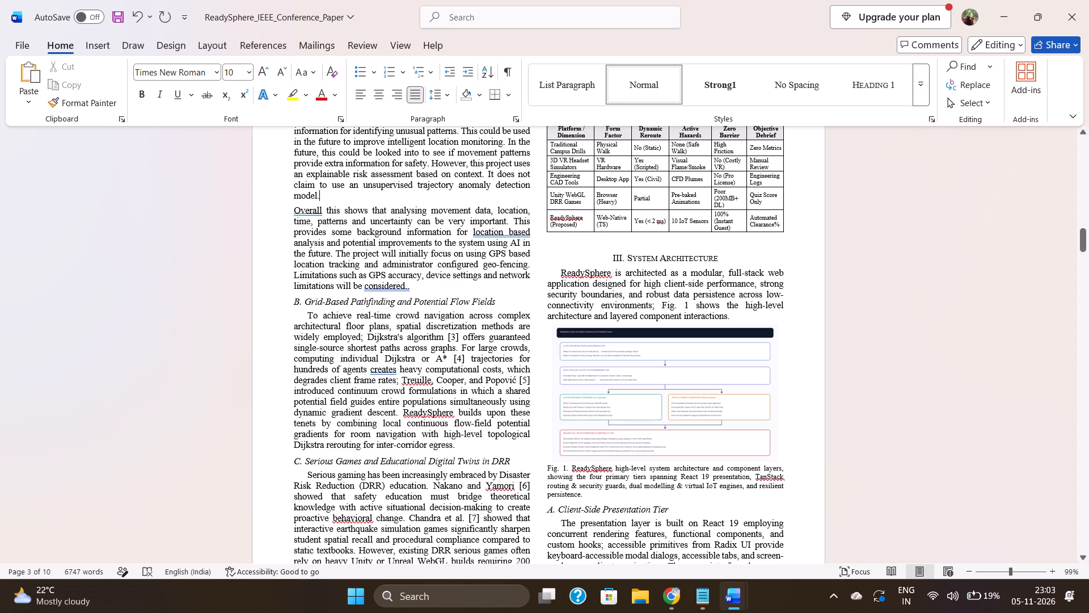
click(775, 537)
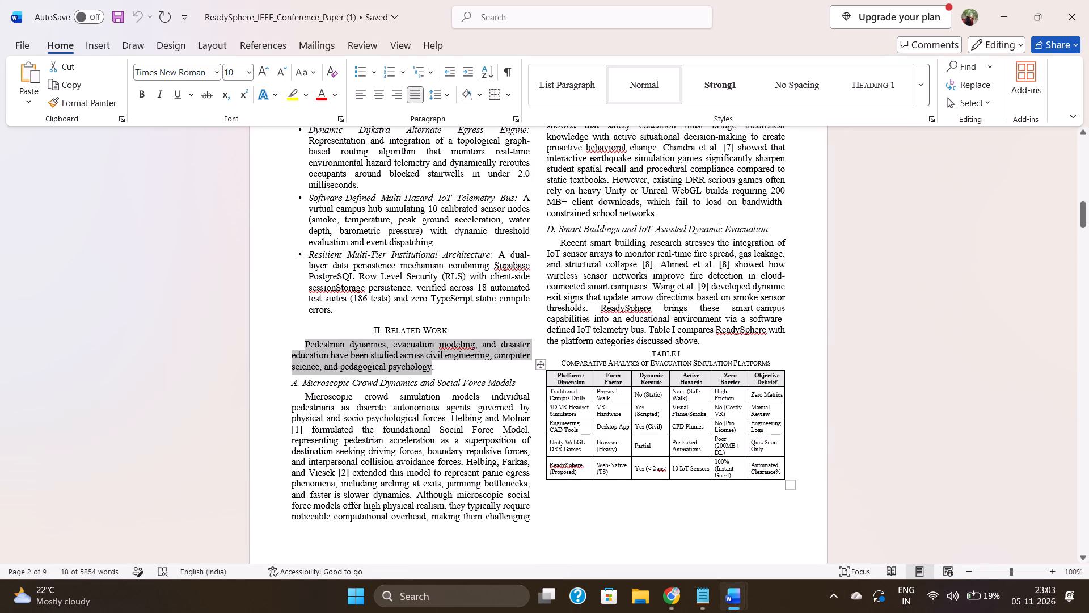
click(698, 535)
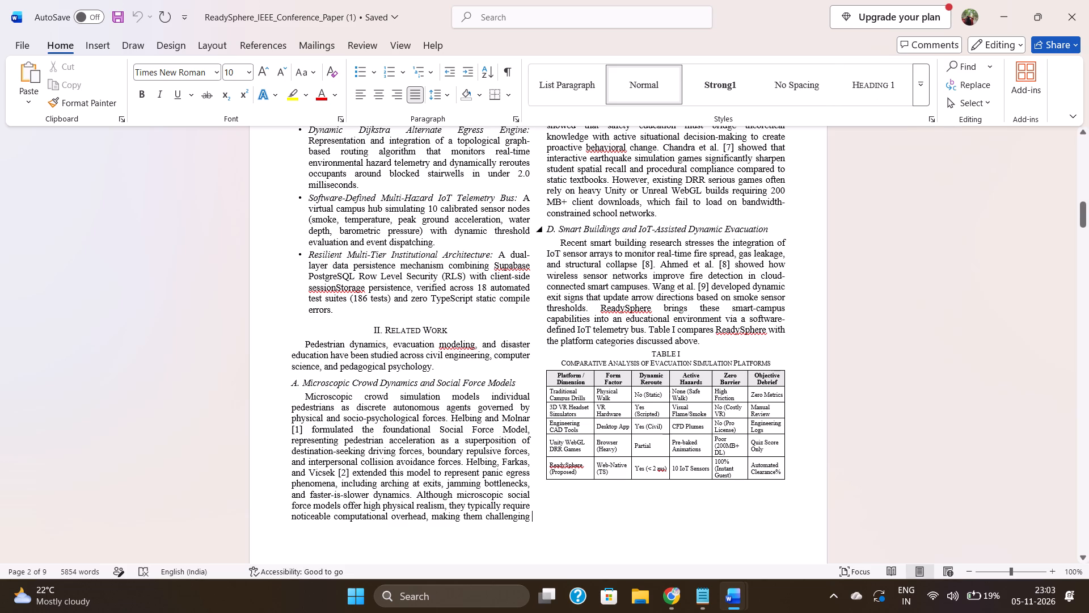
scroll(824, 326, down, 1)
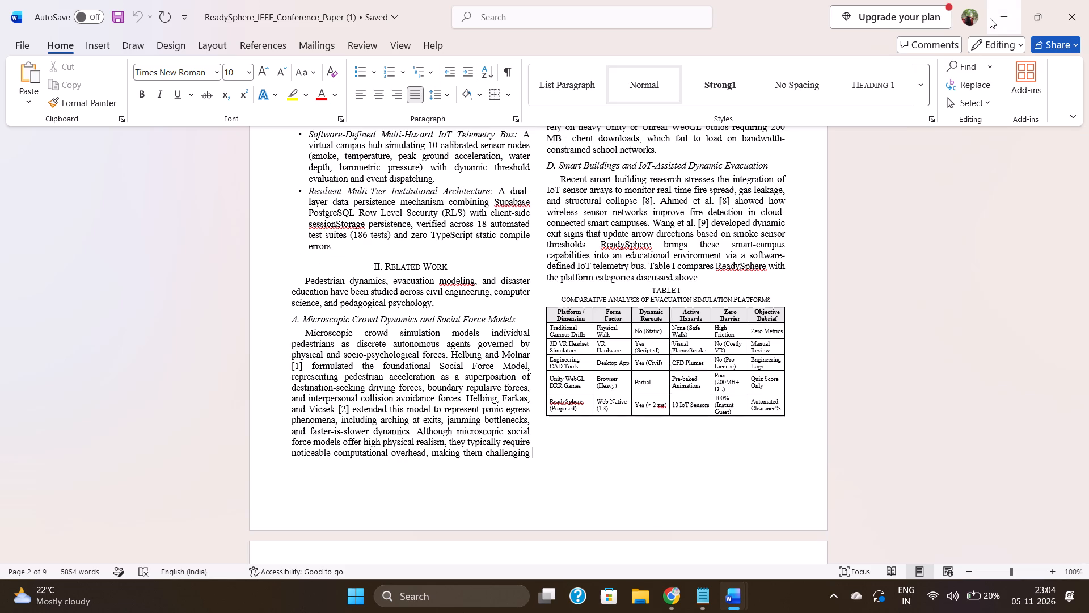
click(994, 18)
Copy the subsection B heading text "Tourist Safety and Emergency System", without its letter, from the Notepad related work text.
scroll(738, 352, down, 1)
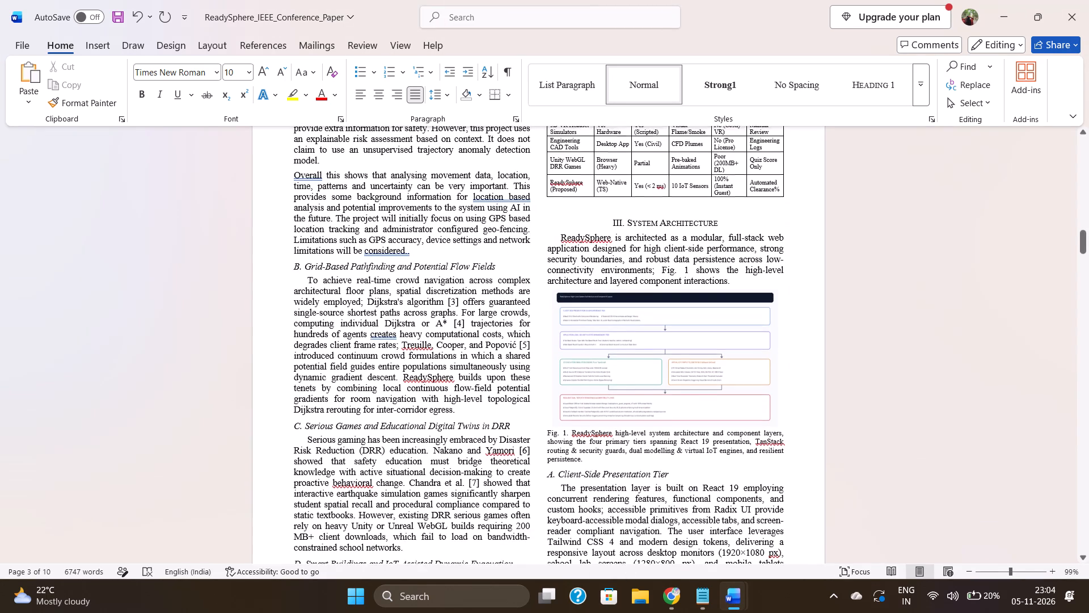
scroll(738, 352, down, 1)
click(704, 606)
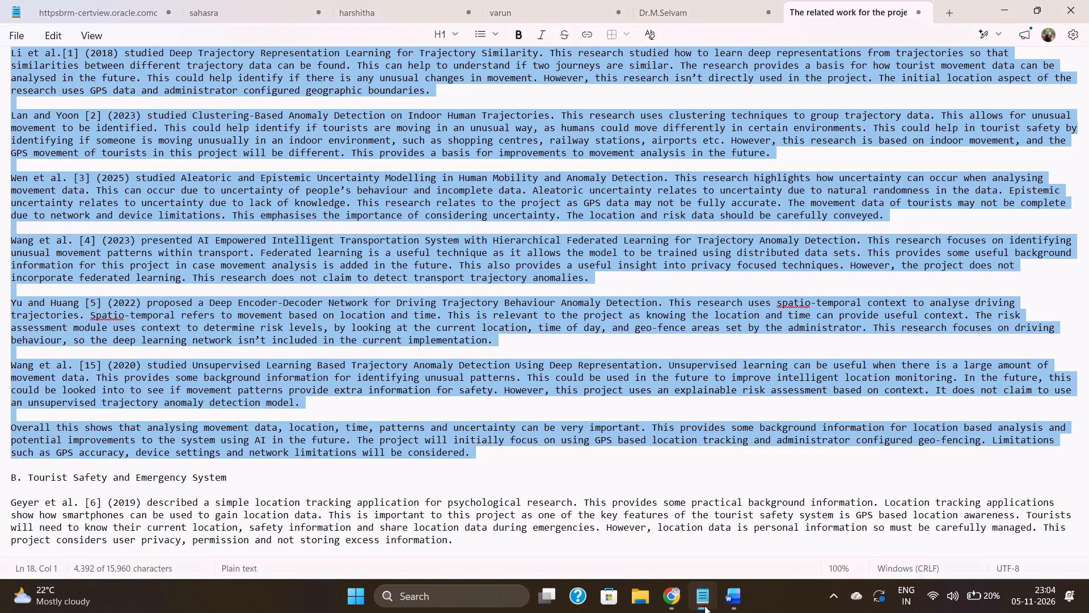
click(605, 426)
scroll(605, 426, down, 3)
scroll(605, 426, up, 1)
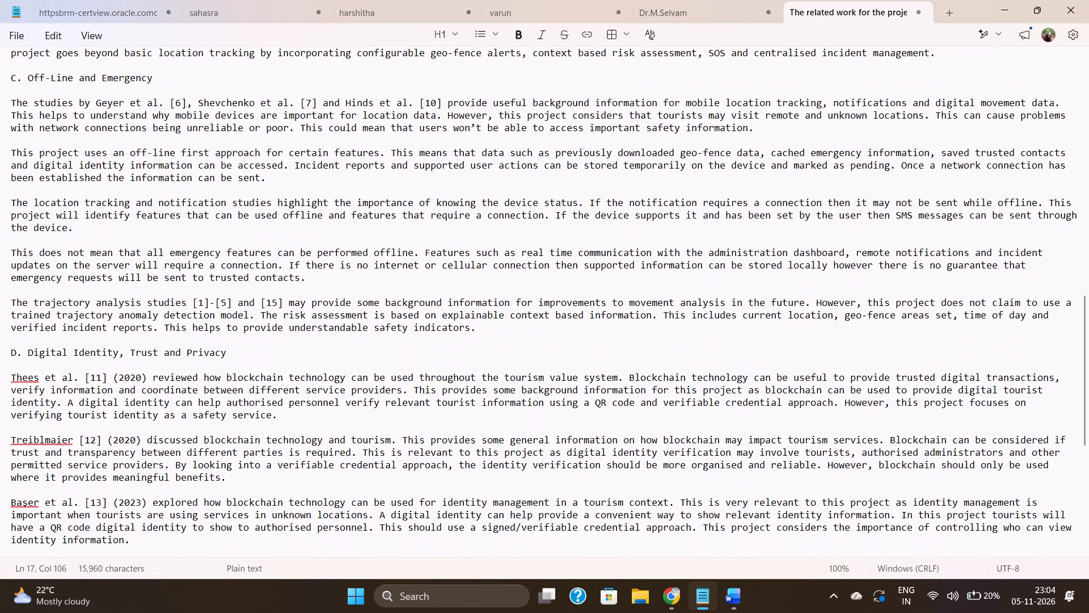
scroll(605, 426, up, 1)
scroll(342, 383, down, 1)
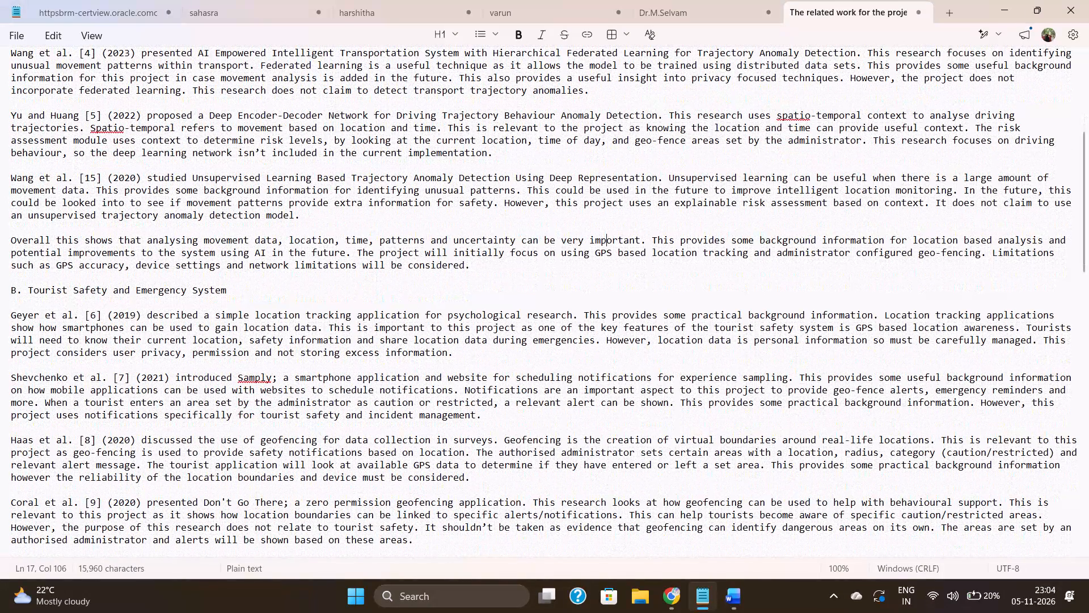
drag(229, 288, 41, 292)
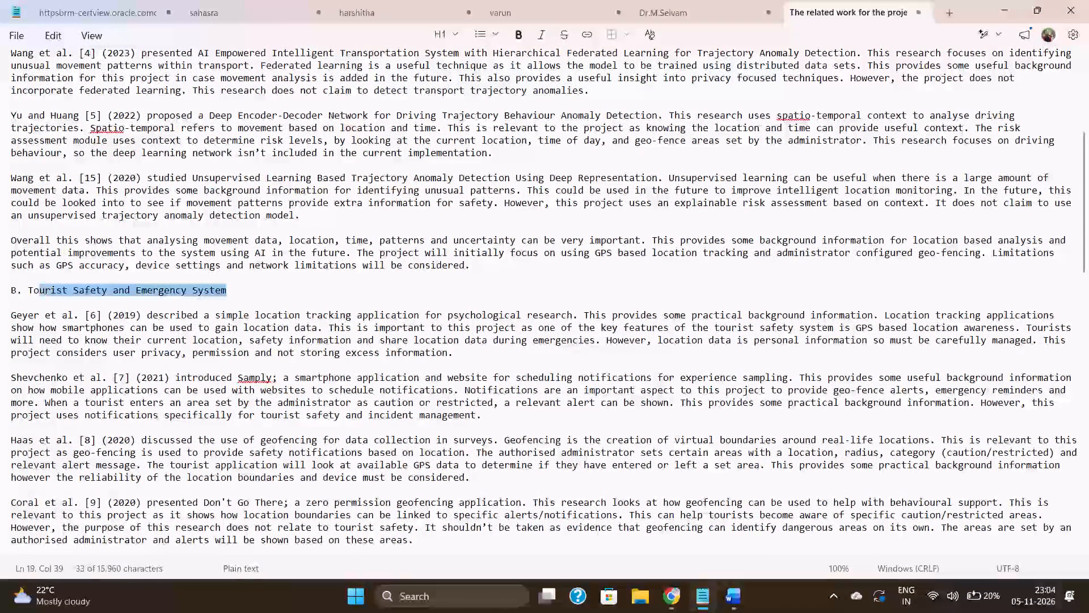
drag(41, 292, 31, 289)
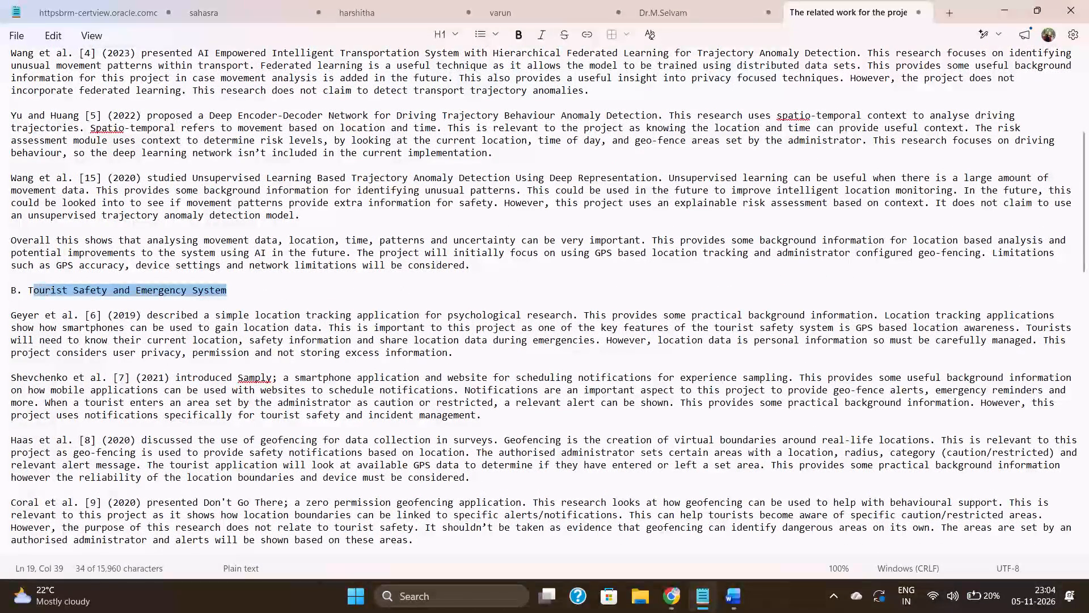
drag(31, 289, 28, 291)
key(ctrl+c)
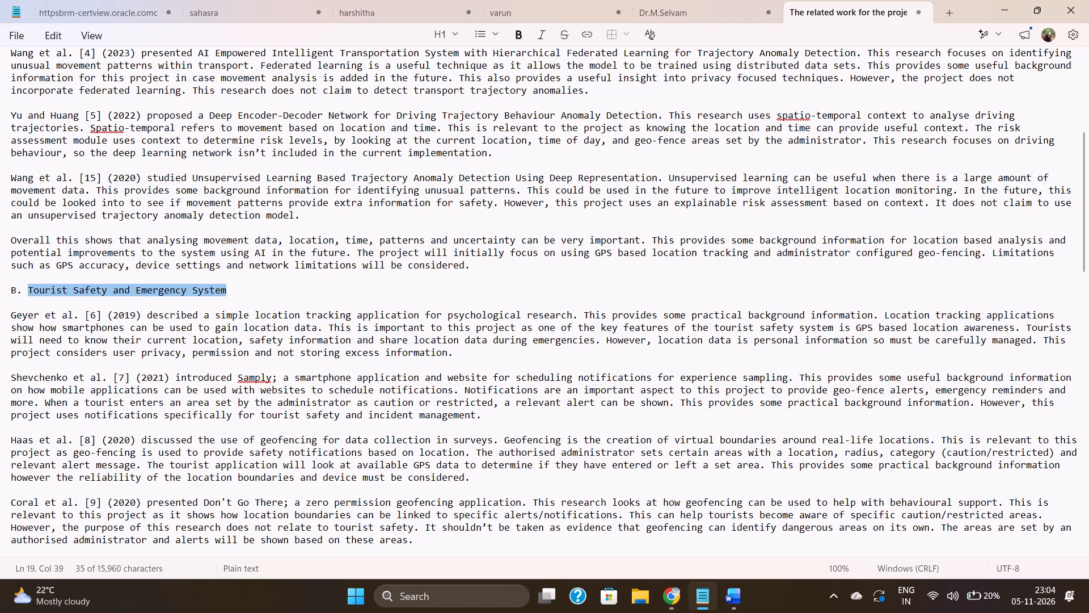
In Word, replace the "Grid-Based Pathfinding and Potential Flow Fields" heading text with the copied "Tourist Safety and Emergency System", keeping its "B." numbering.
click(997, 7)
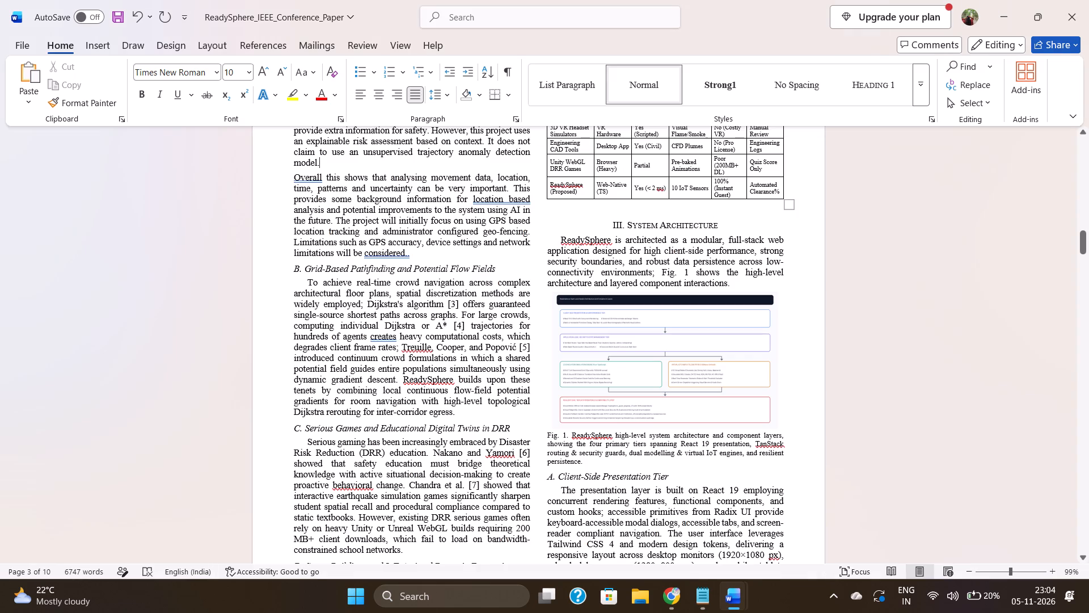
click(496, 270)
key(BackSpace)
key(BackSpace)
key(BackSpace)
key(BackSpace)
key(BackSpace)
key(BackSpace)
key(BackSpace)
key(BackSpace)
key(BackSpace)
key(BackSpace)
key(BackSpace)
key(BackSpace)
key(BackSpace)
key(BackSpace)
key(BackSpace)
key(BackSpace)
key(BackSpace)
key(BackSpace)
key(BackSpace)
key(BackSpace)
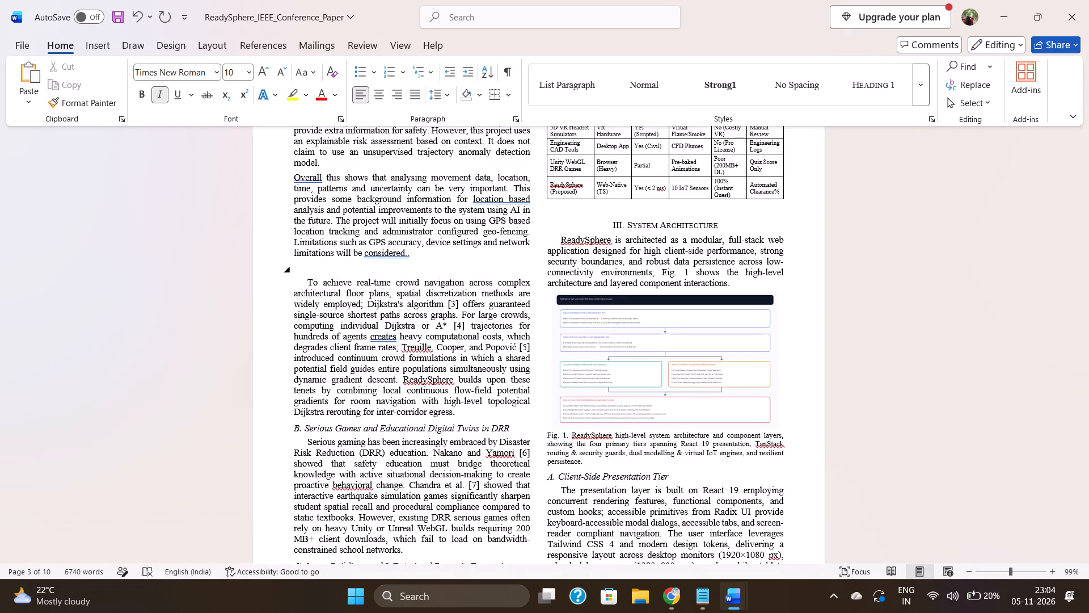
key(ctrl+z)
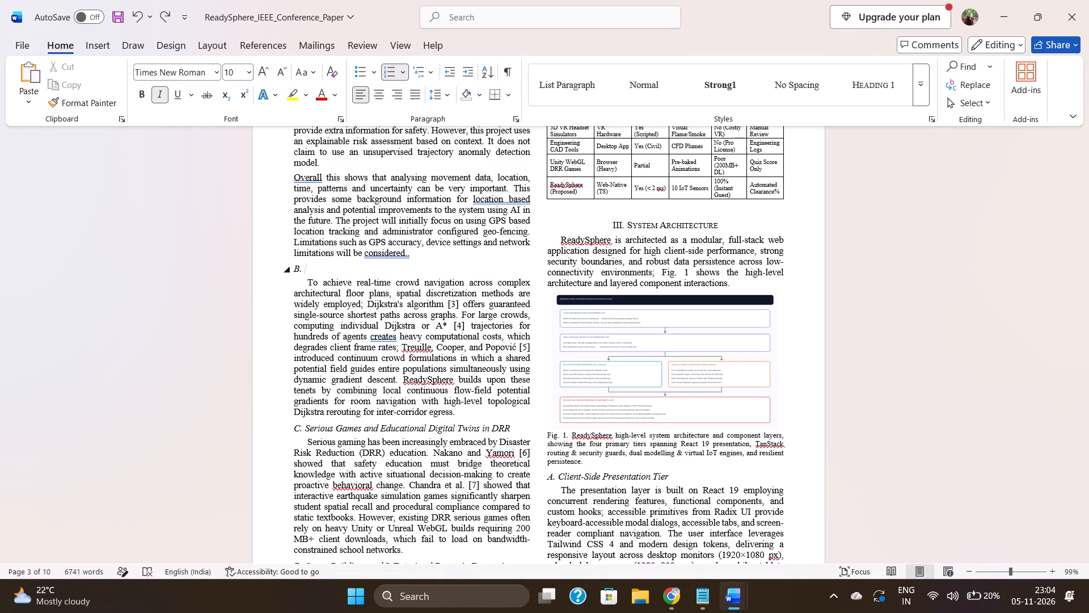
key(ctrl+v)
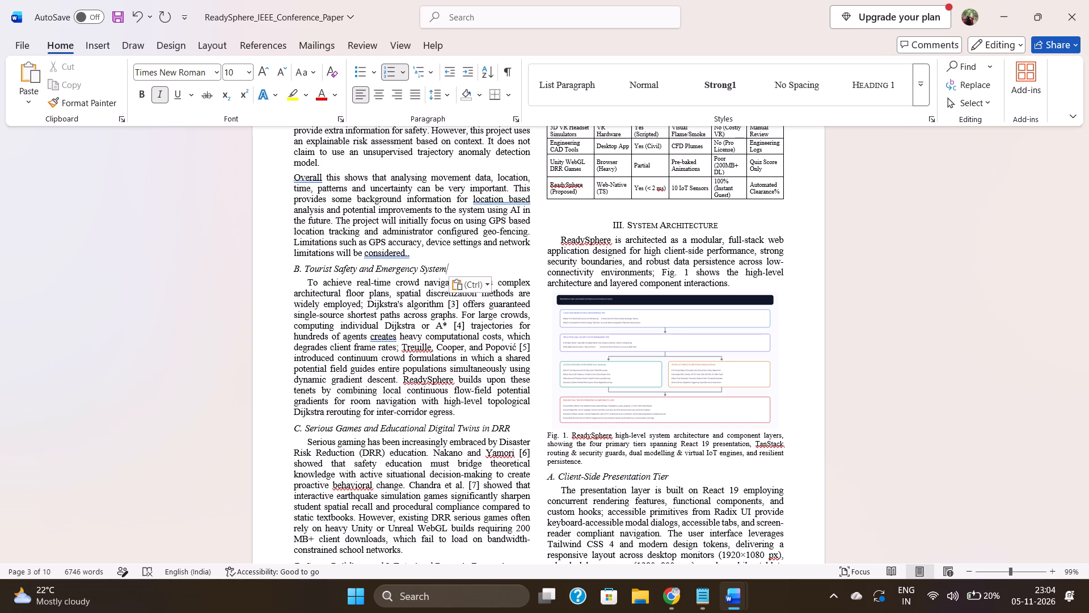
Copy subsection B's body from the Notepad related work text, from "Geyer et al. [6]" through the "Overall this provides" paragraph.
click(702, 598)
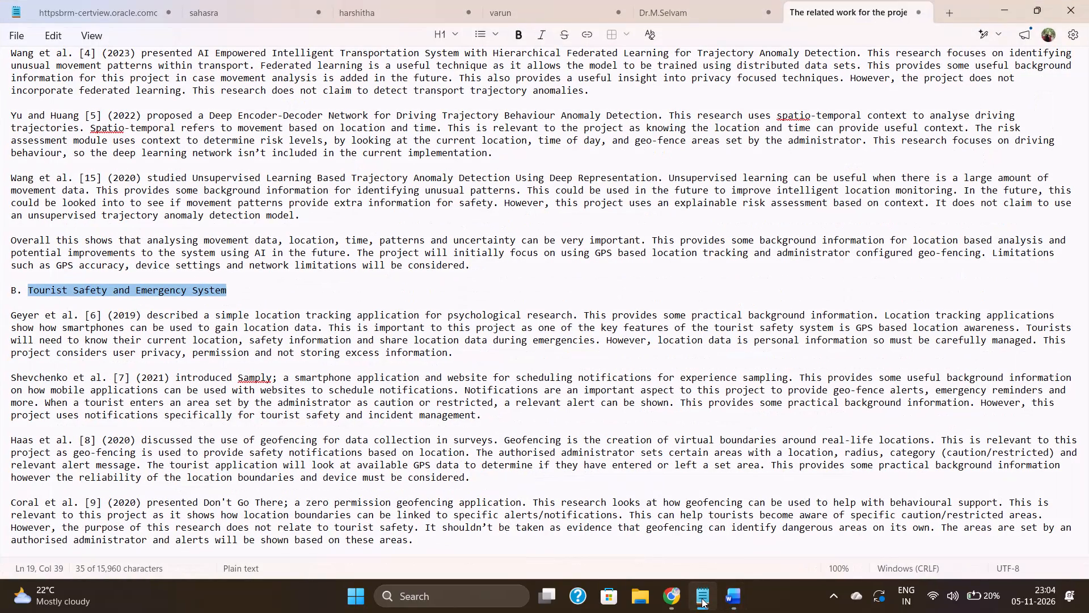
scroll(572, 460, down, 1)
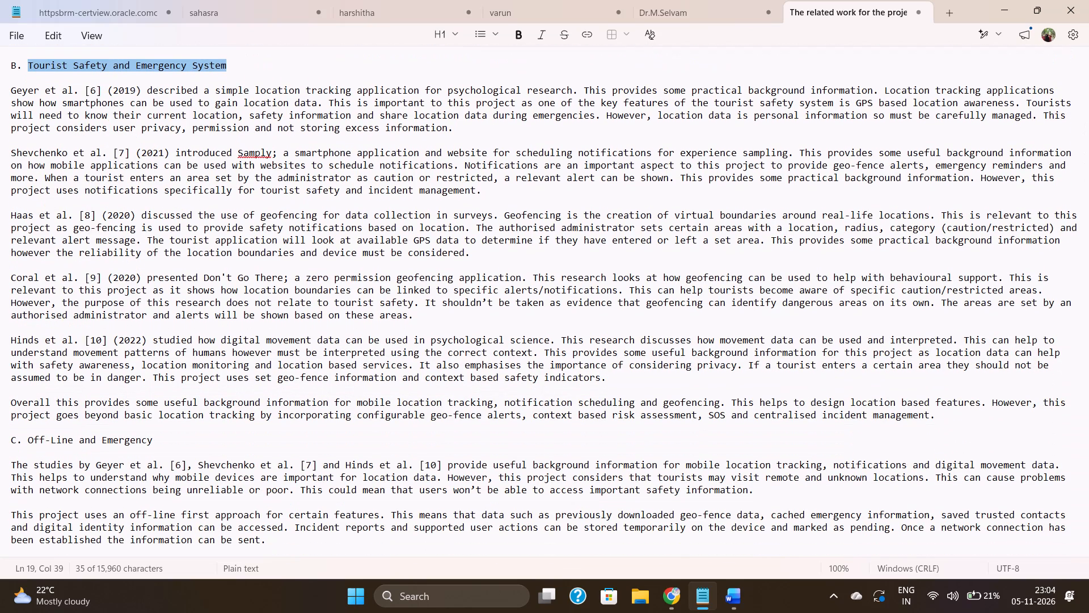
drag(9, 89, 32, 121)
click(32, 121)
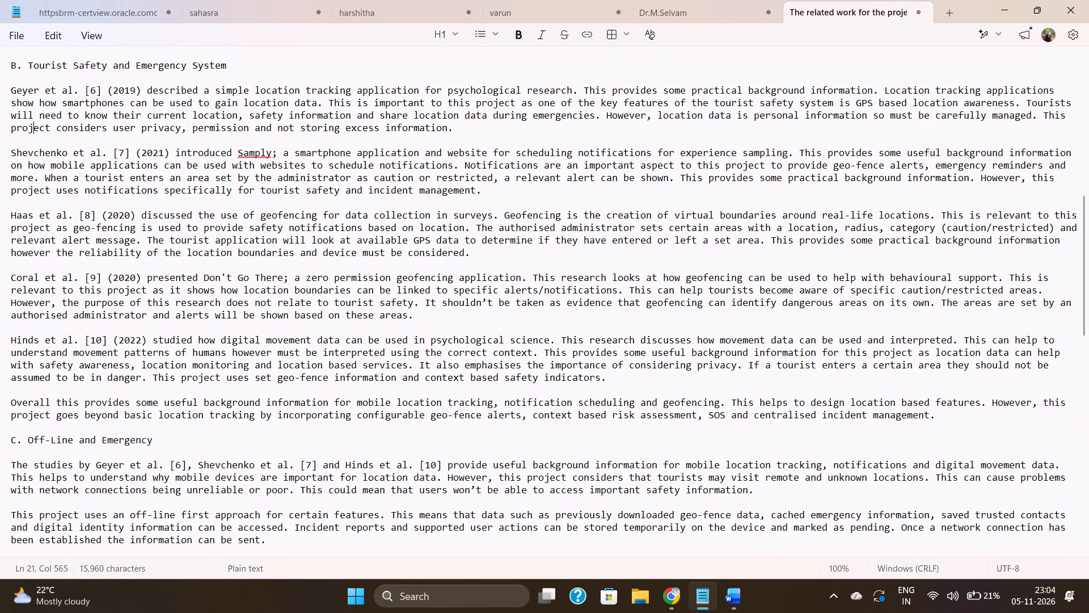
drag(10, 88, 288, 420)
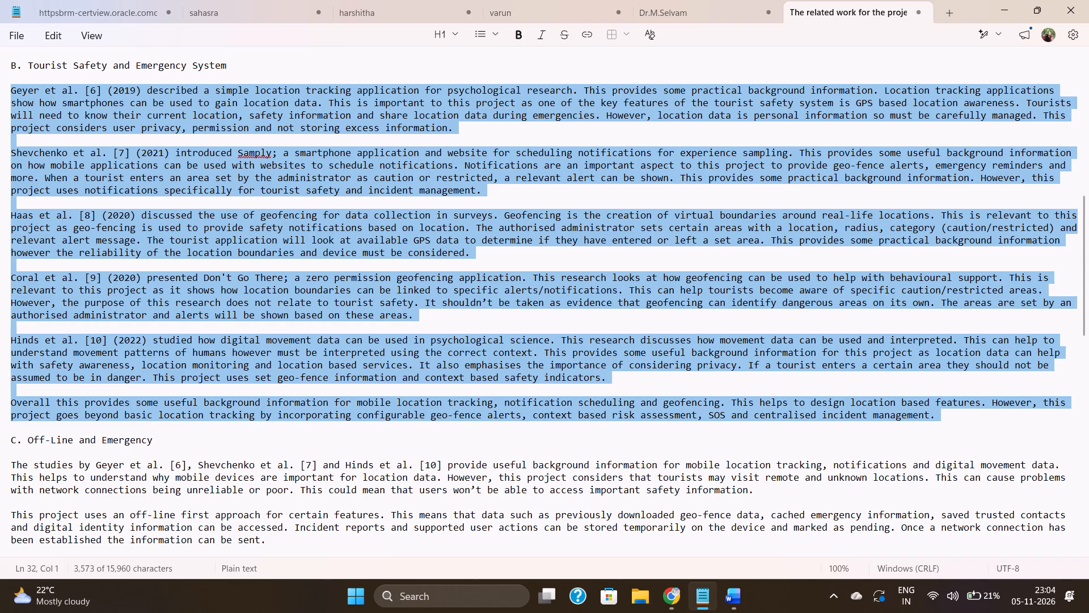
drag(288, 420, 289, 420)
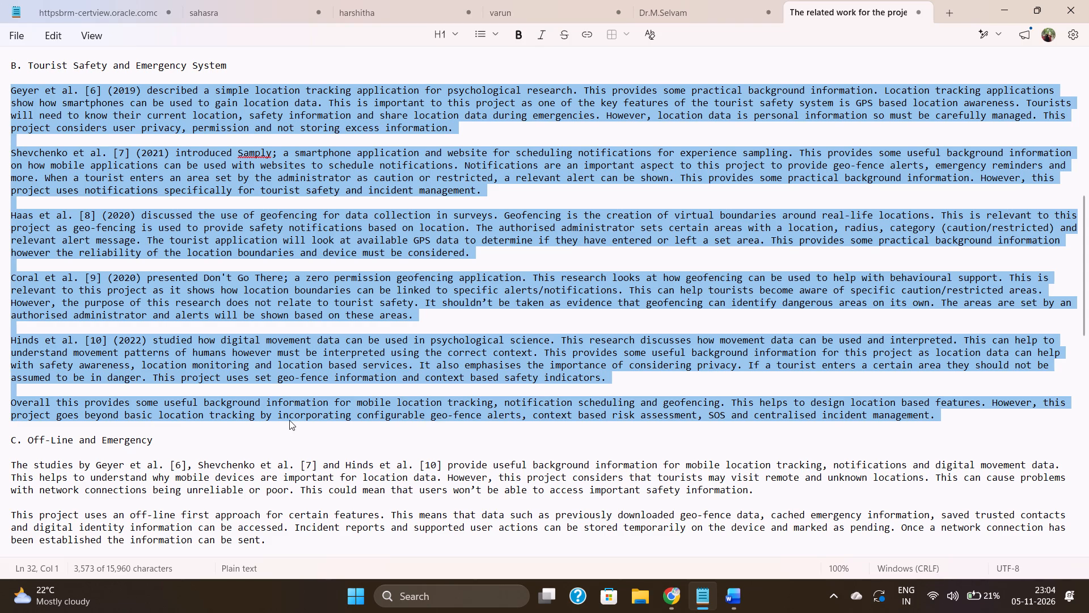
key(ctrl+c)
In Word, replace the pathfinding paragraph under the "Tourist Safety and Emergency System" heading with the copied subsection B body.
click(723, 593)
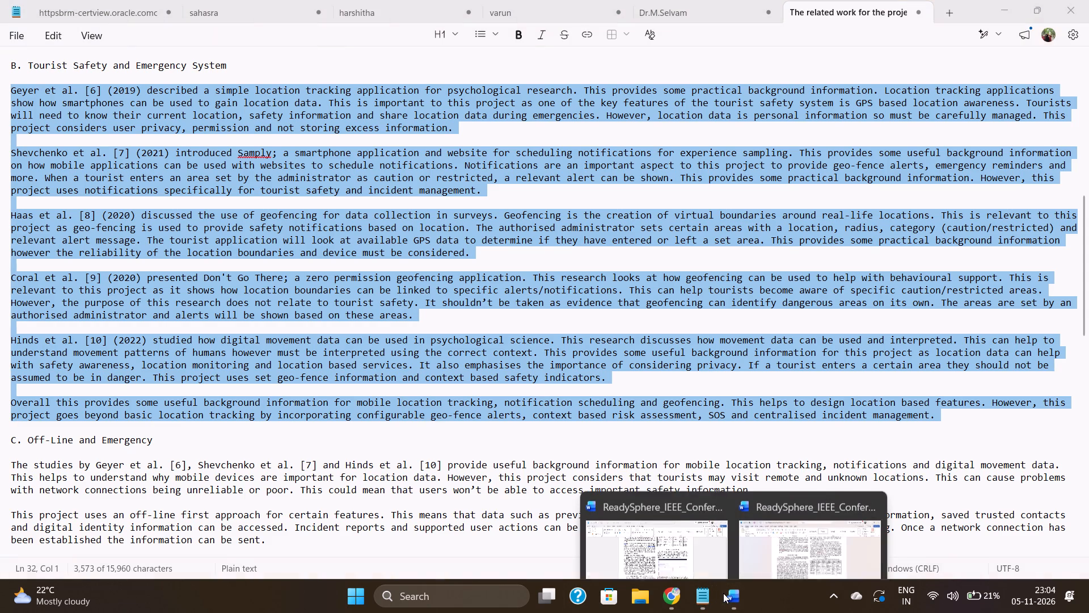
click(676, 548)
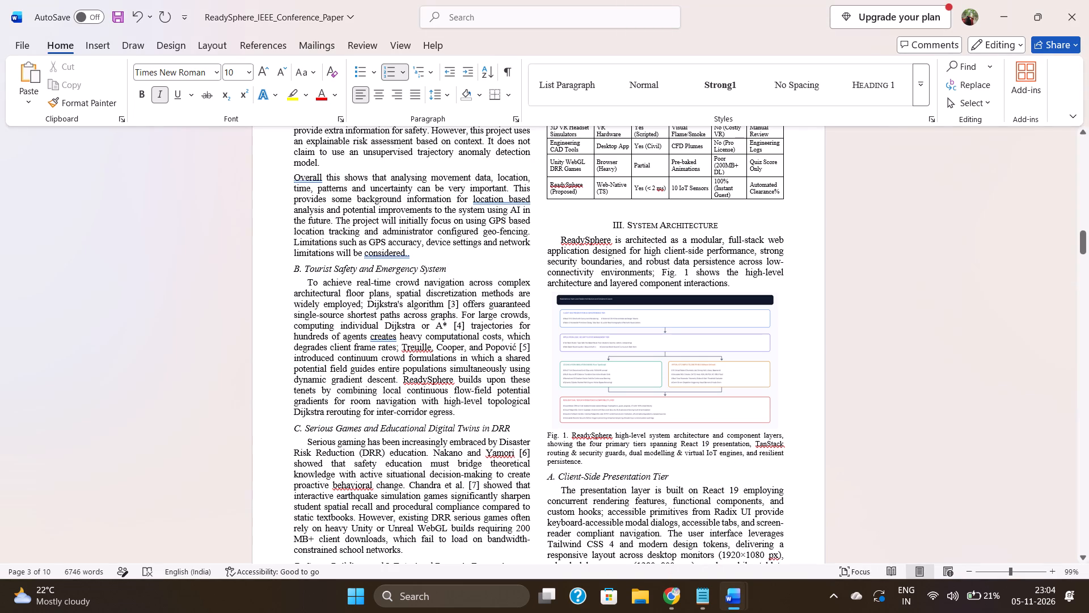
drag(309, 285, 457, 410)
key(ctrl+v)
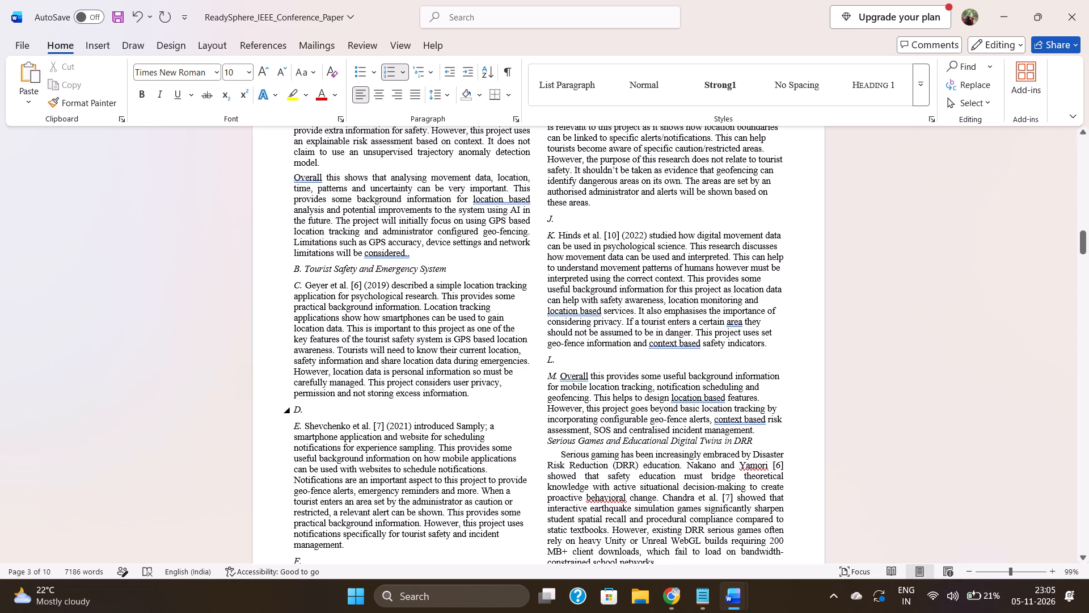
Remove the automatic lettering from the "Shevchenko et al. [7]" and "Geyer et al. [6]" paragraphs and the empty lettered line between them.
click(301, 427)
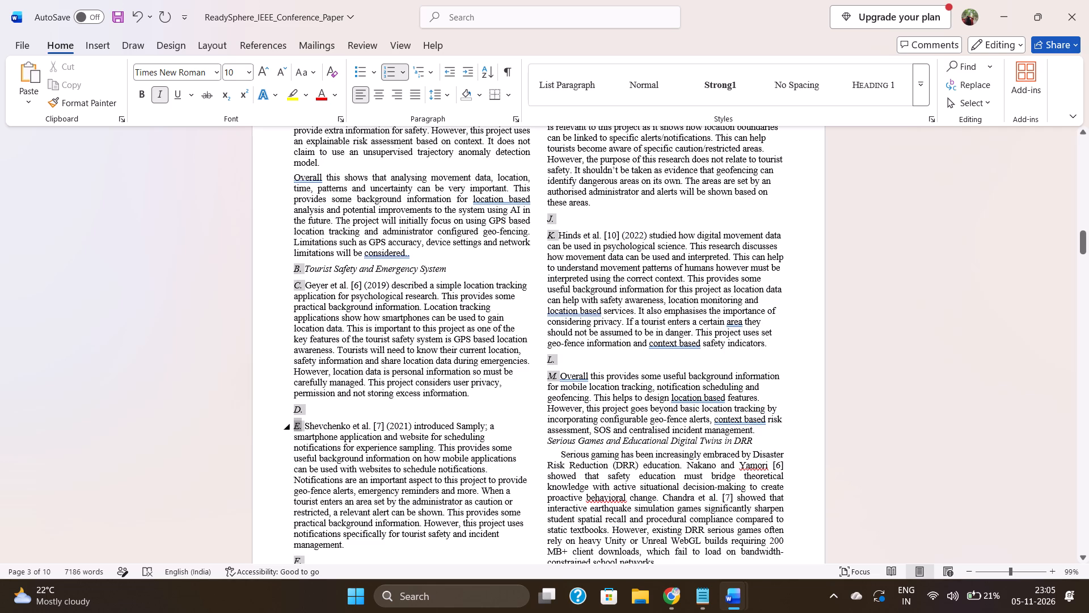
click(311, 426)
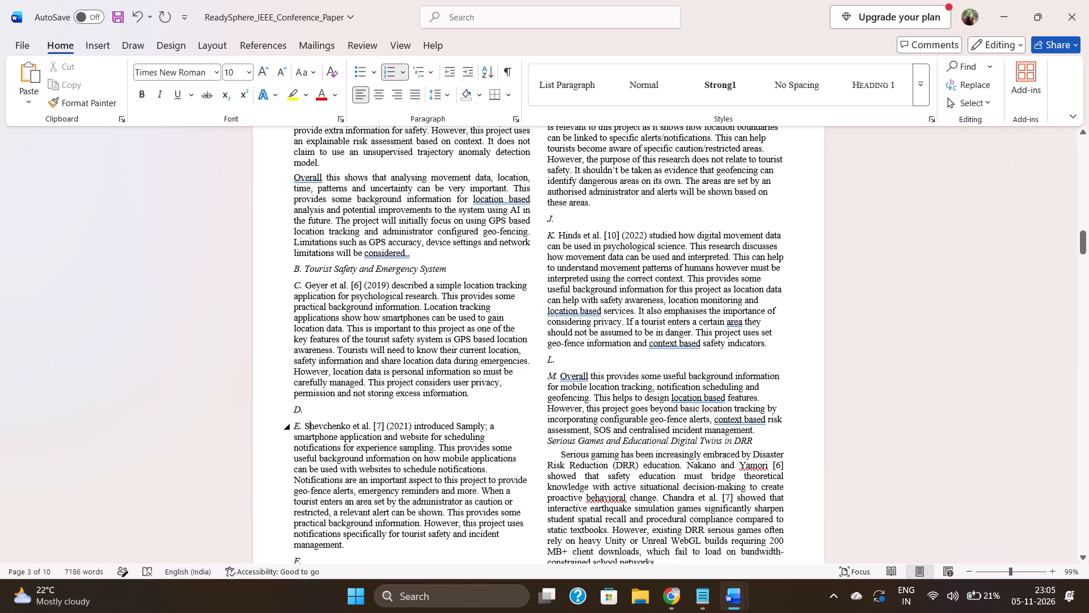
click(307, 426)
key(BackSpace)
key(BackSpace)
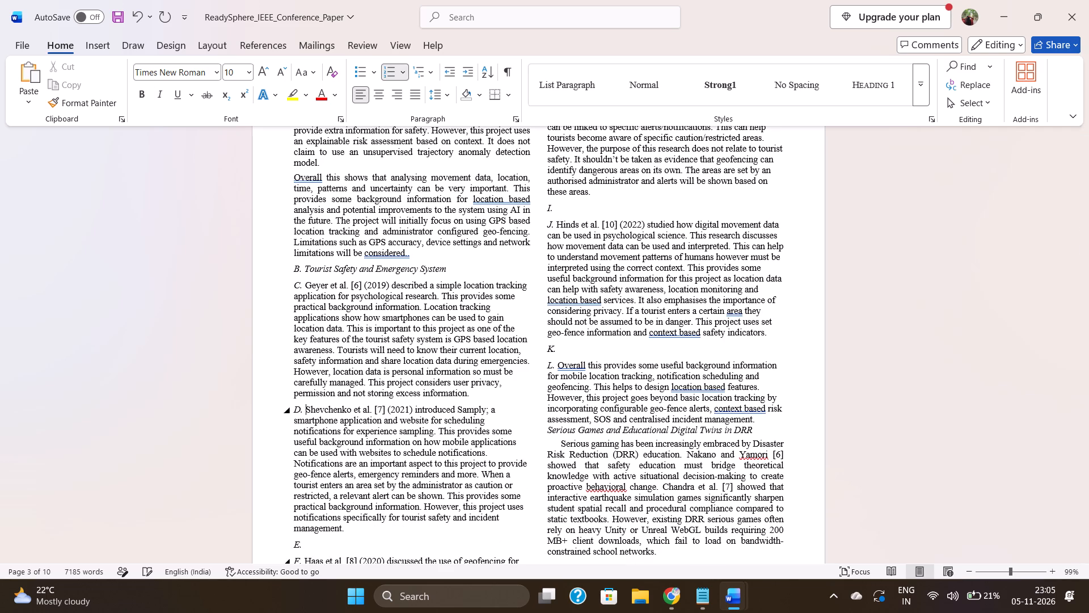
key(BackSpace)
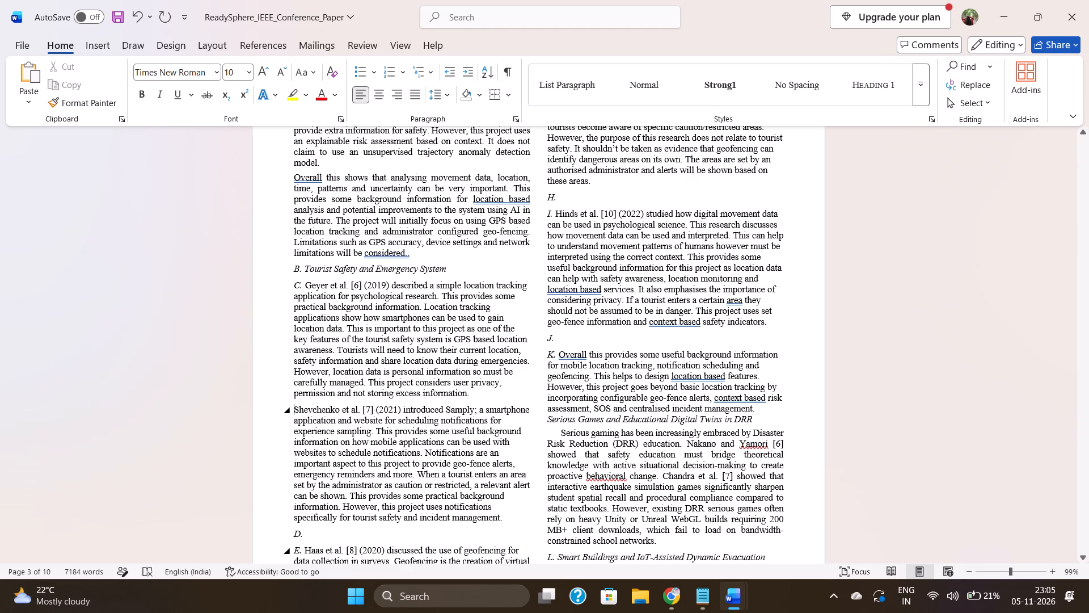
click(305, 285)
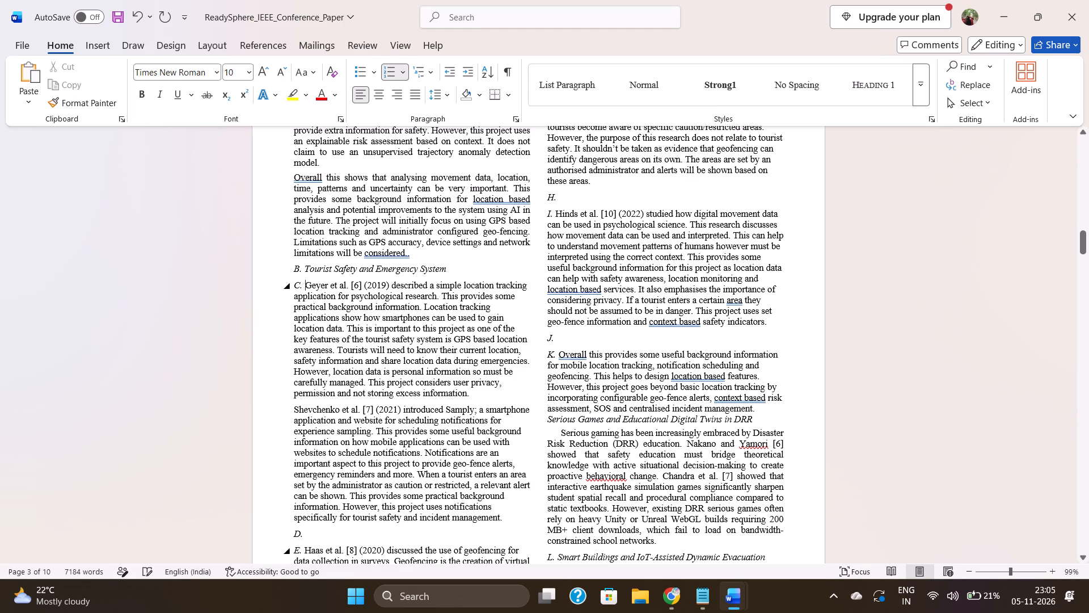
key(BackSpace)
Remove the empty lettered line before the "Haas et al. [8]" paragraph and that paragraph's automatic letter.
scroll(390, 405, down, 1)
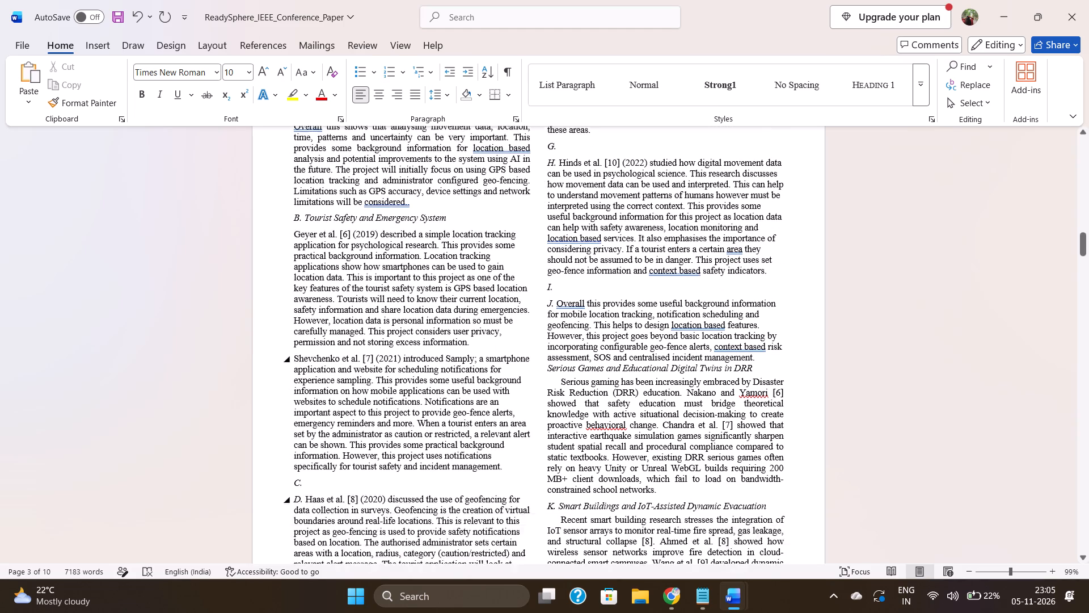
scroll(390, 405, down, 1)
click(305, 483)
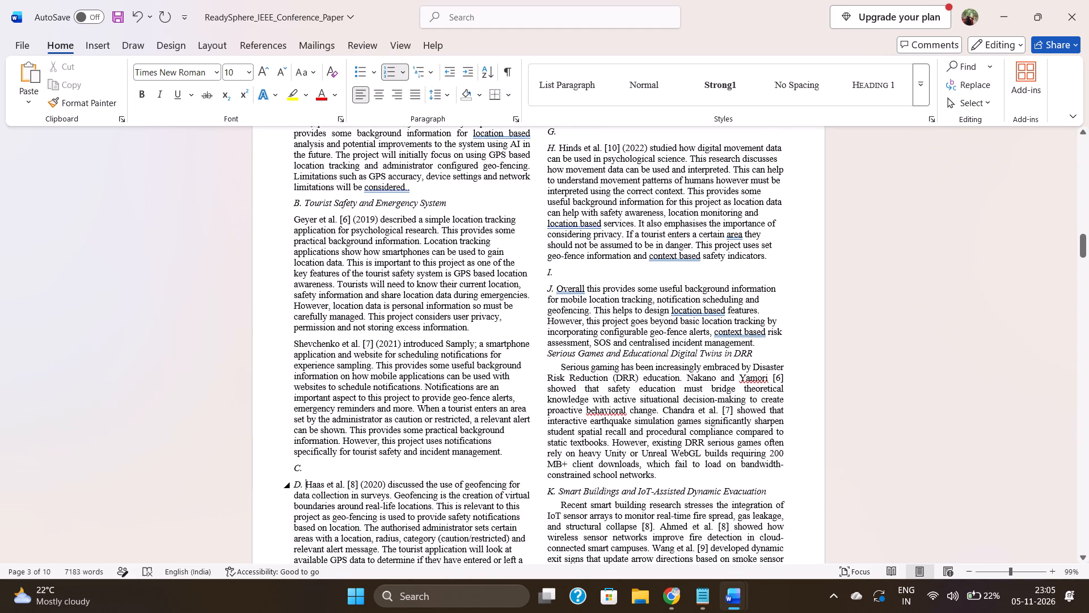
key(BackSpace)
key(BackSpace)
key(BackSpace)
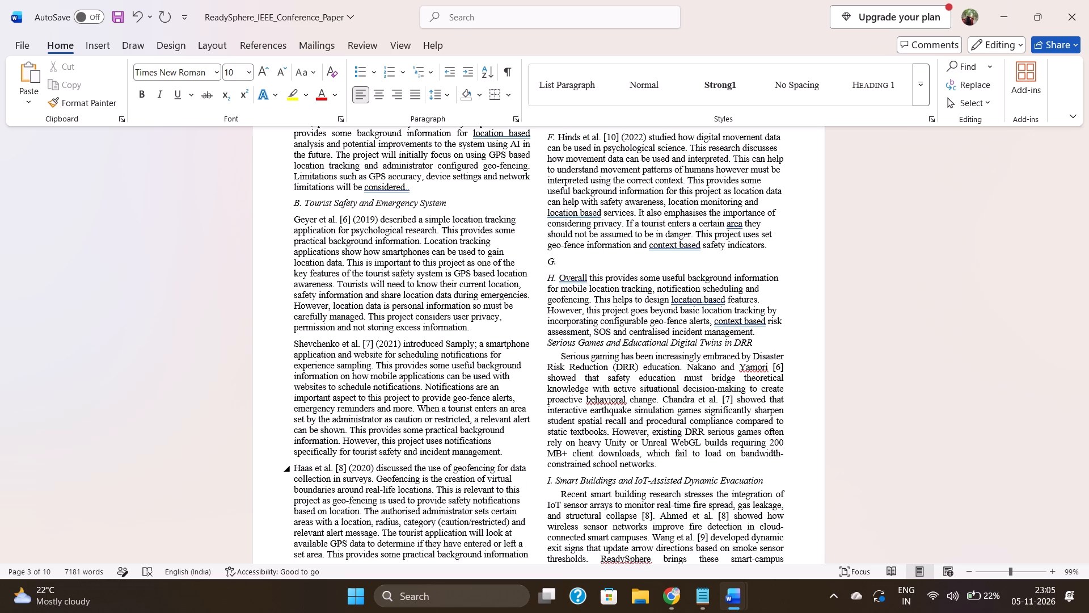
Remove the empty lettered line before the "Coral et al. [9]" paragraph and its automatic letter, keeping it as a separate paragraph.
scroll(305, 483, right, 1)
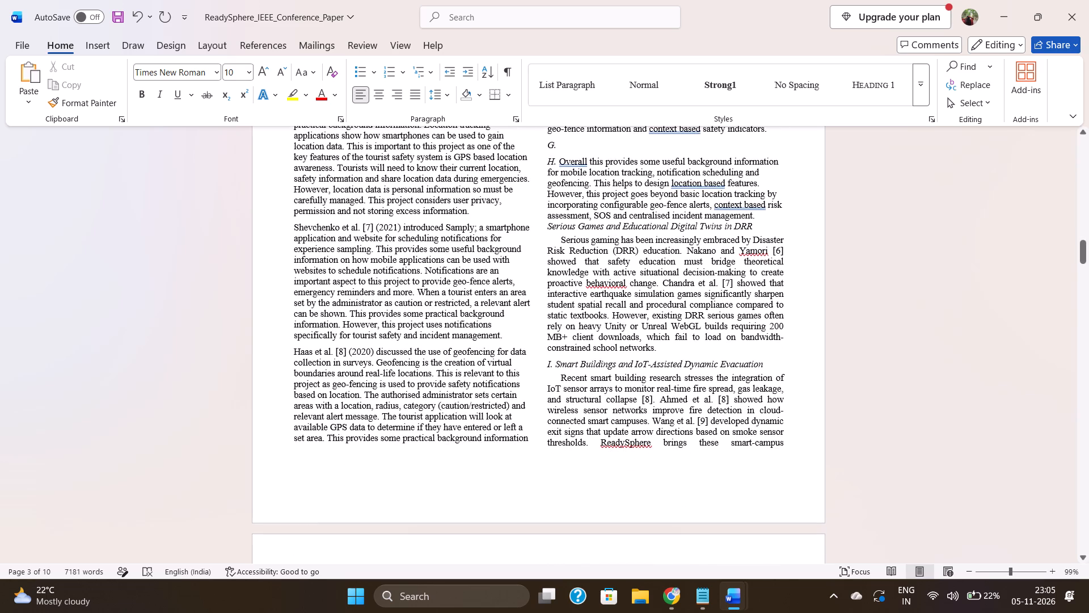
scroll(305, 483, right, 1)
scroll(305, 483, up, 1)
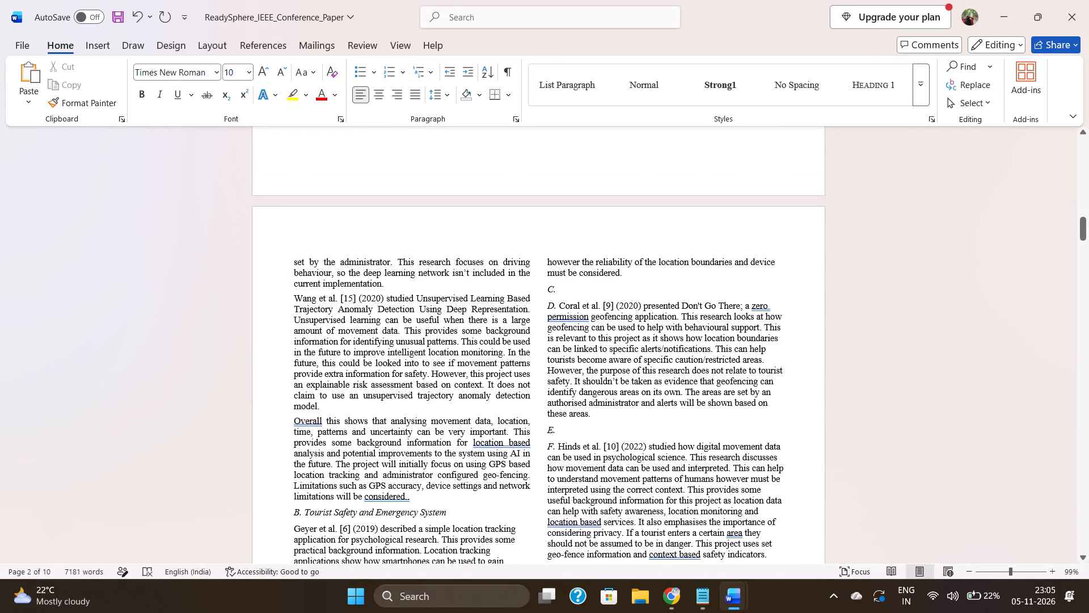
click(558, 305)
key(BackSpace)
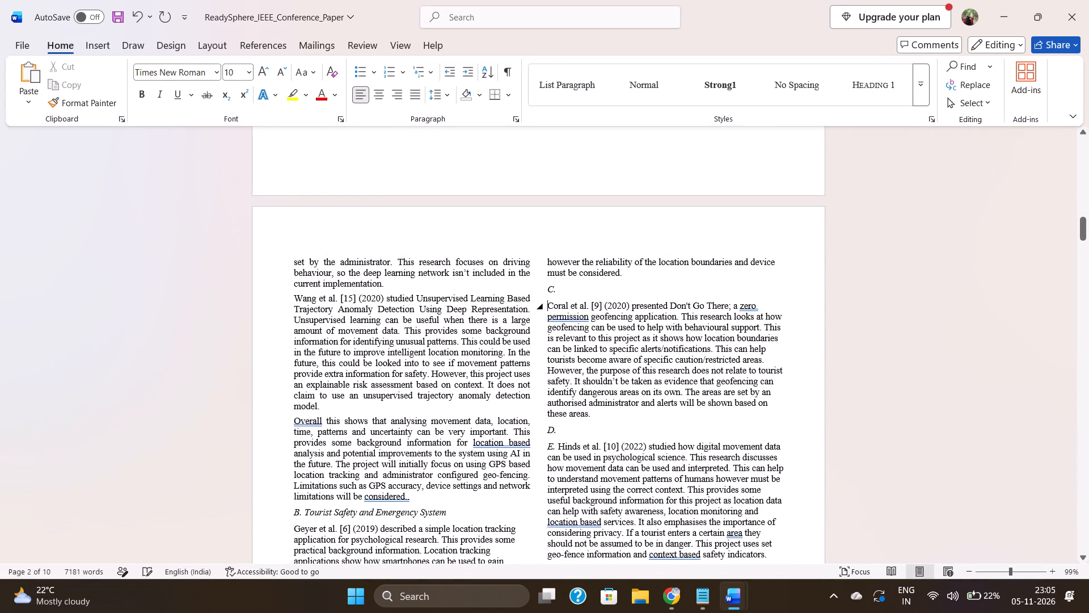
key(BackSpace)
key(BackSpace)
key(BackSpace)
key(Return)
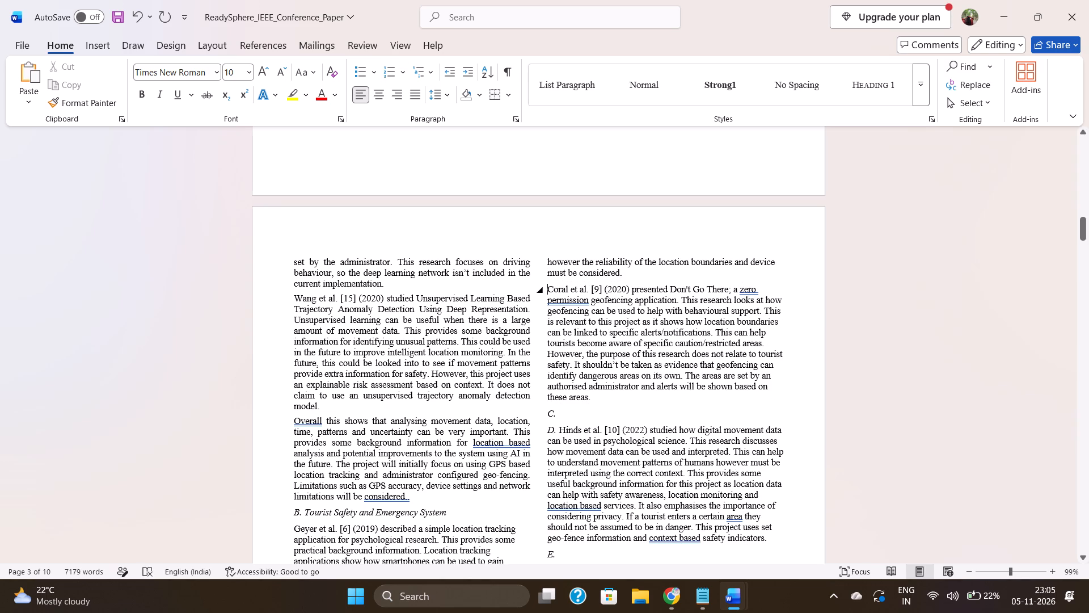
Remove the automatic letters and preceding empty lettered lines from the "Hinds et al. [10]" and "Overall this provides" paragraphs.
click(556, 426)
key(BackSpace)
key(BackSpace)
key(BackSpace)
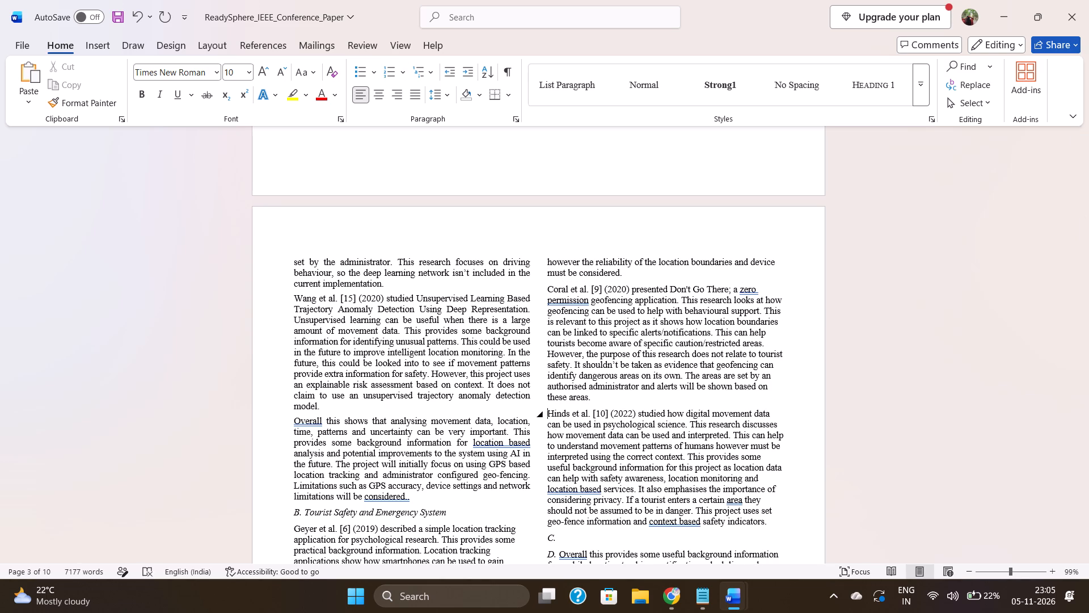
scroll(663, 436, down, 2)
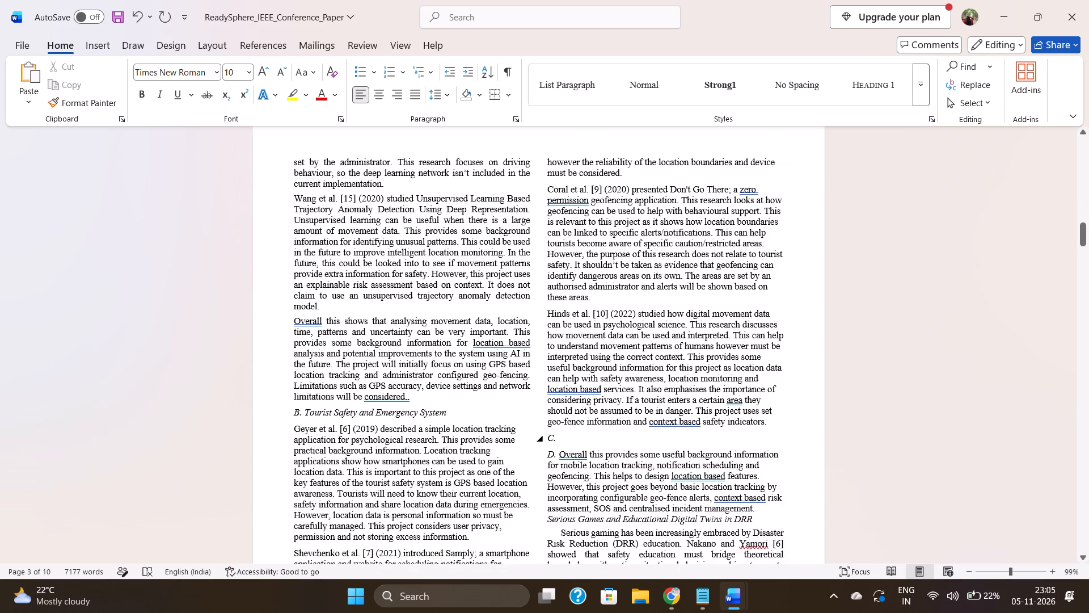
scroll(663, 436, down, 1)
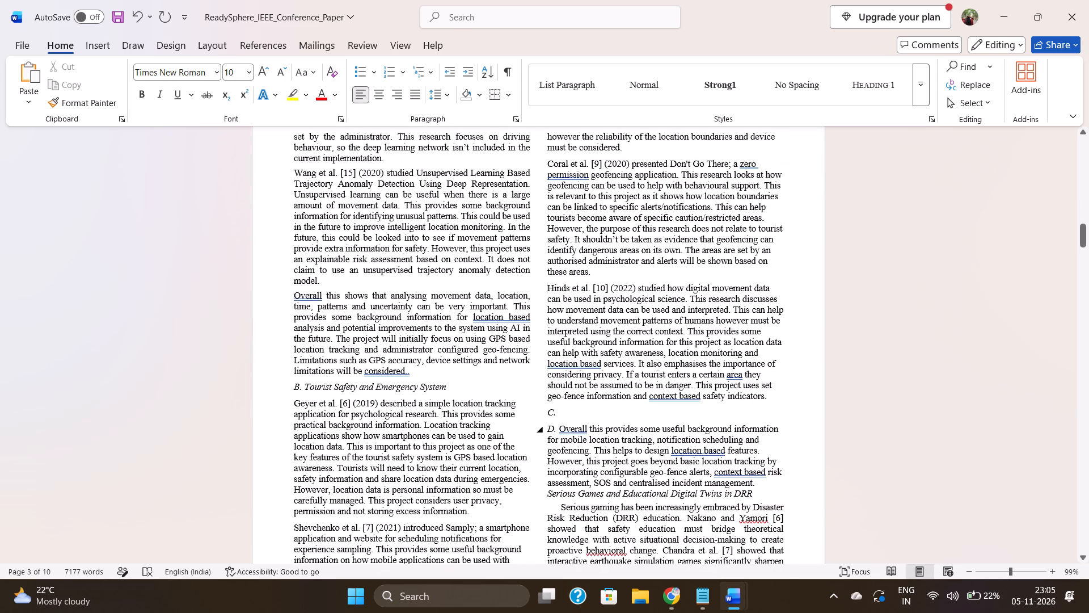
click(558, 425)
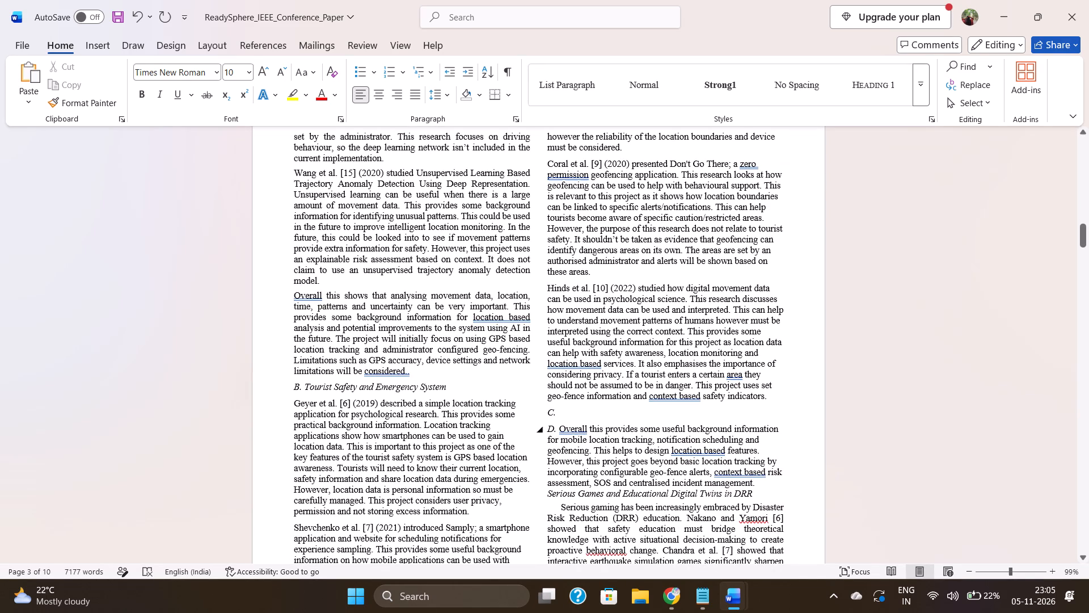
key(BackSpace)
key(BackSpace)
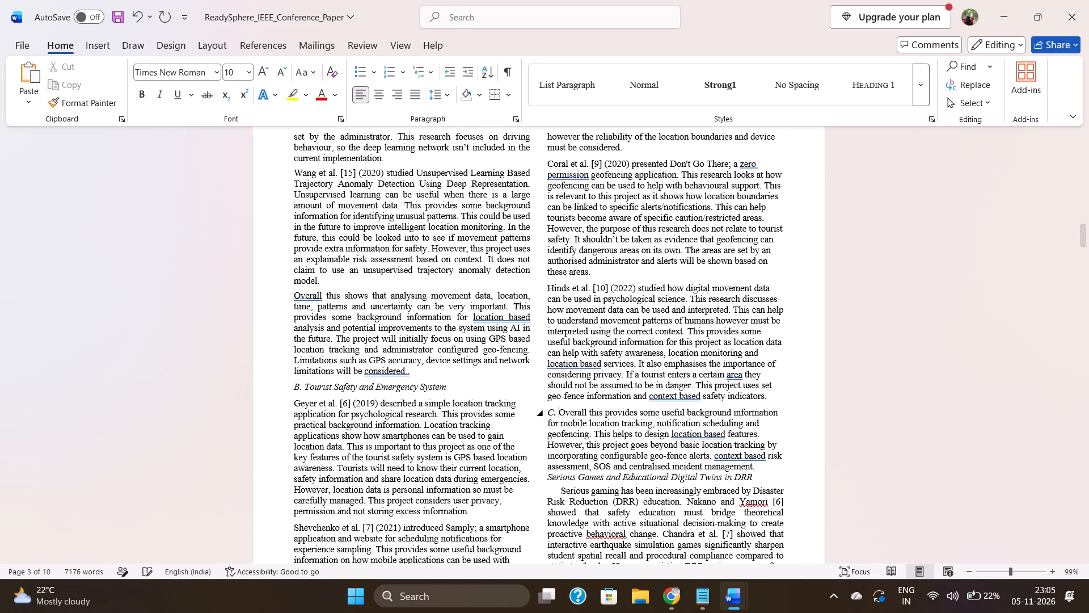
key(BackSpace)
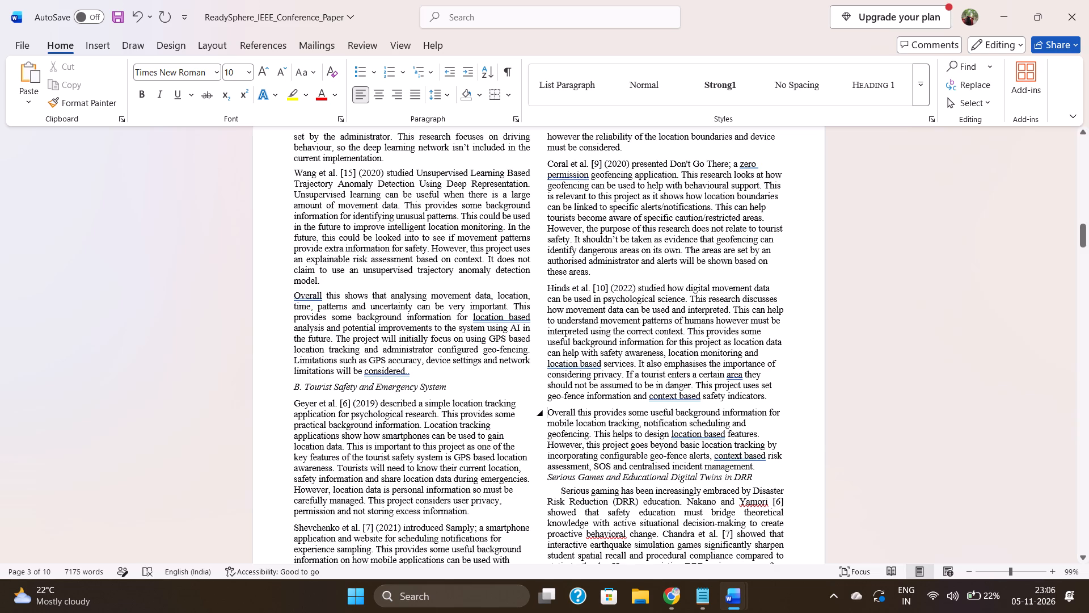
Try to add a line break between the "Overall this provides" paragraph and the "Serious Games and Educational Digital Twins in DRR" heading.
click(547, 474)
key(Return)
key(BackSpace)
Remove the space before the "Tourist Safety and Emergency System" heading paragraph.
drag(296, 385, 343, 385)
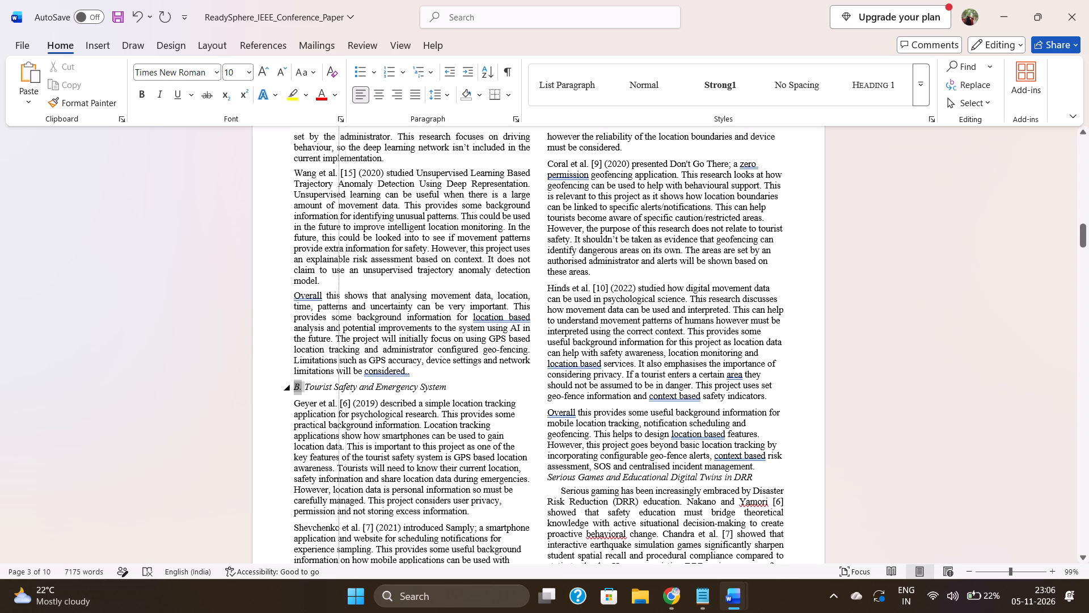
drag(343, 385, 292, 386)
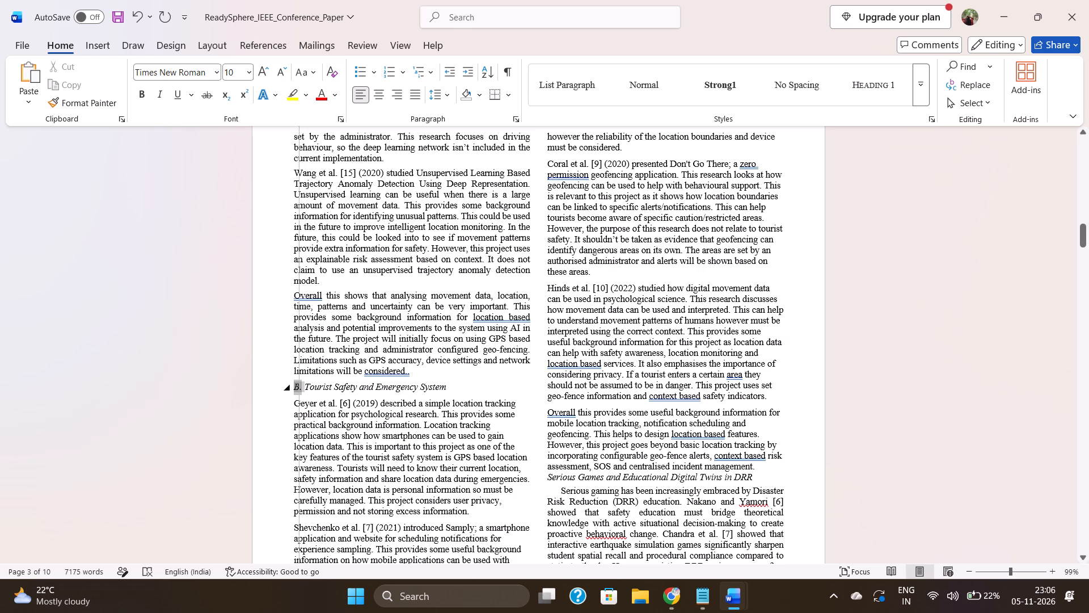
drag(292, 386, 289, 384)
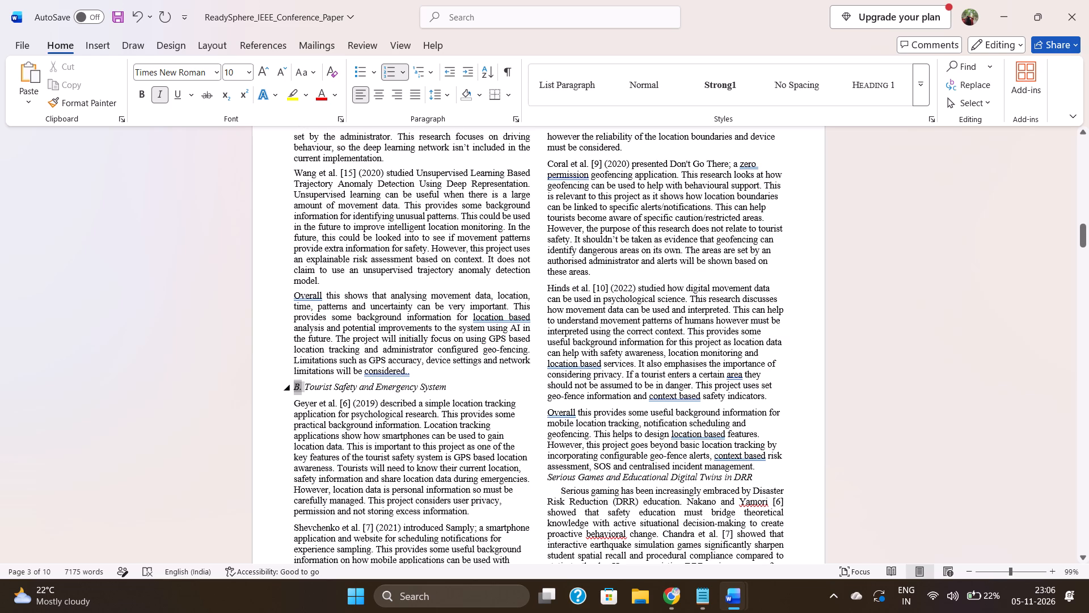
click(447, 384)
drag(447, 387, 299, 389)
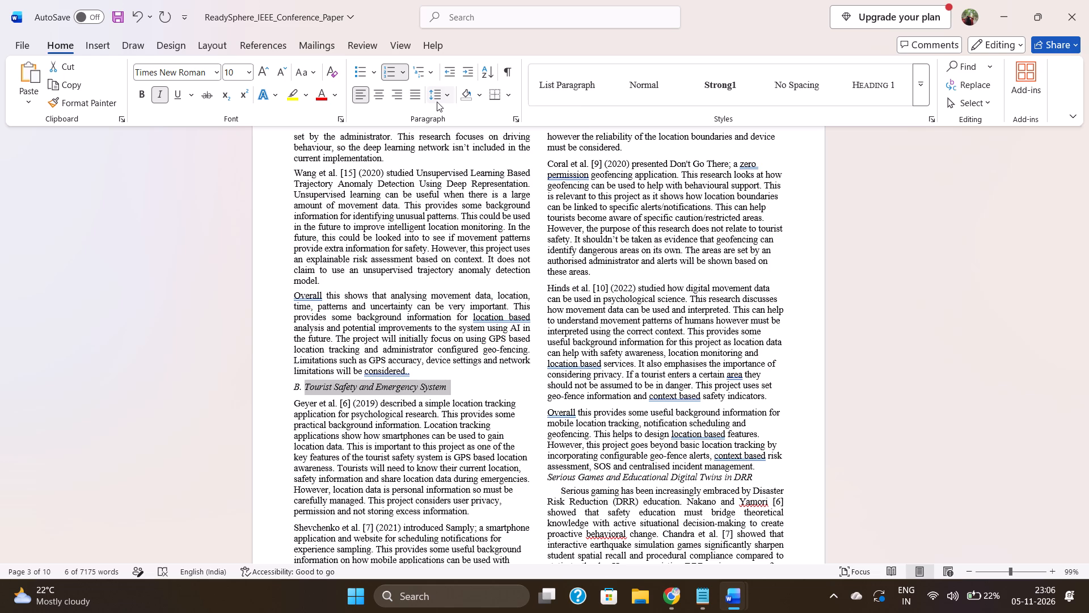
click(437, 102)
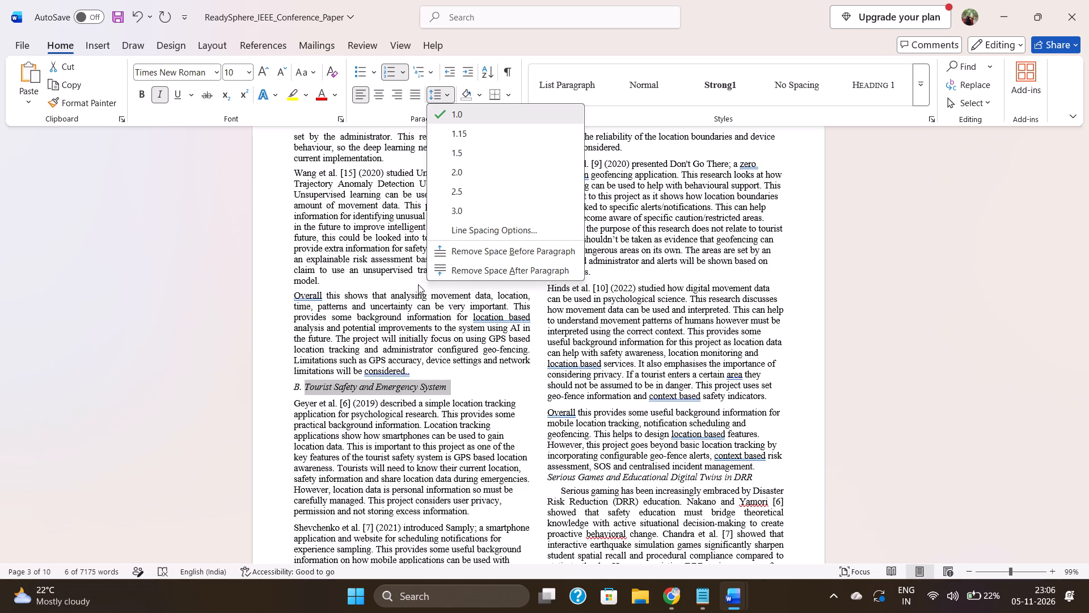
click(472, 250)
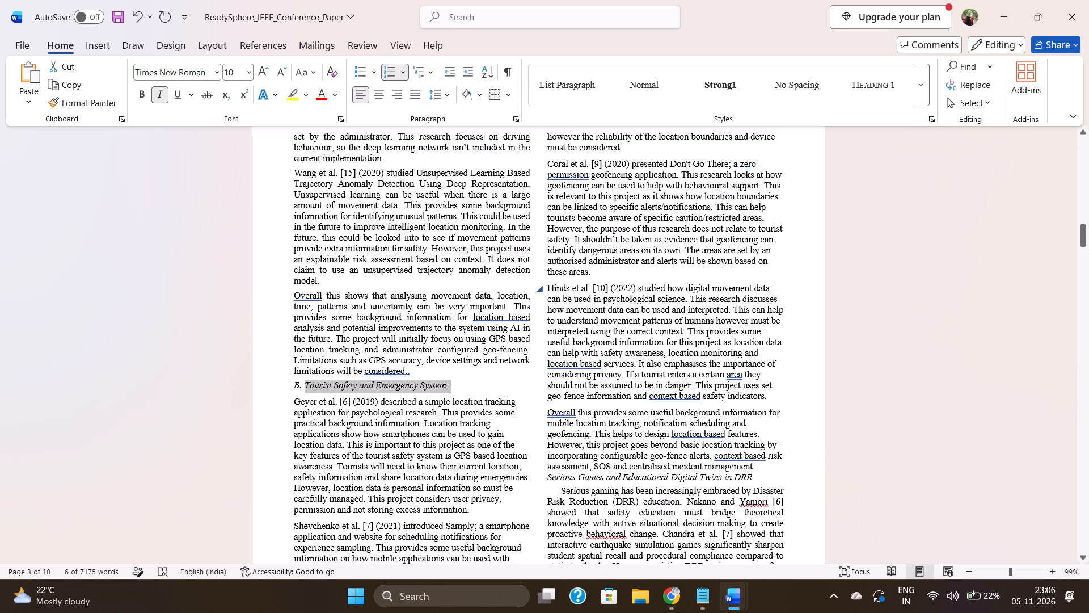
click(607, 378)
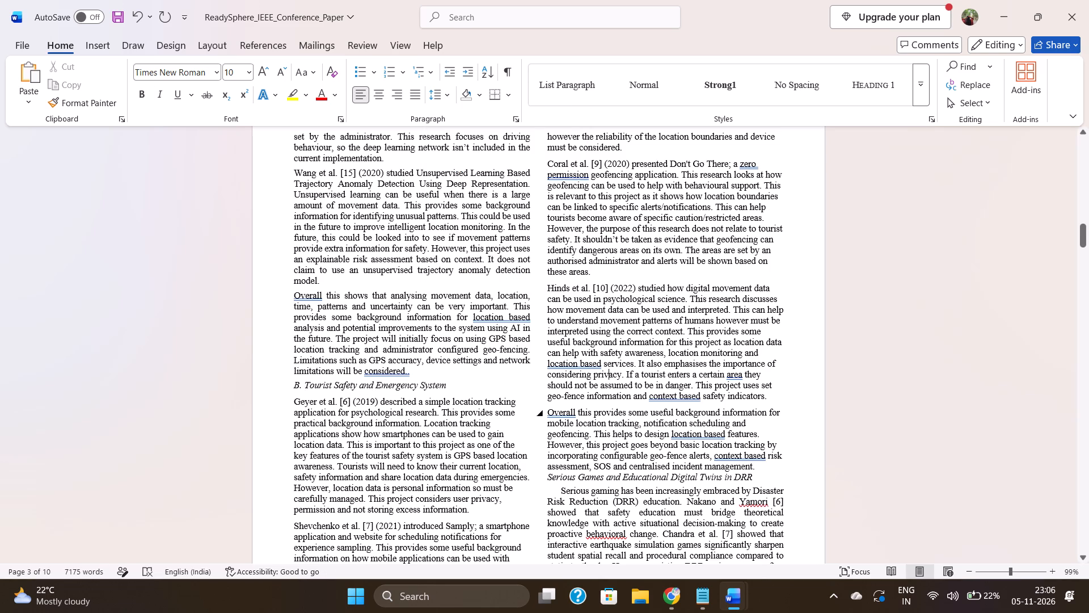
Add an italic "C." in front of the "Serious Games and Educational Digital Twins in DRR" heading.
drag(753, 480, 569, 480)
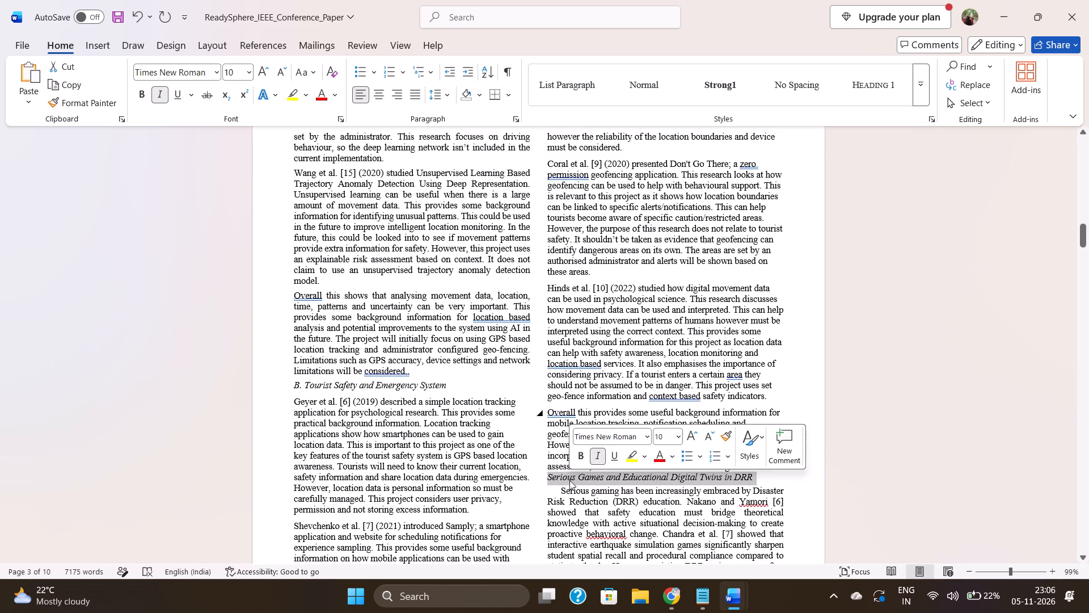
click(569, 480)
click(549, 477)
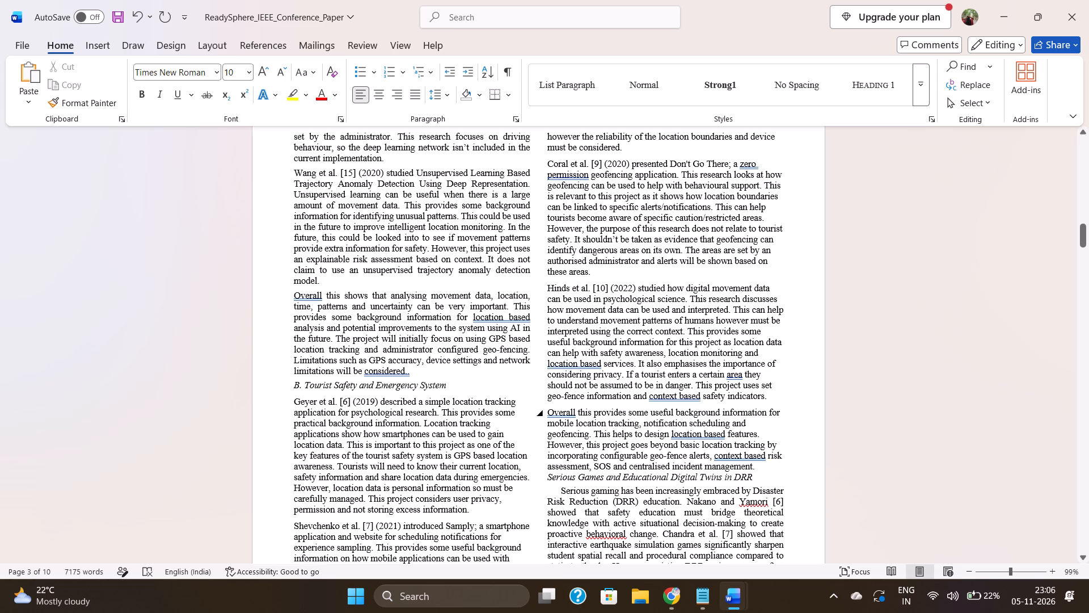
key(c)
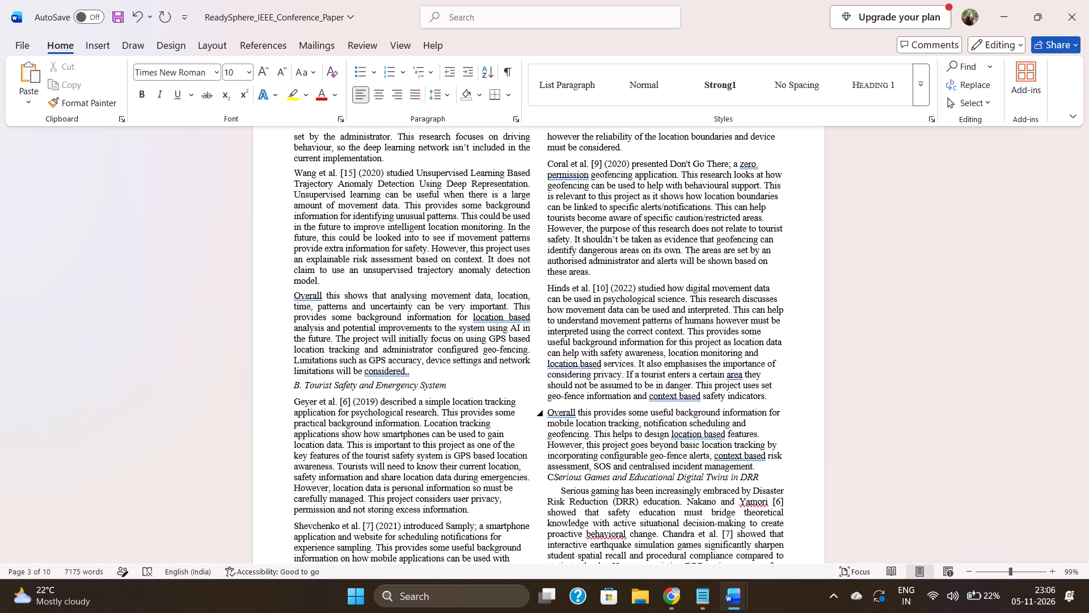
key(period)
drag(558, 475, 548, 475)
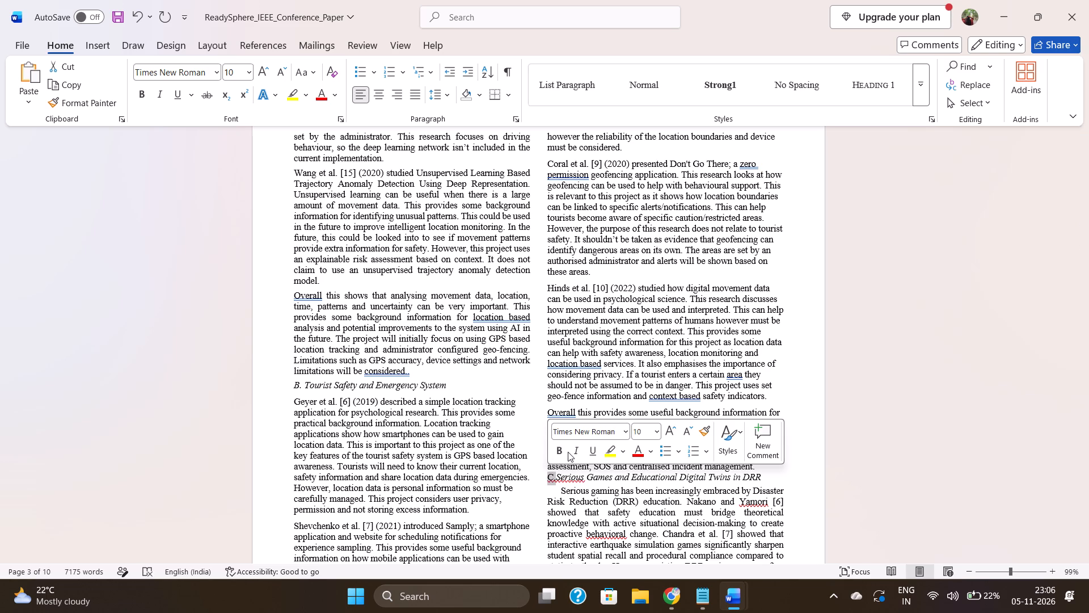
click(572, 452)
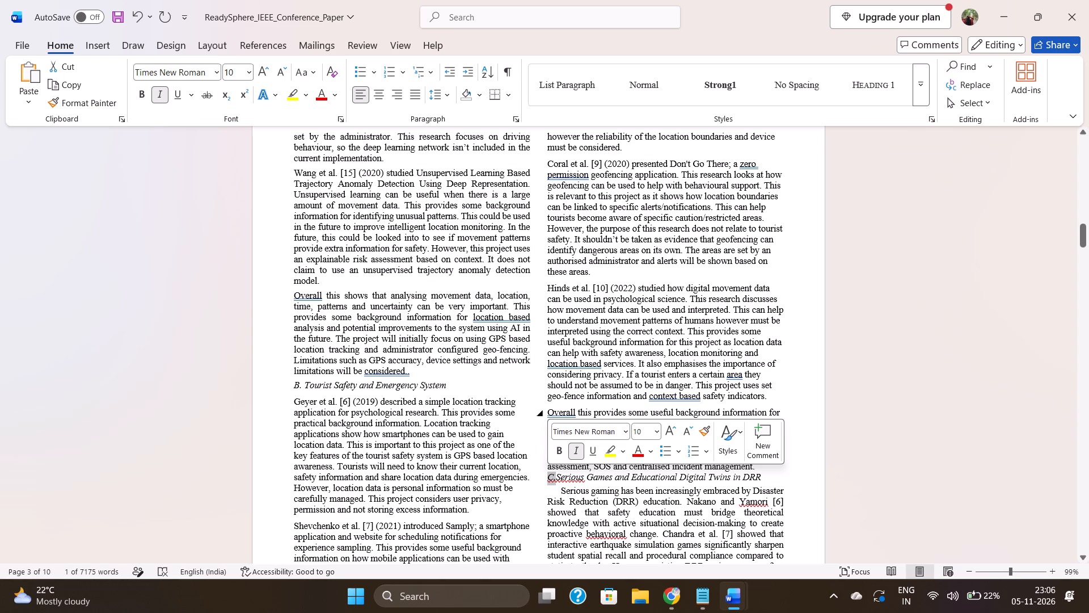
click(550, 484)
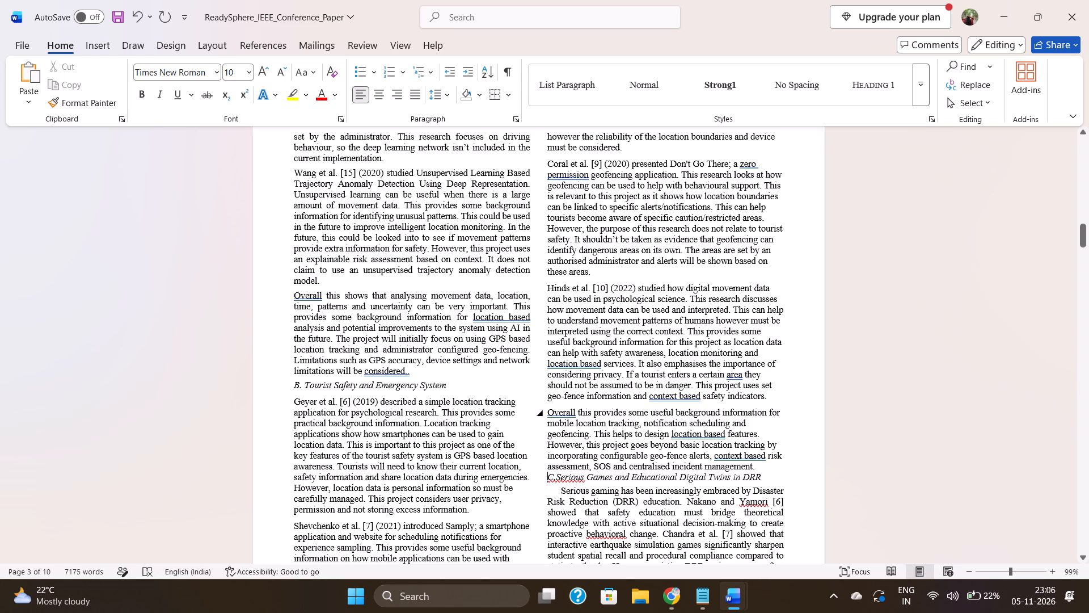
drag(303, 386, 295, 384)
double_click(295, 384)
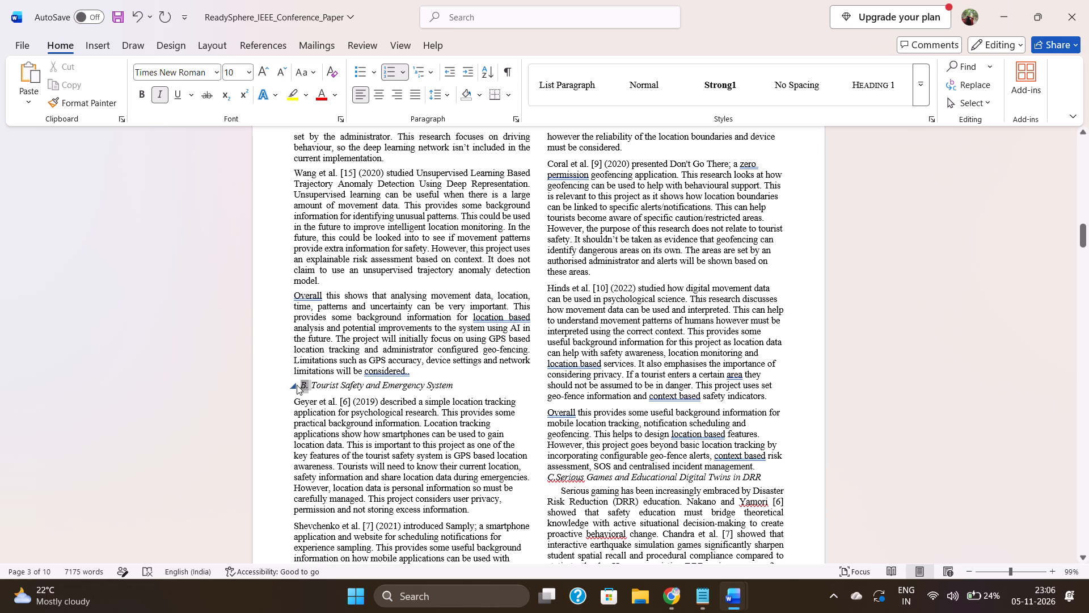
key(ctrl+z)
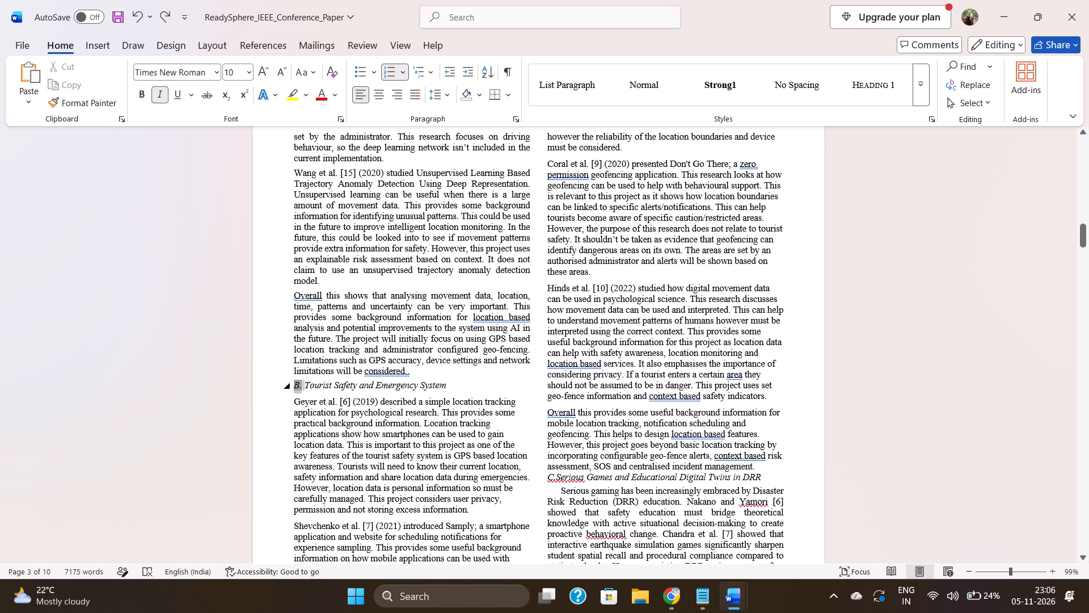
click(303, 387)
Copy the subsection C heading text "Off-Line and Emergency", without its letter, from the Notepad notes and return to the Word paper.
click(698, 601)
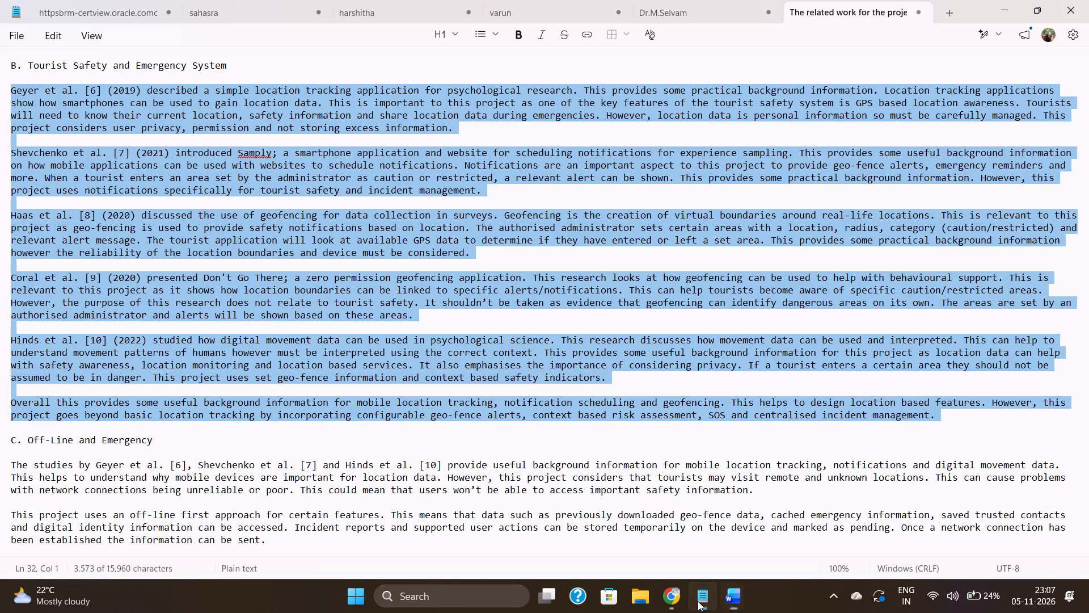
click(424, 417)
scroll(424, 417, down, 3)
scroll(424, 417, up, 1)
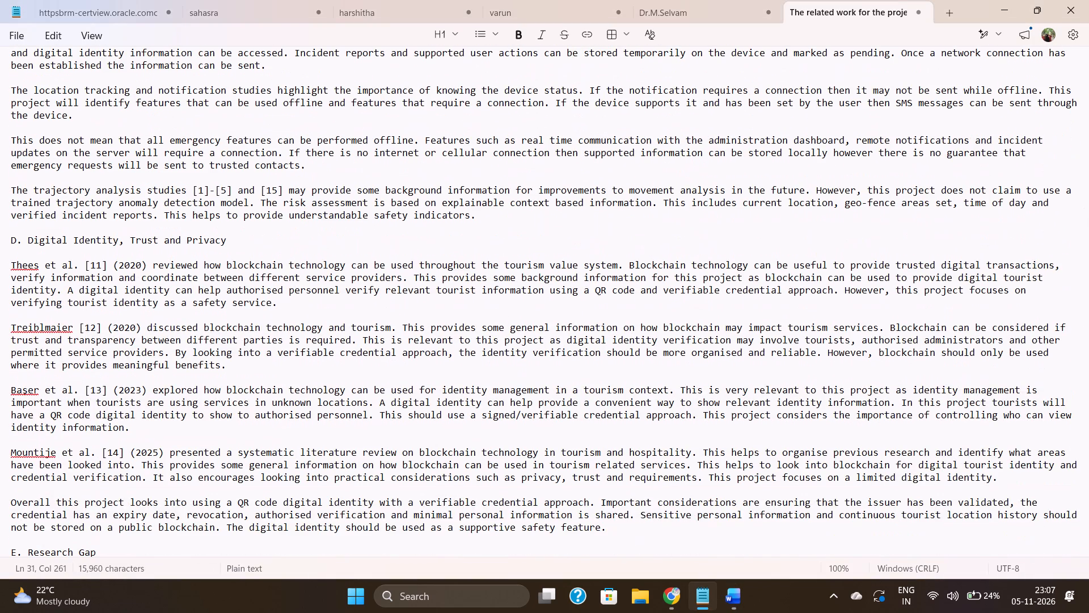
scroll(424, 417, up, 1)
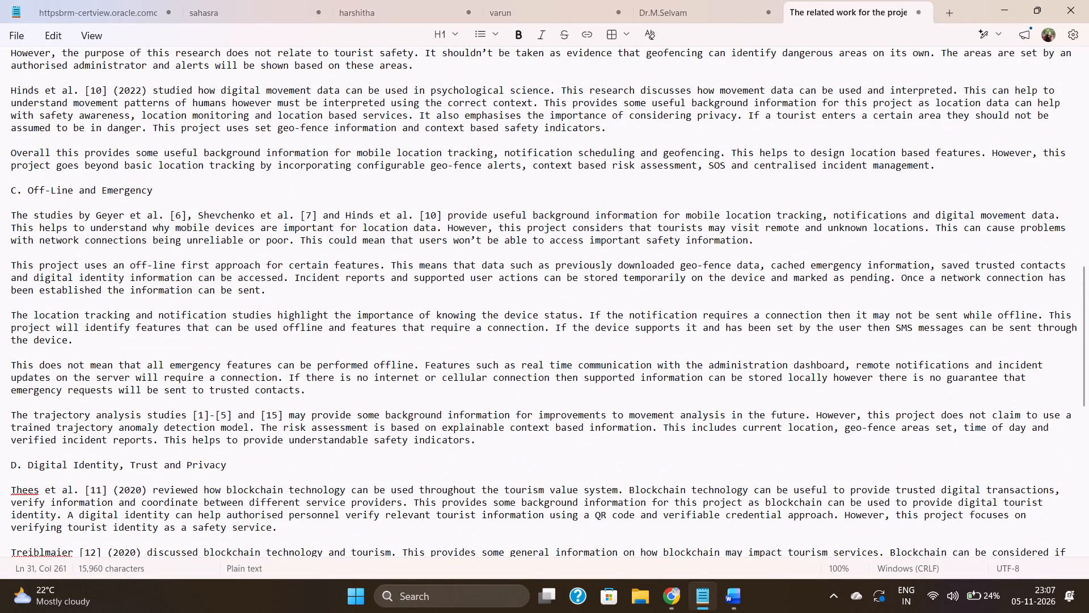
drag(156, 190, 28, 184)
key(ctrl+c)
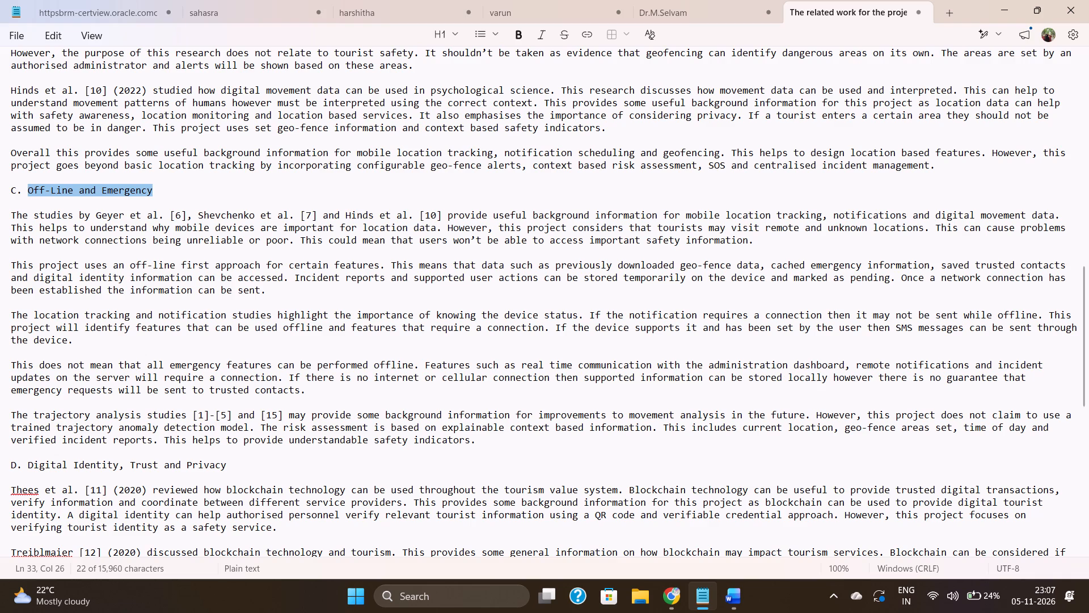
click(727, 593)
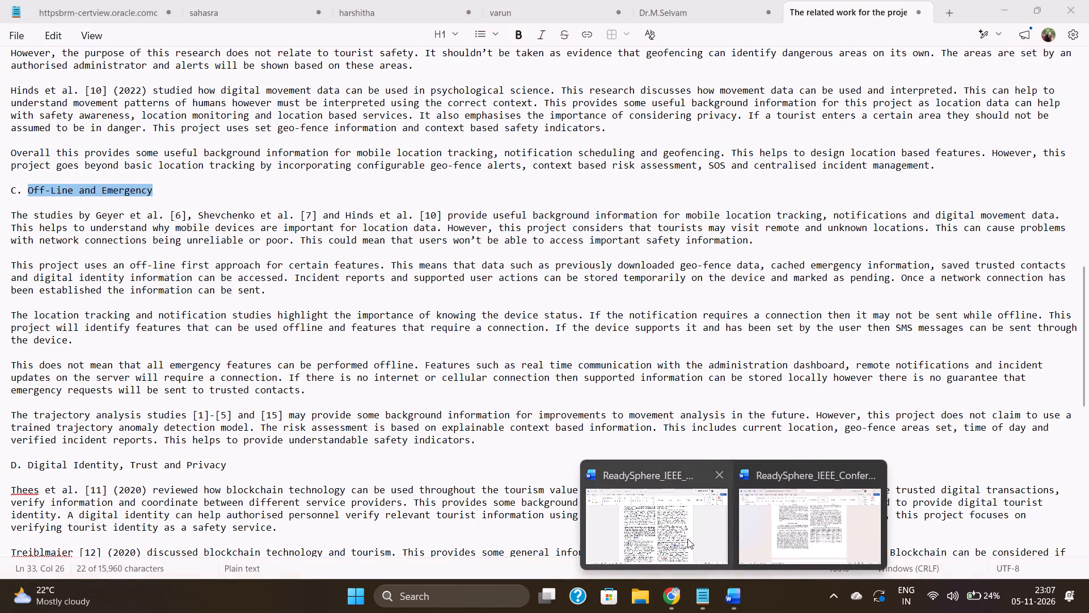
click(687, 539)
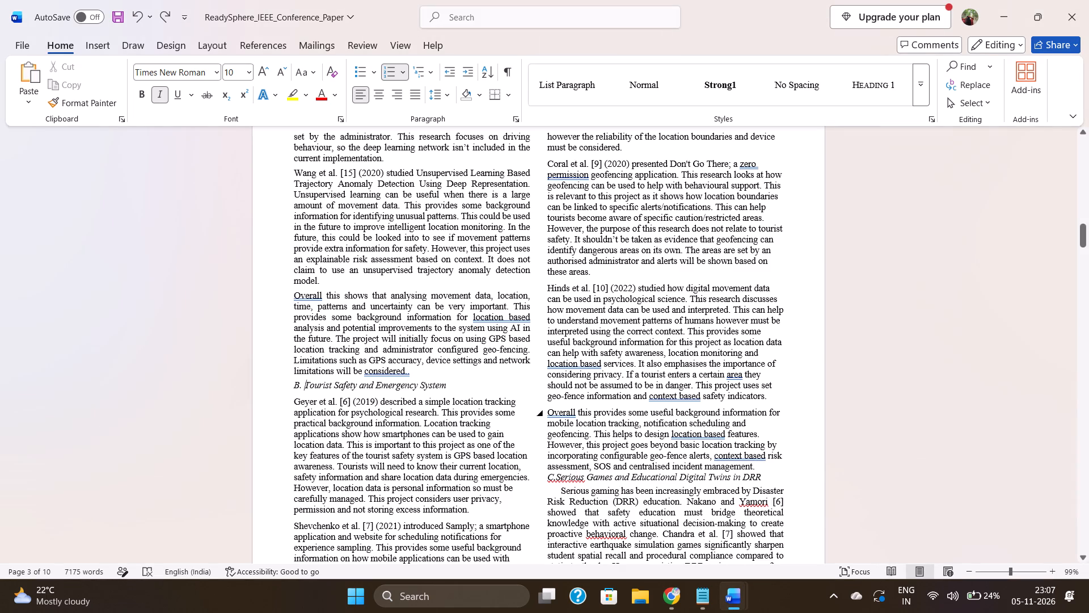
Delete the "Serious Games and Educational Digital Twins in DRR" heading text, keeping its "C." on a separate line below the "Overall this provides" paragraph.
click(762, 476)
key(BackSpace)
key(BackSpace)
key(BackSpace)
key(BackSpace)
key(BackSpace)
key(BackSpace)
key(BackSpace)
key(BackSpace)
key(BackSpace)
key(BackSpace)
key(BackSpace)
key(BackSpace)
key(BackSpace)
key(BackSpace)
key(BackSpace)
key(BackSpace)
key(BackSpace)
key(BackSpace)
key(BackSpace)
key(BackSpace)
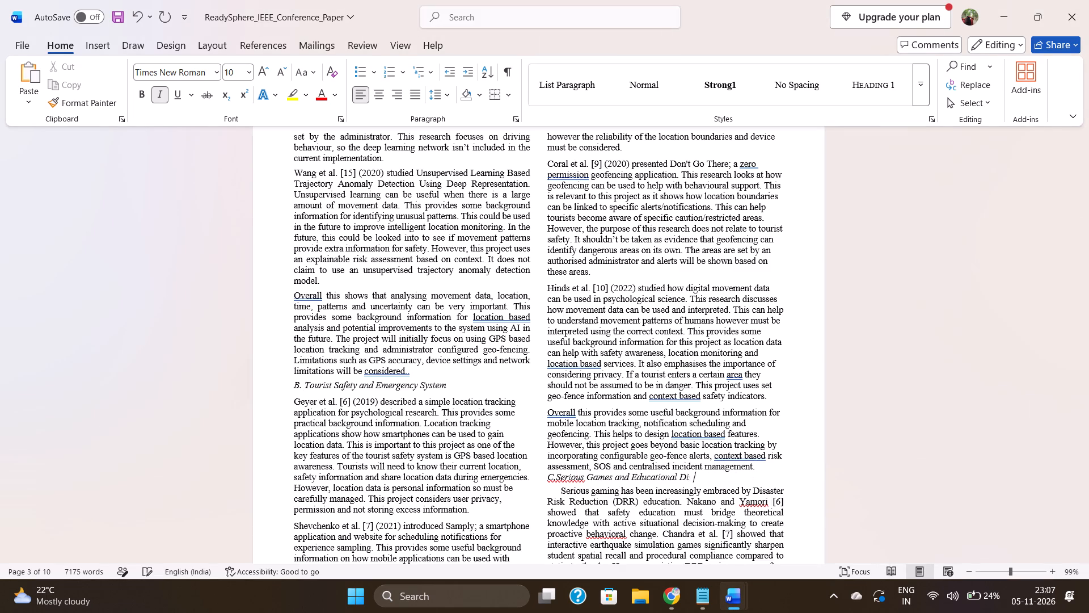
key(BackSpace)
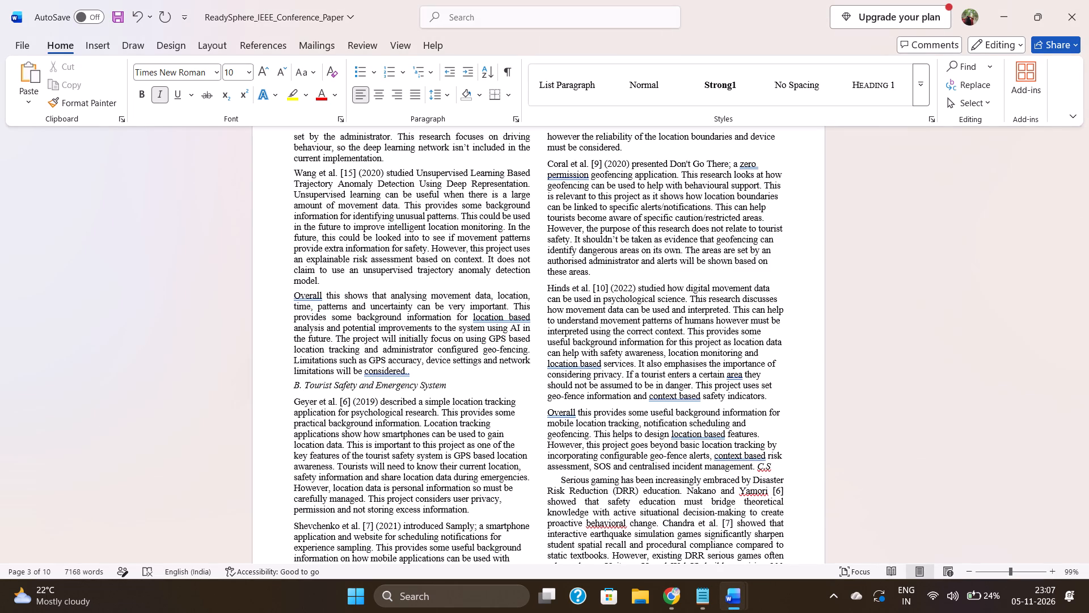
key(BackSpace)
key(Return)
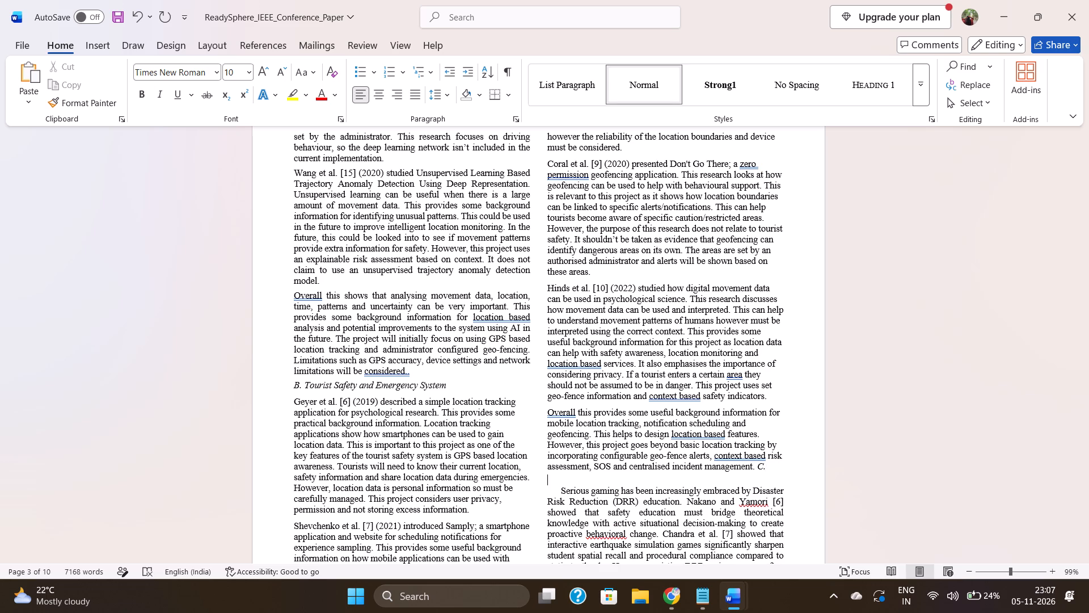
click(762, 467)
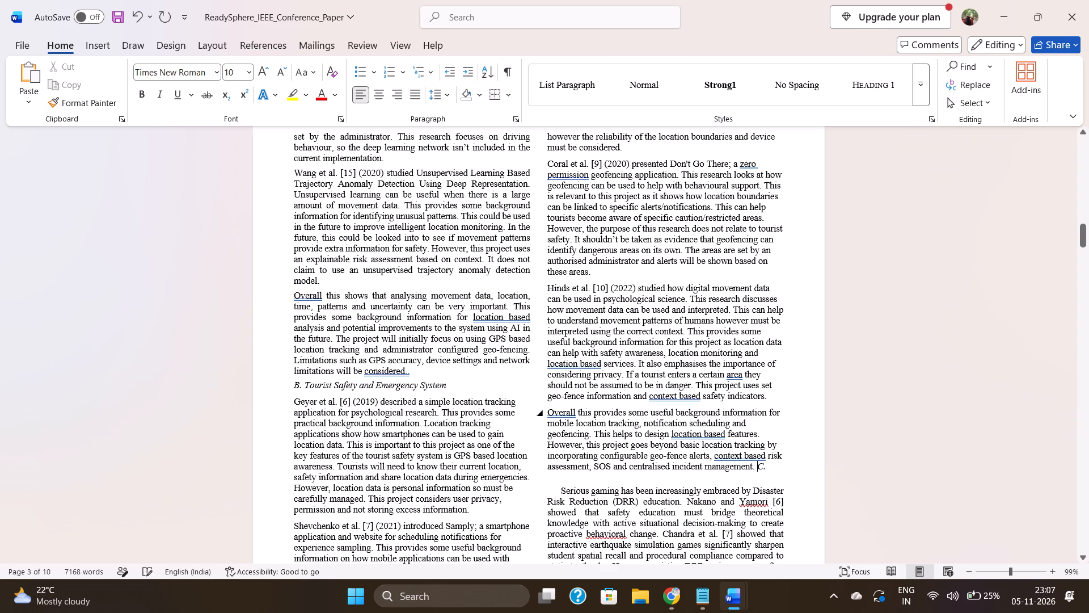
key(Return)
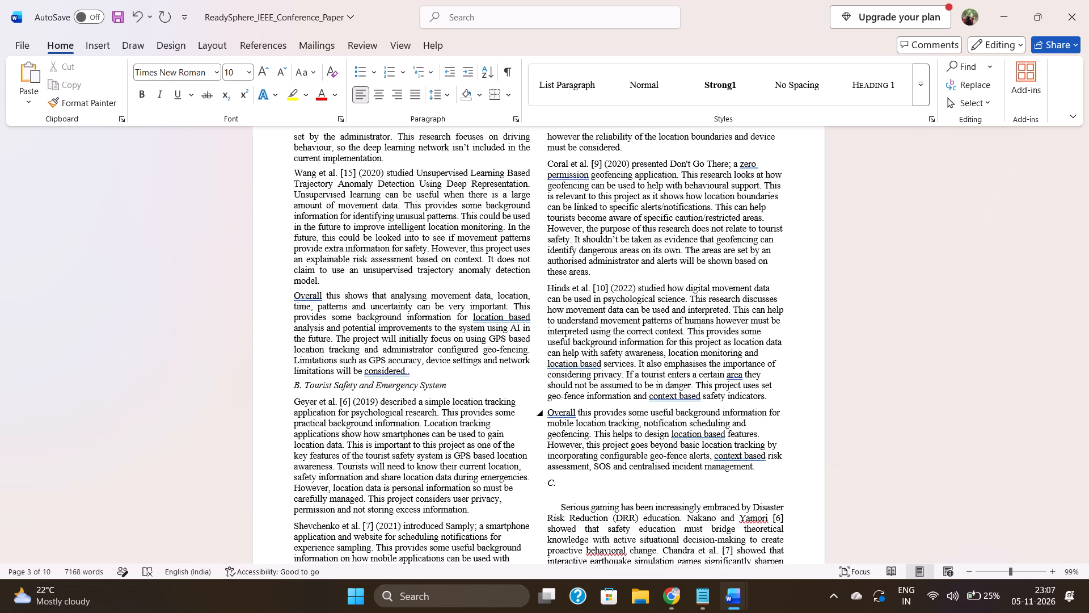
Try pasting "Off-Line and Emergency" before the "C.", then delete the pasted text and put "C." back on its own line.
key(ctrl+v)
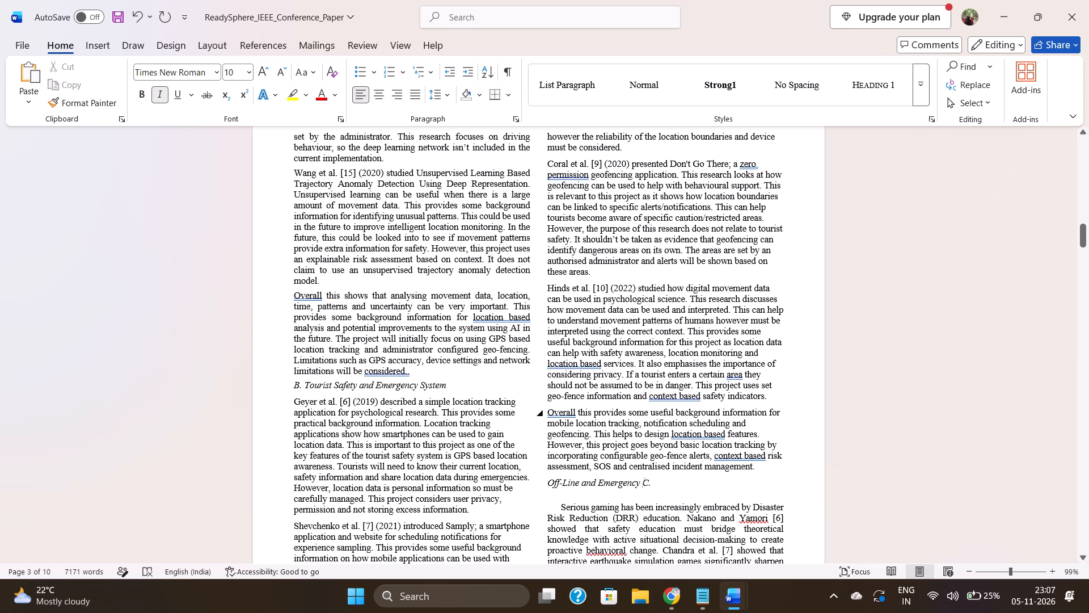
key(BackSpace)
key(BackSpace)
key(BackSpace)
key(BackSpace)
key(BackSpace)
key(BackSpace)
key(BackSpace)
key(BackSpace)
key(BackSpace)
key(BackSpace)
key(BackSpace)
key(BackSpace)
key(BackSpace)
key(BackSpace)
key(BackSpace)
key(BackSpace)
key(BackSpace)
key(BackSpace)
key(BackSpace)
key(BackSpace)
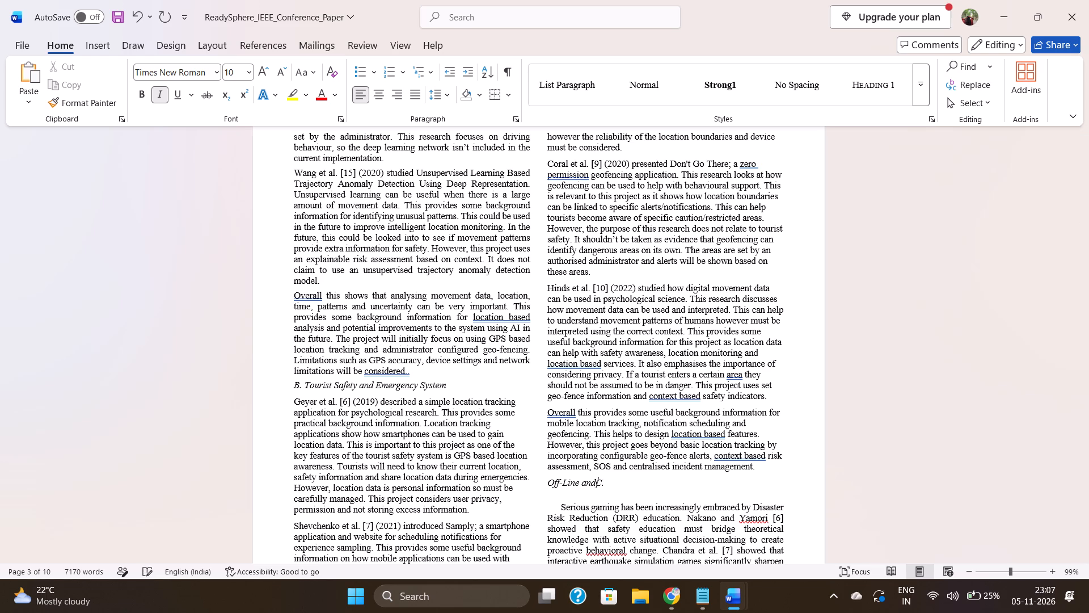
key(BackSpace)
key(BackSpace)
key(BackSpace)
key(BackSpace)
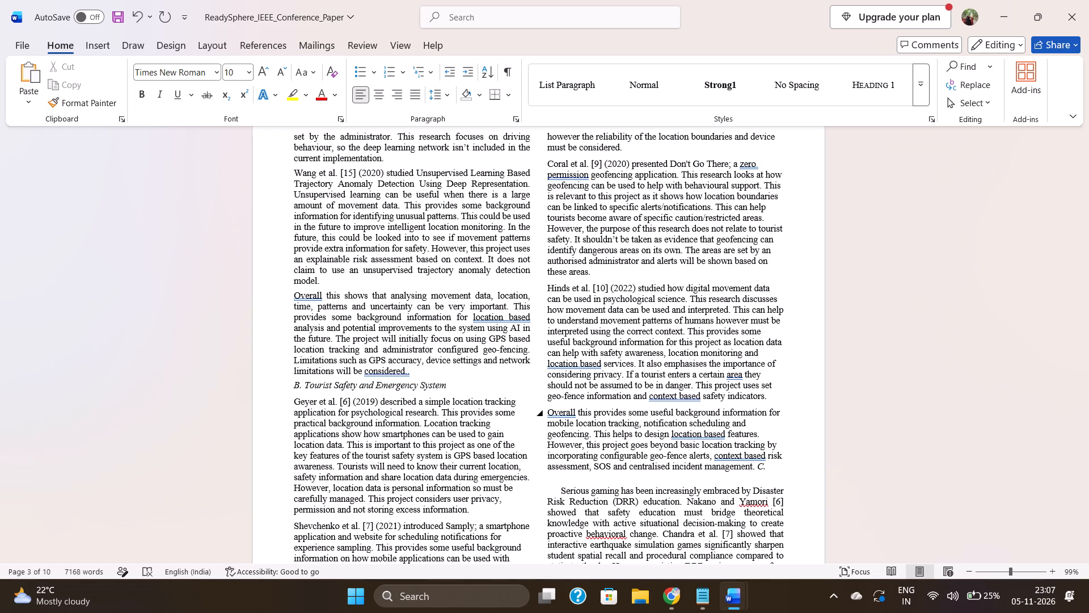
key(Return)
Paste the copied heading text "Off-Line and Emergency" after the "C." on the heading line.
key(Right)
key(Right)
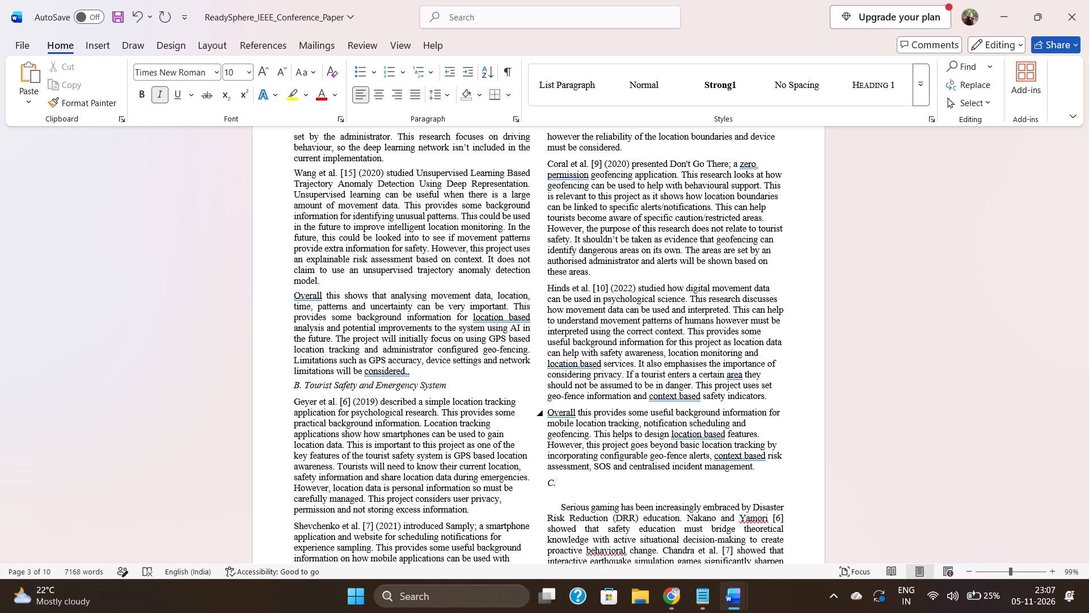
key(ctrl+v)
click(562, 507)
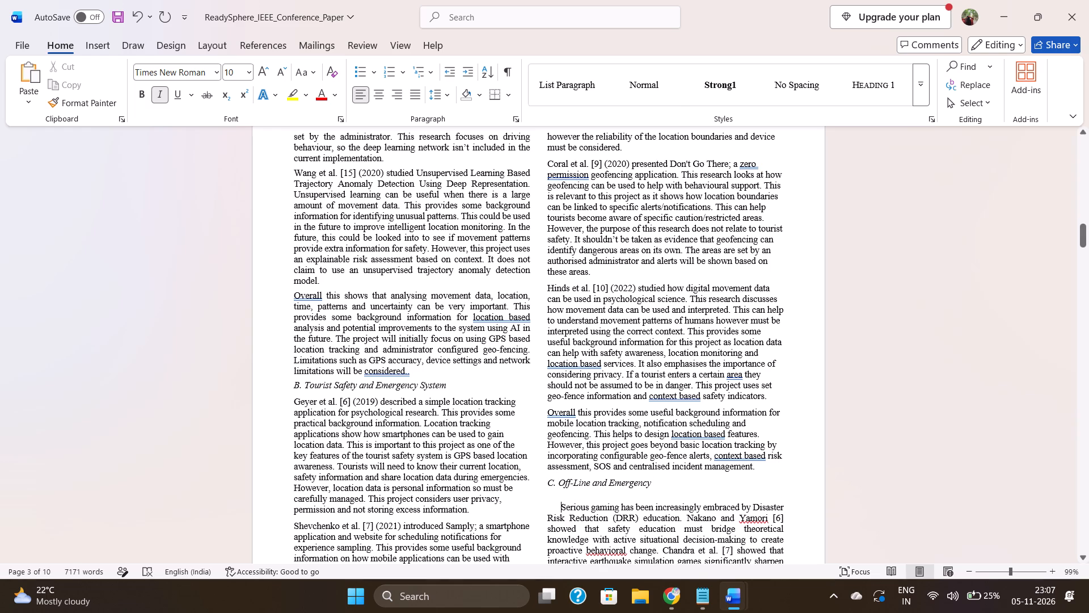
Remove the blank line and first-line indent between the "C. Off-Line and Emergency" heading and the "Serious gaming" paragraph.
key(BackSpace)
key(BackSpace)
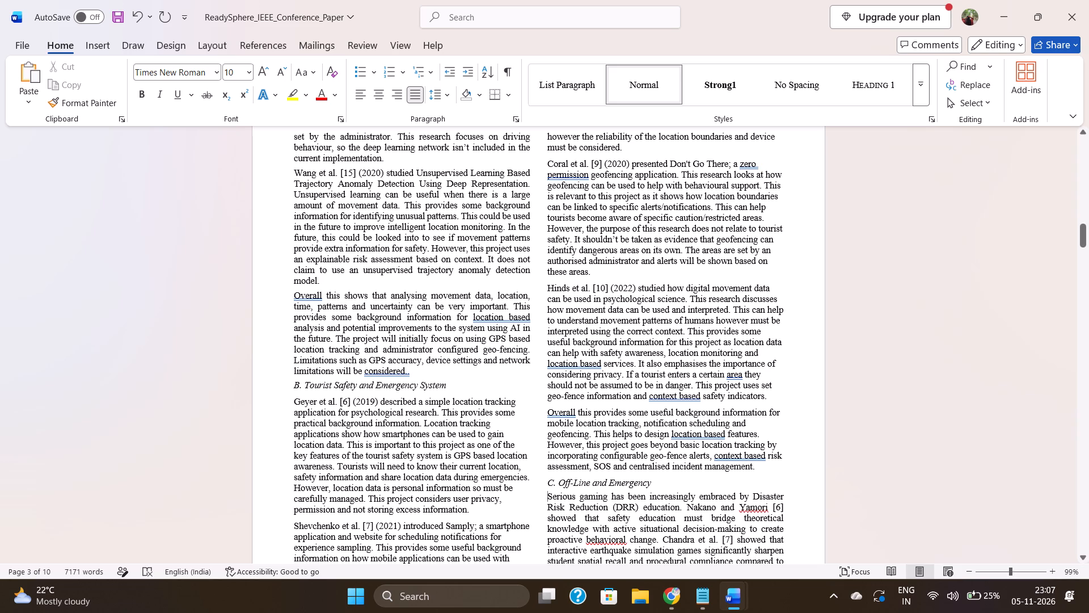
Remove the space before the paragraph on the "C. Off-Line and Emergency" heading.
drag(660, 485, 603, 477)
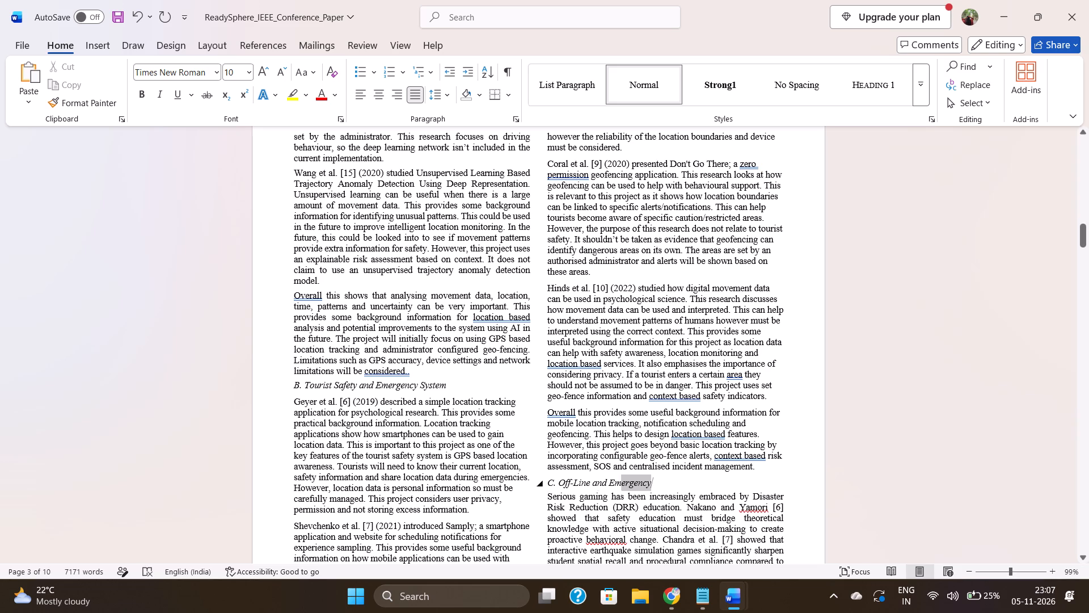
drag(603, 477, 544, 482)
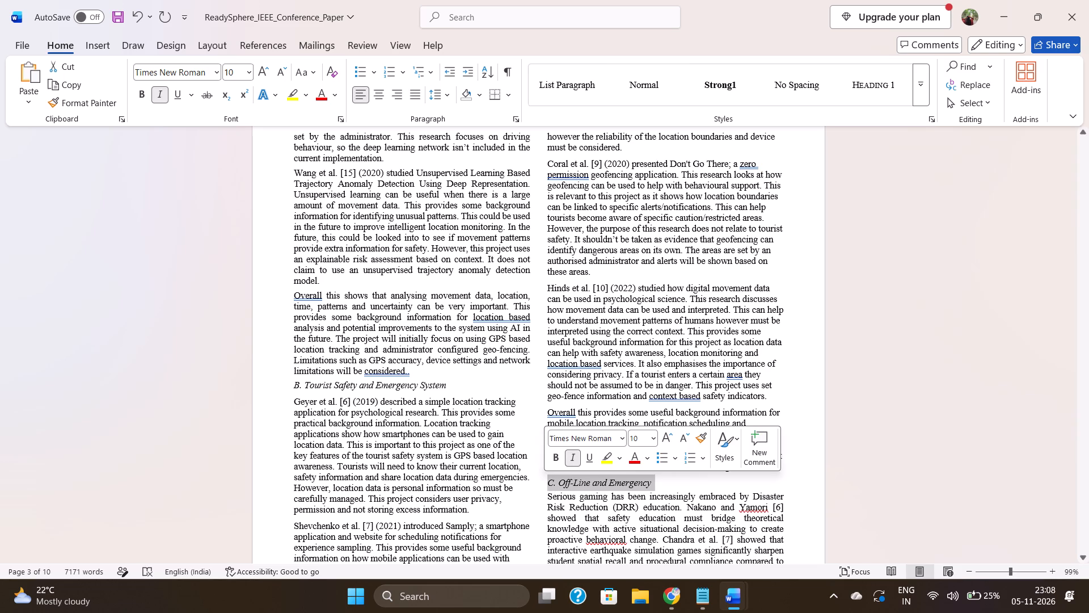
click(438, 90)
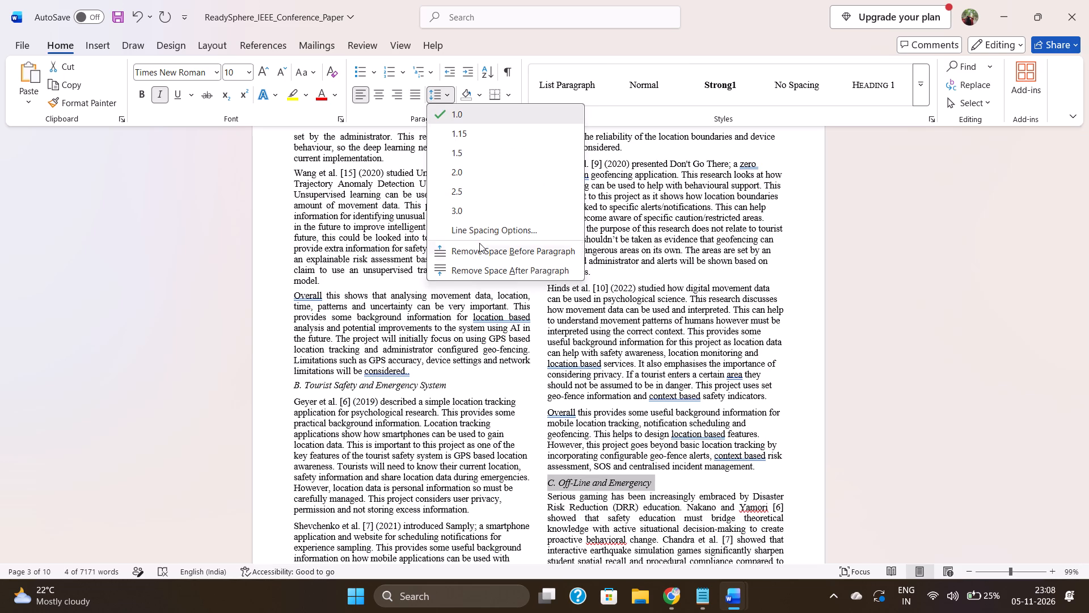
click(483, 249)
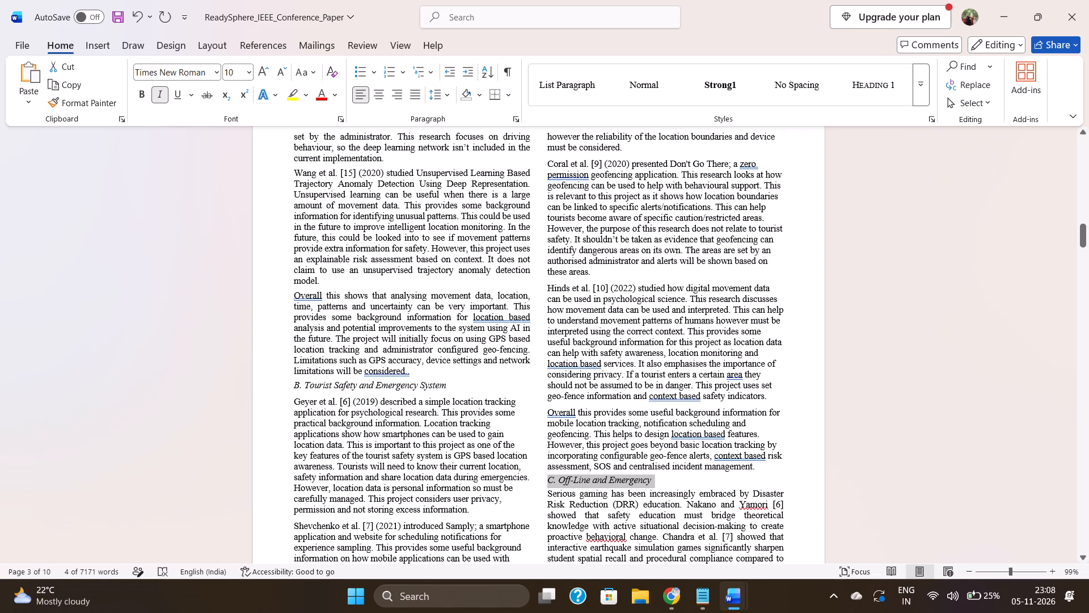
click(724, 467)
Replace the "Serious gaming" paragraph under heading C with the Notepad section C body, from "The studies by Geyer et al." to "understandable safety indicators".
scroll(724, 467, down, 1)
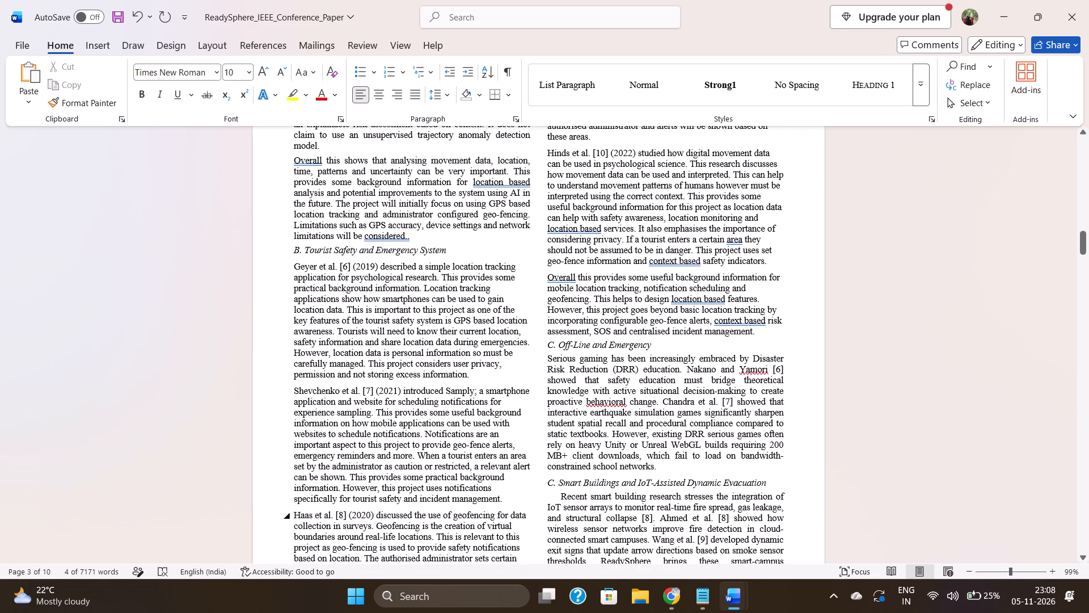
scroll(724, 467, down, 1)
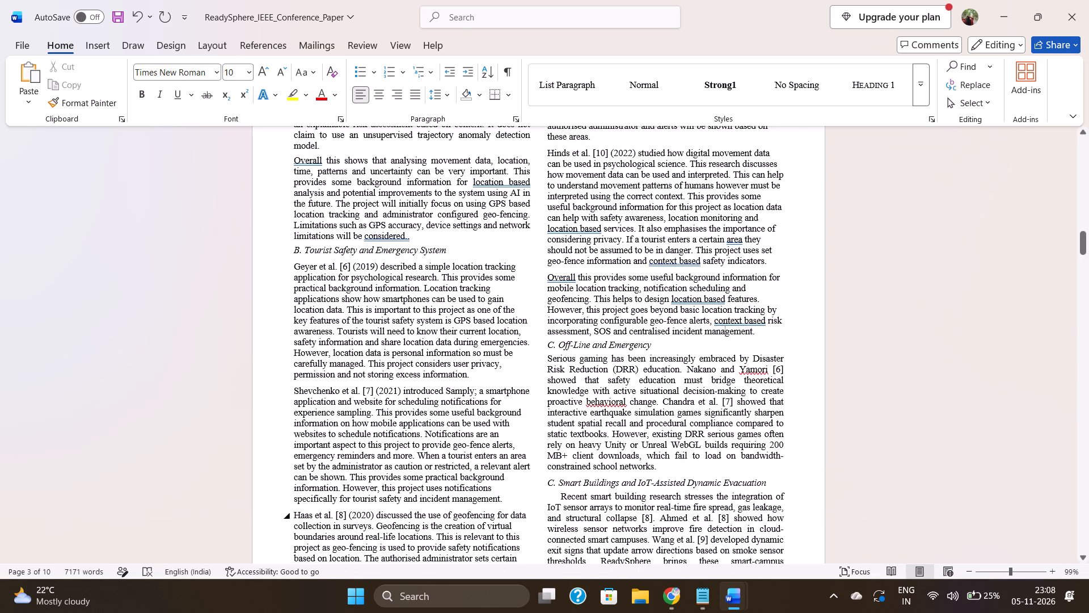
drag(546, 359, 611, 531)
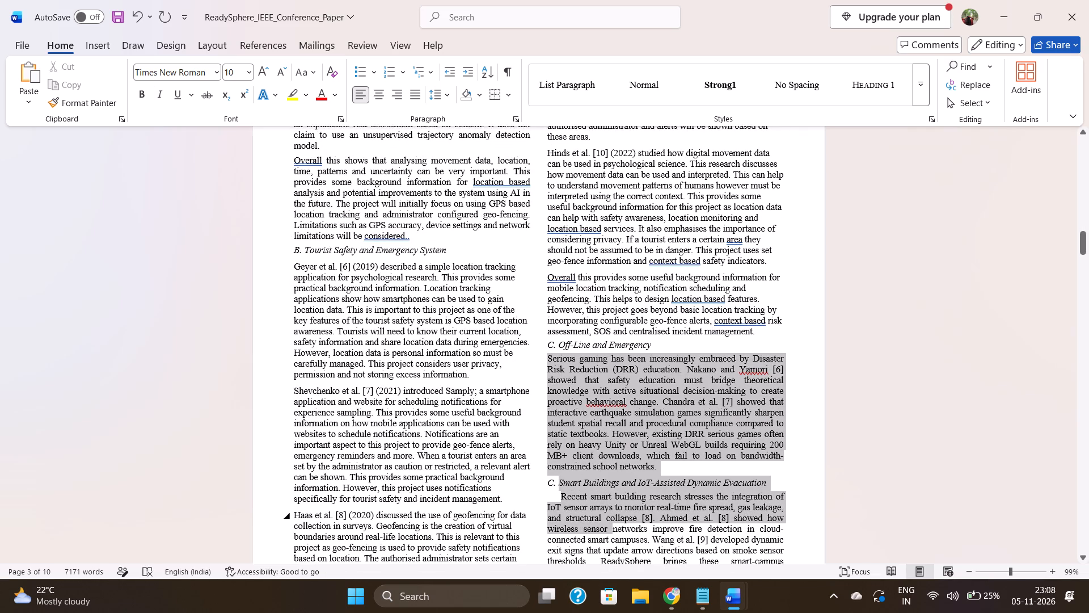
drag(611, 531, 650, 467)
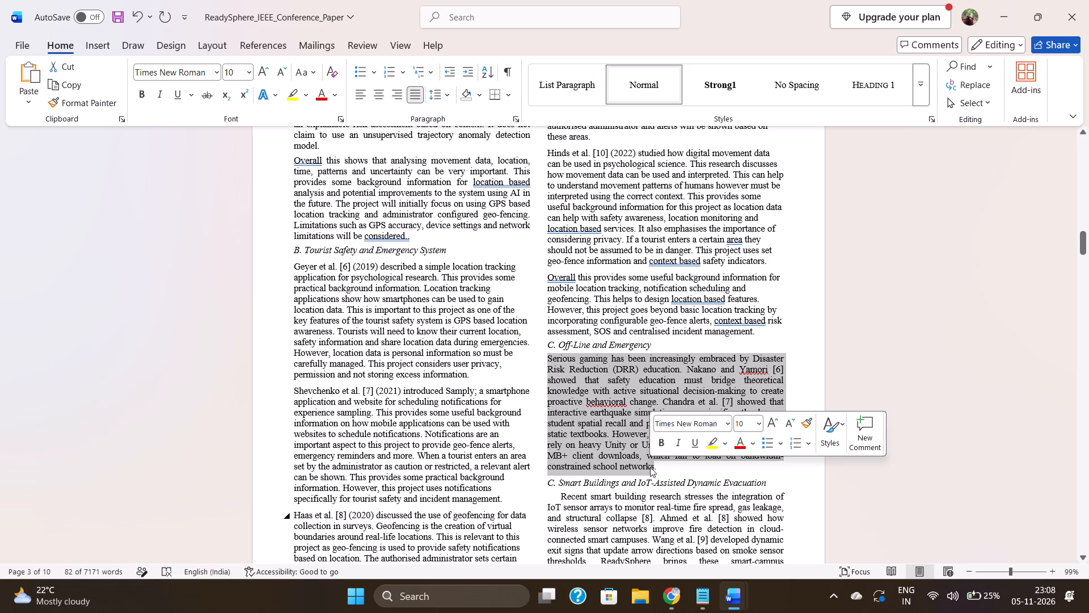
click(691, 604)
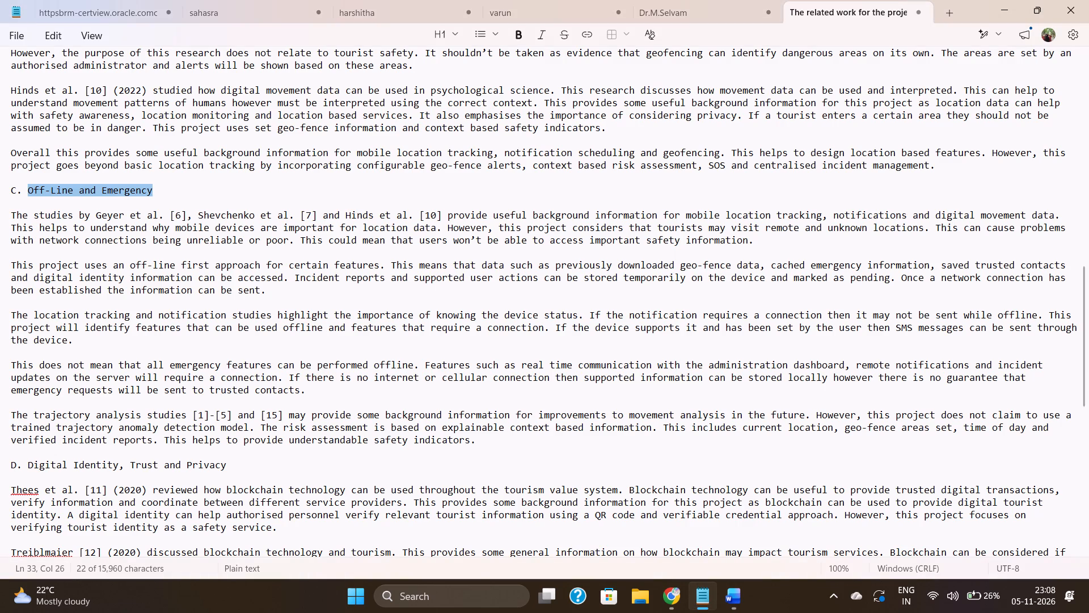
drag(10, 212, 53, 241)
click(53, 241)
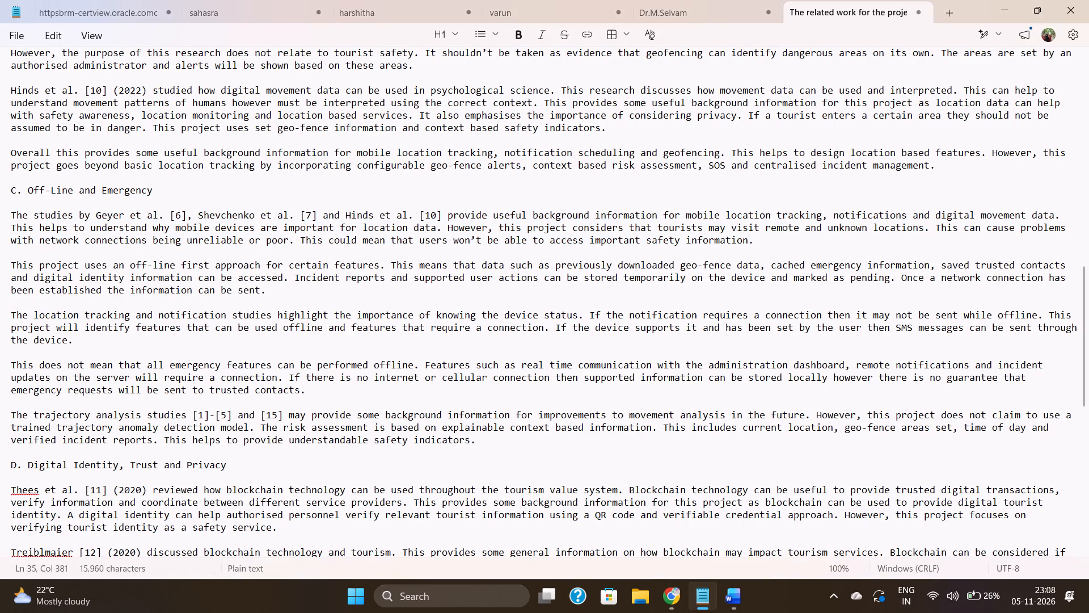
drag(13, 213, 445, 345)
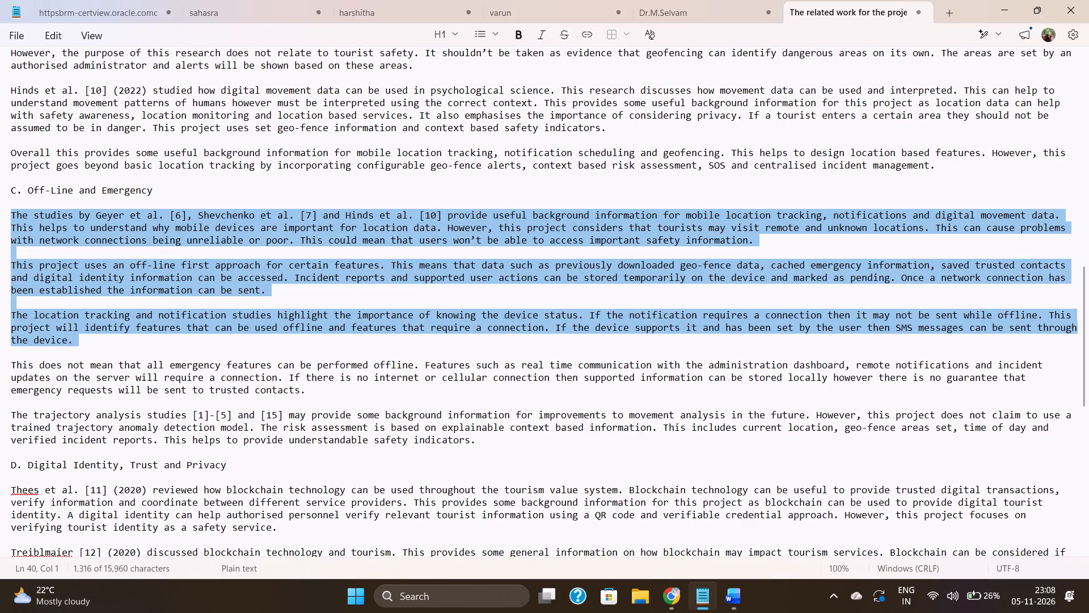
drag(445, 345, 471, 441)
key(ctrl+c)
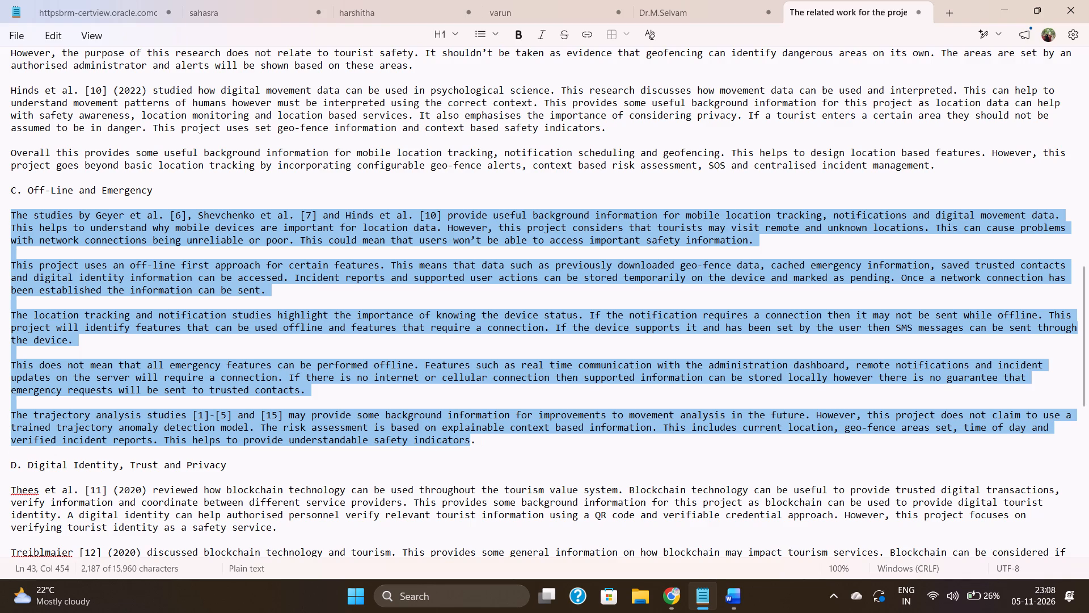
click(720, 600)
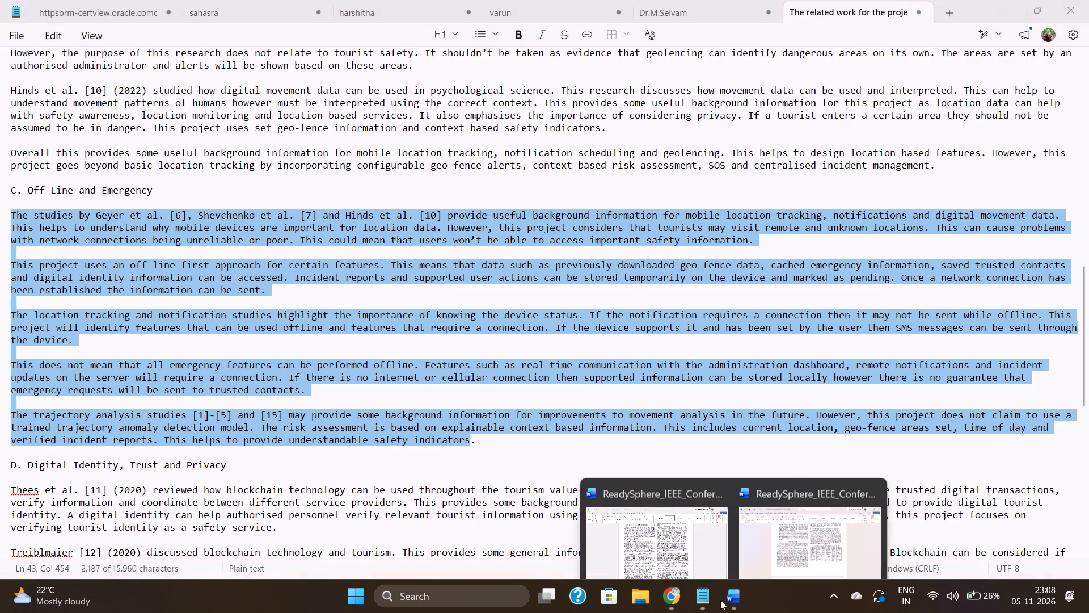
click(668, 556)
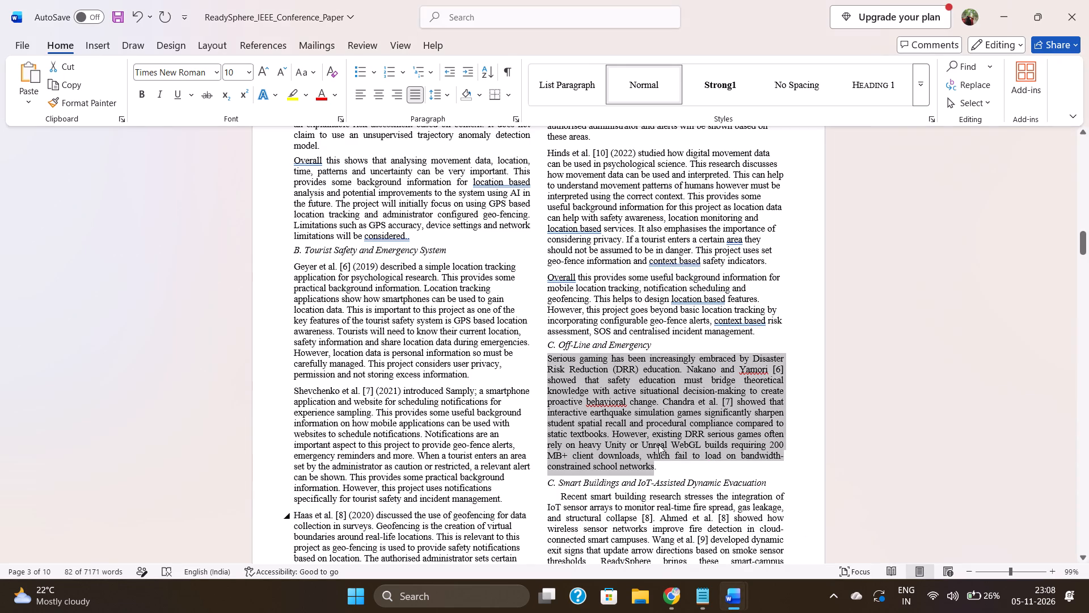
key(ctrl+v)
Delete the blank lines after the first, second and fourth pasted paragraphs of the Off-Line and Emergency subsection.
scroll(659, 444, up, 2)
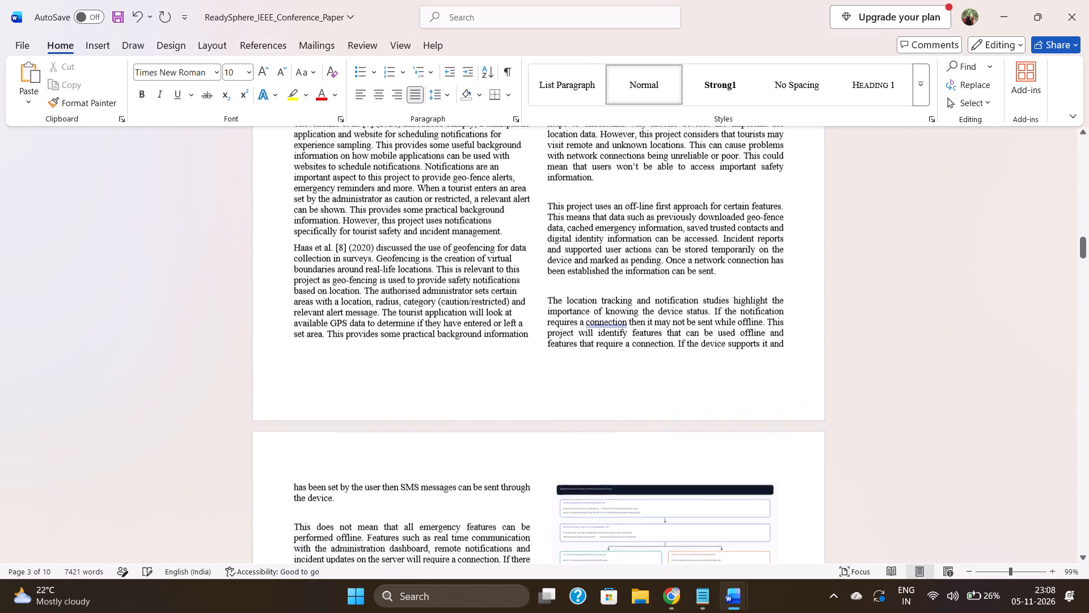
scroll(659, 444, up, 3)
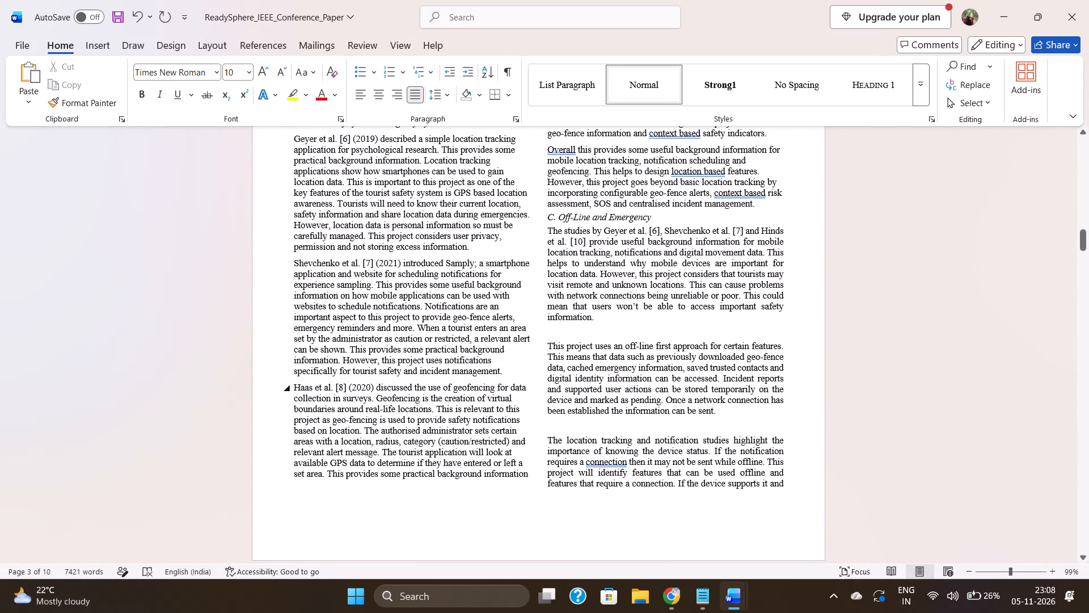
click(600, 341)
click(594, 337)
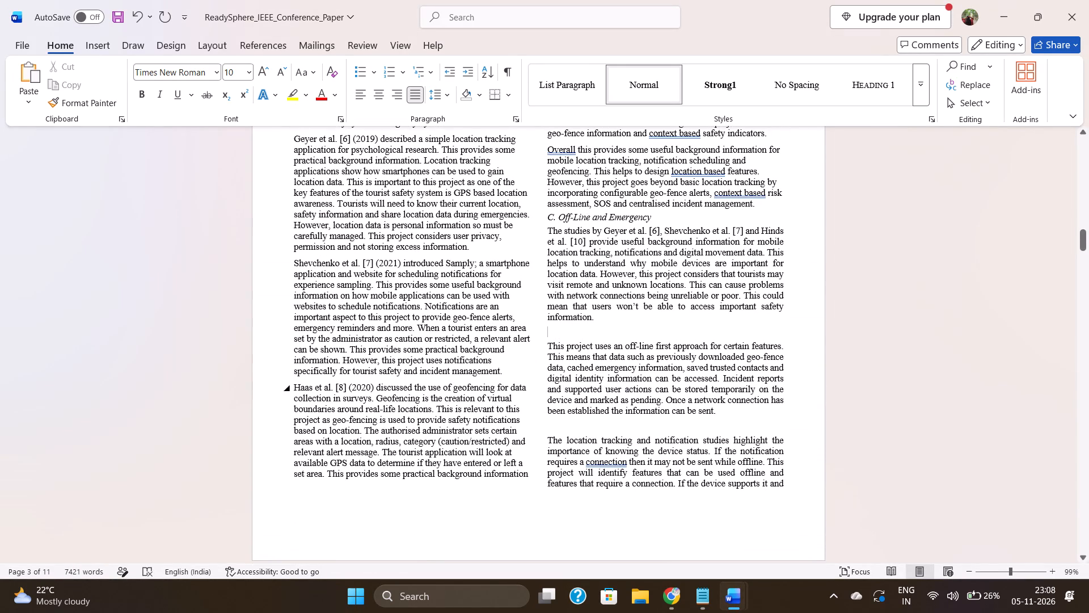
key(BackSpace)
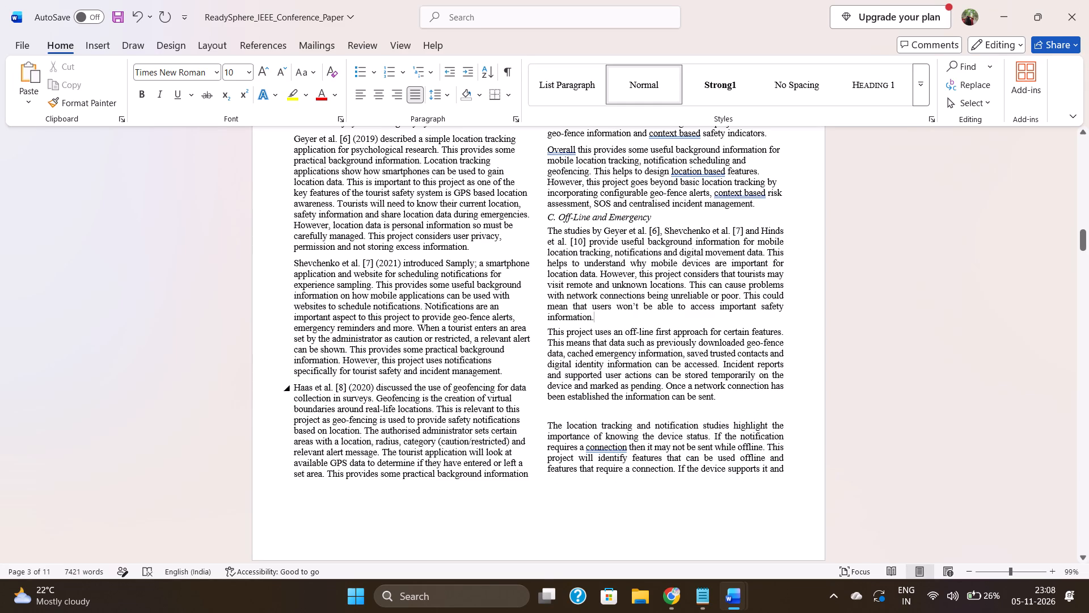
click(564, 415)
key(BackSpace)
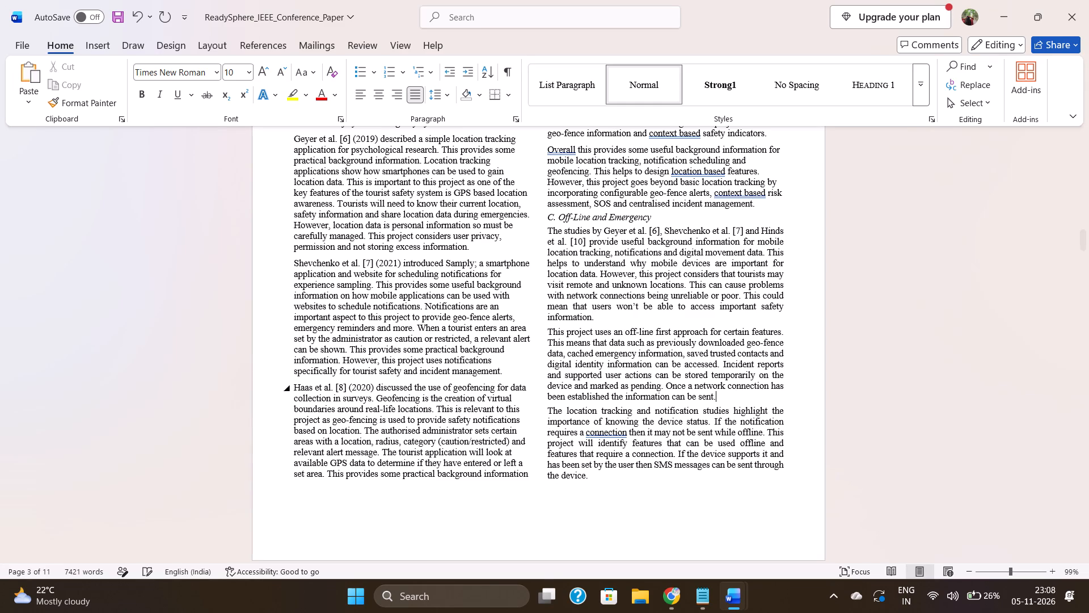
scroll(686, 407, down, 1)
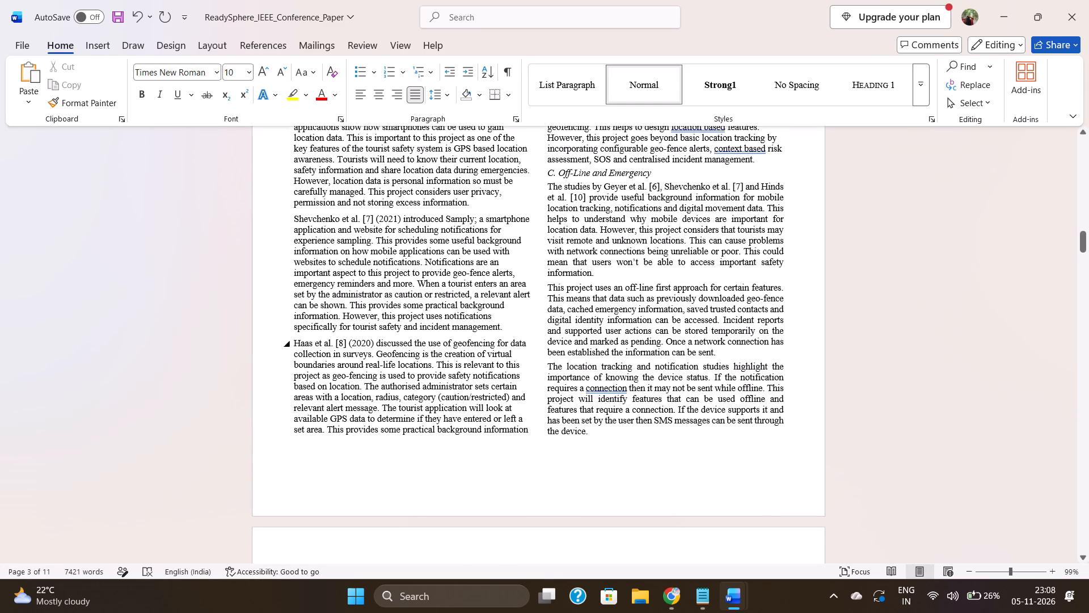
scroll(686, 407, down, 2)
scroll(433, 459, down, 2)
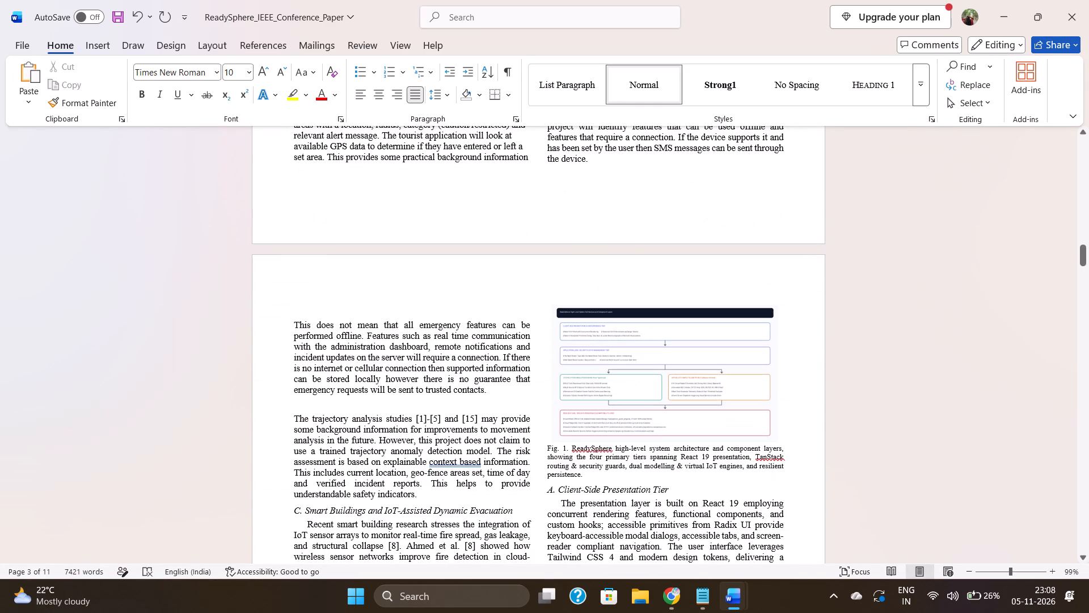
click(361, 404)
key(BackSpace)
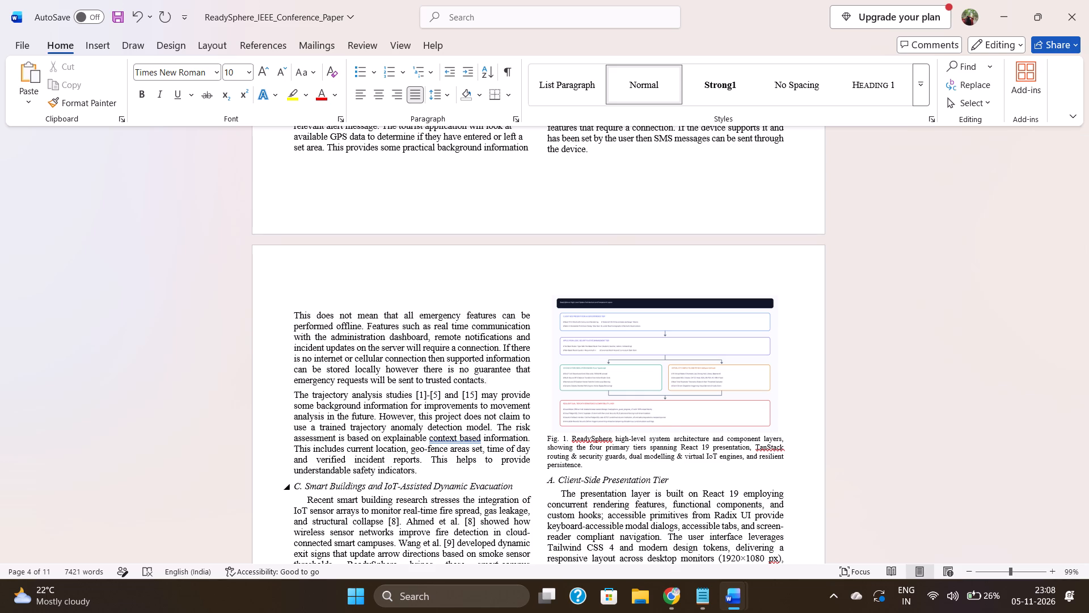
Copy the subsection D heading text "Digital Identity, Trust and Privacy", without its letter, from the Notepad notes and return to the Word paper.
scroll(421, 458, down, 3)
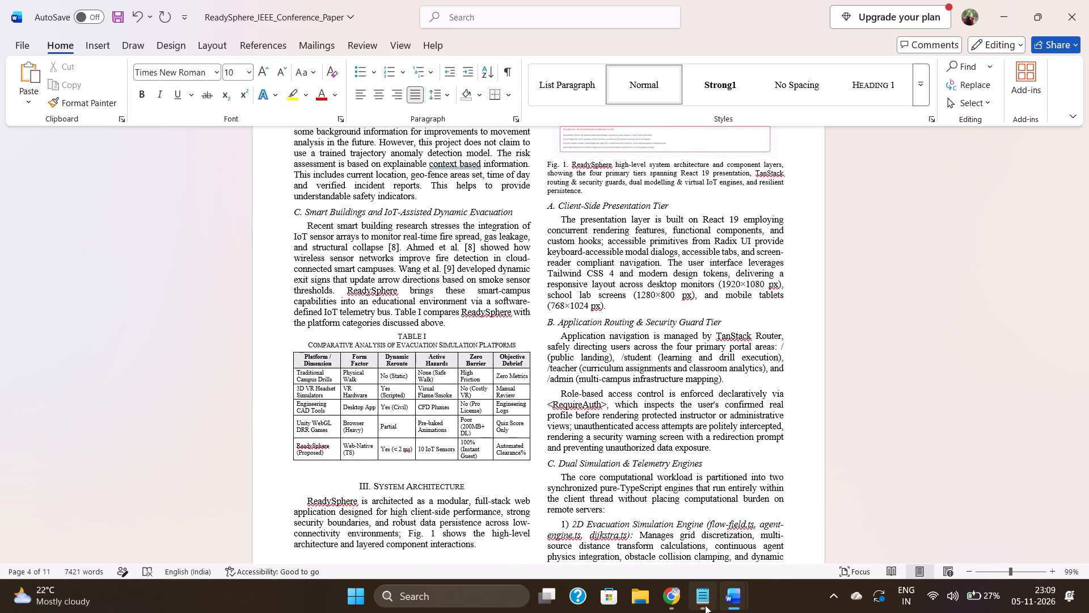
click(705, 605)
click(637, 456)
scroll(637, 456, down, 3)
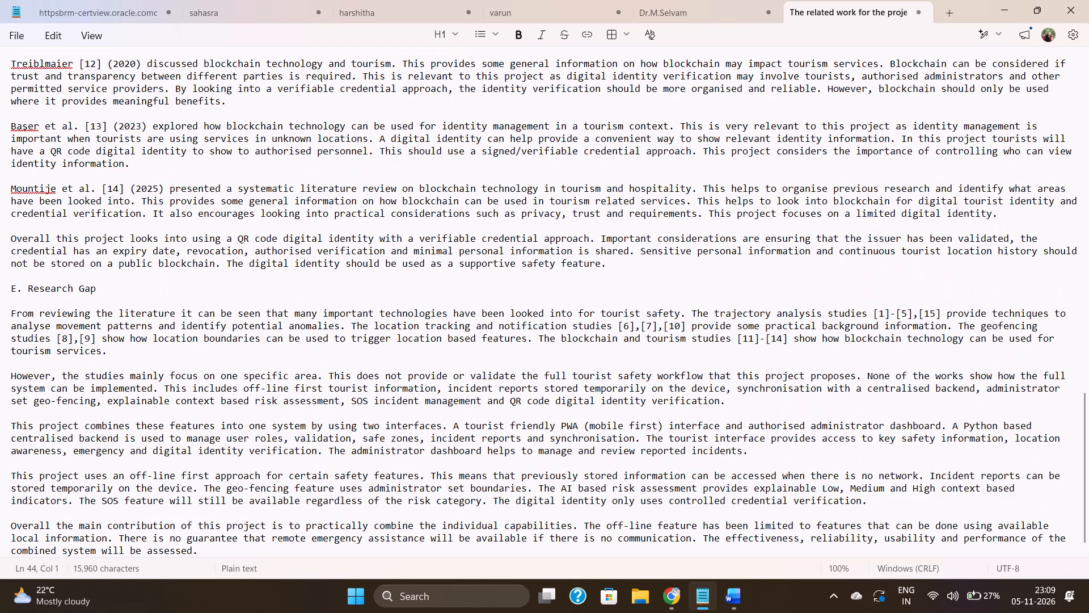
scroll(637, 456, down, 3)
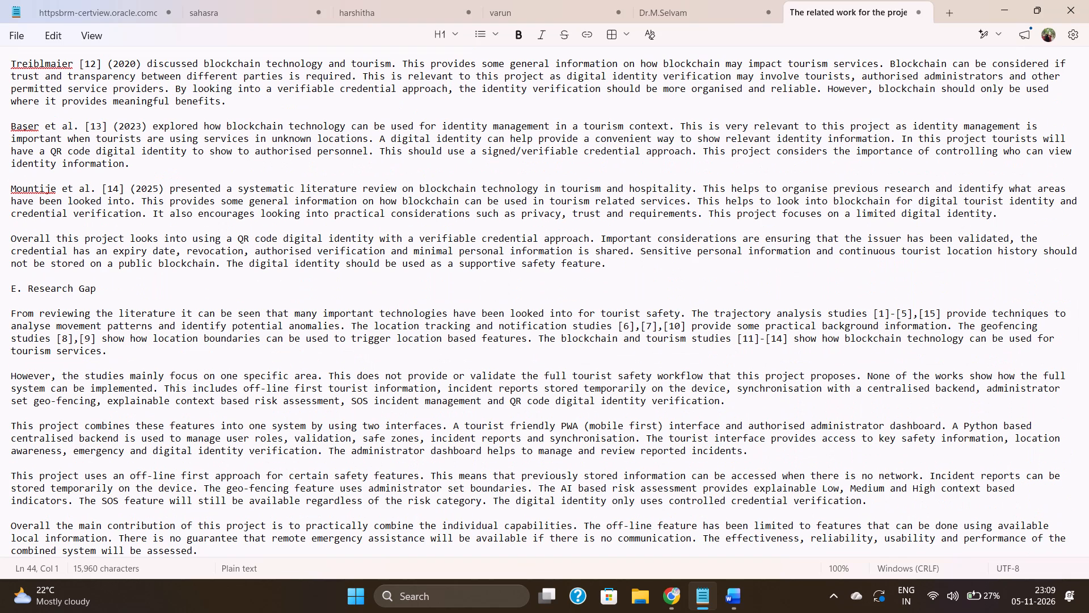
scroll(124, 389, up, 3)
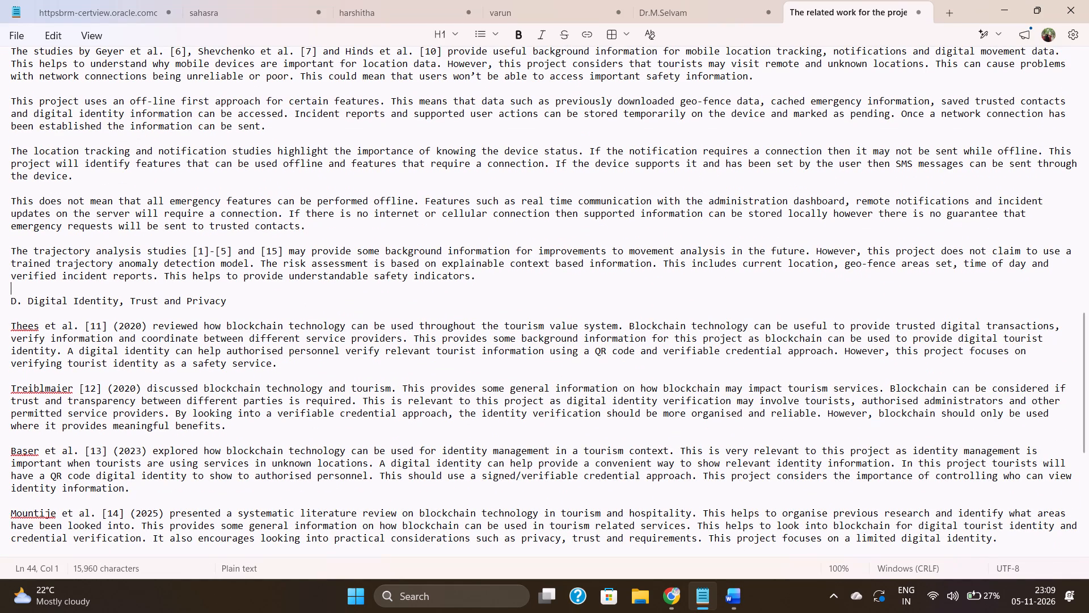
drag(225, 300, 34, 302)
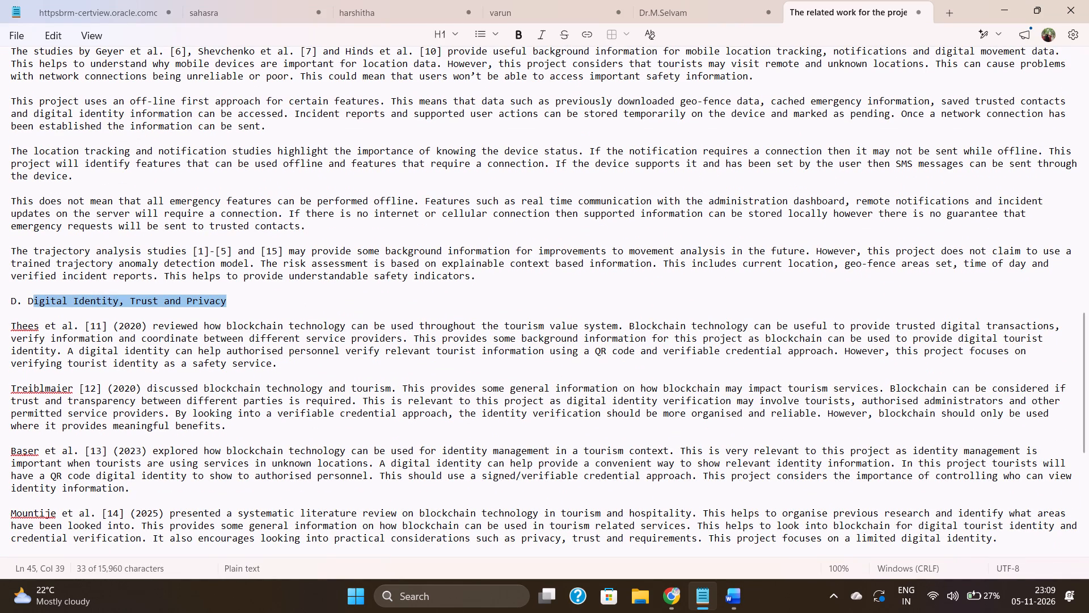
drag(34, 302, 29, 300)
key(ctrl+c)
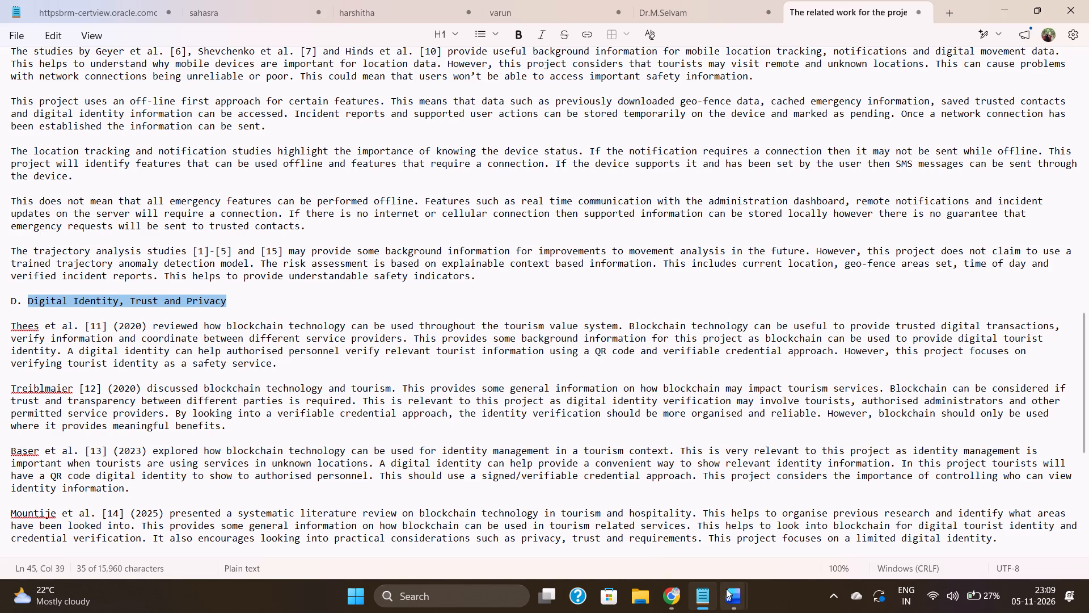
click(732, 595)
click(684, 556)
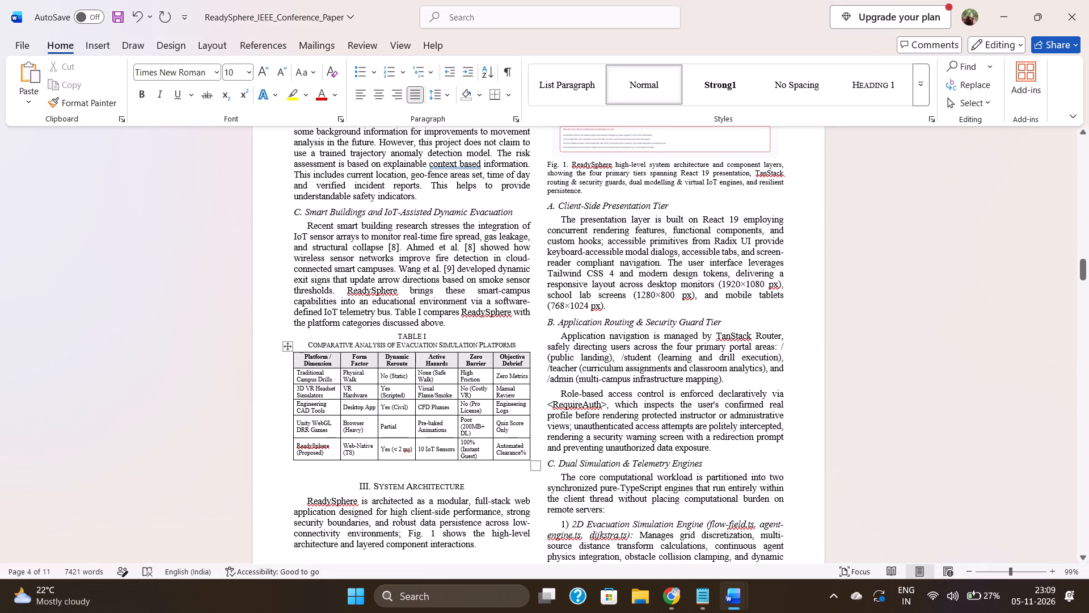
Replace the heading text "Smart Buildings and IoT-Assisted Dynamic Evacuation" with the copied "Digital Identity, Trust and Privacy", kept on its own line above the body paragraph.
scroll(457, 333, up, 1)
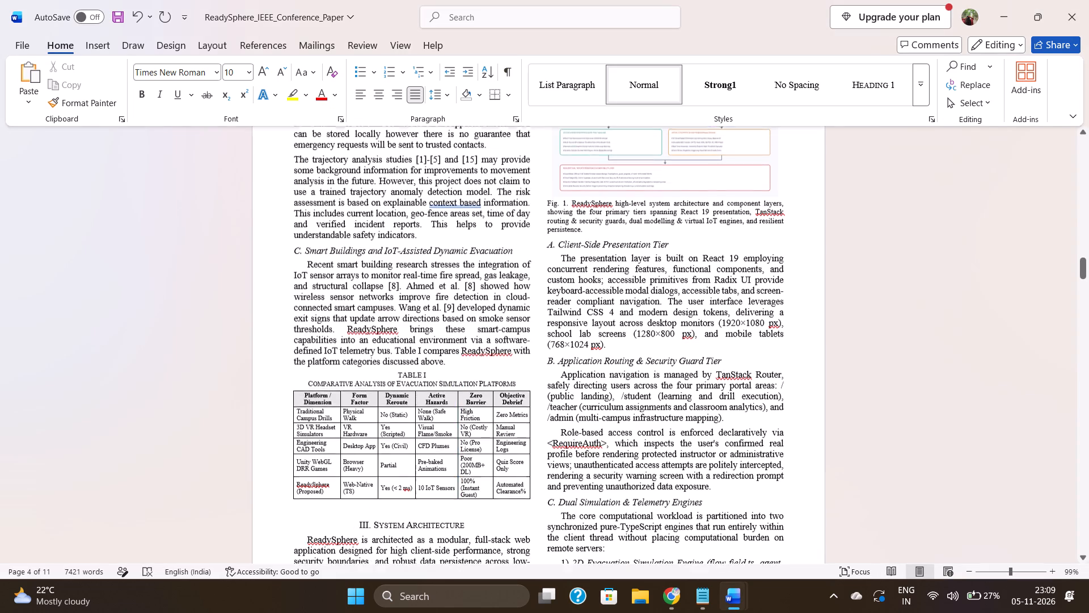
scroll(457, 333, up, 1)
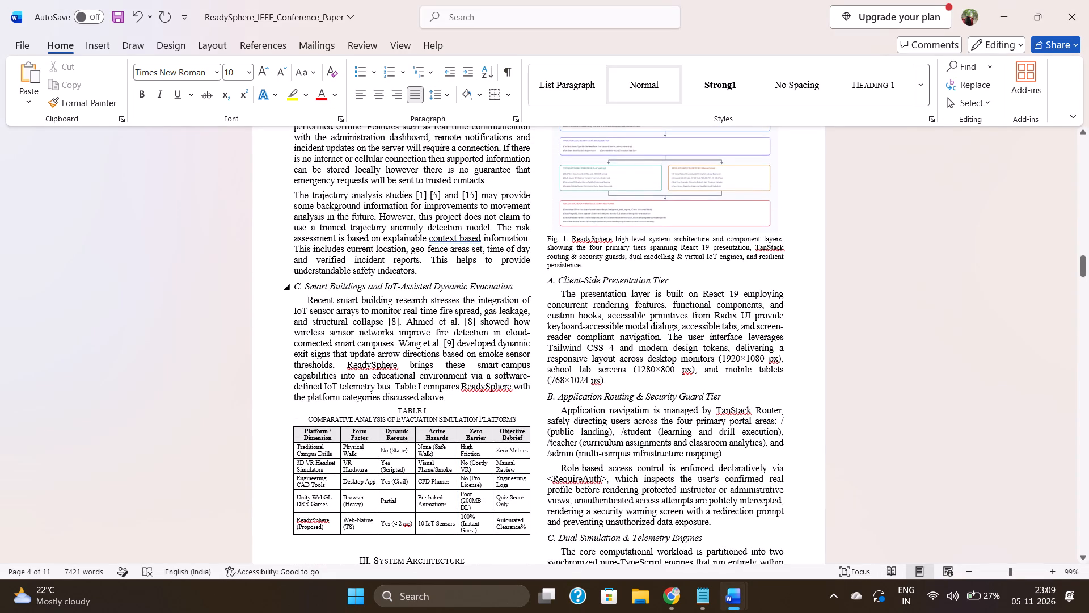
click(300, 282)
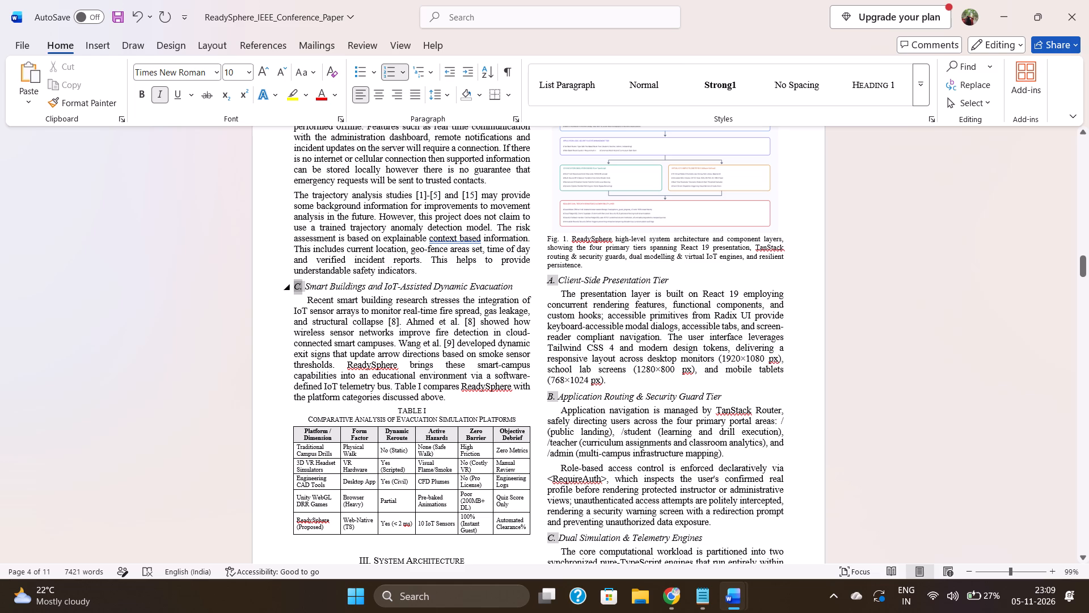
click(309, 285)
key(Left)
key(Left)
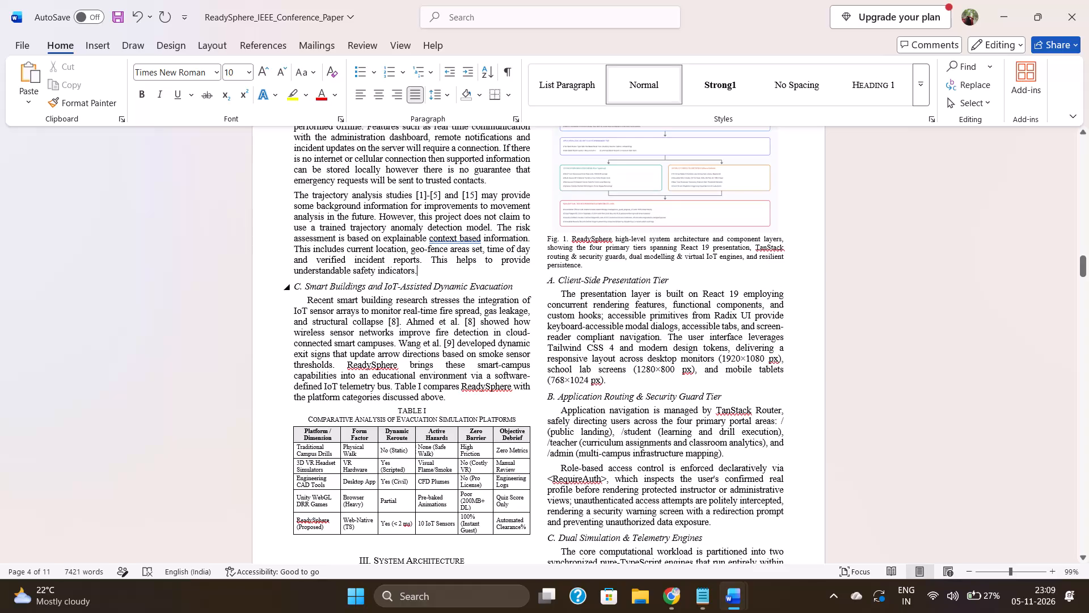
click(515, 288)
drag(515, 288, 332, 308)
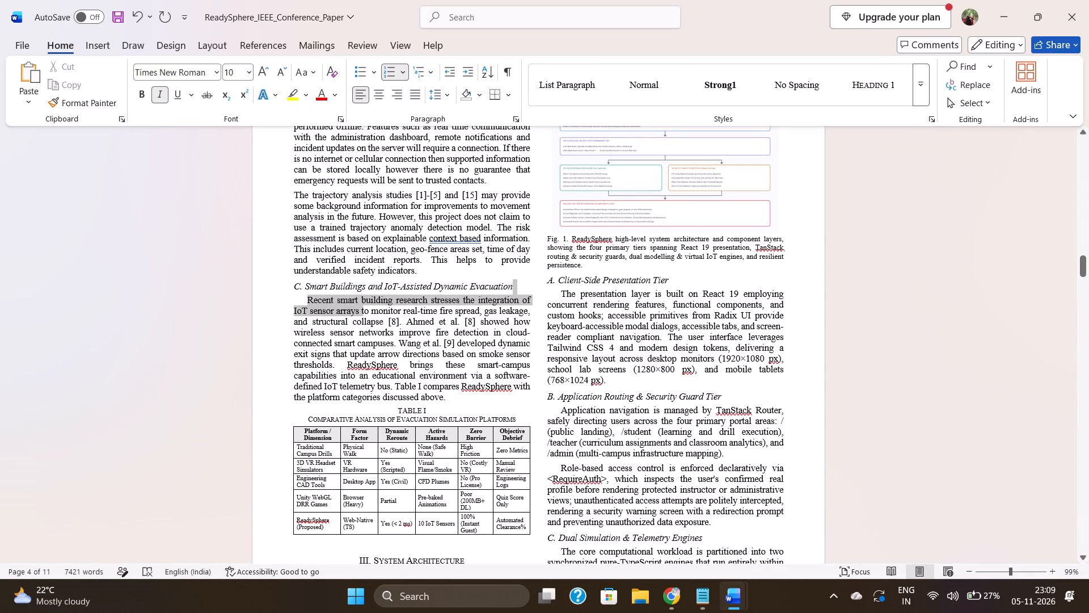
drag(332, 308, 303, 287)
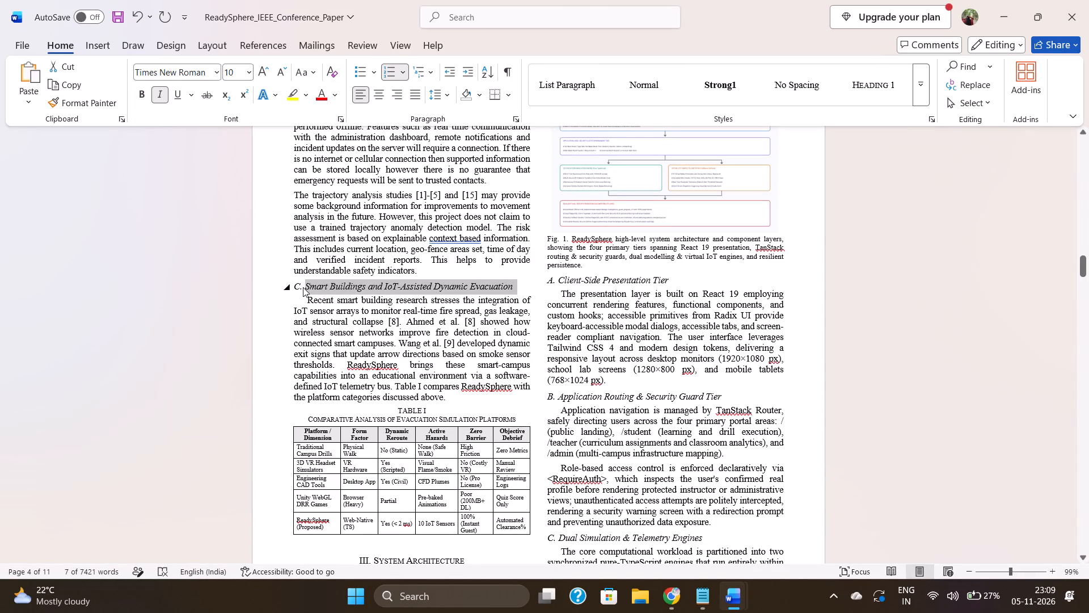
key(ctrl+v)
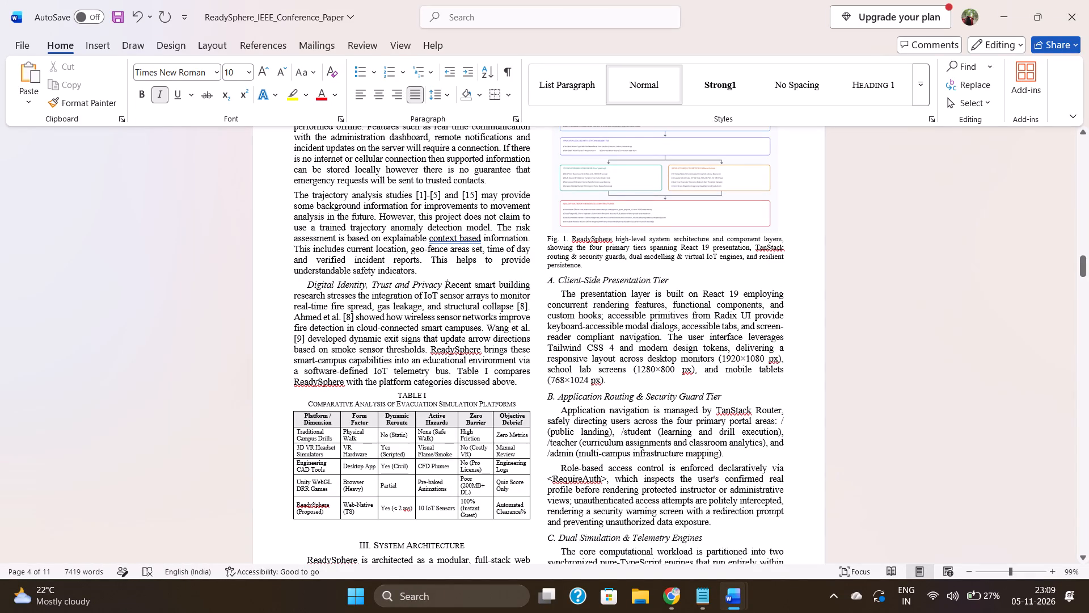
click(699, 601)
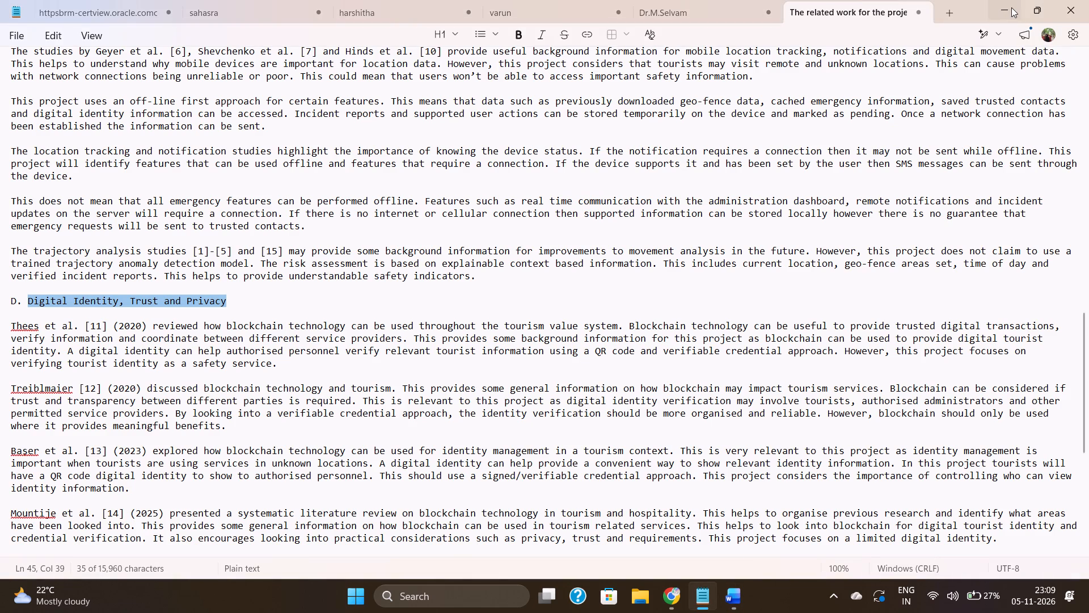
click(1011, 7)
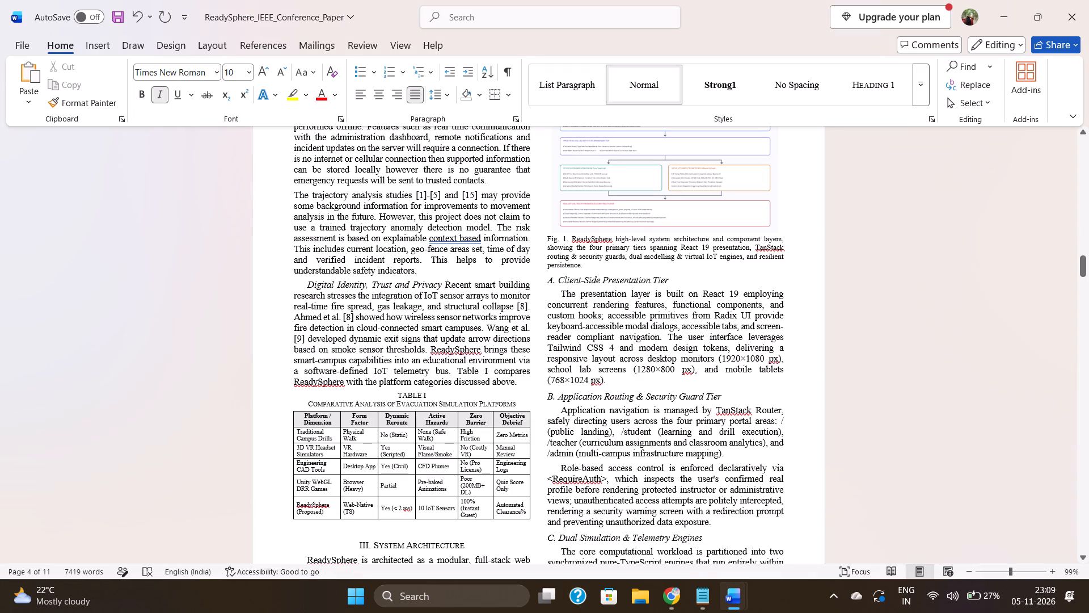
key(Return)
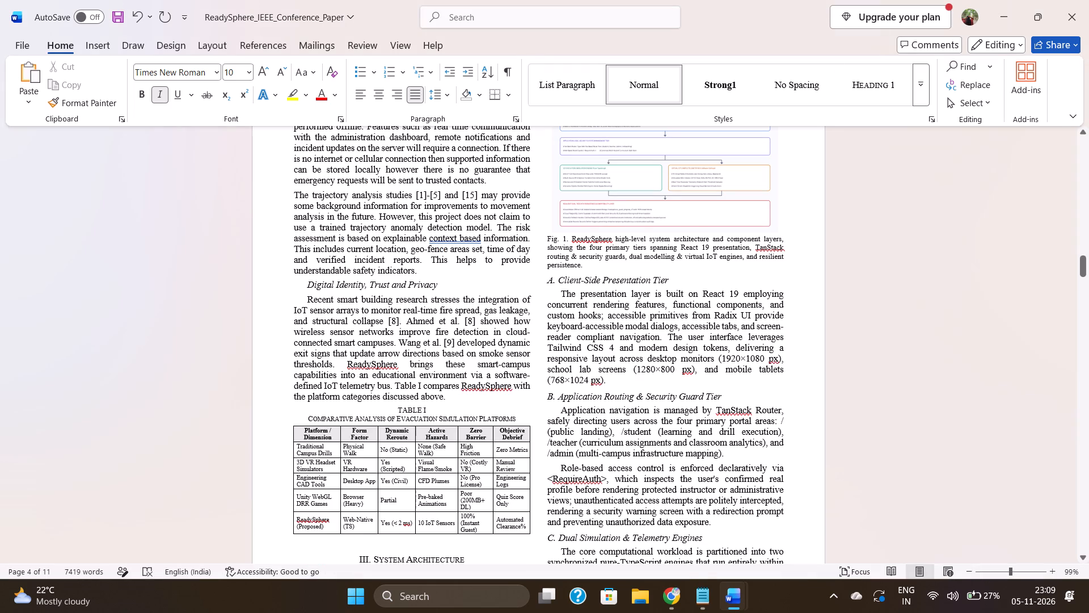
Remove the indent from the "Digital Identity, Trust and Privacy" heading and prefix it with "D.".
click(307, 281)
key(BackSpace)
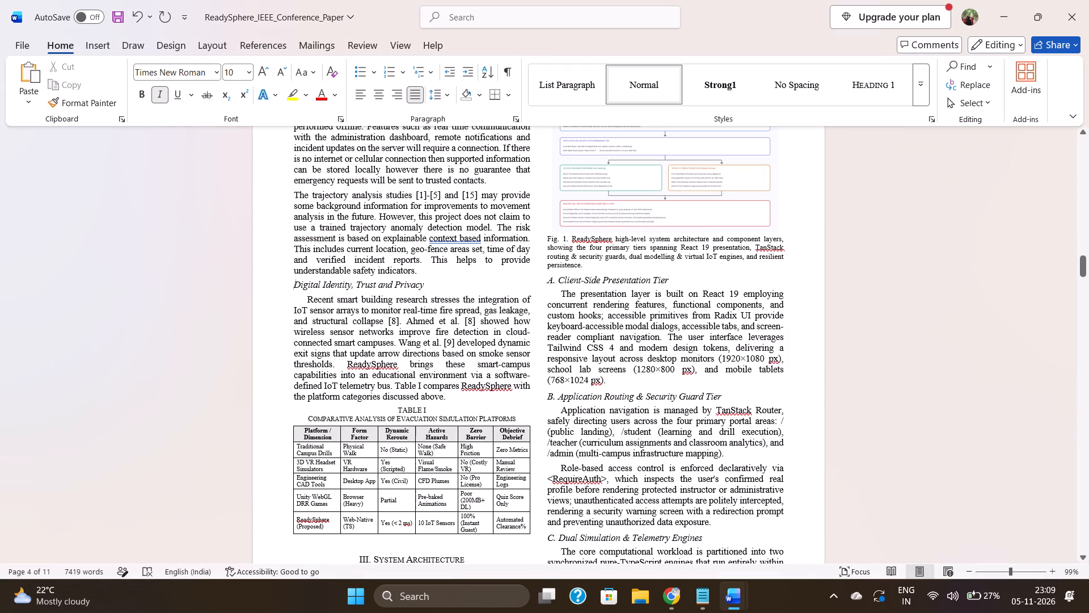
key(d)
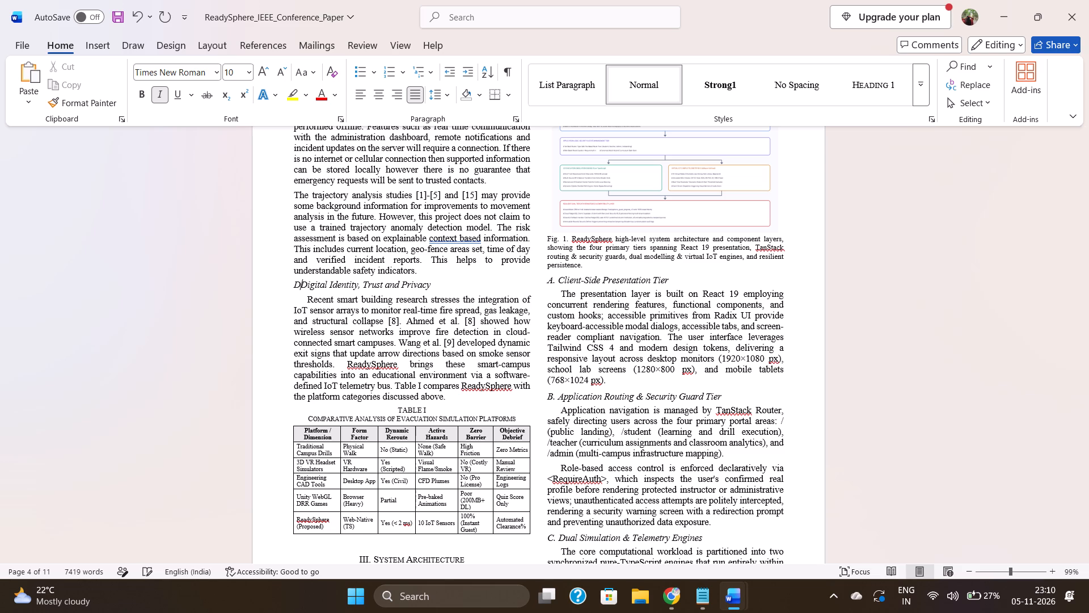
key(period)
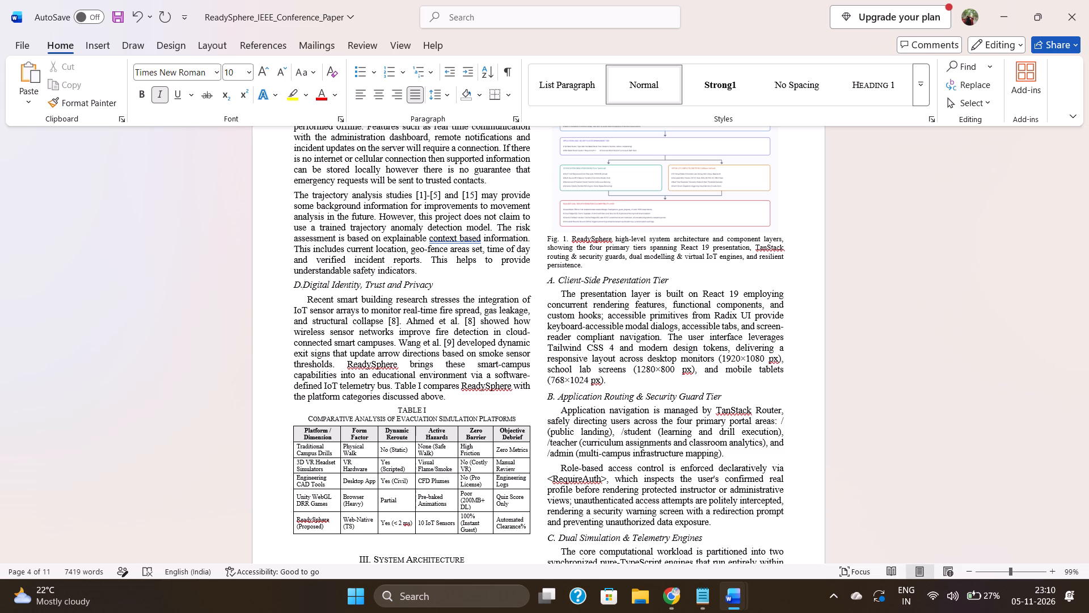
click(445, 292)
Remove the first-line indent of the "Recent smart building research" paragraph under heading D.
click(305, 301)
key(BackSpace)
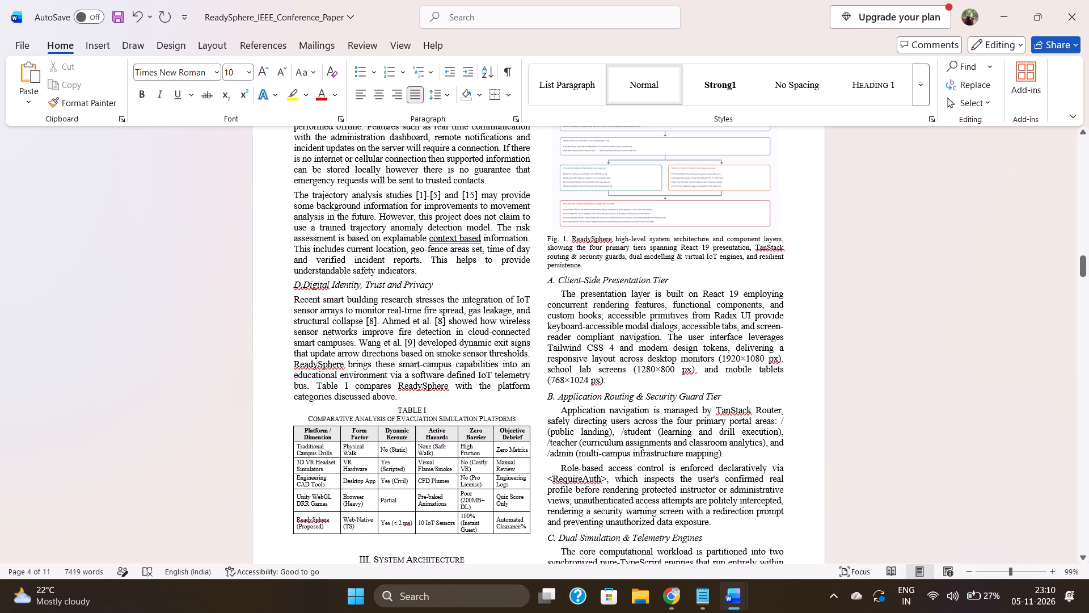
Replace the "Recent smart building research" paragraph with the Notepad section D body, from "Thees et al. [11]" to "supportive safety feature.".
click(699, 586)
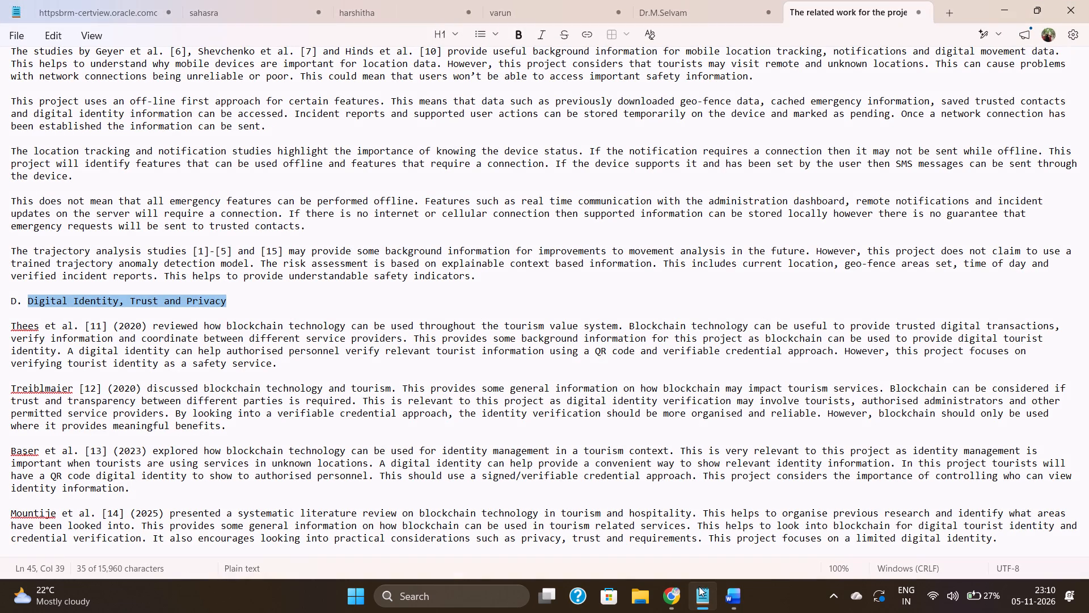
scroll(501, 455, down, 1)
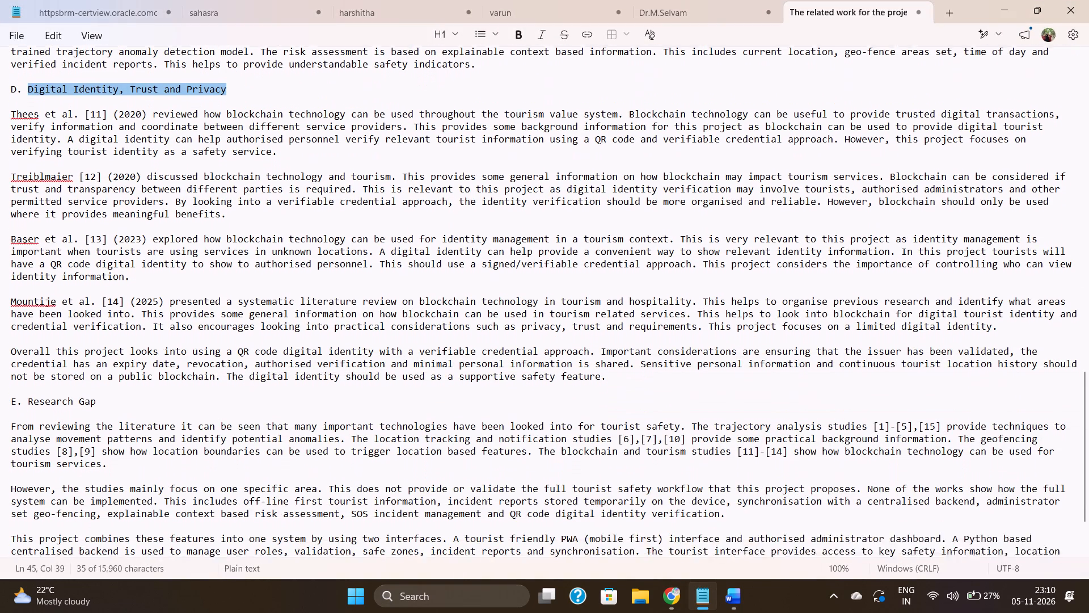
scroll(501, 455, down, 1)
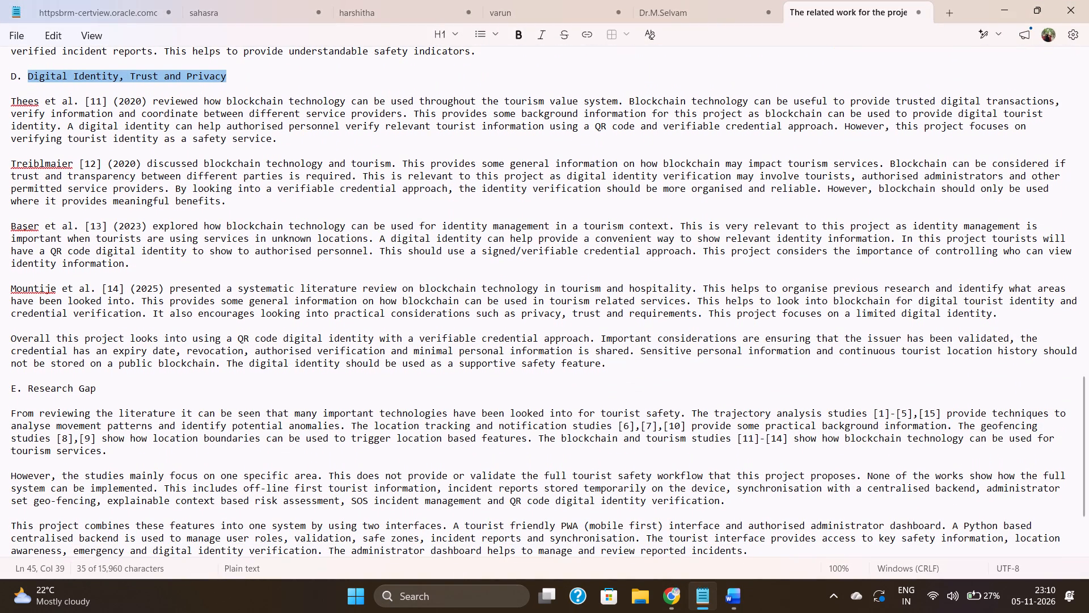
click(14, 100)
click(12, 99)
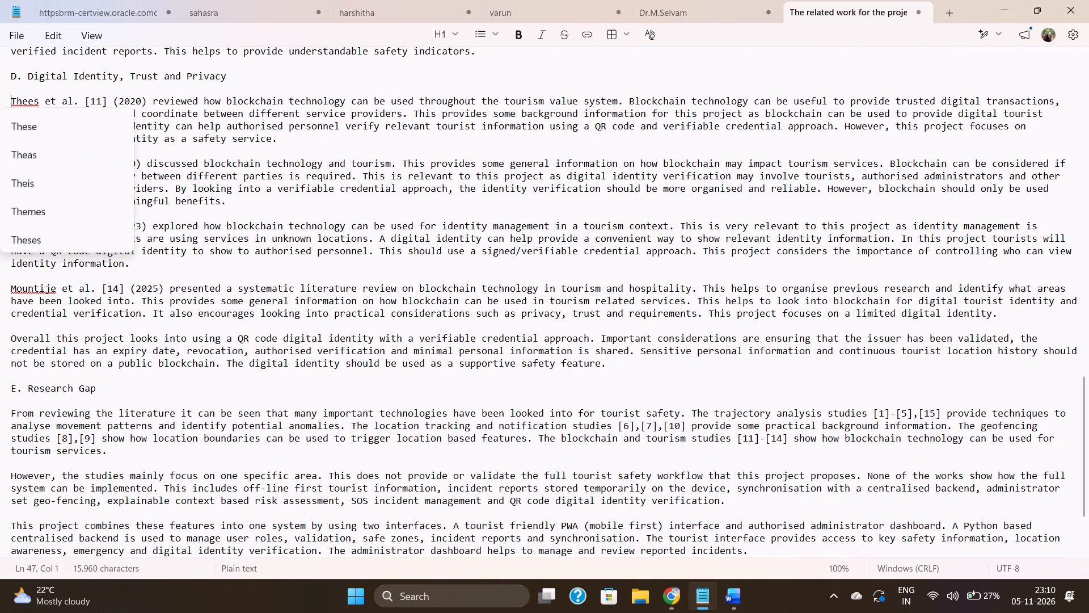
drag(12, 99, 505, 352)
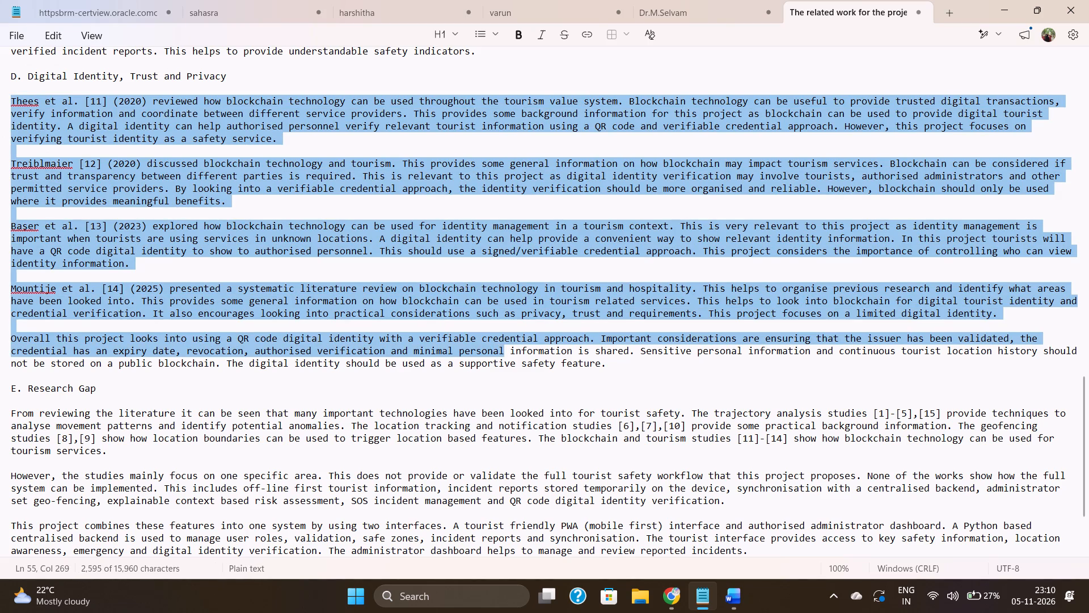
drag(505, 352, 610, 364)
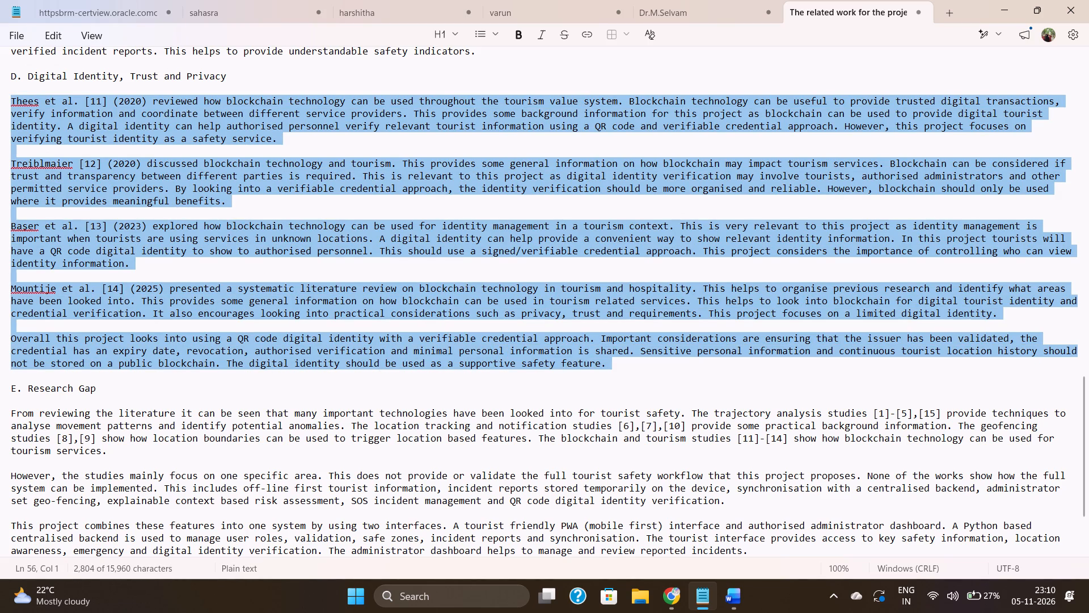
drag(610, 364, 609, 362)
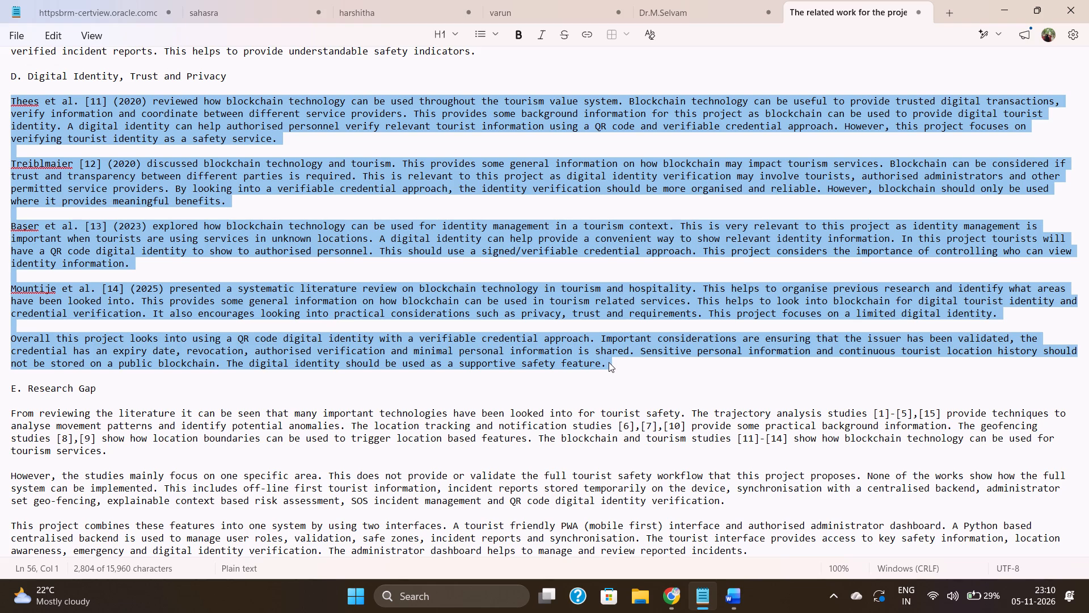
key(ctrl+c)
click(732, 603)
click(688, 534)
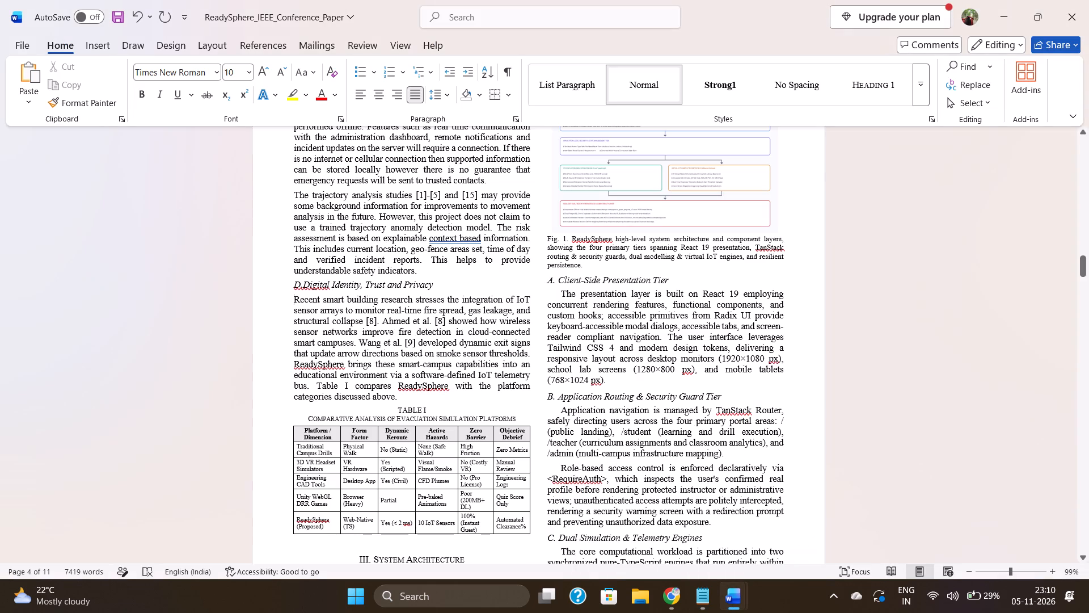
drag(290, 300, 392, 396)
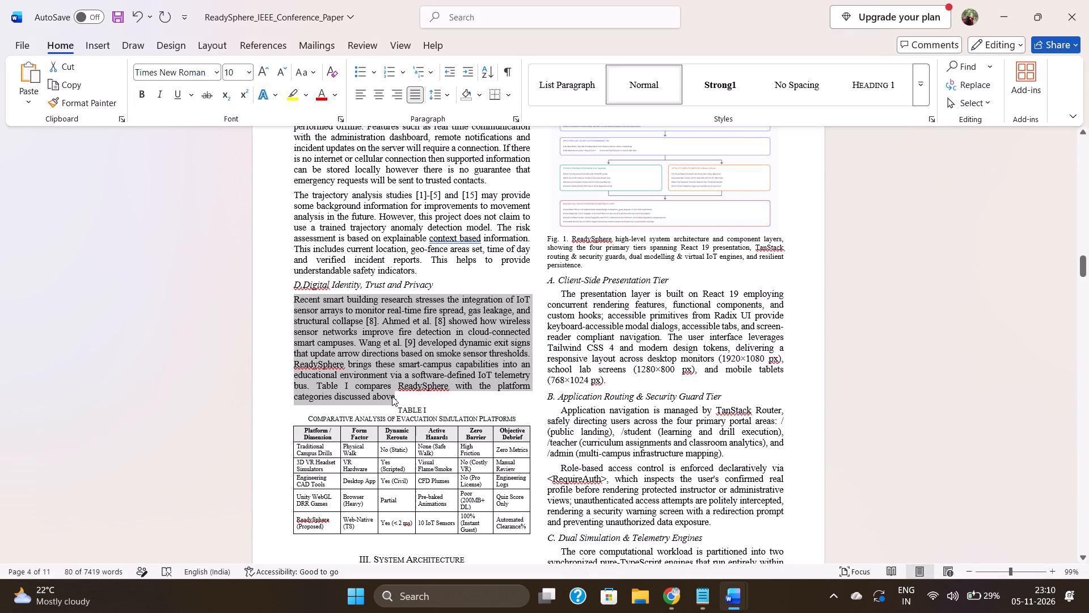
key(ctrl+v)
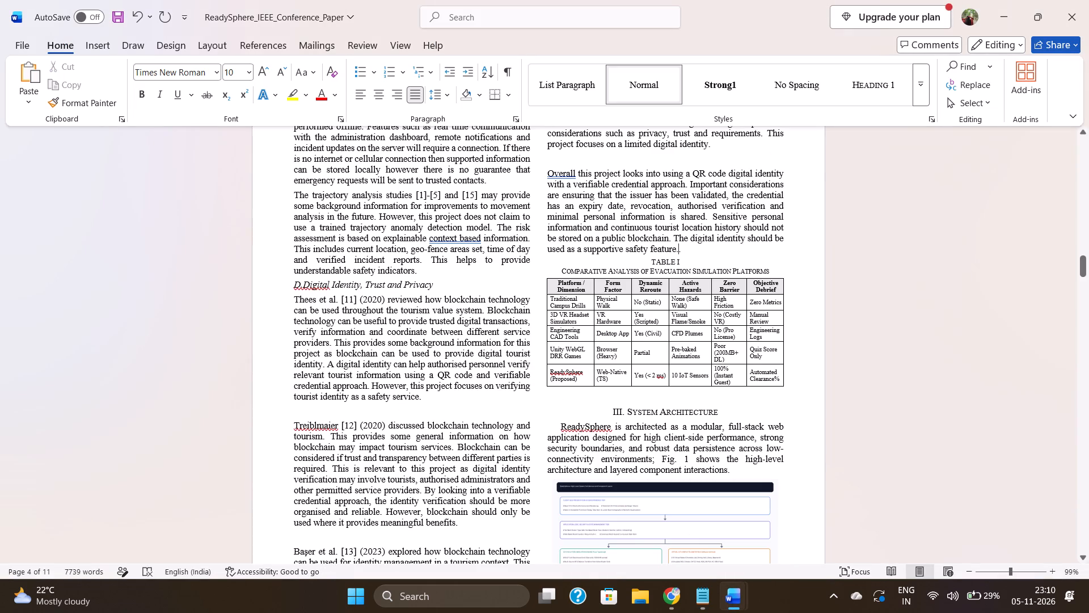
Delete the blank lines between the five pasted paragraphs of the Digital Identity, Trust and Privacy subsection.
click(345, 410)
key(BackSpace)
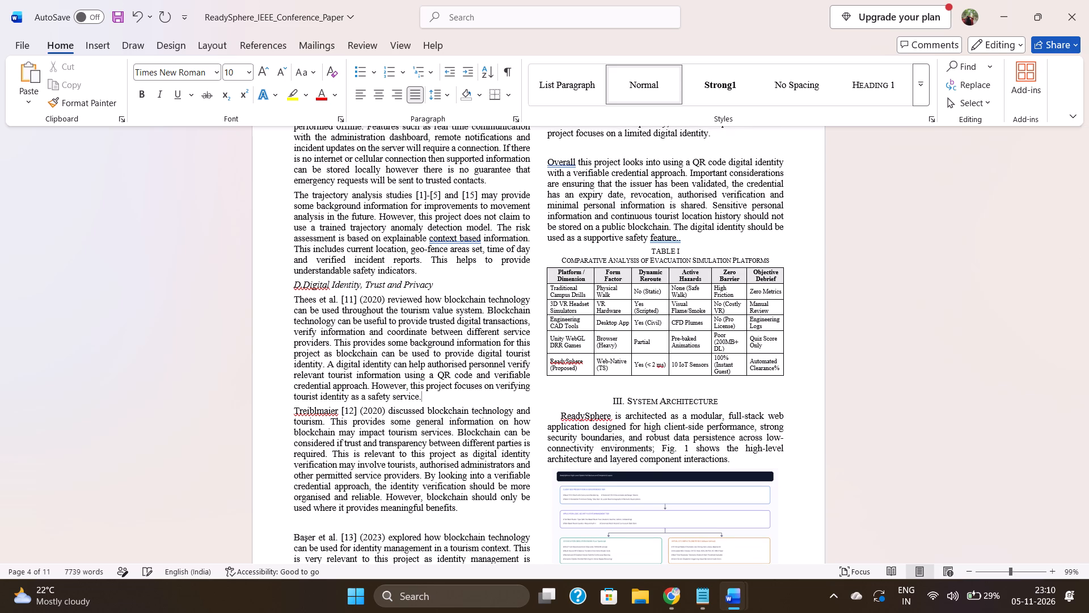
click(302, 523)
key(BackSpace)
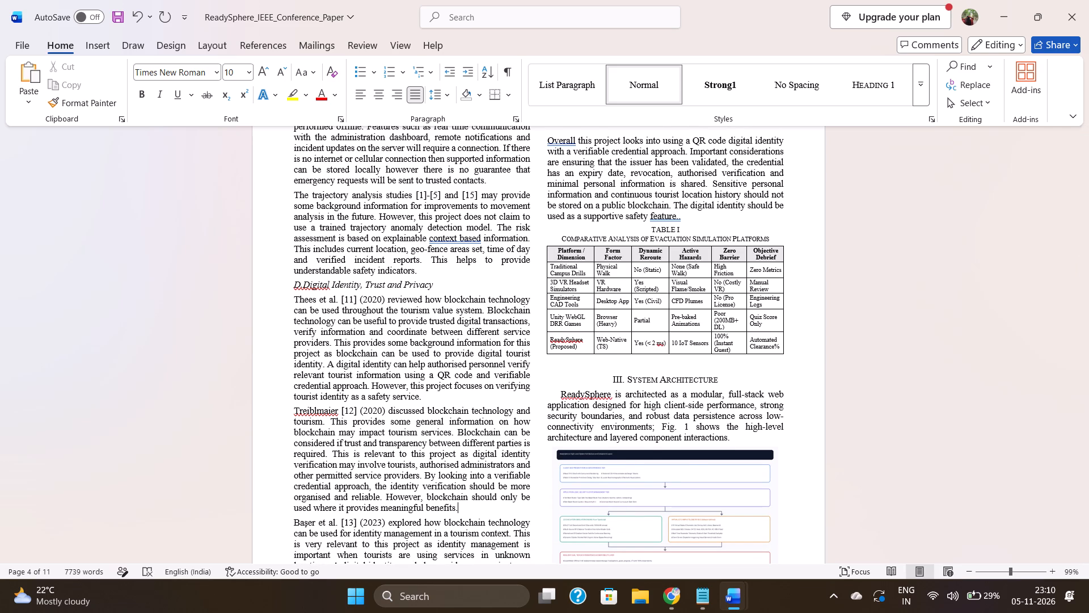
scroll(302, 523, down, 1)
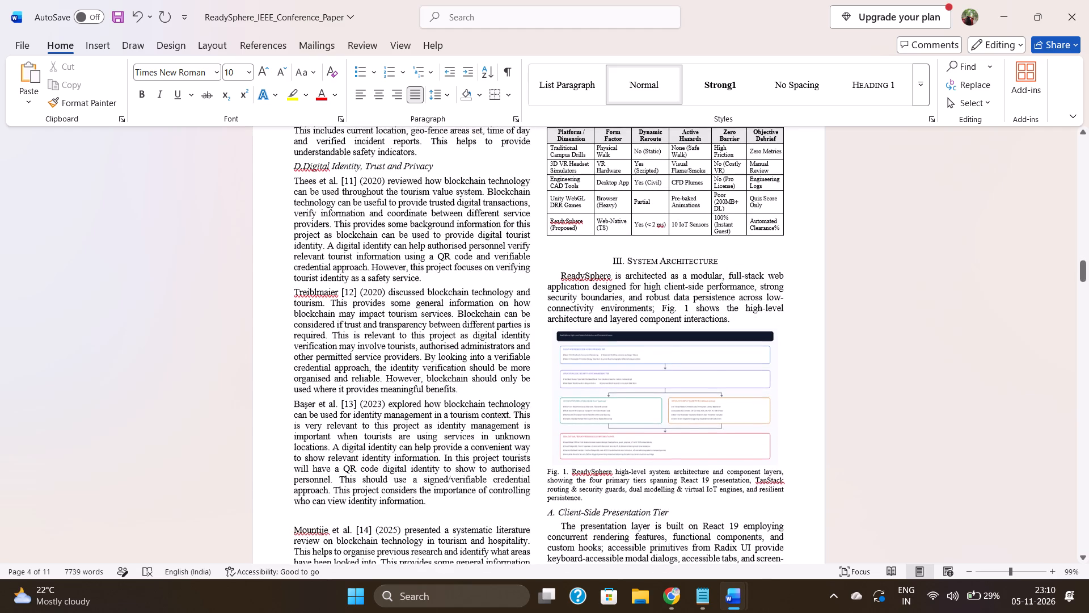
scroll(302, 523, down, 1)
click(327, 513)
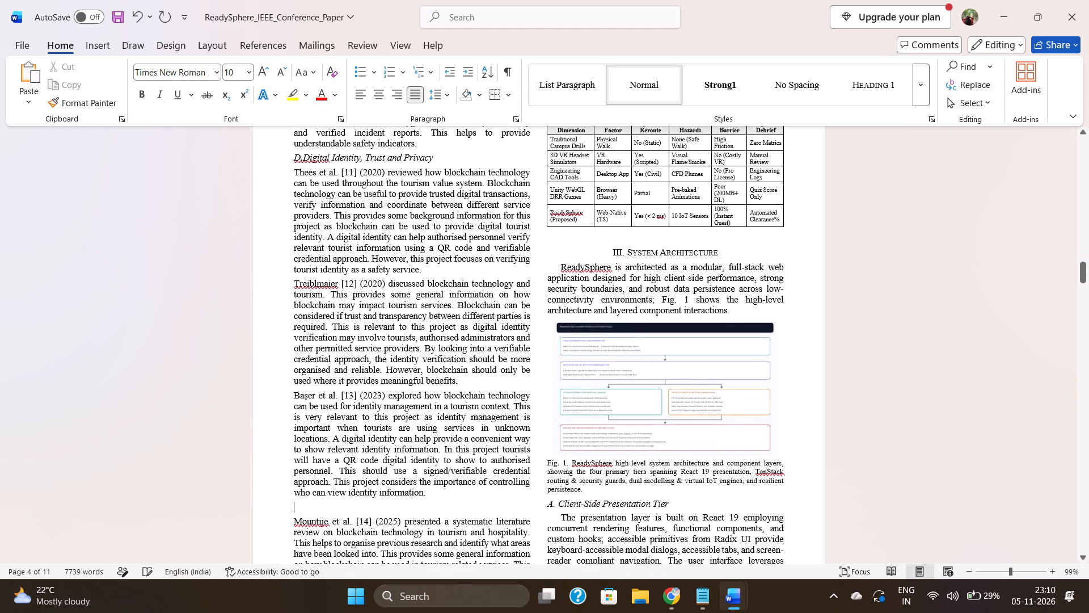
key(BackSpace)
scroll(327, 513, right, 1)
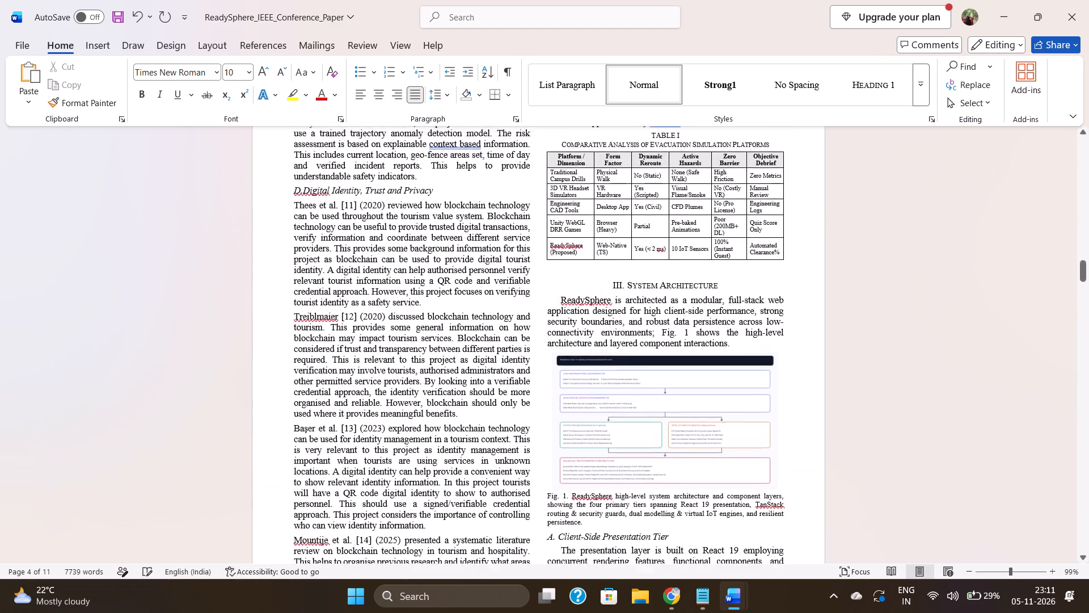
scroll(327, 513, up, 4)
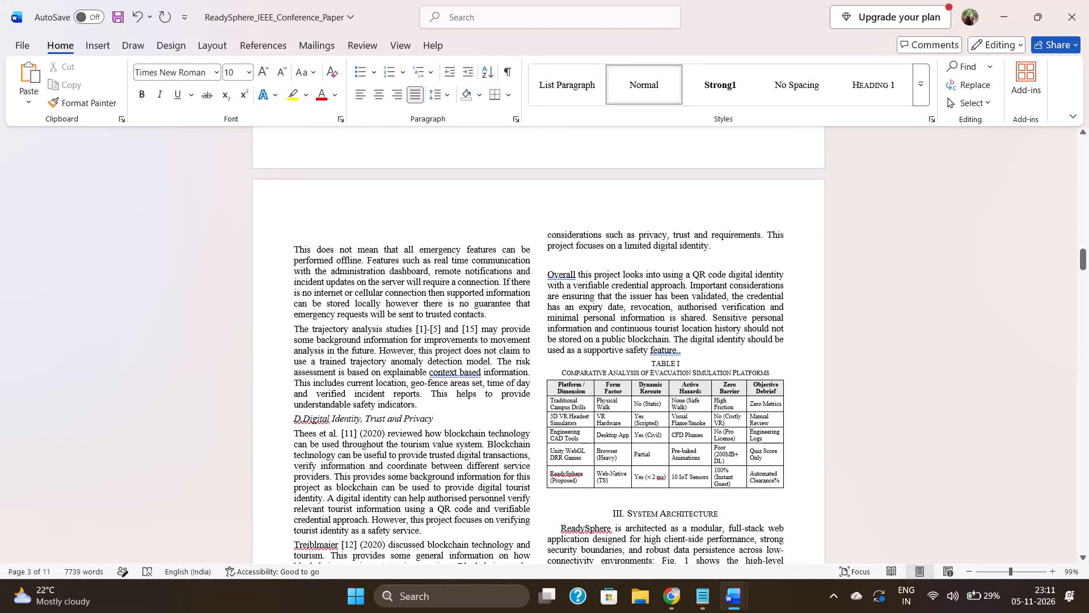
click(551, 264)
key(BackSpace)
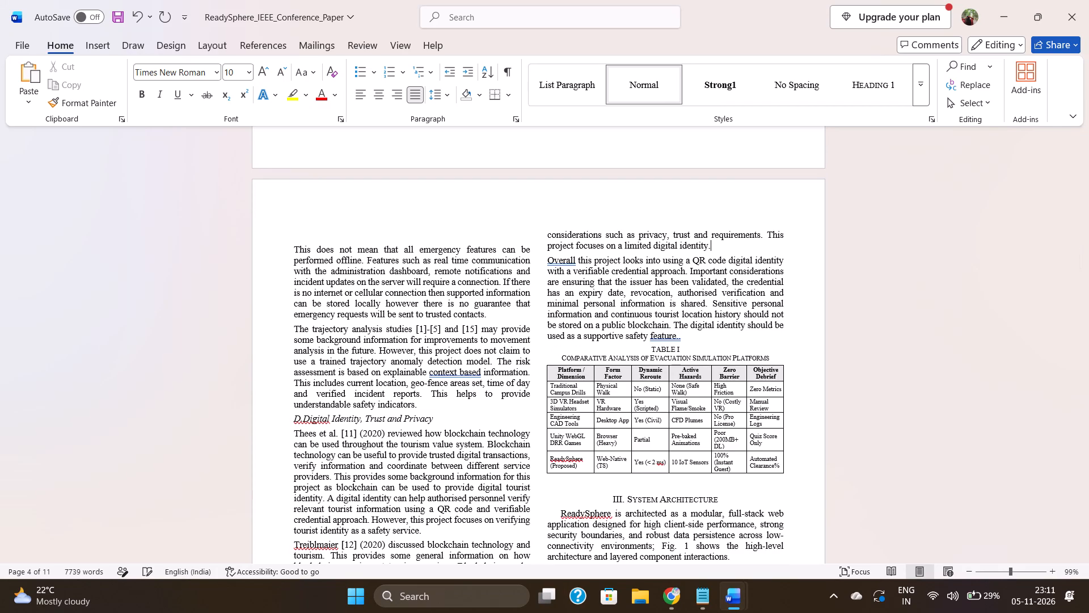
Delete the extra period after "supportive safety feature" at the end of the Digital Identity, Trust and Privacy subsection.
click(693, 333)
key(BackSpace)
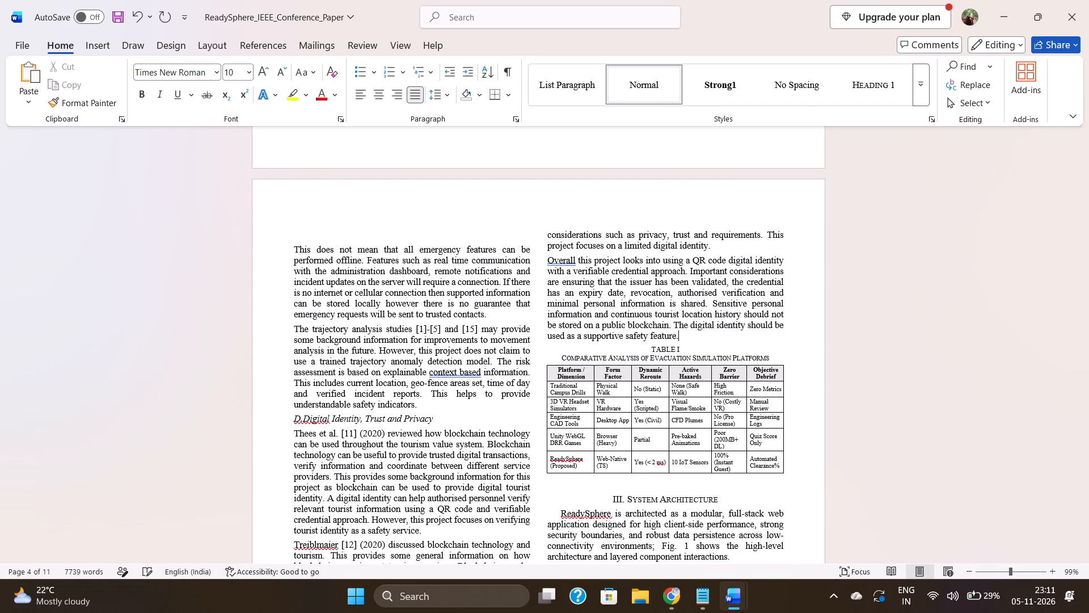
Add an "E. Research Gap" heading line above Table I, copying the title from the Notepad text.
key(Return)
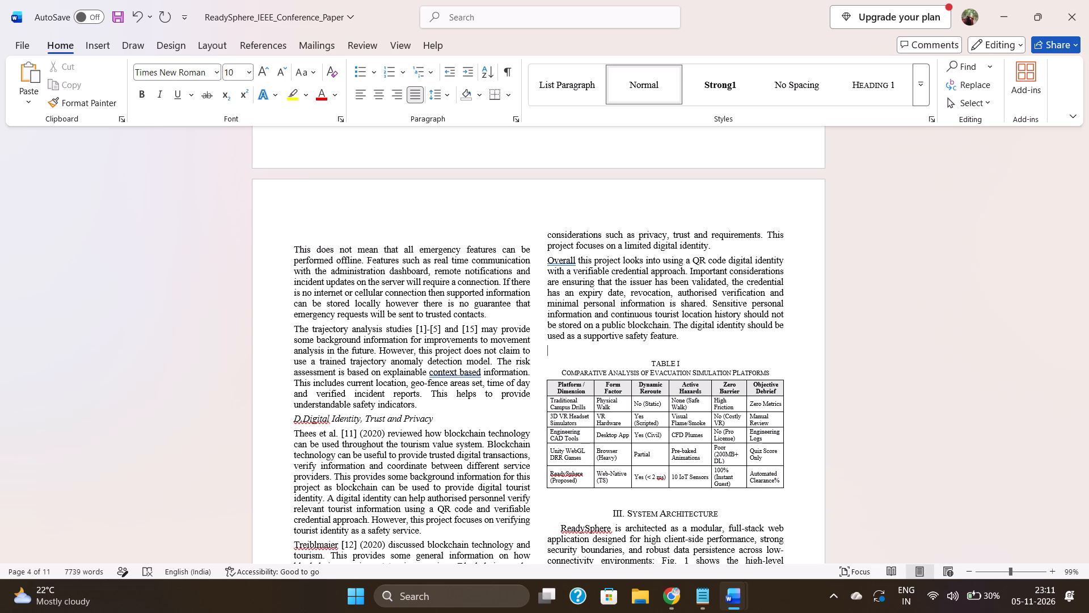
key(e)
key(period)
click(703, 596)
click(491, 429)
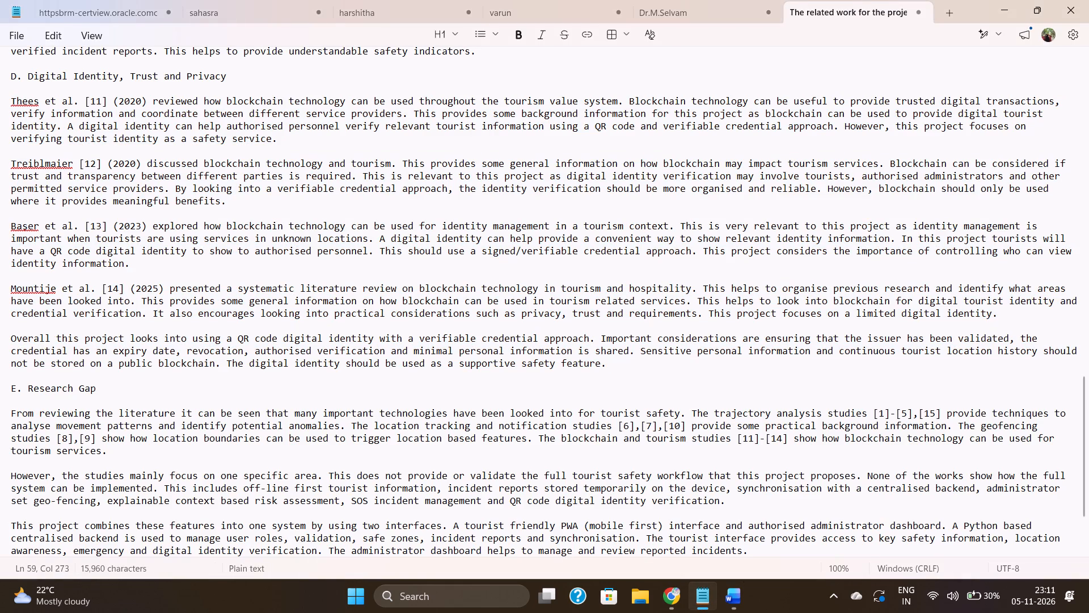
drag(100, 386, 25, 385)
key(ctrl+c)
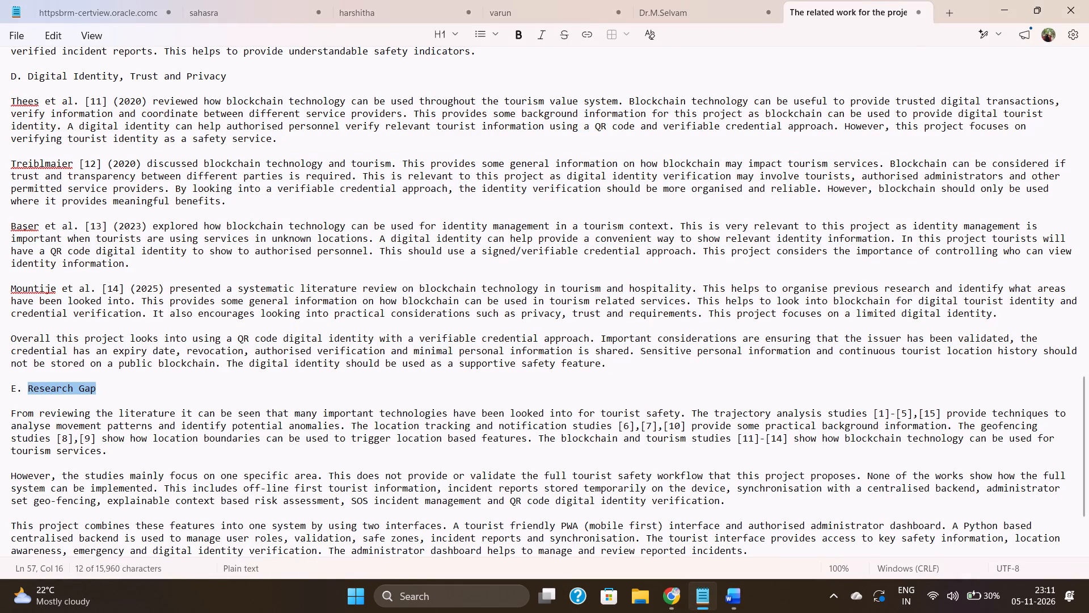
click(1004, 3)
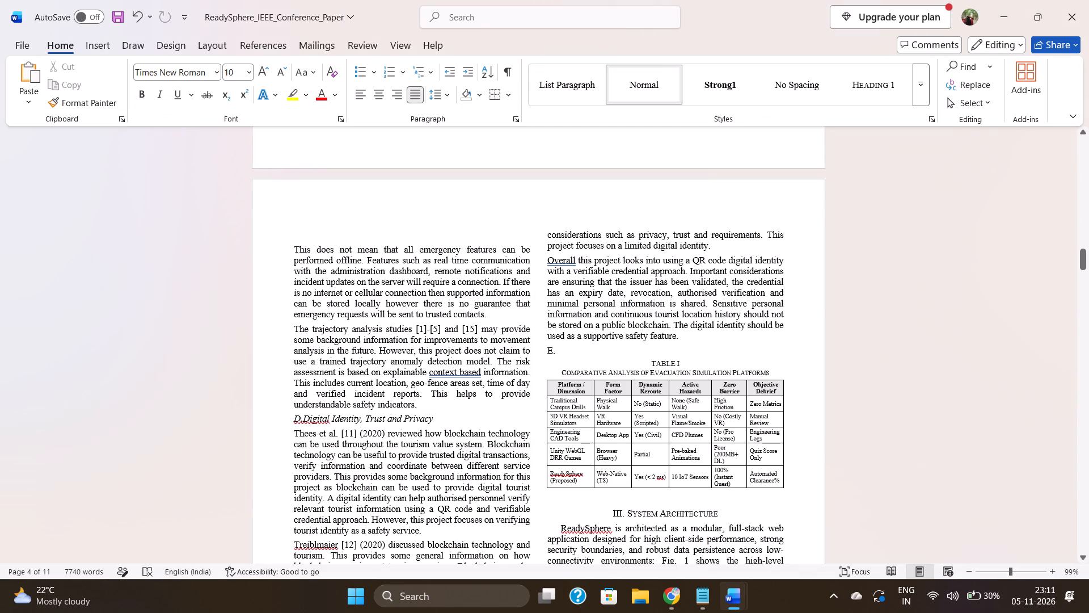
key(ctrl+v)
Italicise the whole "E. Research Gap" heading.
drag(615, 349, 560, 349)
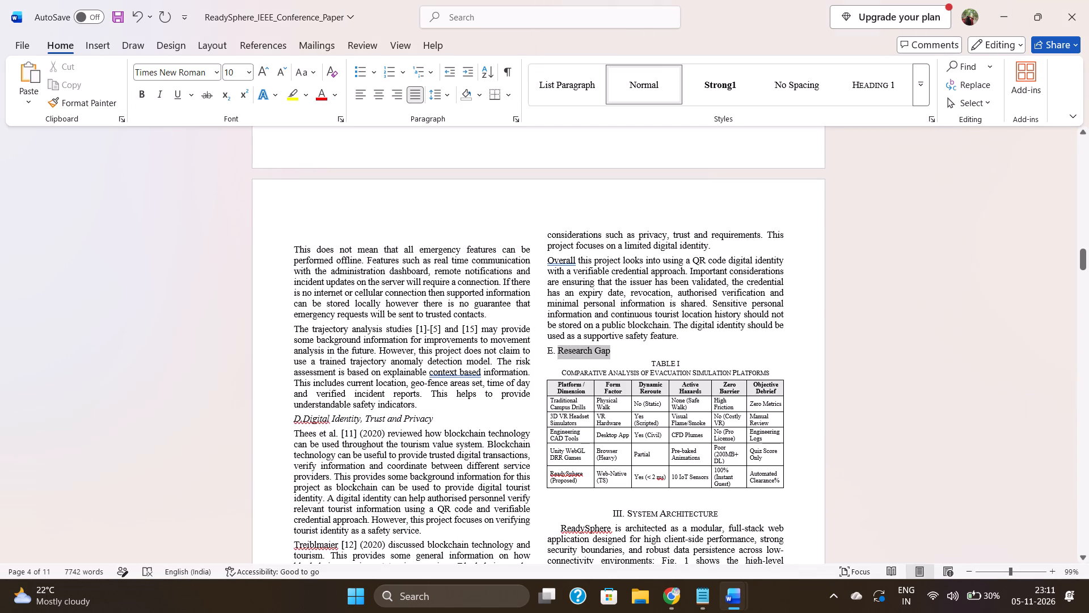
drag(560, 349, 548, 347)
click(574, 324)
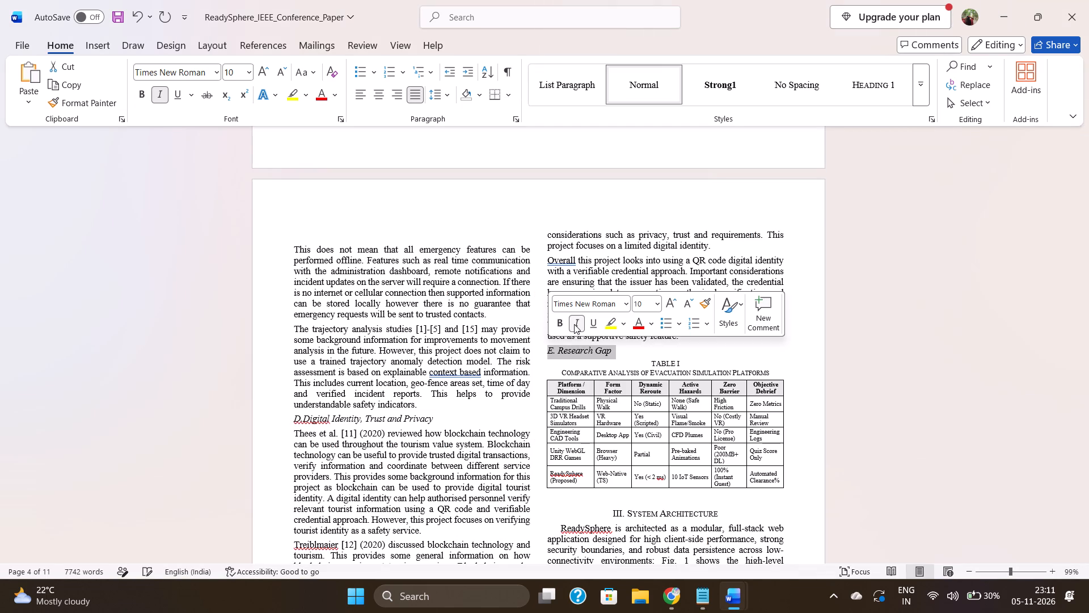
click(614, 347)
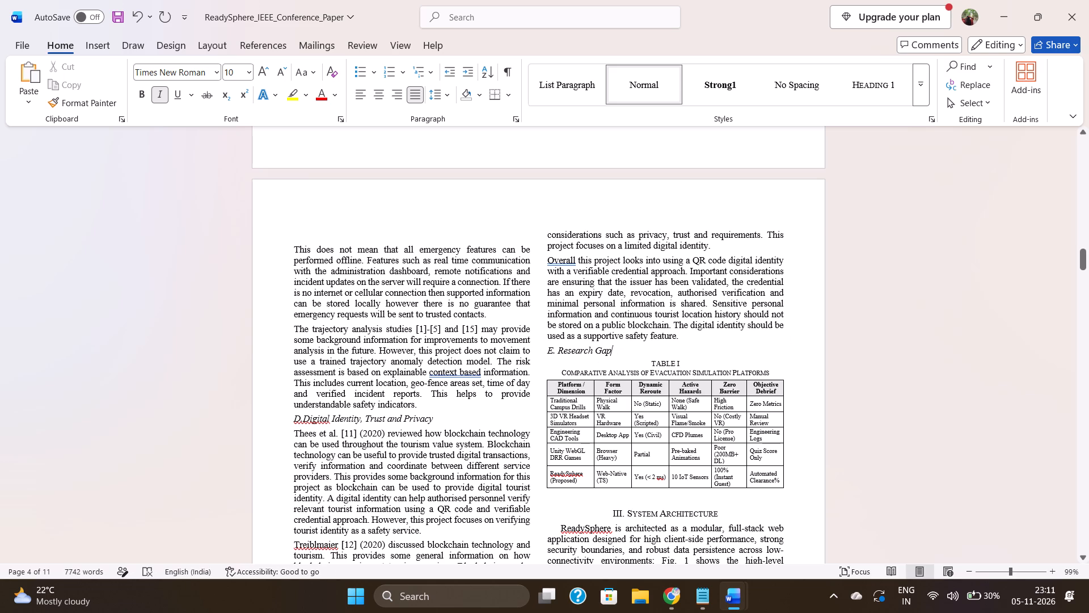
Insert the Notepad section E body below the Research Gap heading in non-italic text, from "From reviewing the literature" to "combined system will be assessed".
key(Return)
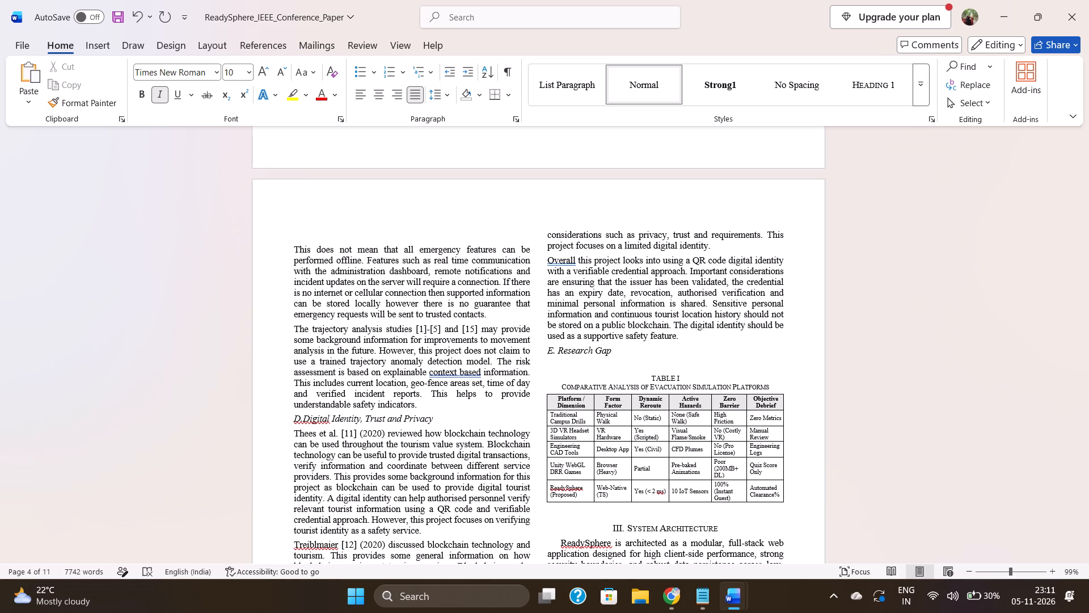
click(162, 100)
click(703, 598)
scroll(584, 405, down, 4)
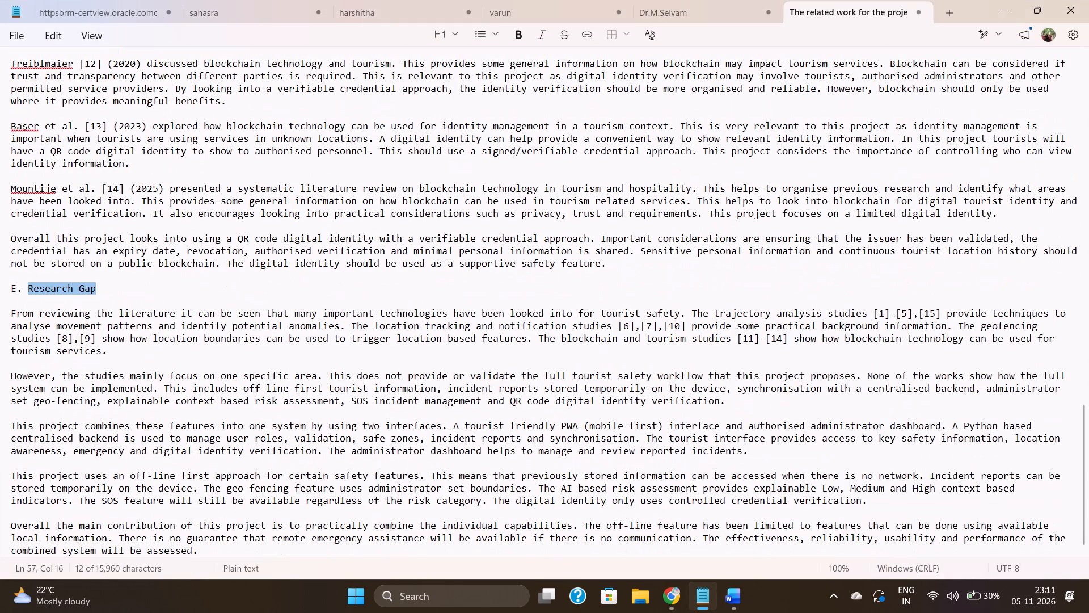
drag(11, 310, 90, 433)
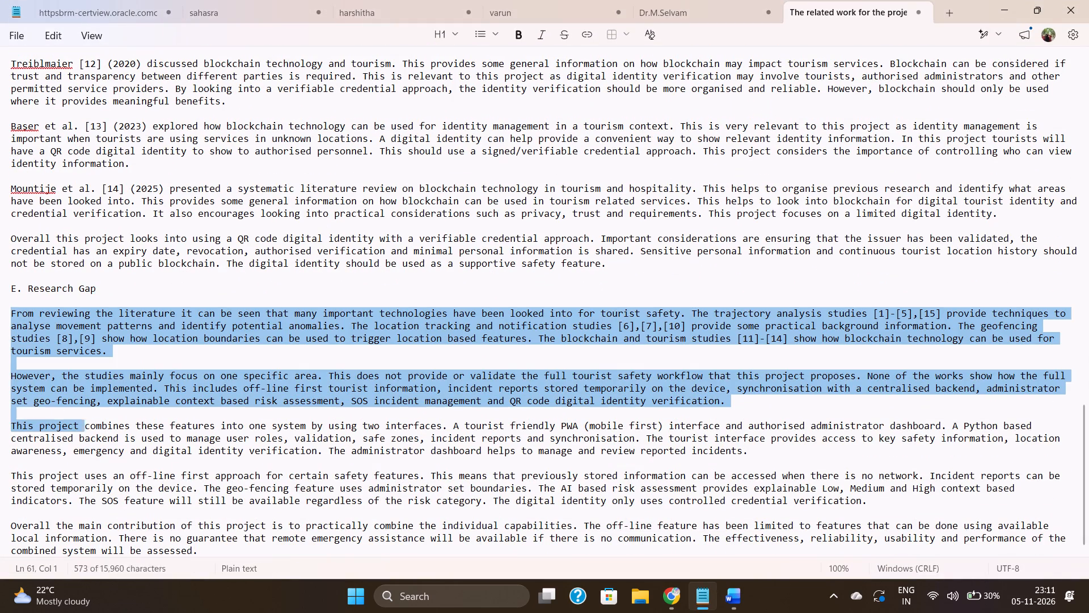
drag(90, 433, 191, 548)
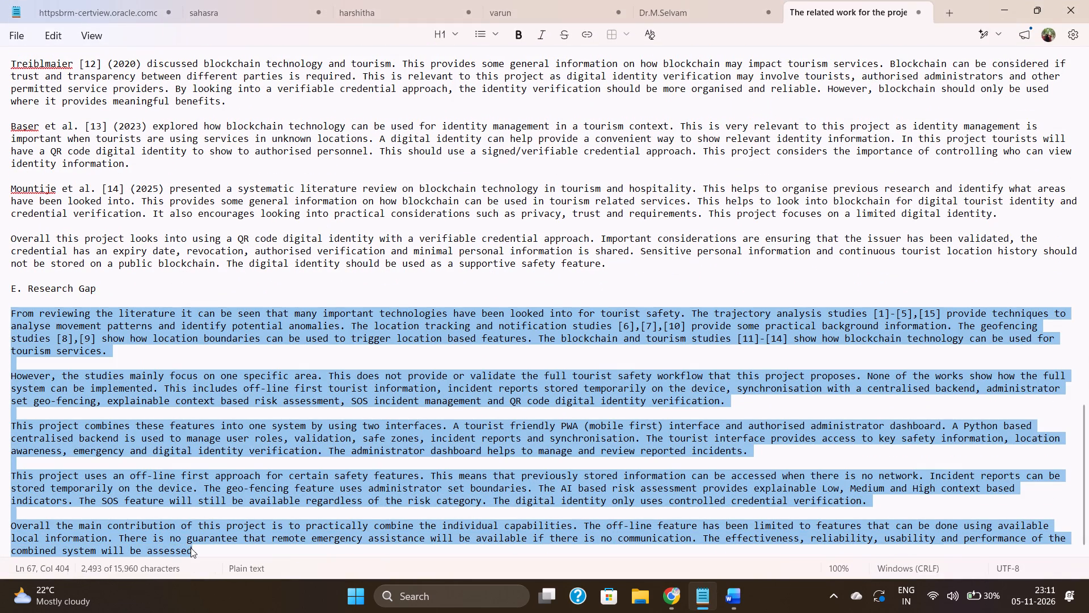
key(ctrl+c)
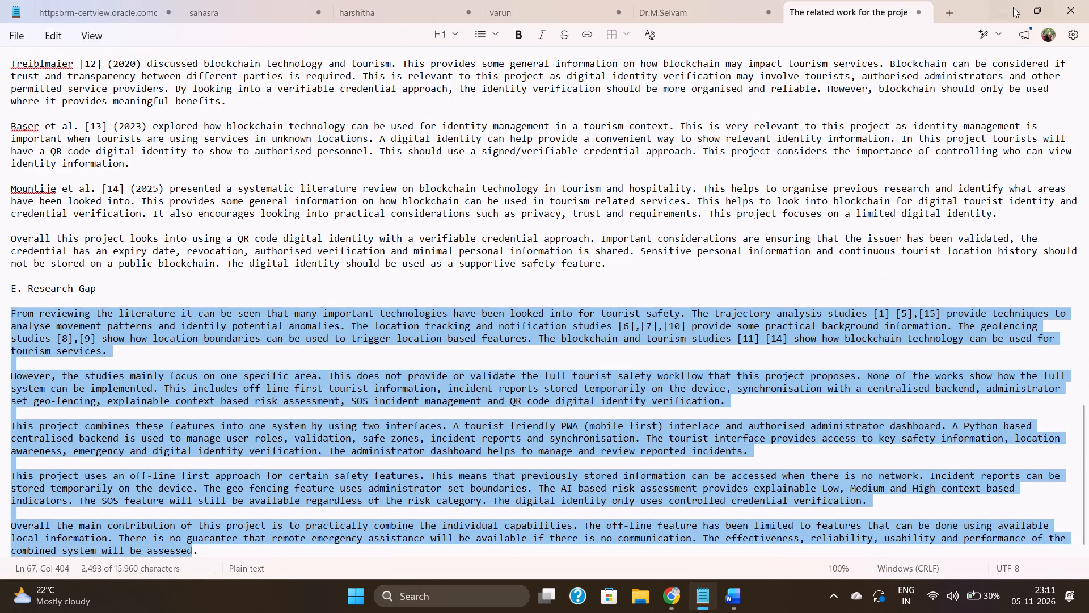
click(1006, 4)
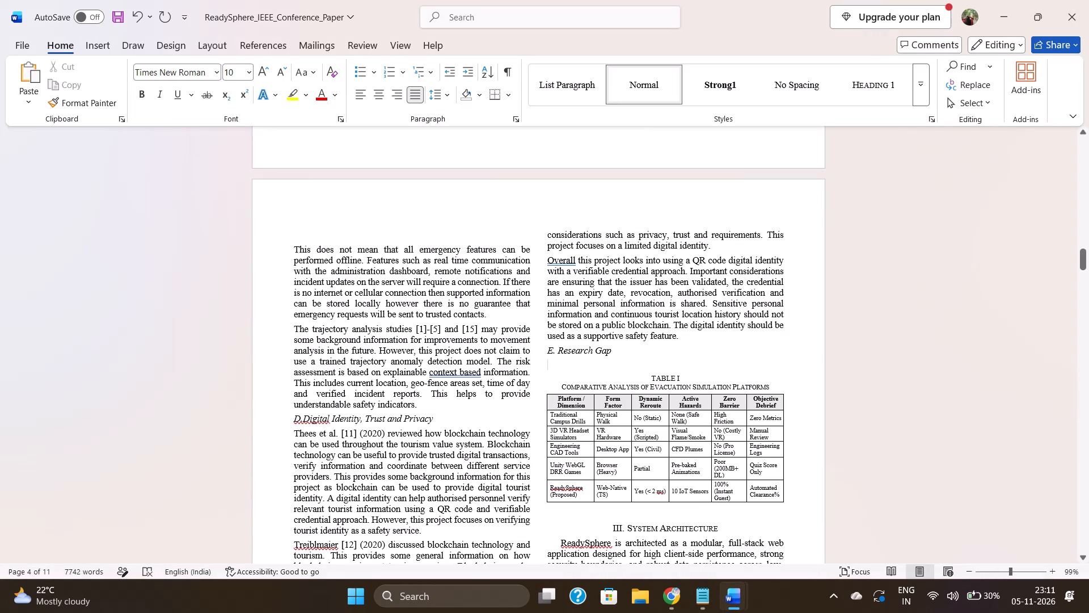
key(ctrl+v)
Delete the blank lines between the first four pasted paragraphs of the Research Gap subsection.
scroll(672, 316, up, 4)
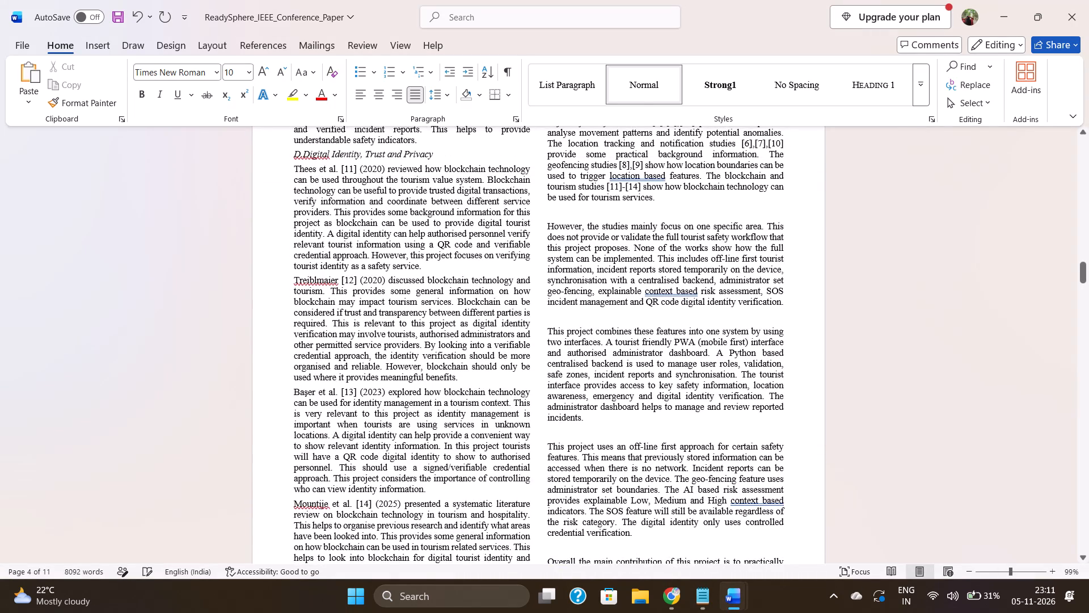
scroll(672, 316, up, 2)
click(619, 350)
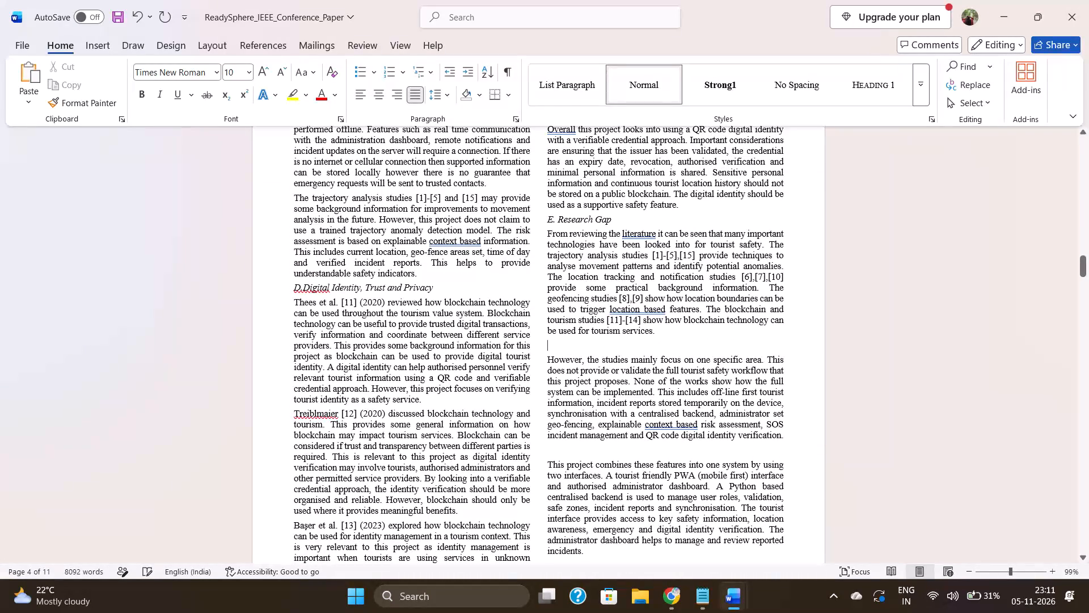
key(BackSpace)
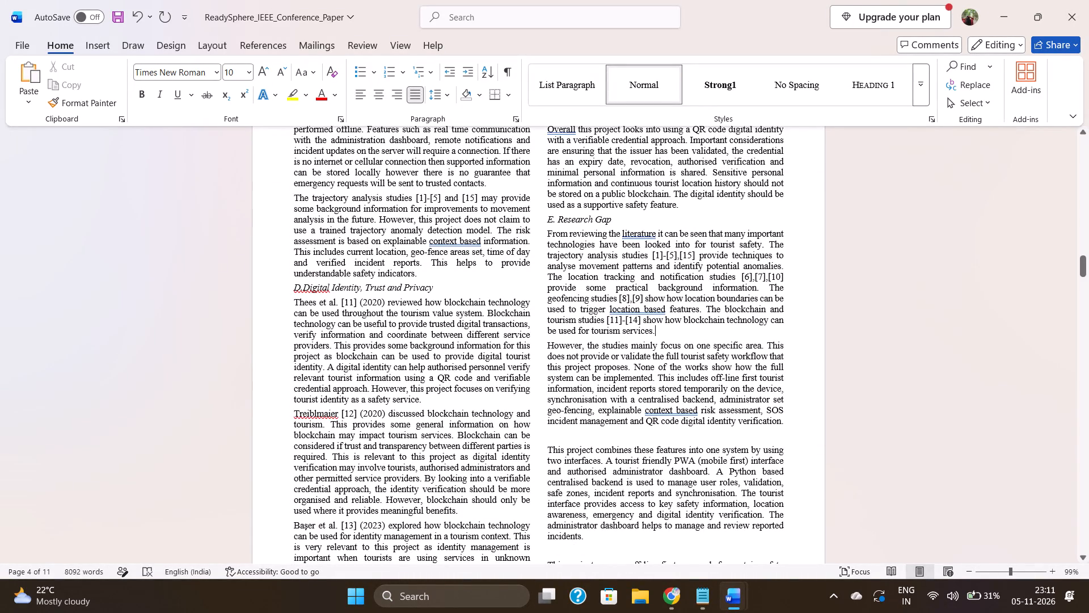
click(579, 432)
key(BackSpace)
scroll(579, 432, down, 1)
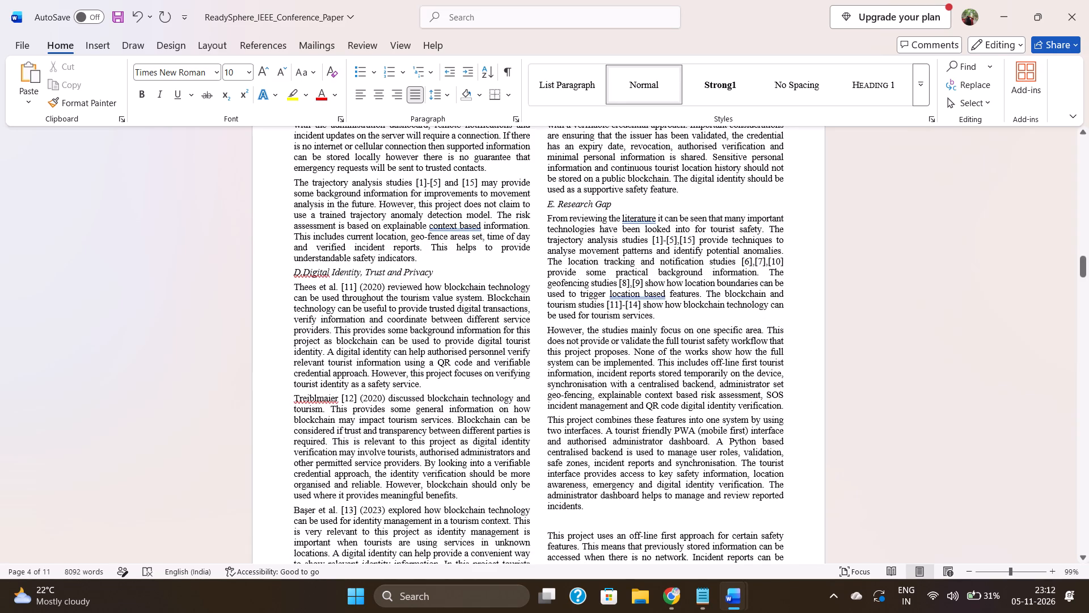
scroll(579, 432, down, 1)
click(556, 526)
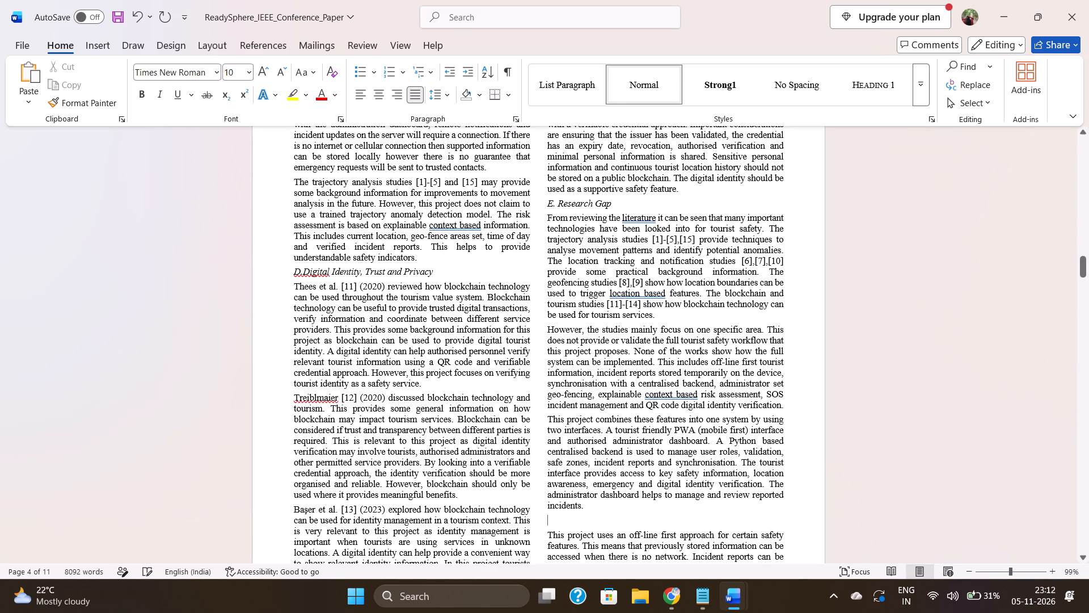
key(BackSpace)
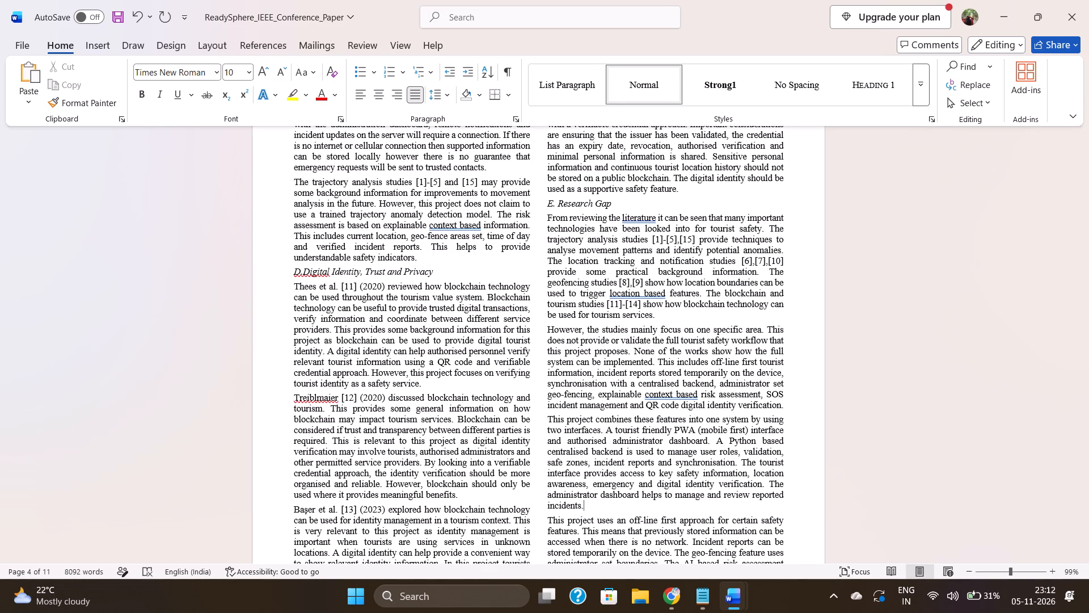
Join the "This project uses an off-line first approach" paragraph to the preceding one, replacing the period after "reported incidents" with a comma.
scroll(556, 526, down, 1)
key(BackSpace)
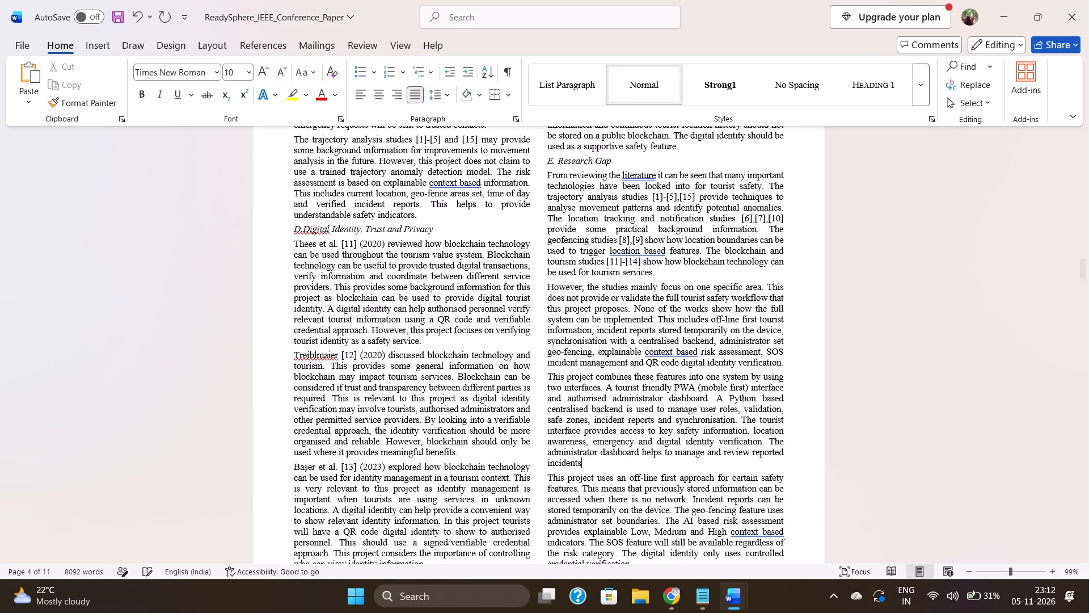
click(545, 478)
key(BackSpace)
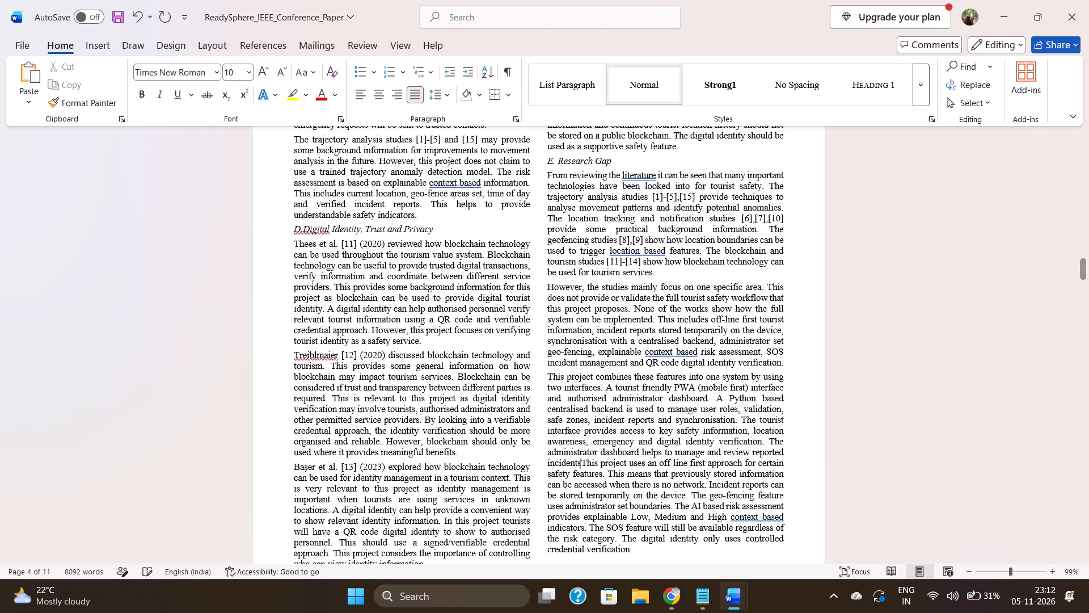
key(comma)
Delete the blank line before the "Overall the main contribution of this project" paragraph in the Research Gap subsection.
scroll(545, 478, down, 2)
click(567, 431)
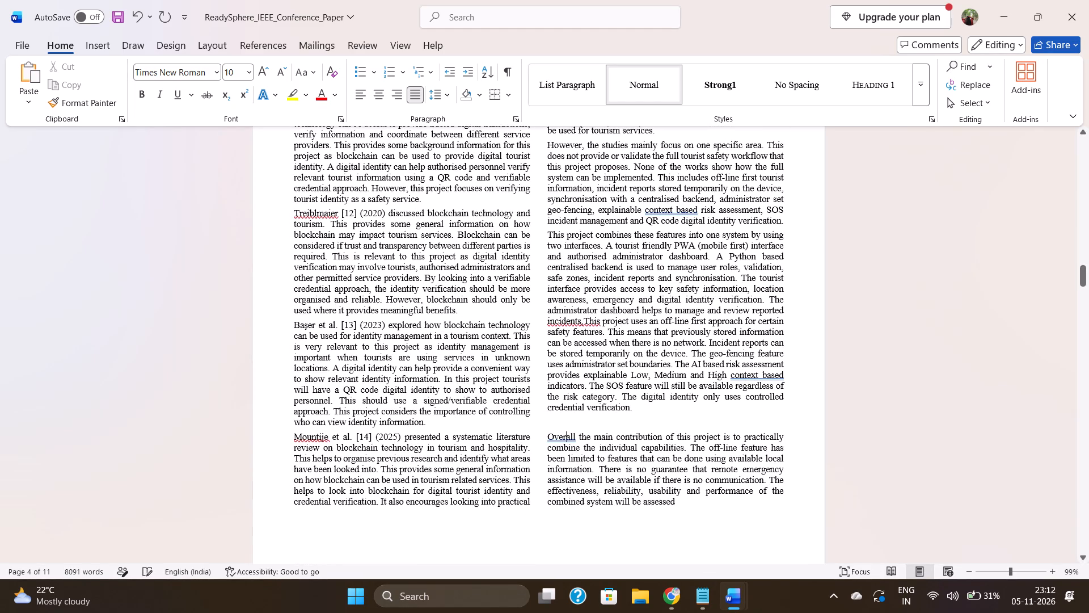
click(566, 419)
key(BackSpace)
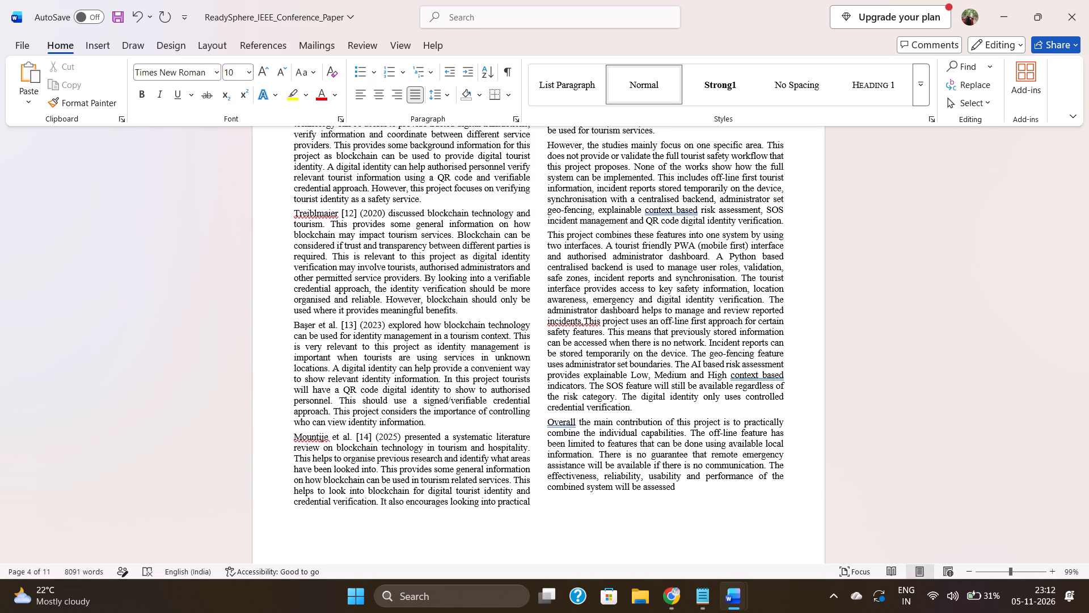
Delete the closing "Overall this project looks into using a QR code digital identity" paragraph above the Research Gap heading.
scroll(566, 419, up, 2)
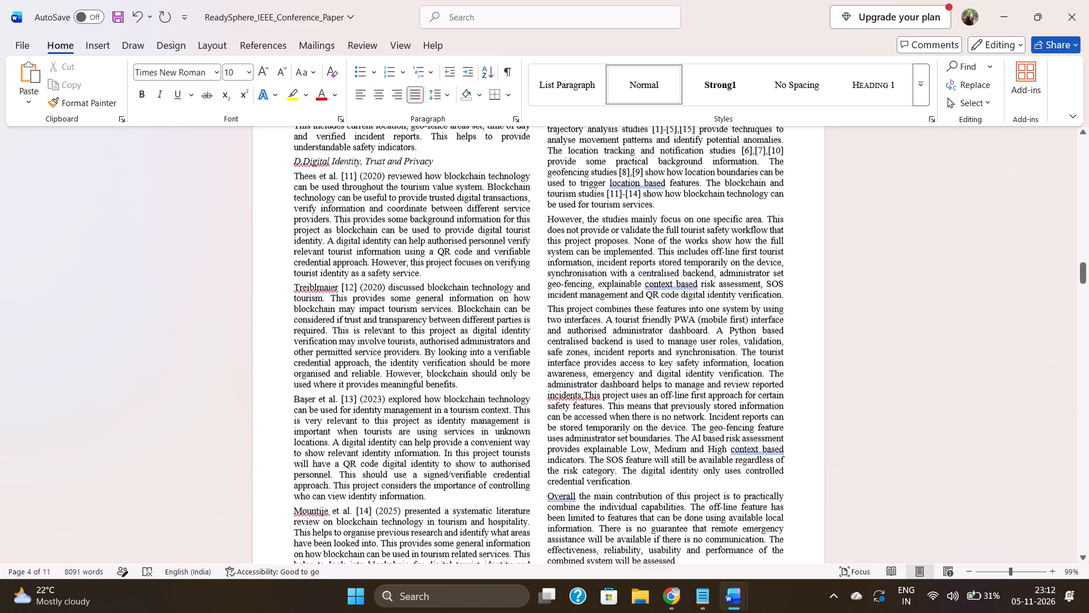
scroll(566, 419, up, 5)
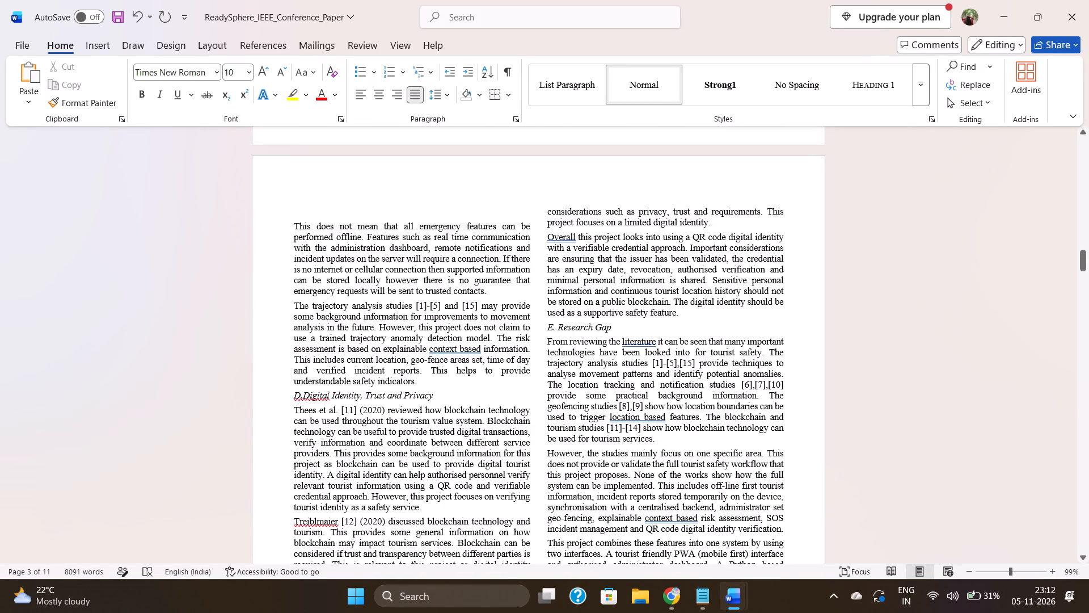
drag(681, 313, 550, 240)
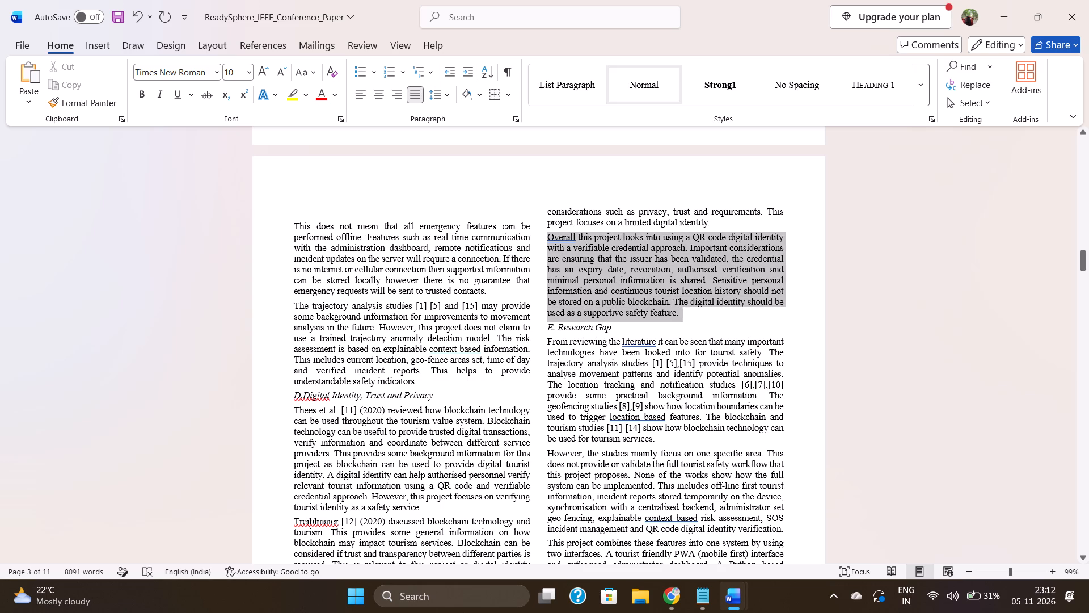
drag(550, 240, 550, 239)
key(BackSpace)
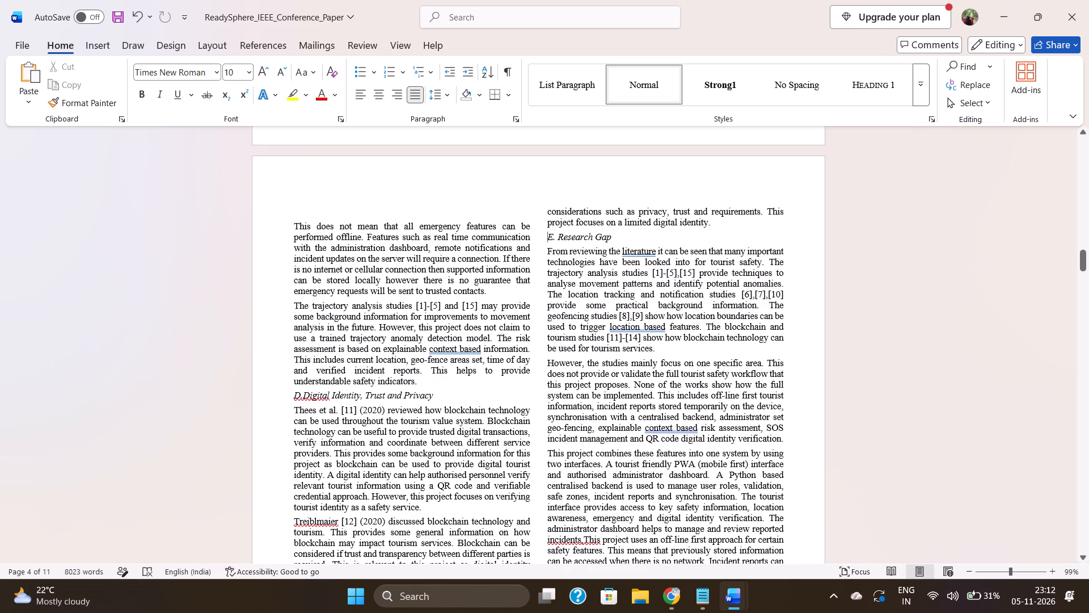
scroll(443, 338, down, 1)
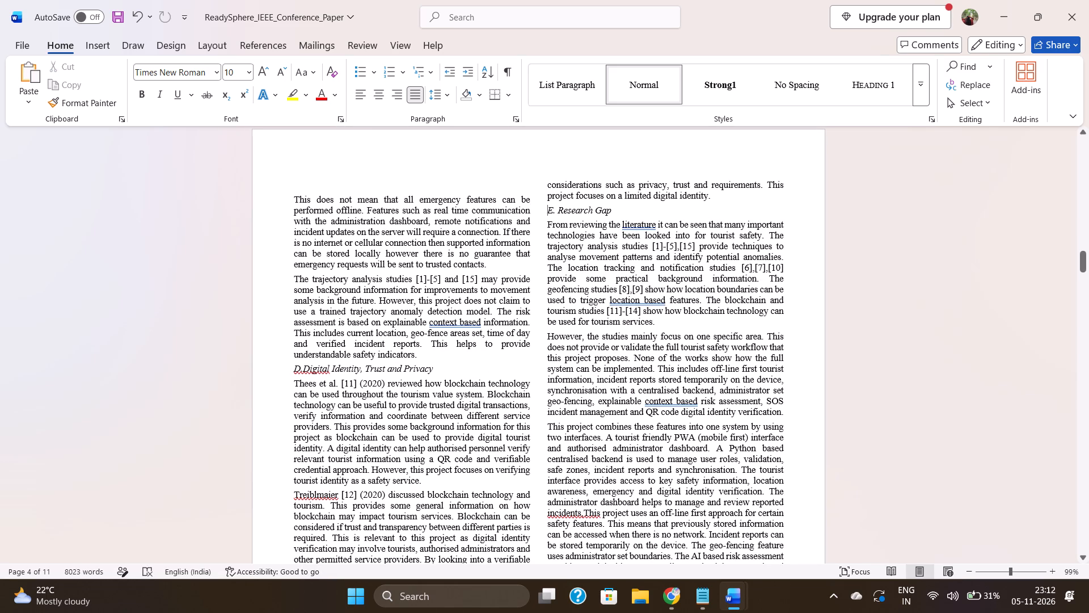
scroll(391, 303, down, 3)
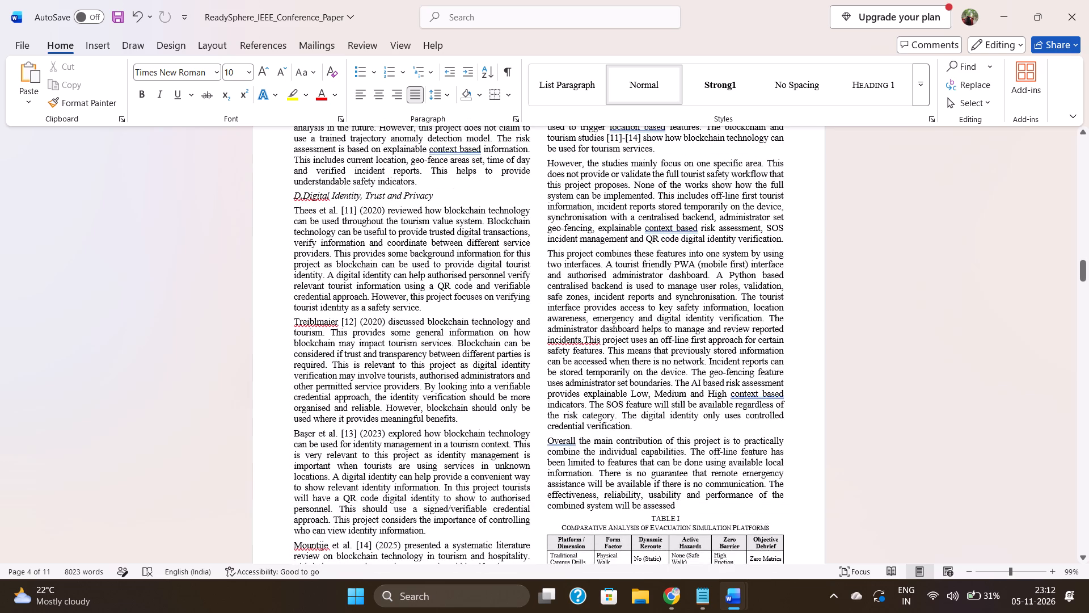
Delete the "Overall this provides some useful background information" paragraph above the Off-Line and Emergency heading, including its leftover period and blank line.
scroll(391, 303, down, 1)
scroll(391, 303, up, 2)
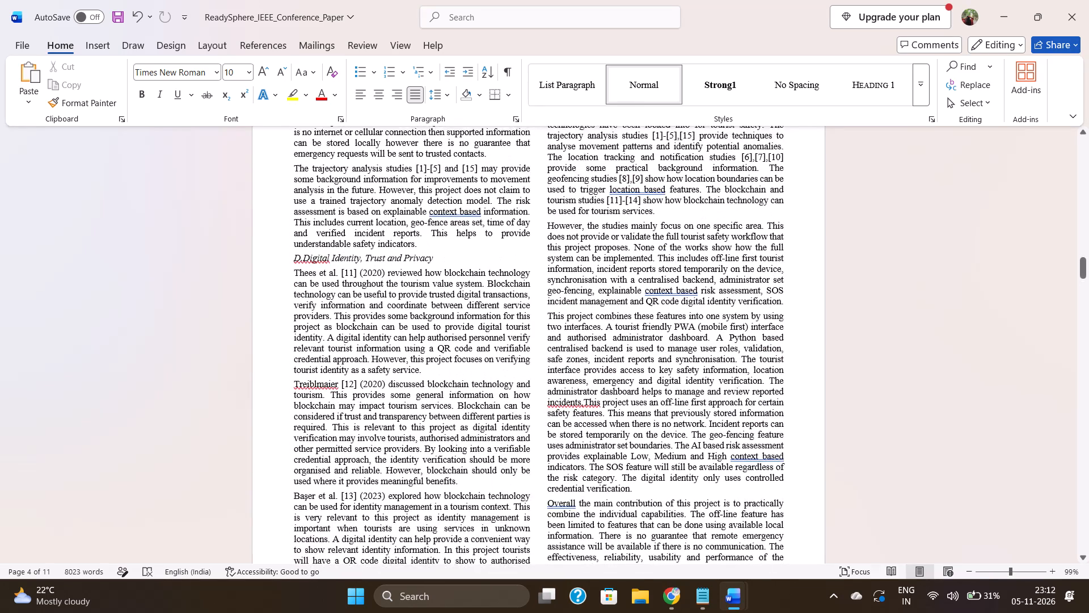
scroll(391, 303, up, 6)
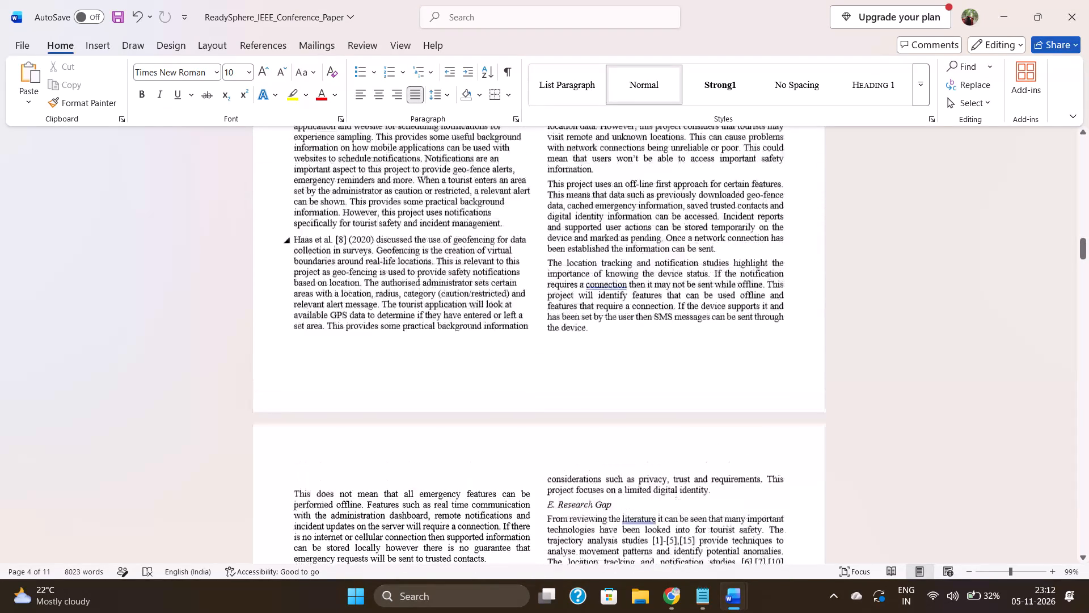
scroll(391, 303, up, 2)
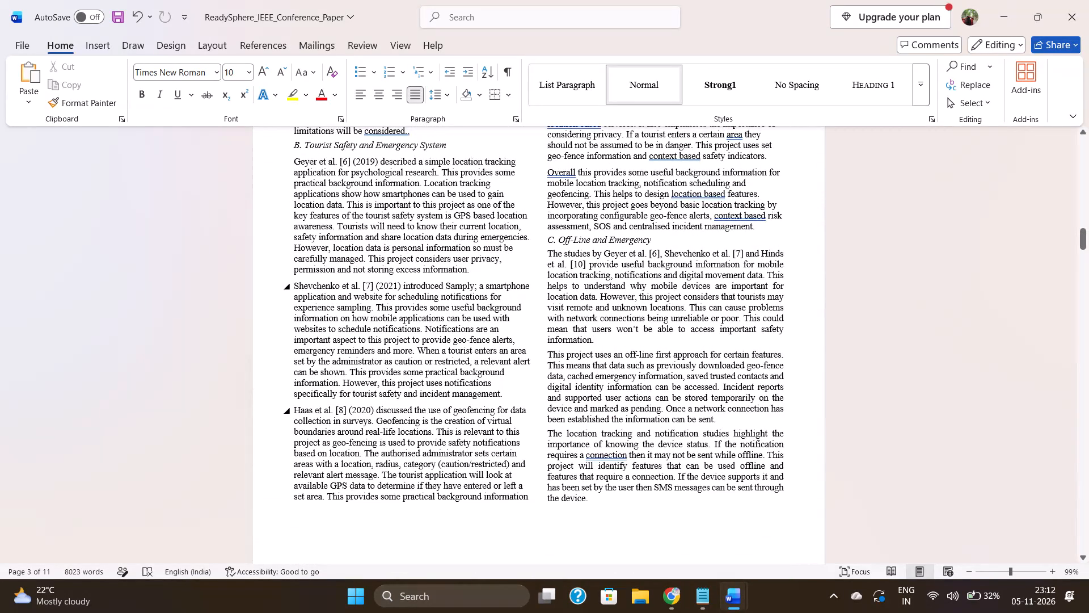
drag(547, 169, 724, 224)
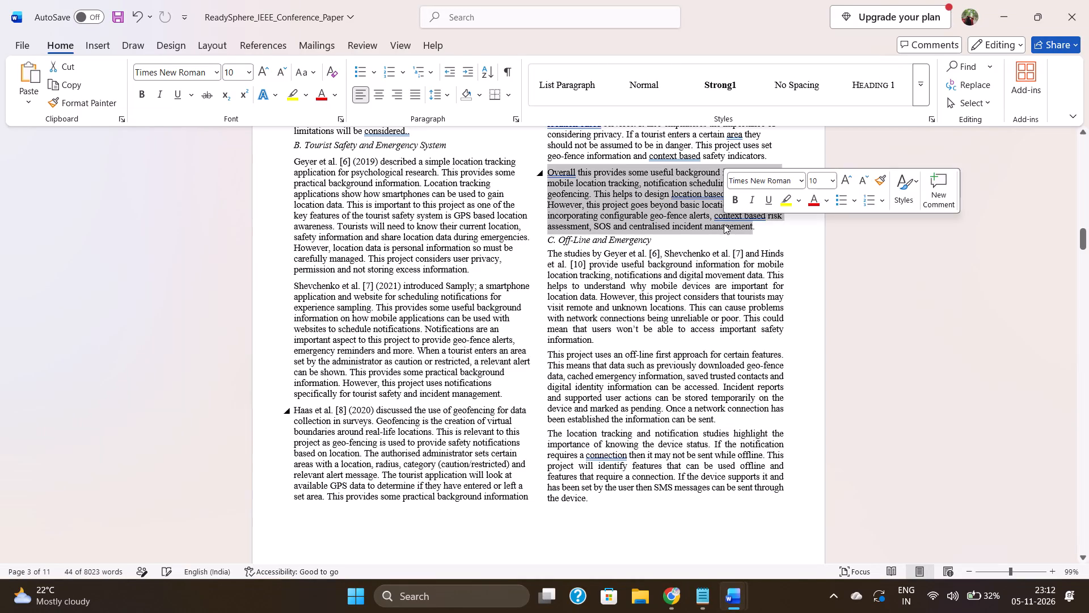
key(BackSpace)
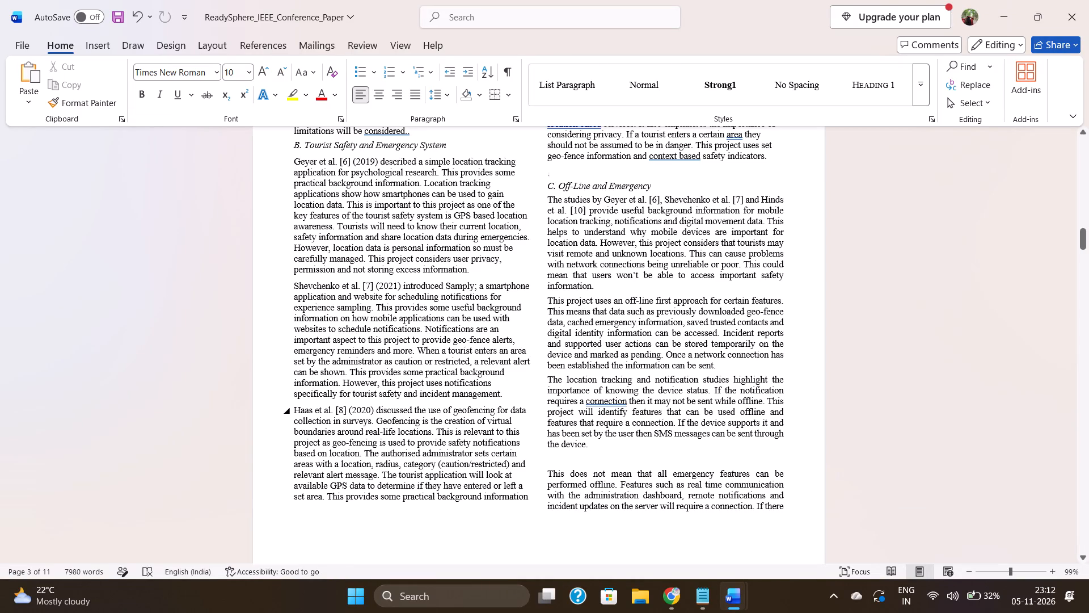
key(Right)
key(BackSpace)
key(BackSpace)
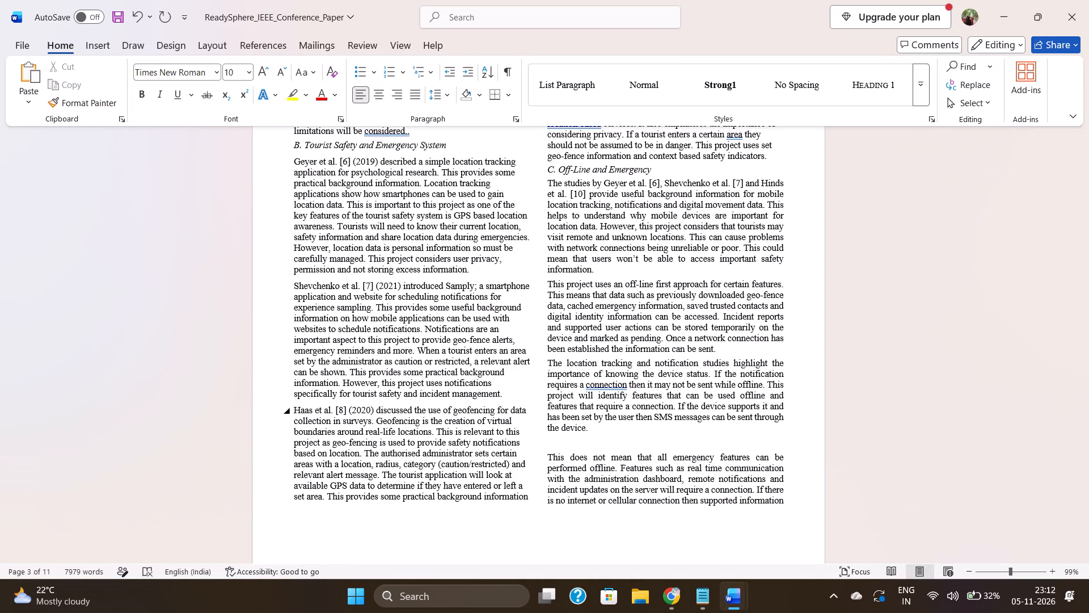
Delete the "Overall this shows that analysing movement data" paragraph above the Tourist Safety and Emergency System heading.
scroll(585, 279, up, 3)
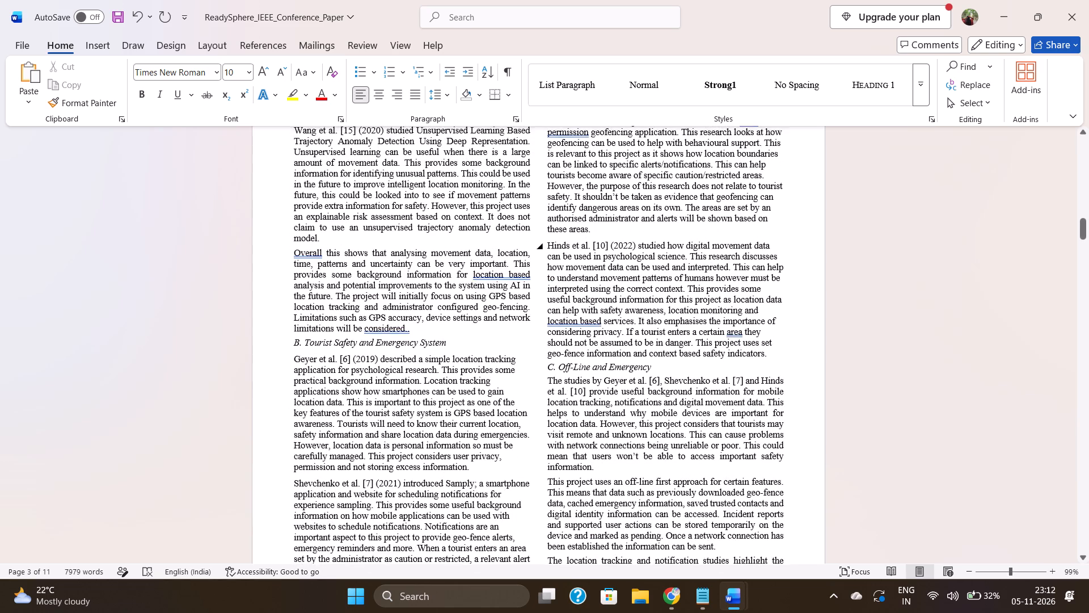
scroll(585, 279, up, 2)
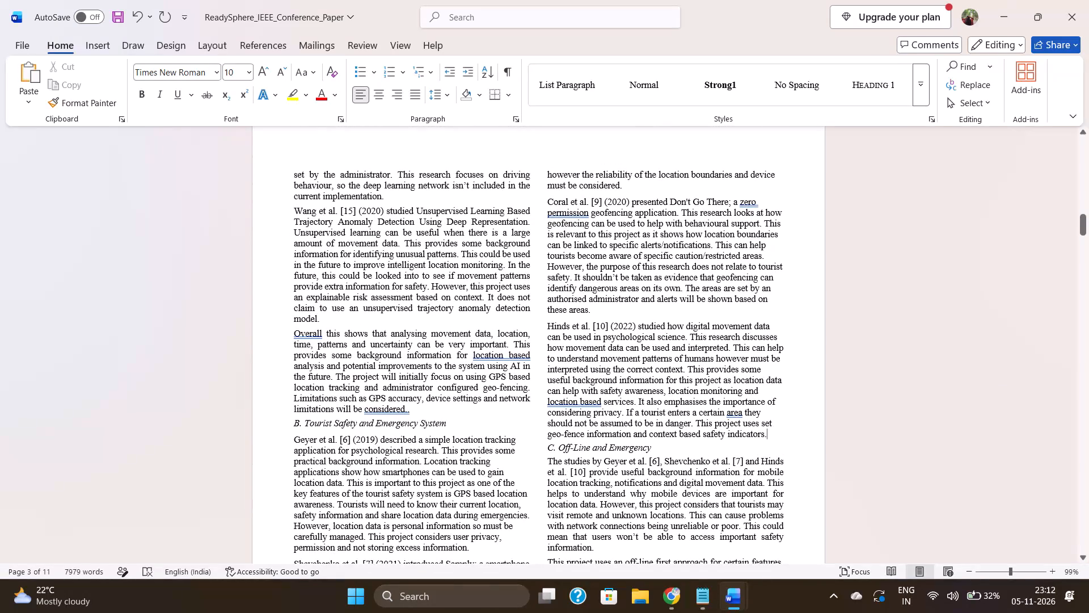
click(416, 409)
drag(416, 409, 296, 332)
key(BackSpace)
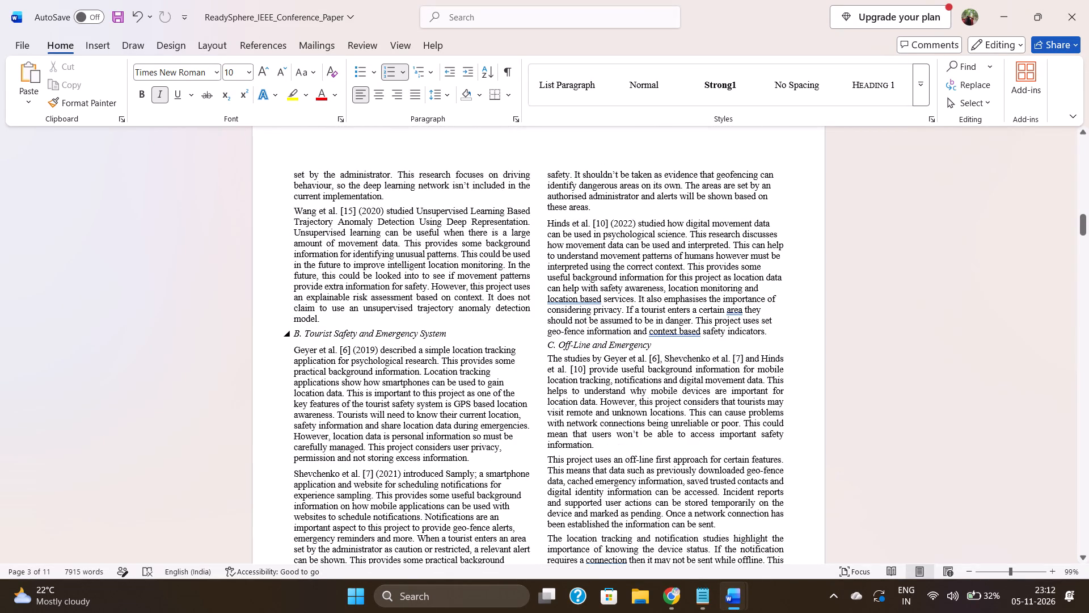
click(333, 323)
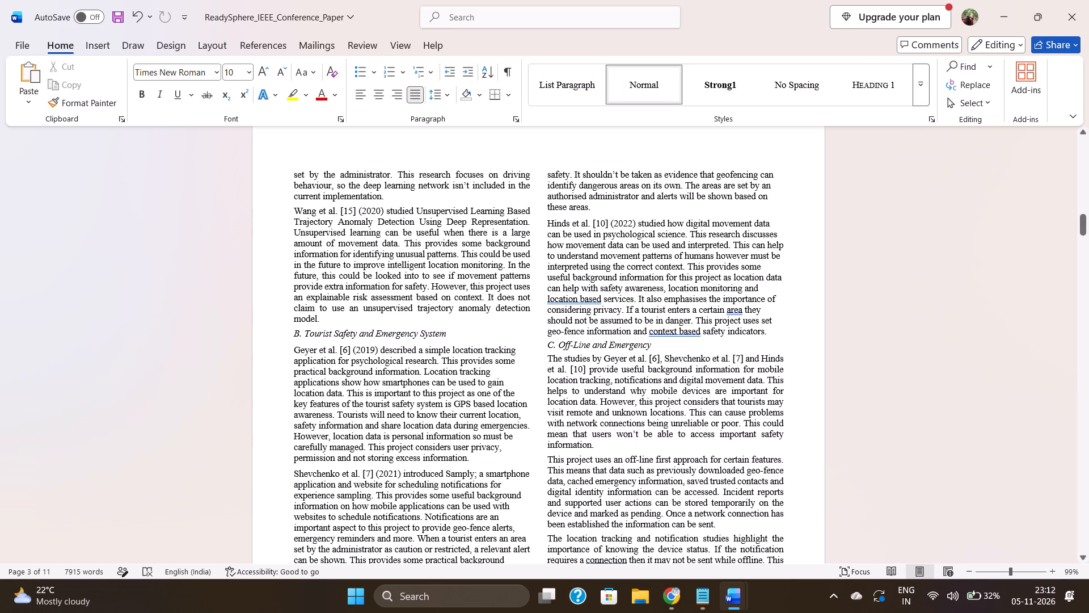
Review the edited Related Work section from its introduction through the Research Gap subsection and Table I.
scroll(333, 323, up, 7)
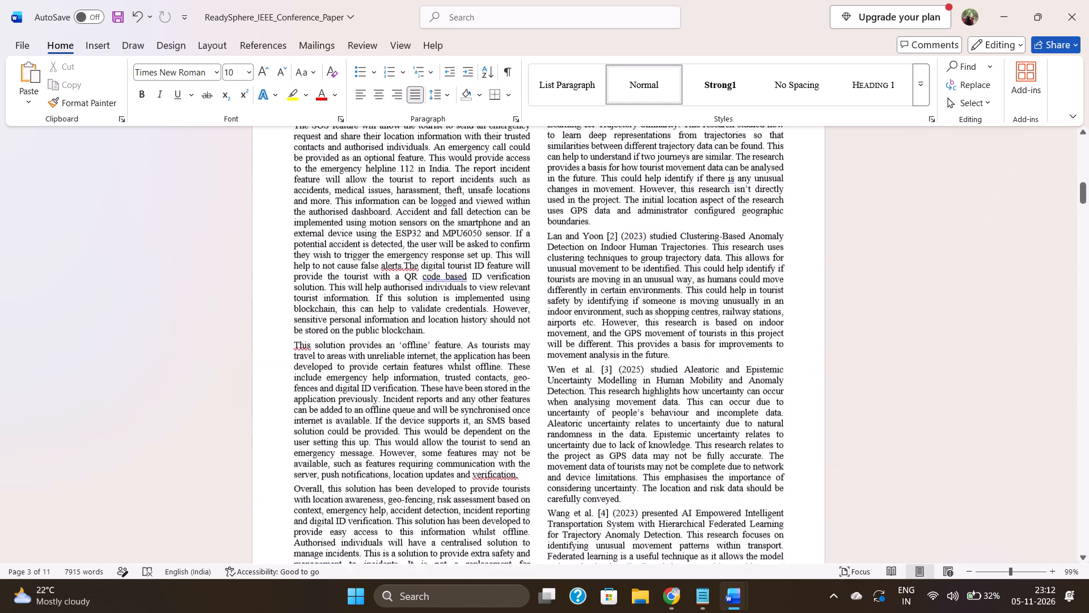
scroll(333, 323, up, 3)
scroll(333, 323, down, 4)
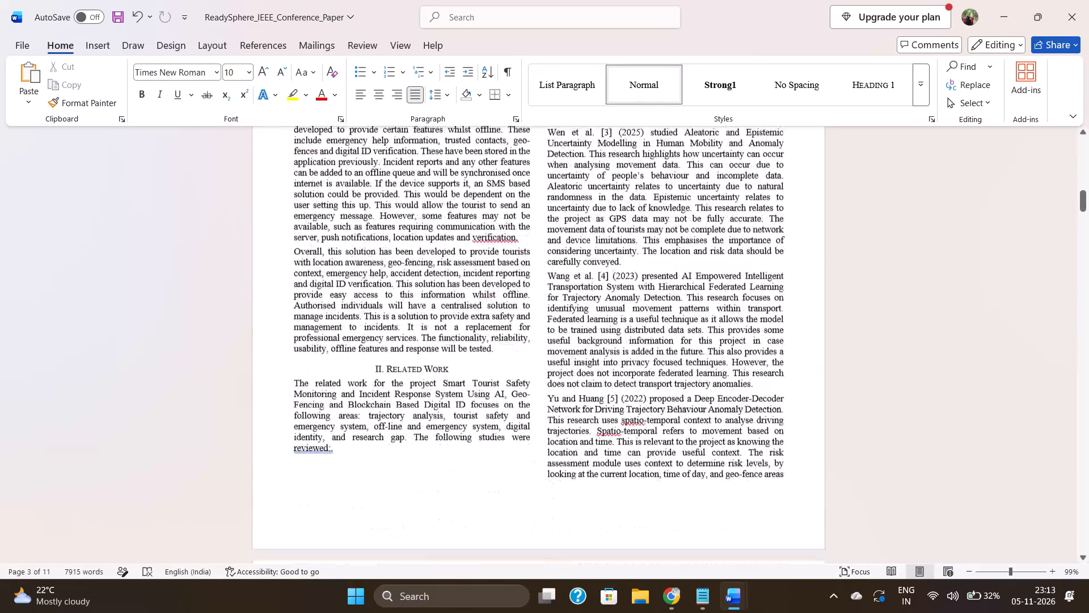
scroll(333, 323, down, 6)
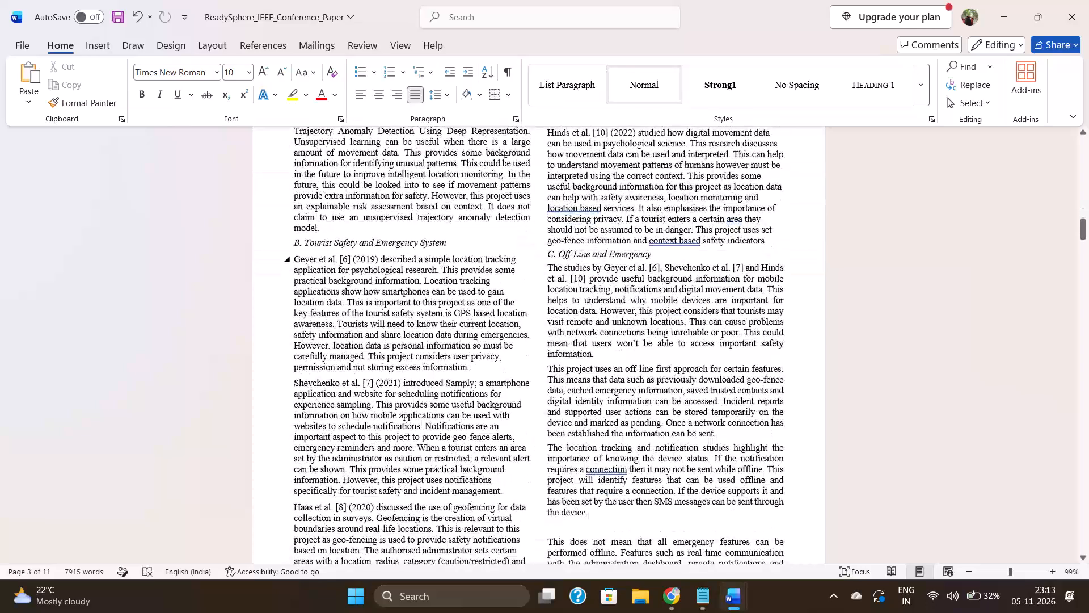
scroll(333, 323, down, 5)
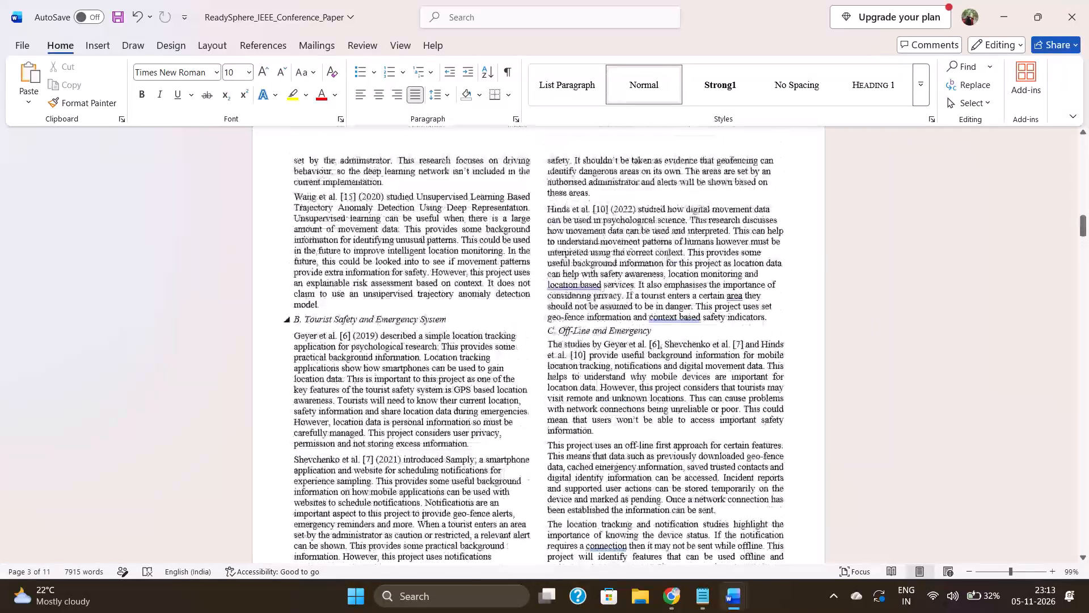
scroll(333, 323, down, 3)
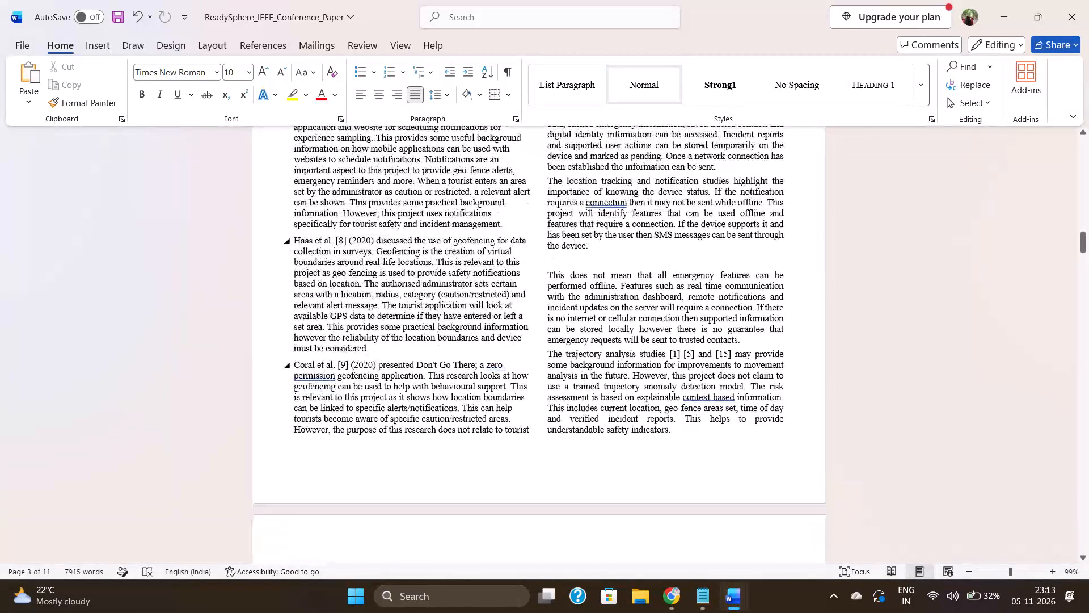
scroll(333, 323, down, 6)
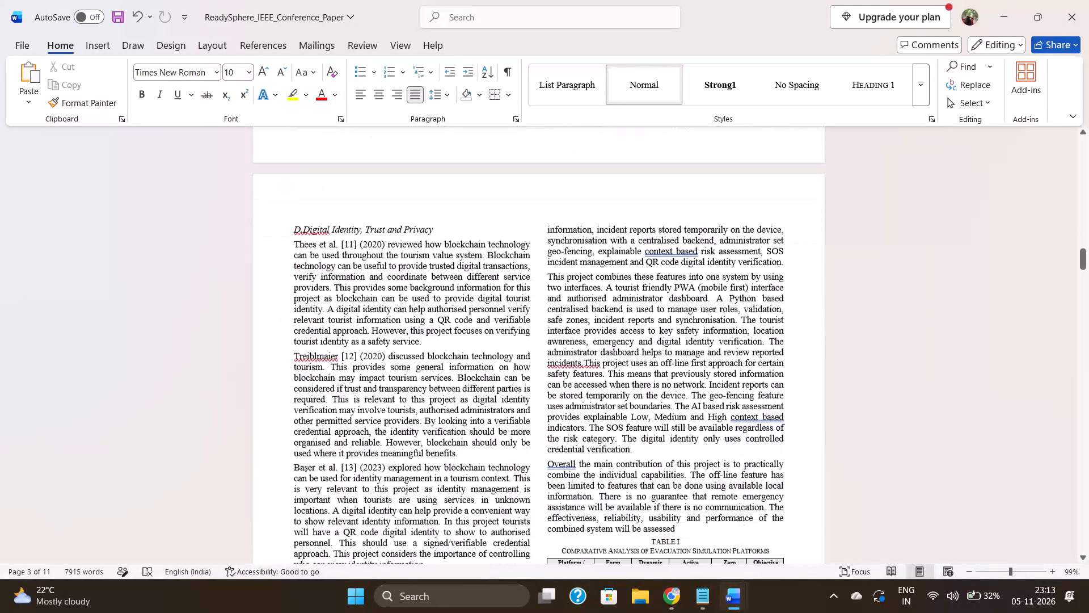
scroll(333, 323, right, 3)
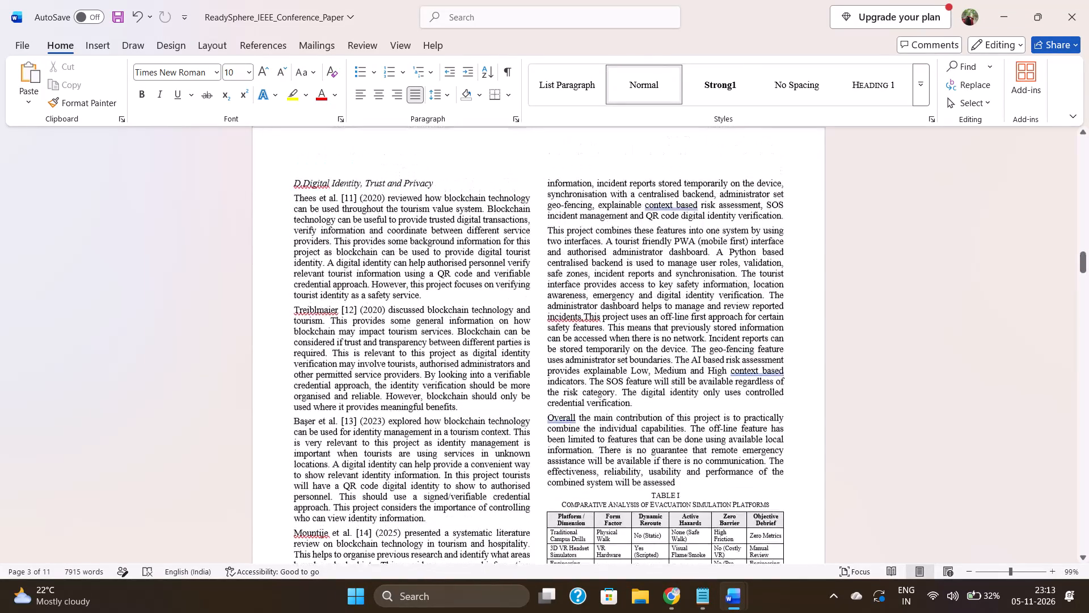
scroll(538, 386, down, 3)
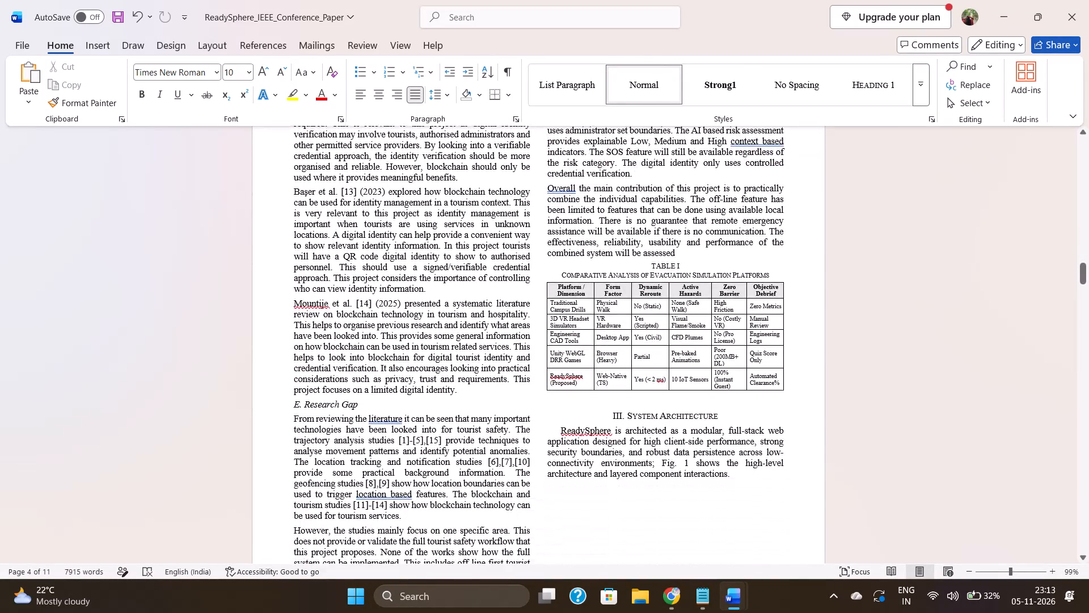
scroll(538, 386, down, 1)
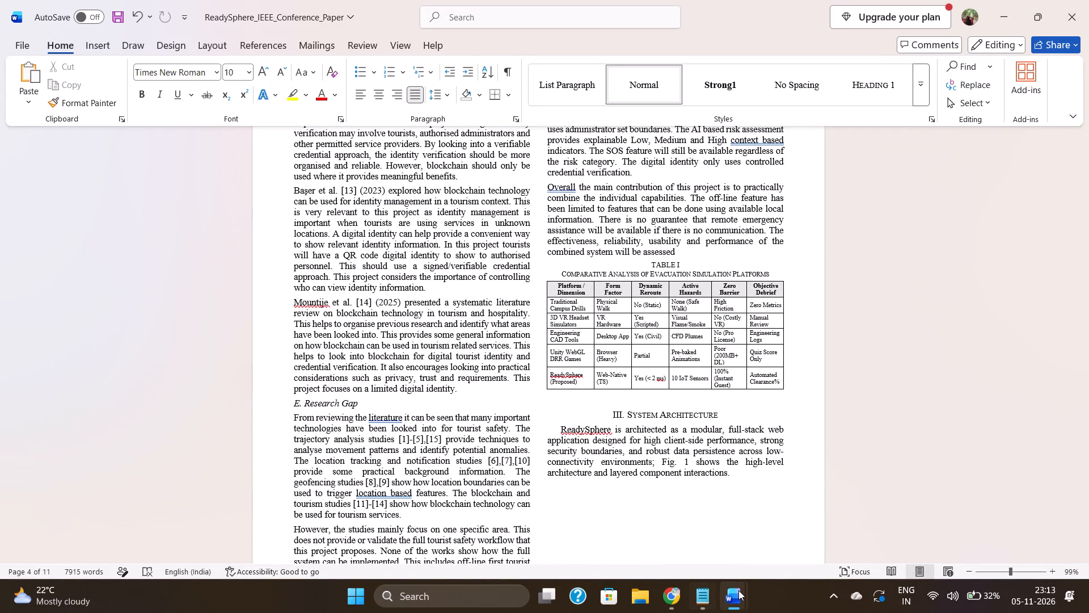
Switch to the original ReadySphere_IEEE_Conference_Paper (1) document and examine the end of its Related Work section around Table I.
click(771, 510)
scroll(730, 460, up, 2)
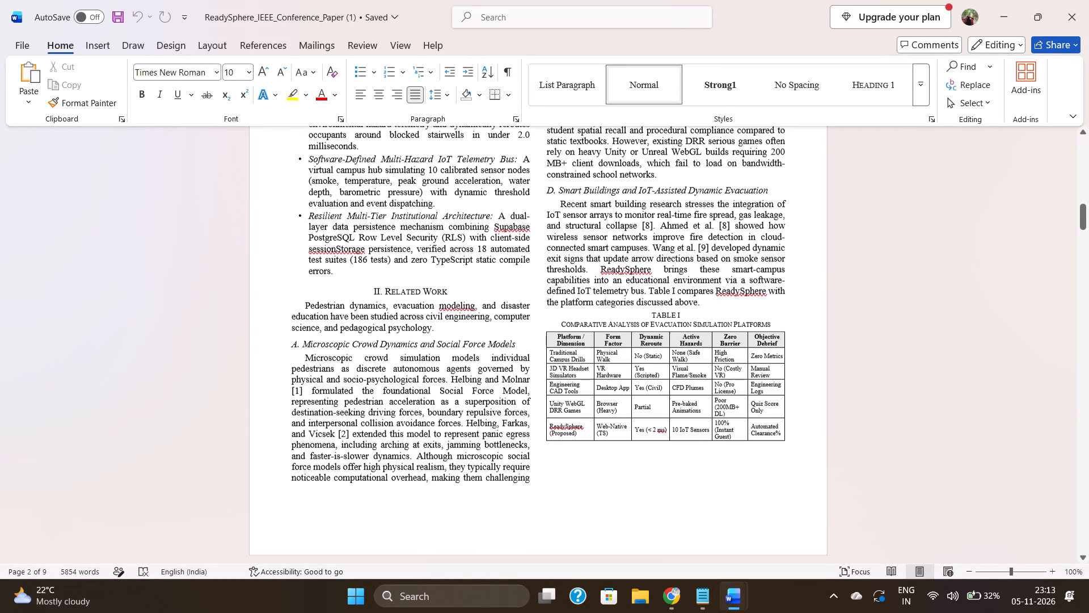
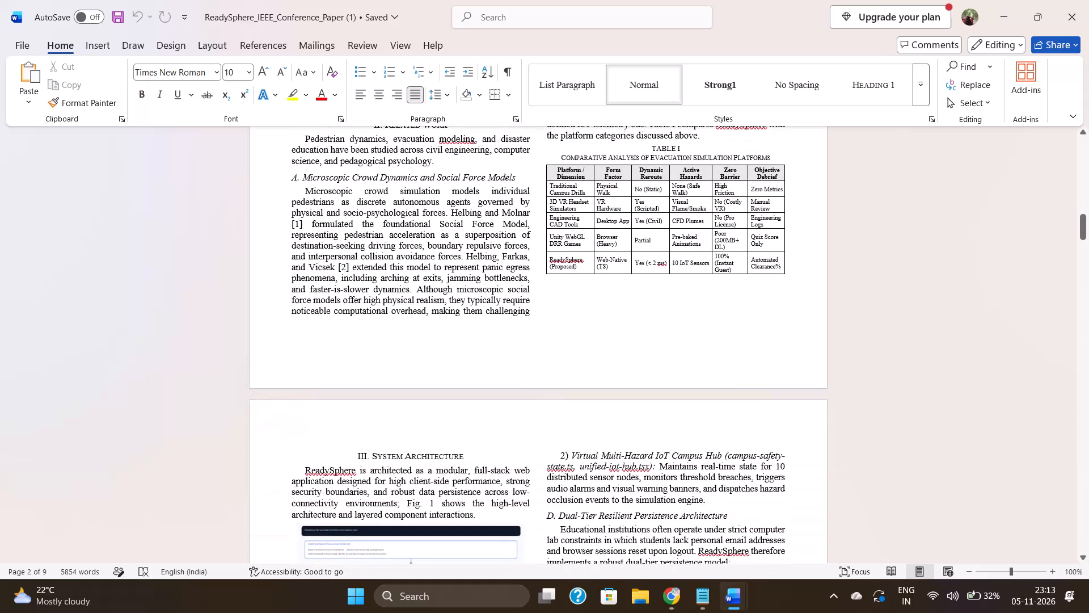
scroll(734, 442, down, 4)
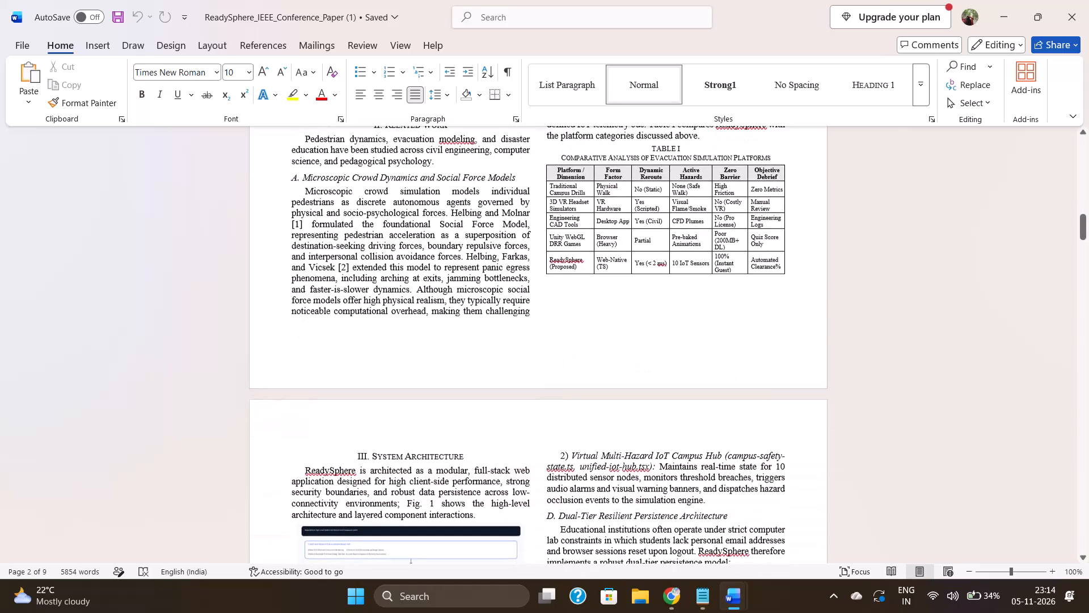
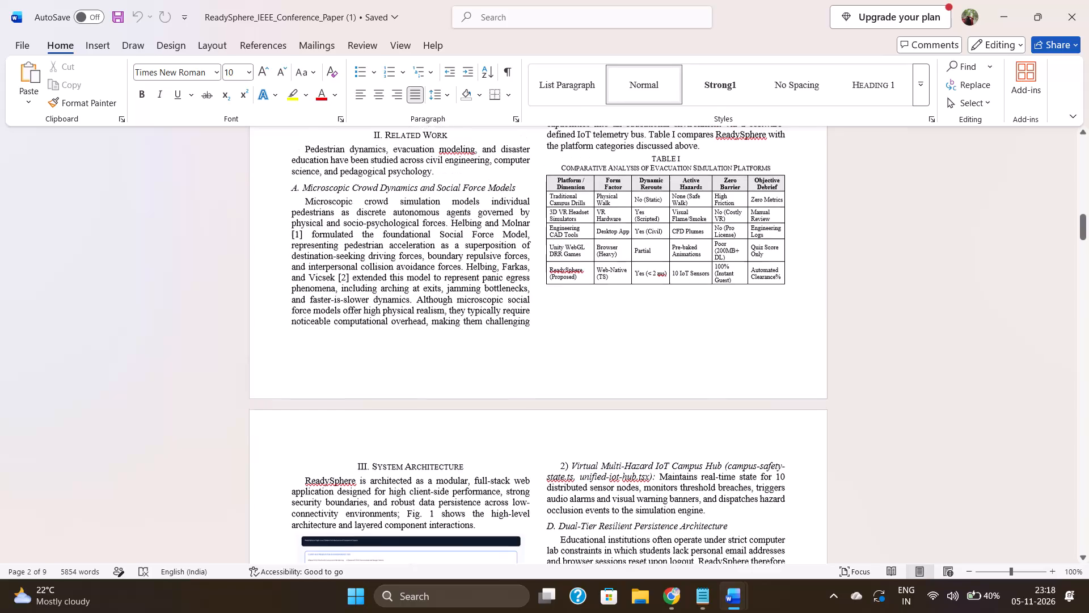
Switch to Chrome and copy the Table 2 caption text "Functional gaps addressed by the proposed system" from the smart tourist safety conference paper PDF.
scroll(656, 342, up, 1)
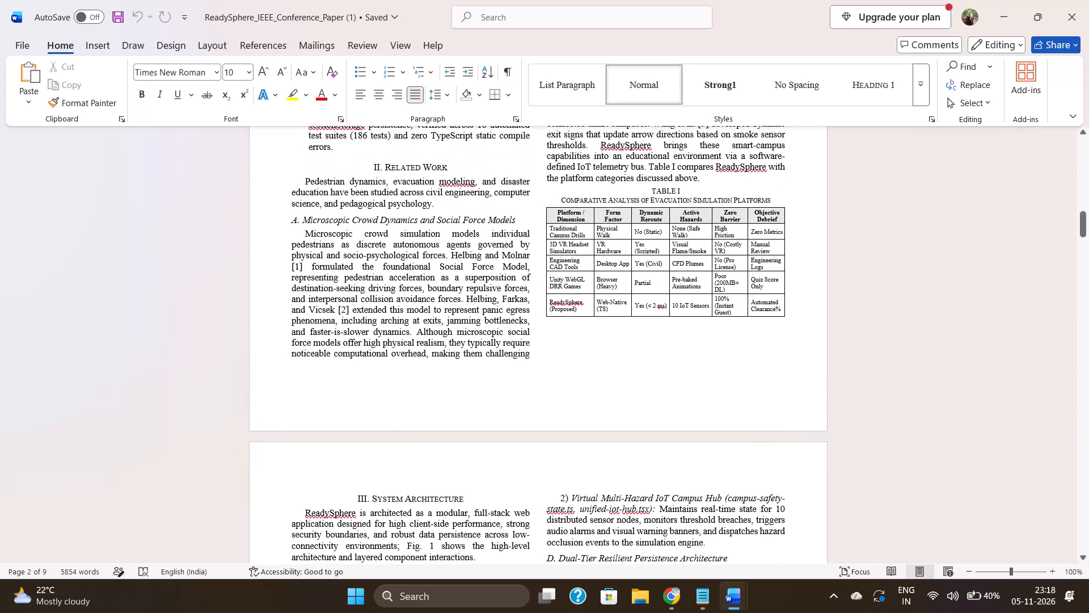
click(675, 600)
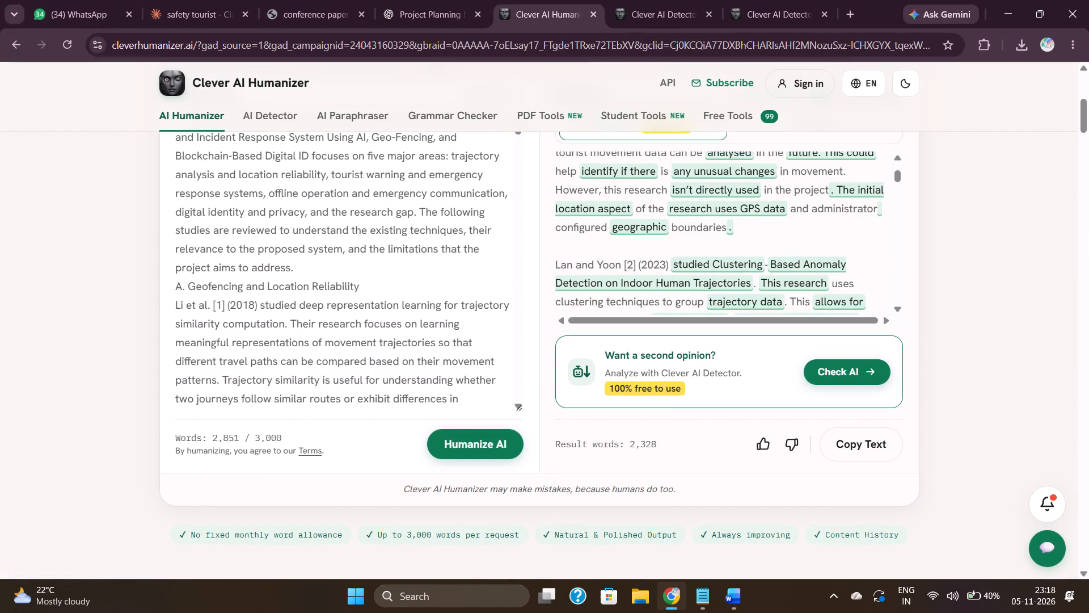
click(334, 4)
click(595, 312)
scroll(595, 312, down, 1)
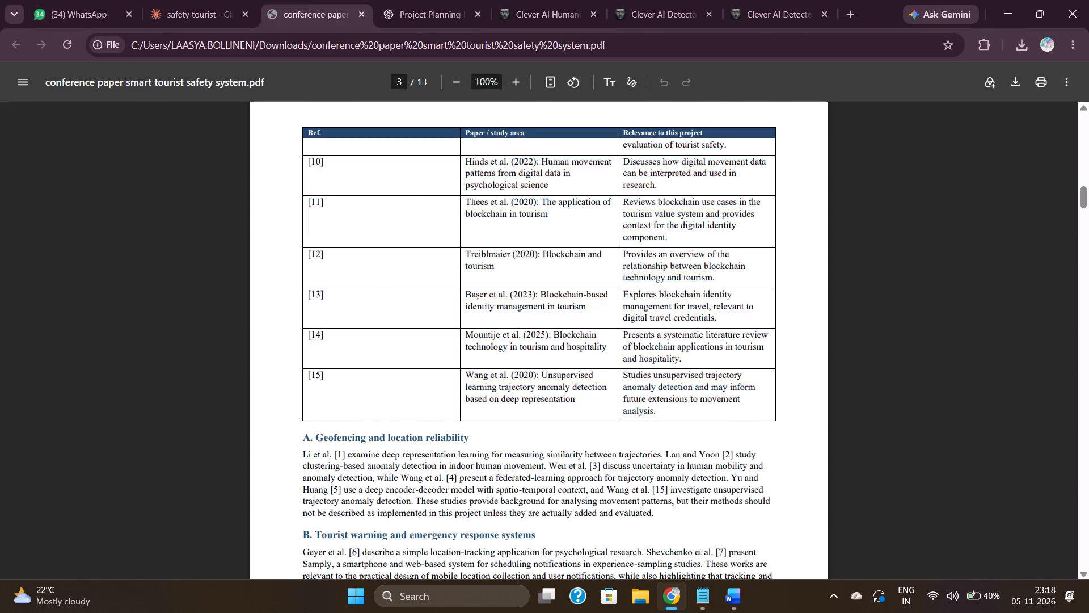
scroll(595, 312, down, 5)
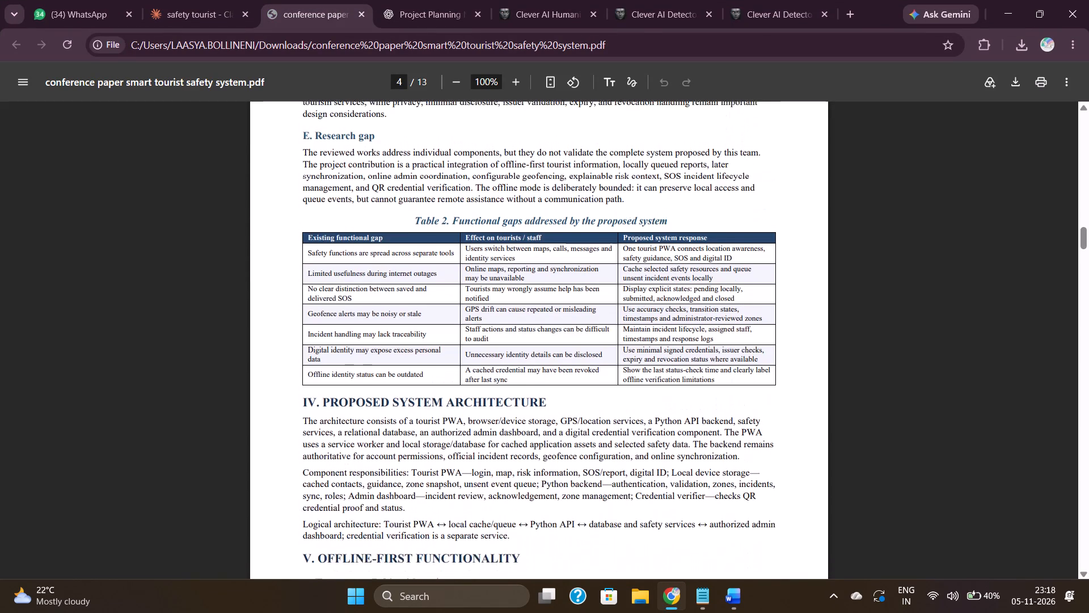
scroll(595, 312, down, 1)
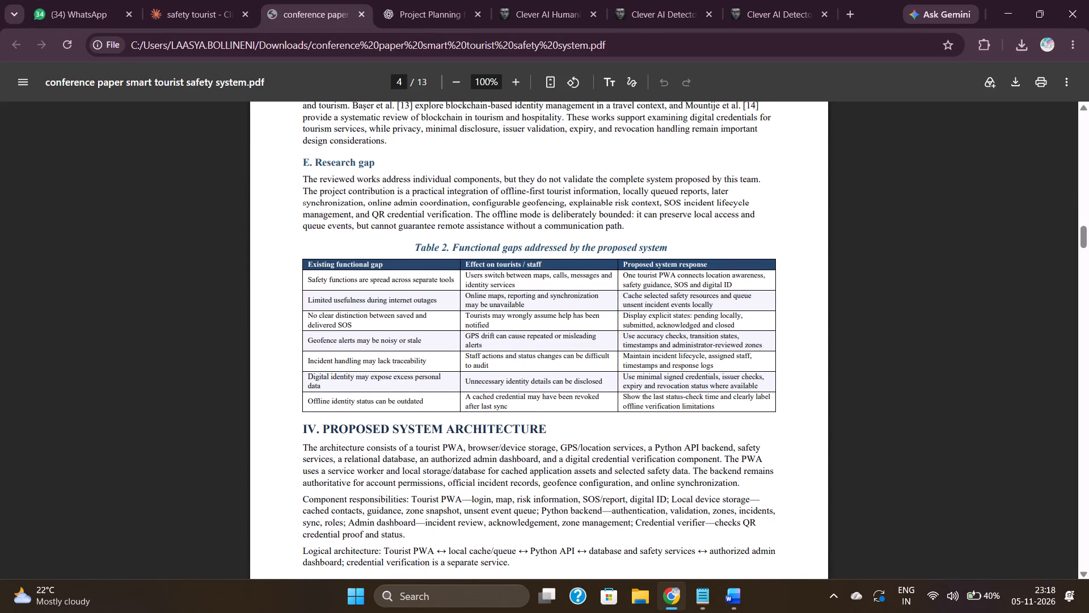
drag(450, 247, 661, 246)
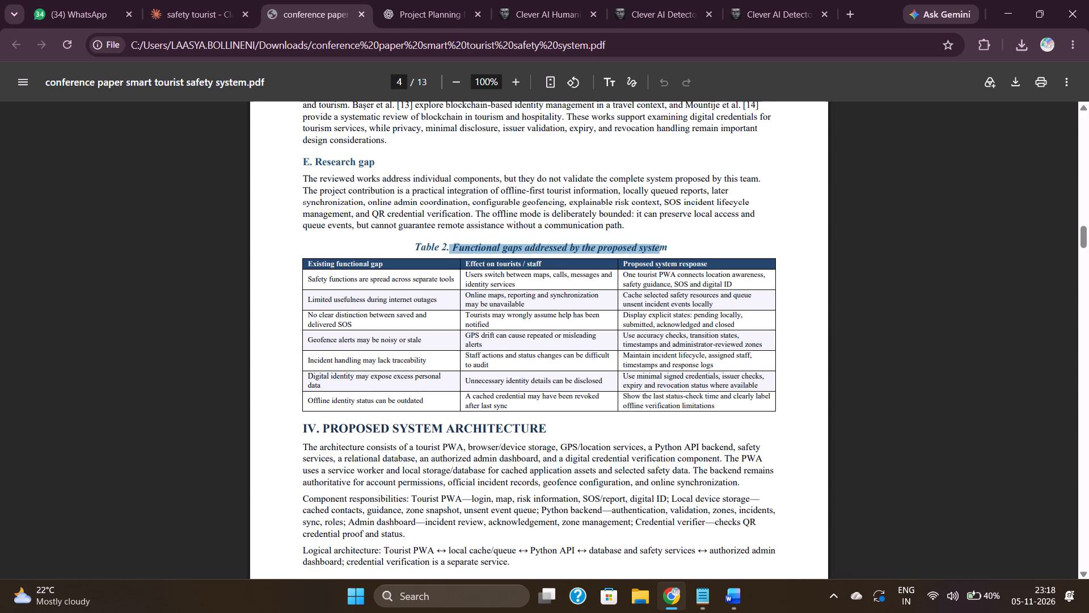
drag(661, 246, 667, 247)
key(ctrl+c)
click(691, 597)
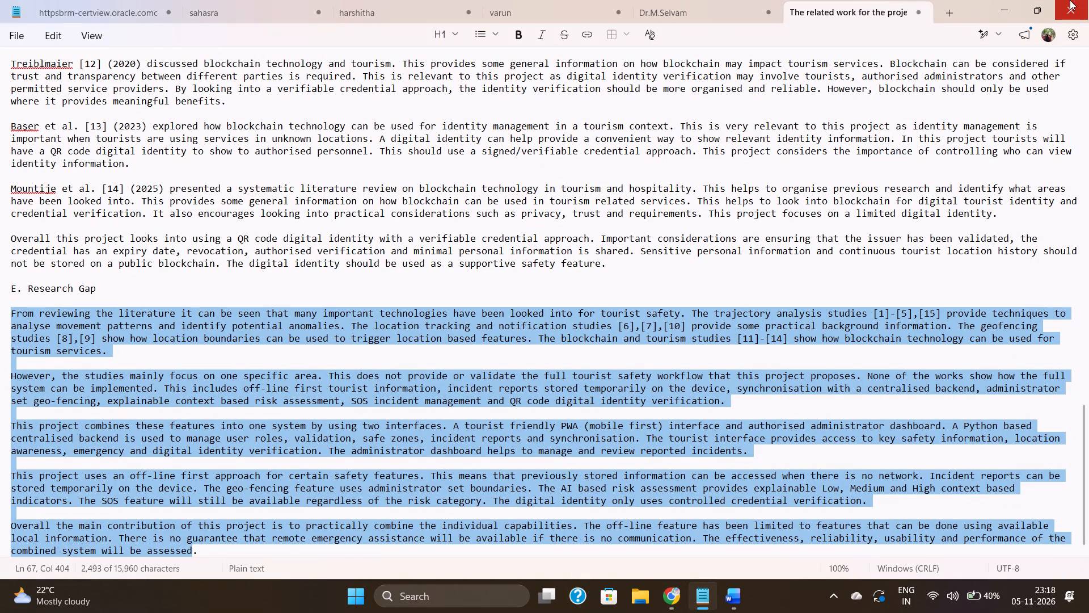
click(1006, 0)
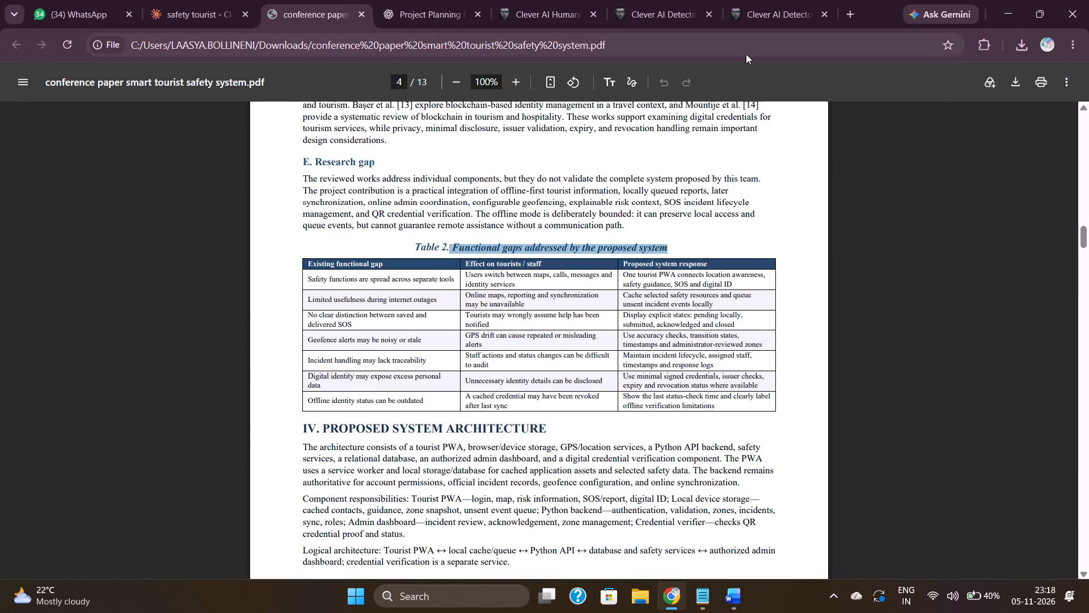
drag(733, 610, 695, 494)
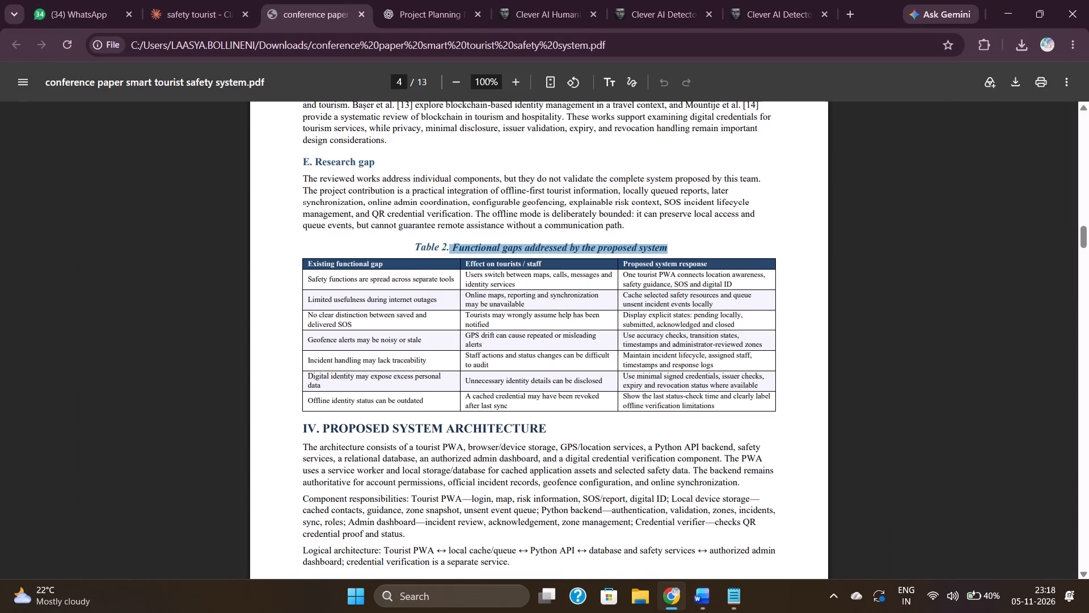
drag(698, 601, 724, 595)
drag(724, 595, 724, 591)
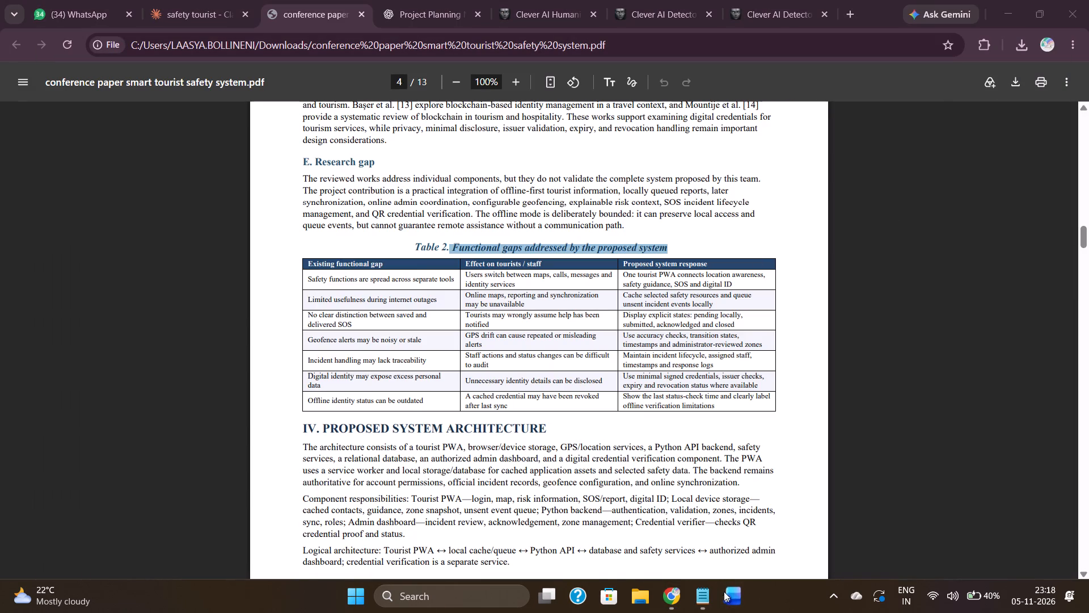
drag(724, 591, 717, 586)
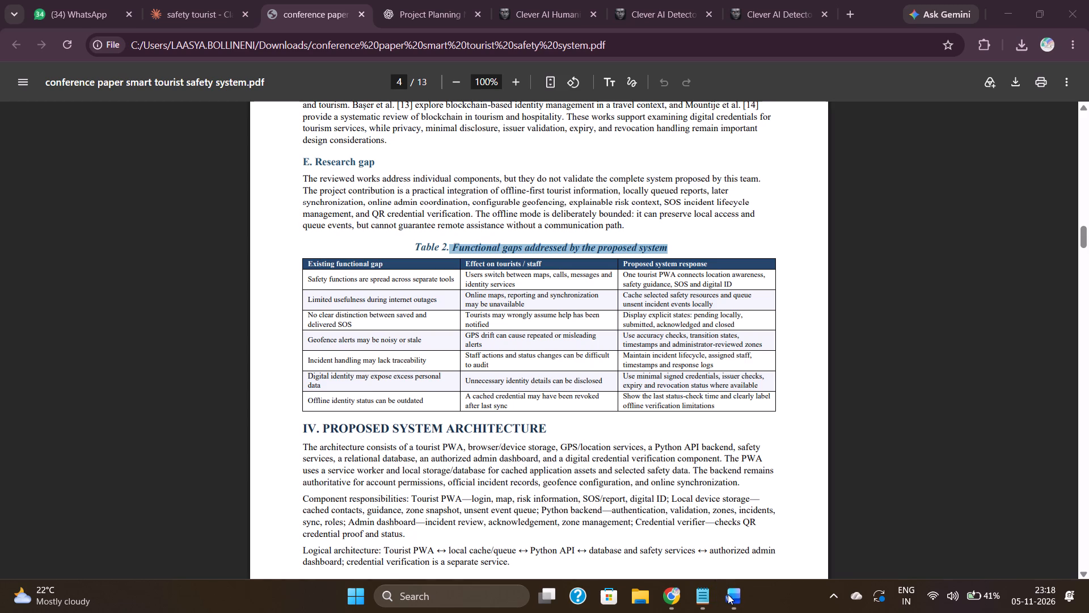
Switch to the Word document ReadySphere_IEEE_Conference_Paper and replace the caption line under TABLE I with the copied "Functional gaps addressed by the proposed system".
click(736, 600)
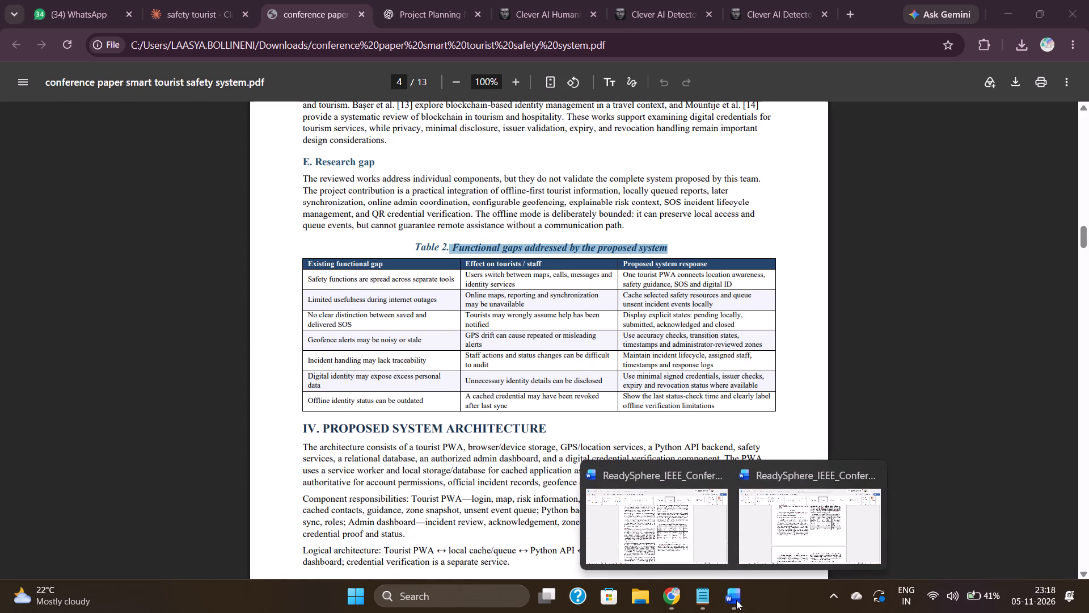
click(693, 552)
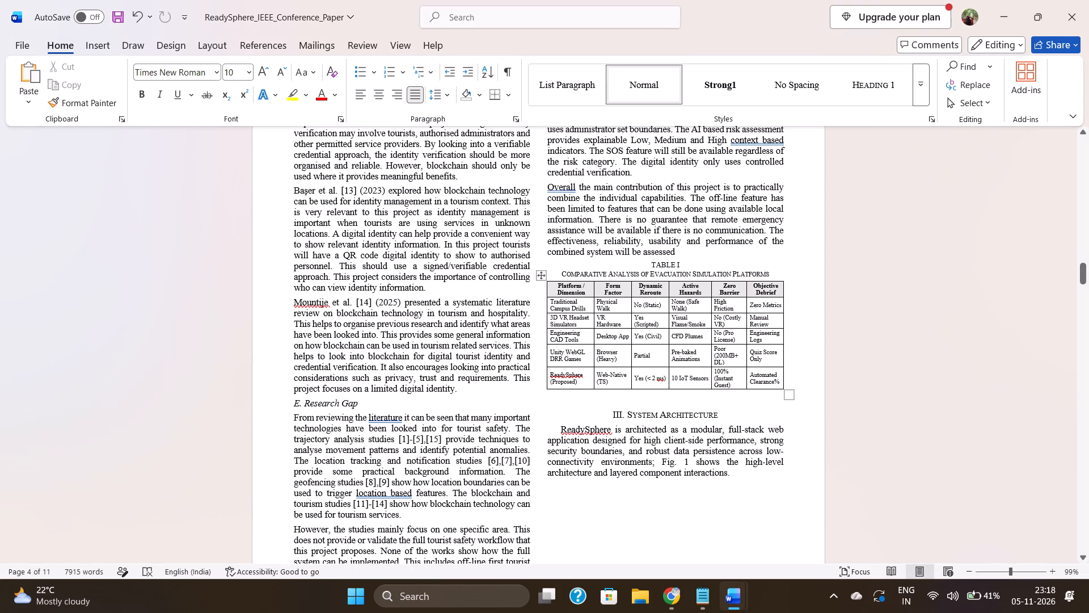
click(770, 272)
drag(770, 272, 601, 267)
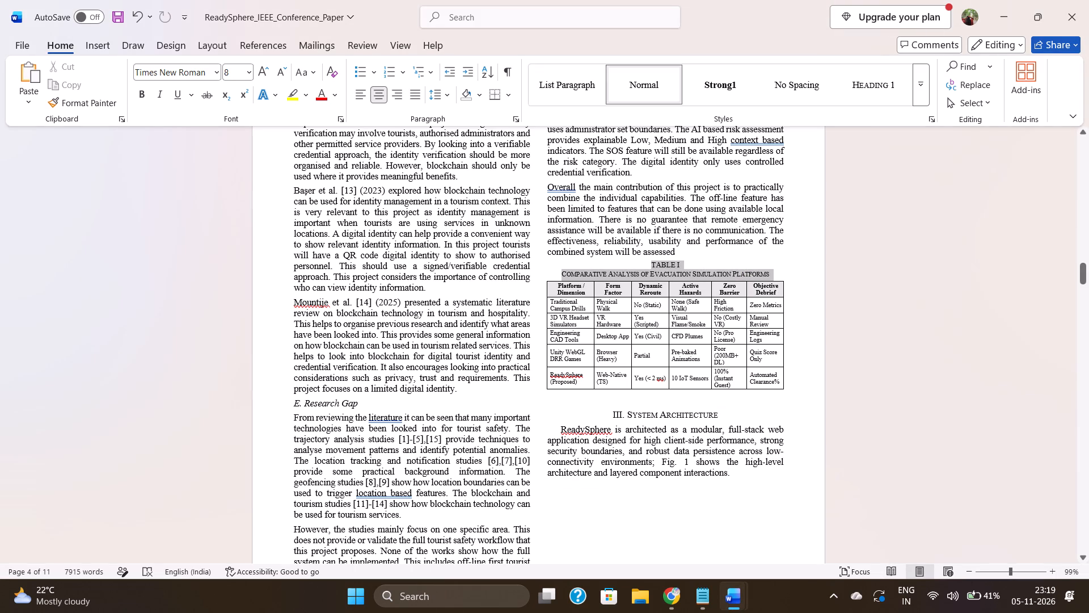
drag(601, 267, 594, 276)
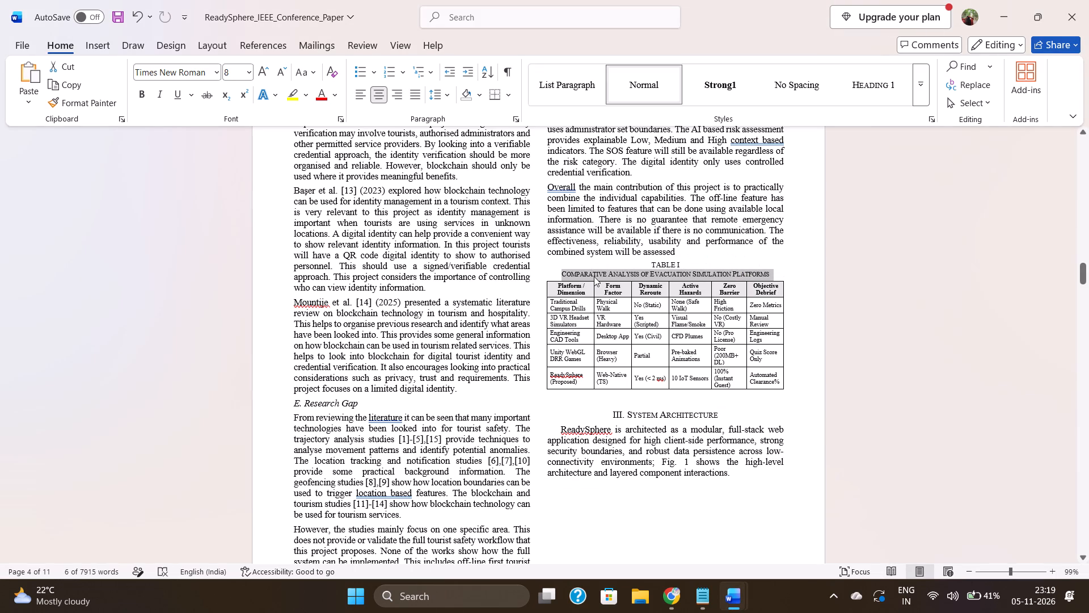
key(ctrl+v)
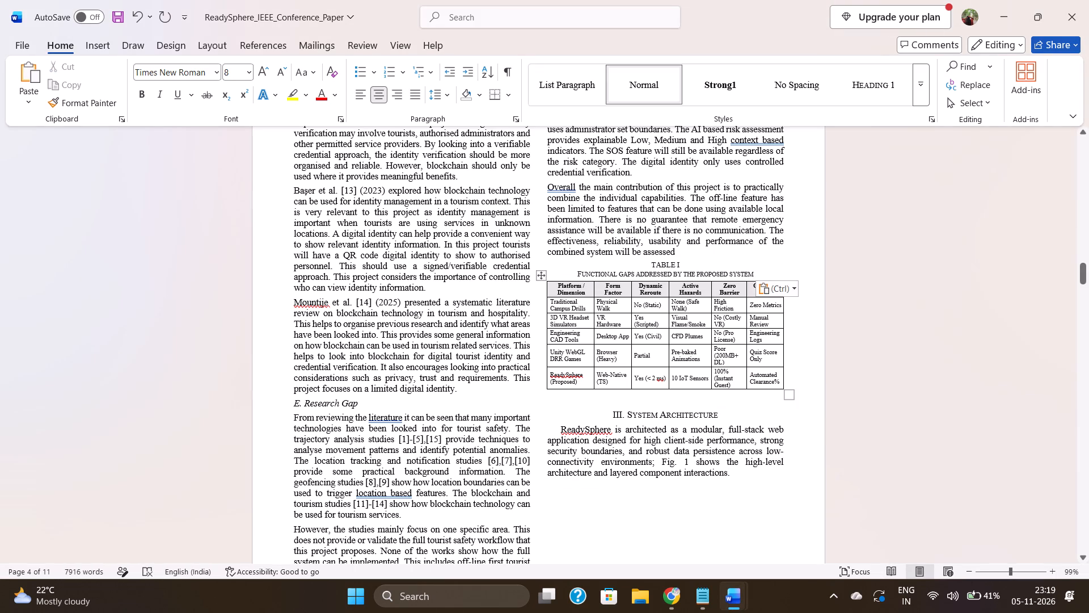
Delete the entire evacuation platform comparison table beneath the TABLE I caption.
click(562, 300)
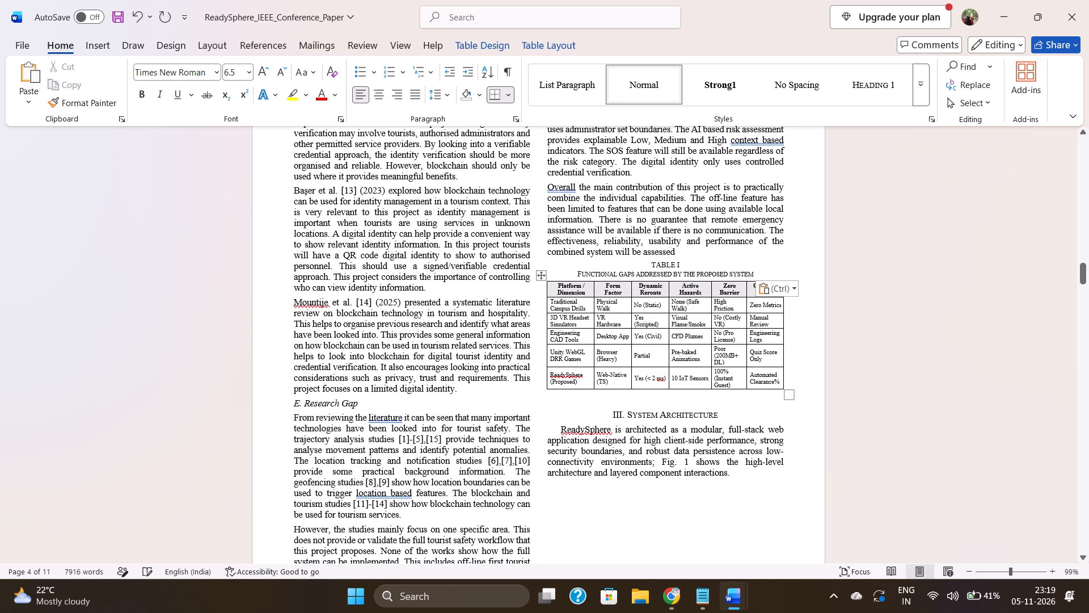
click(615, 316)
drag(554, 287, 749, 374)
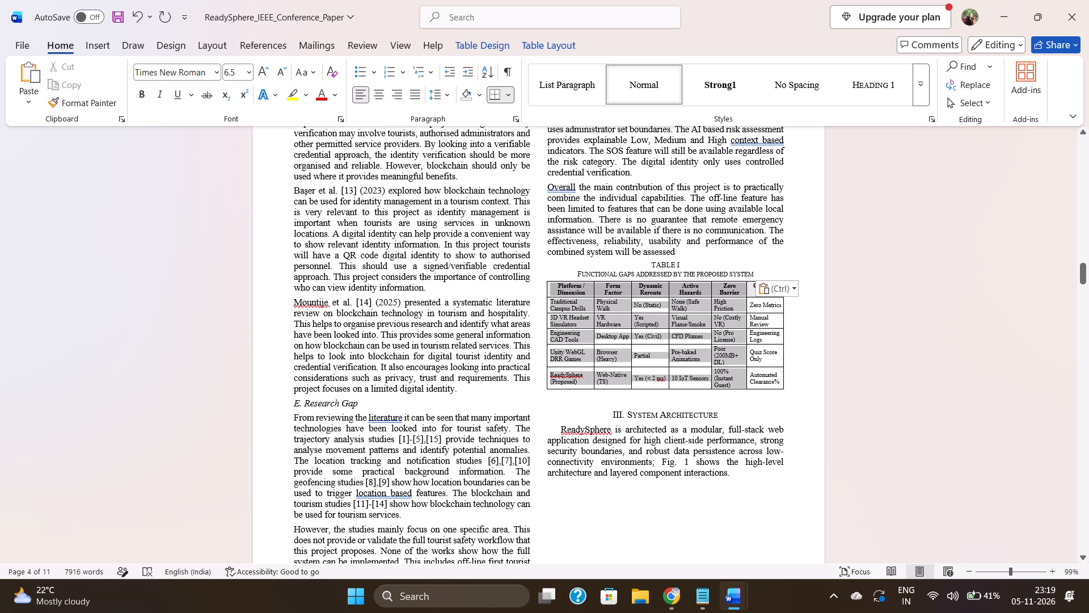
drag(749, 374, 759, 372)
key(BackSpace)
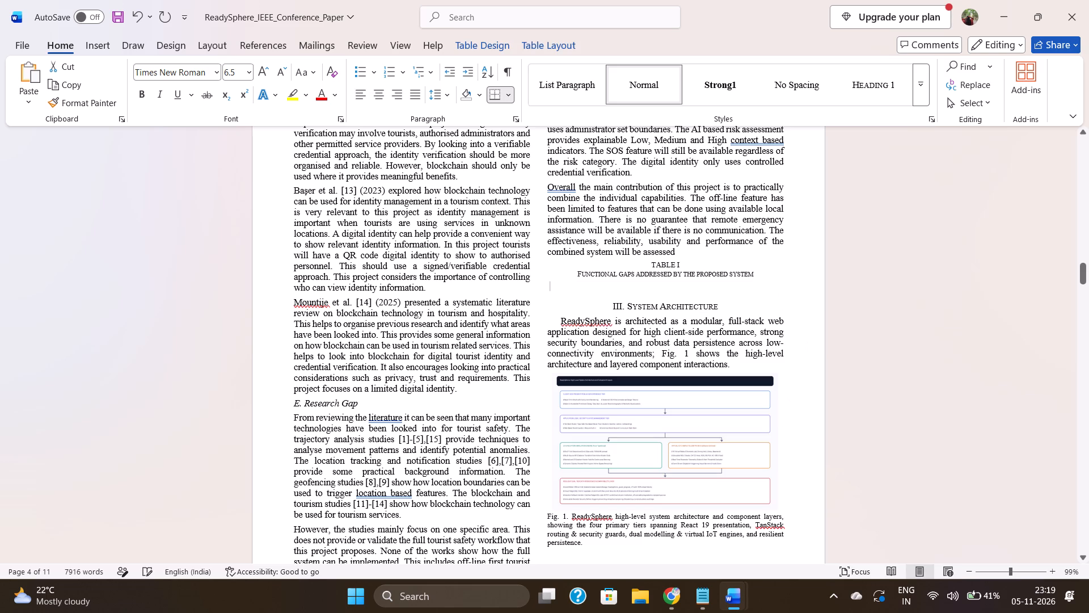
Open the table size settings for inserting a new table beneath the TABLE I caption.
click(93, 51)
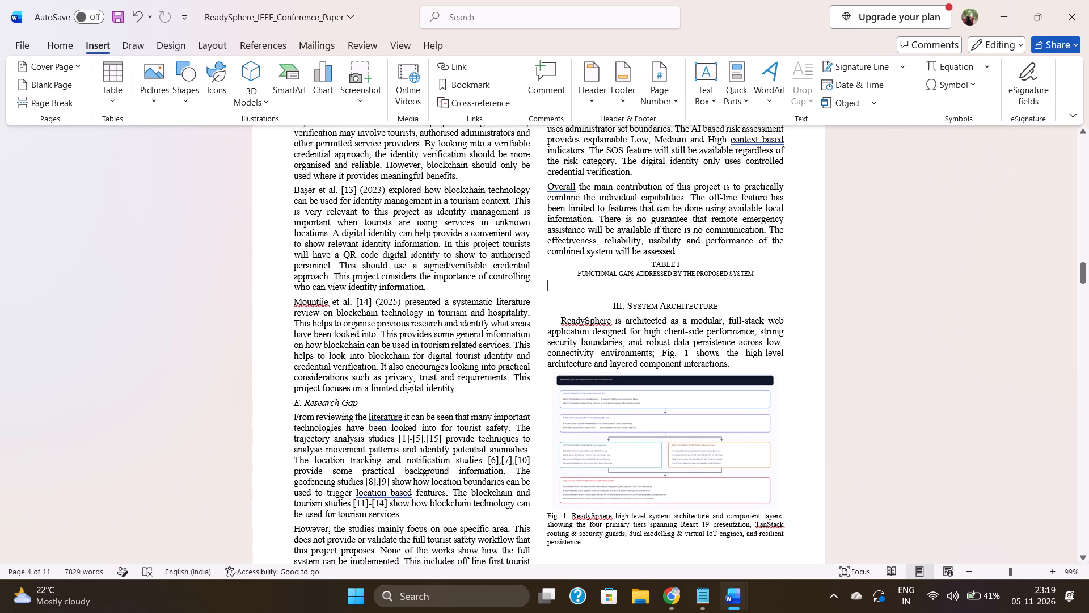
click(110, 98)
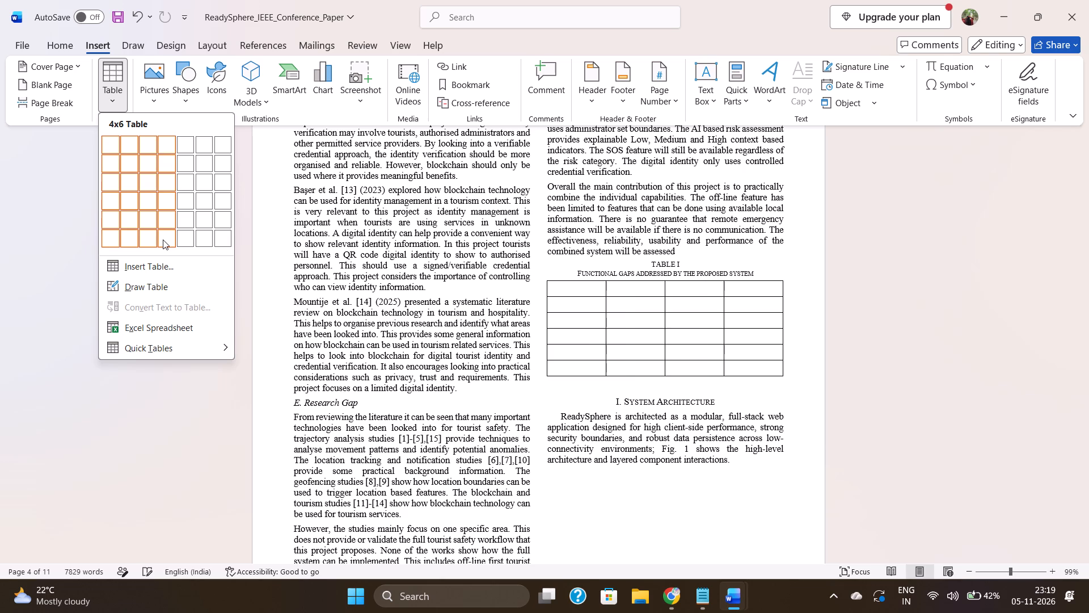
click(162, 272)
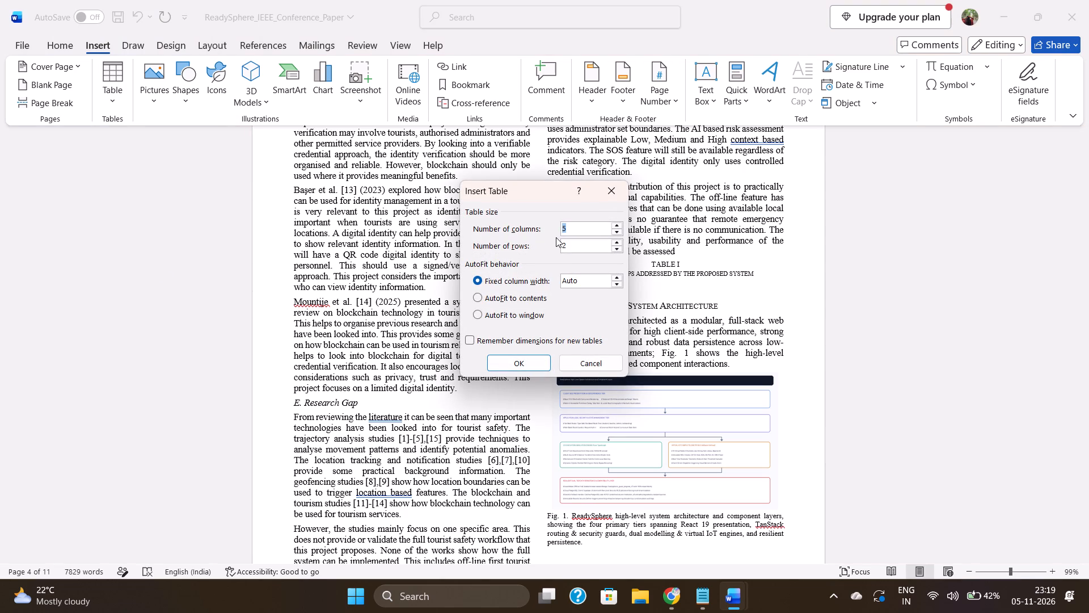
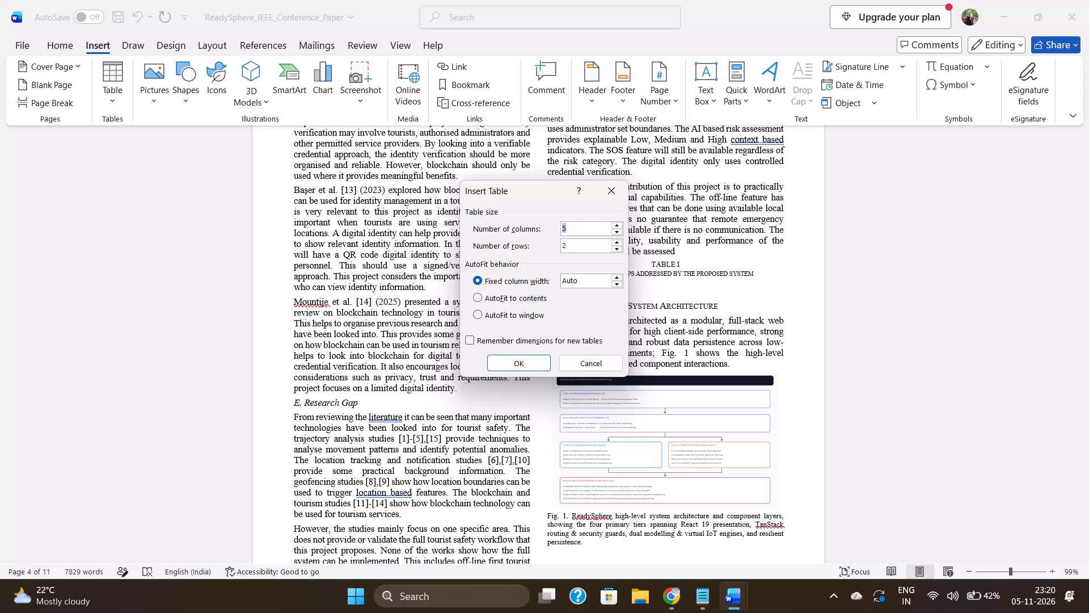
Insert a table with 3 columns and 8 rows beneath the TABLE I caption.
click(571, 230)
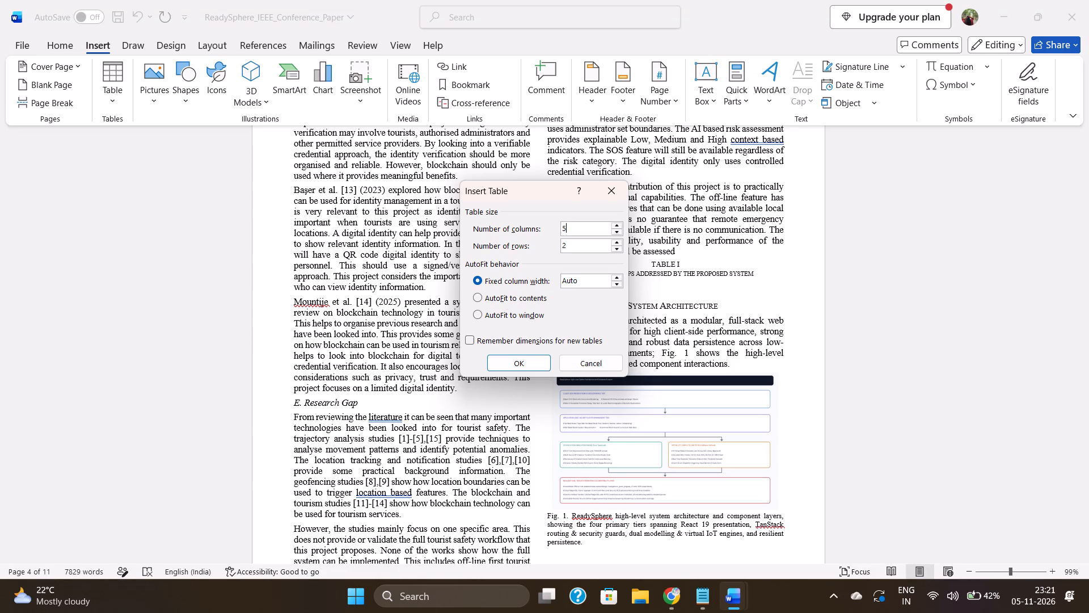
key(BackSpace)
key(3)
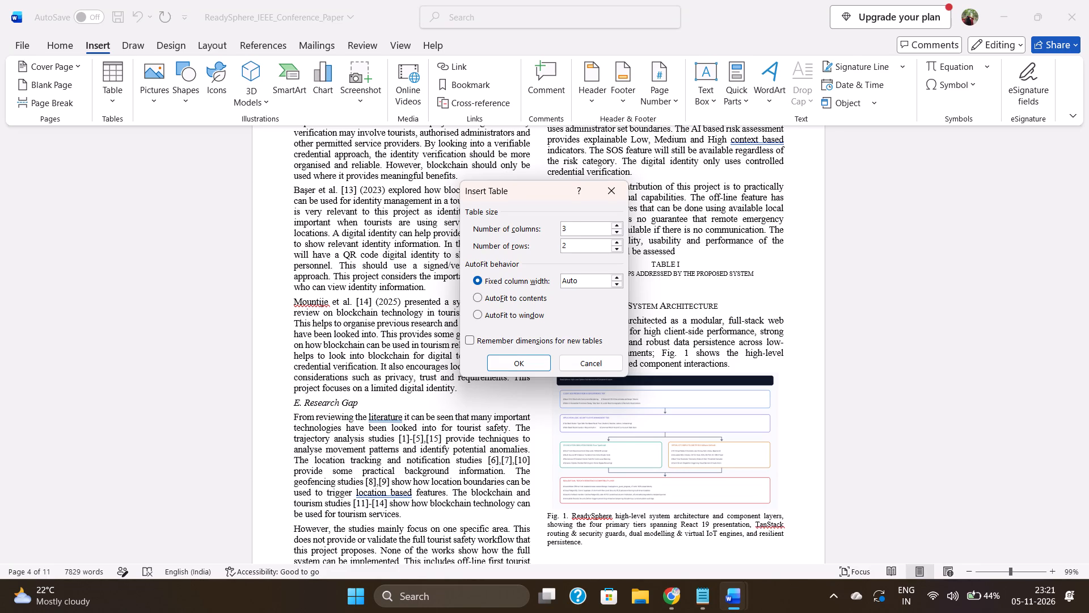
click(567, 241)
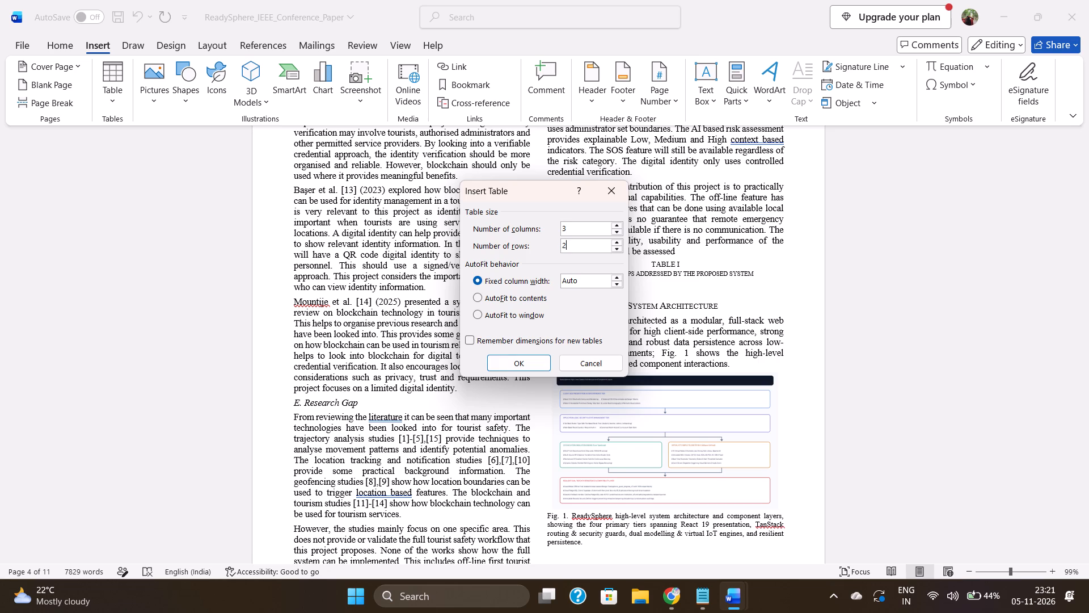
click(568, 241)
key(BackSpace)
key(8)
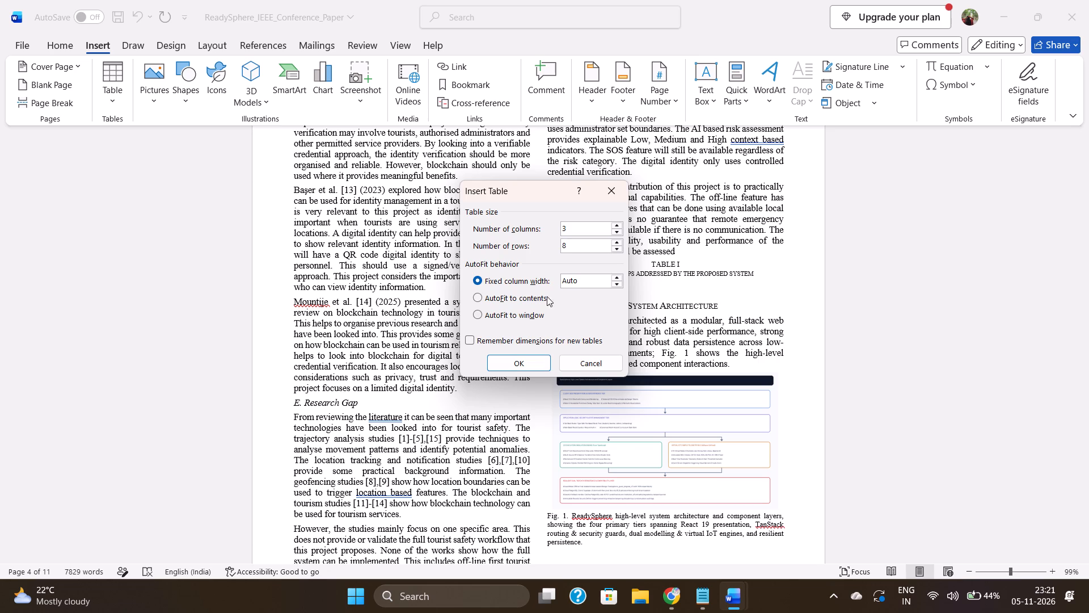
click(526, 363)
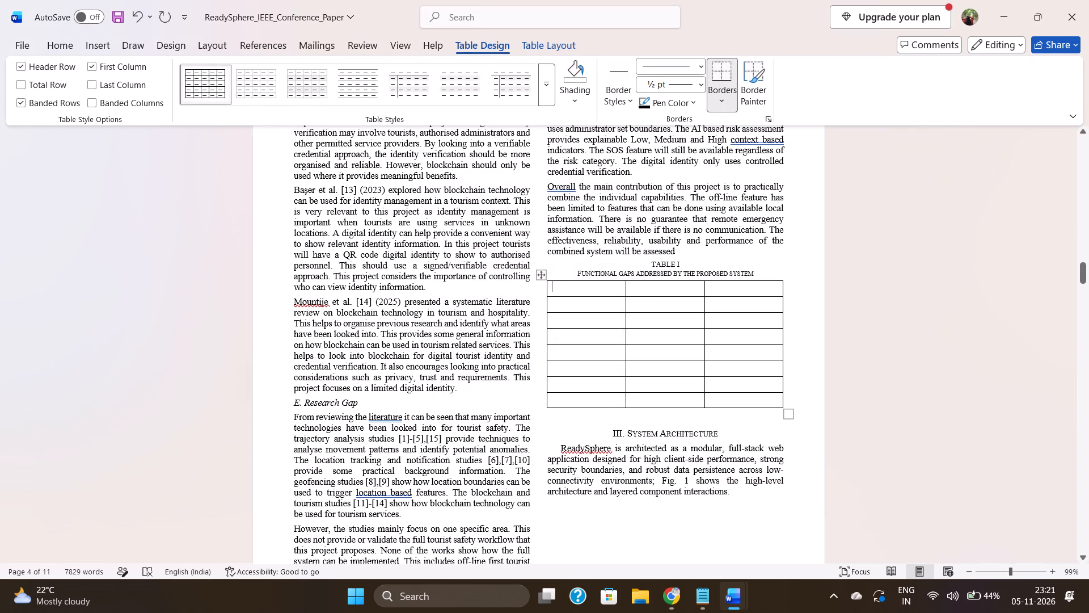
Switch to Chrome and copy the "Existing functional gap" column header from Table 2 of the conference paper PDF.
click(699, 603)
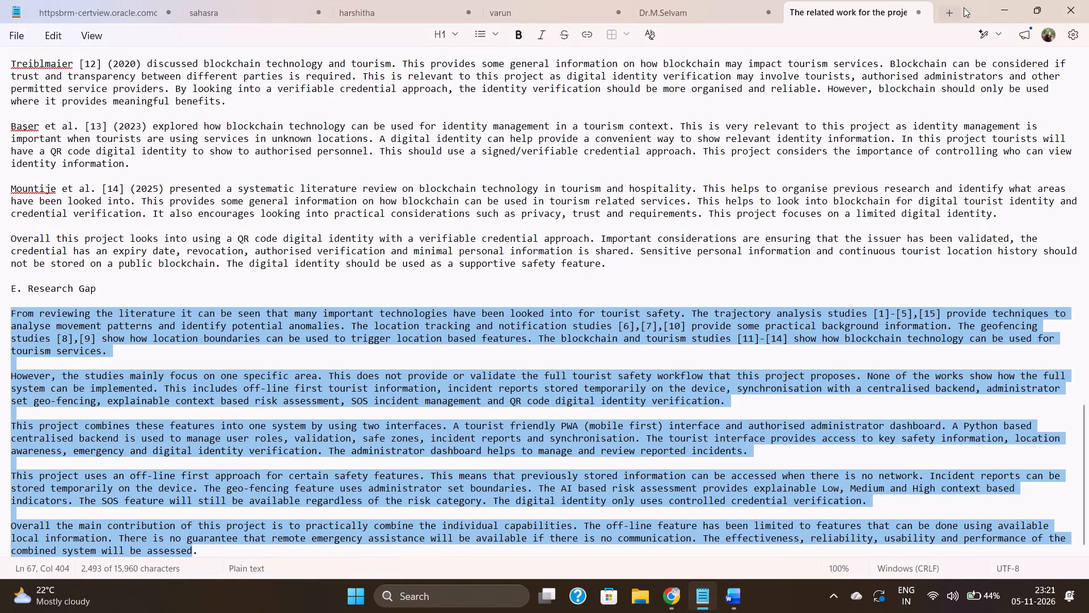
click(1009, 0)
click(676, 595)
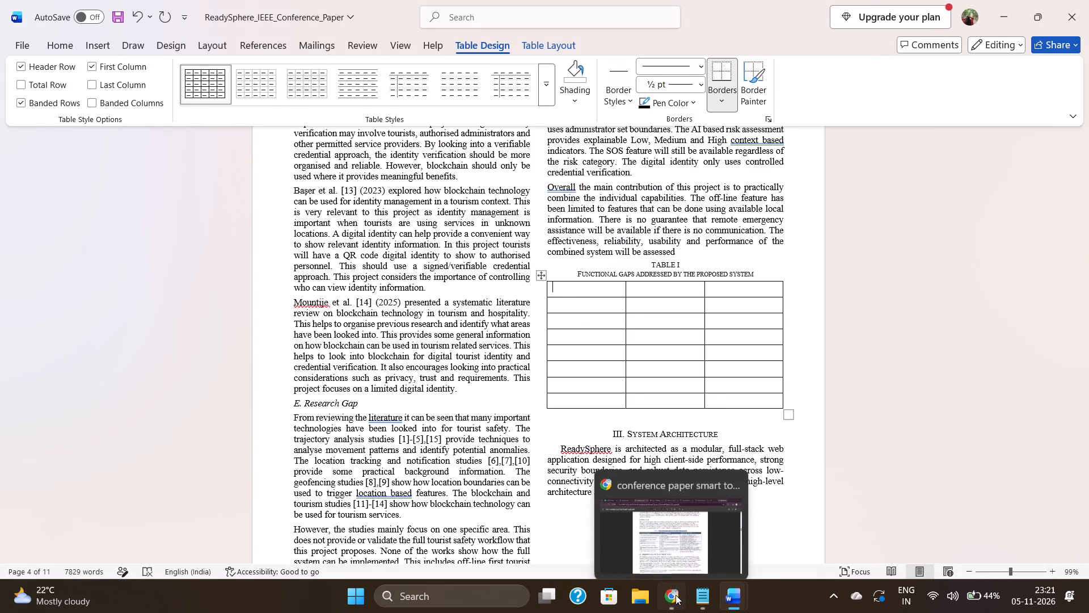
click(498, 332)
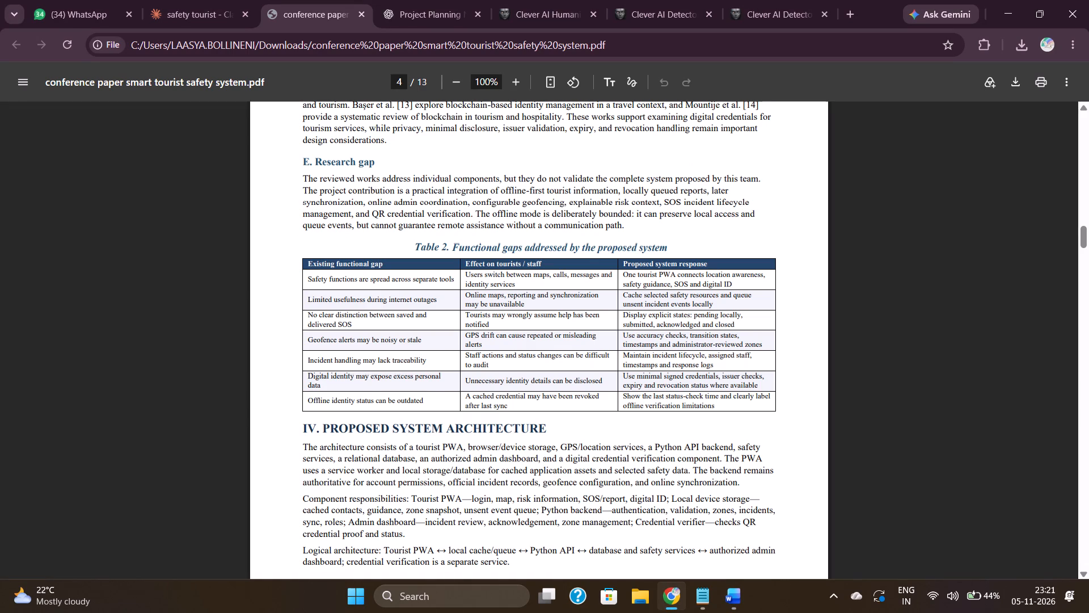
drag(306, 263, 364, 263)
drag(364, 263, 387, 263)
key(ctrl+c)
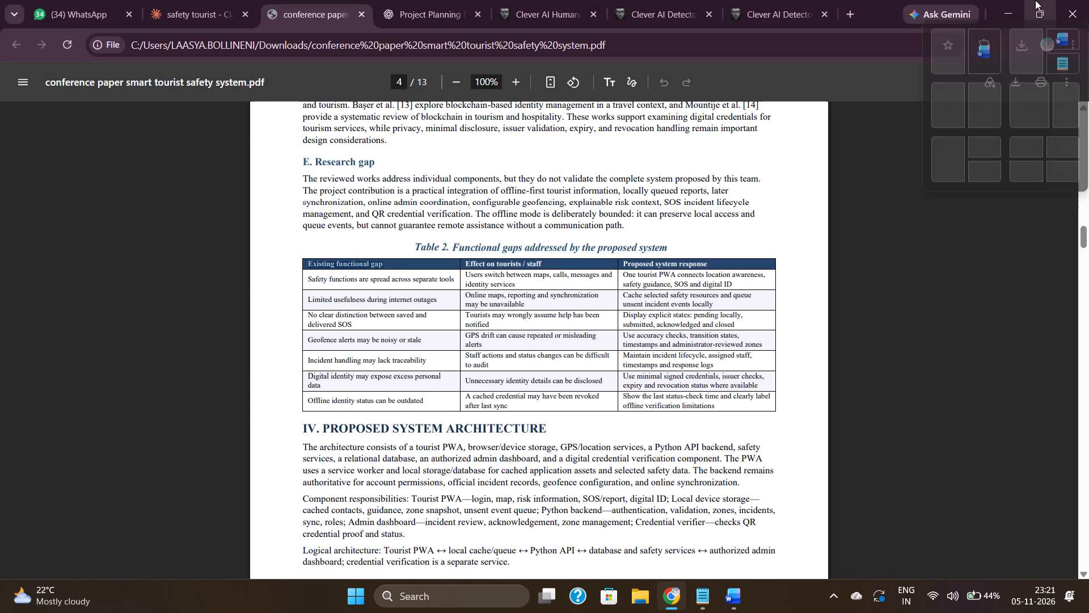
Arrange Chrome and Word side by side and paste the copied header into the first cell of the new table.
click(948, 49)
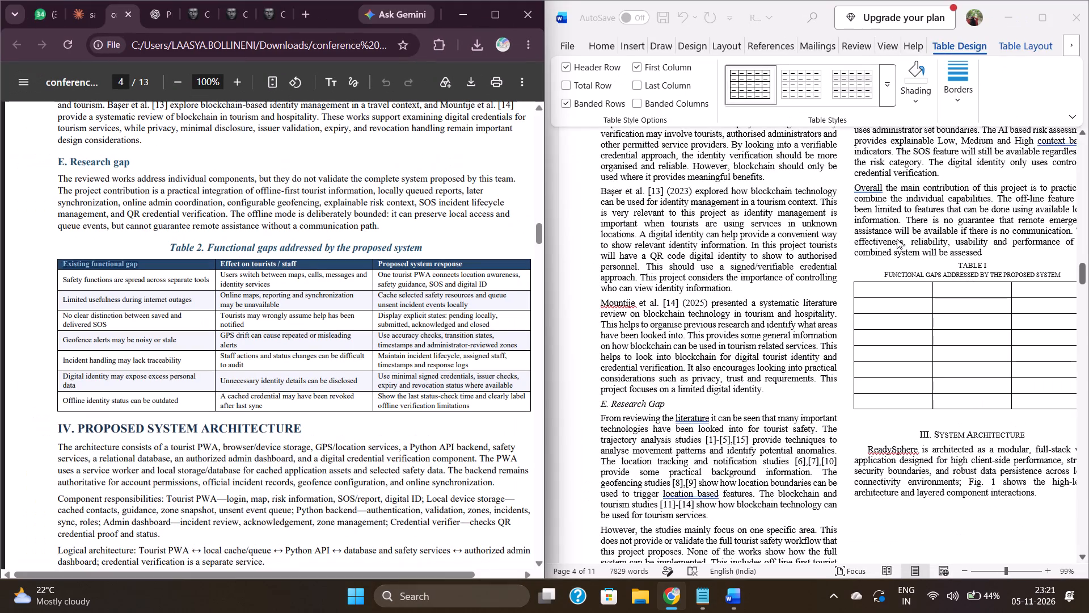
click(884, 289)
key(ctrl+v)
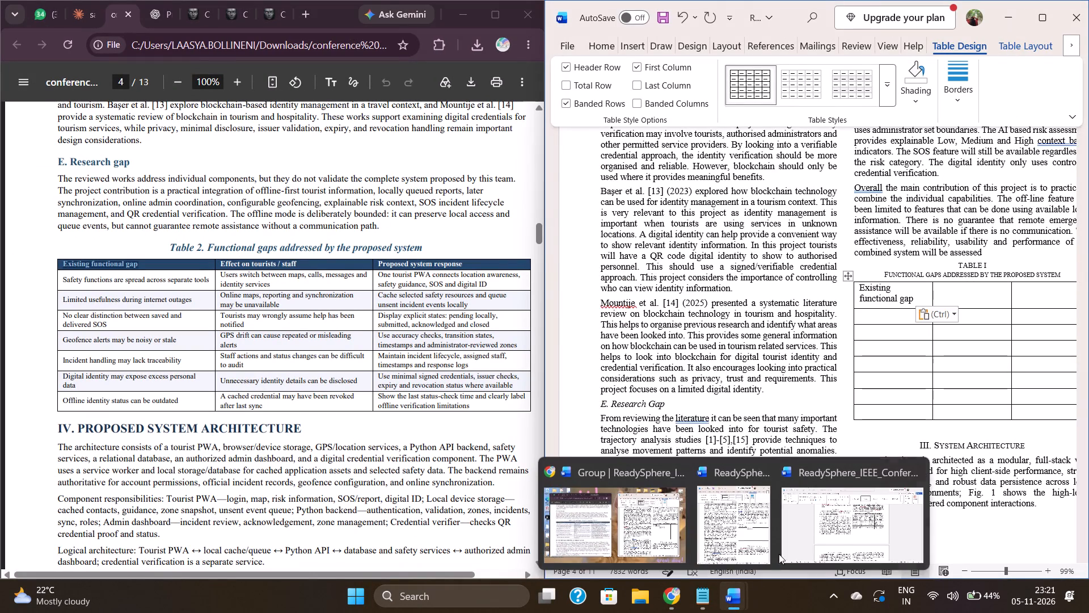
Check the Table I header font size in ReadySphere_IEEE_Conference_Paper (1) and set the pasted "Existing functional gap" header to size 6.5.
click(809, 536)
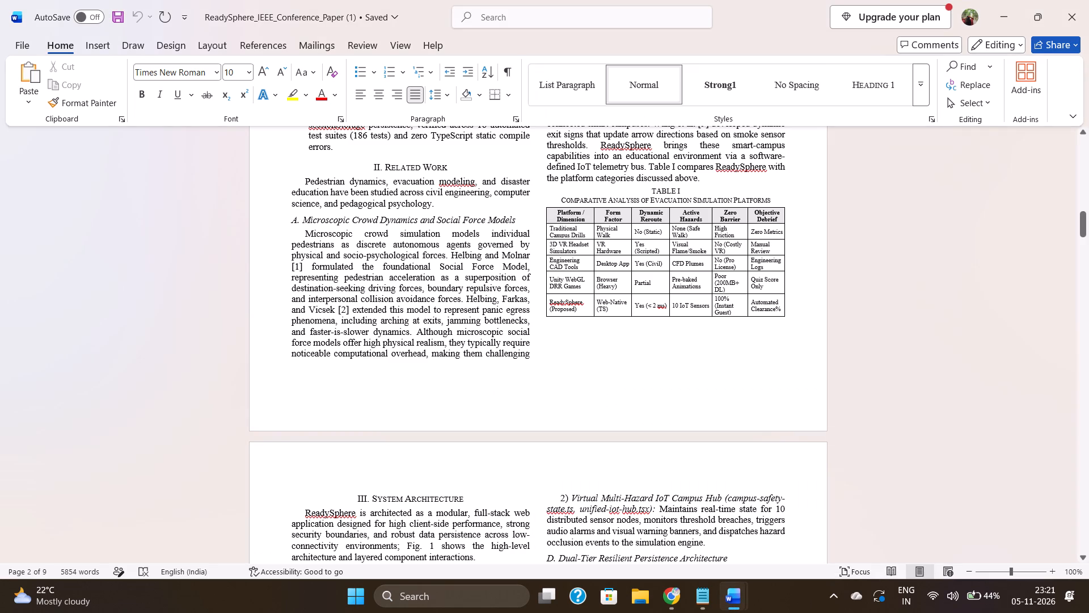
drag(585, 219, 558, 210)
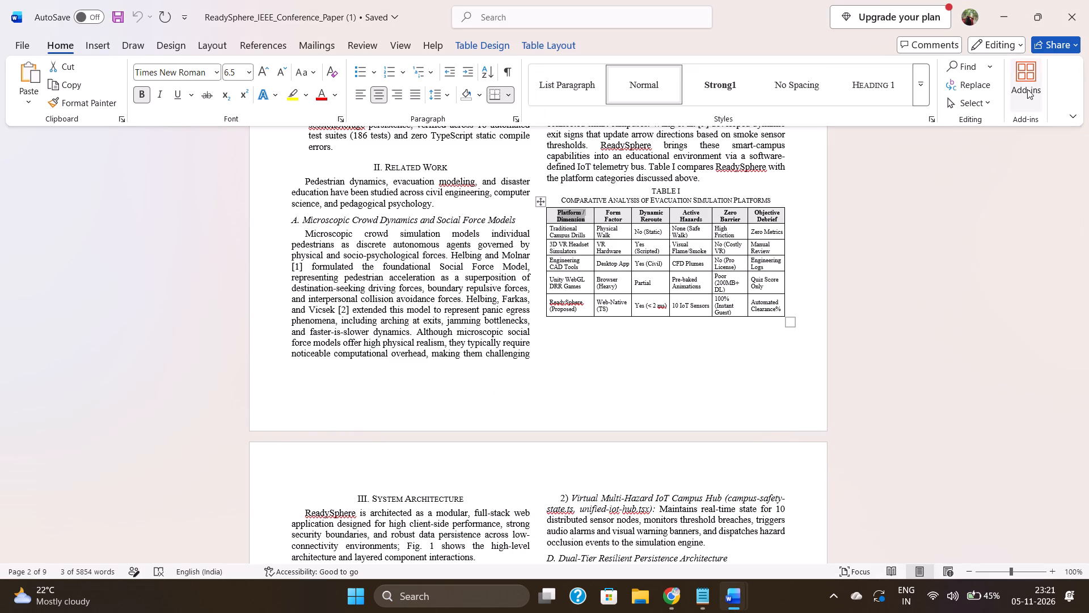
click(1006, 13)
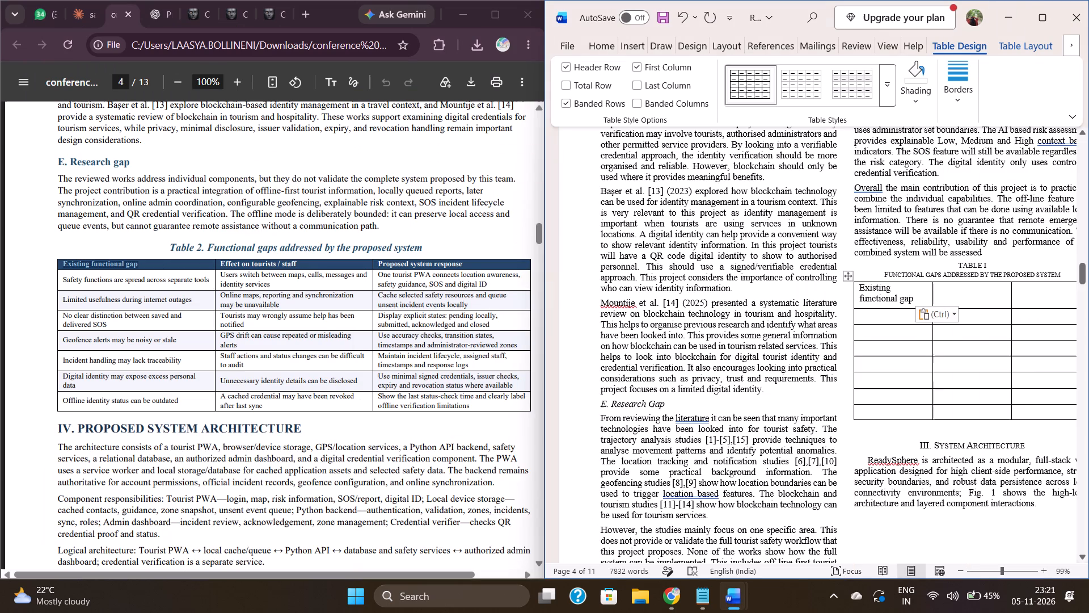
drag(913, 297, 873, 287)
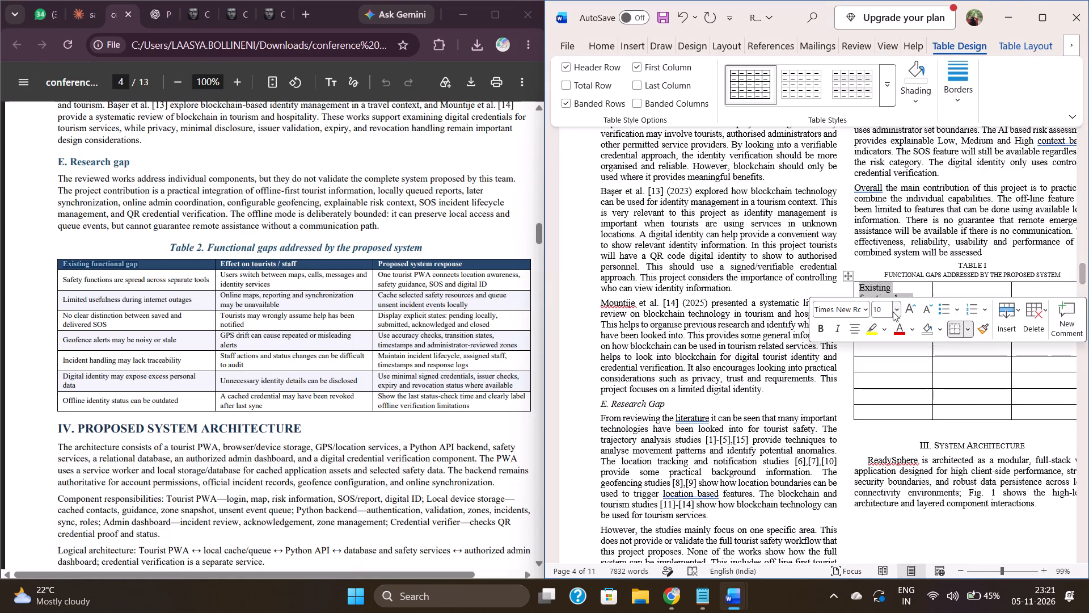
click(884, 311)
key(6)
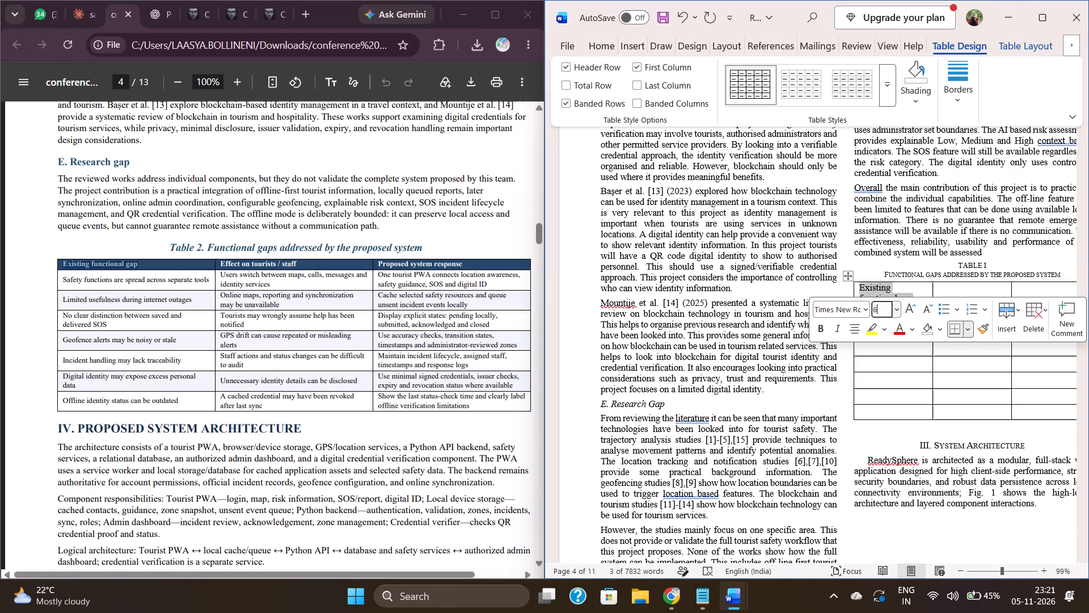
key(Return)
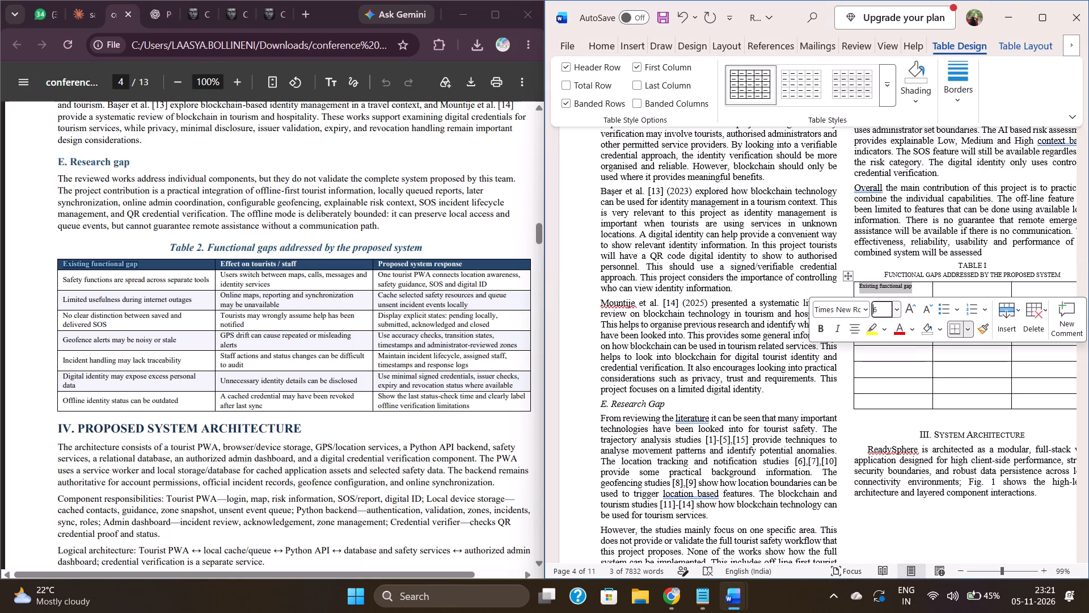
key(period)
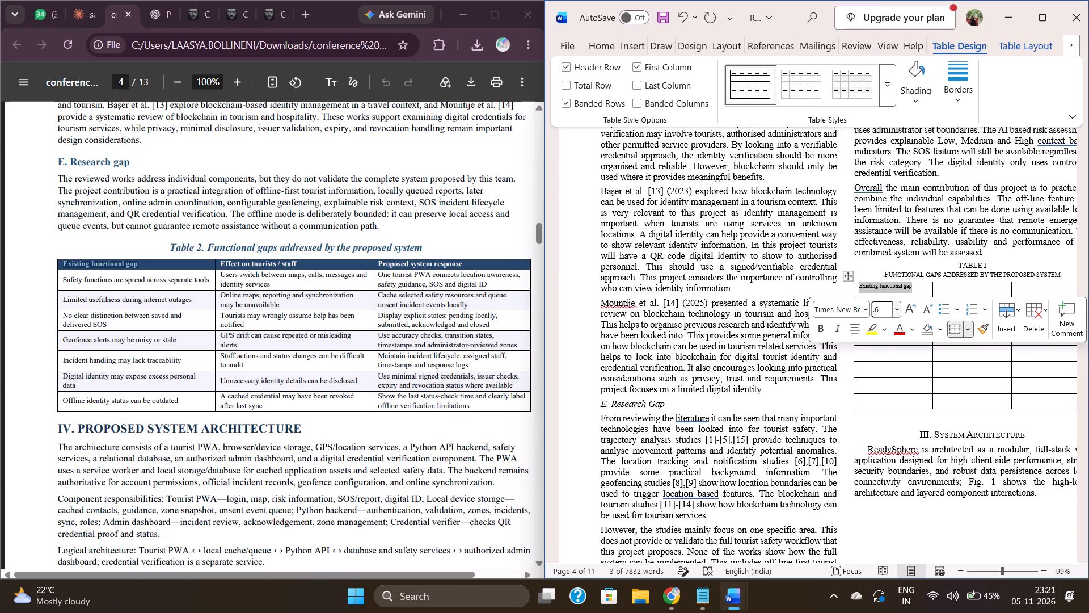
key(Right)
key(BackSpace)
key(BackSpace)
text(6.5)
key(Return)
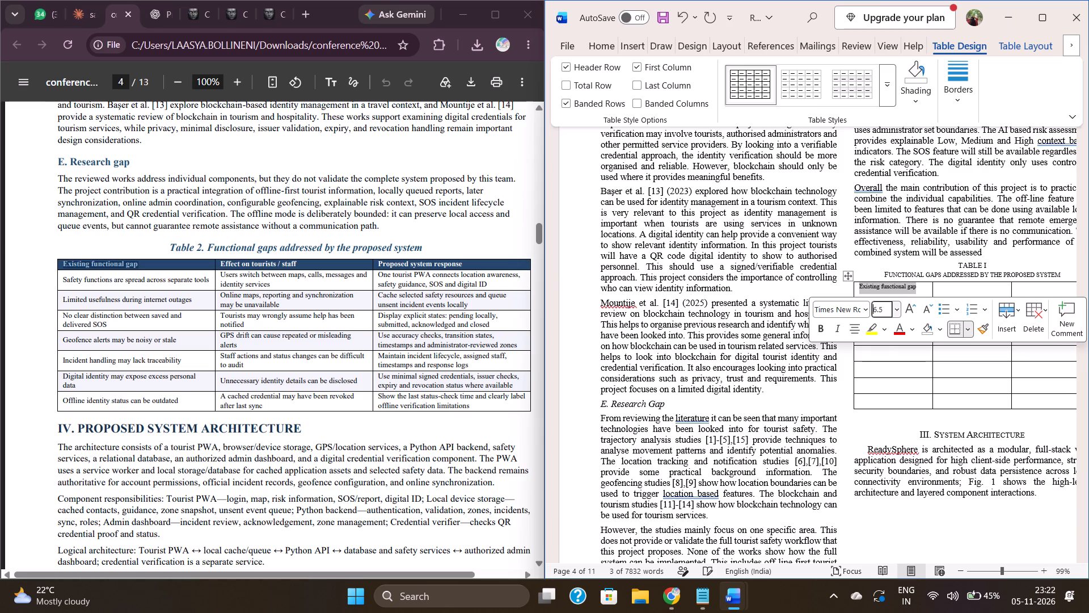
Copy "Effect on tourists / staff" from the PDF into the second header cell and set its font size to 6.5.
click(942, 291)
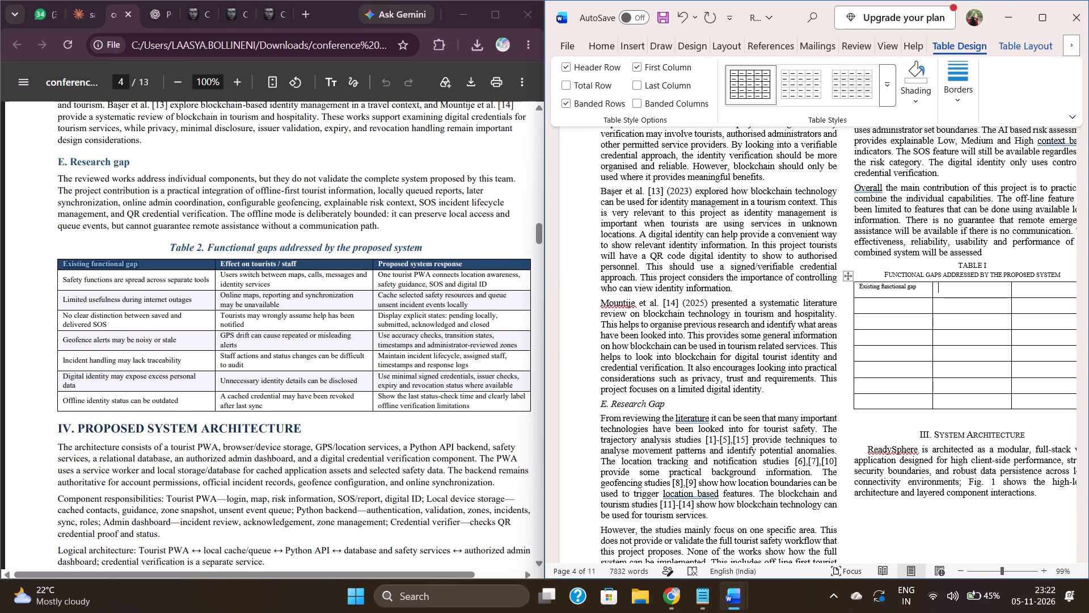
drag(302, 262, 230, 268)
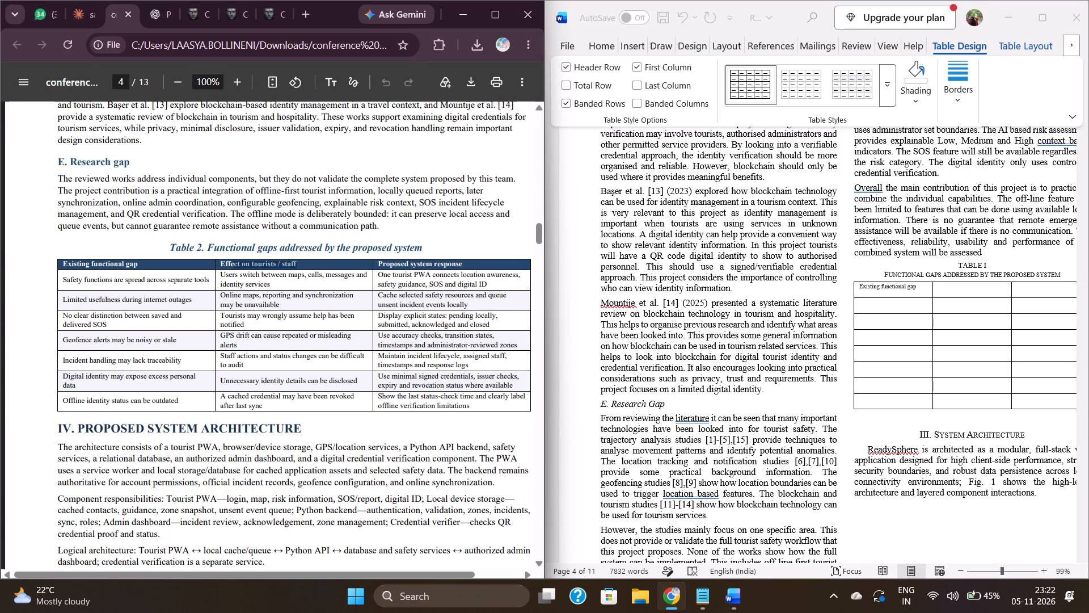
drag(230, 268, 218, 265)
key(ctrl+c)
click(950, 284)
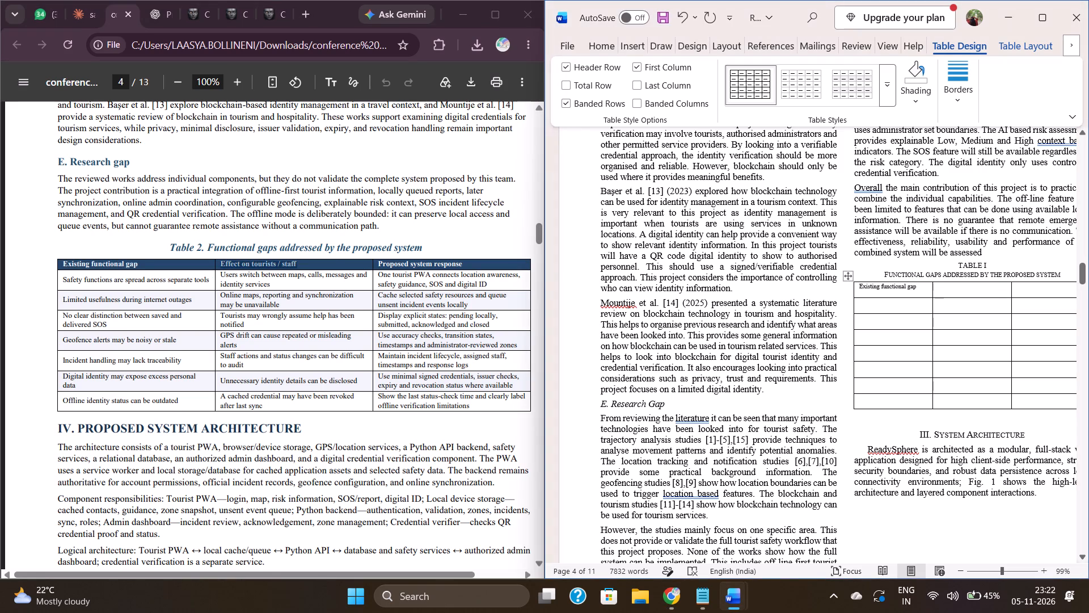
key(ctrl+v)
drag(966, 296, 949, 293)
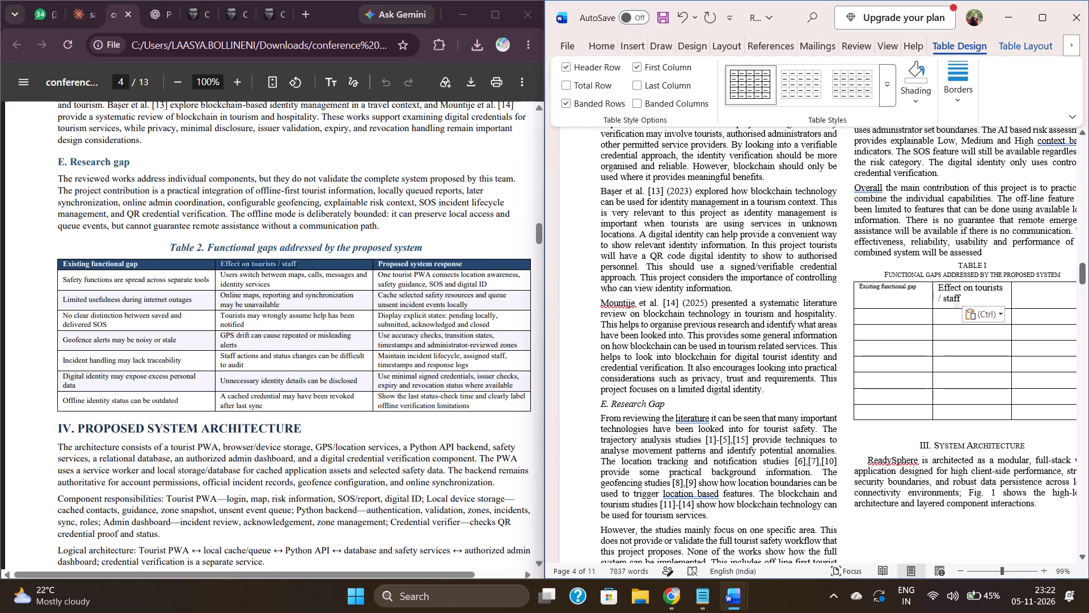
drag(949, 293, 938, 285)
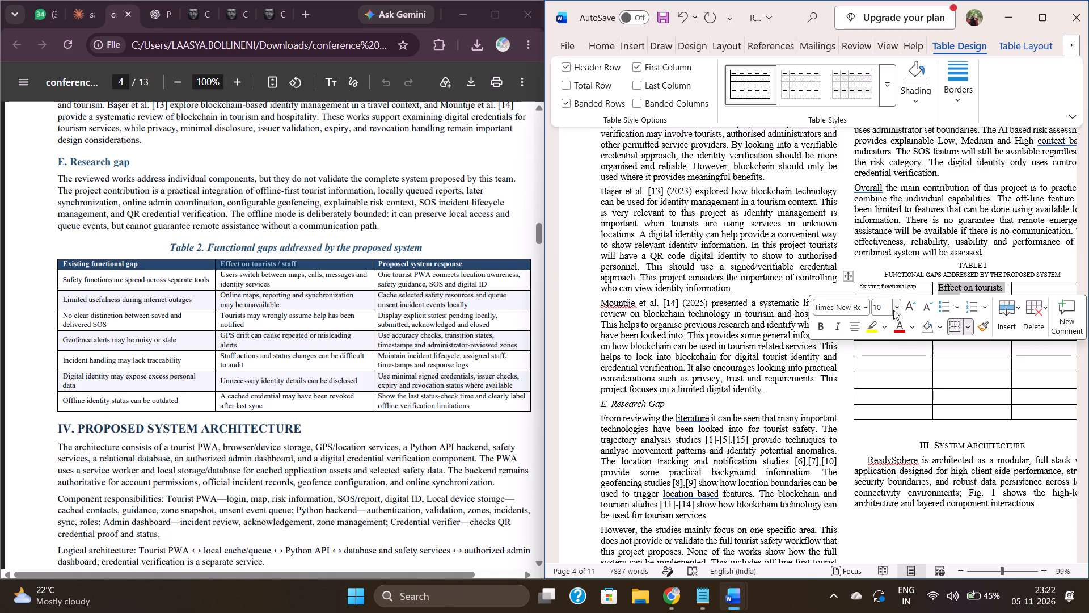
click(886, 305)
text(6.5)
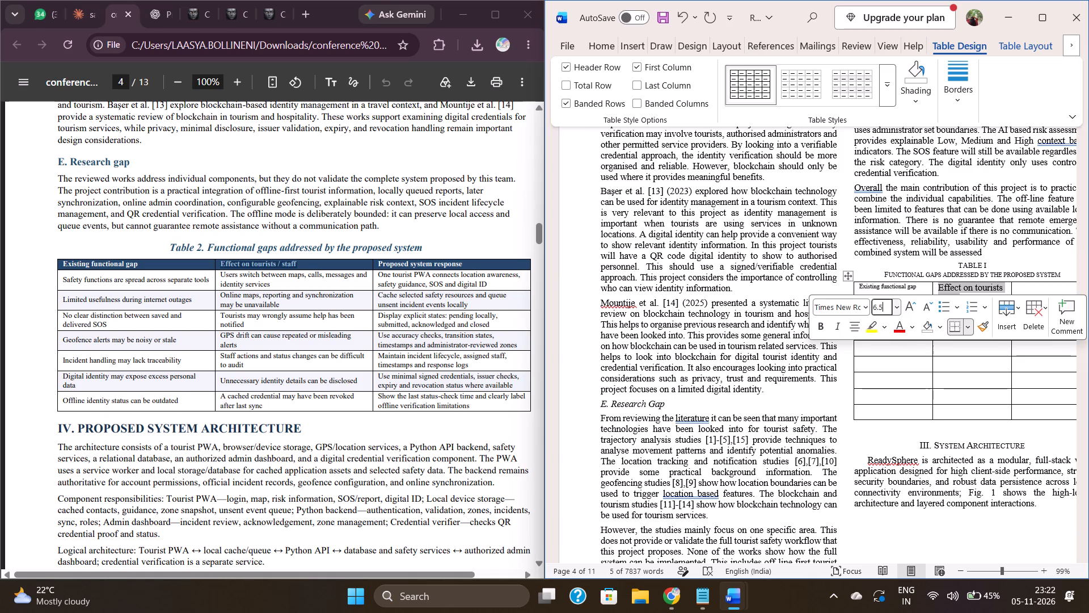
key(Return)
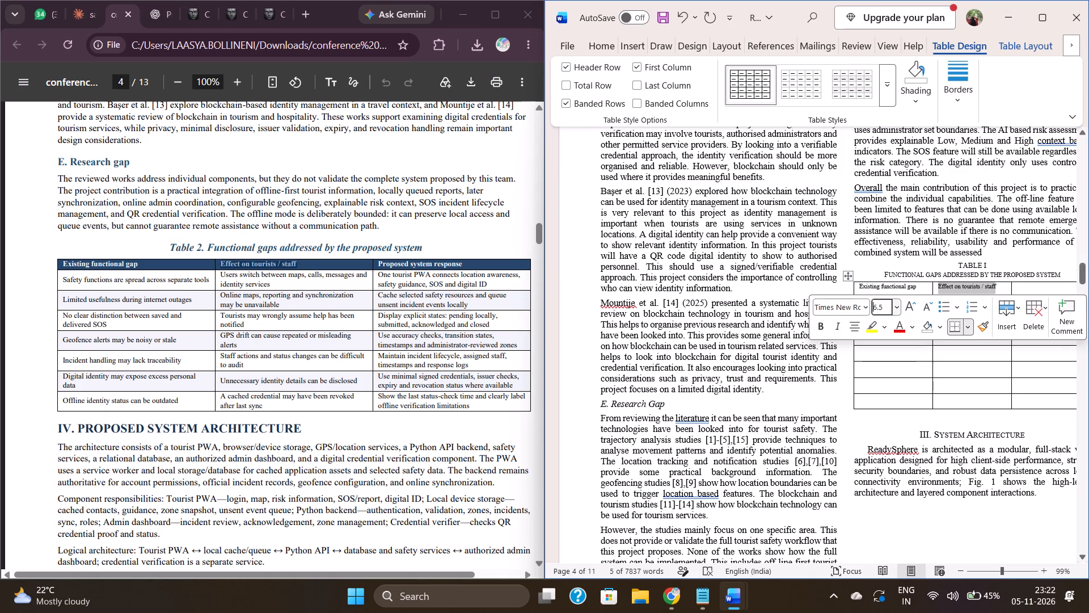
Copy the "Proposed system response" header from the PDF into the third header cell of Table I and set its font size to 6.5.
click(1024, 291)
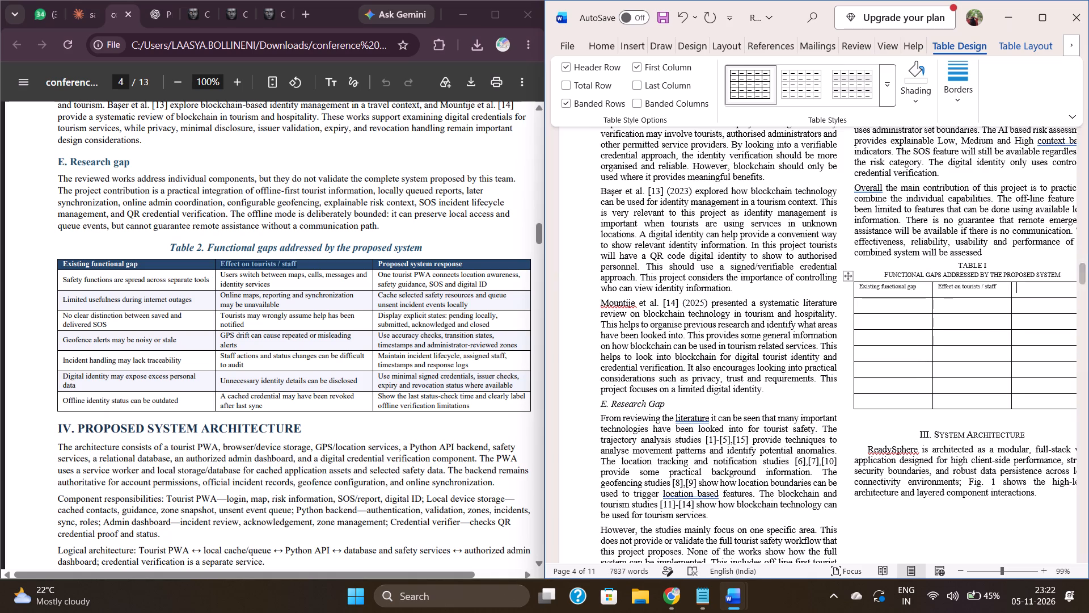
drag(463, 264, 391, 267)
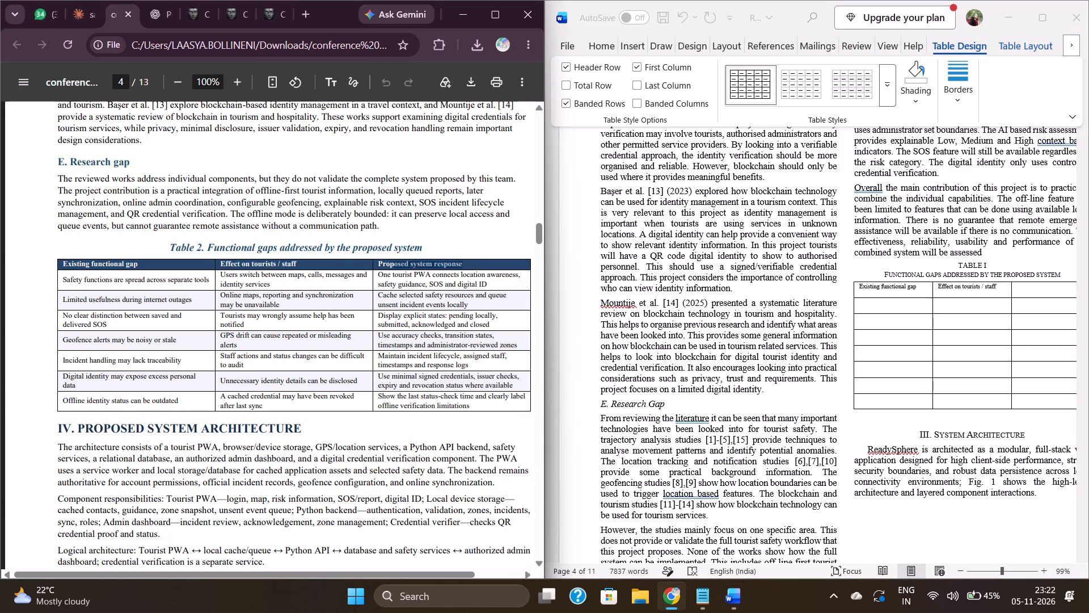
drag(391, 267, 378, 266)
key(ctrl+c)
click(1027, 288)
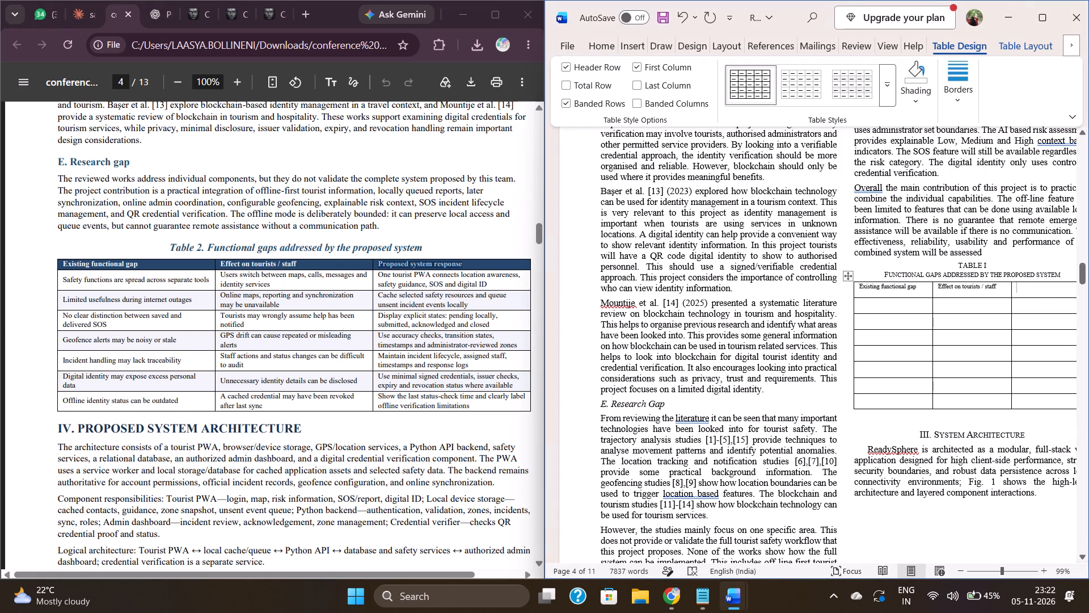
key(ctrl+v)
drag(1050, 298, 1024, 288)
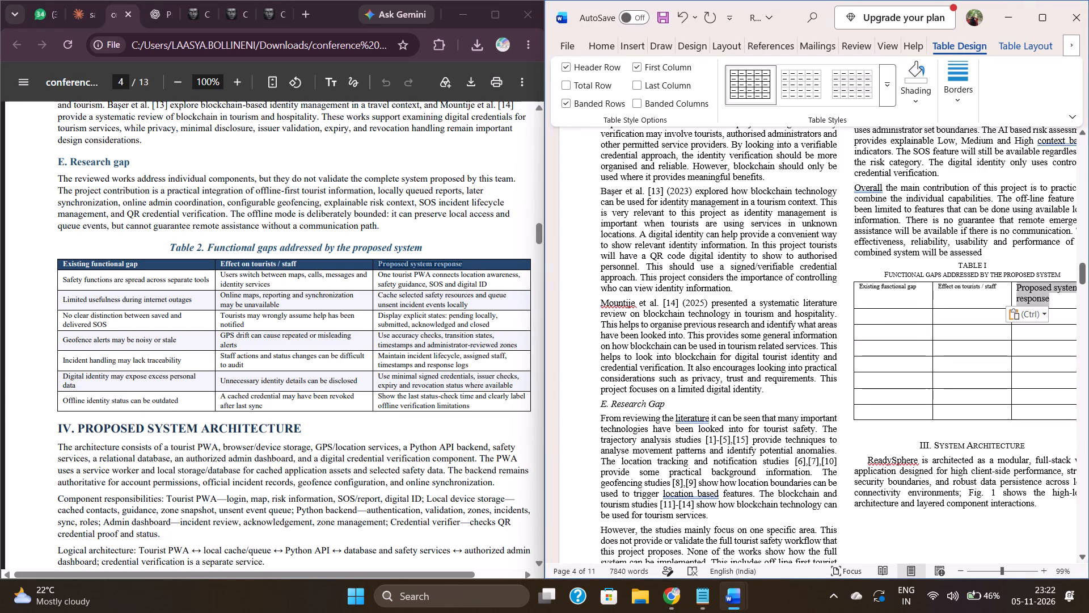
drag(1024, 288, 1017, 287)
click(889, 306)
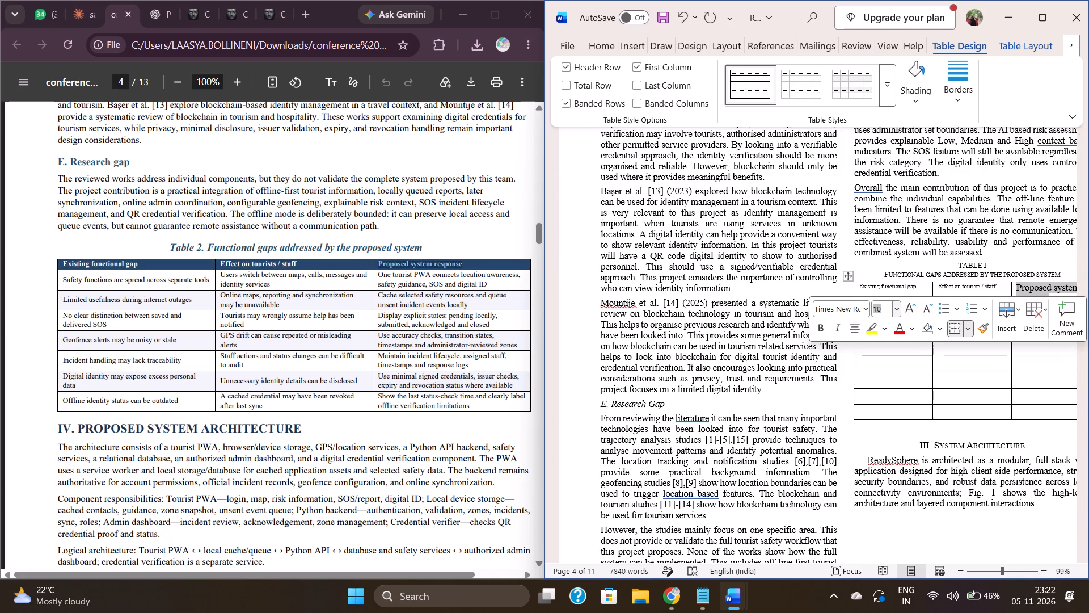
text(6.5)
key(Return)
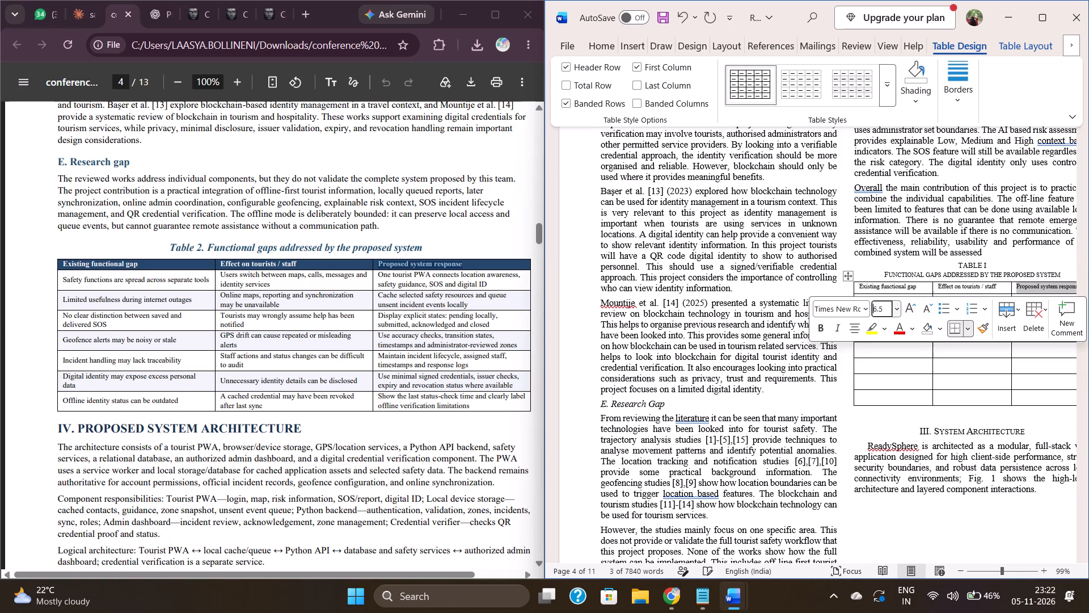
click(930, 440)
Copy "Safety functions are spread across separate tools" from the PDF into the cell below the "Existing functional gap" header.
scroll(930, 440, left, 1)
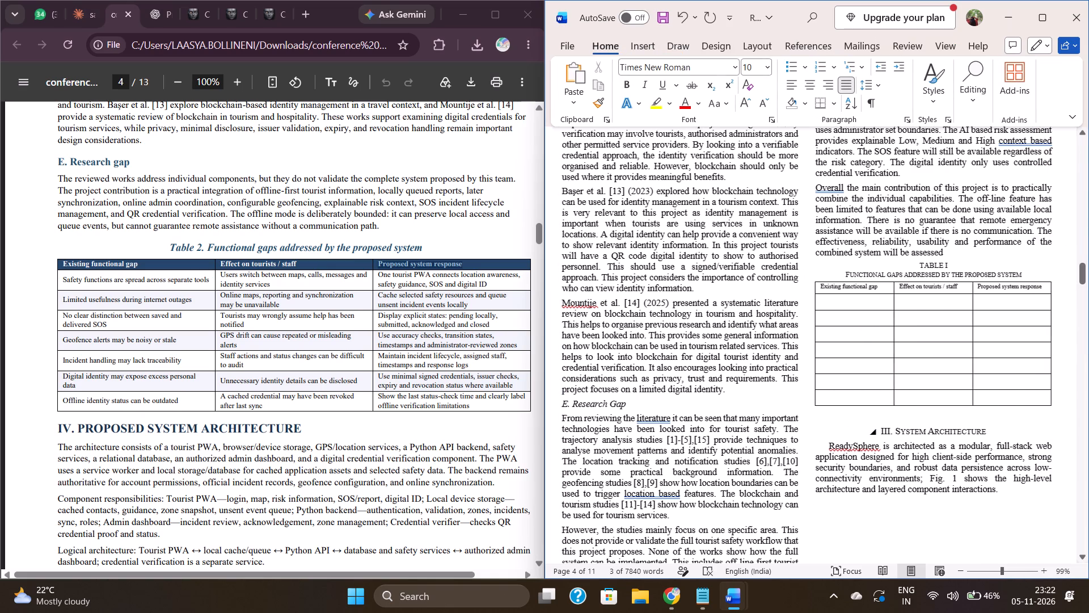
scroll(930, 440, left, 1)
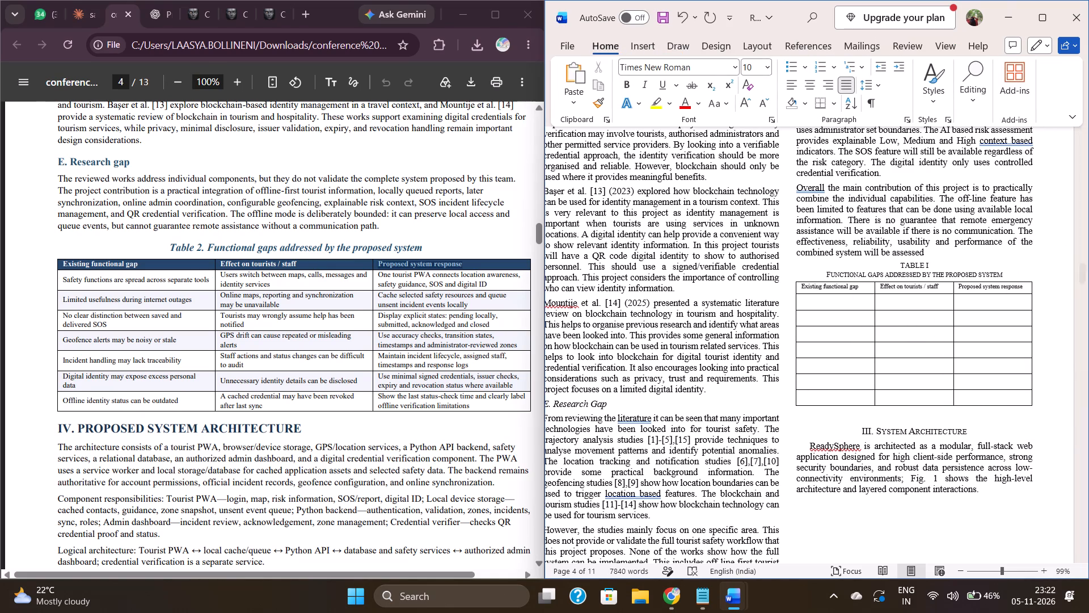
drag(62, 279, 100, 282)
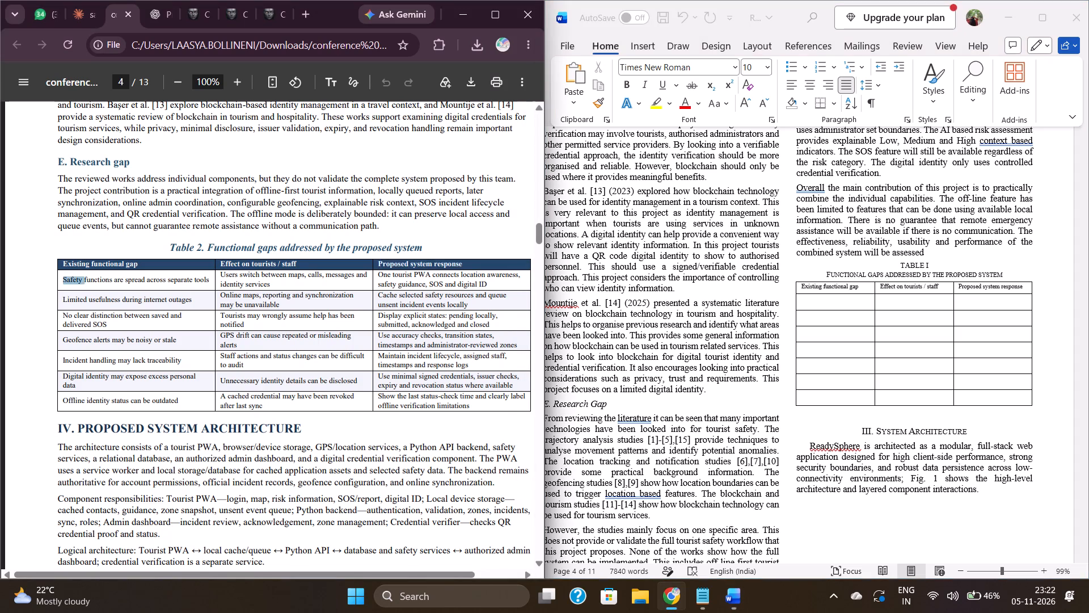
drag(100, 282, 209, 280)
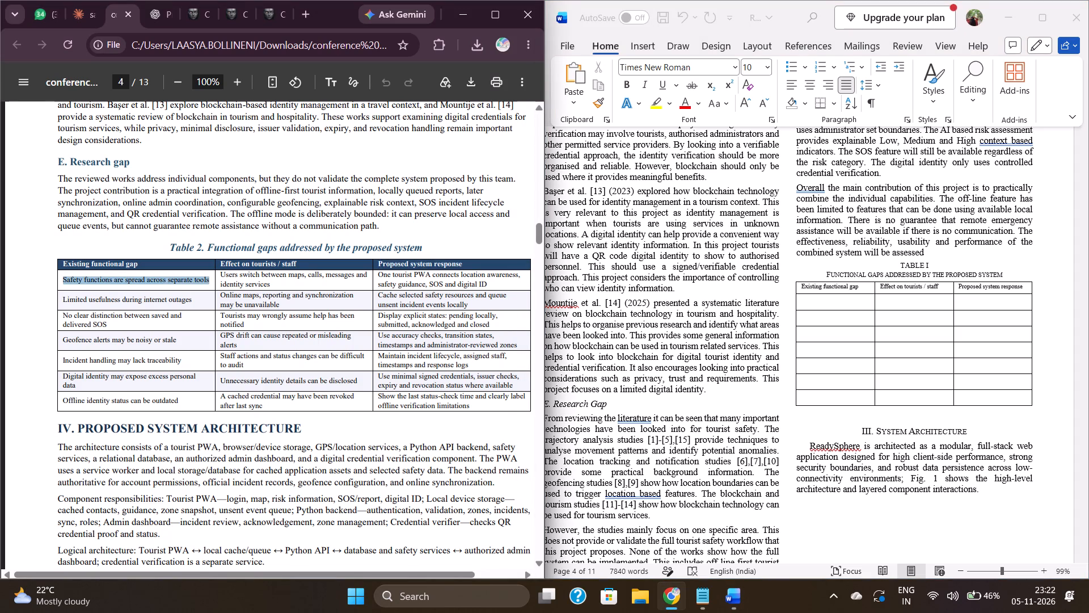
key(ctrl+c)
click(808, 298)
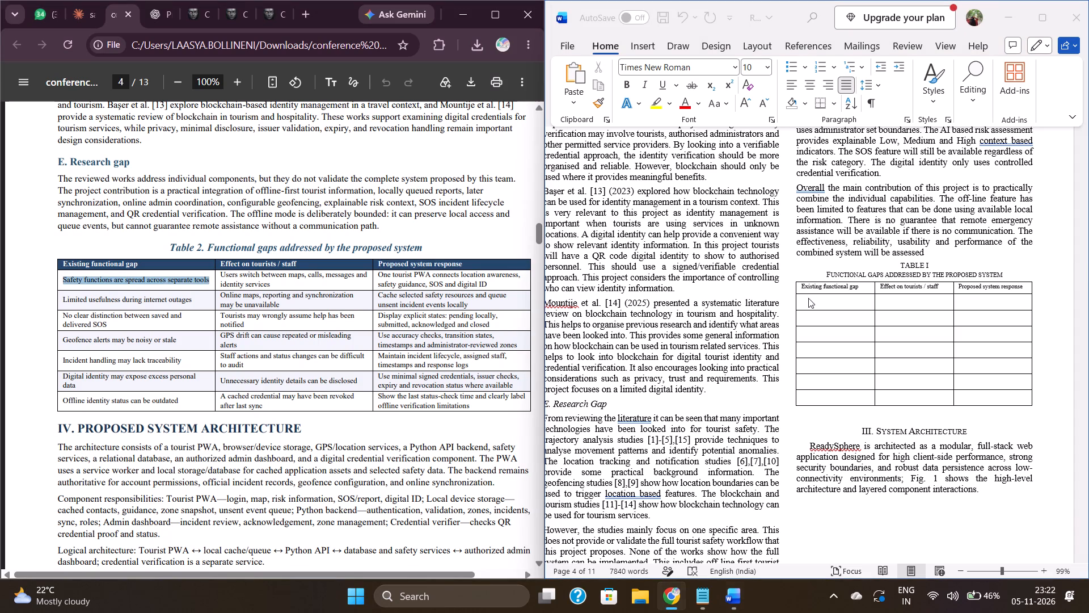
click(811, 298)
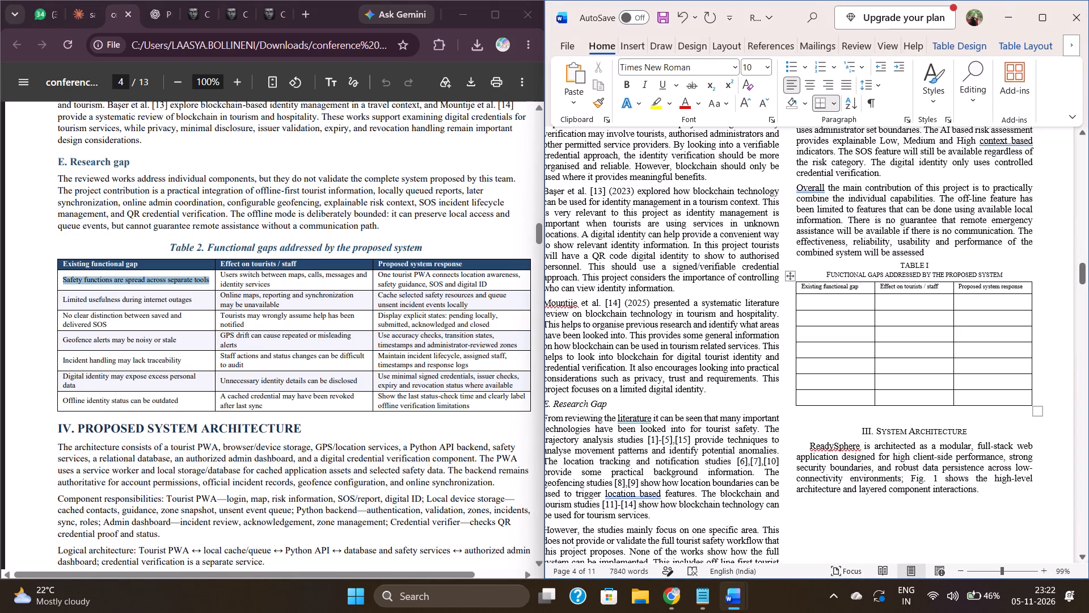
key(ctrl+v)
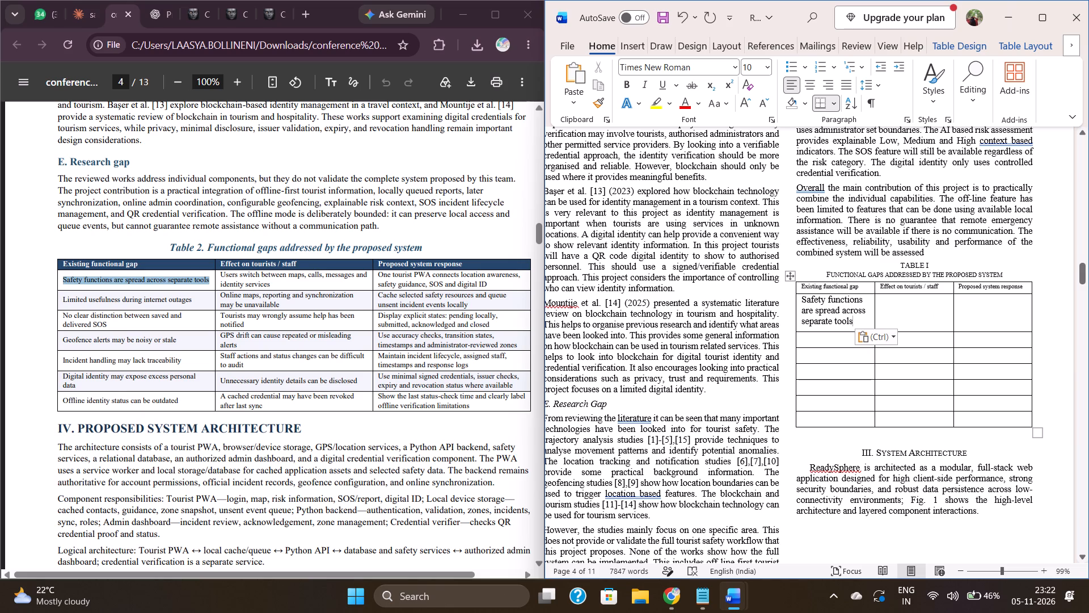
Check the Table I body font size in ReadySphere_IEEE_Conference_Paper (1) and set the pasted "Safety functions are spread across separate tools" text to size 6.5.
click(812, 519)
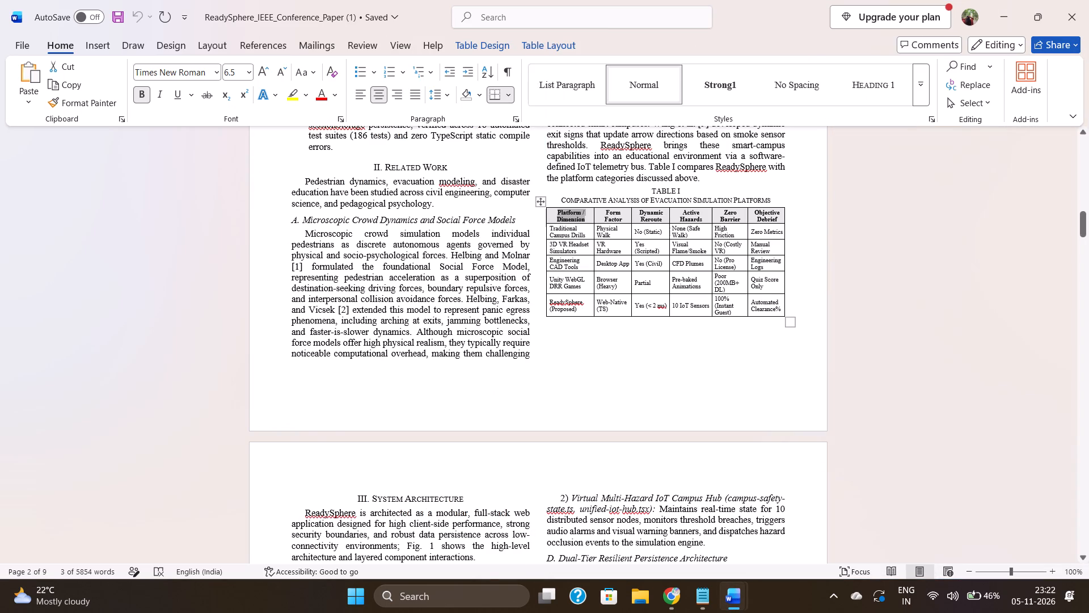
drag(582, 306, 554, 300)
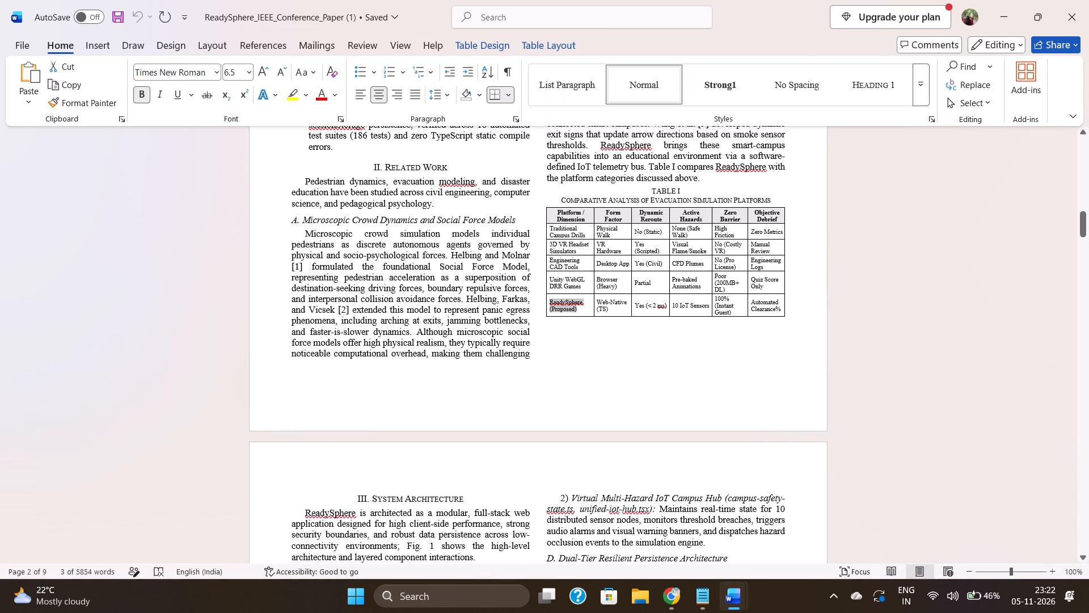
drag(554, 300, 552, 299)
click(1007, 17)
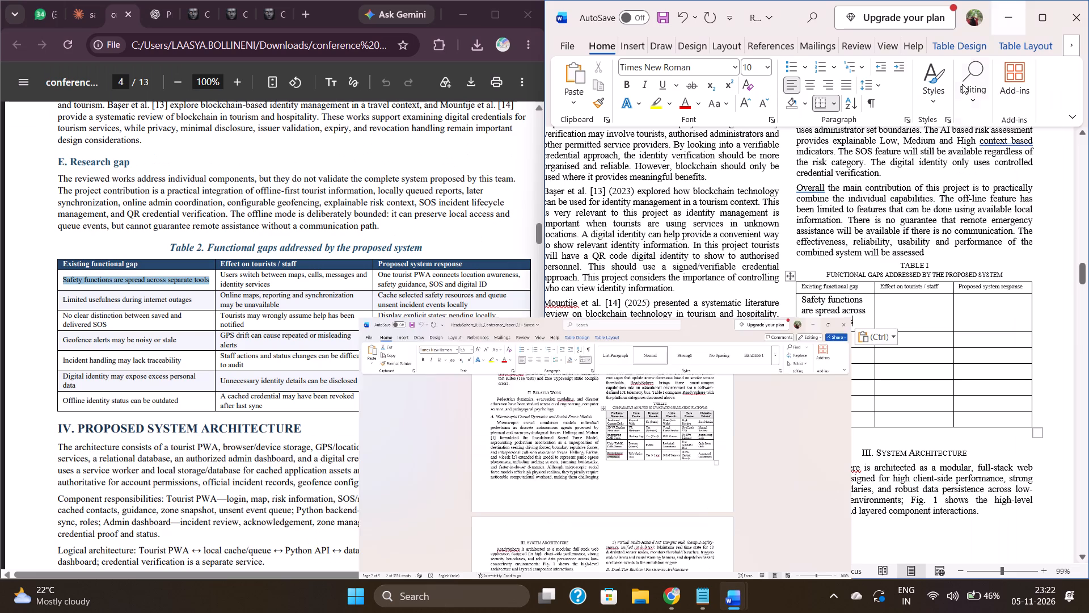
drag(854, 323, 804, 296)
click(875, 316)
text(6.5)
key(Return)
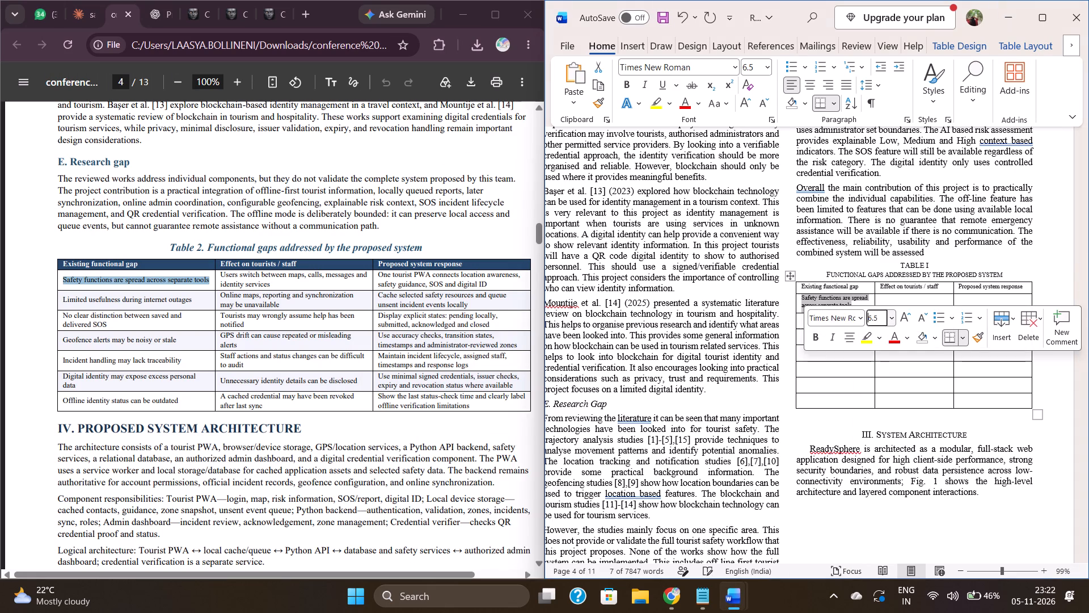
click(837, 446)
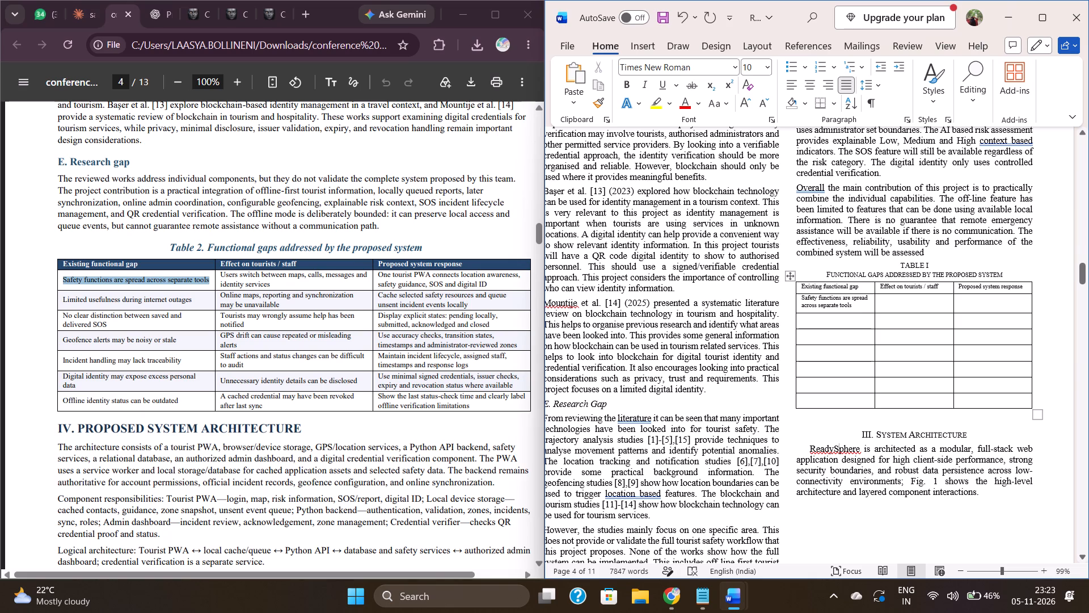
Make the three Table I headers bold: "Existing functional gap", "Effect on tourists / staff" and "Proposed system response".
drag(859, 289, 809, 289)
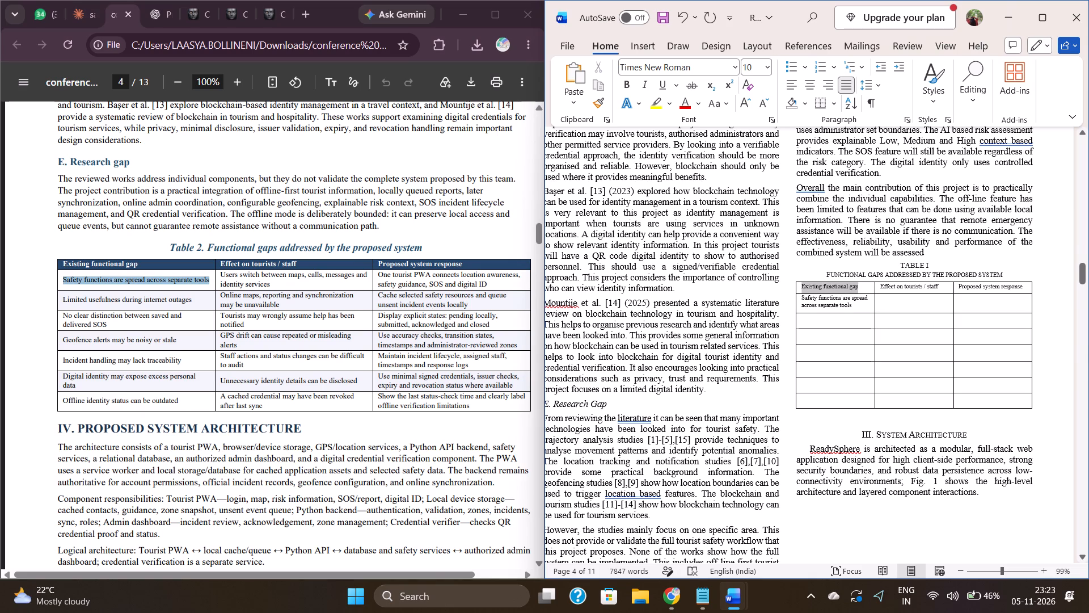
drag(809, 289, 807, 289)
click(822, 331)
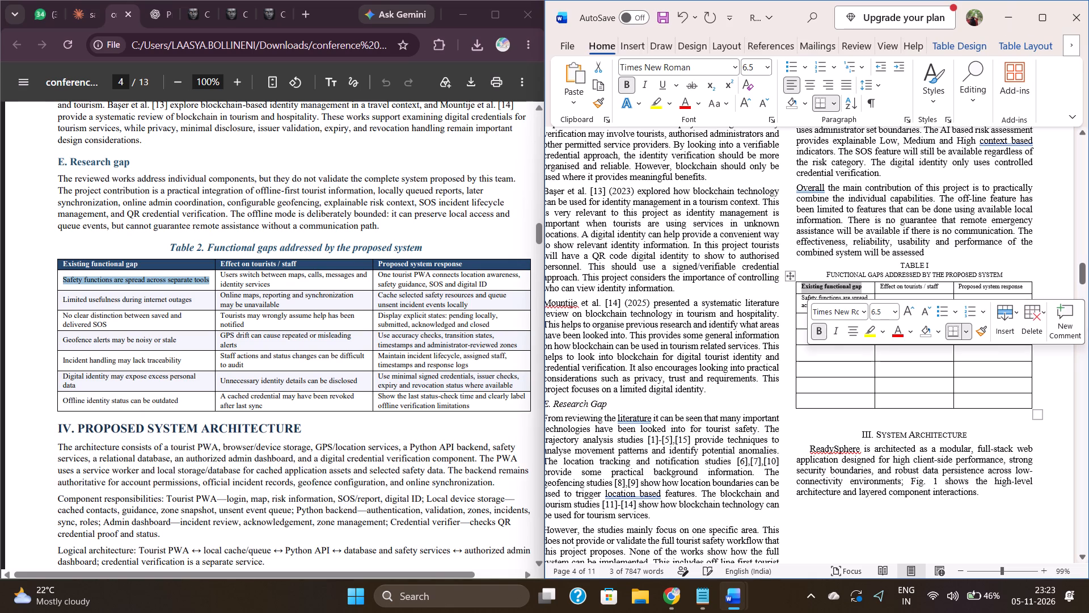
click(838, 421)
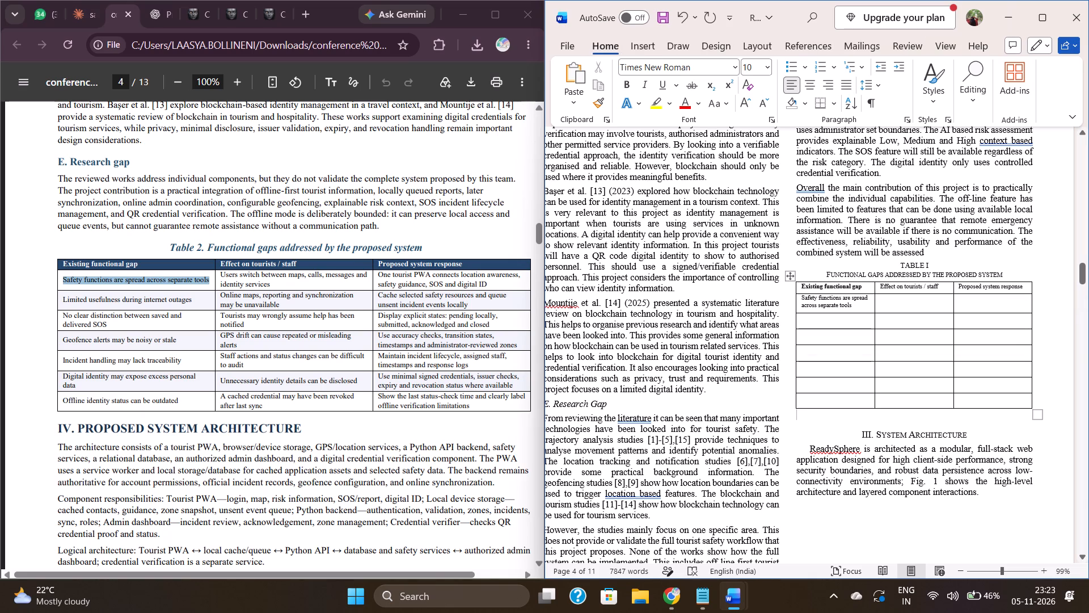
drag(943, 289, 884, 291)
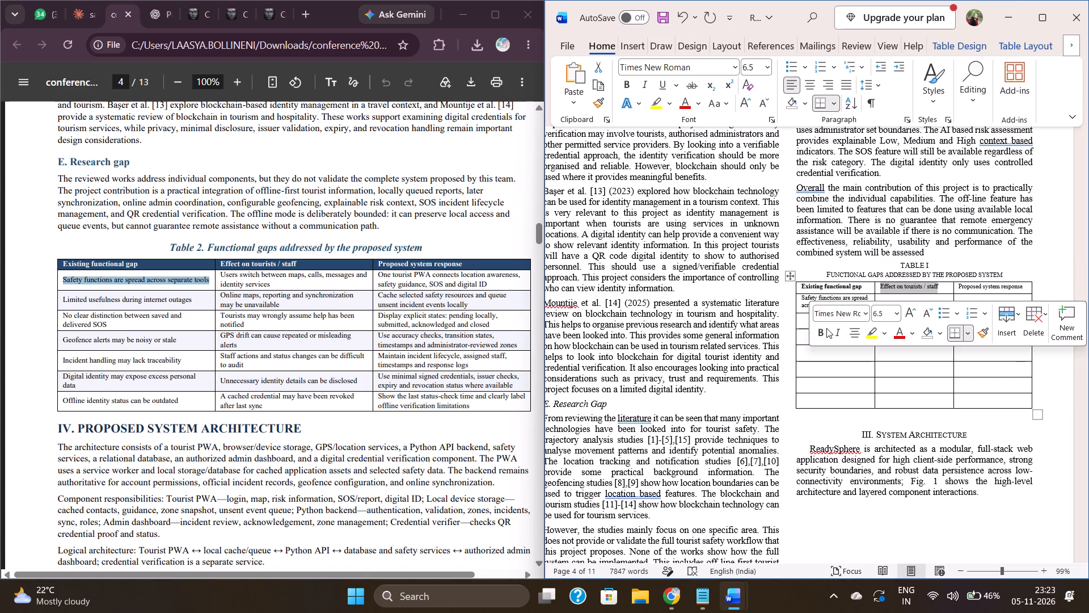
click(826, 329)
click(812, 428)
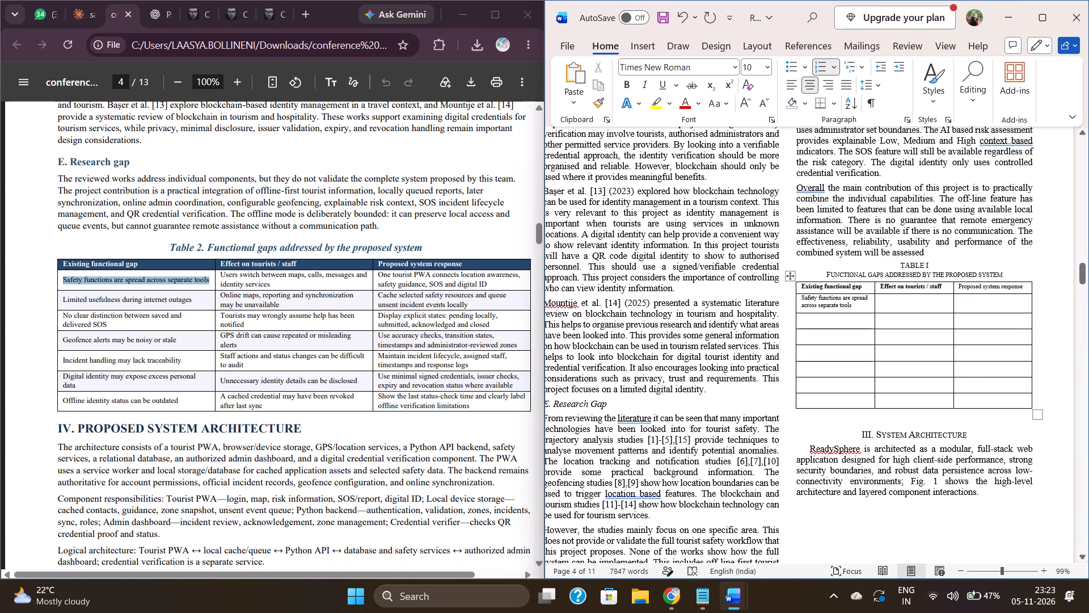
drag(1026, 285, 959, 286)
click(818, 325)
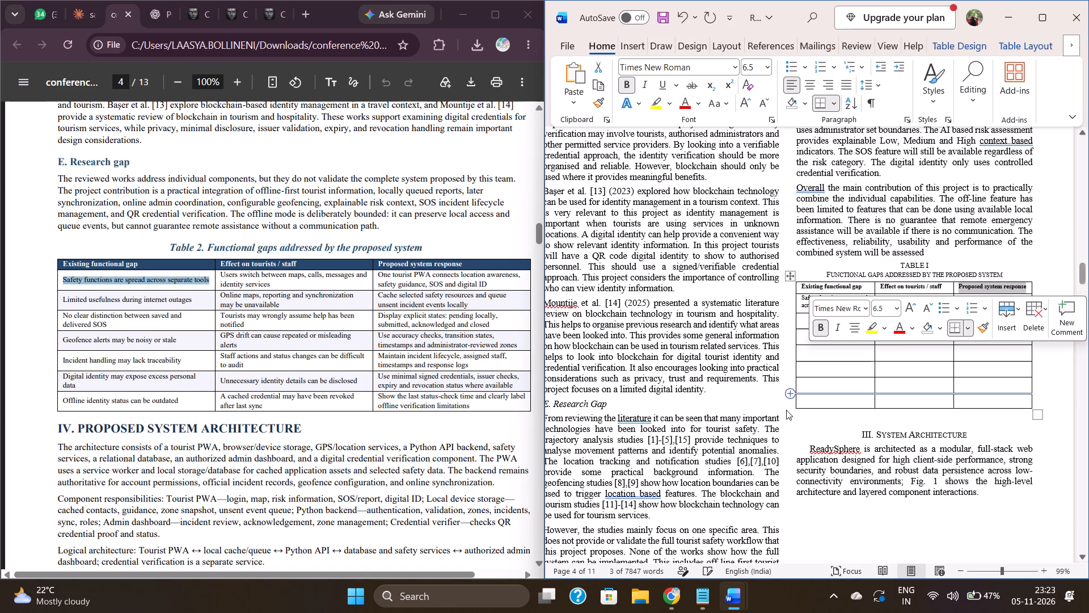
click(793, 457)
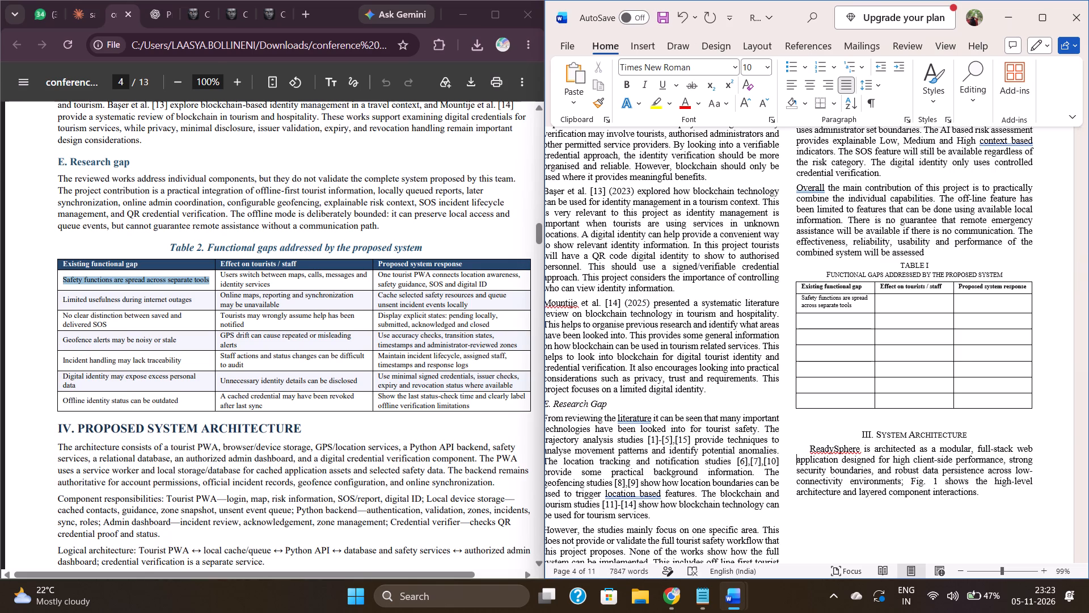
Copy "Users switch between maps, calls, messages and identity services" from the PDF into the first body row's second cell and set its font size to 6.5.
drag(275, 286, 218, 274)
key(ctrl+c)
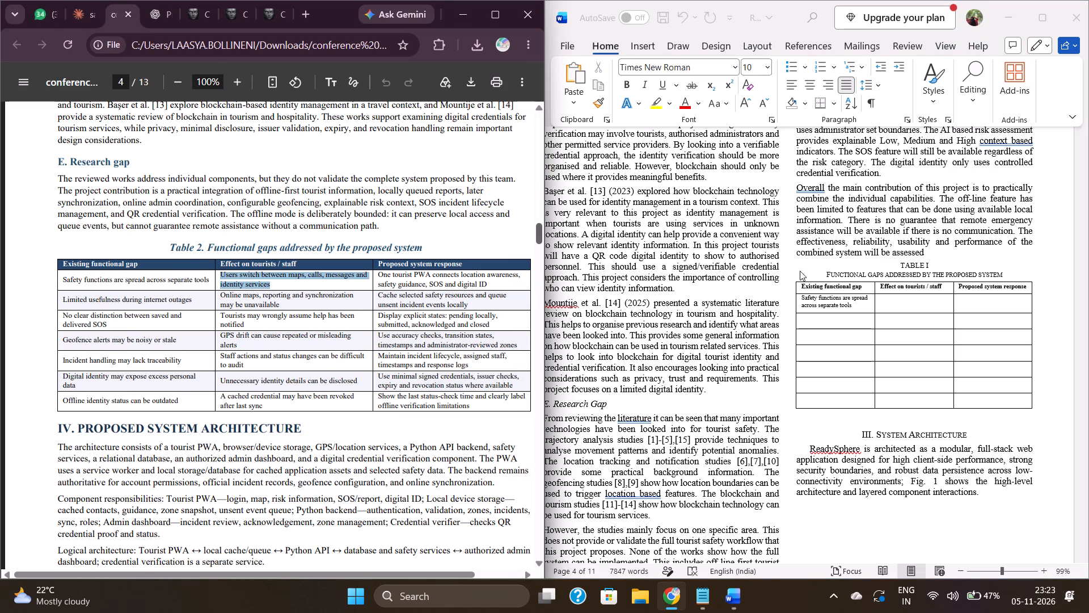
click(747, 66)
click(755, 68)
text(6.5)
key(Return)
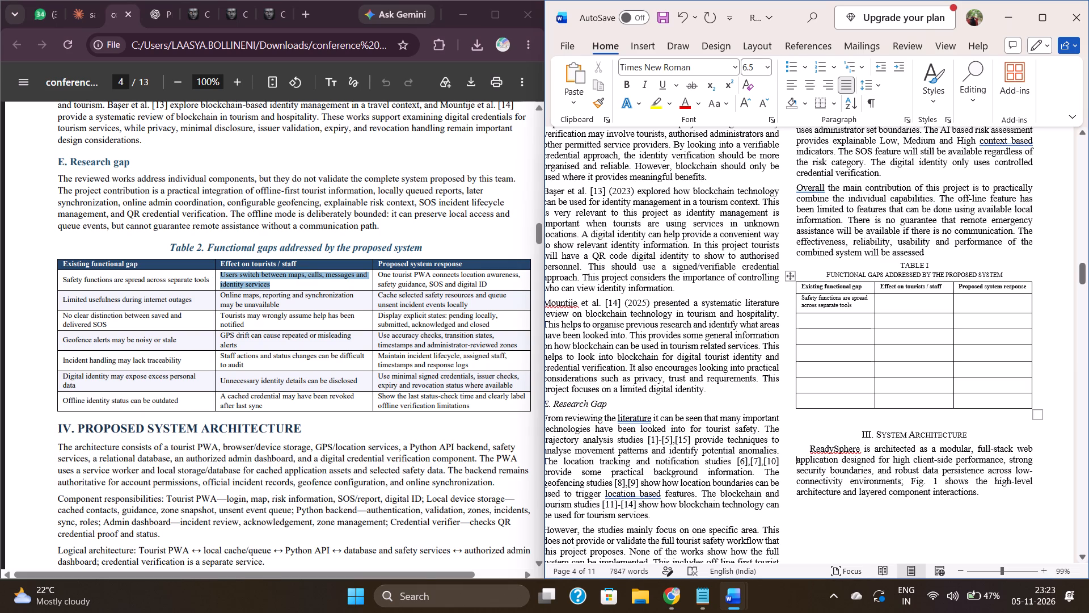
click(908, 313)
click(906, 300)
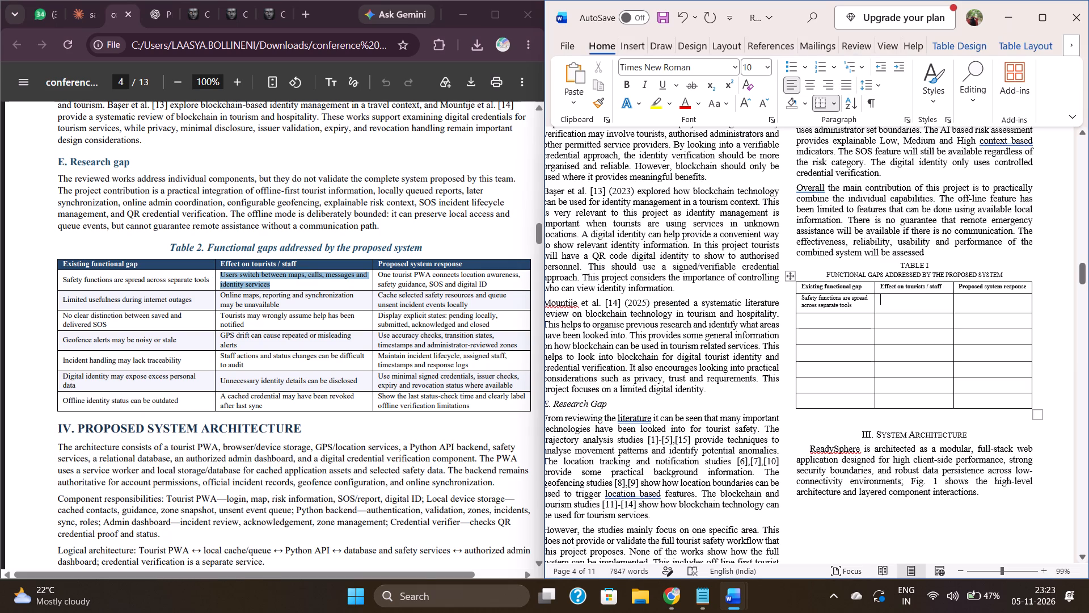
key(ctrl+v)
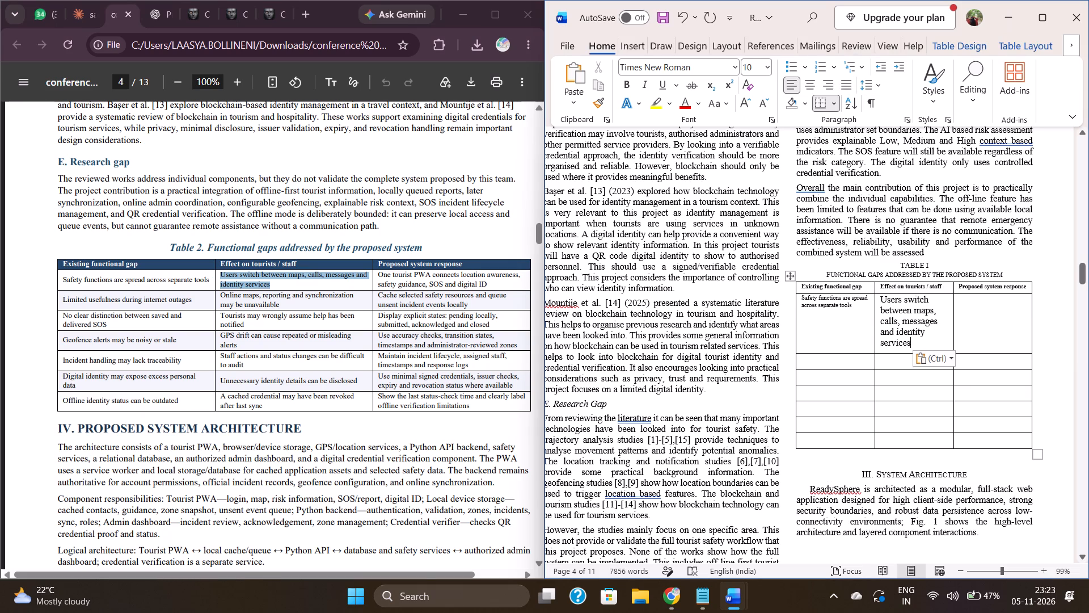
drag(917, 346, 881, 297)
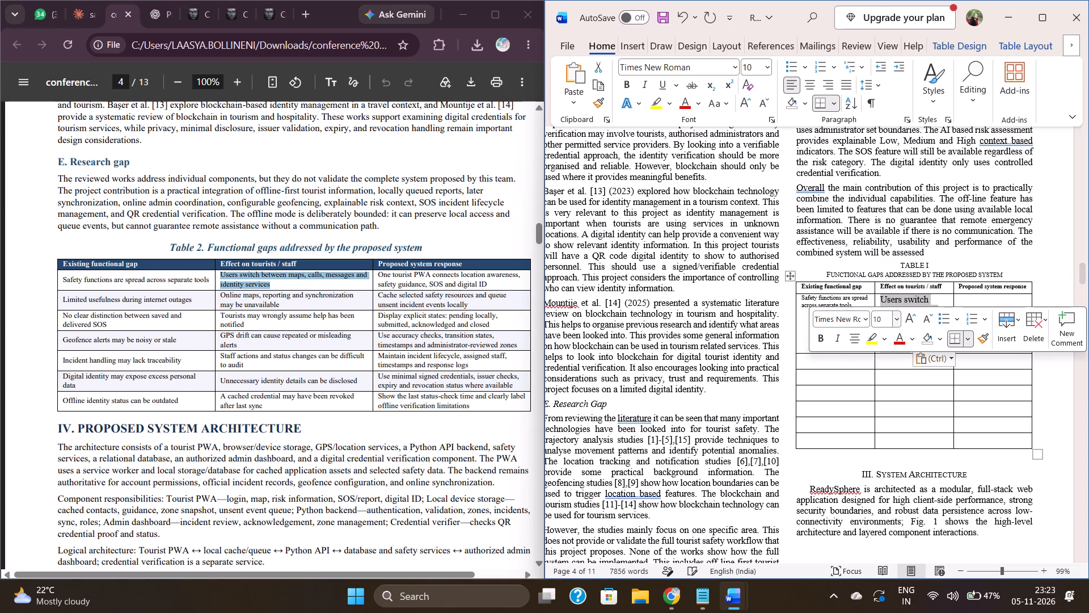
click(883, 318)
text(6.5)
key(Return)
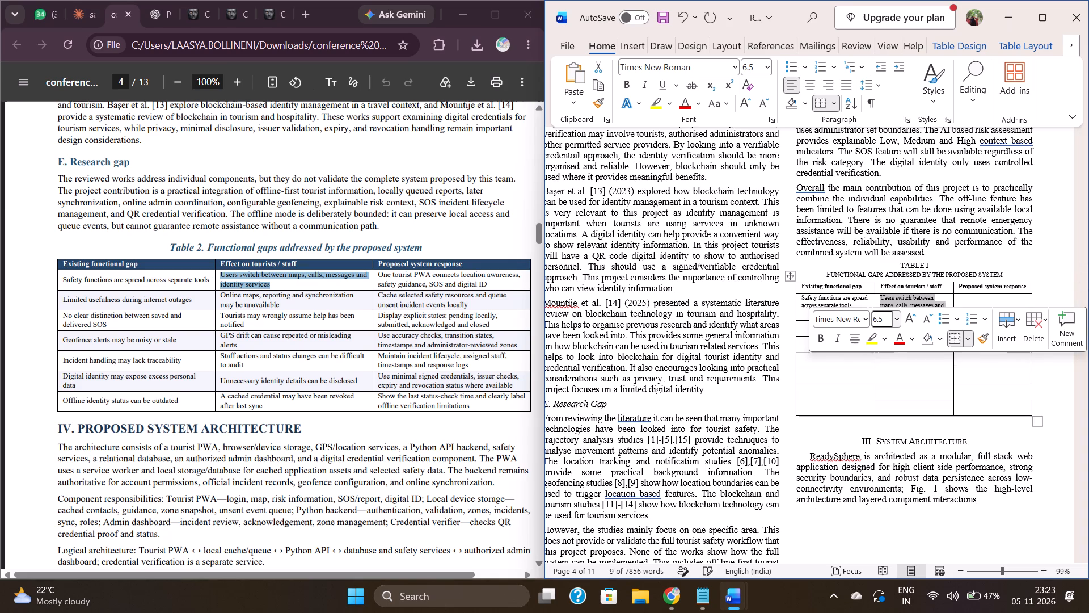
Copy "One tourist PWA connects location awareness, safety guidance, SOS and digital ID" from the PDF into the first body row's third cell at font size 6.5.
click(974, 299)
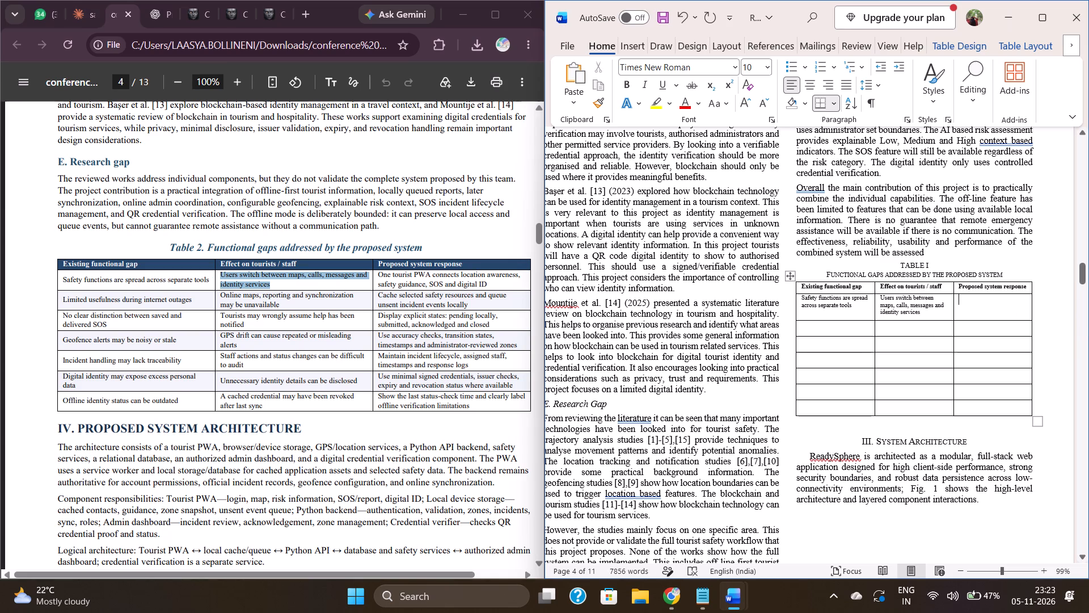
drag(488, 281, 377, 272)
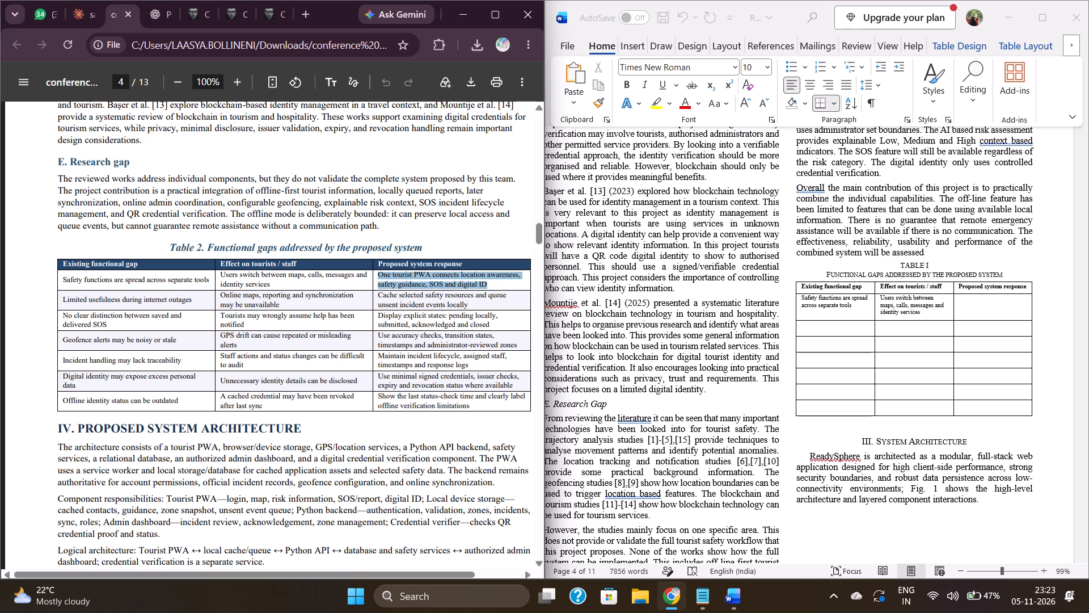
key(ctrl+c)
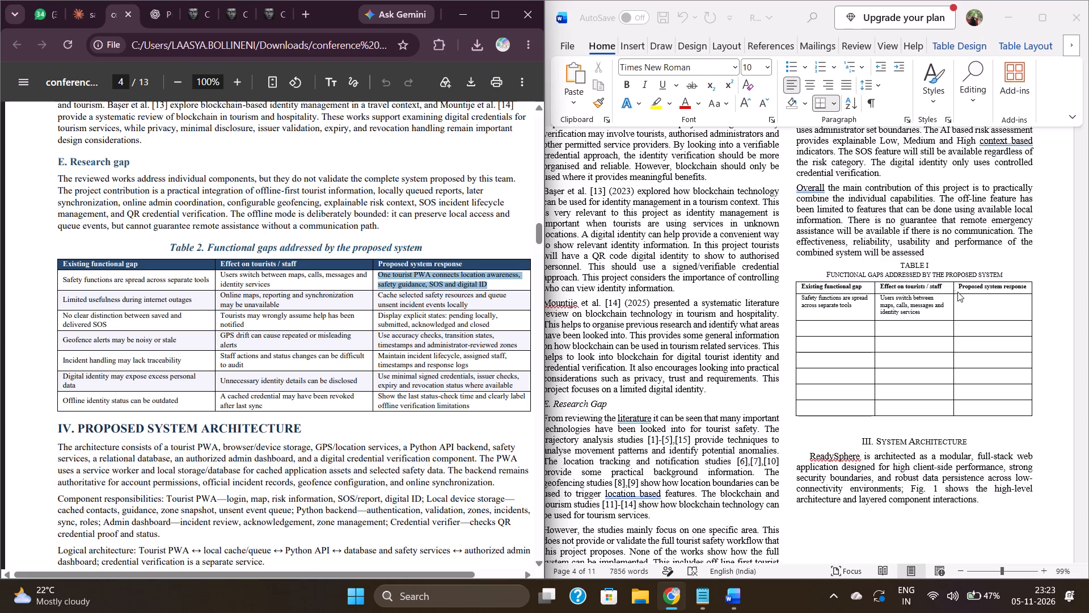
click(964, 299)
key(ctrl+v)
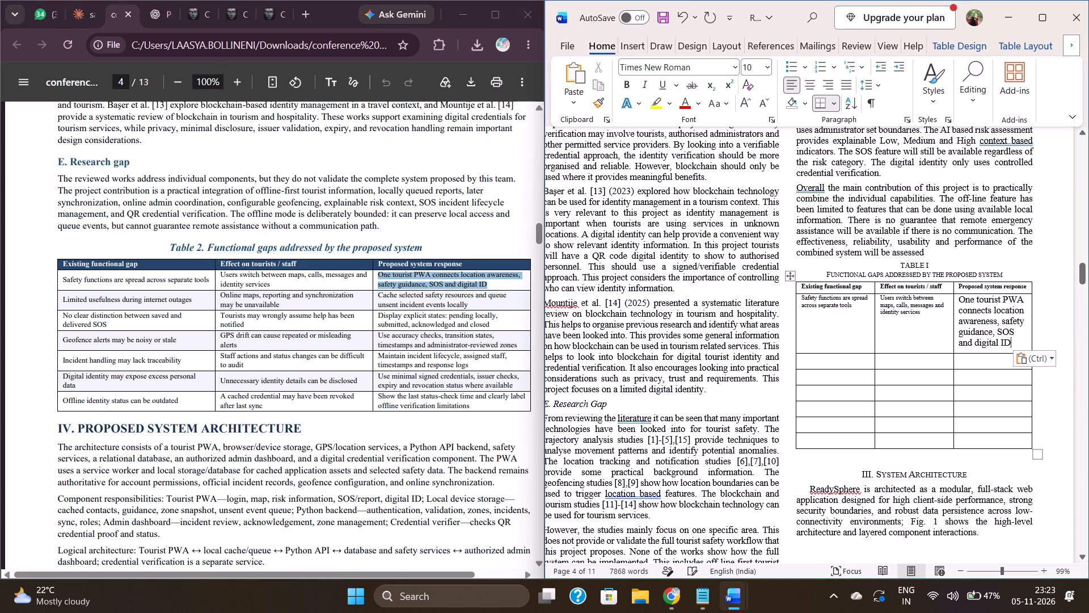
drag(1016, 337, 961, 300)
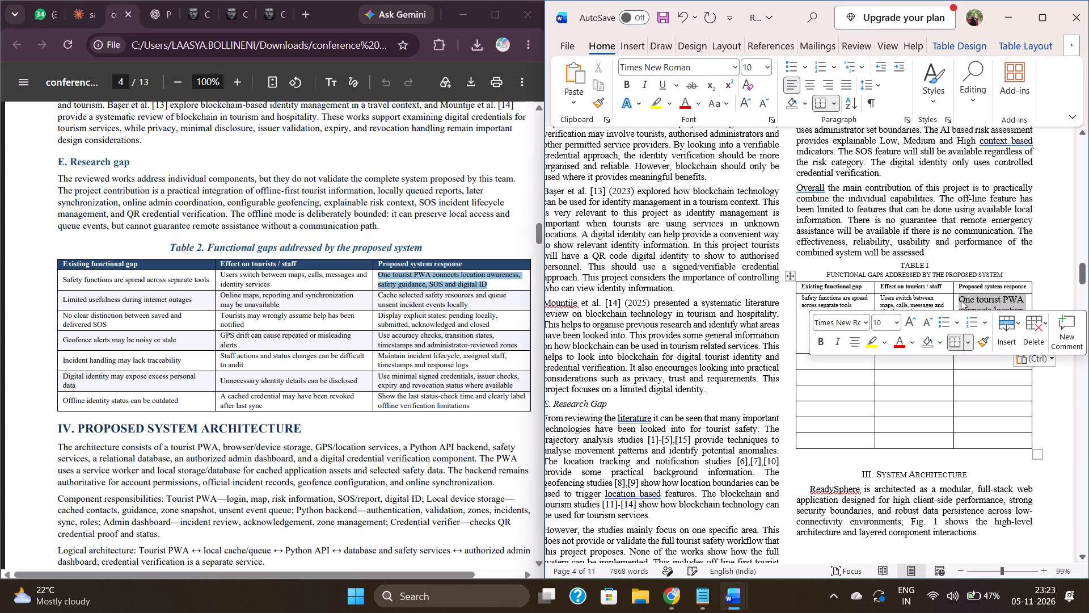
click(884, 321)
text(6.)
key(5)
key(Return)
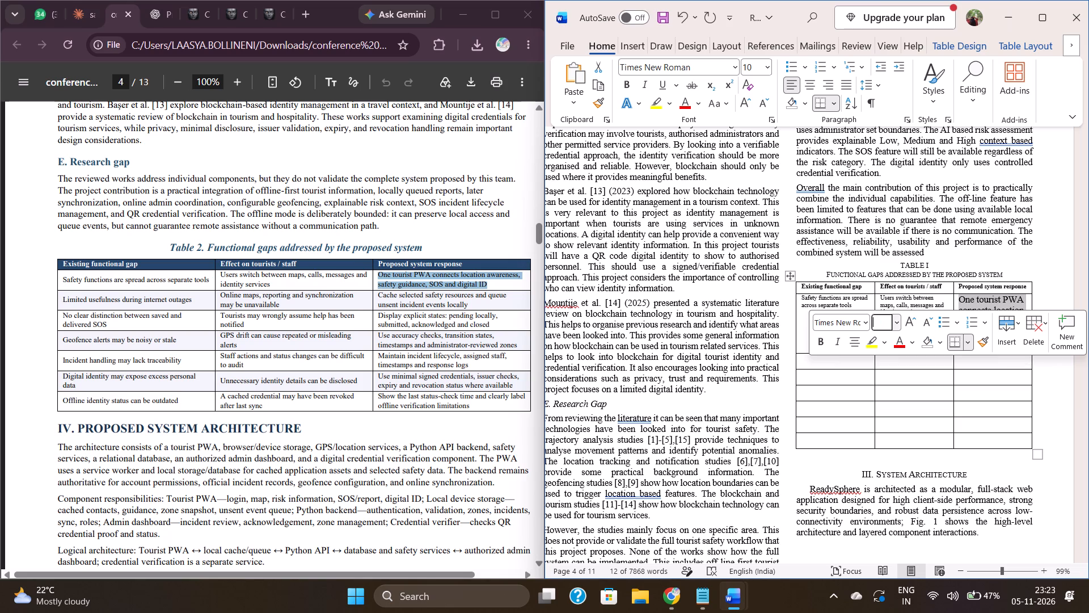
click(837, 469)
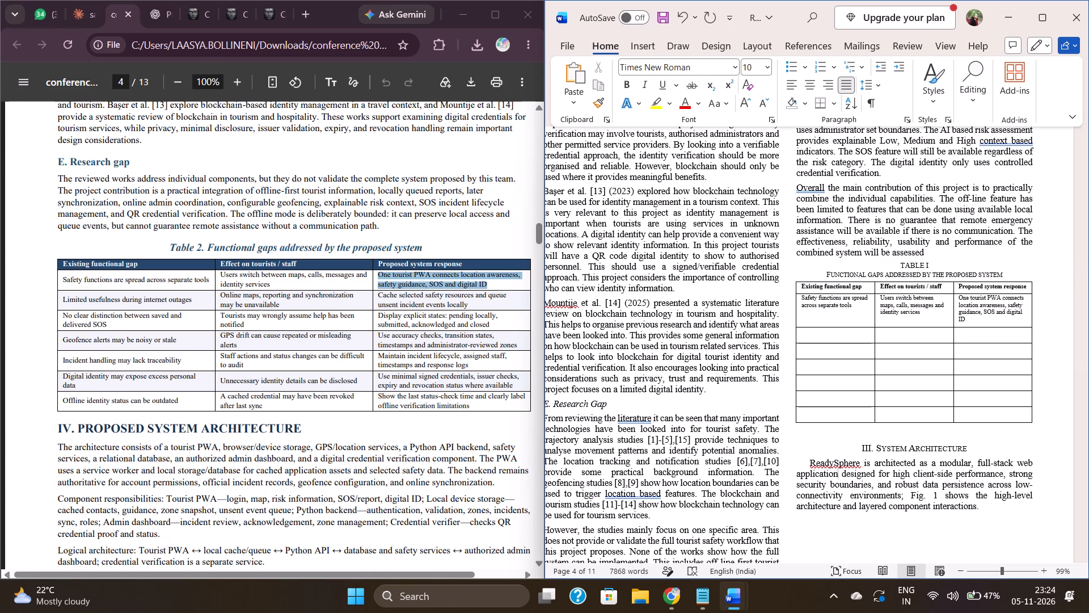
Copy "Limited usefulness during internet outages" from the PDF into the first cell of Table I's second body row.
click(828, 319)
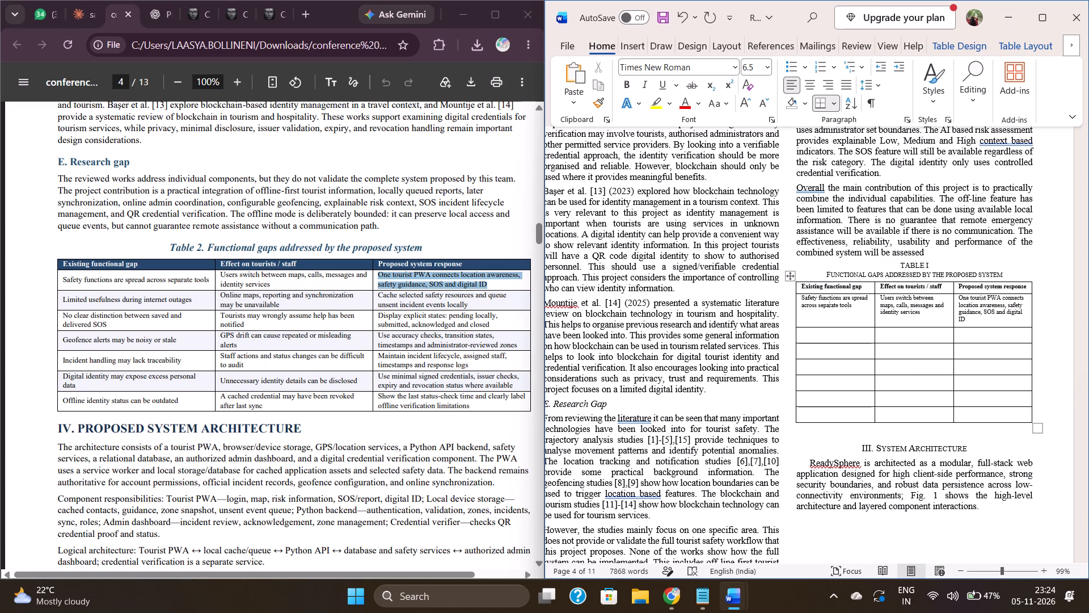
click(197, 303)
drag(197, 303, 161, 303)
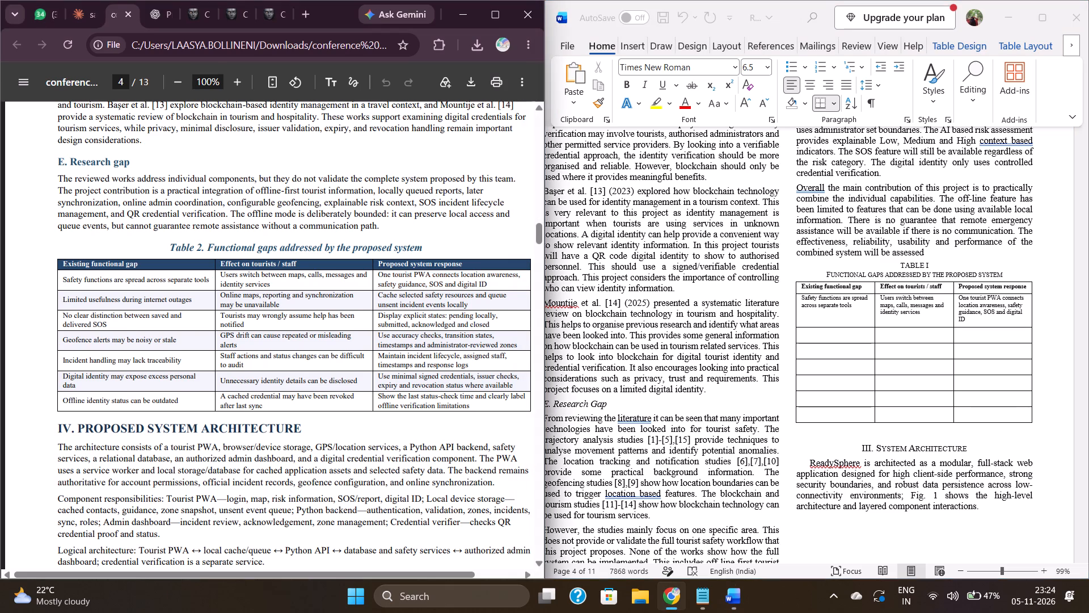
drag(161, 303, 191, 301)
click(191, 301)
drag(191, 301, 94, 304)
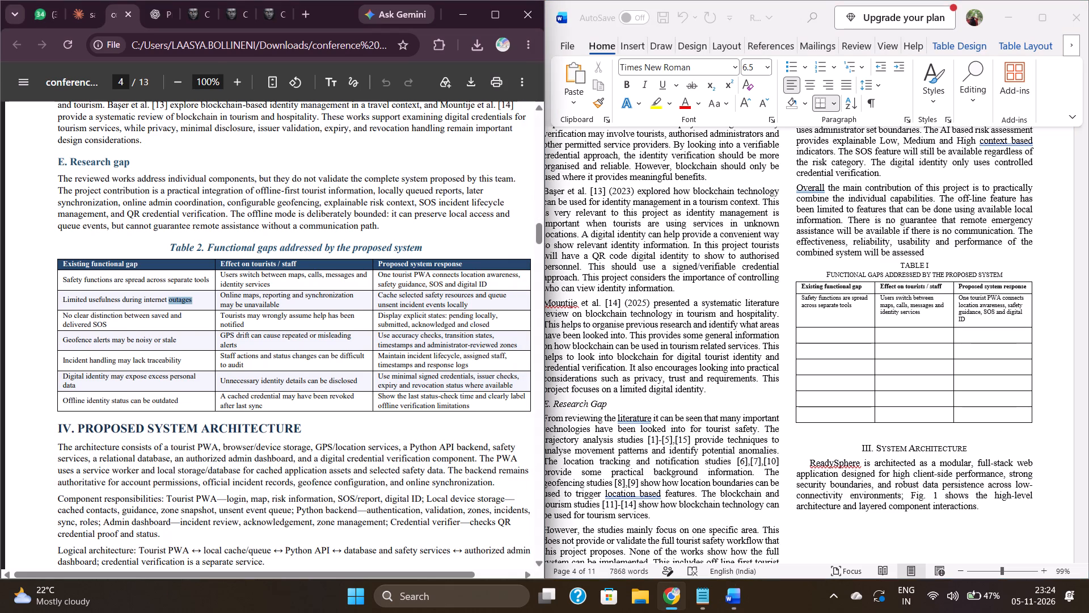
drag(94, 304, 82, 301)
click(82, 301)
drag(60, 299, 114, 304)
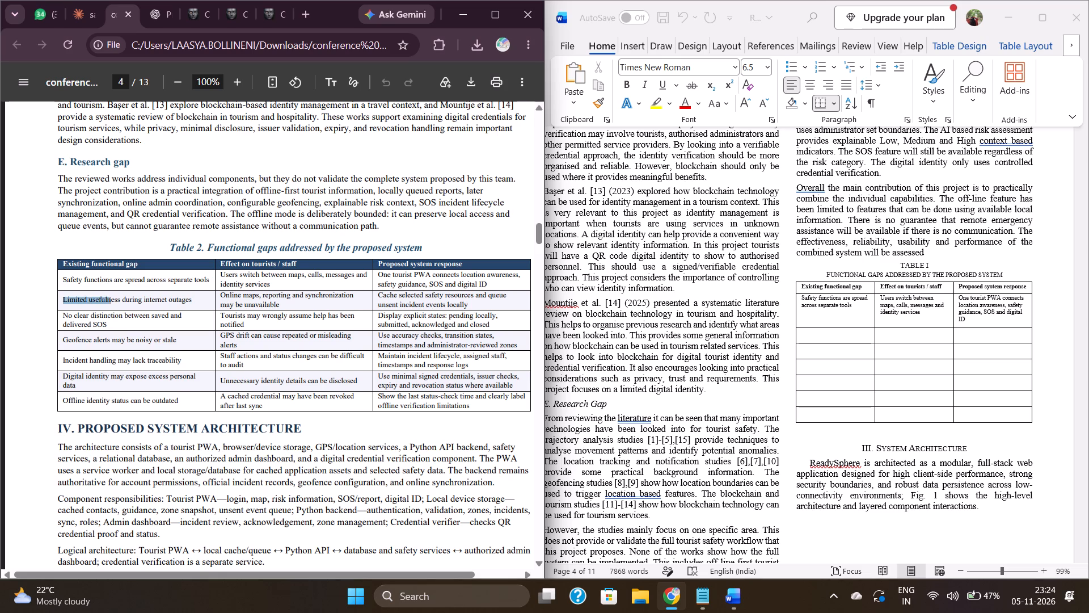
drag(114, 304, 196, 305)
key(ctrl+c)
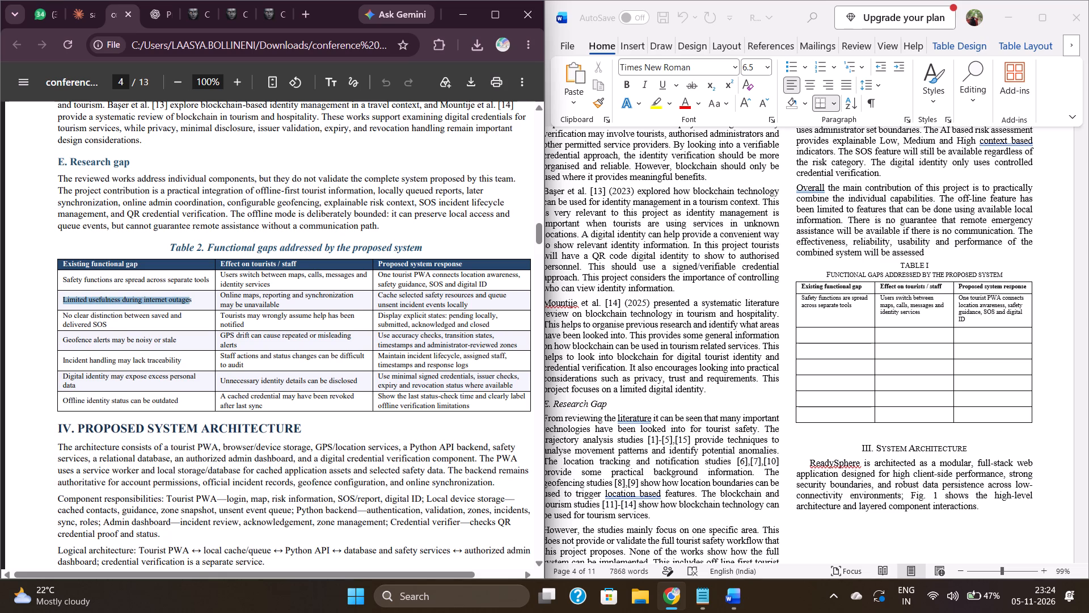
click(823, 334)
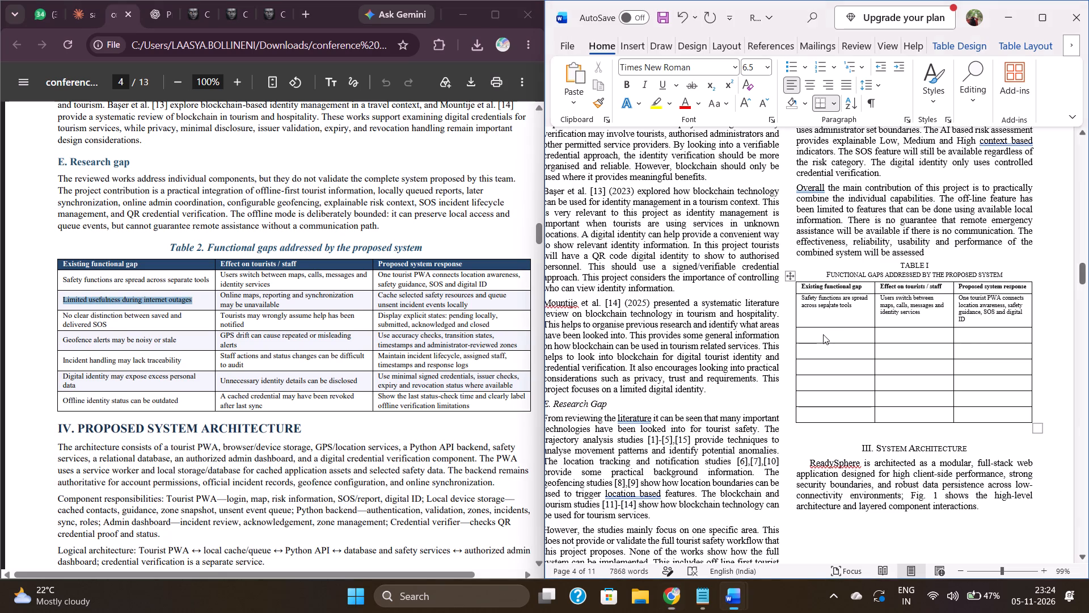
click(816, 335)
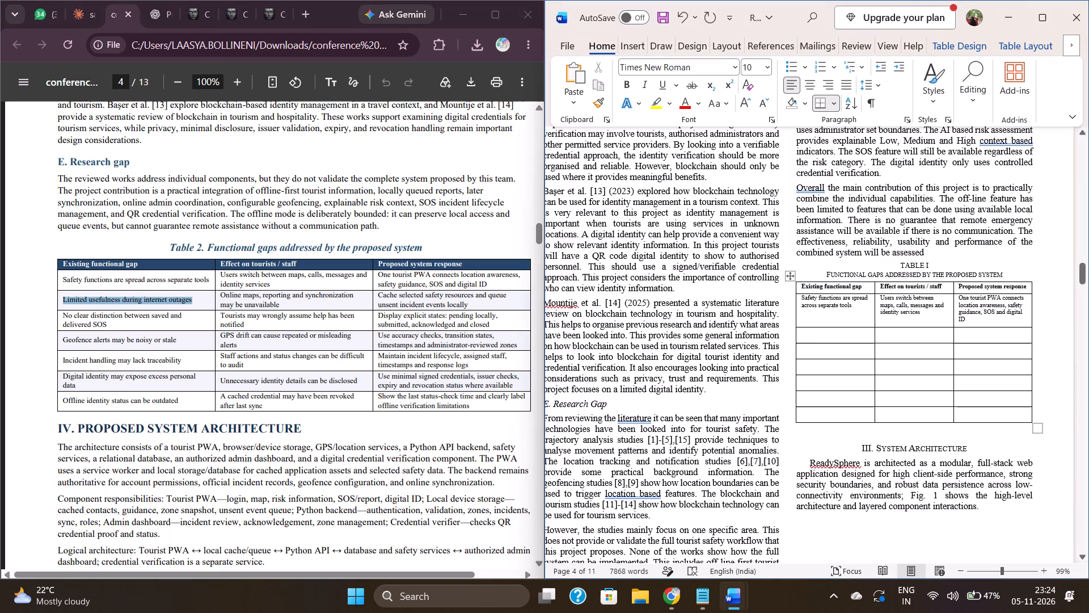
key(ctrl+v)
drag(861, 353, 853, 350)
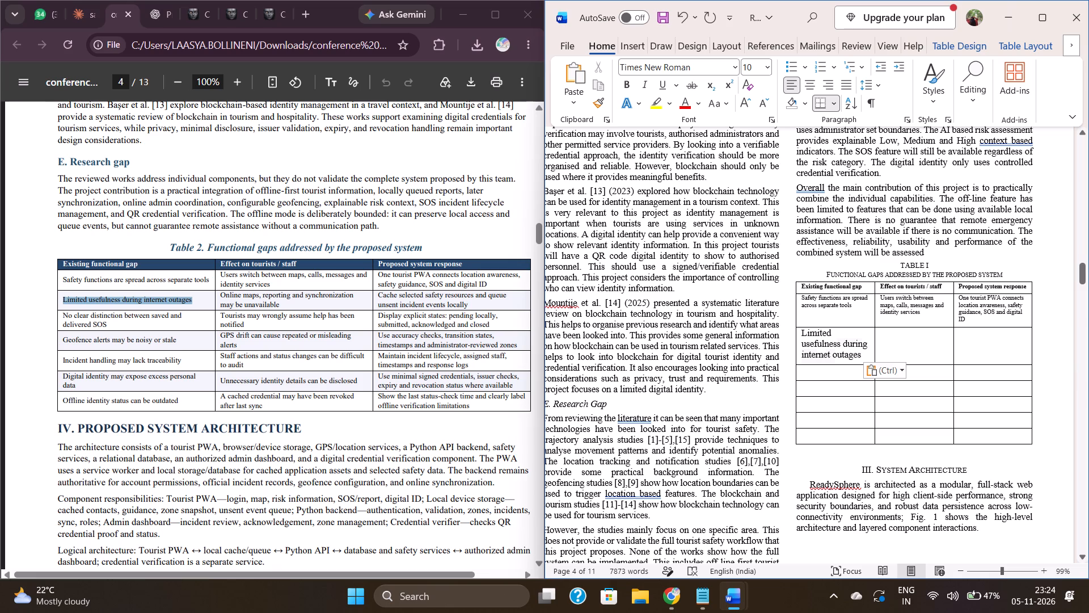
drag(853, 350, 797, 330)
Copy "Online maps, reporting and synchronization may be unavailable" from the PDF into the second body row's second cell.
click(230, 308)
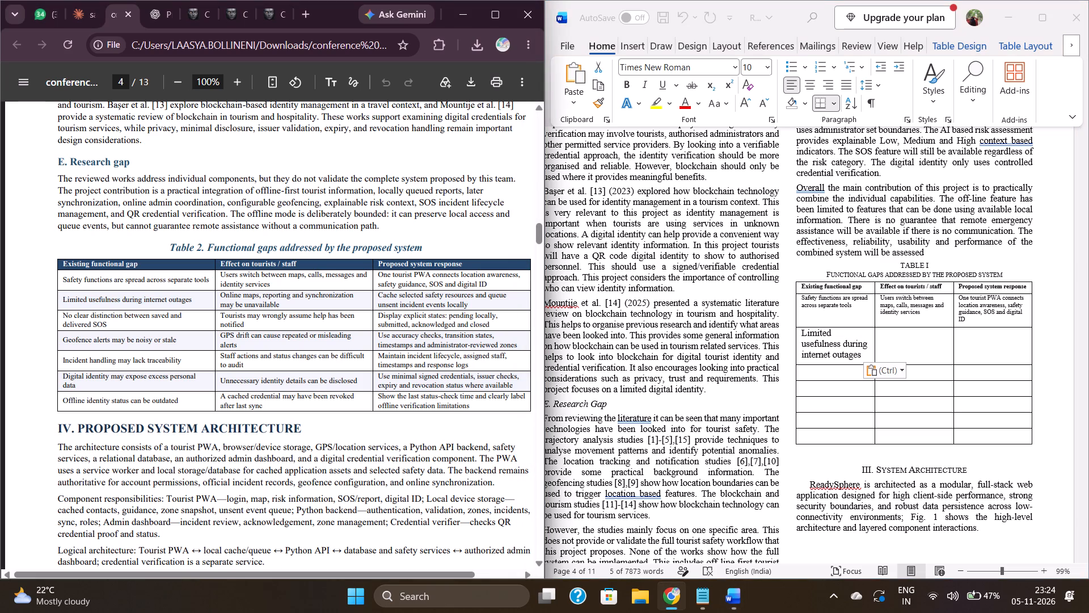
drag(214, 297, 275, 305)
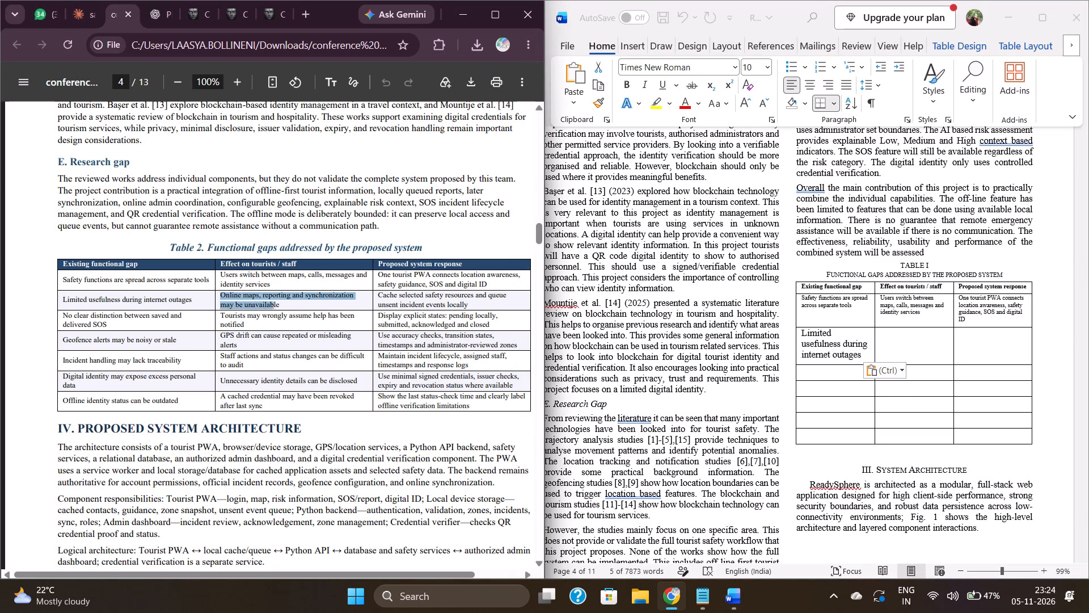
drag(275, 305, 281, 305)
key(ctrl+c)
click(886, 338)
click(886, 338)
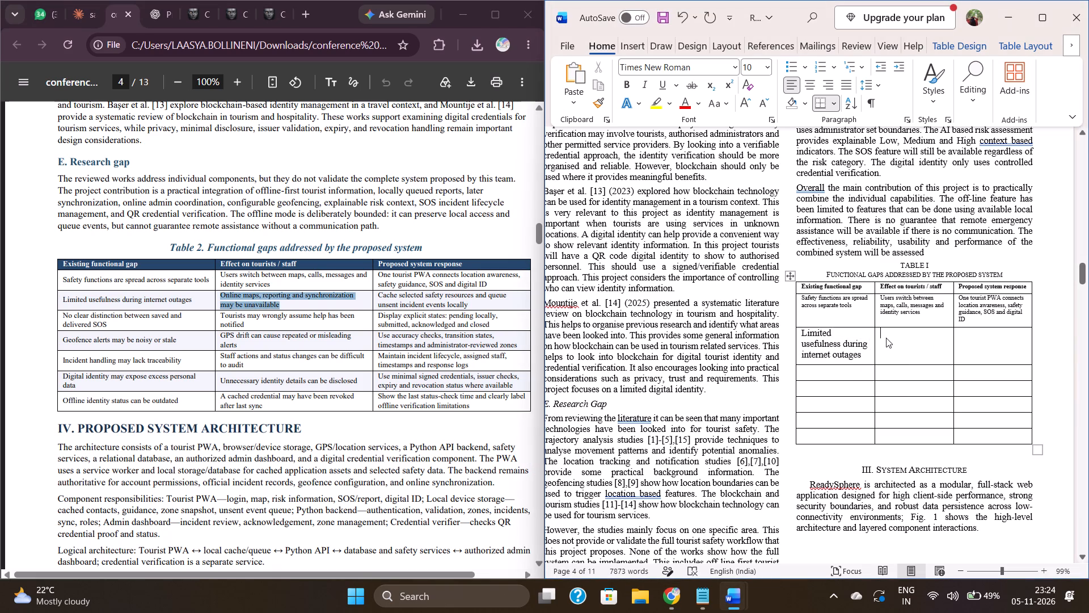
key(ctrl+v)
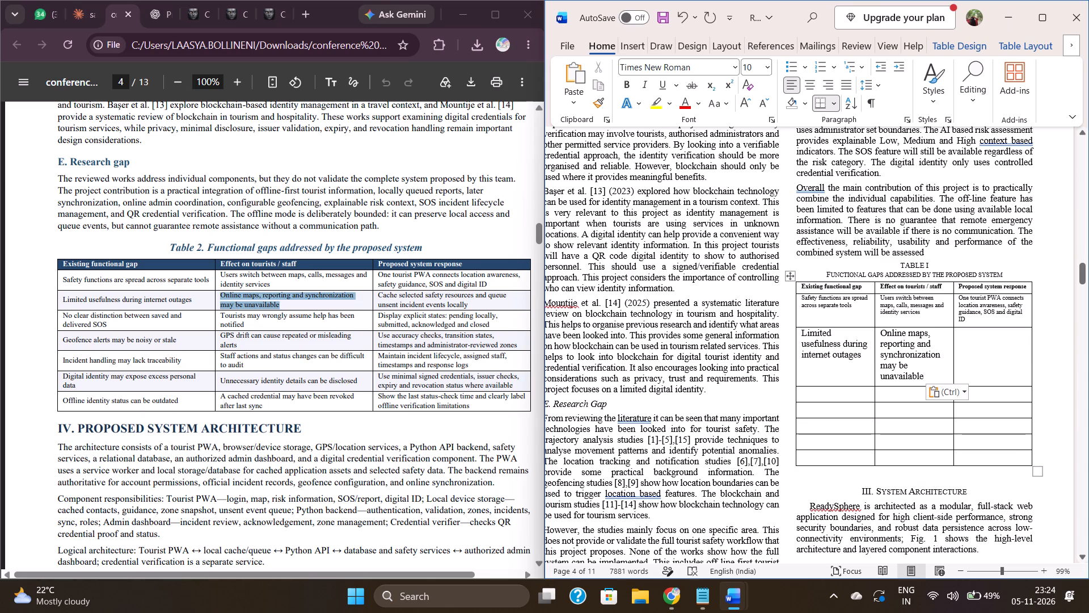
Copy "Cache selected safety resources and queue unsent incident events locally" from the PDF into the second body row's third cell.
drag(474, 307, 384, 296)
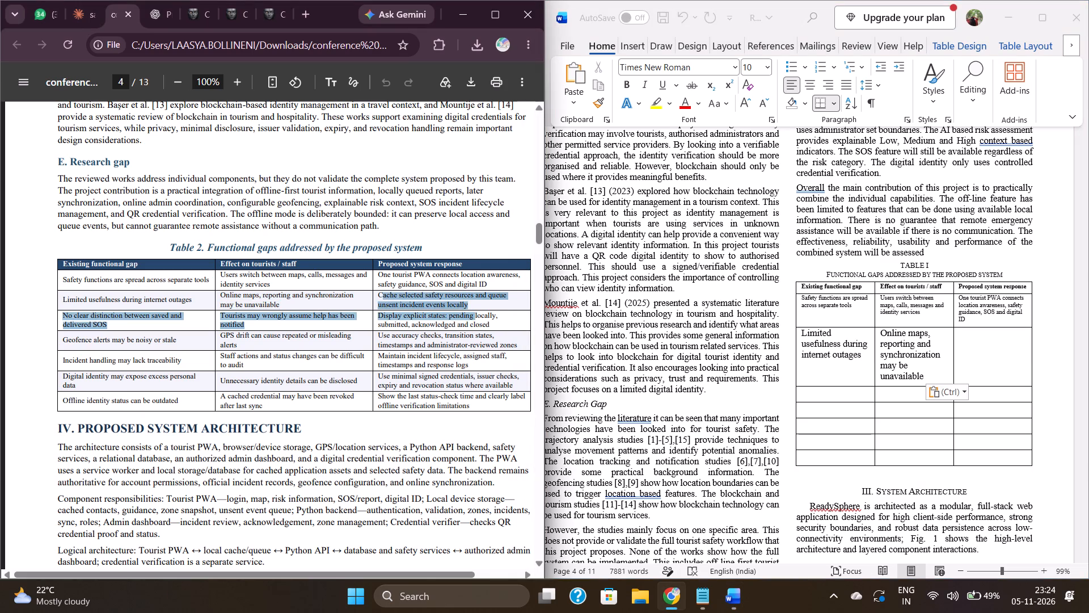
drag(384, 296, 384, 295)
click(384, 295)
drag(470, 306, 430, 294)
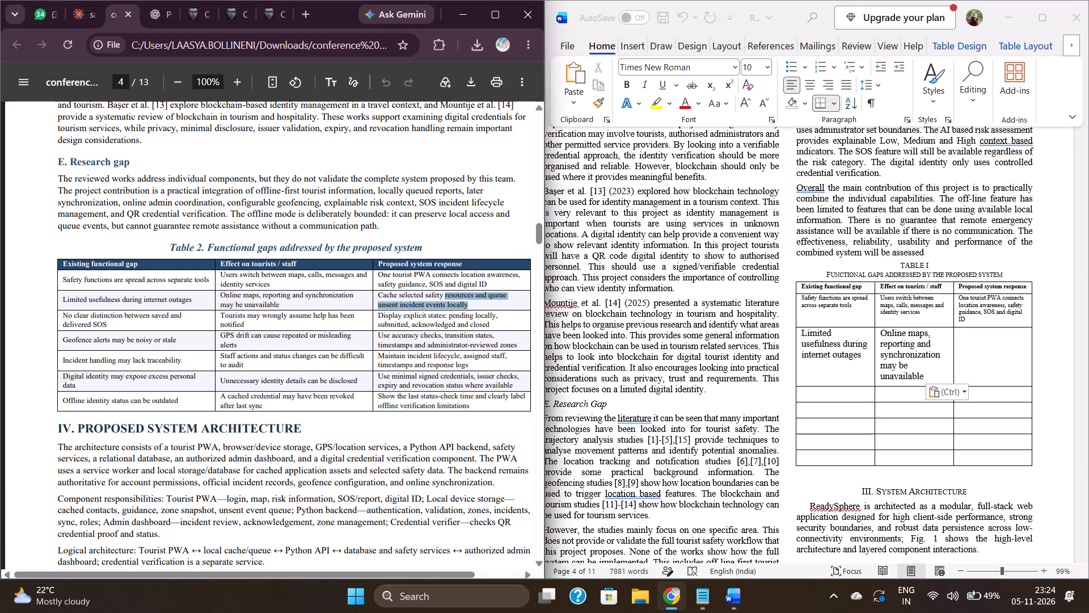
drag(430, 294, 374, 296)
key(ctrl+c)
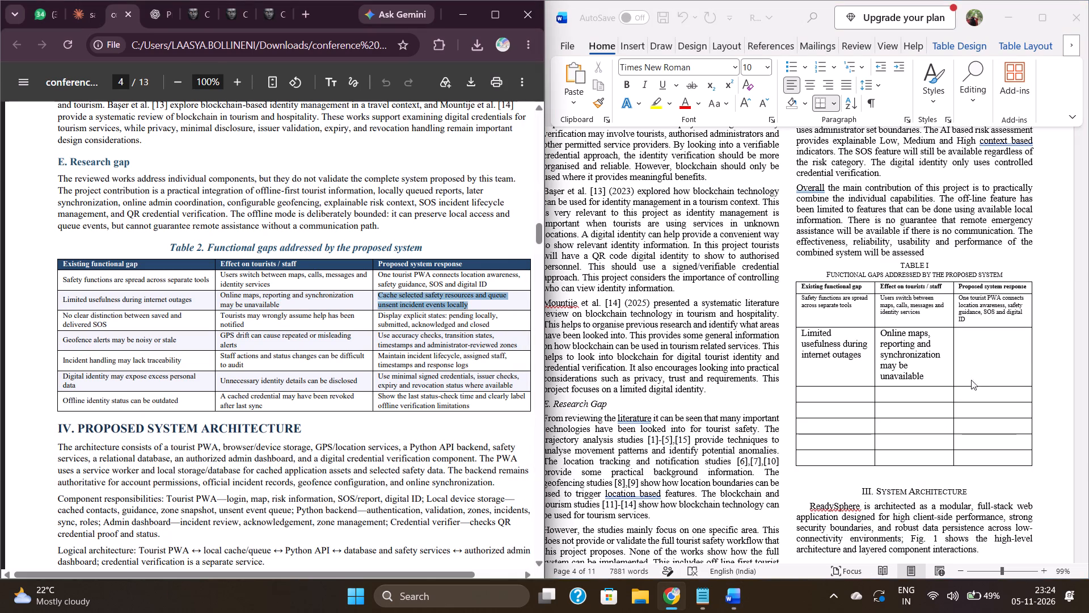
click(973, 371)
ctrl+click(973, 356)
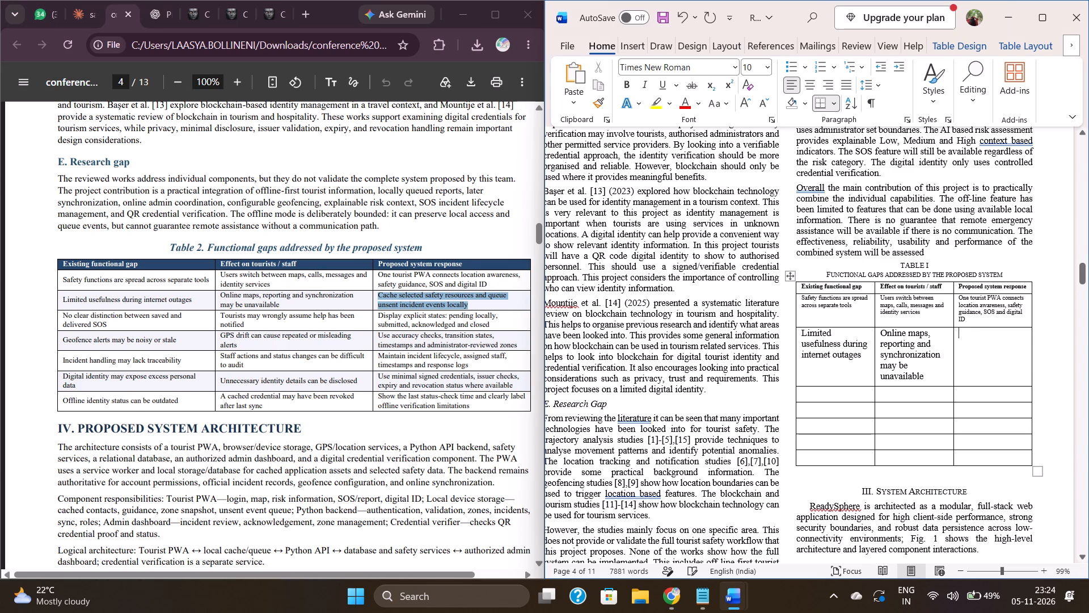
key(ctrl+v)
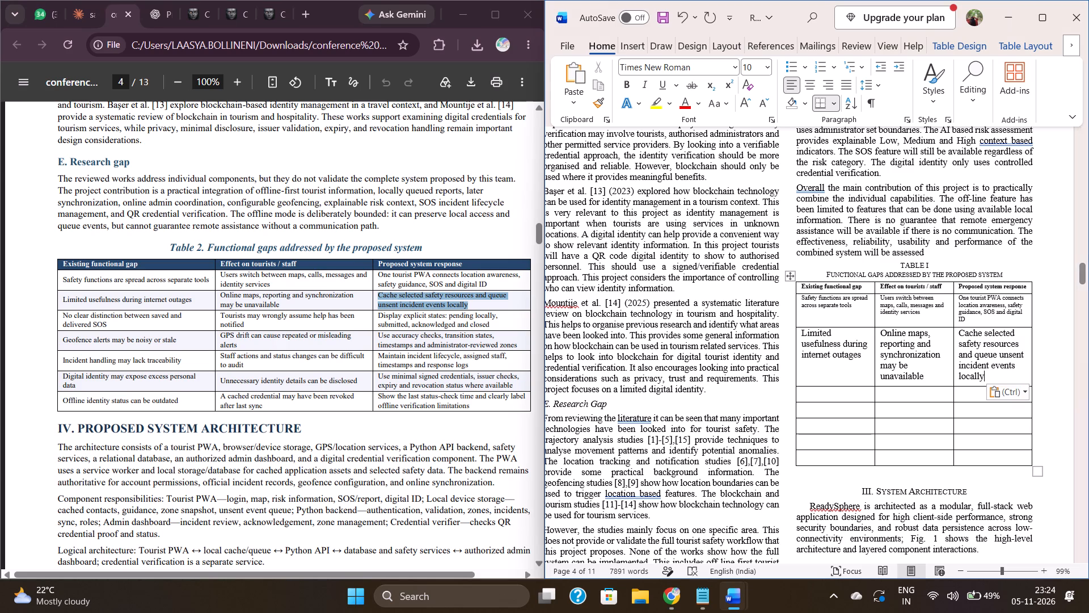
Copy "Display explicit states: pending locally, submitted, acknowledged and closed" from the PDF into the third body row's third cell.
drag(491, 325, 338, 318)
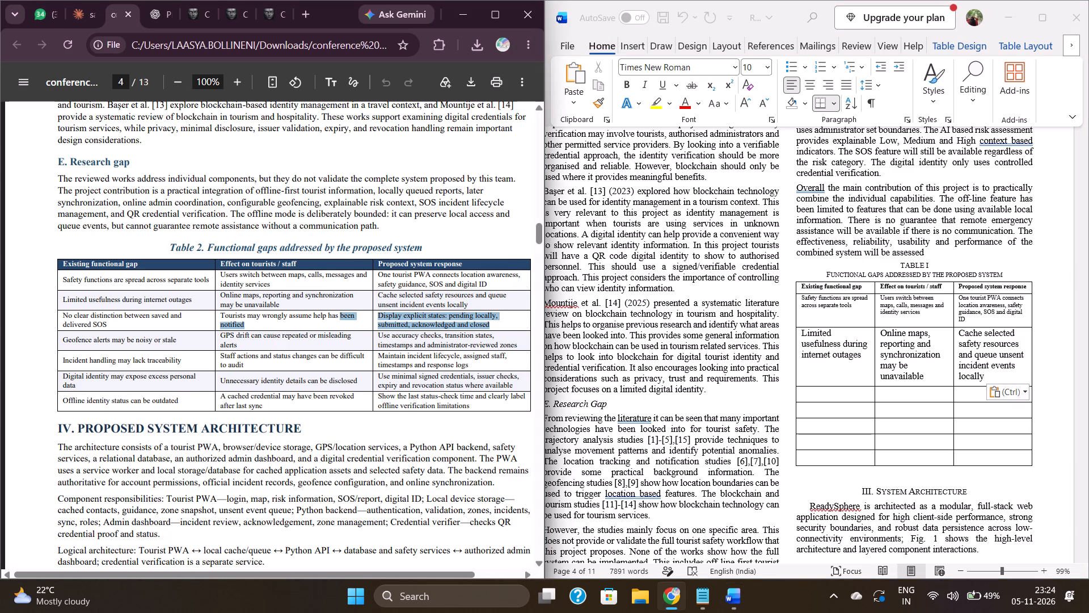
click(403, 310)
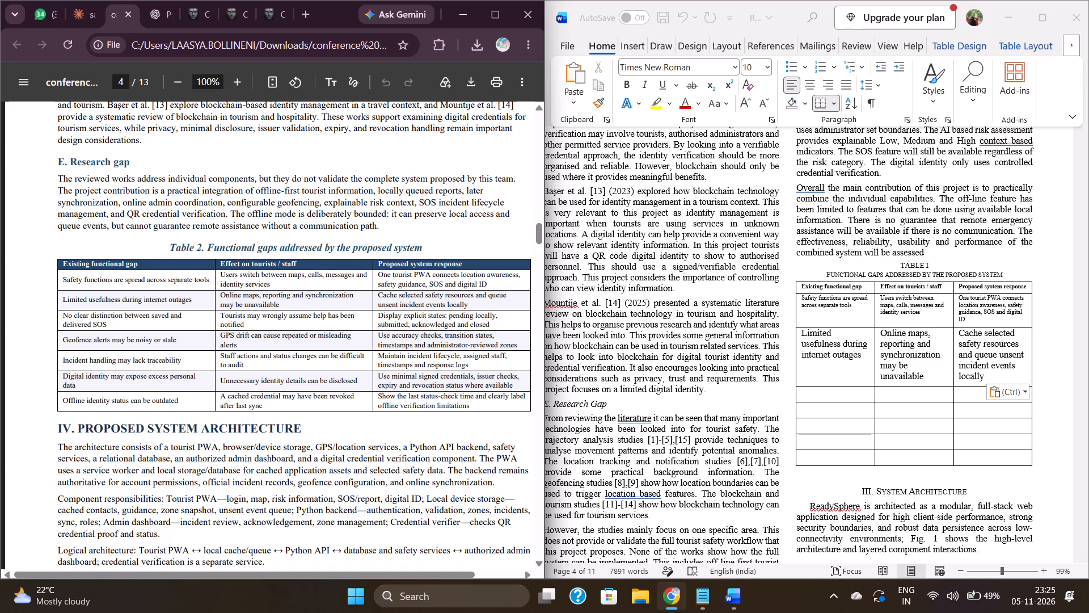
click(475, 306)
drag(494, 323, 388, 325)
drag(378, 317, 488, 324)
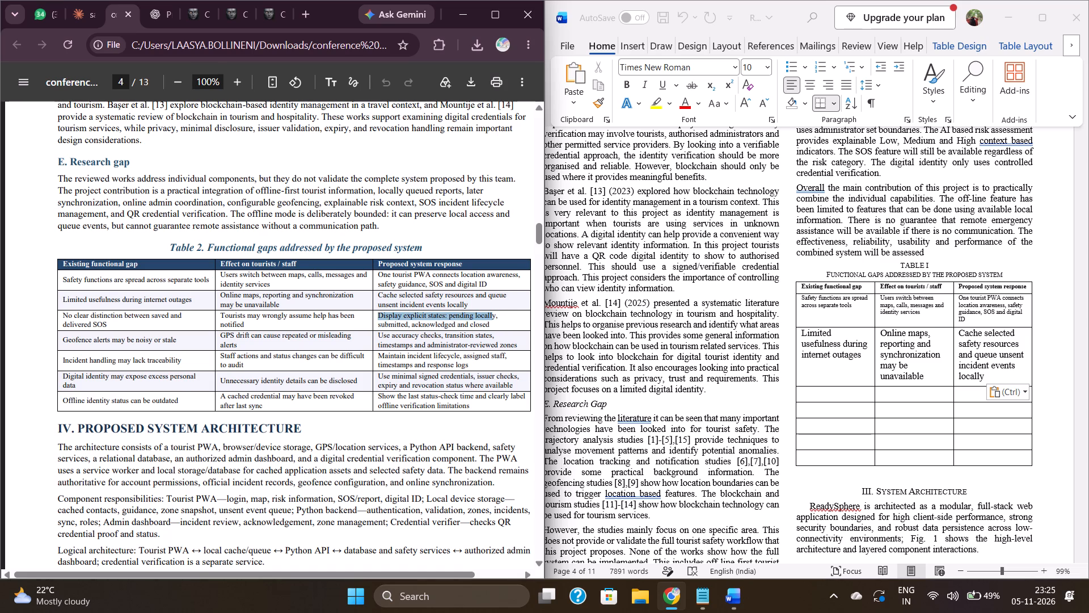
drag(488, 324, 489, 325)
key(ctrl+c)
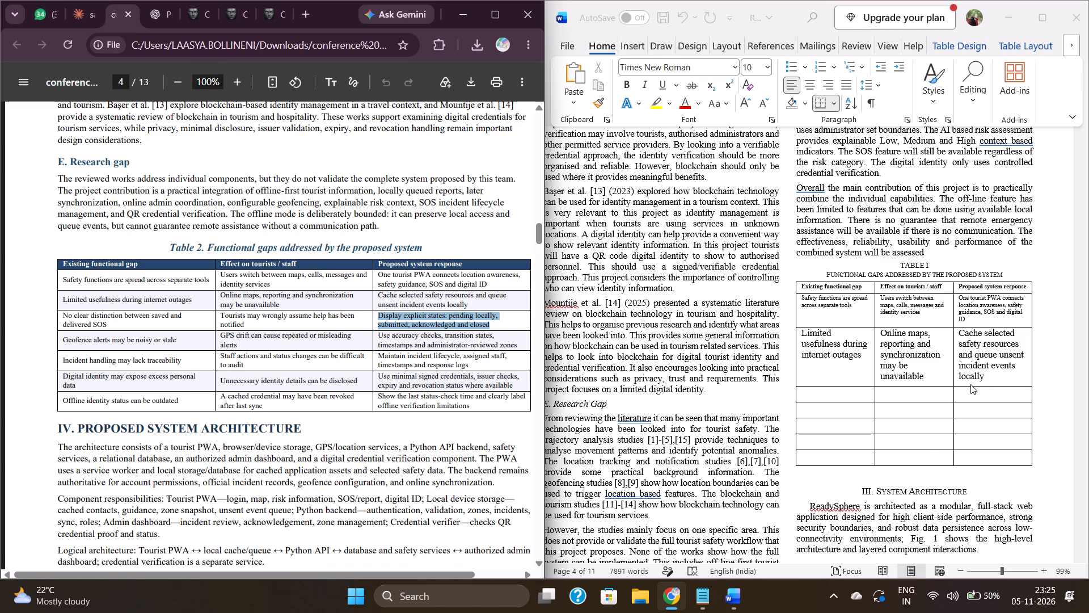
click(966, 393)
click(966, 393)
click(966, 393)
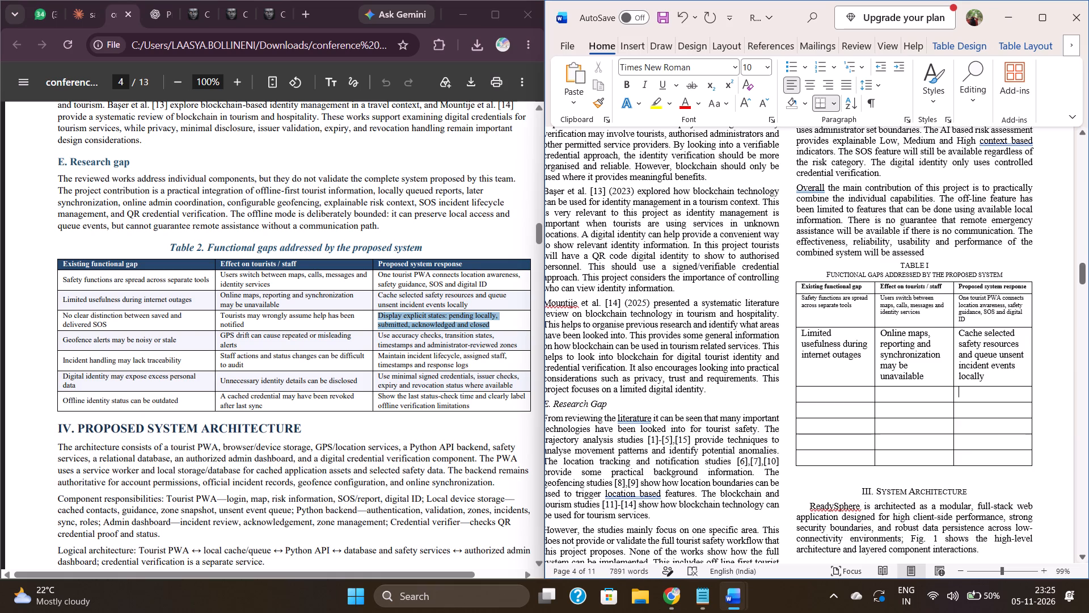
key(ctrl+v)
Copy "Tourists may wrongly assume help has been notified" from the PDF into the second cell of Table I's third body row.
click(905, 427)
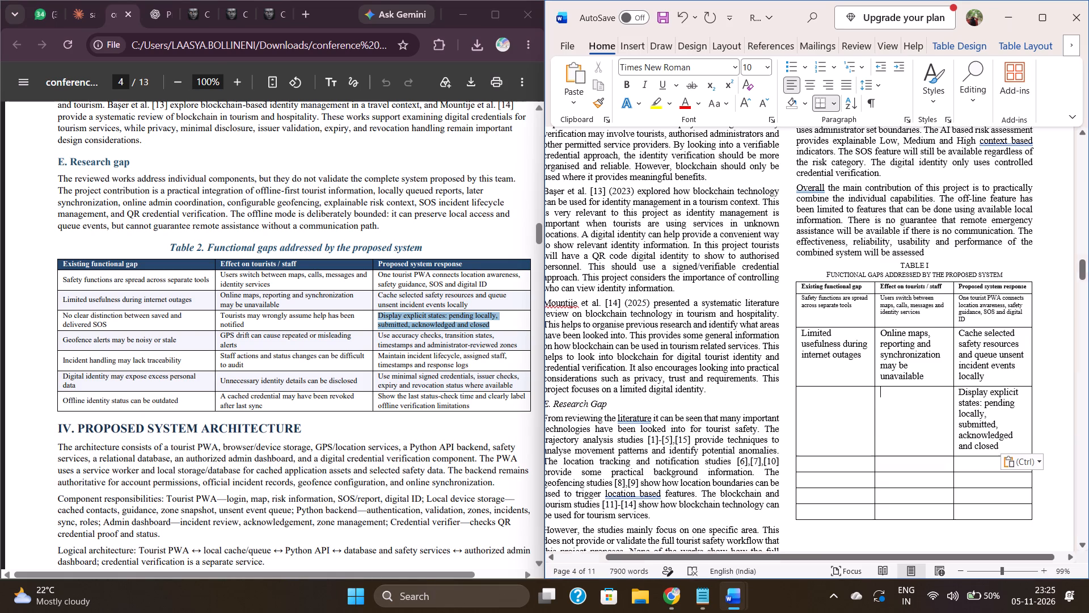
drag(251, 322, 220, 314)
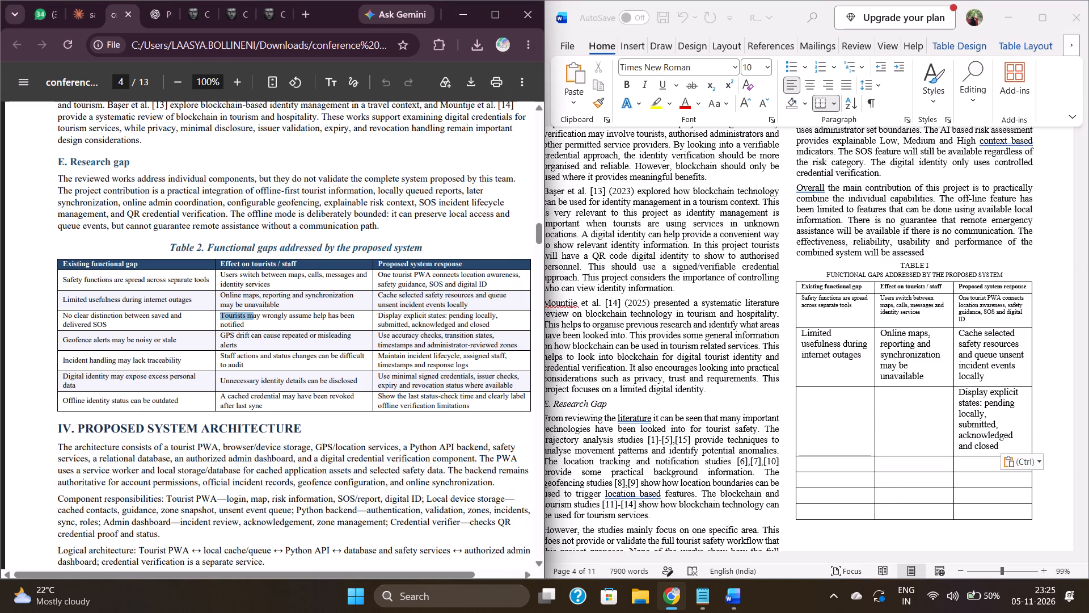
drag(220, 314, 220, 315)
drag(243, 325, 216, 310)
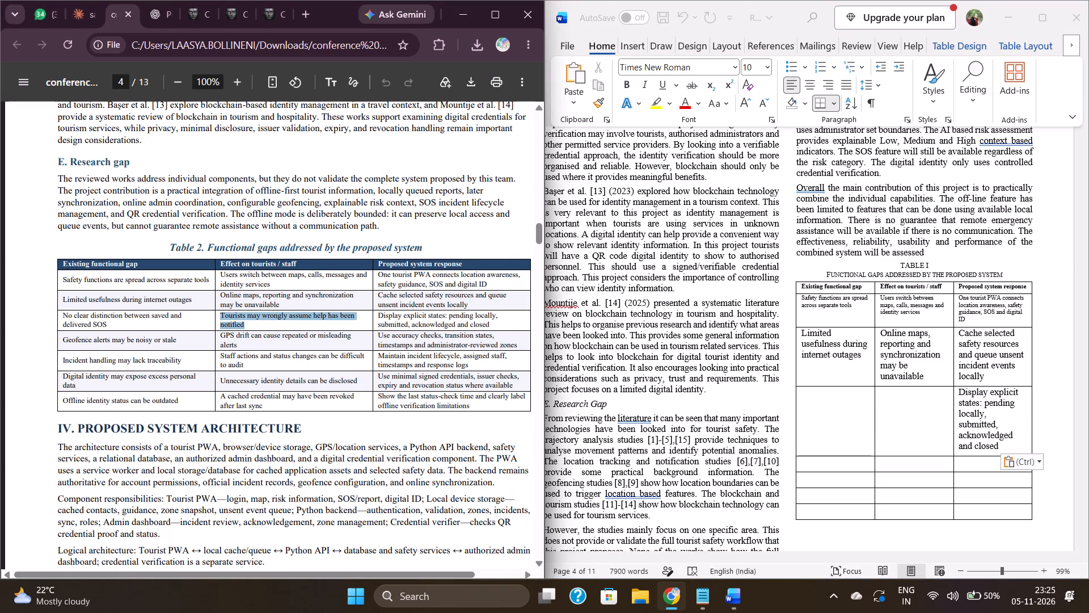
drag(216, 310, 215, 310)
key(ctrl+c)
click(907, 400)
key(ctrl+v)
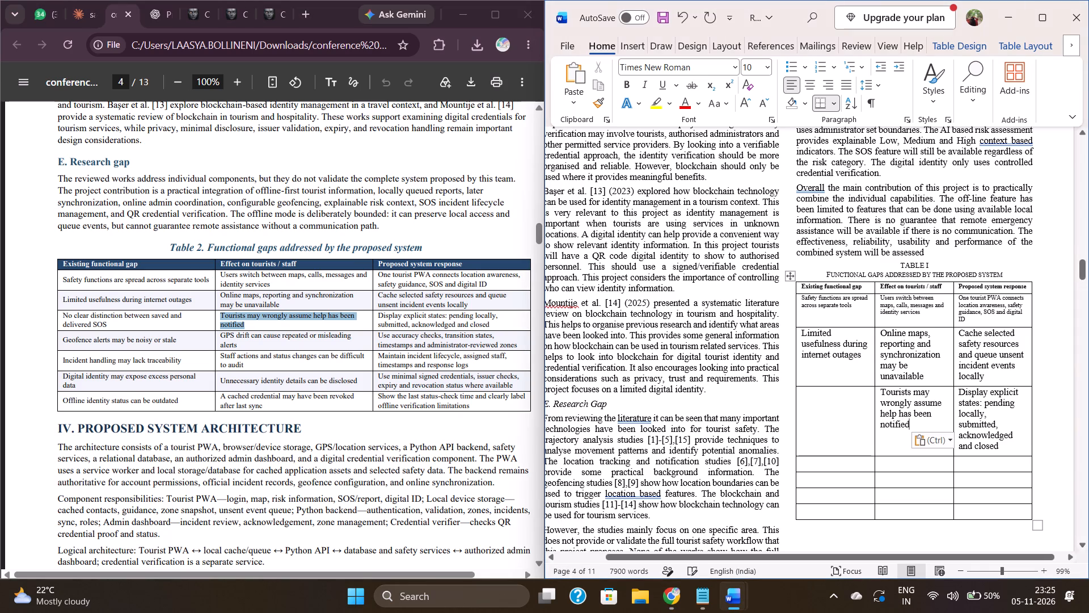
Copy "No clear distinction between saved and delivered SOS" from the PDF into the third body row's first cell.
drag(120, 320, 71, 313)
drag(109, 324, 60, 312)
key(ctrl+c)
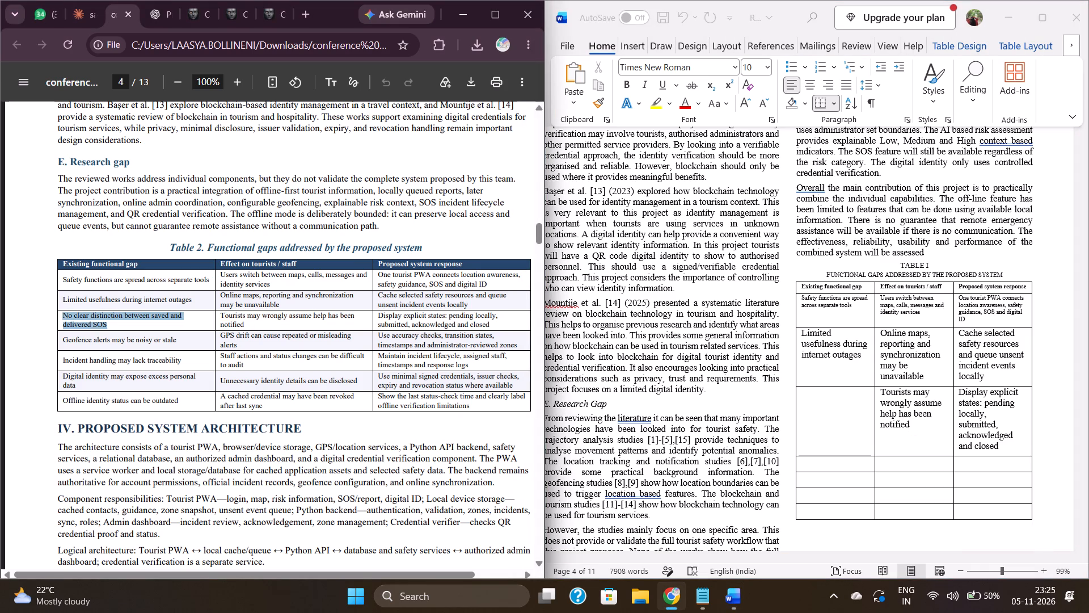
click(803, 399)
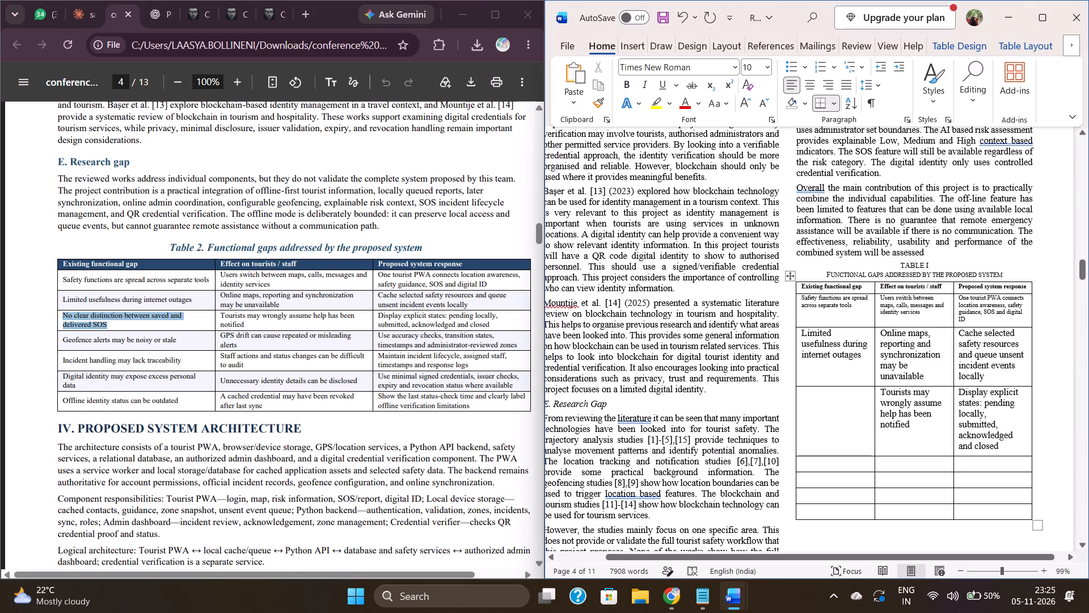
click(804, 394)
key(ctrl+v)
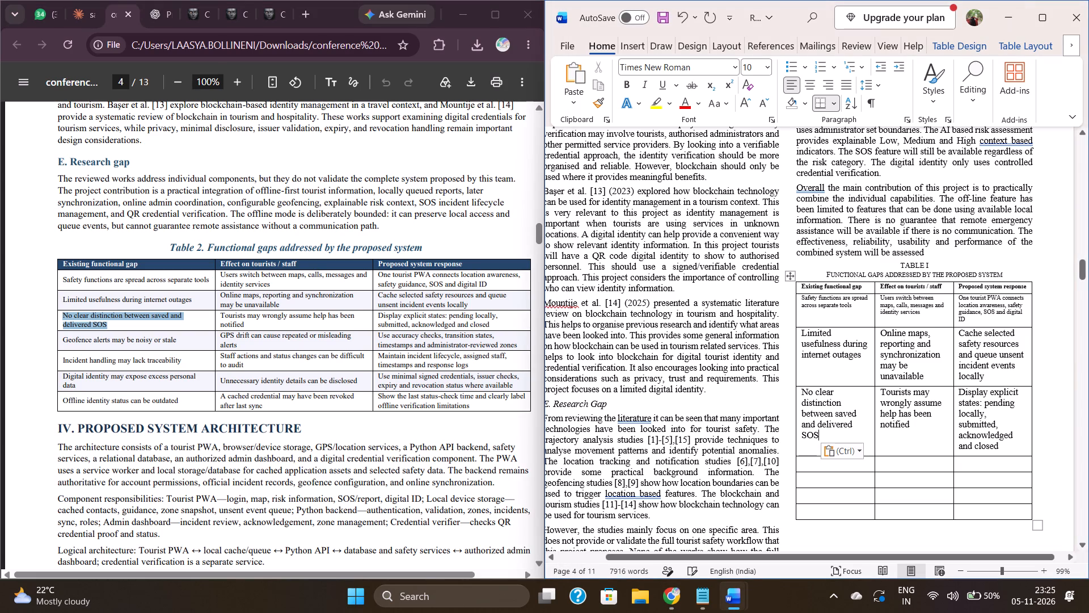
Copy "Geofence alerts may be noisy or stale" from the PDF into the first cell of Table I's fourth body row.
click(188, 339)
drag(188, 339, 71, 336)
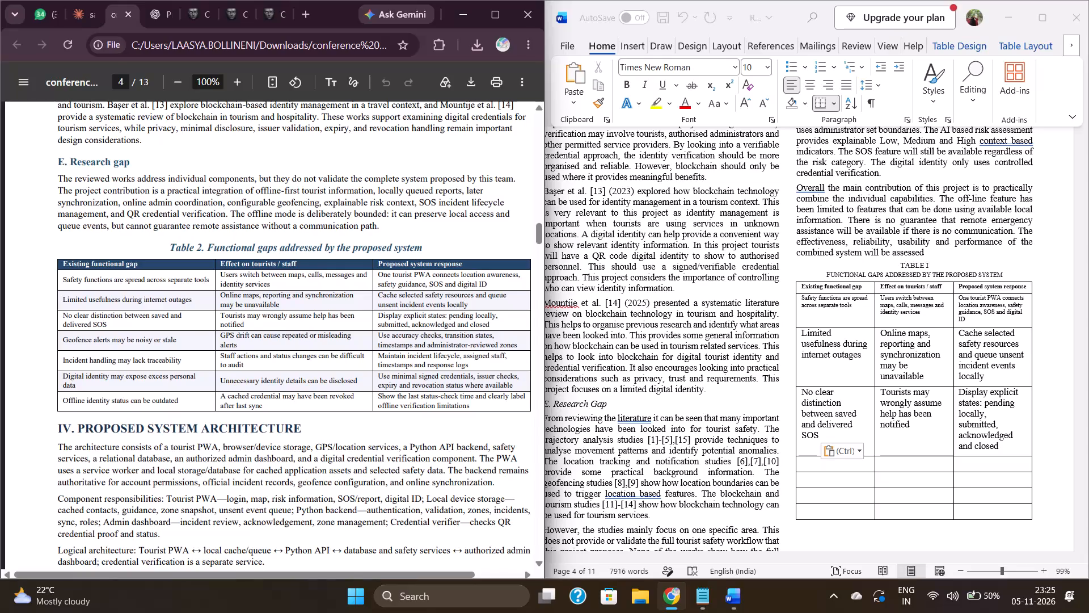
drag(71, 336, 60, 337)
drag(60, 337, 180, 338)
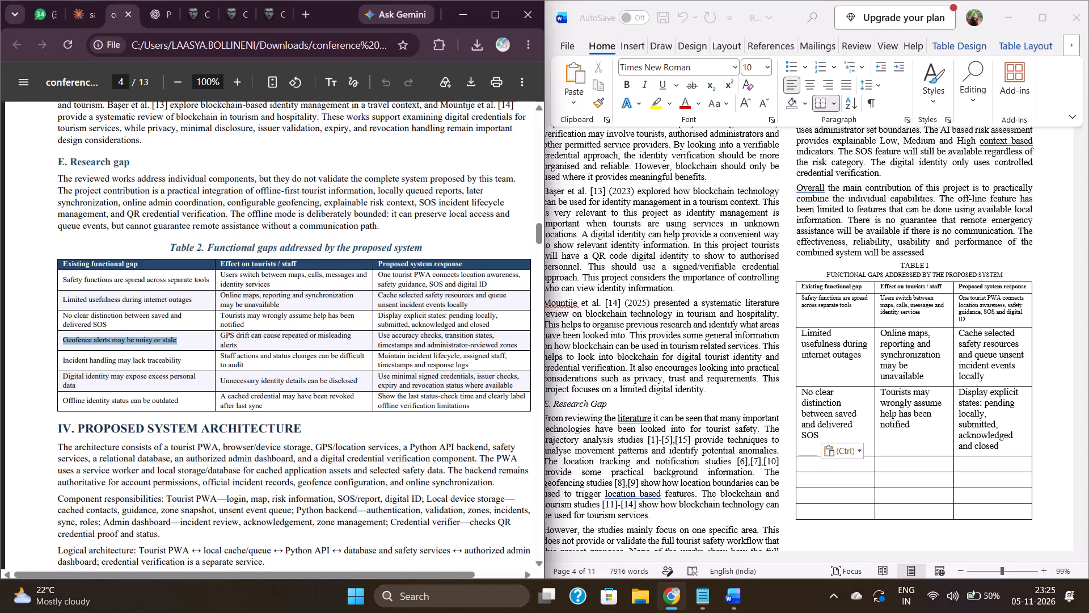
drag(180, 338, 181, 338)
key(ctrl+c)
click(813, 461)
click(813, 461)
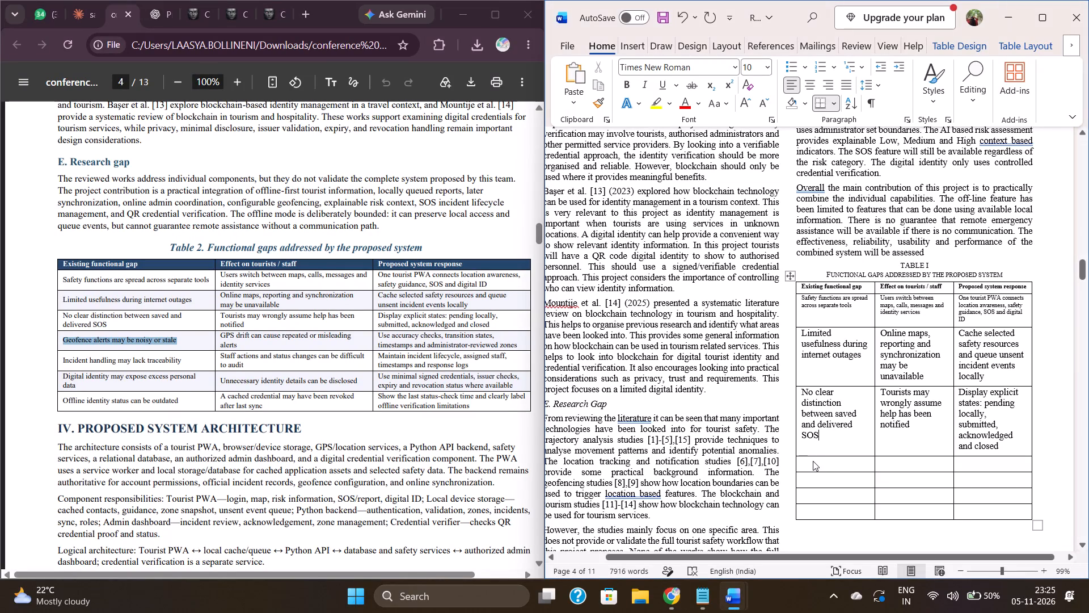
key(ctrl+v)
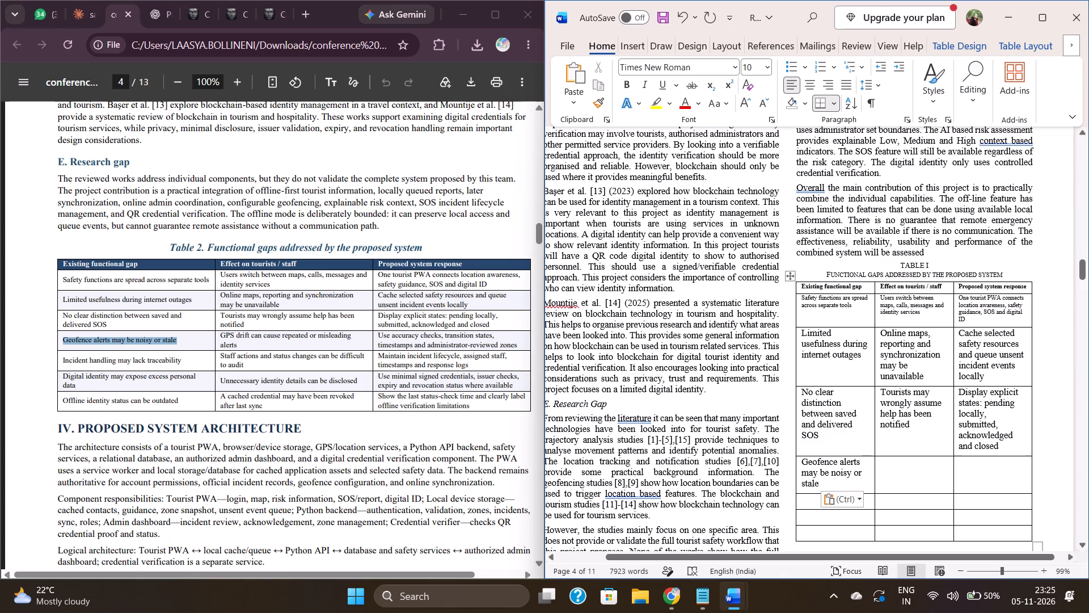
Set the font size of the text in all three cells of Table I's second body row to 6.5.
drag(862, 360, 798, 334)
click(874, 355)
text(6.5)
key(Return)
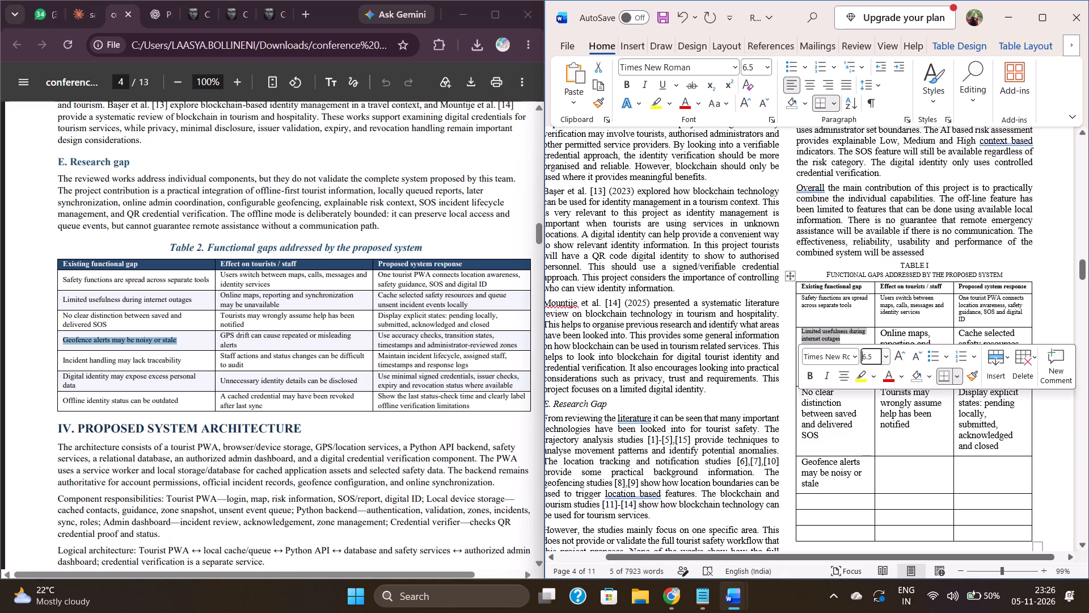
click(923, 332)
drag(928, 376, 886, 326)
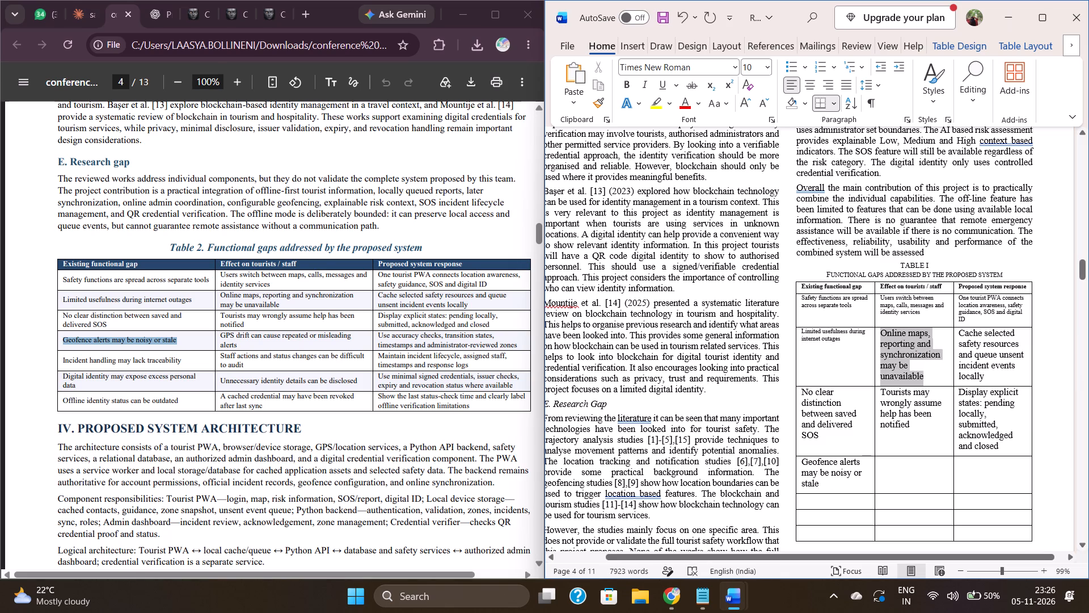
drag(886, 326, 892, 335)
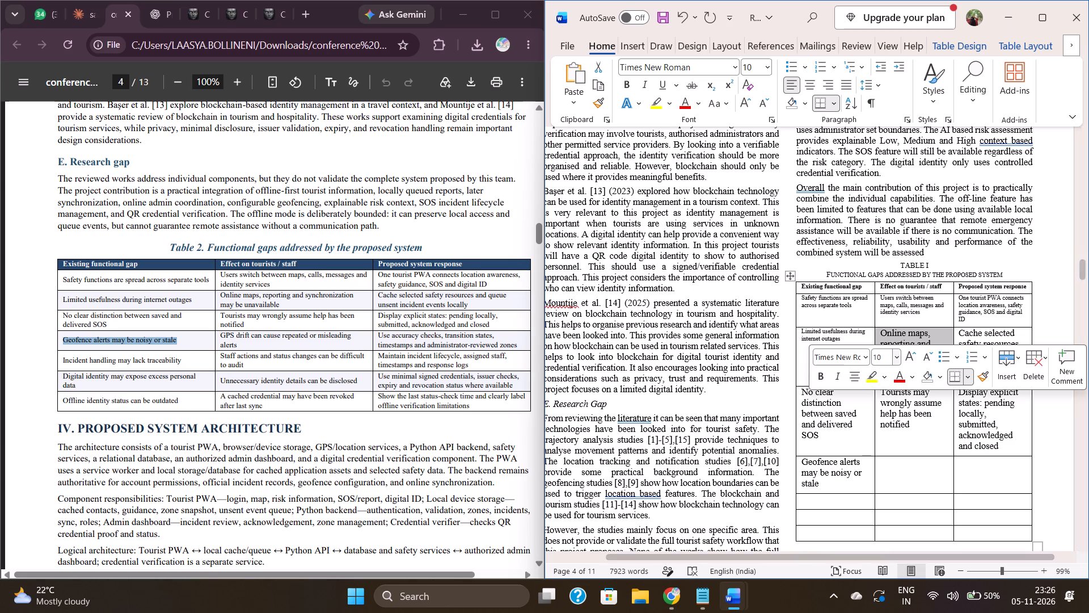
click(884, 361)
text(6.5)
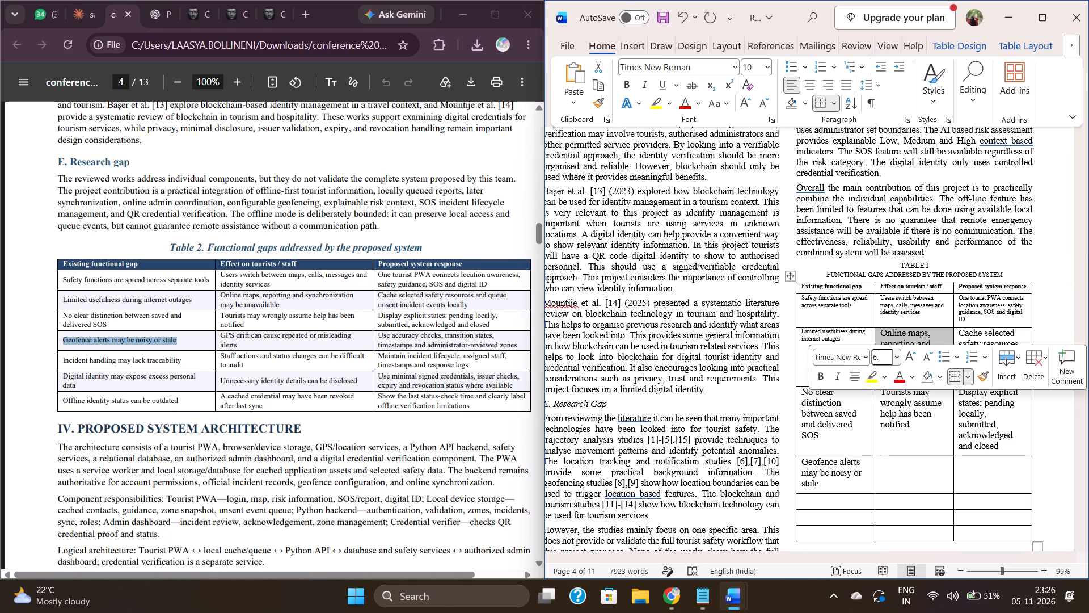
key(Return)
click(847, 458)
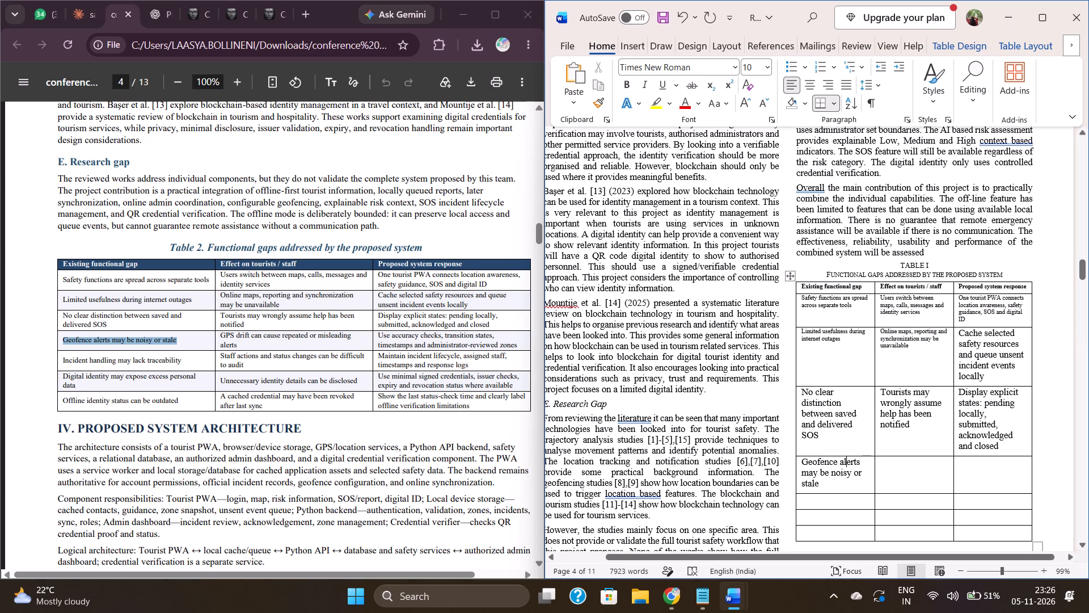
drag(993, 374, 962, 333)
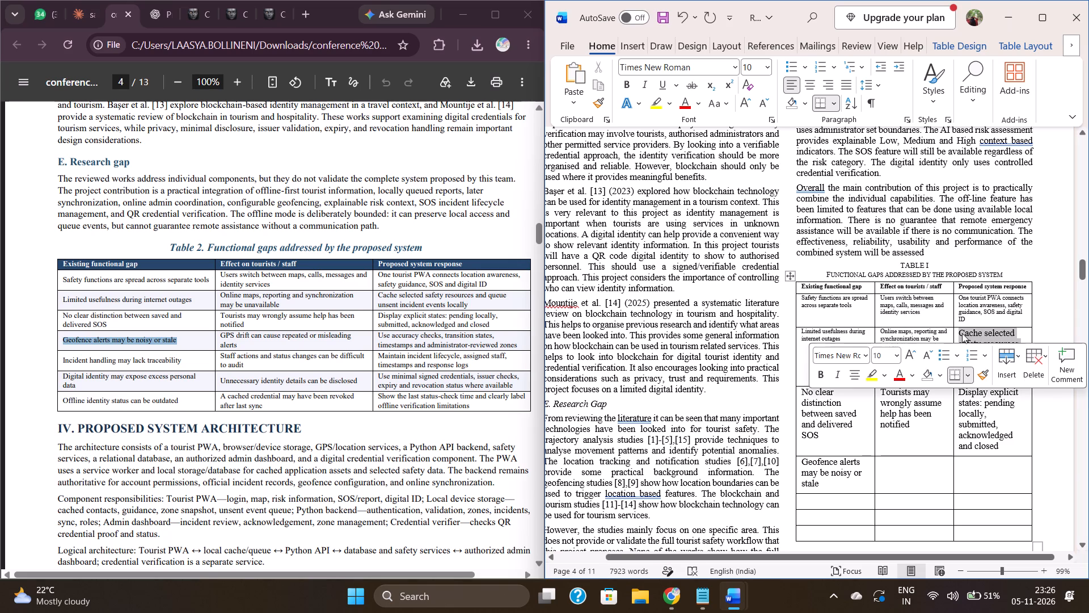
click(886, 355)
text(6.5)
key(Return)
Set the font size of the text in all three cells of Table I's third body row to 6.5.
click(812, 410)
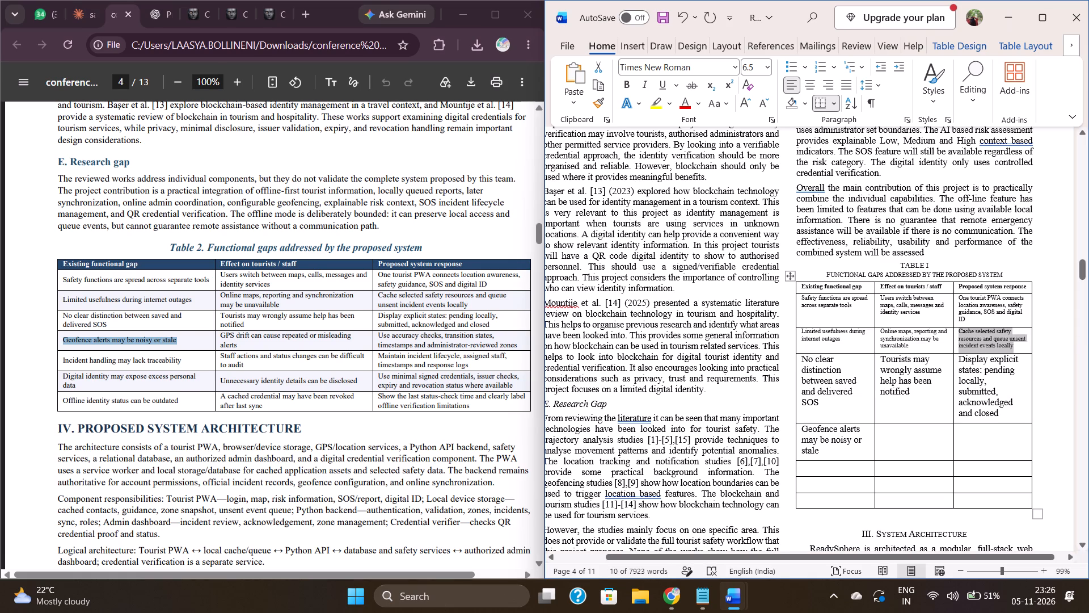
drag(828, 408, 814, 368)
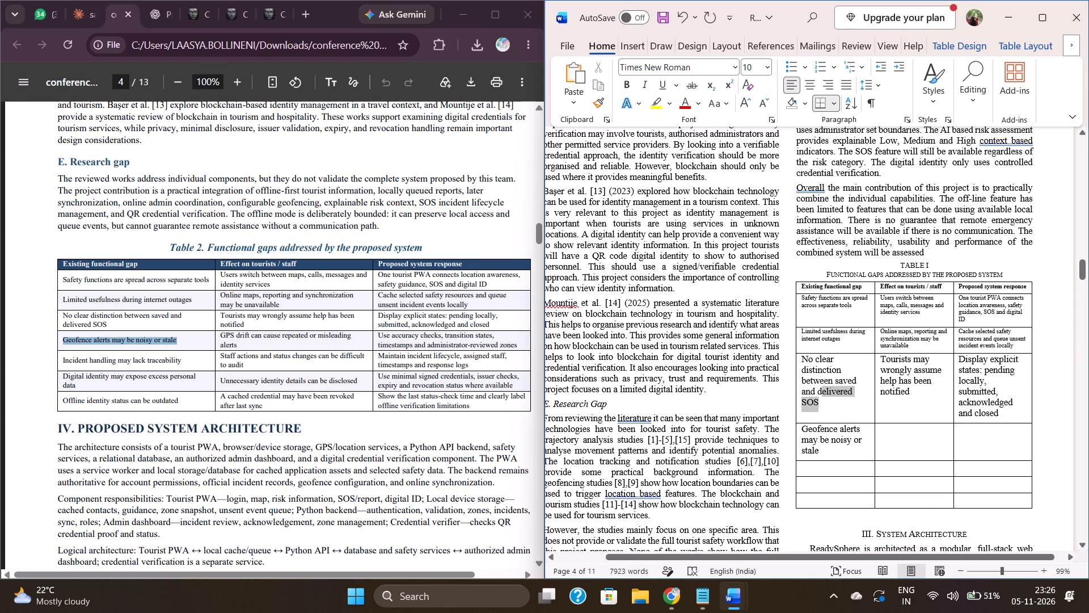
drag(814, 368, 804, 362)
click(875, 314)
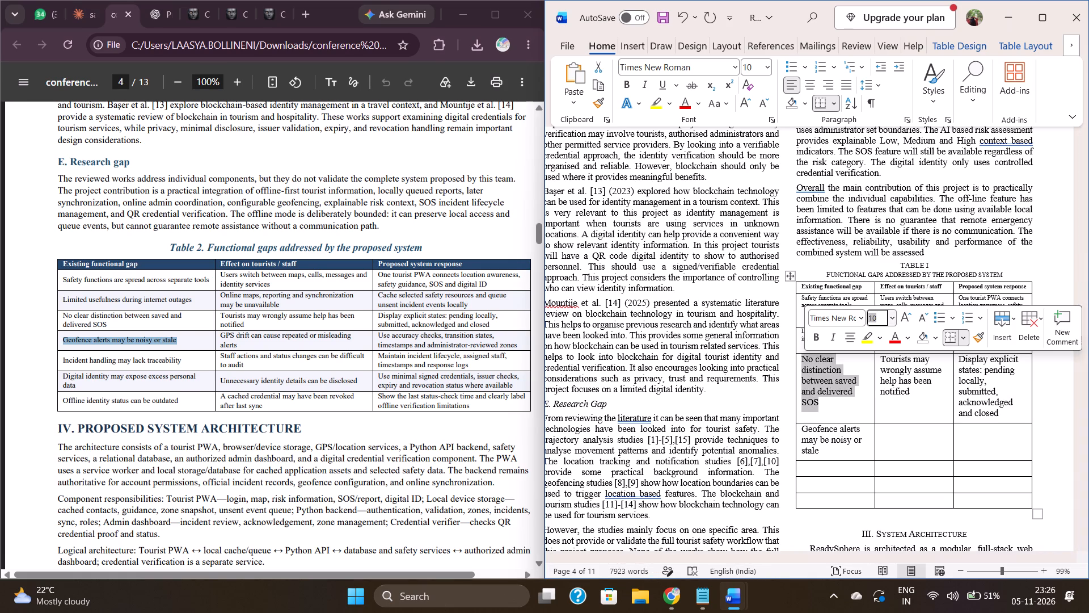
text(6.5)
key(Return)
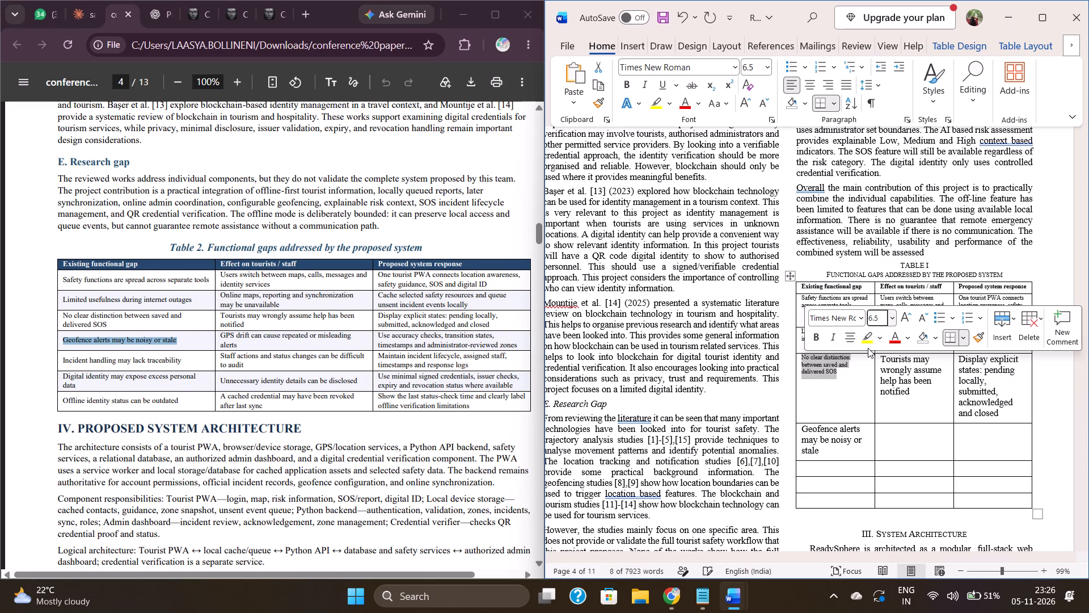
click(919, 403)
drag(919, 403, 877, 355)
click(888, 309)
text(6.5)
key(Return)
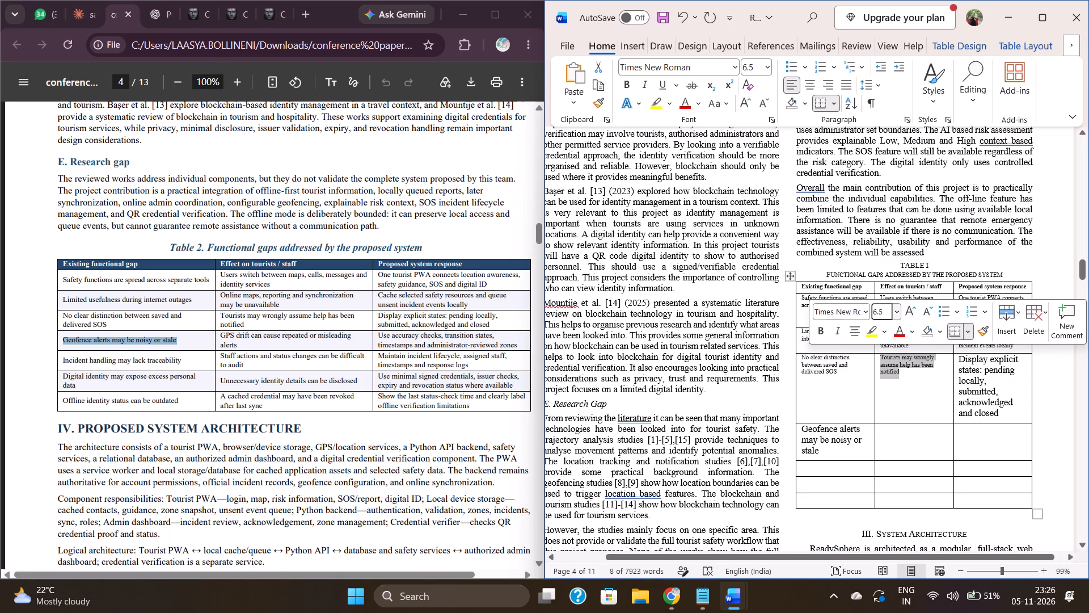
click(1008, 412)
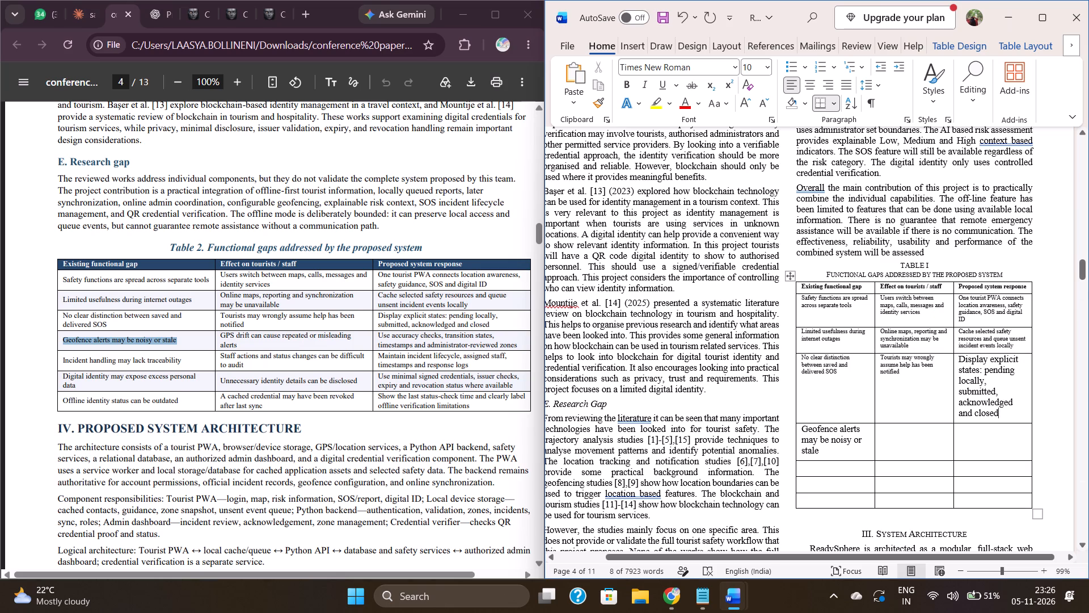
drag(1008, 412, 962, 362)
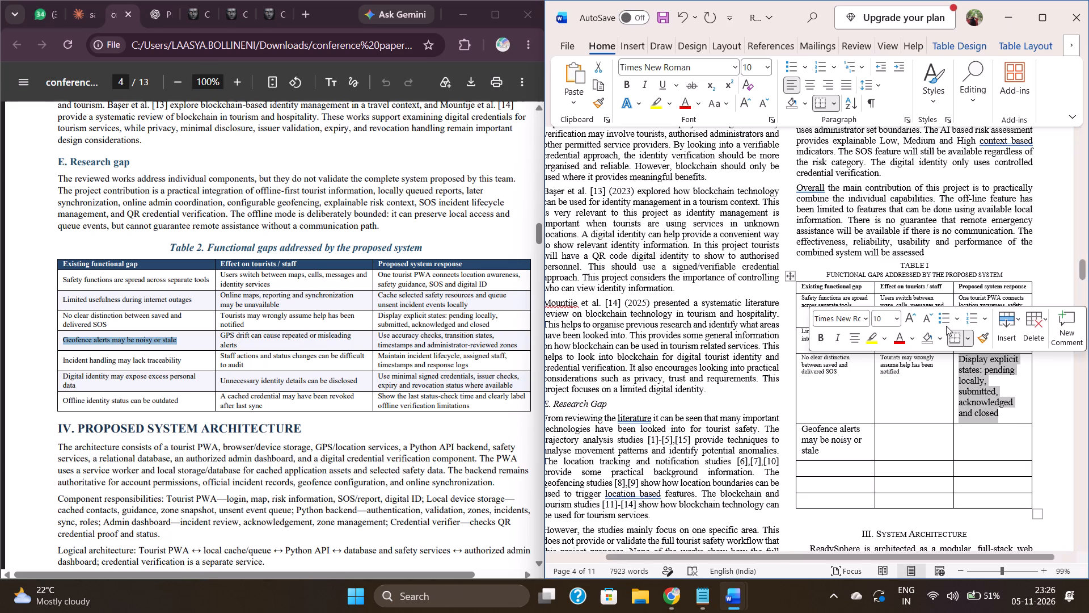
click(890, 319)
text(6.5)
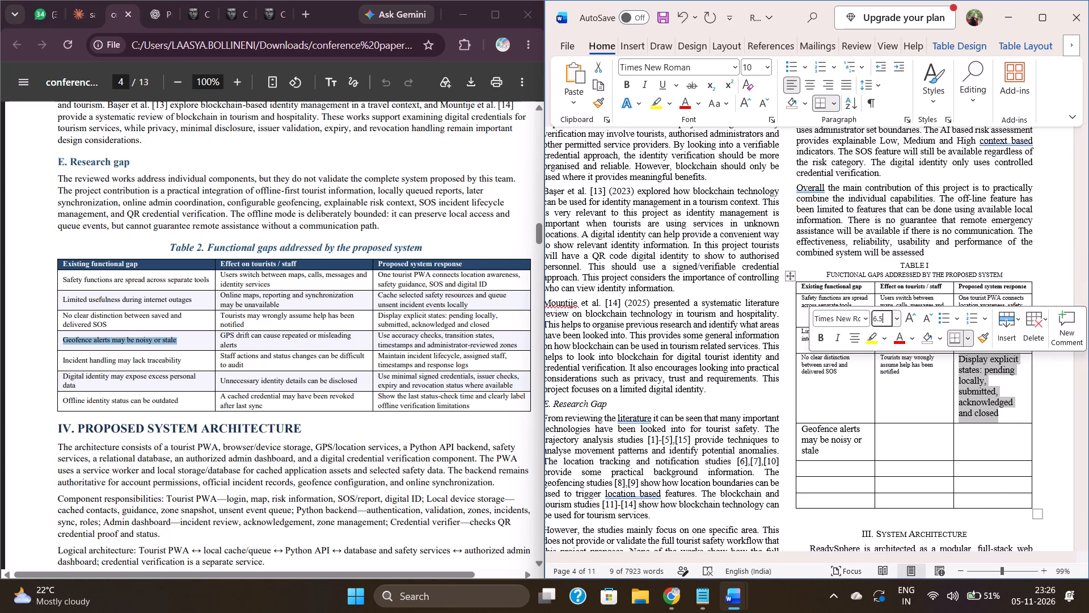
key(Return)
Set the font size of "Geofence alerts may be noisy or stale" in the fourth body row to 6.5.
click(850, 435)
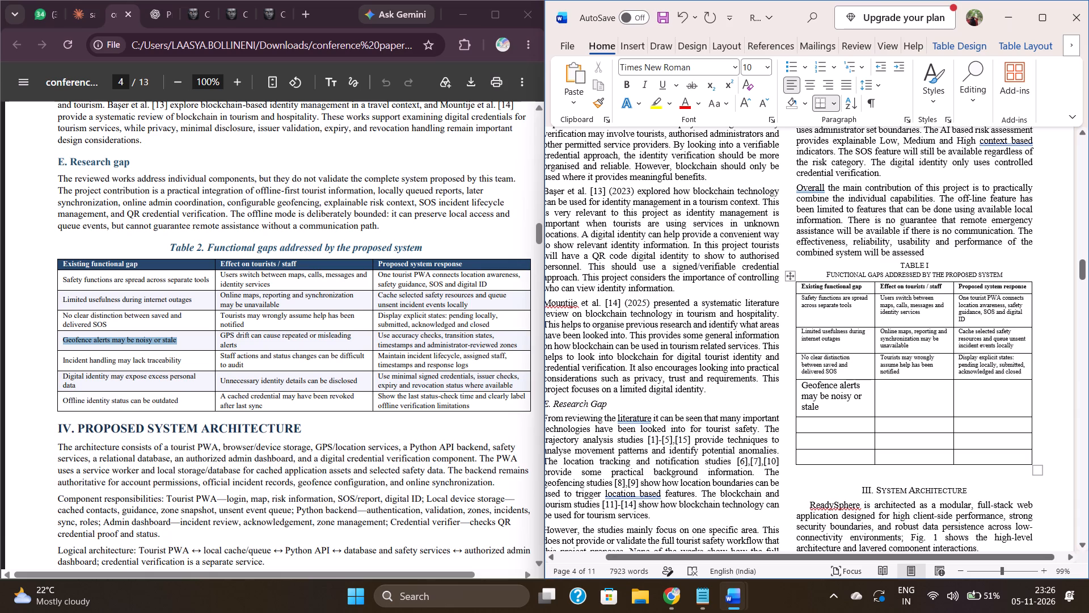
drag(824, 409, 799, 384)
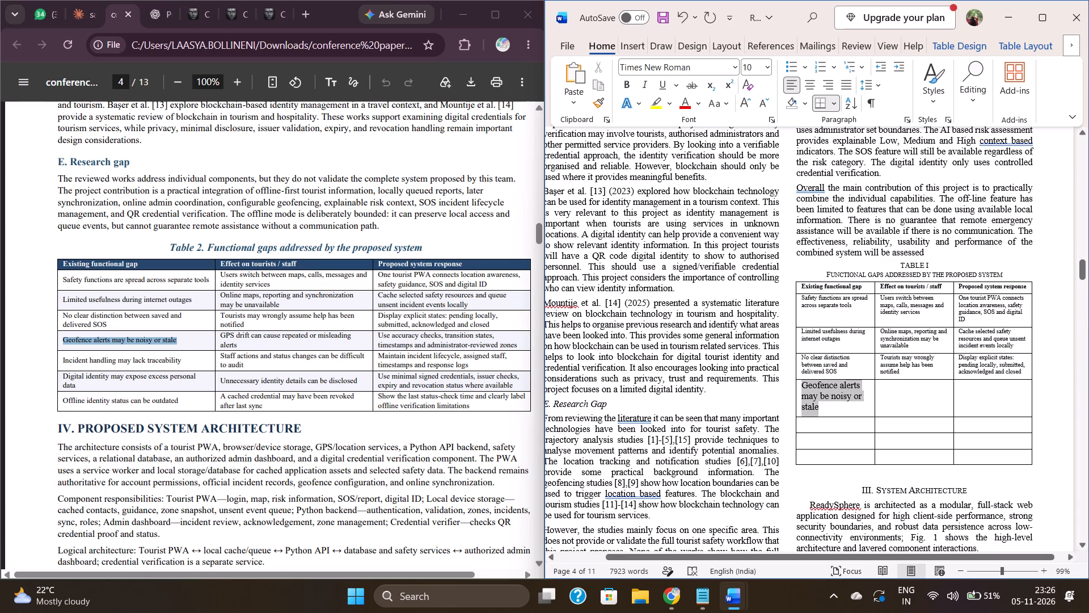
drag(799, 384, 798, 384)
click(869, 338)
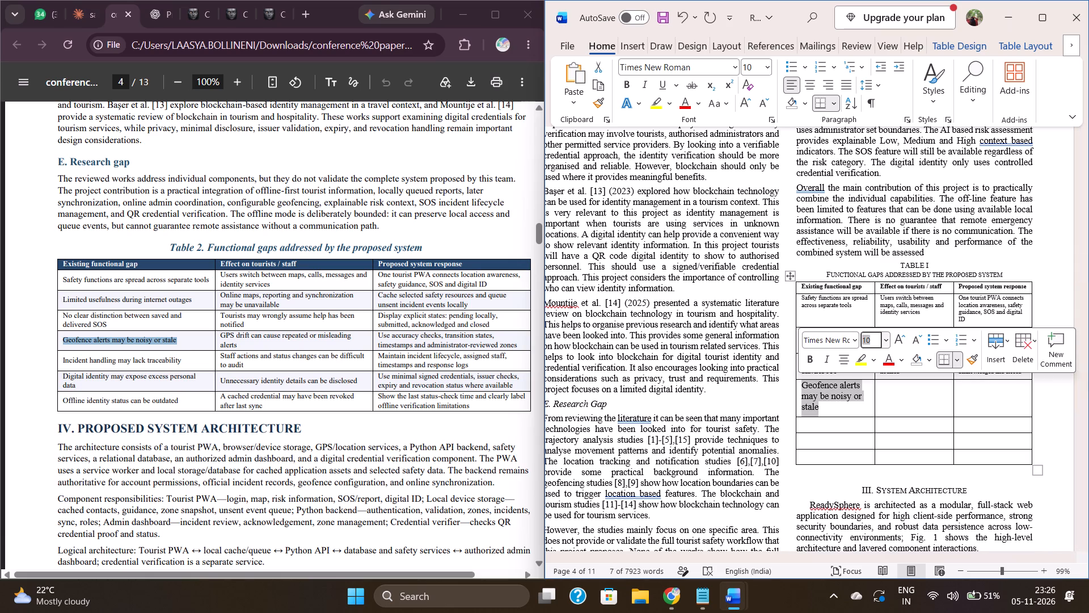
key(BackSpace)
text(6.5)
key(Return)
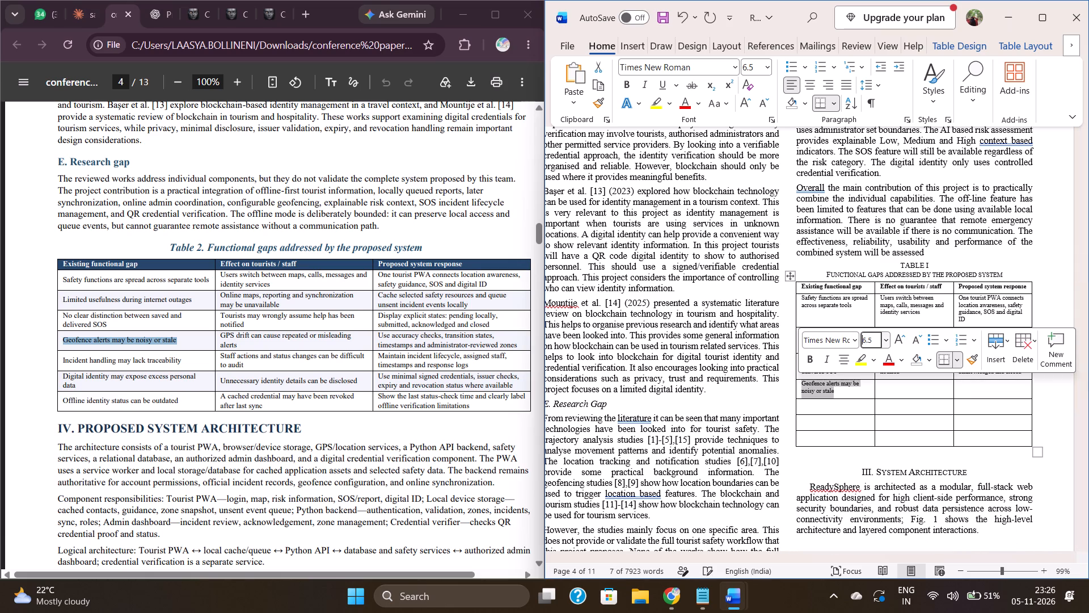
Copy "GPS drift can cause repeated or misleading alerts" from the PDF into the fourth body row's second cell.
click(246, 364)
drag(237, 343, 222, 337)
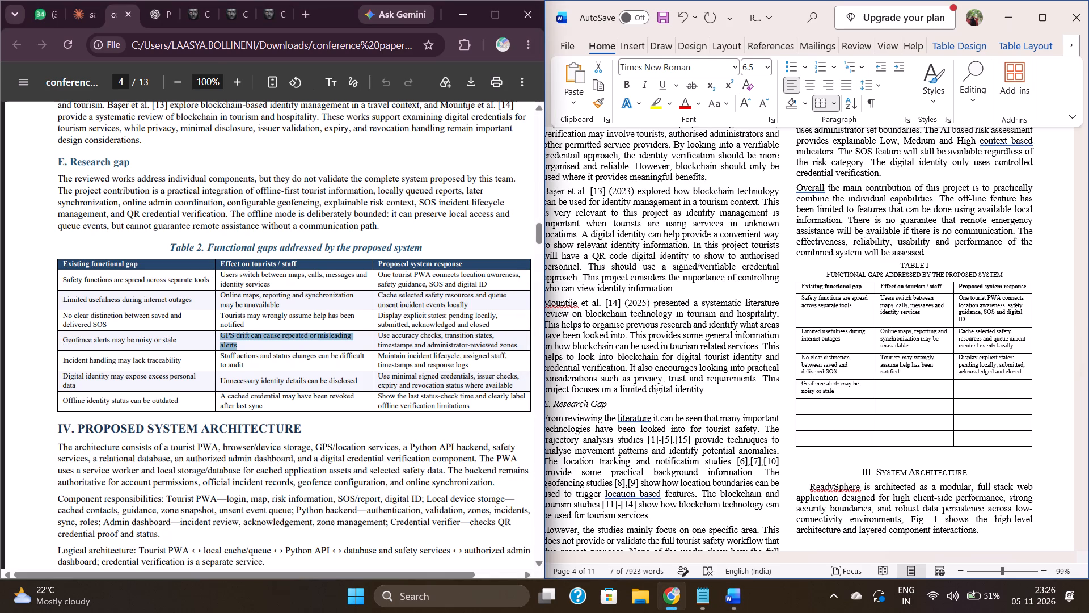
drag(222, 337, 221, 335)
key(ctrl+c)
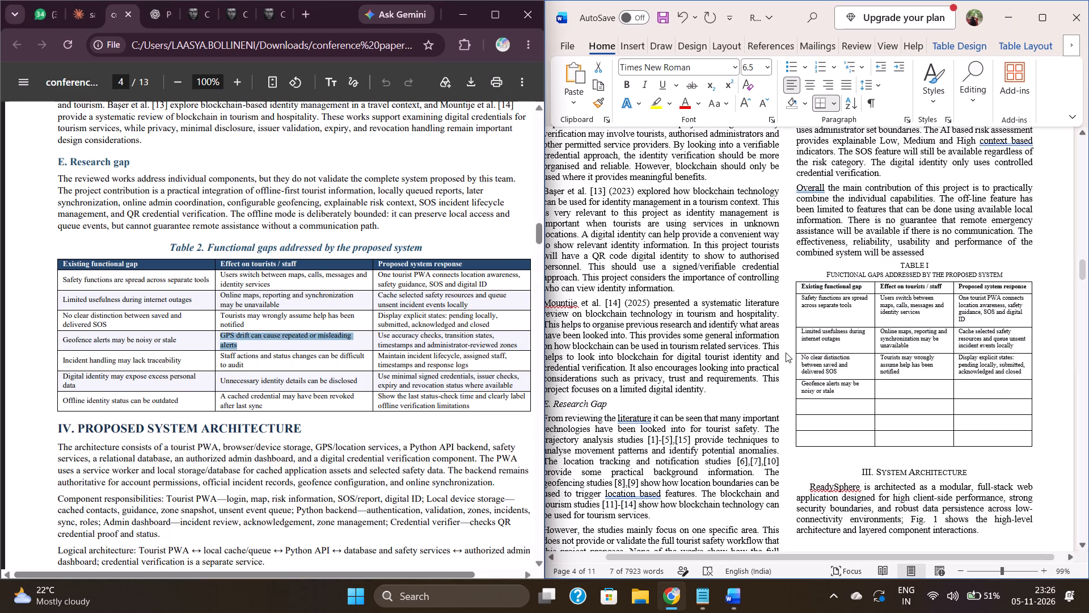
click(879, 384)
click(884, 386)
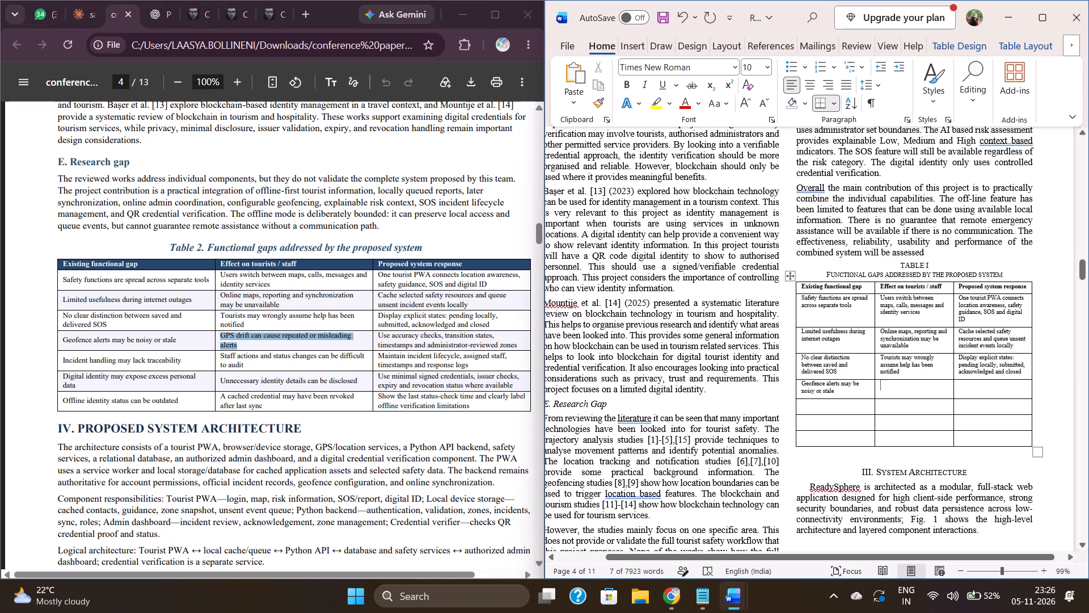
key(ctrl+v)
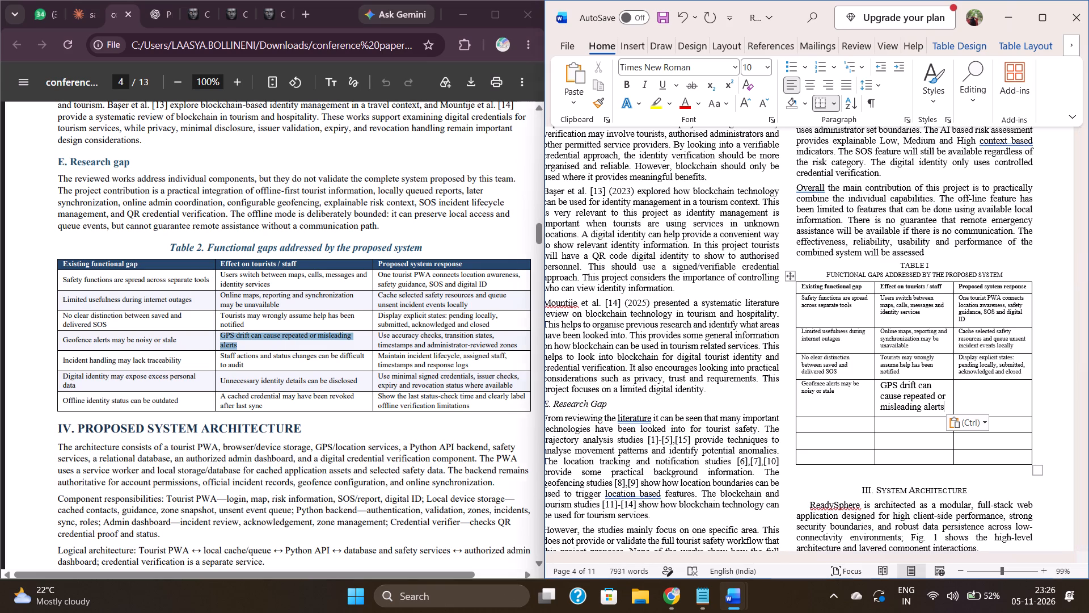
Copy "Use accuracy checks, transition states, timestamps and administrator-reviewed zones" from the PDF into the third cell of Table I's fourth body row.
drag(518, 344, 378, 337)
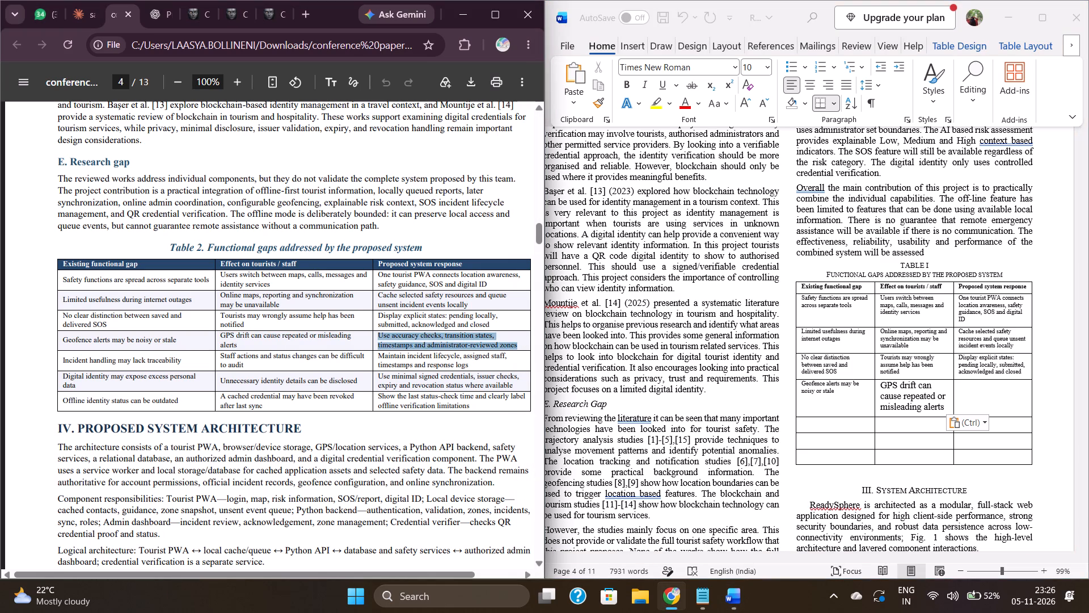
key(ctrl+c)
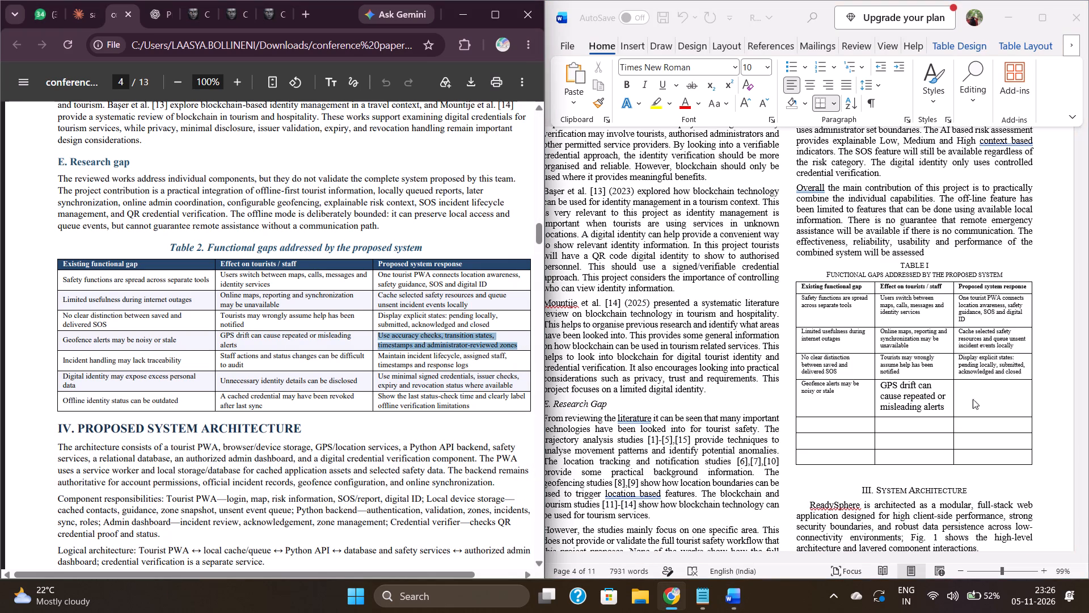
click(957, 390)
click(966, 388)
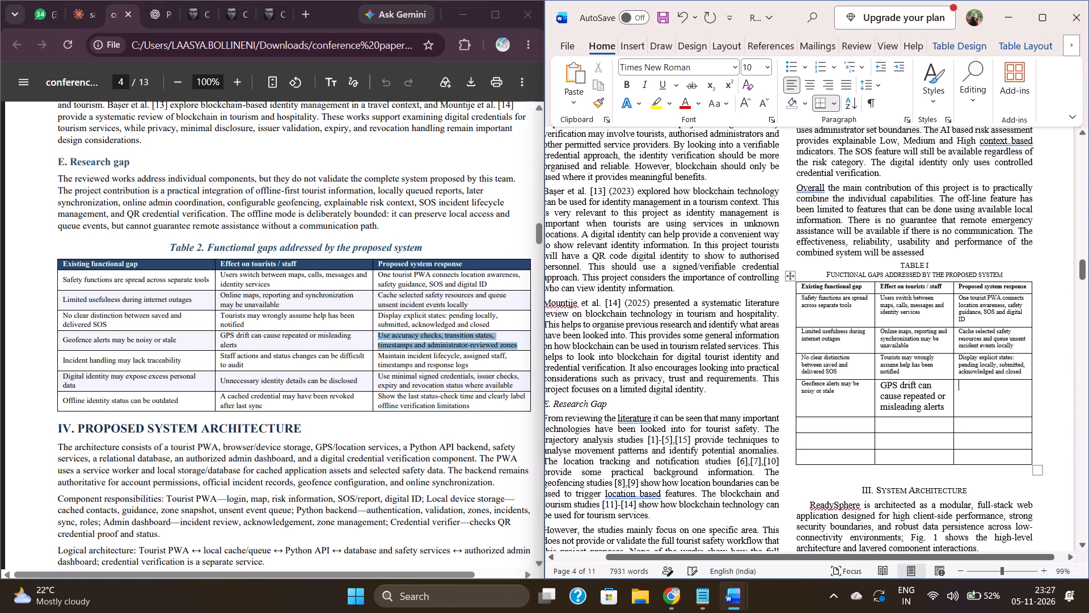
key(ctrl+v)
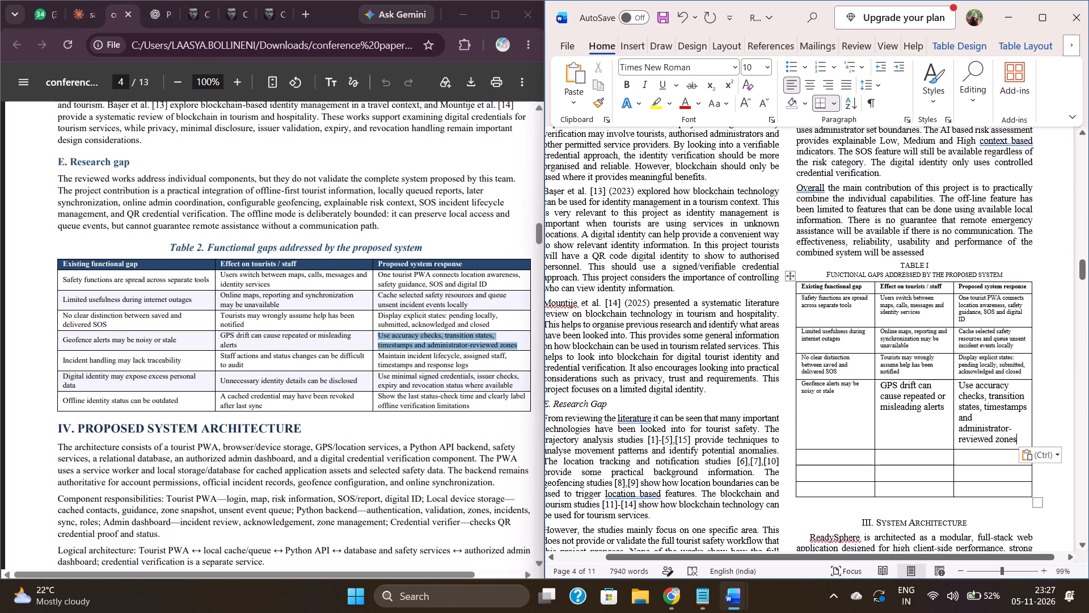
Copy "Maintain incident lifecycle, assigned staff, timestamps and response logs" from the PDF into the third cell of Table I's fifth body row.
click(808, 463)
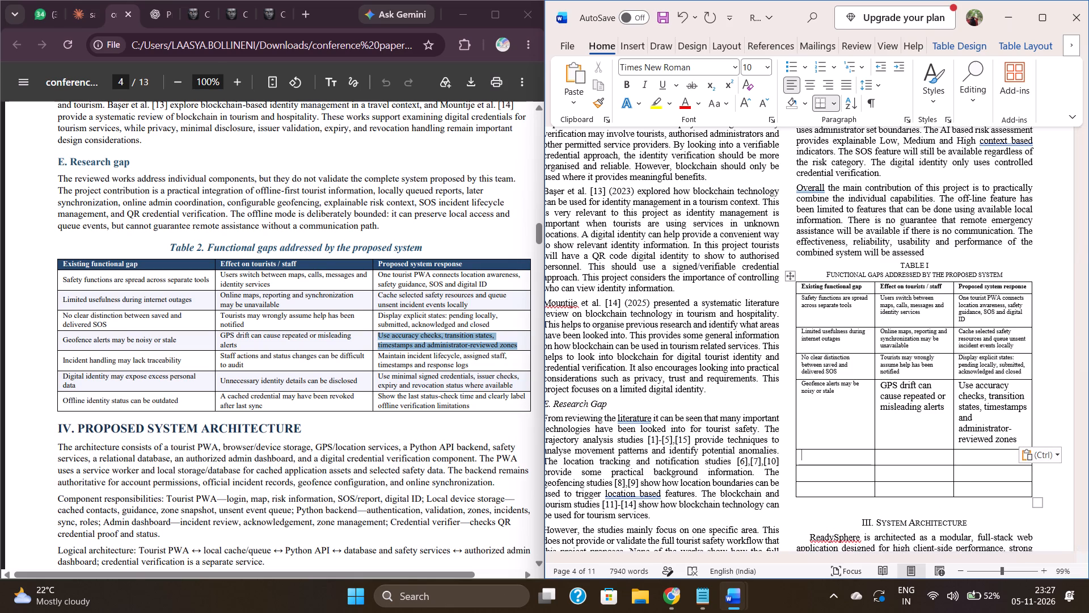
drag(477, 365, 377, 360)
click(377, 360)
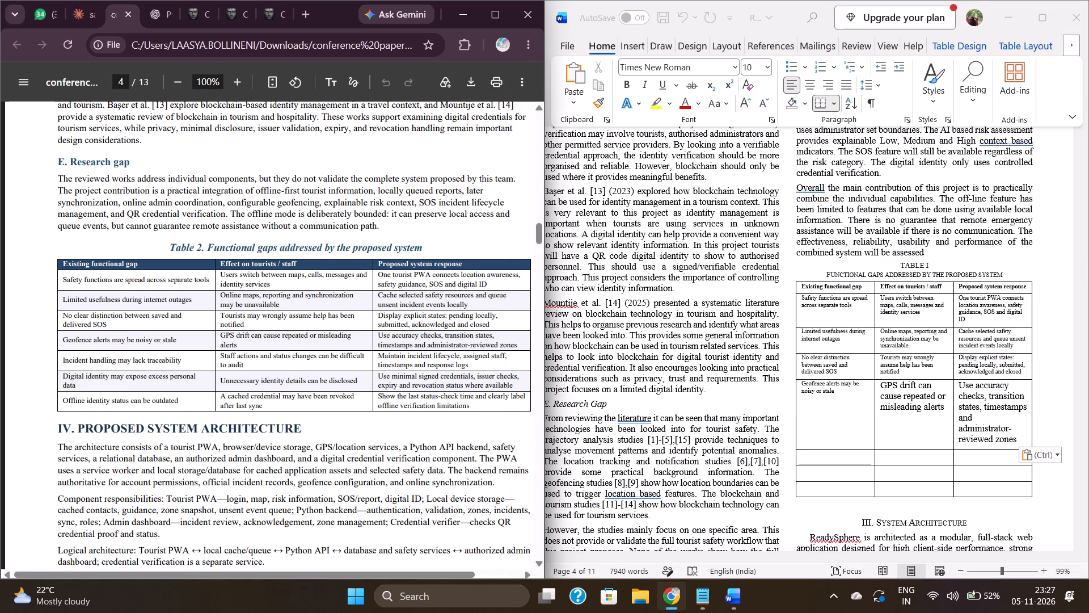
drag(377, 353, 470, 366)
key(ctrl+c)
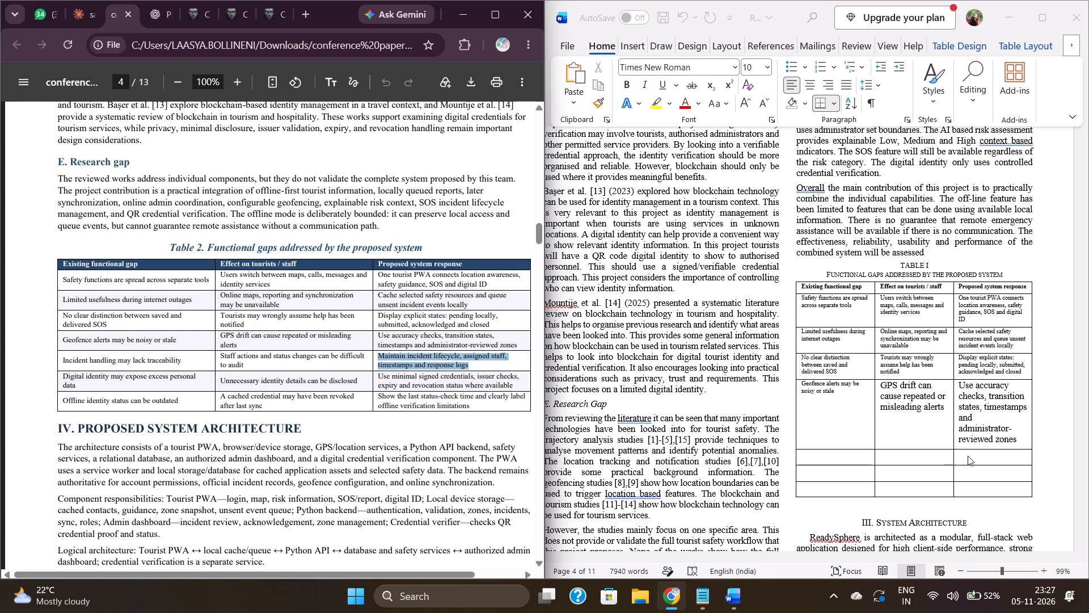
click(968, 456)
click(968, 456)
key(ctrl+v)
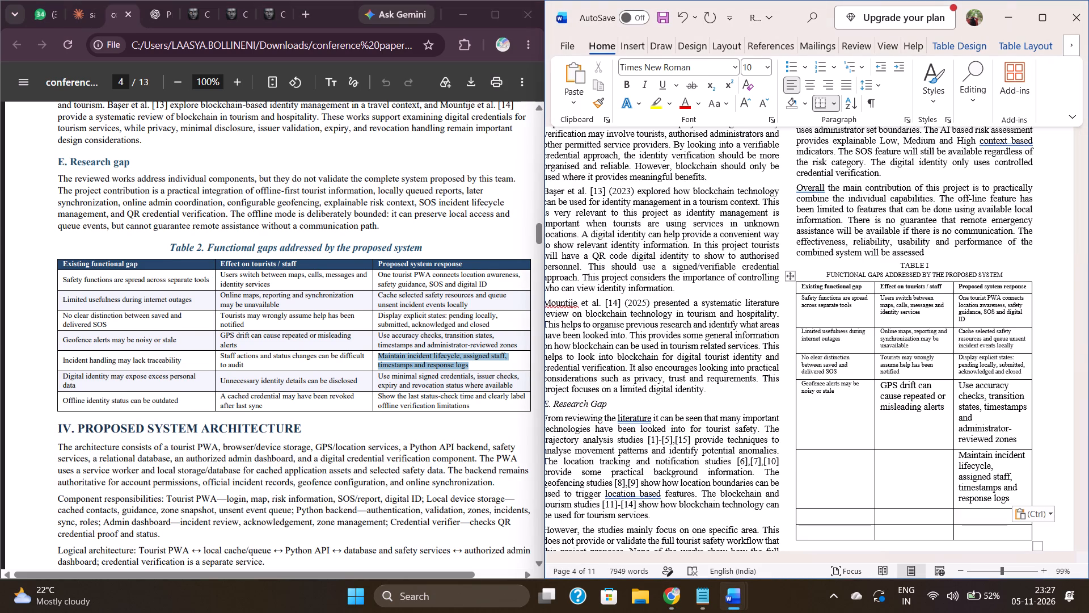
Copy "Staff actions and status changes can be difficult to audit" from the PDF into the fifth body row's second cell.
scroll(449, 370, down, 1)
drag(262, 333, 234, 326)
drag(245, 334, 233, 322)
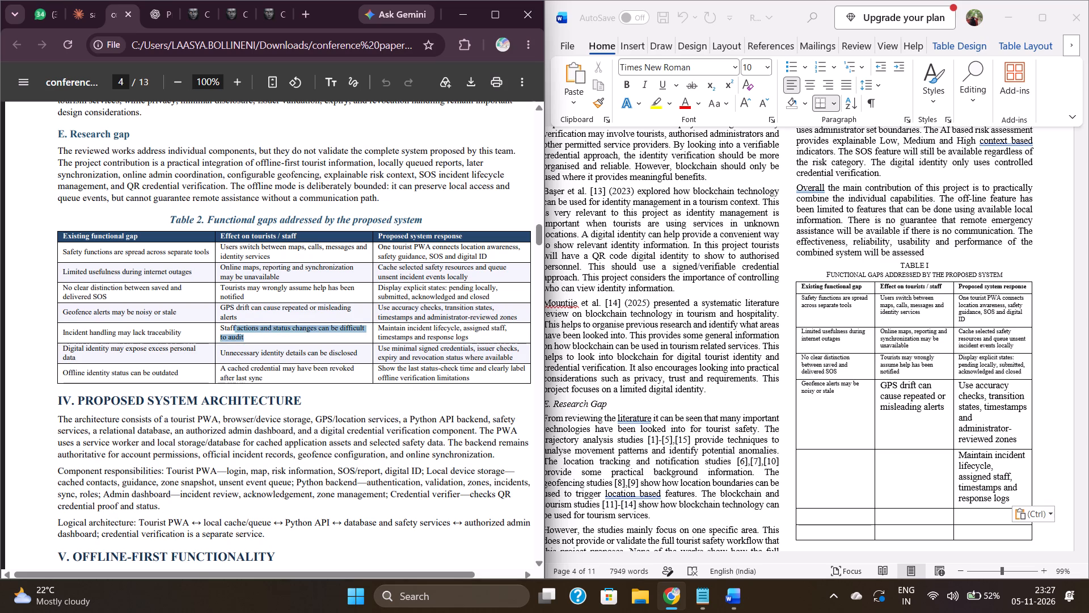
drag(233, 322, 218, 326)
key(ctrl+c)
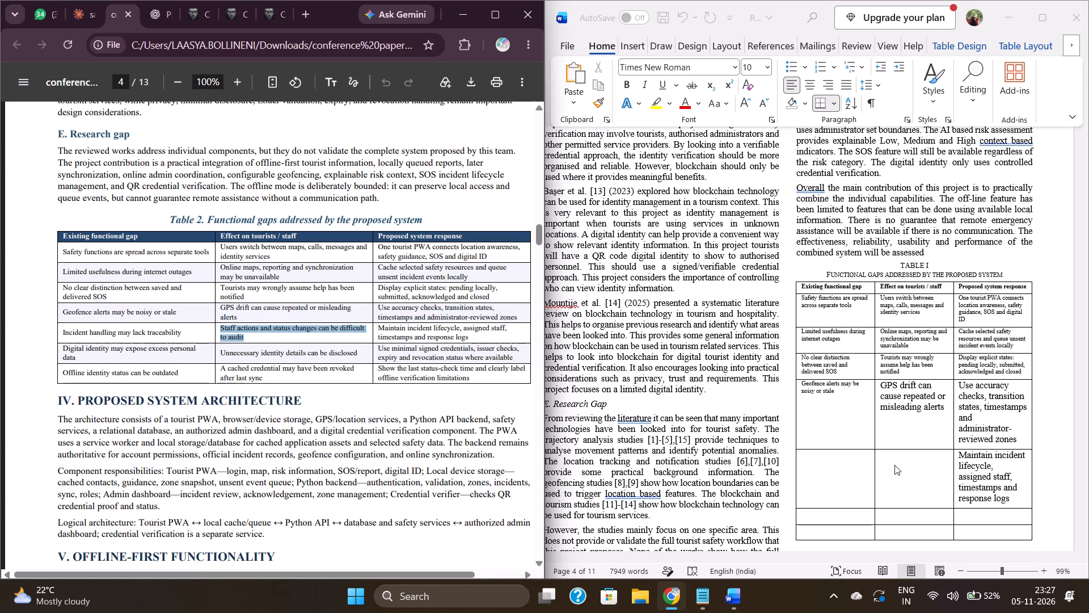
click(894, 465)
click(894, 465)
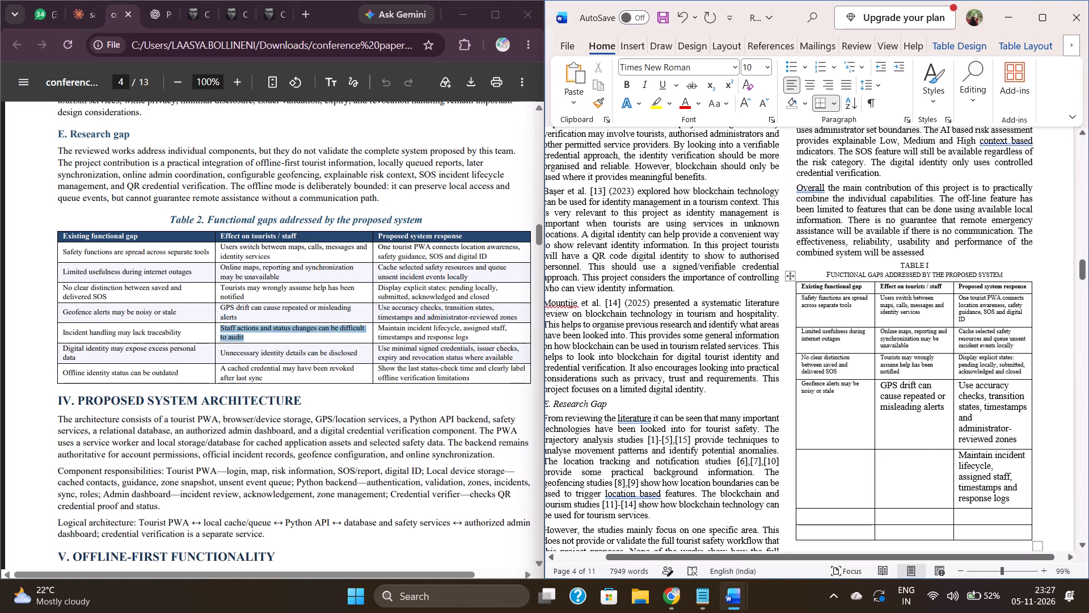
key(ctrl+v)
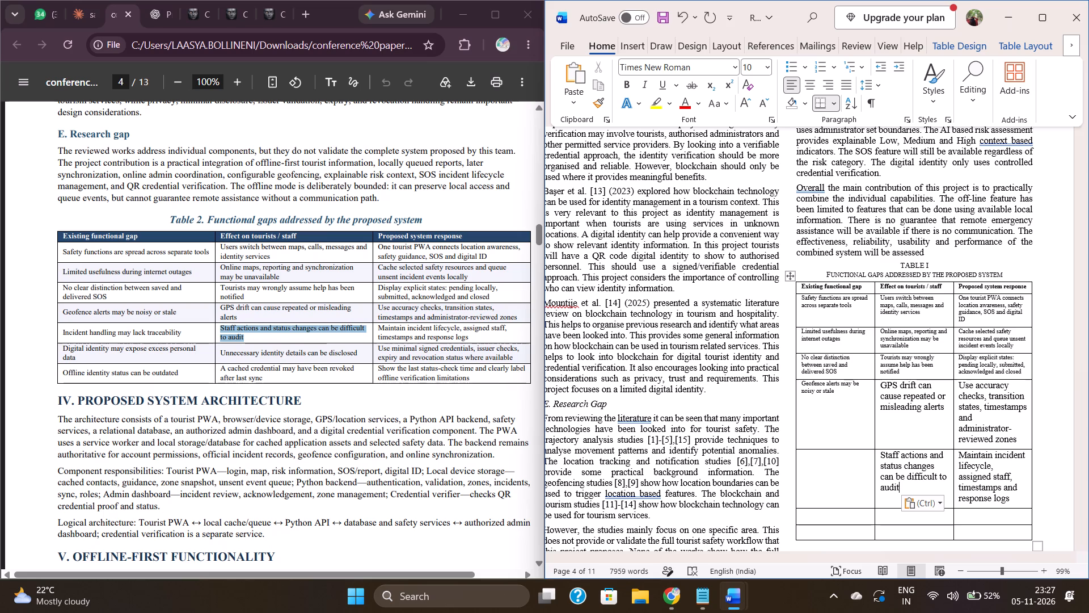
Copy "Incident handling may lack traceability" from the PDF into the fifth body row's first cell.
drag(182, 330, 24, 328)
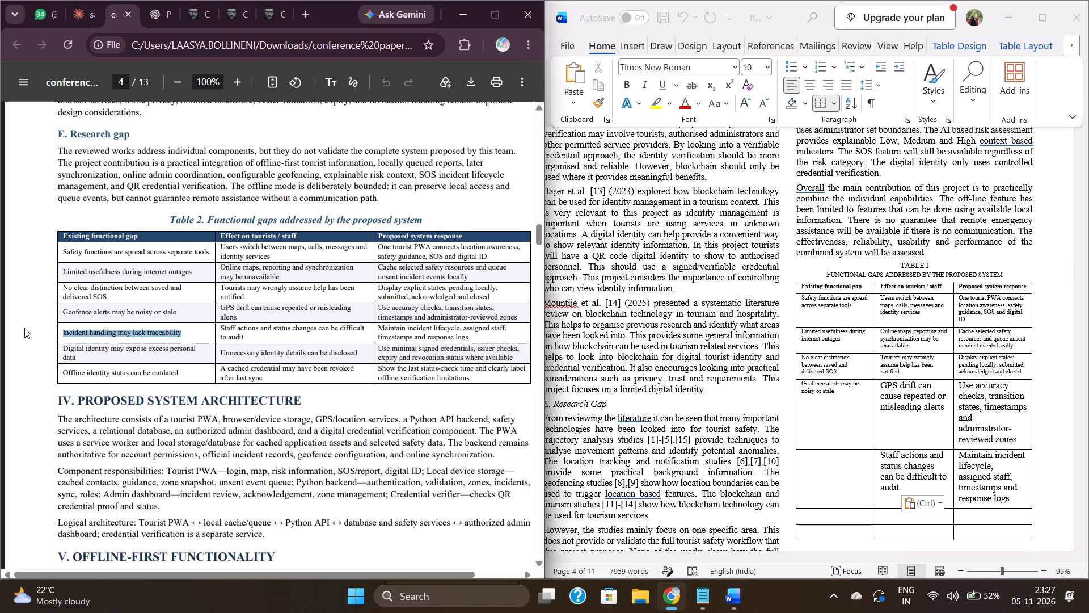
key(ctrl+c)
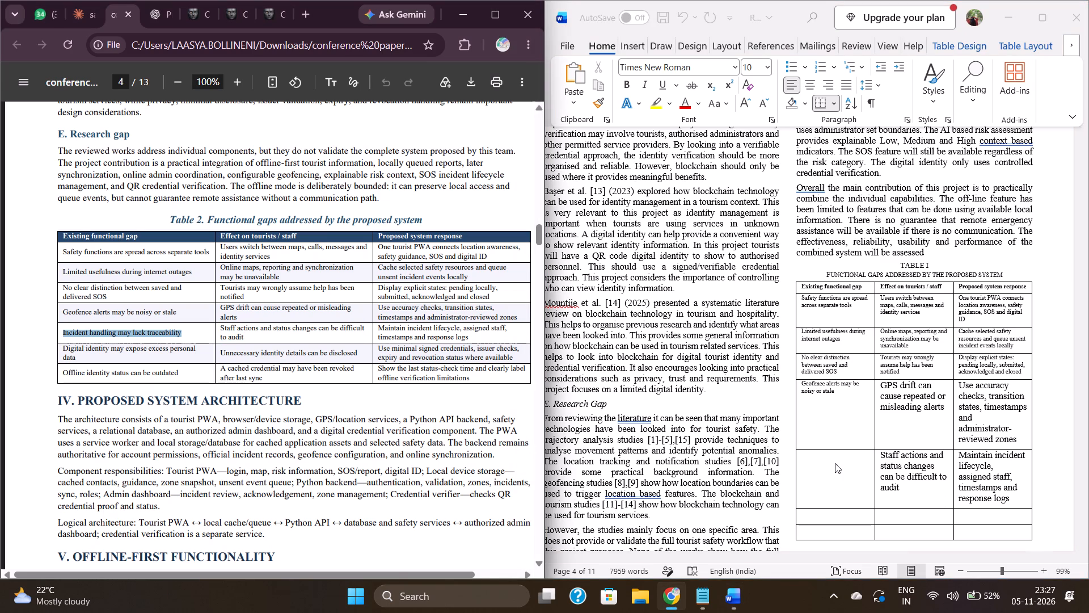
click(835, 463)
ctrl+click(835, 463)
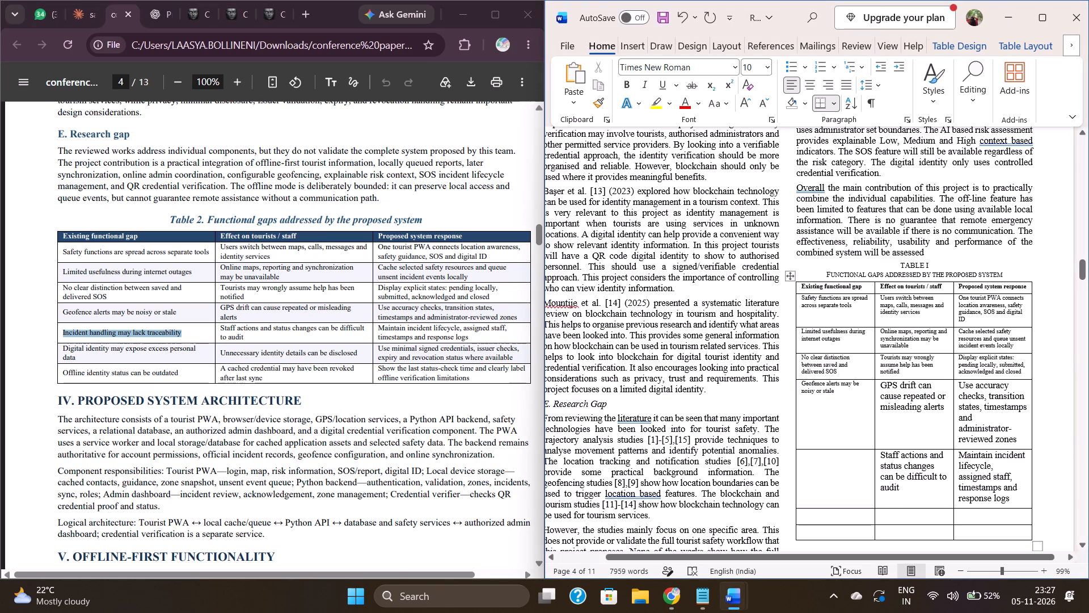
key(ctrl+v)
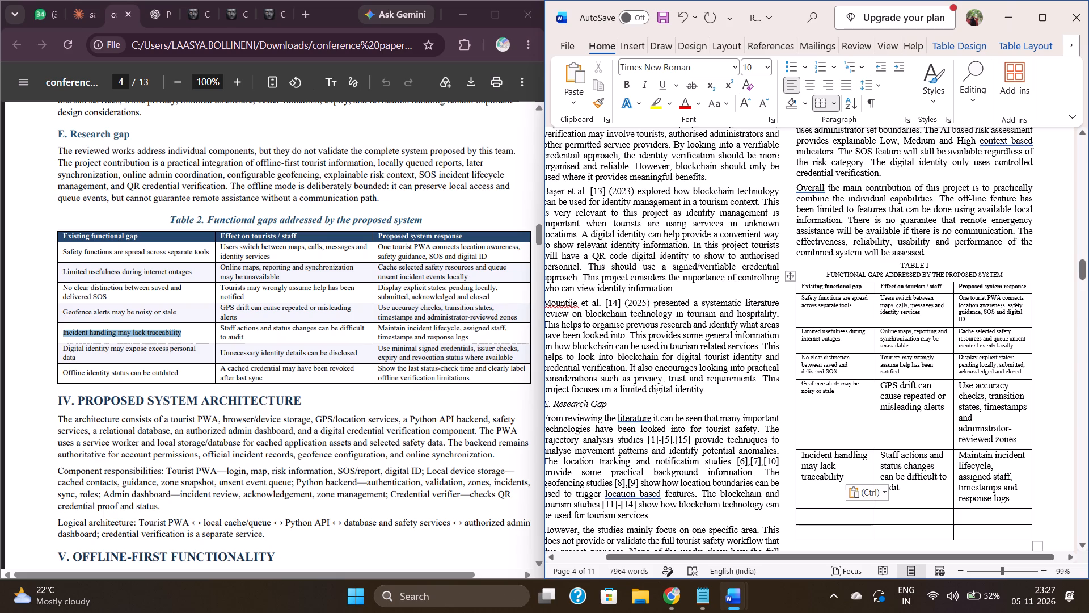
Set the font size of the text in the second and third cells of Table I's fourth body row to 6.5.
drag(925, 427, 878, 387)
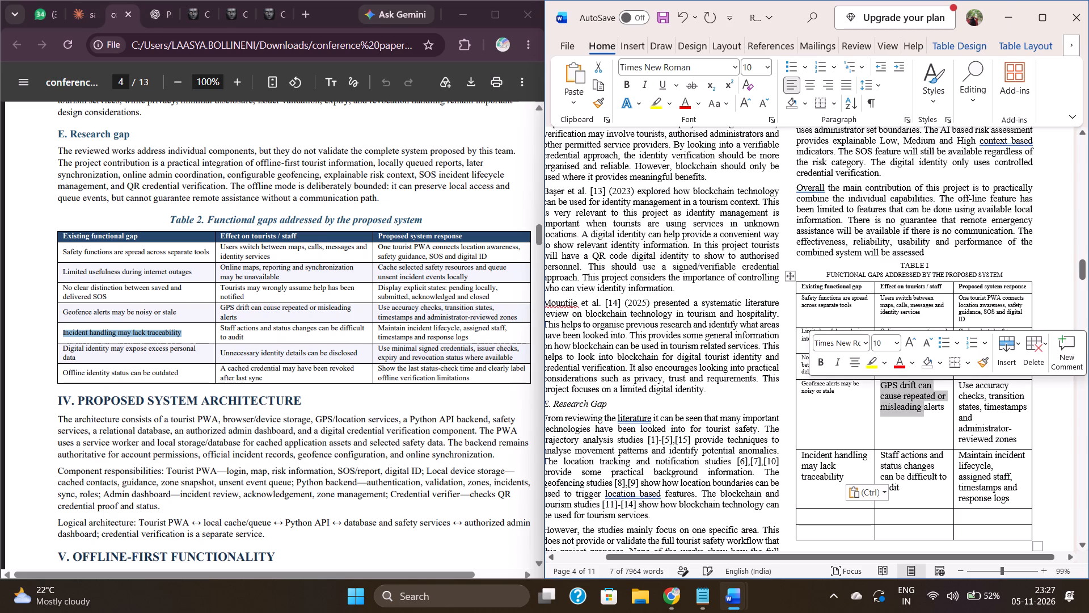
click(878, 387)
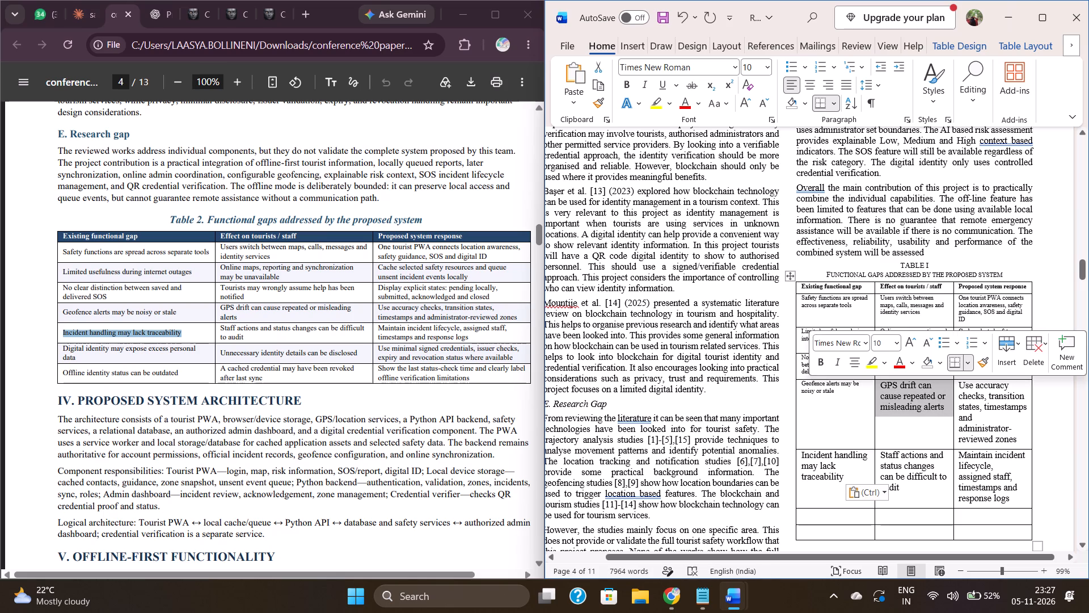
click(881, 344)
text(6.5)
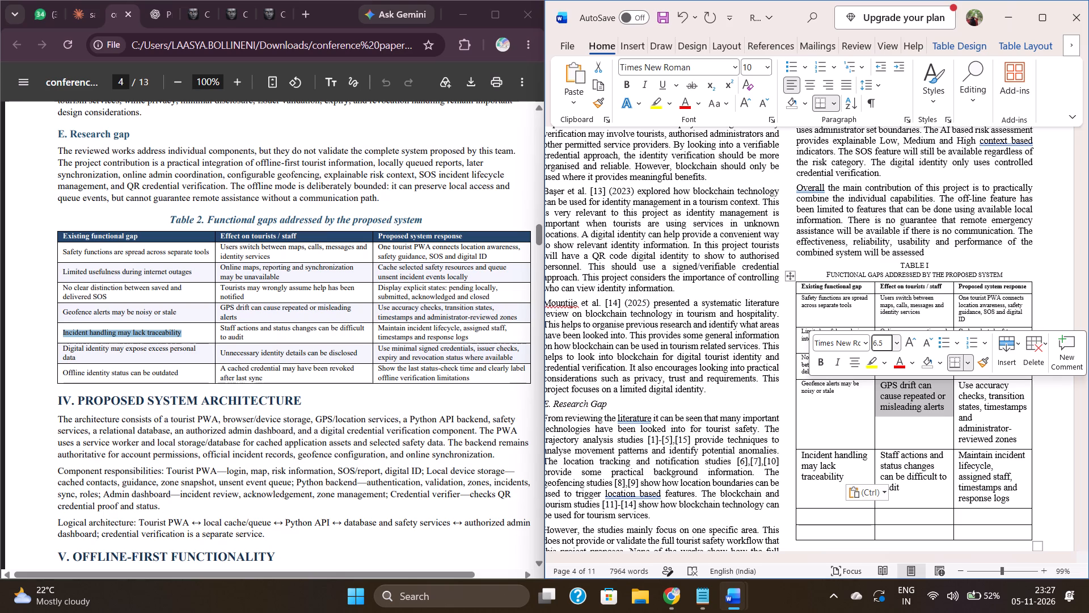
key(Return)
click(1010, 436)
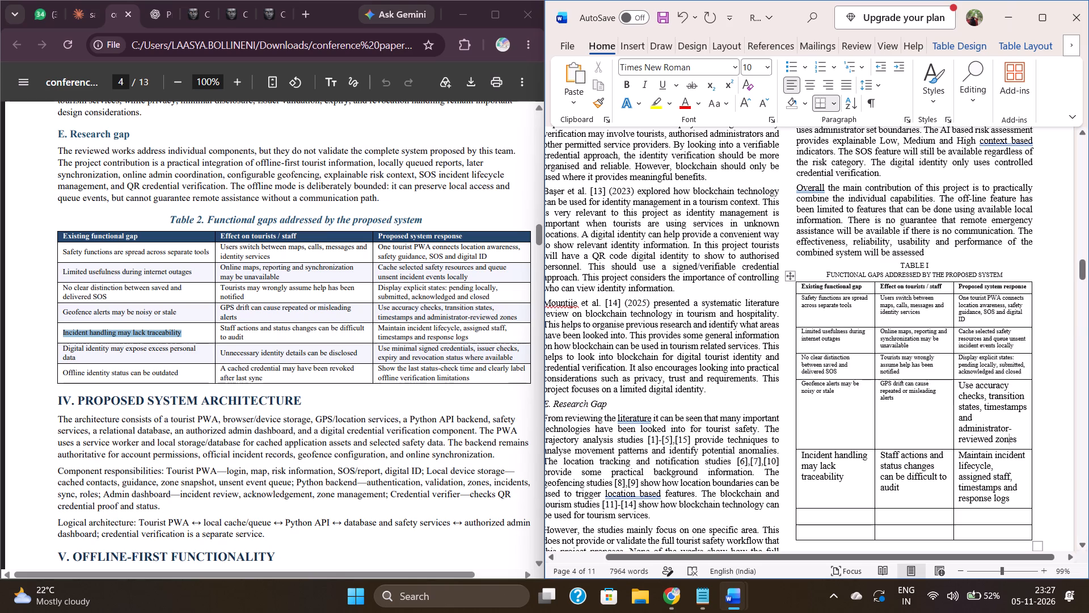
click(1021, 440)
drag(1021, 440, 963, 381)
click(888, 339)
text(6.5)
key(Return)
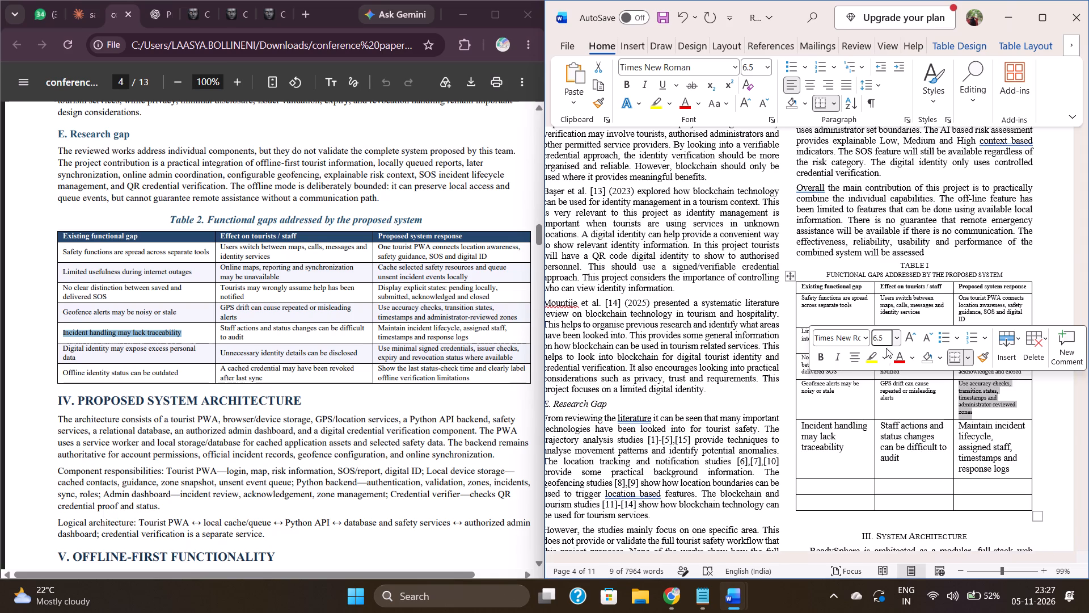
Set the font size of the text in all three cells of Table I's fifth body row to 6.5.
click(915, 431)
drag(902, 461, 881, 427)
click(880, 387)
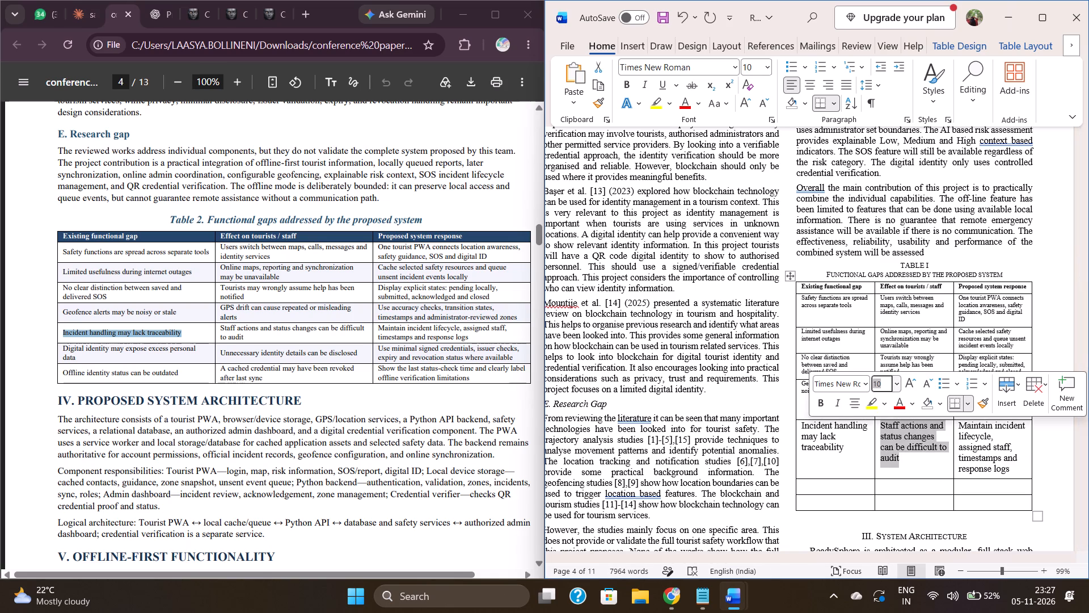
text(6.5)
key(Return)
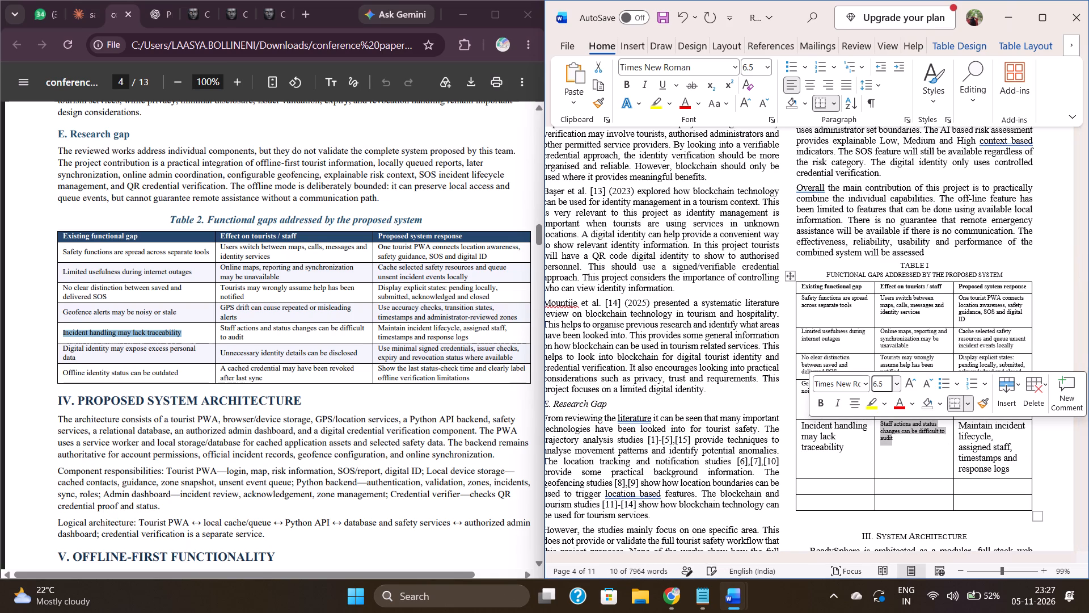
drag(853, 459, 803, 425)
click(876, 381)
text(6.5)
key(Return)
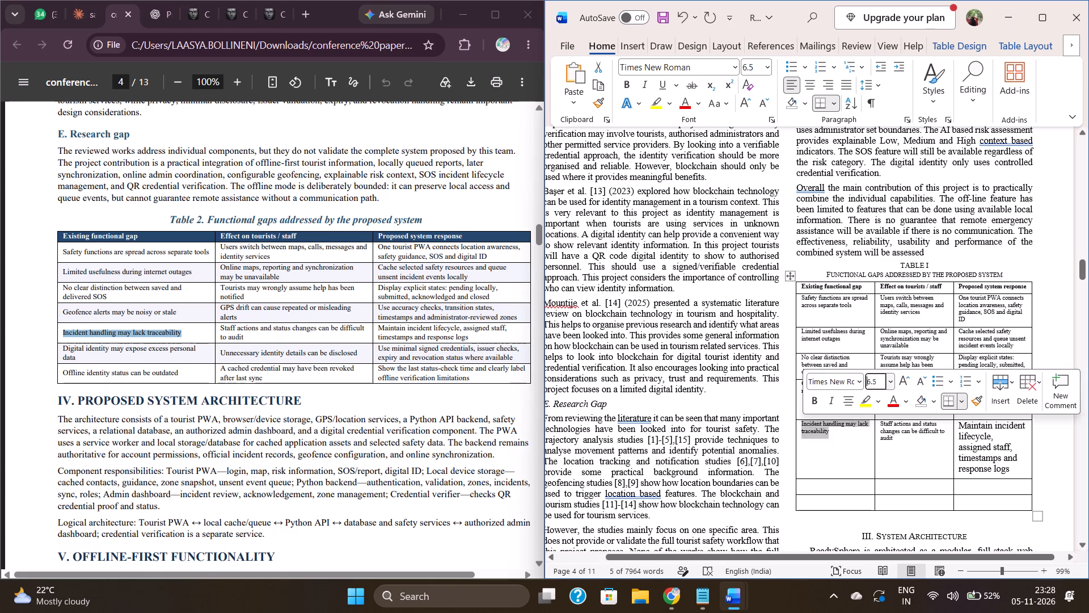
drag(1010, 470, 963, 426)
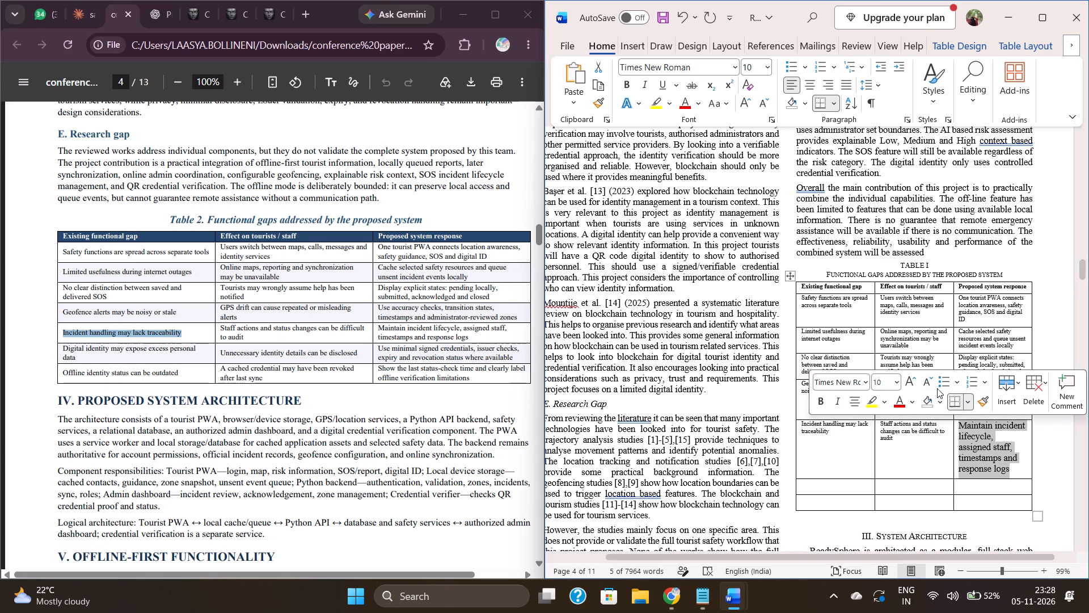
click(890, 379)
text(6.5)
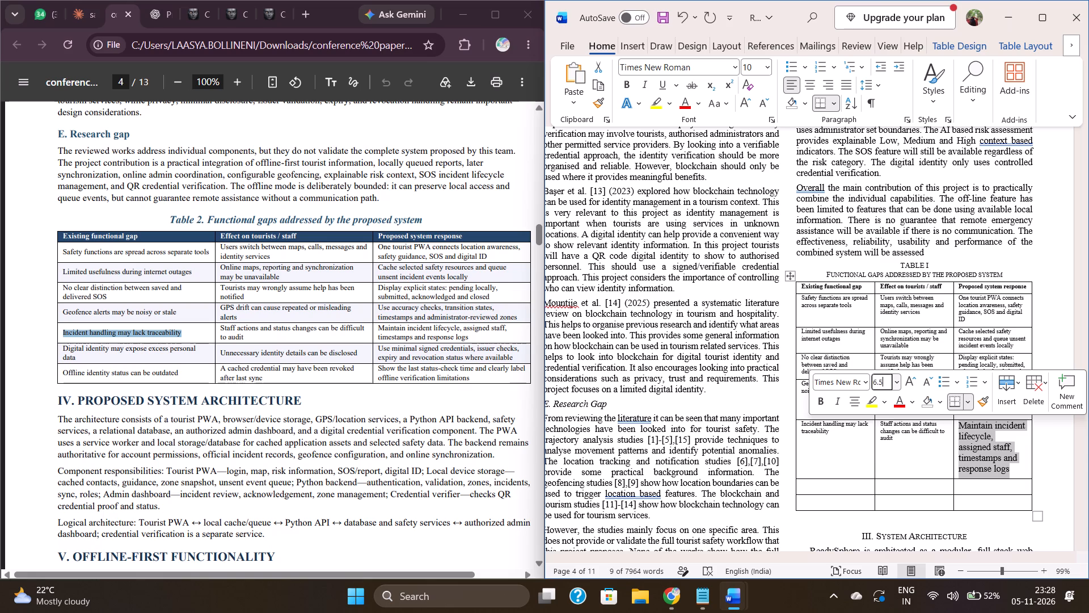
key(Return)
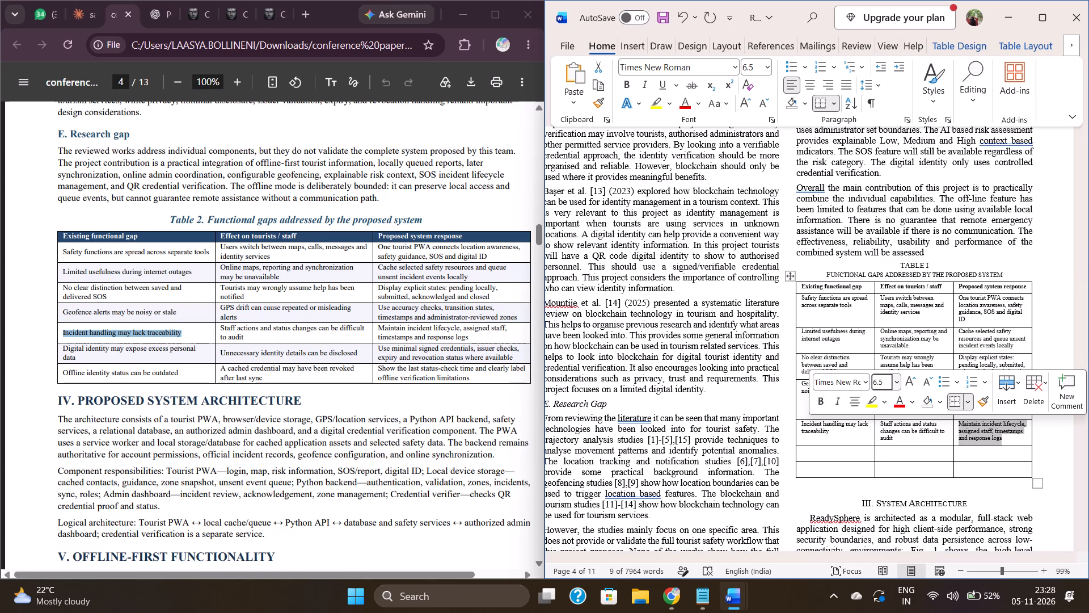
Copy "Digital identity may expose excess personal data" from the PDF into the first cell of Table I's sixth body row.
click(312, 385)
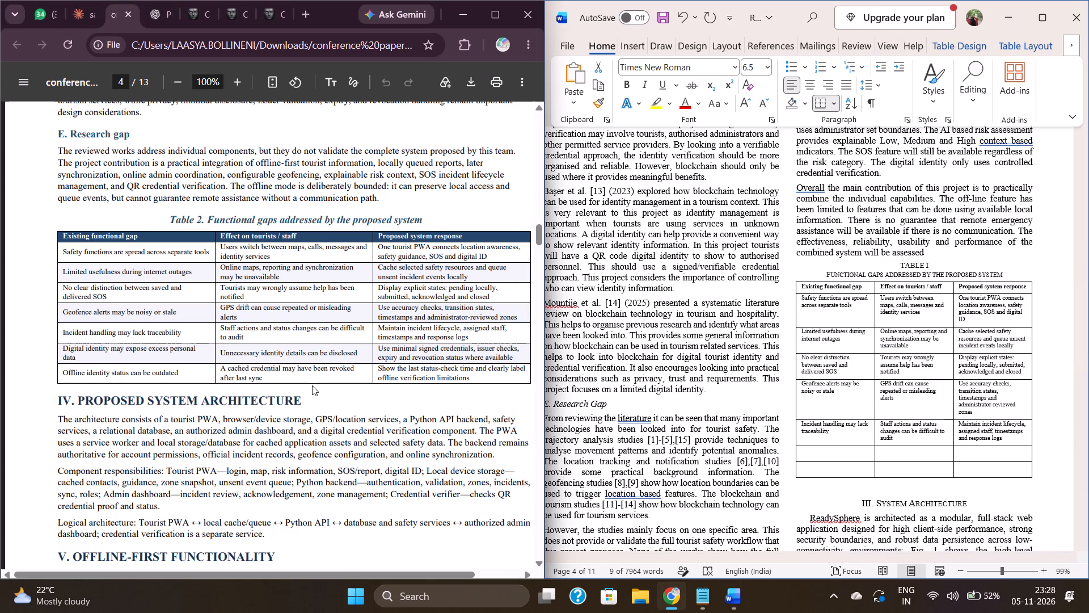
drag(75, 351, 75, 359)
click(75, 359)
drag(74, 359, 59, 348)
key(ctrl+c)
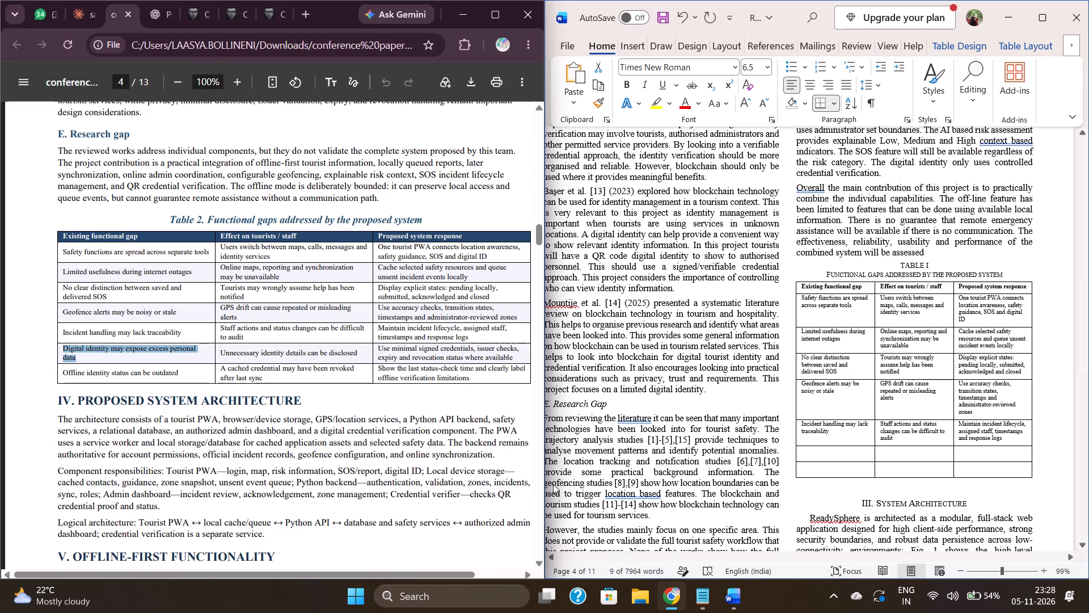
click(806, 457)
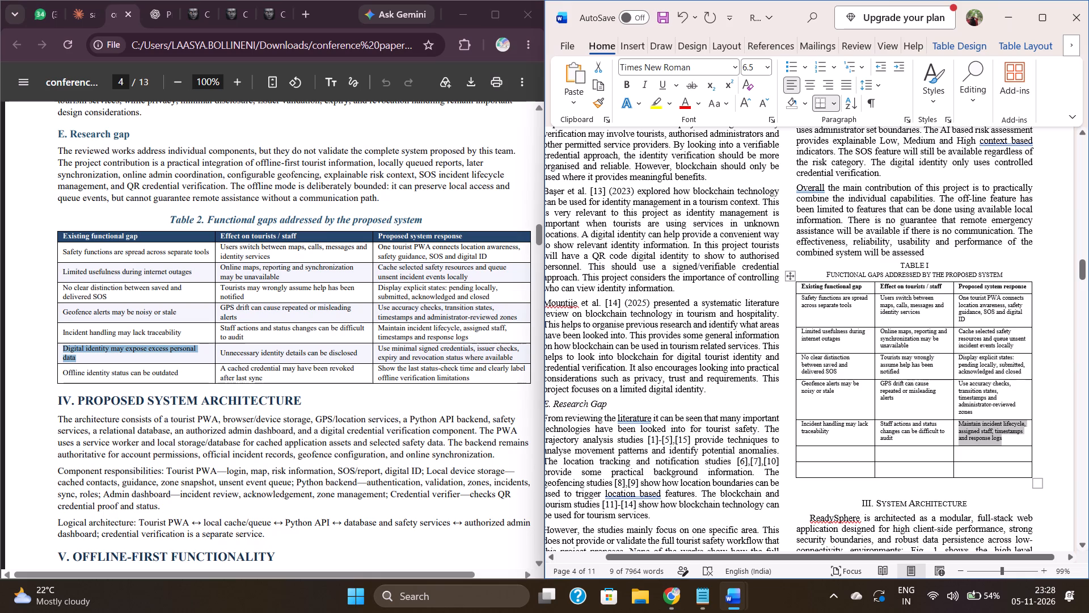
click(805, 448)
key(ctrl+v)
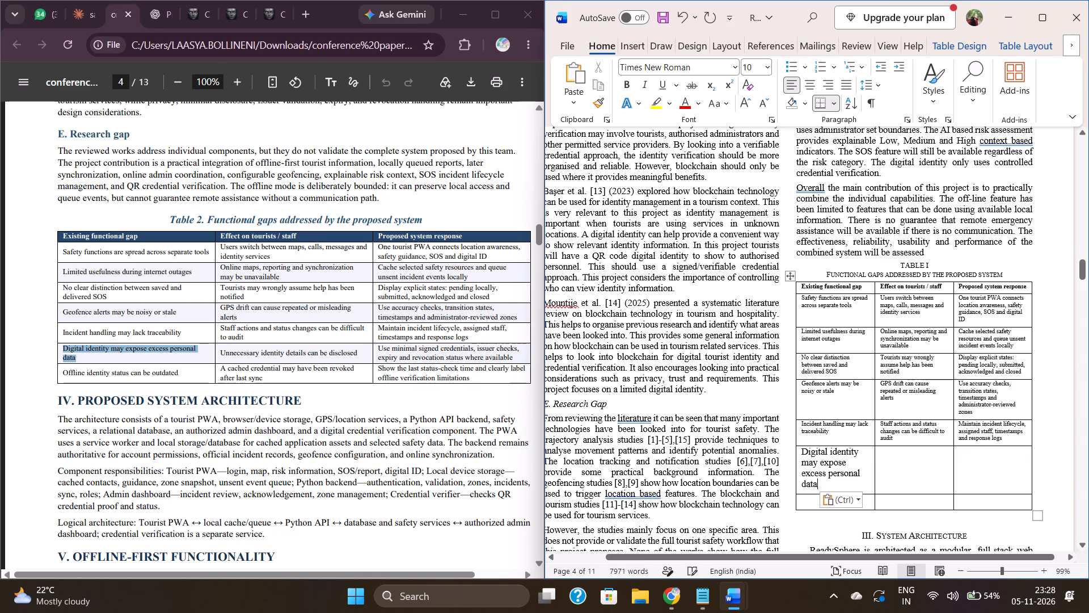
Set the font size of "Digital identity may expose excess personal data" in the sixth body row to 6.5.
drag(821, 482, 806, 451)
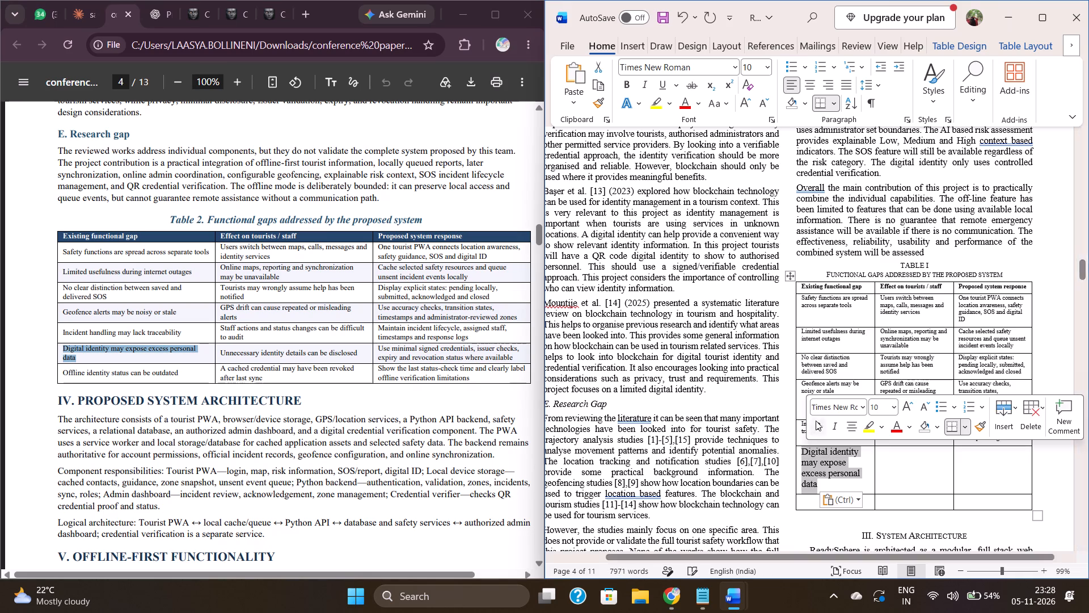
click(880, 406)
text(6.5)
key(Return)
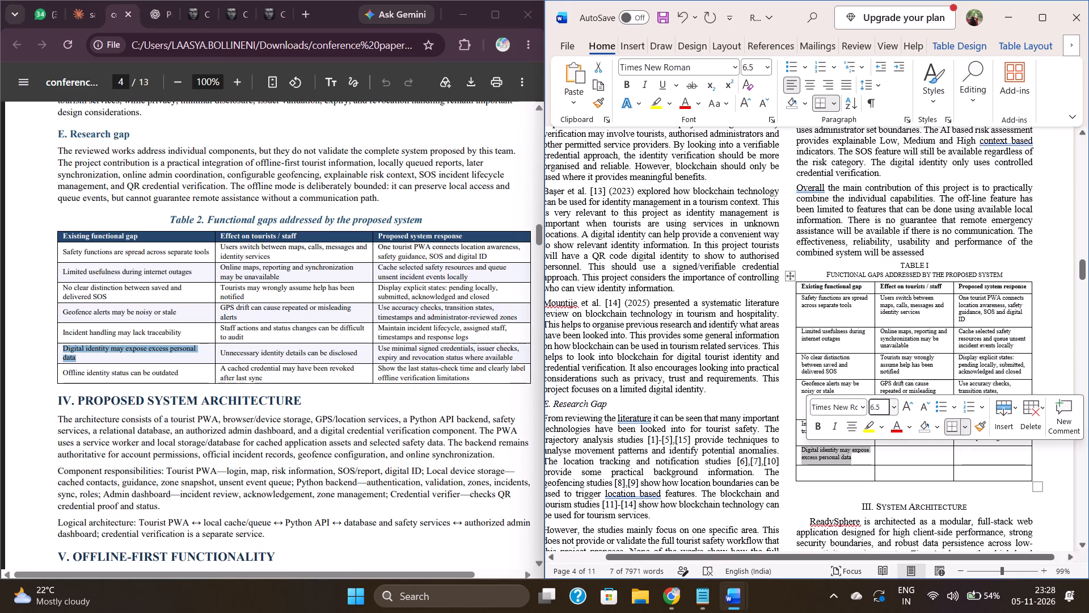
Copy "Unnecessary identity details can be disclosed" from the PDF into the second cell of Table I's sixth body row.
click(902, 455)
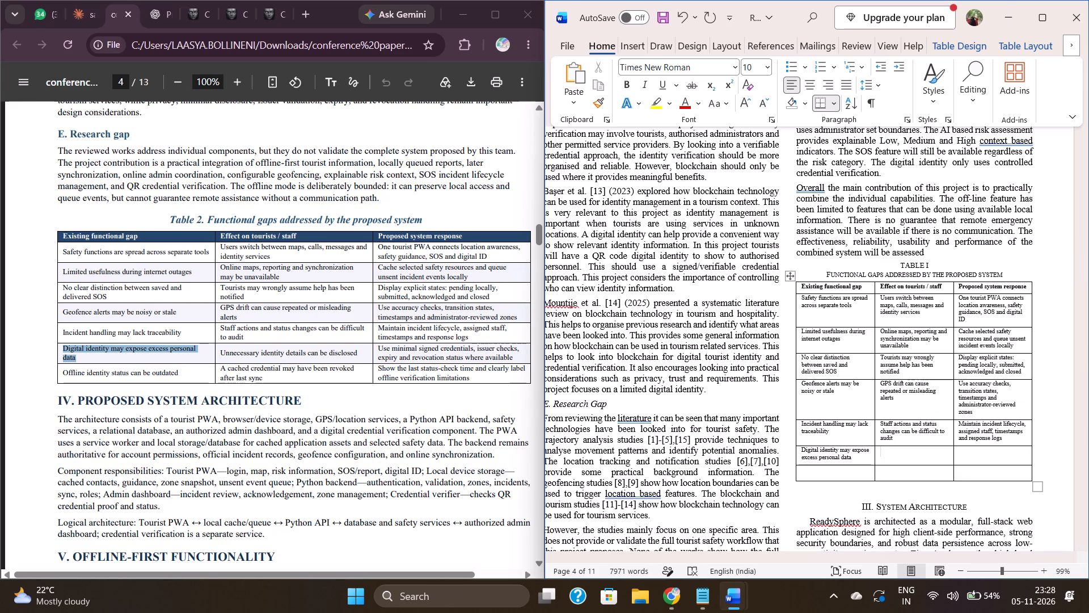
drag(362, 356, 220, 354)
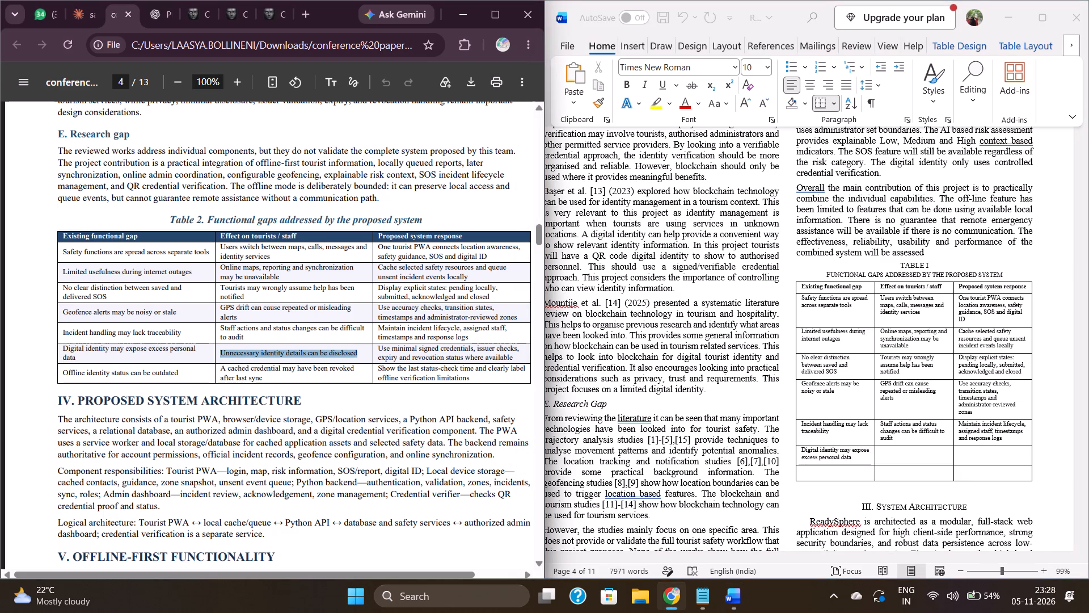
key(ctrl+c)
click(885, 449)
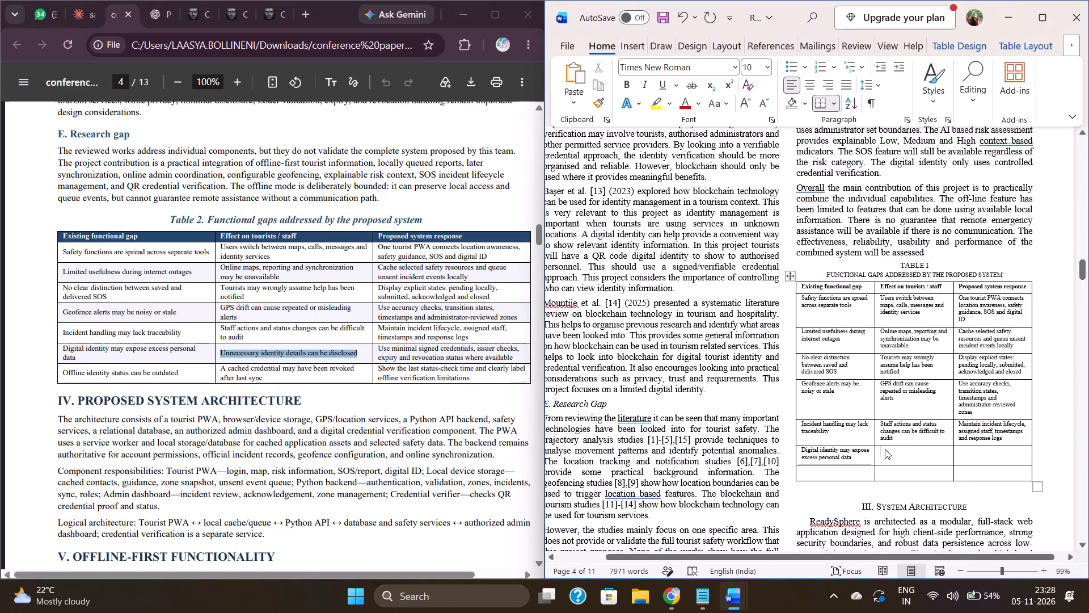
key(ctrl+v)
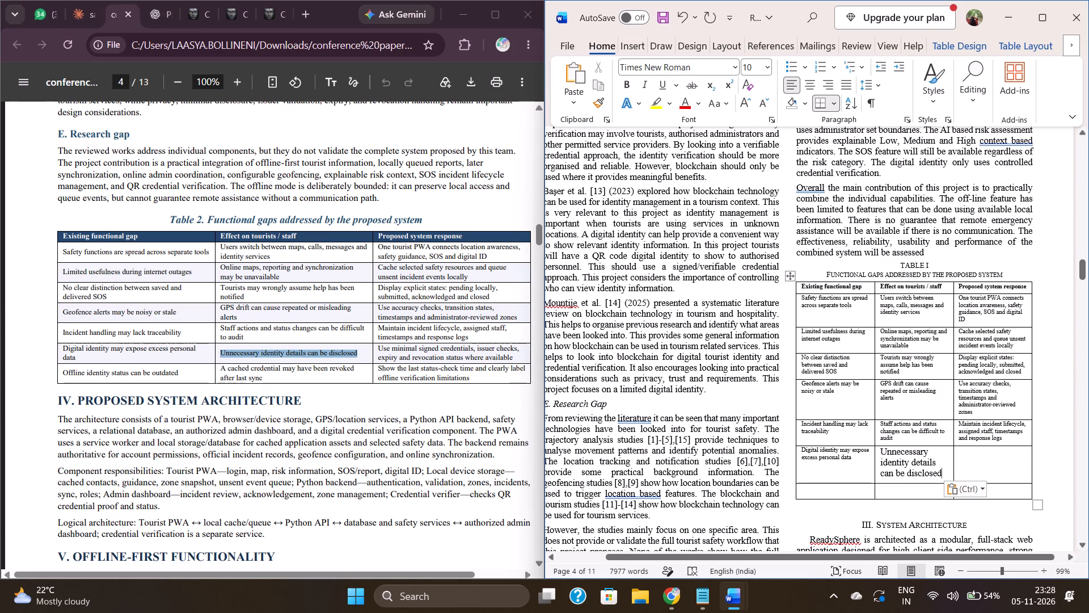
Set the font size of "Unnecessary identity details can be disclosed" in Table I's sixth body row to 6.5.
drag(944, 476, 875, 452)
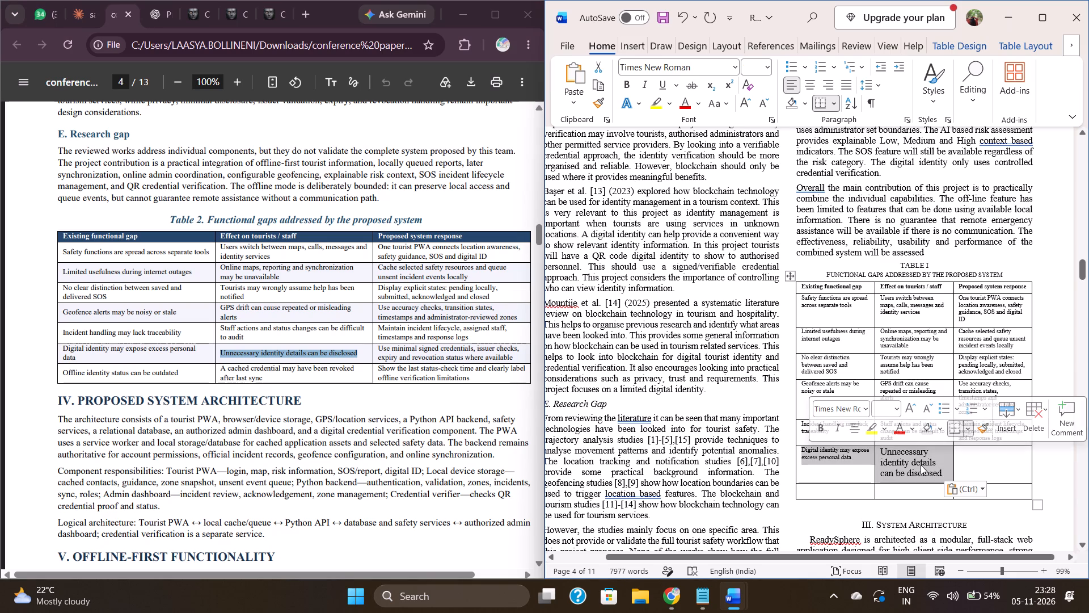
click(921, 465)
drag(943, 473, 914, 464)
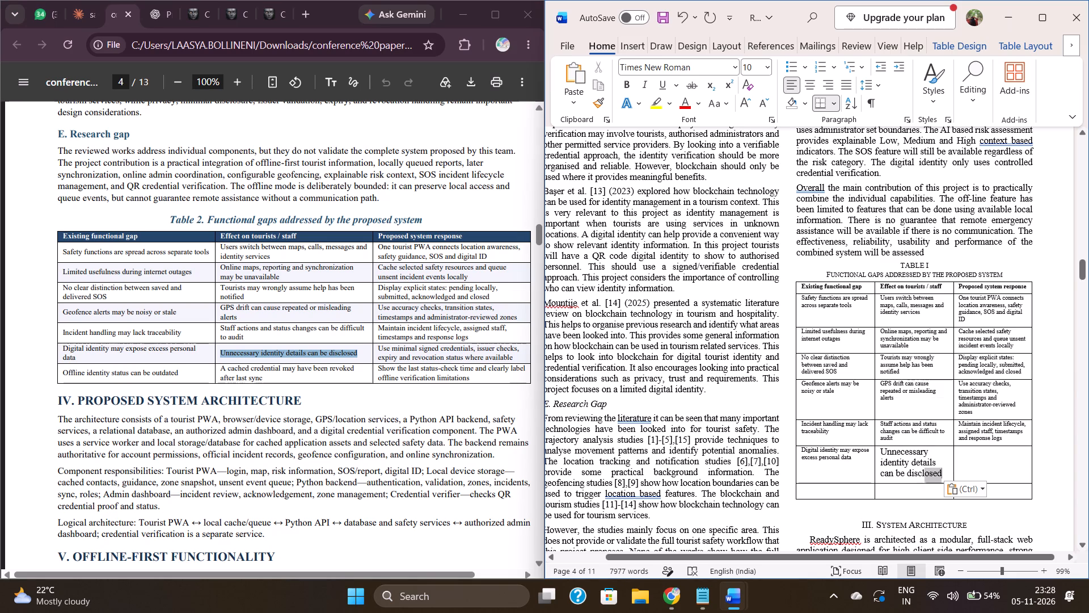
drag(914, 464, 889, 451)
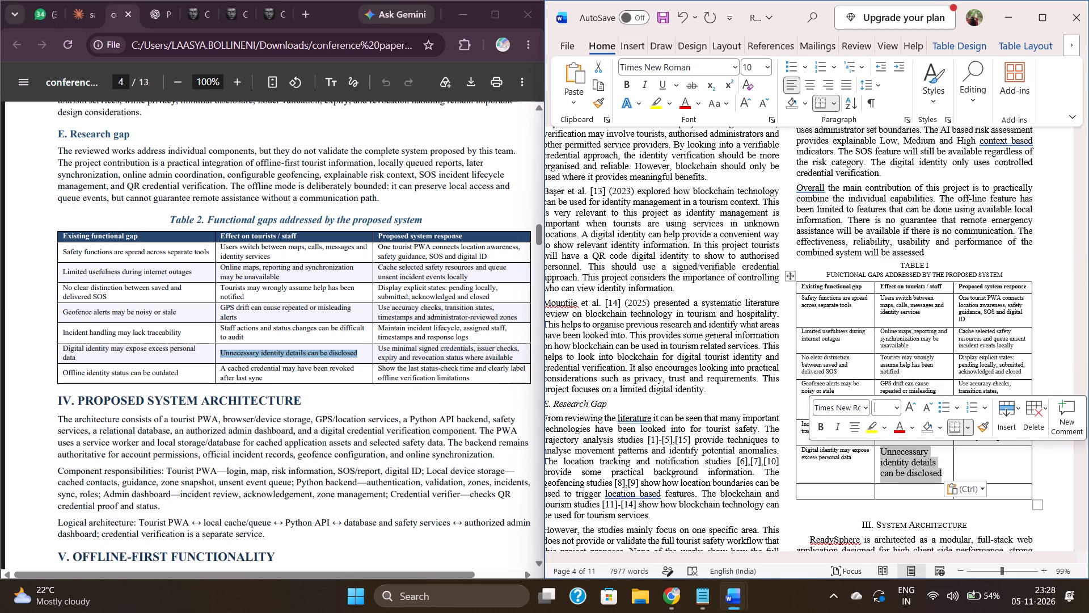
click(883, 410)
text(6.5)
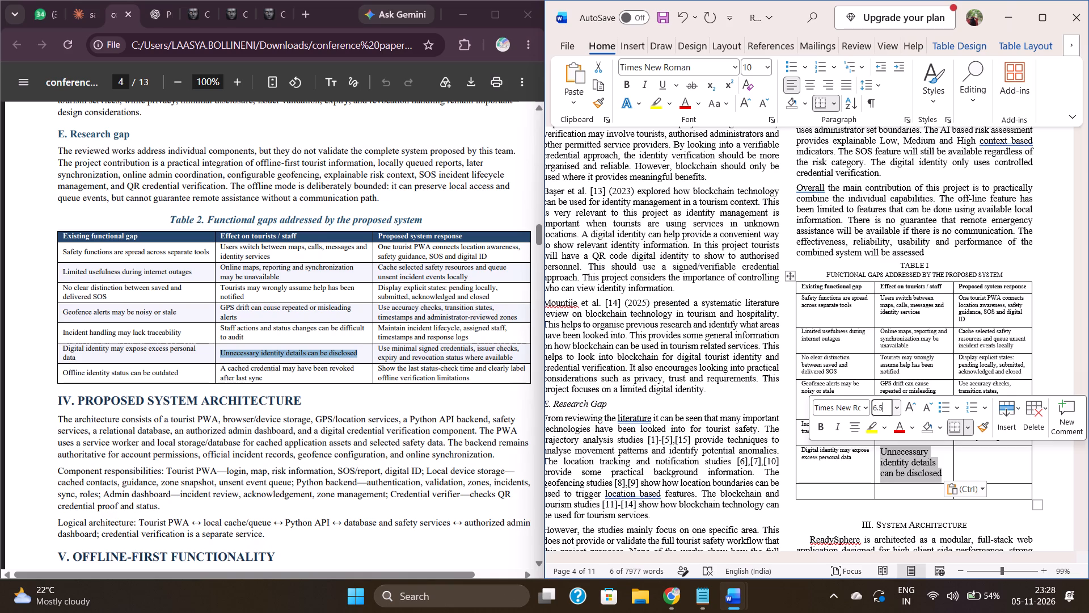
key(Return)
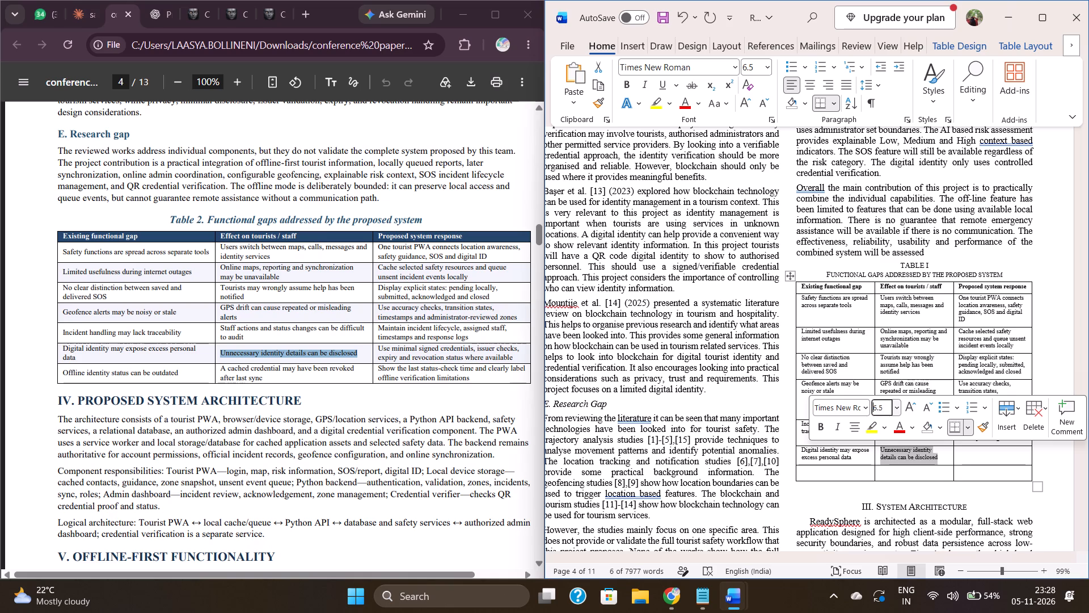
Copy "Use minimal signed credentials, issuer checks, expiry and revocation status where available" from the PDF into the third cell of Table I's sixth body row.
click(977, 459)
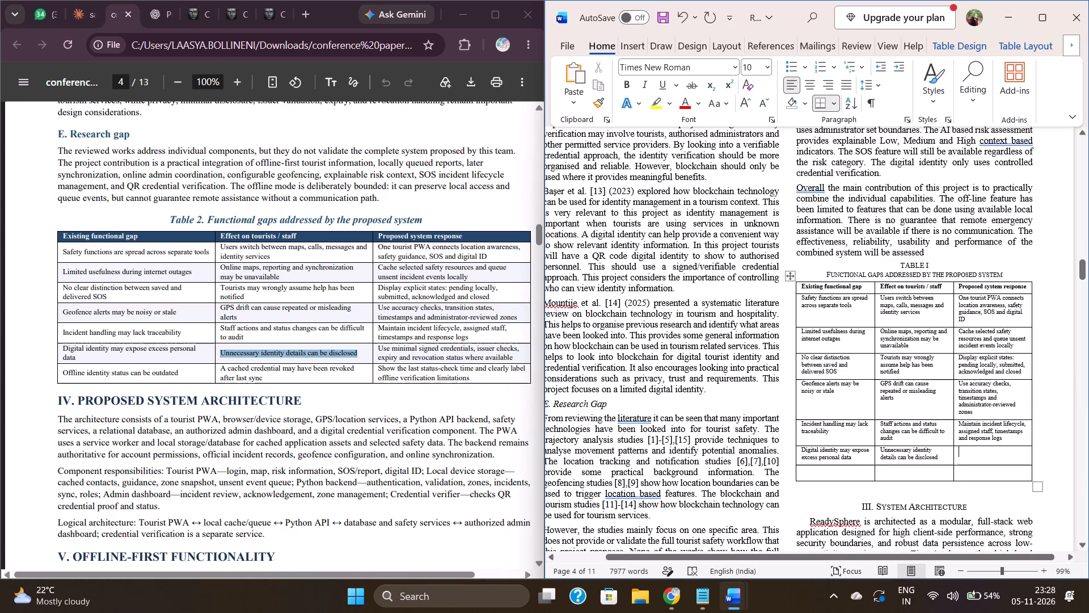
drag(515, 355, 440, 349)
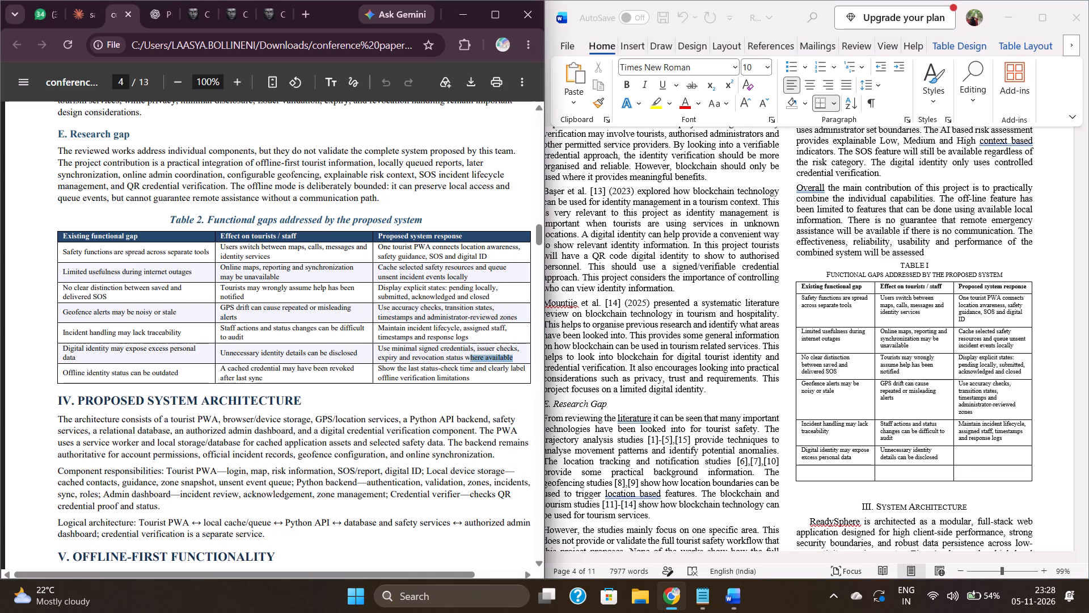
drag(440, 349, 375, 351)
ctrl+click(375, 351)
key(ctrl+c)
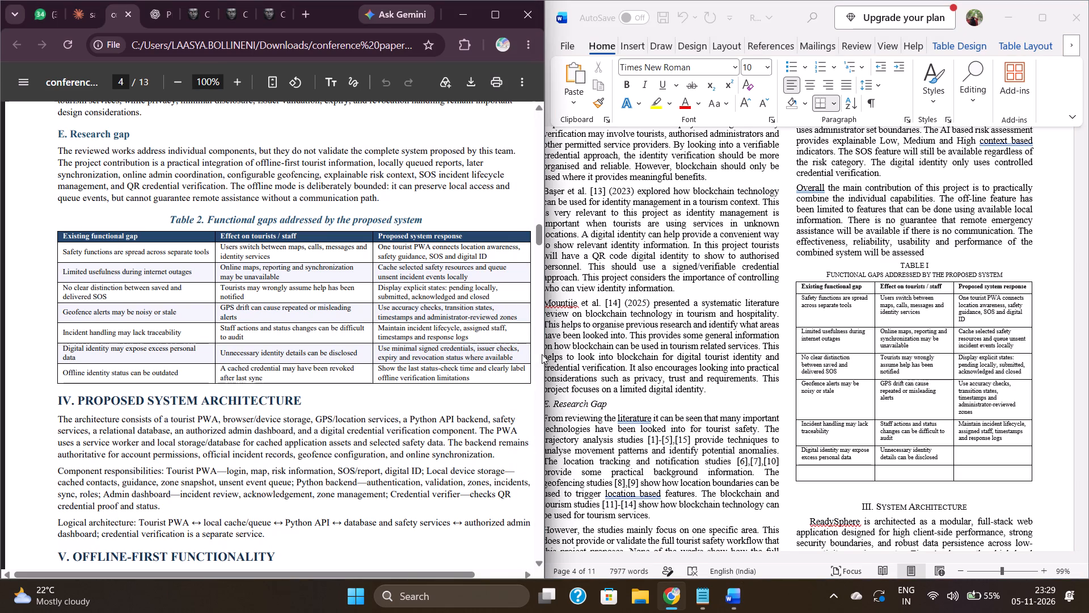
drag(513, 358, 399, 355)
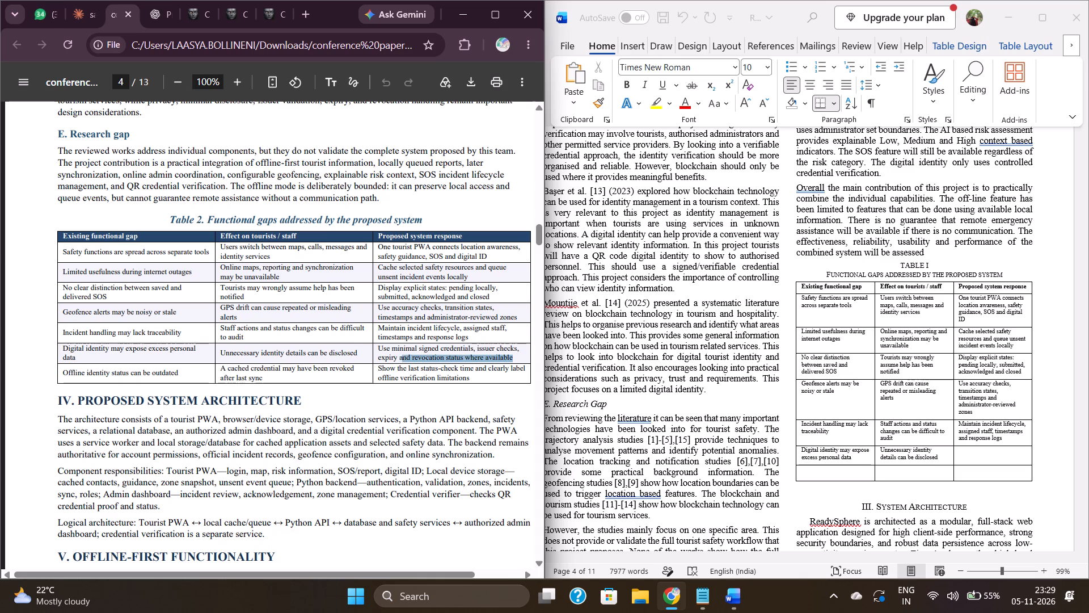
drag(399, 355, 372, 352)
key(ctrl+c)
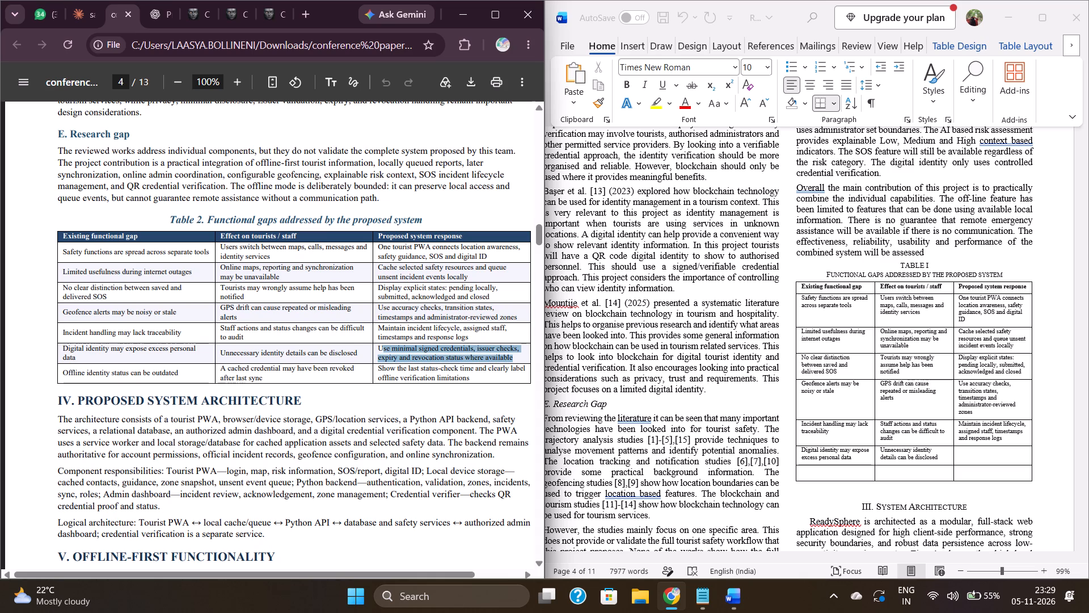
click(966, 448)
key(ctrl+v)
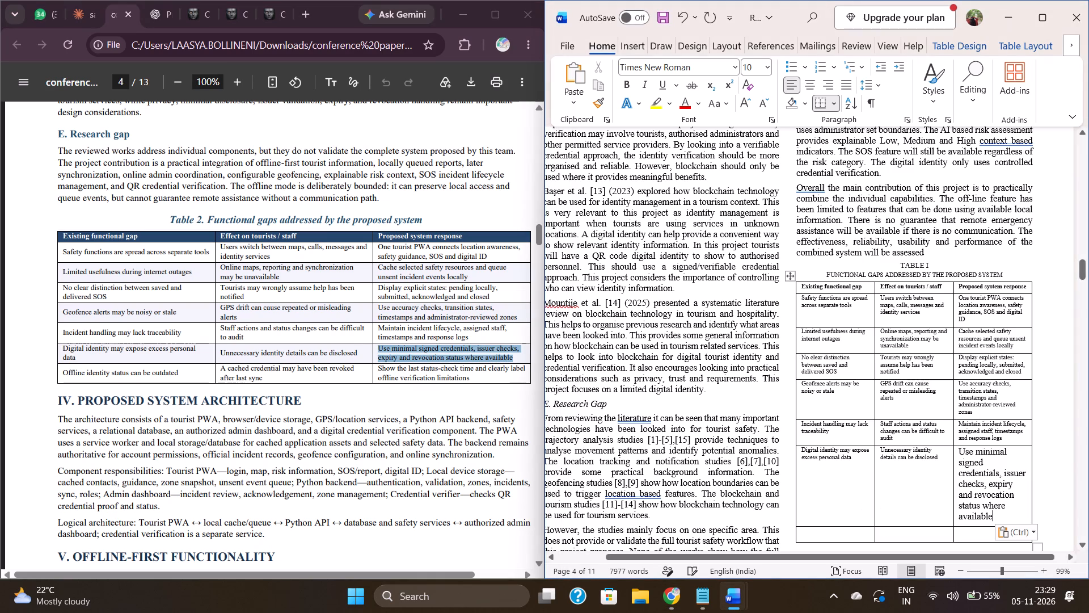
Set the font size of the text in the third cell of Table I's sixth body row to 6.5.
drag(1001, 517, 963, 461)
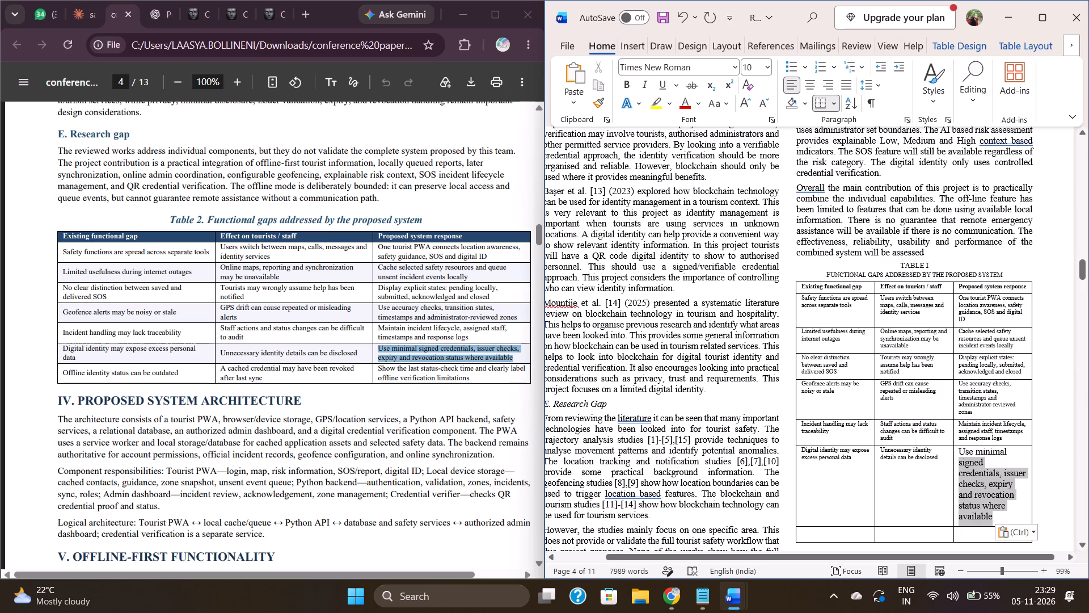
drag(963, 461, 960, 453)
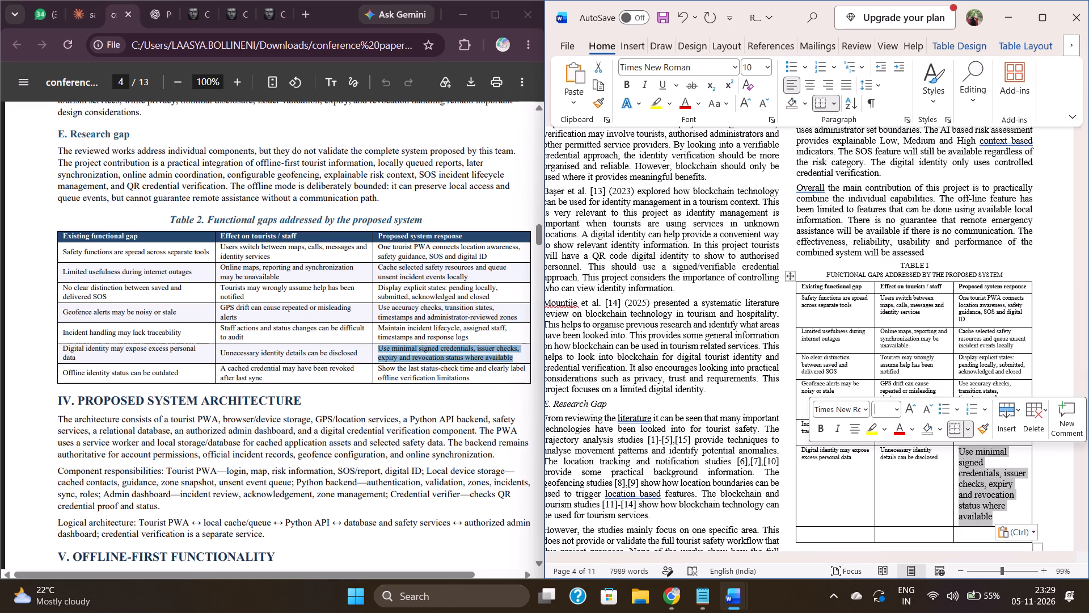
click(887, 410)
text(6.5)
key(Return)
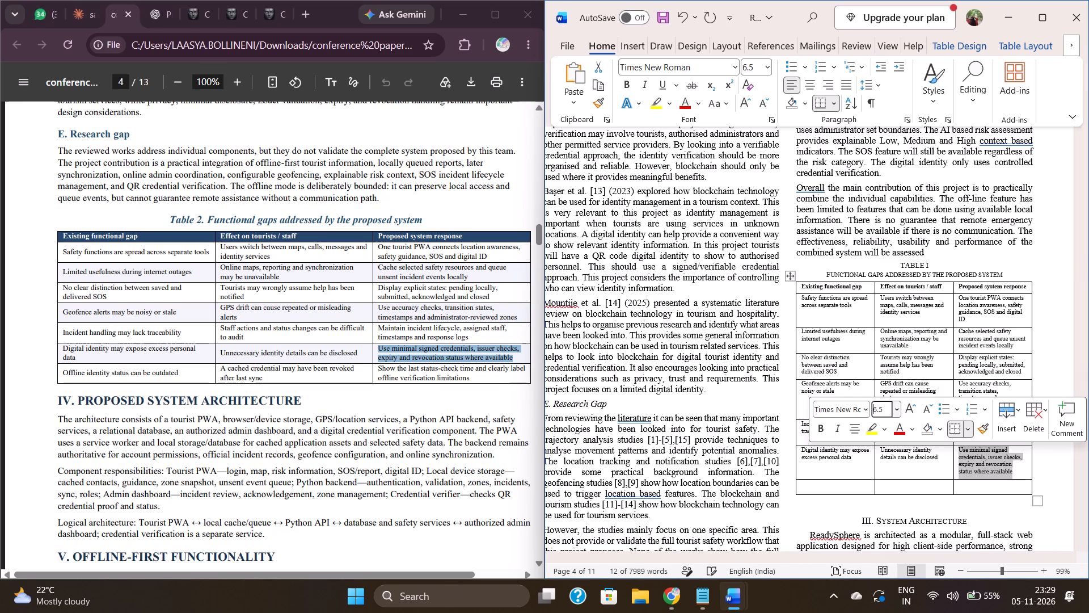
Copy "Offline identity status can be outdated" from the PDF into the first cell of Table I's seventh body row.
click(817, 488)
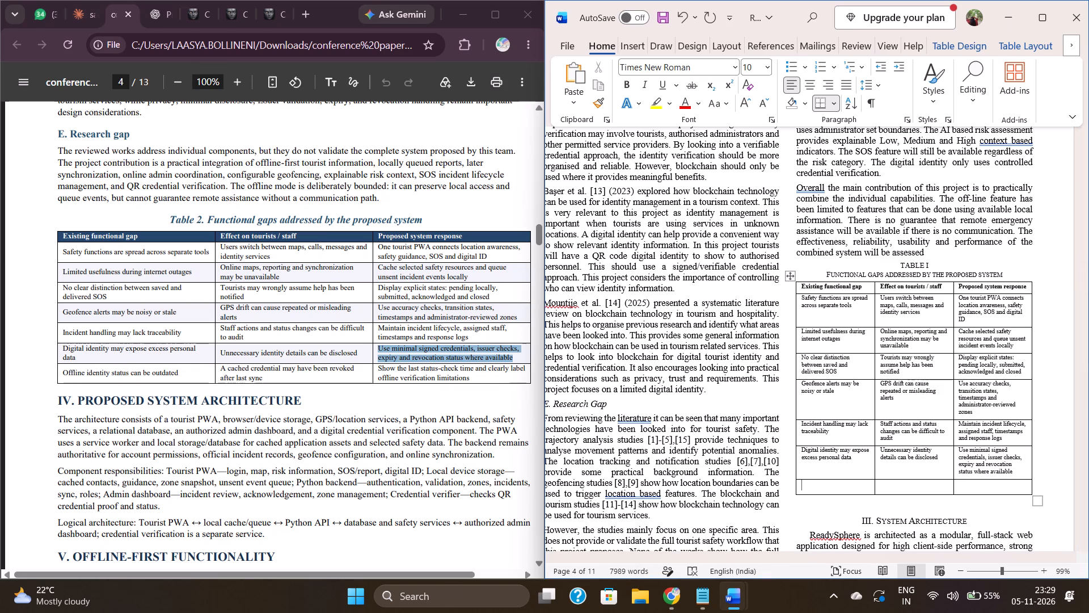
drag(181, 371, 63, 373)
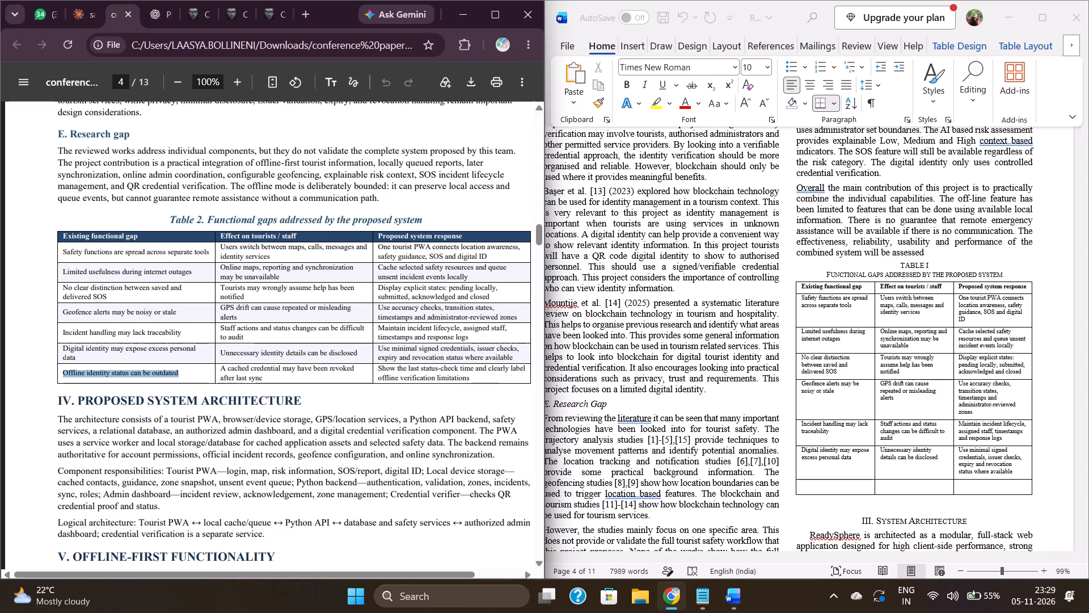
key(ctrl+c)
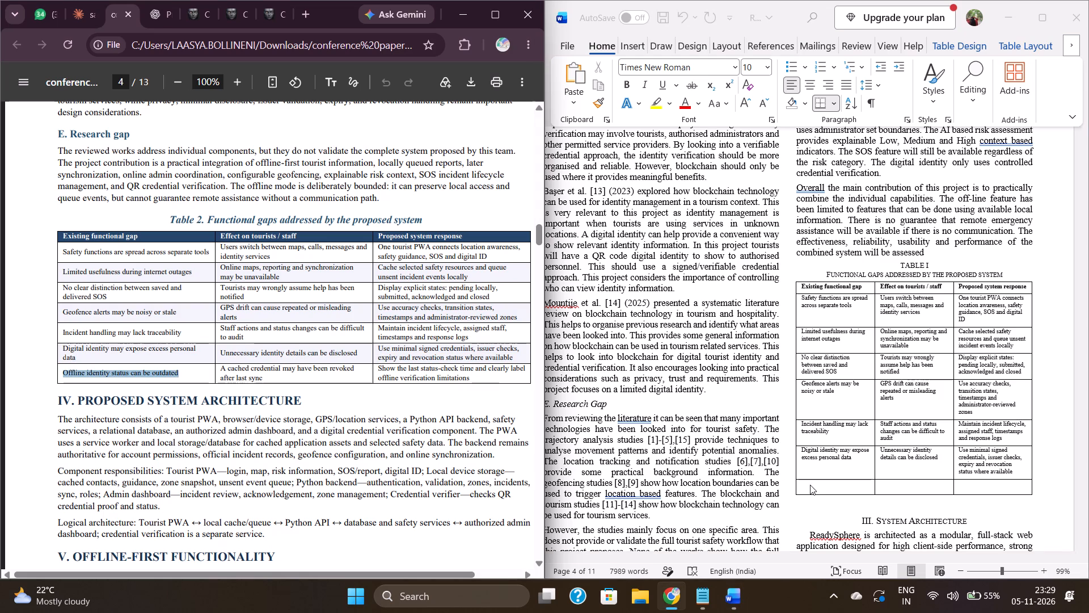
click(815, 485)
key(ctrl+v)
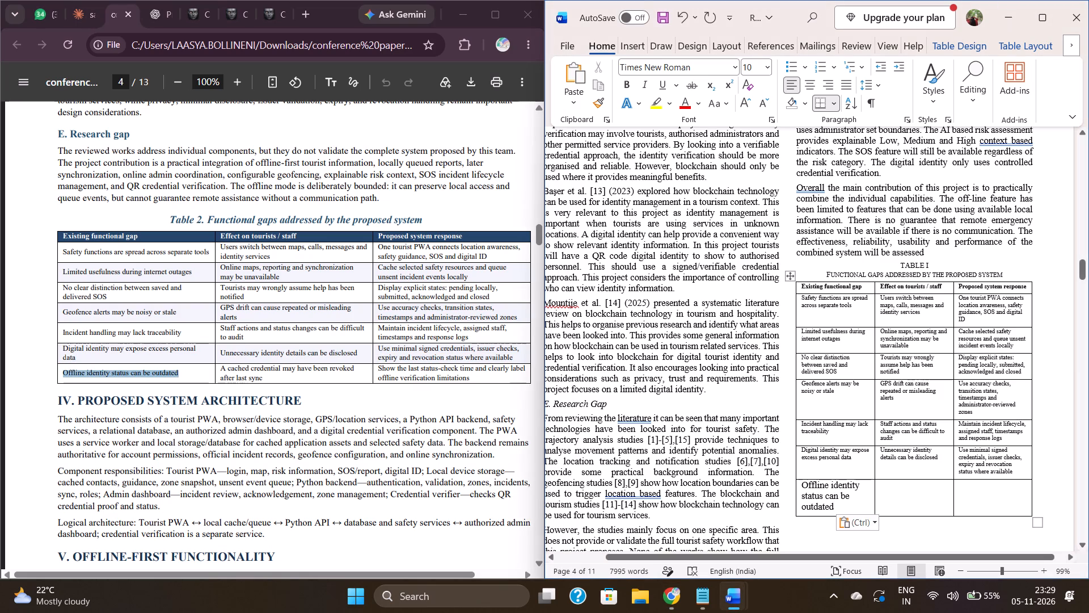
Set the font size of "Offline identity status can be outdated" in Table I's seventh body row to 6.5.
drag(836, 506, 806, 488)
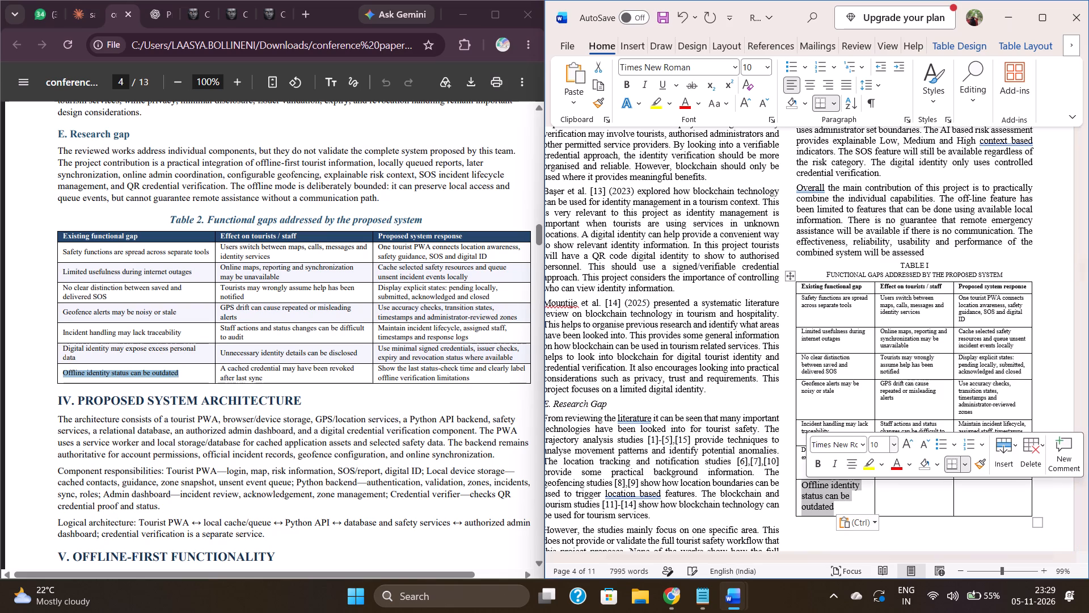
click(875, 446)
text(6.5)
key(Return)
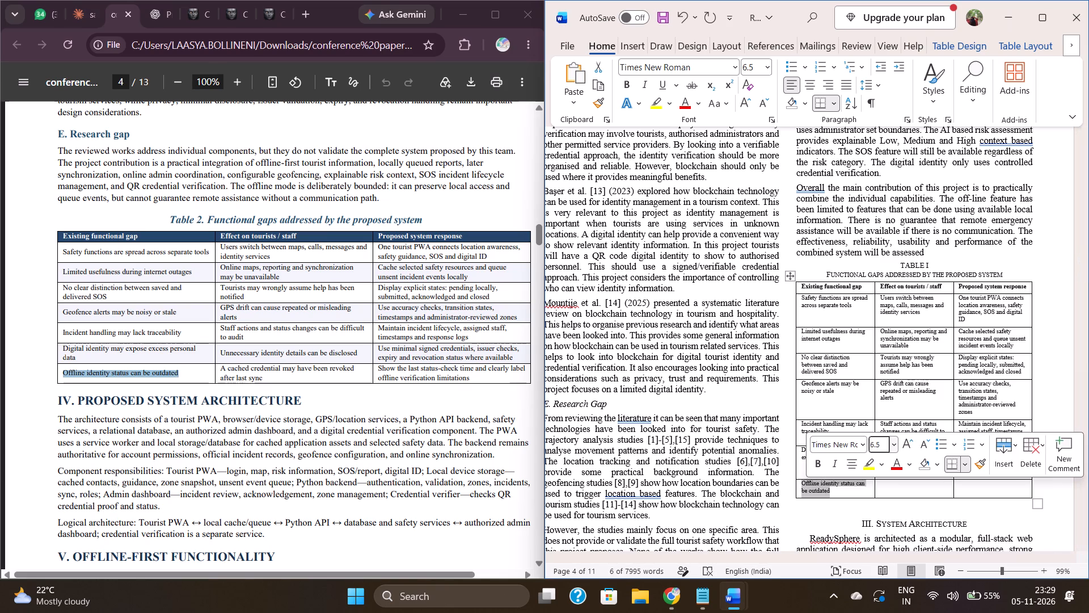
Copy "A cached credential may have been revoked after last sync" from the PDF into the second cell of Table I's seventh body row.
click(265, 375)
click(265, 375)
drag(265, 375, 251, 366)
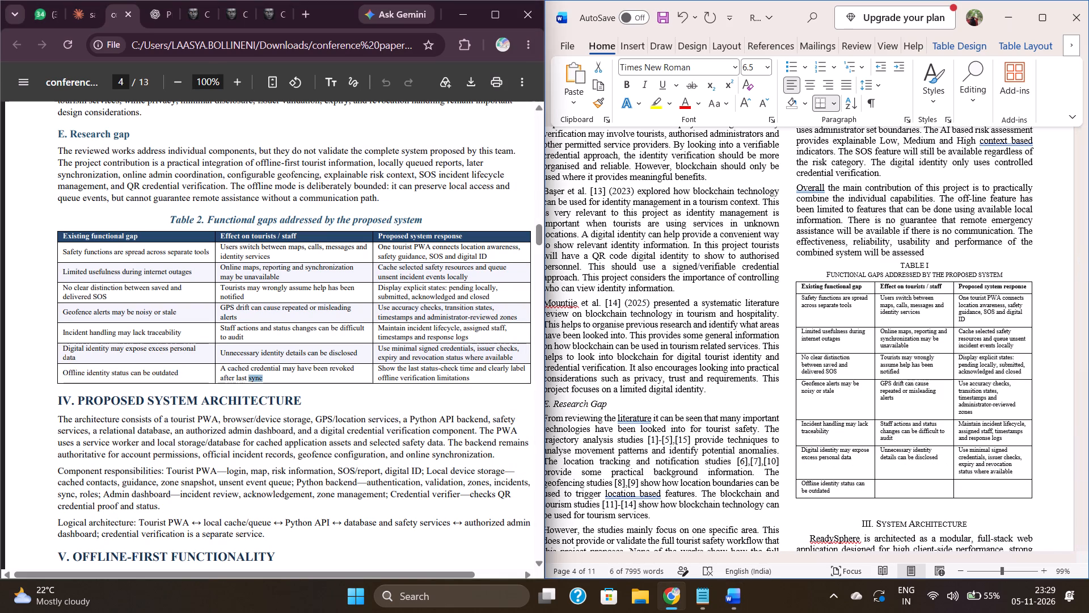
drag(251, 366, 221, 364)
click(221, 364)
drag(220, 366, 265, 378)
key(ctrl+c)
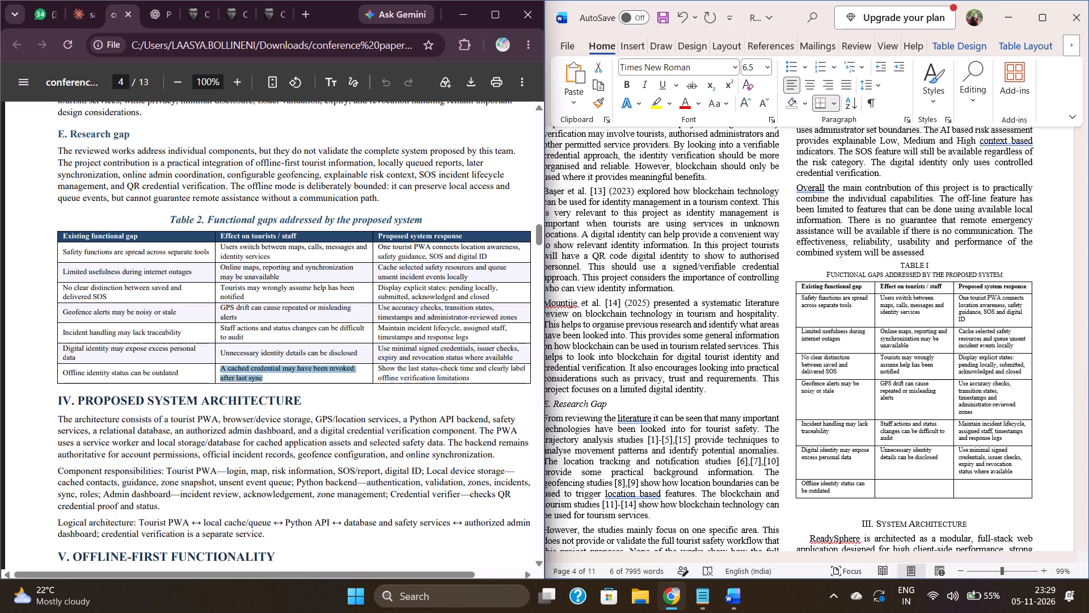
click(888, 483)
click(888, 483)
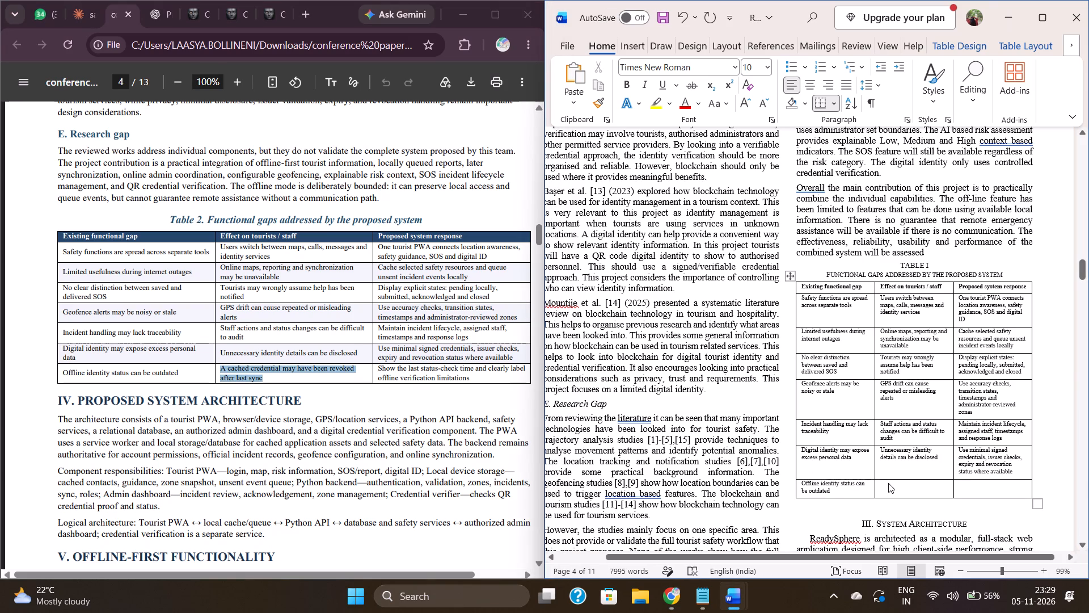
key(ctrl+v)
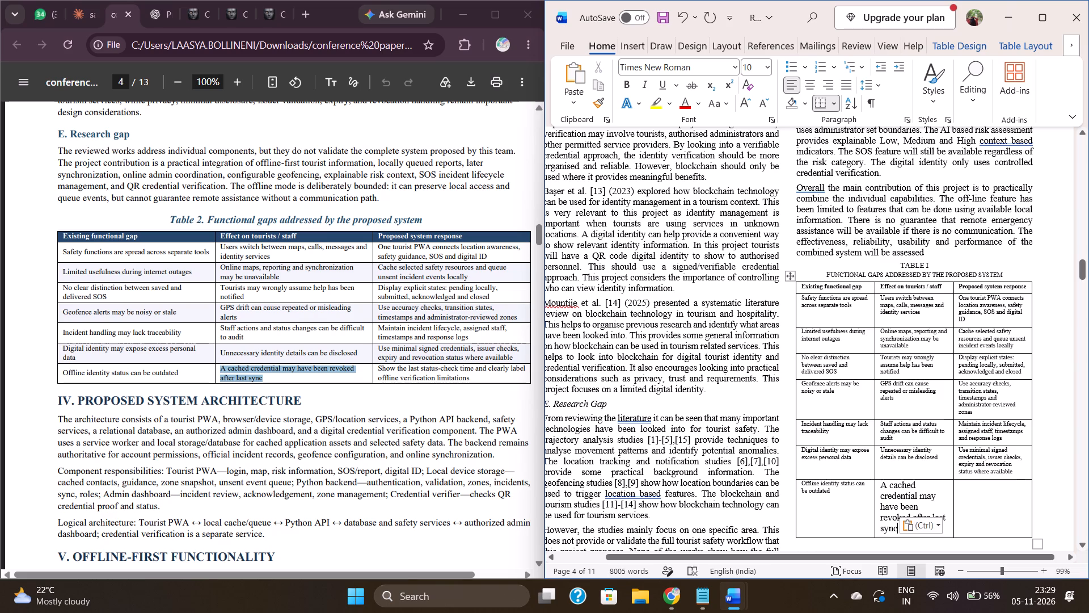
Copy "Show the last status-check time and clearly label offline verification limitations" from the PDF into the third cell of Table I's seventh body row.
click(976, 511)
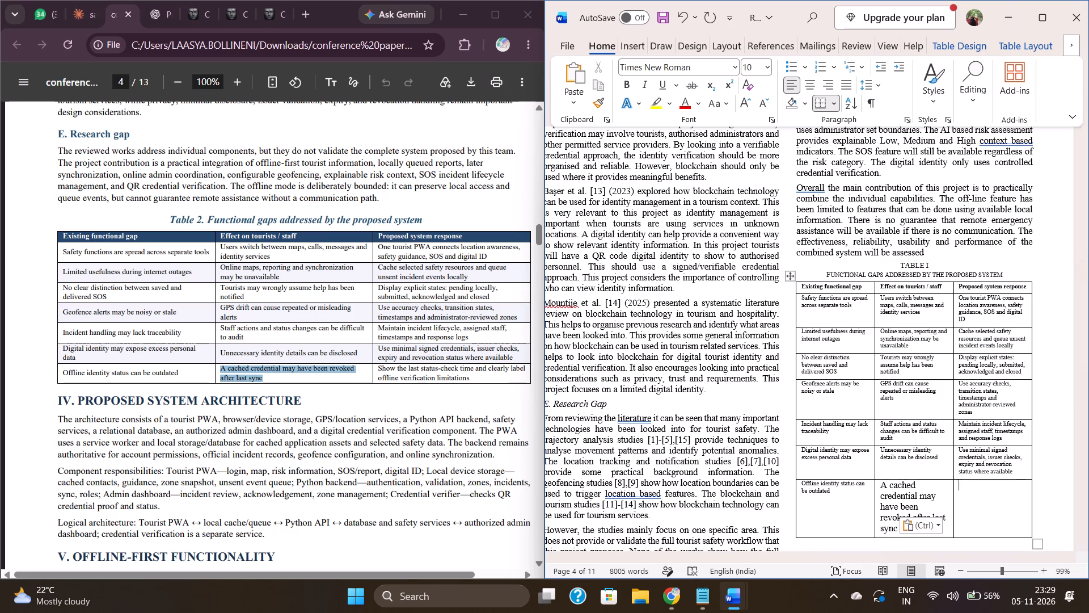
click(477, 383)
drag(477, 383, 424, 373)
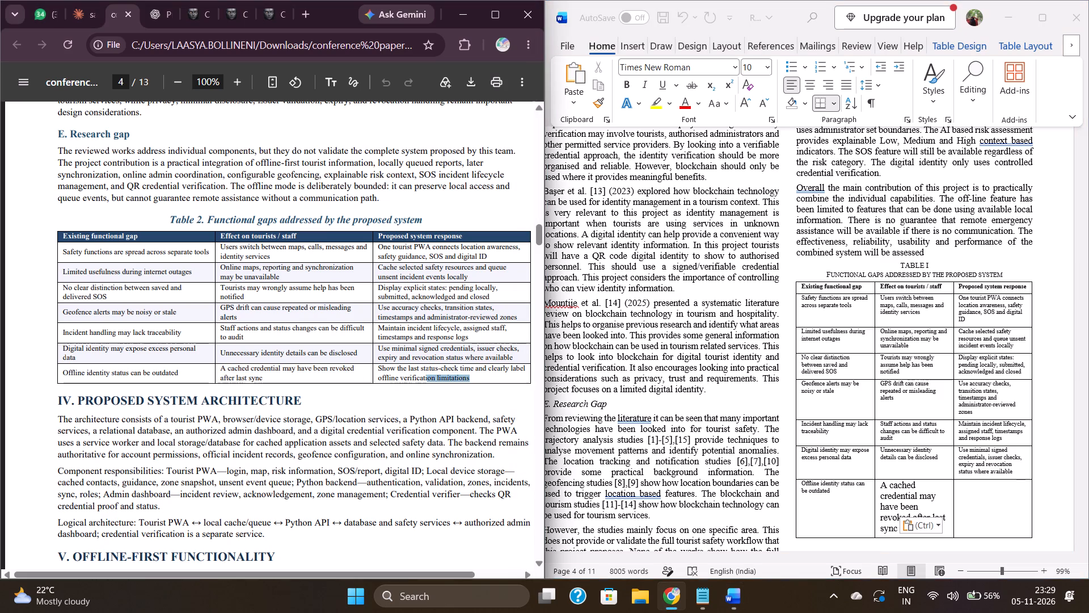
drag(424, 373, 377, 368)
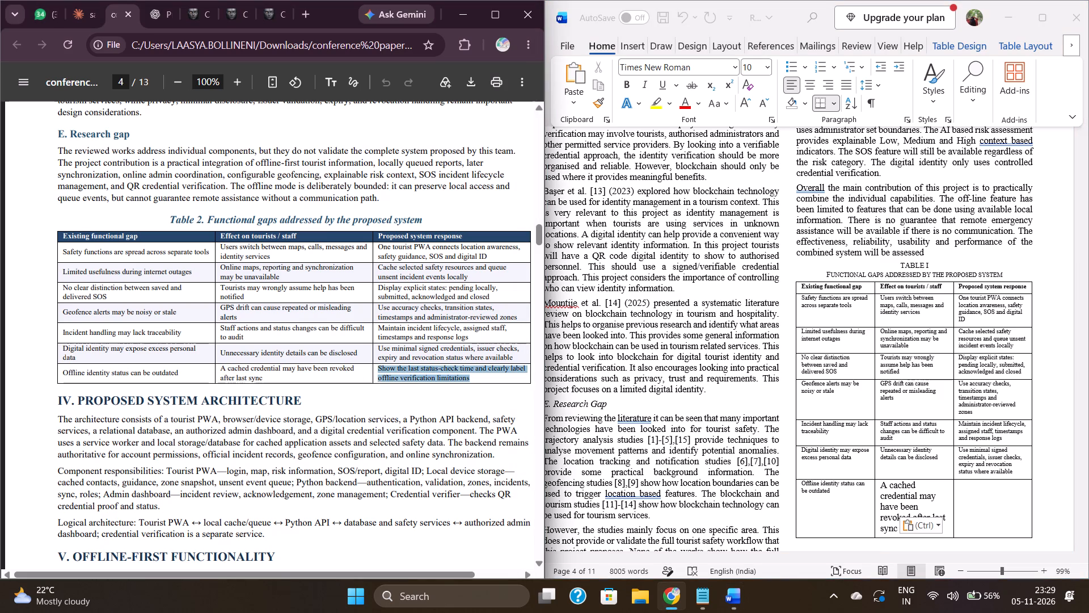
key(ctrl+c)
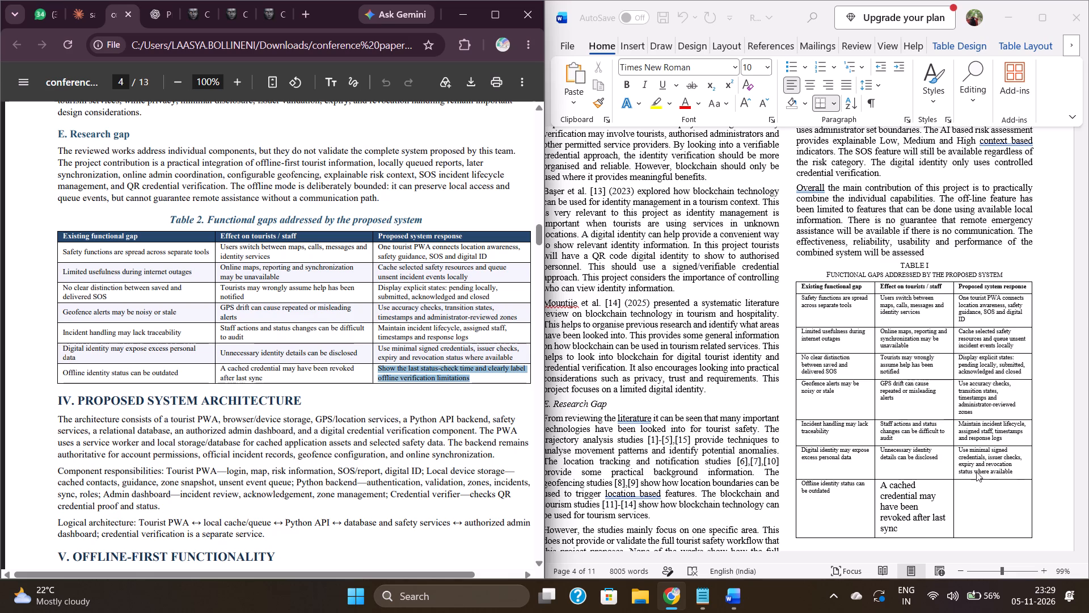
click(989, 494)
key(ctrl+v)
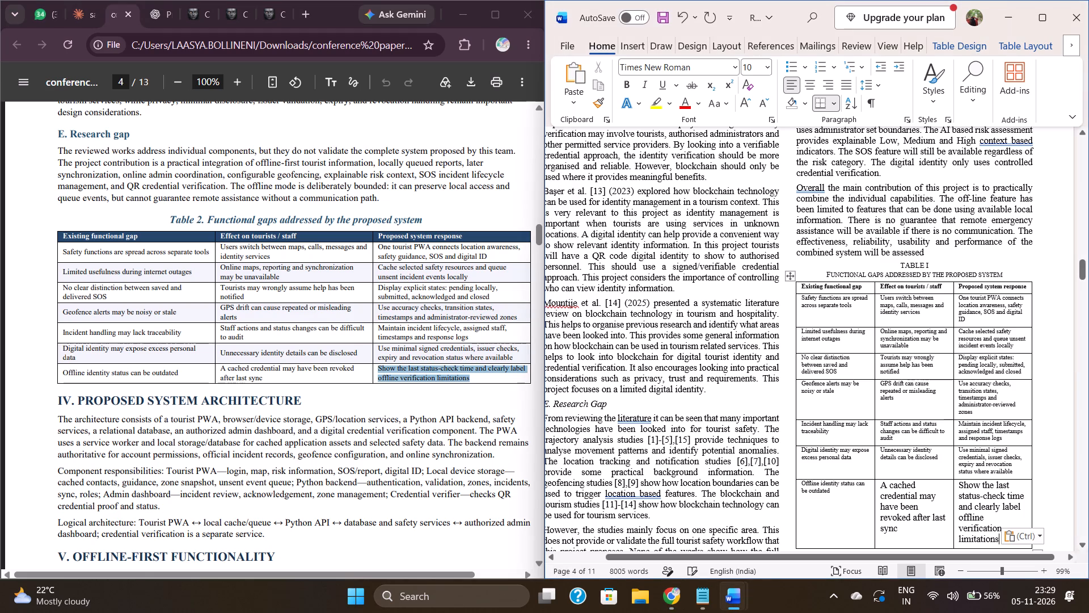
Set the font size of "A cached credential may have been revoked after last sync" in Table I's seventh body row to 6.5.
drag(905, 529, 893, 503)
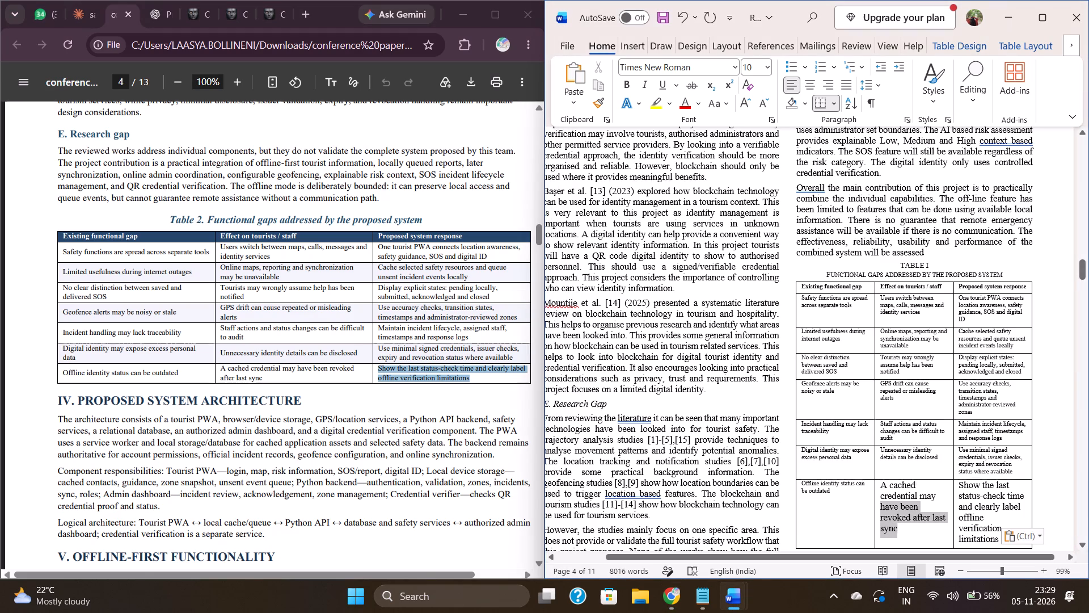
drag(893, 503, 881, 486)
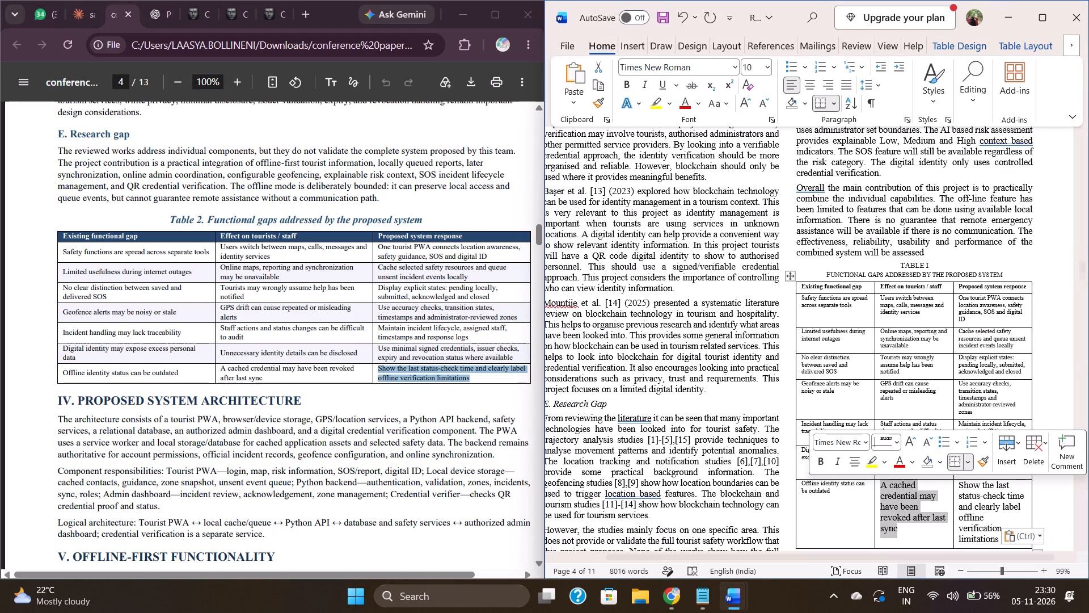
click(881, 443)
text(6.5)
key(Return)
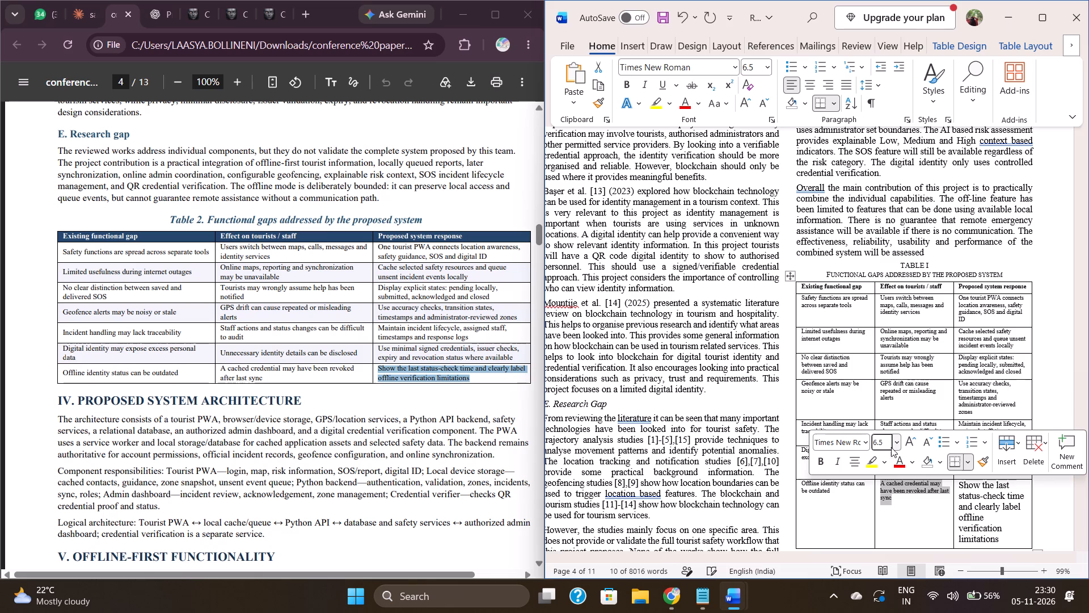
Set the font size of "Show the last status-check time and clearly label offline verification limitations" in Table I's seventh body row to 6.5.
drag(1001, 538, 965, 488)
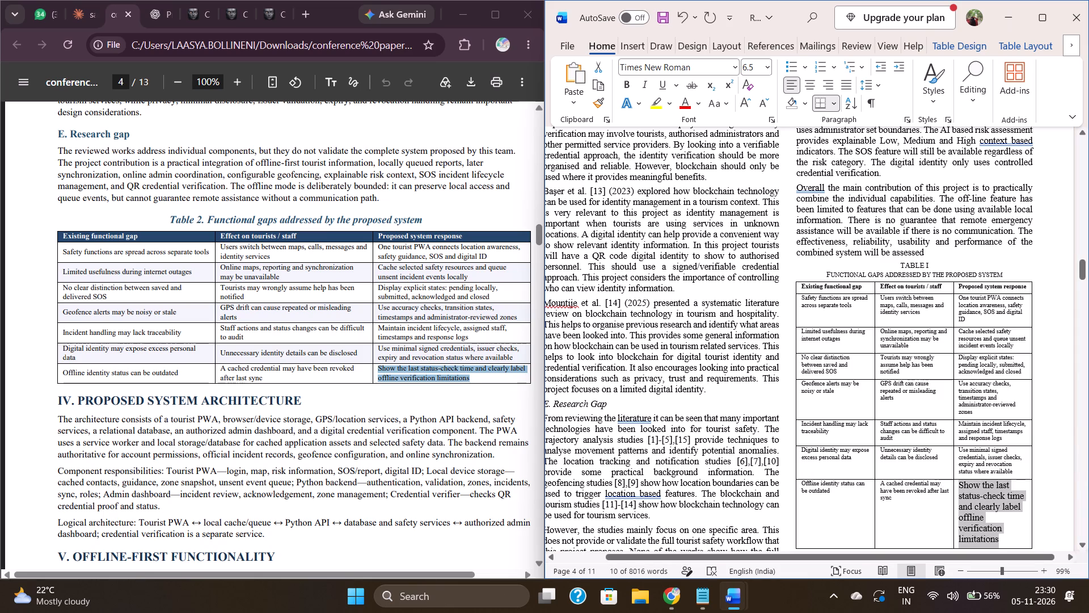
drag(965, 488, 965, 487)
click(883, 443)
text(6.5)
key(Return)
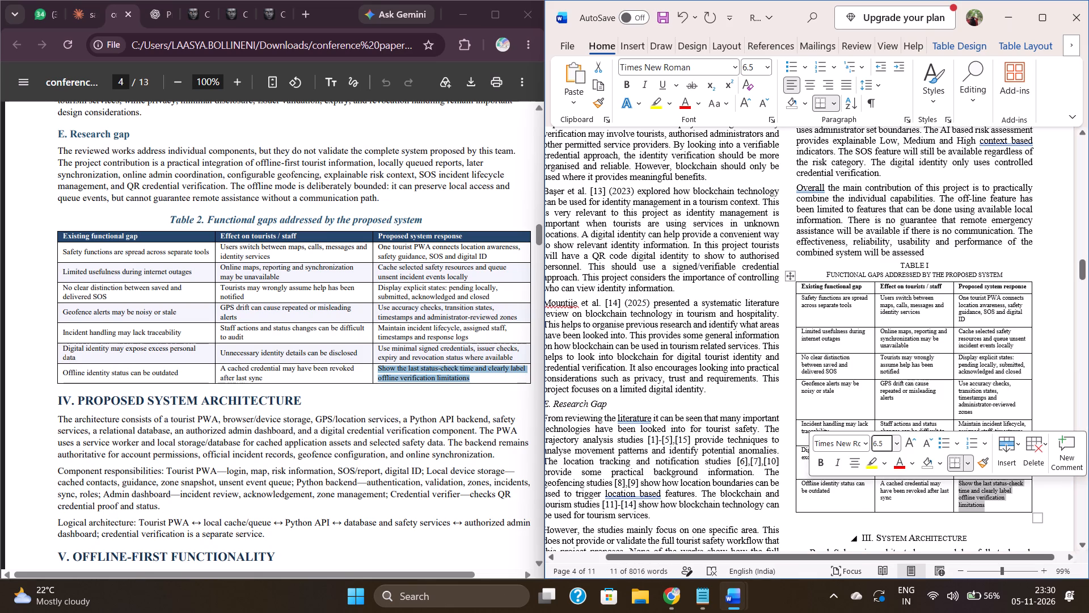
click(872, 534)
click(1019, 328)
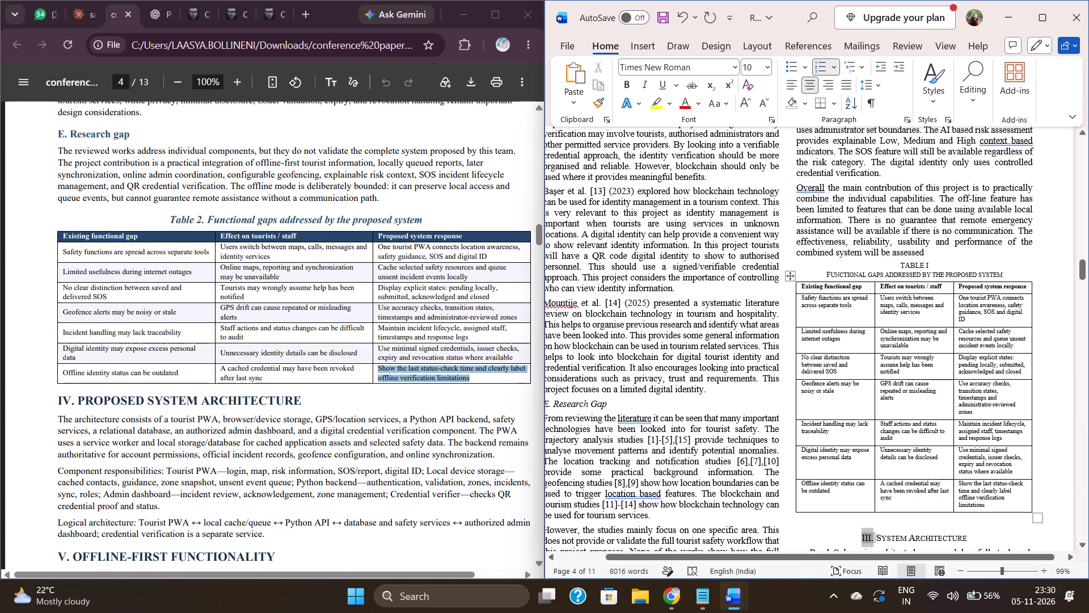
click(1037, 245)
Compare the Word paper's System Architecture section with the PDF's sections following the functional gaps table.
scroll(1037, 245, down, 2)
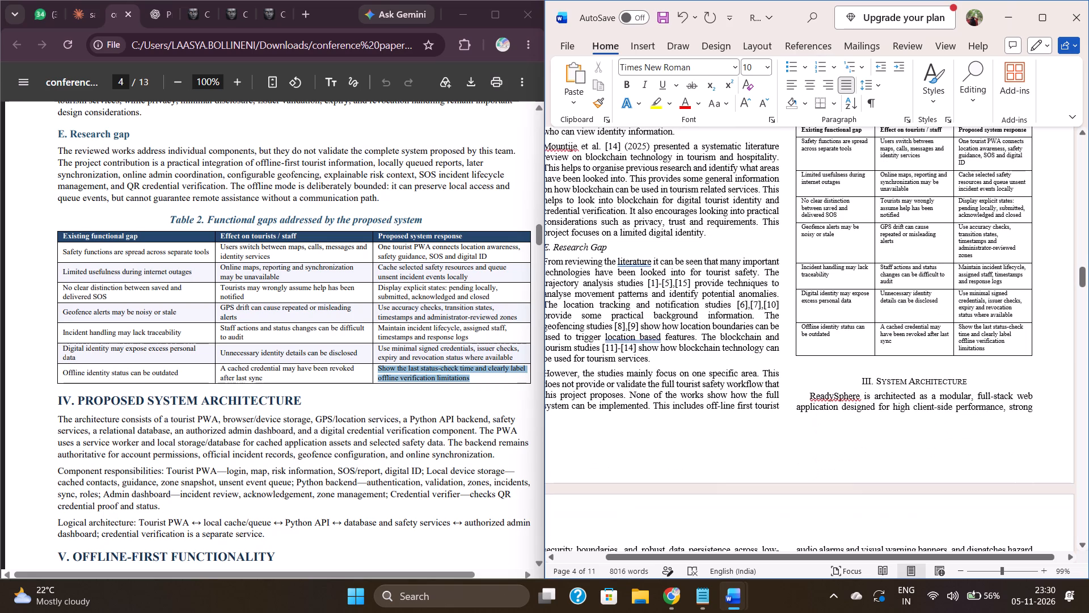
click(432, 367)
scroll(432, 367, down, 1)
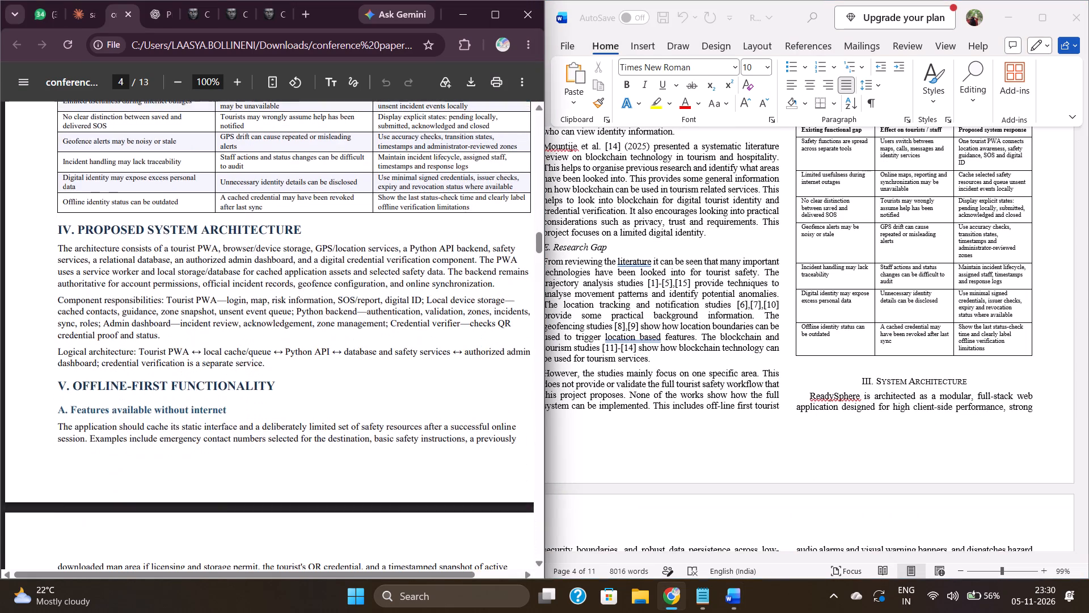
scroll(432, 367, down, 2)
scroll(852, 421, down, 1)
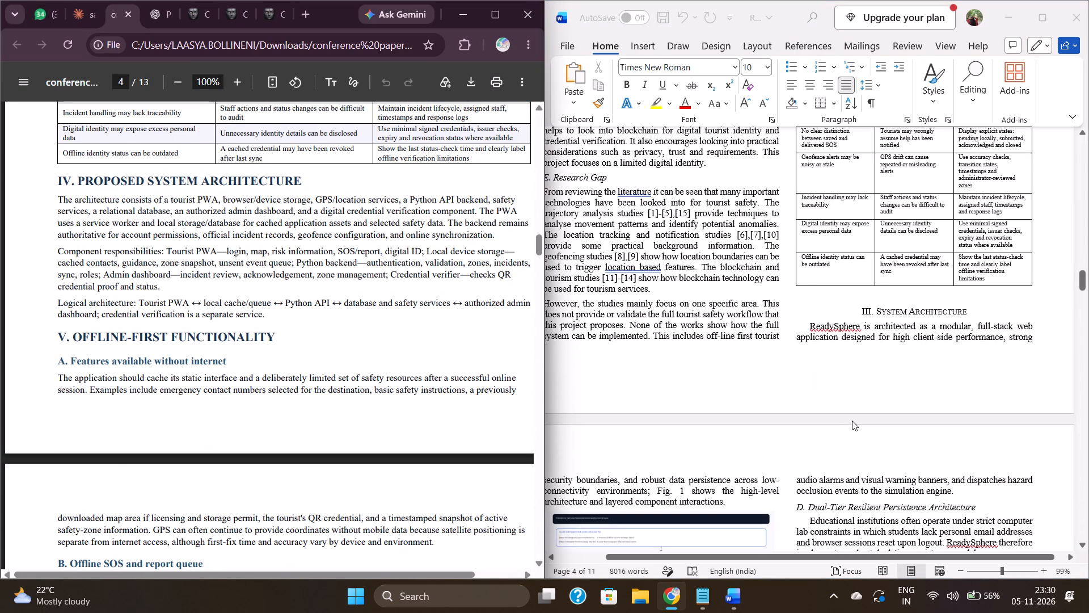
scroll(852, 421, down, 2)
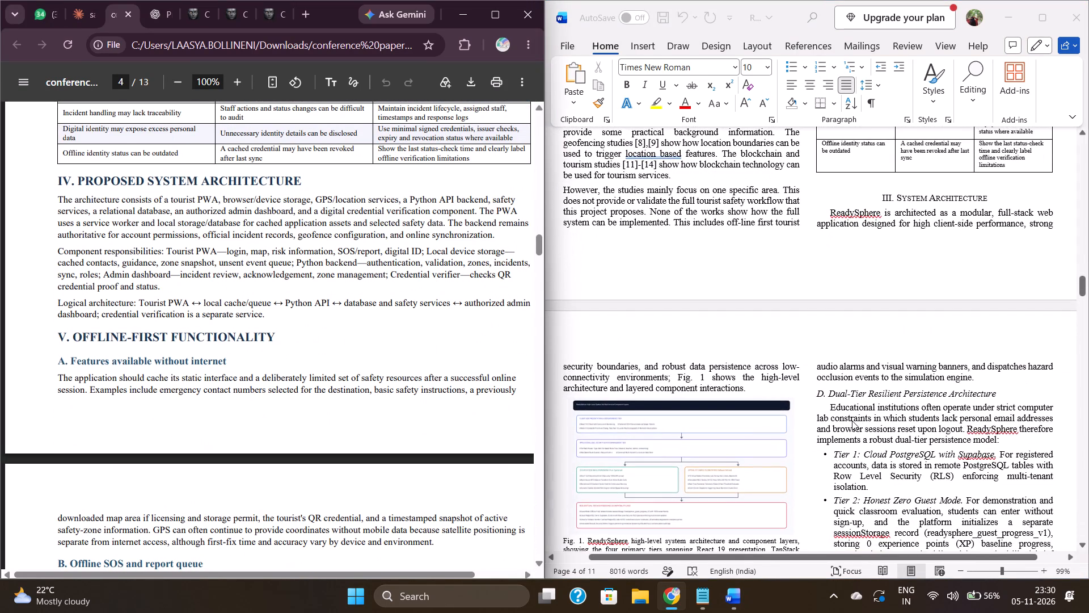
scroll(852, 421, down, 2)
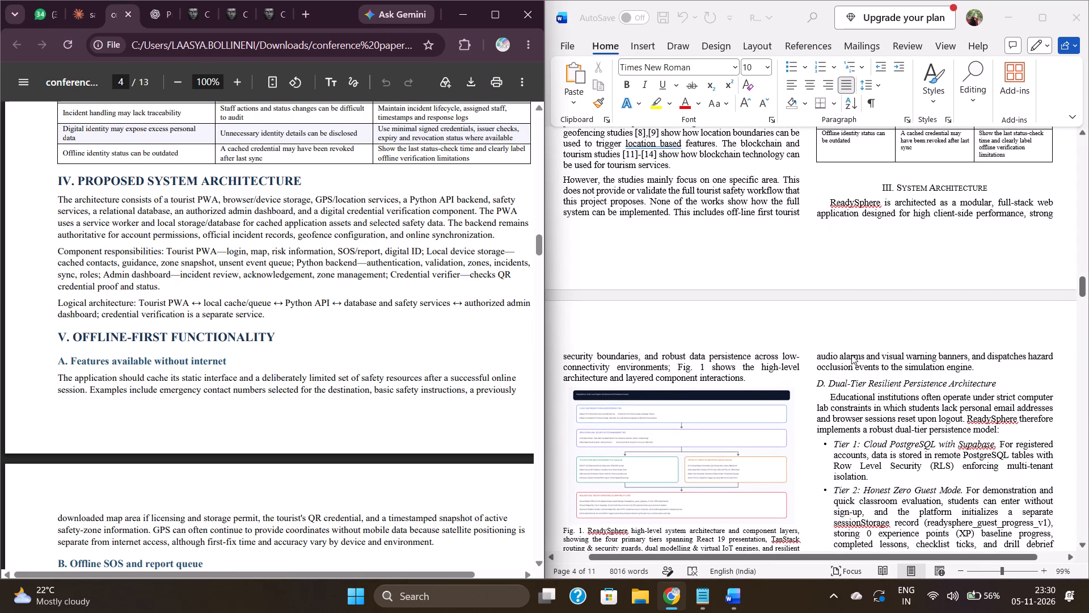
click(830, 199)
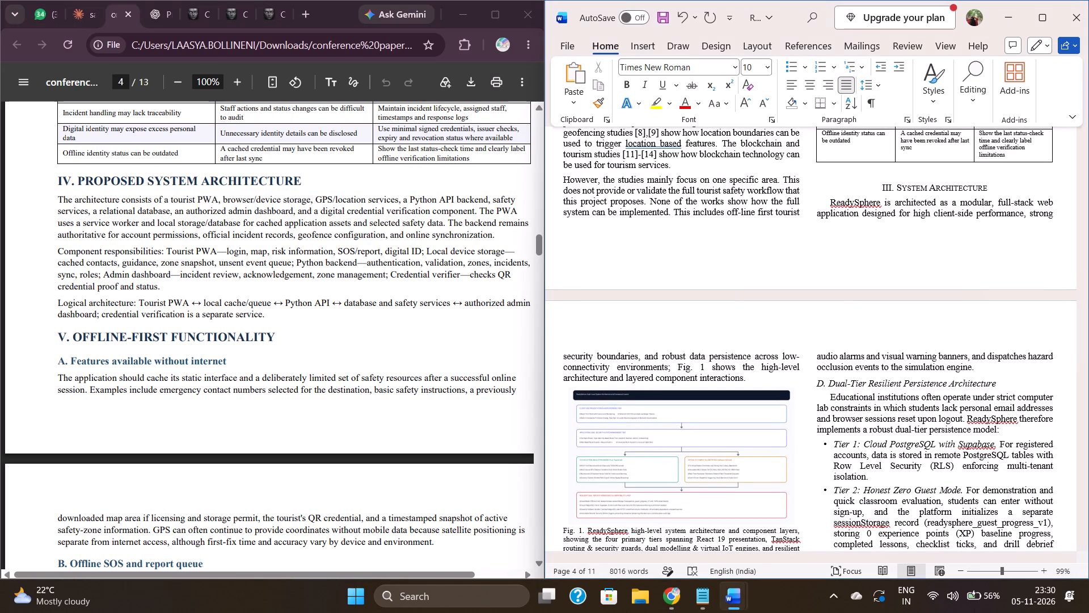
scroll(157, 230, down, 5)
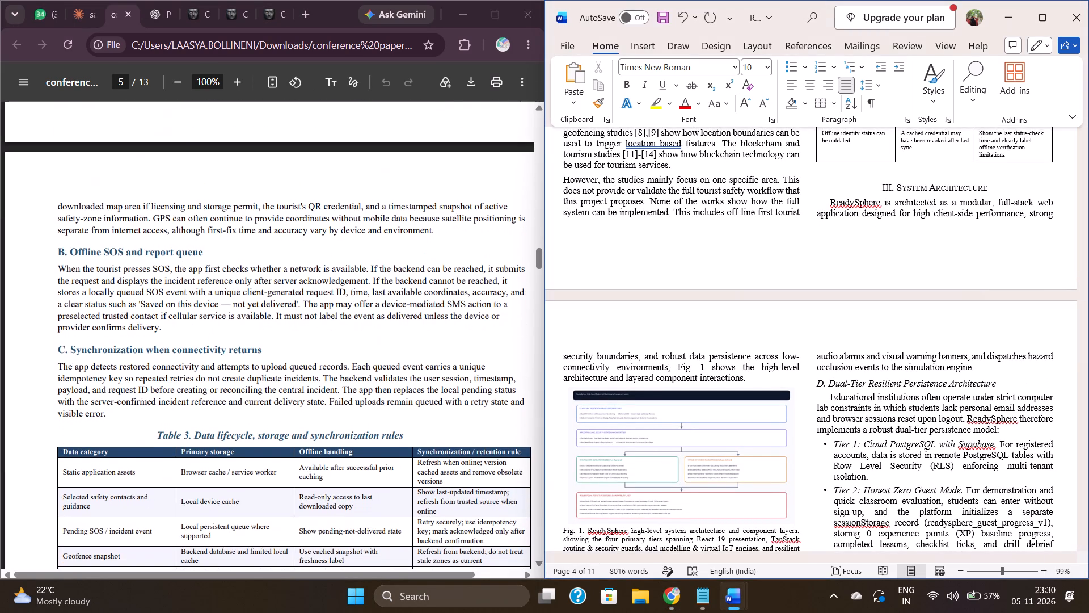
scroll(157, 230, down, 8)
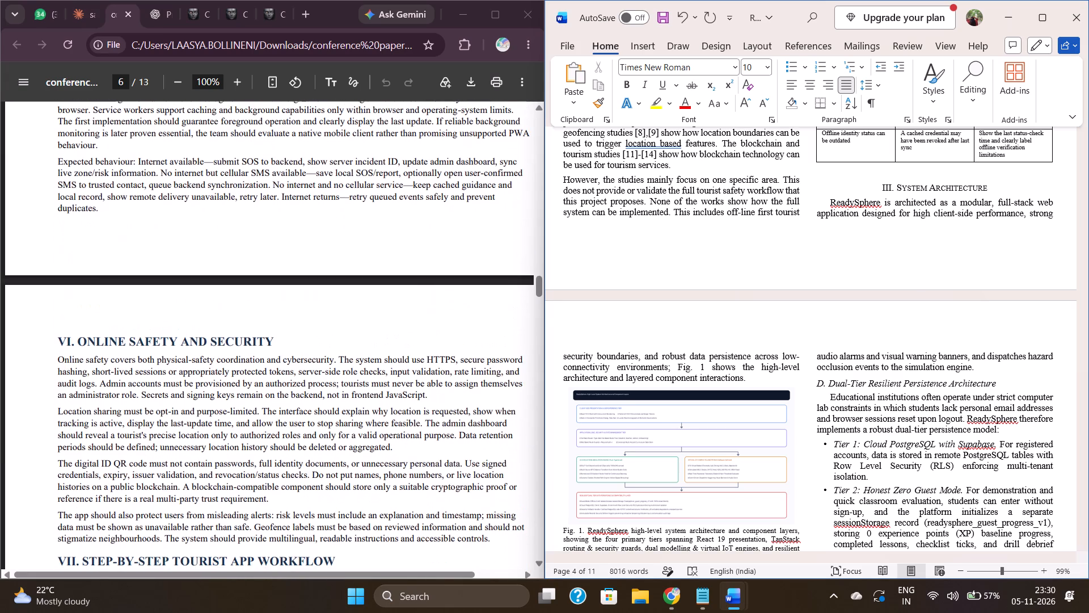
scroll(157, 230, down, 3)
scroll(157, 230, up, 1)
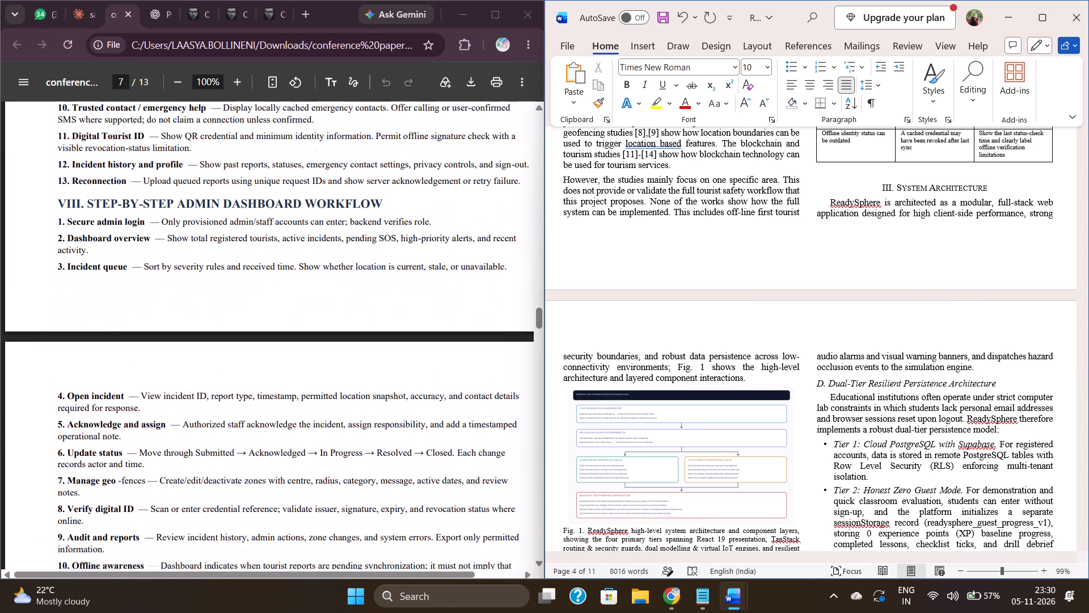
scroll(157, 230, up, 3)
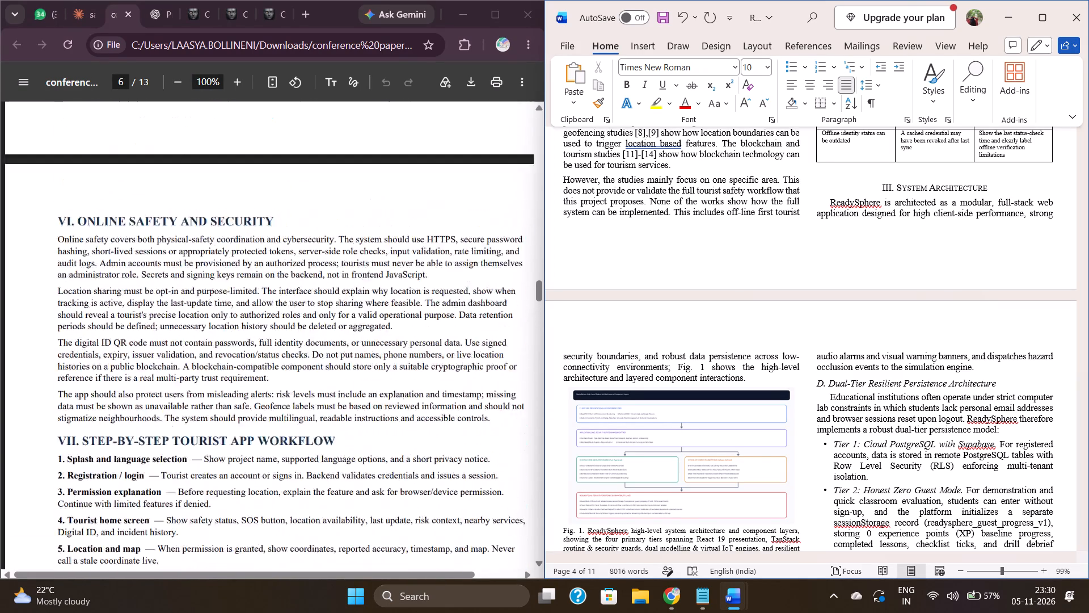
scroll(157, 230, up, 3)
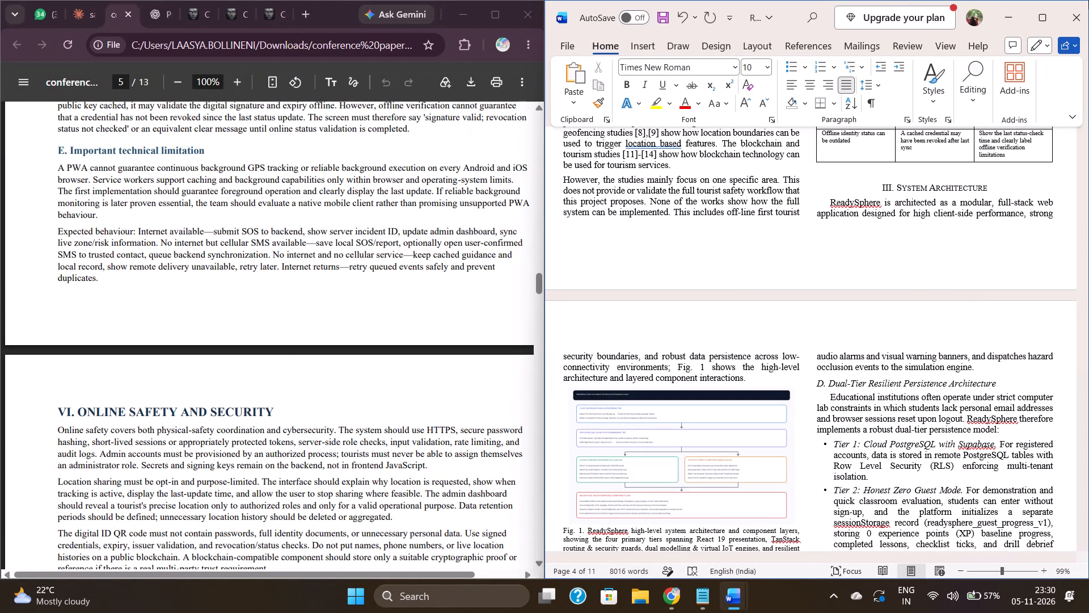
Minimise the Word document and maximise the browser window.
click(1050, 28)
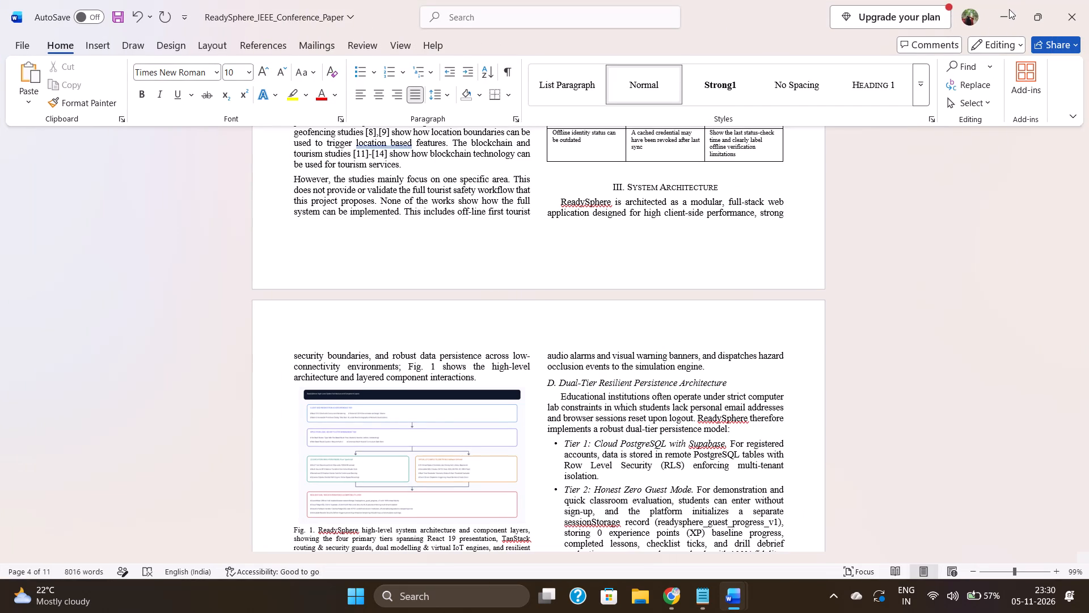
click(1009, 9)
click(504, 18)
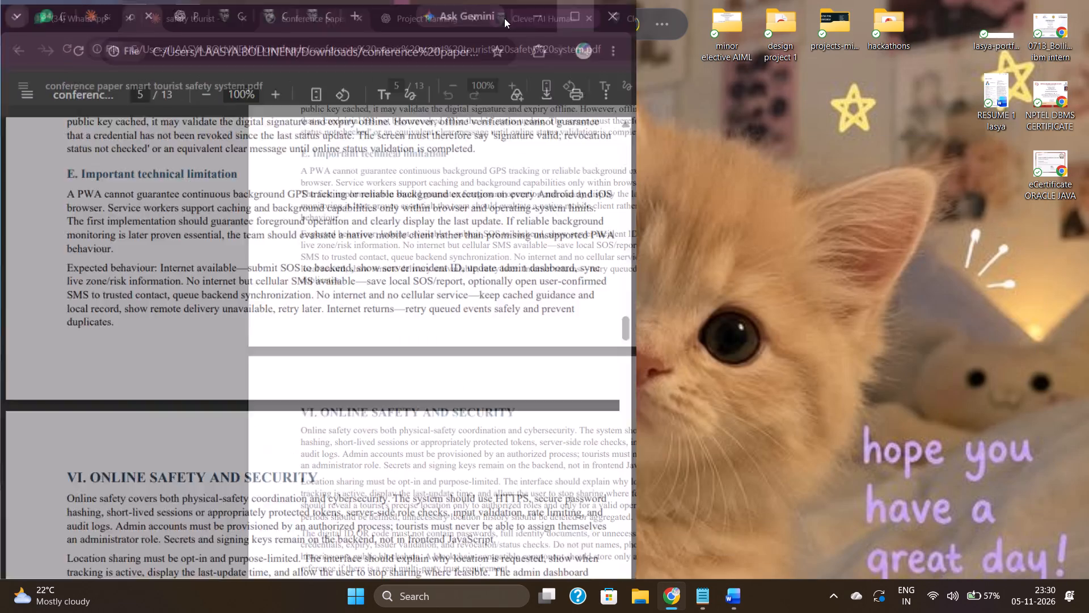
Copy "SYSTEM ARCHITECTURE" from the PDF's section IV heading and send it as a prompt in the ChatGPT Project Planning chat.
click(377, 0)
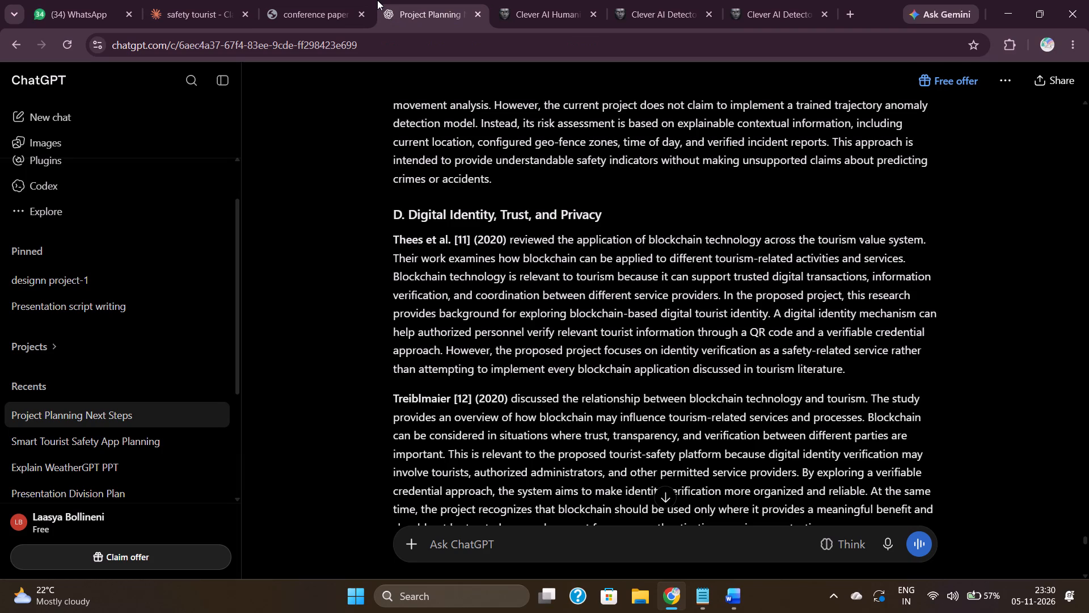
click(281, 0)
scroll(479, 303, up, 4)
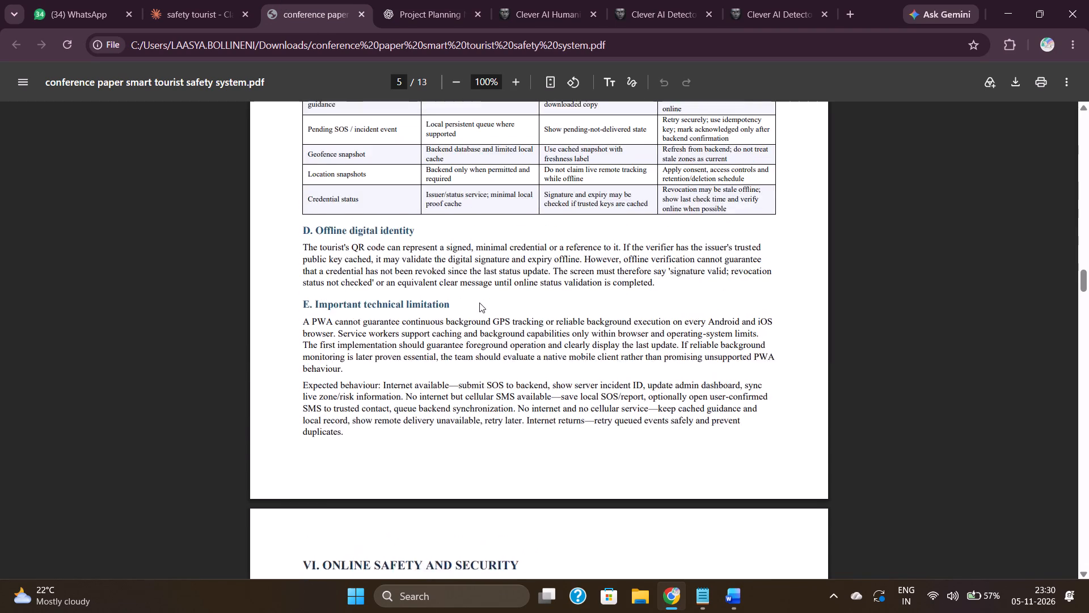
scroll(479, 303, up, 6)
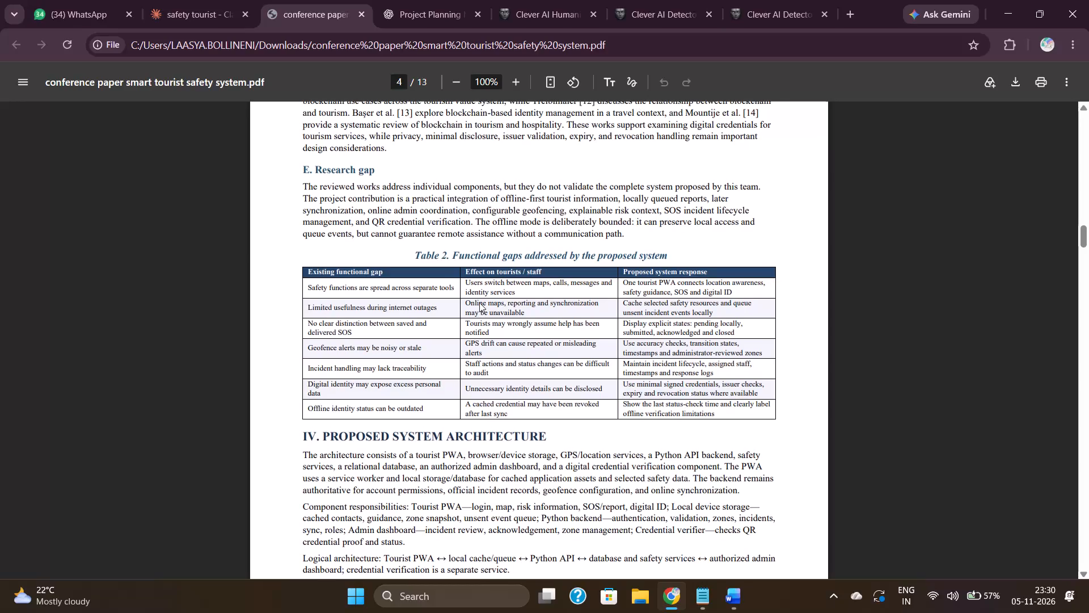
scroll(479, 303, down, 1)
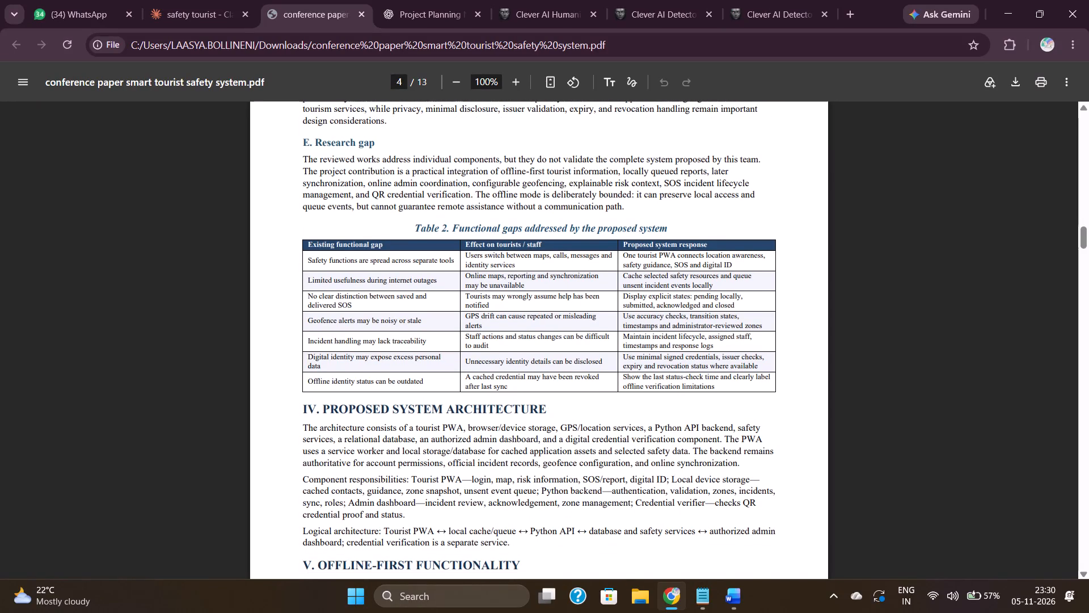
drag(395, 410, 472, 401)
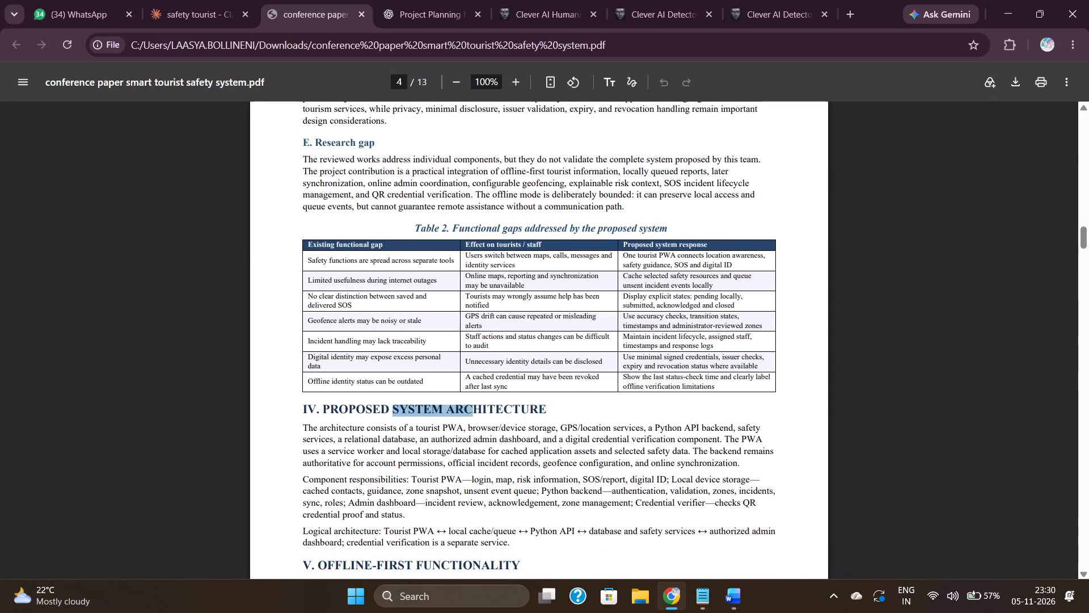
drag(472, 401, 547, 408)
key(ctrl+c)
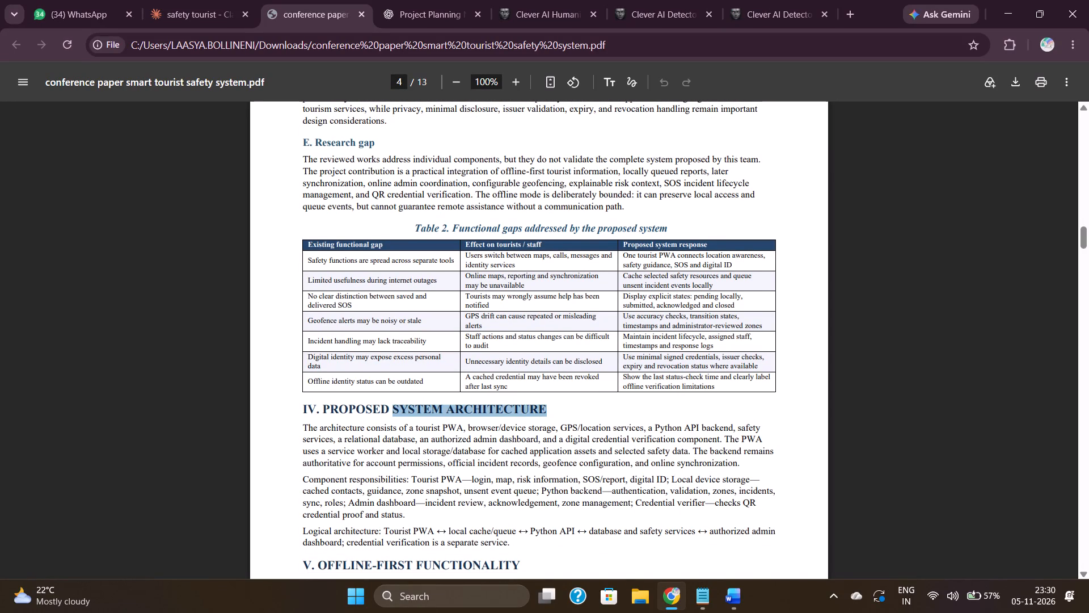
click(436, 11)
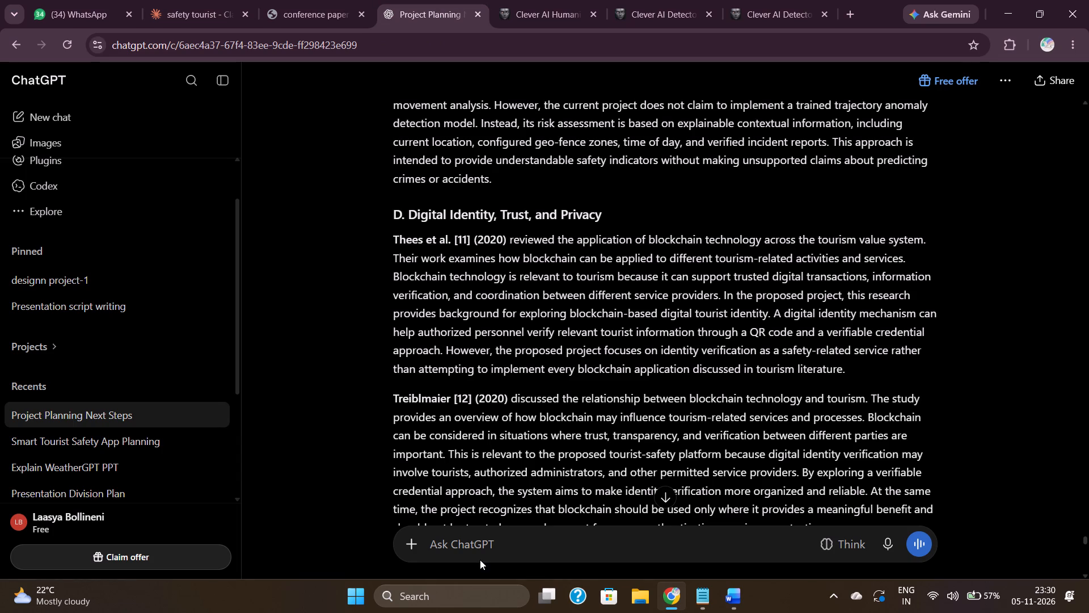
click(491, 542)
key(ctrl+v)
key(Return)
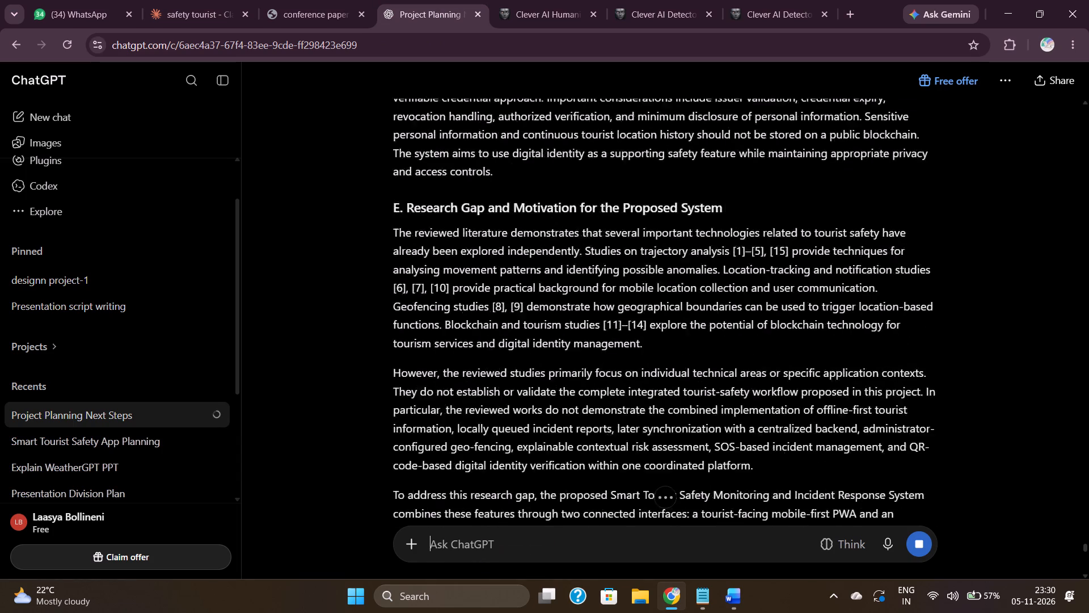
Review the PDF's proposed system architecture section and the System Architecture section in the original ReadySphere paper in Word.
click(335, 0)
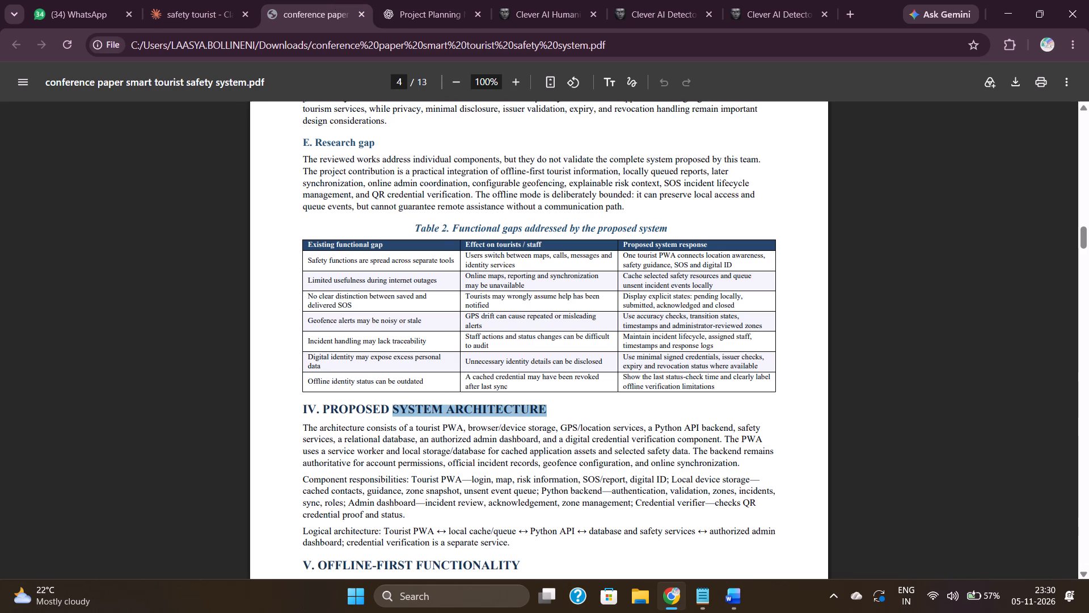
click(536, 316)
scroll(536, 316, down, 4)
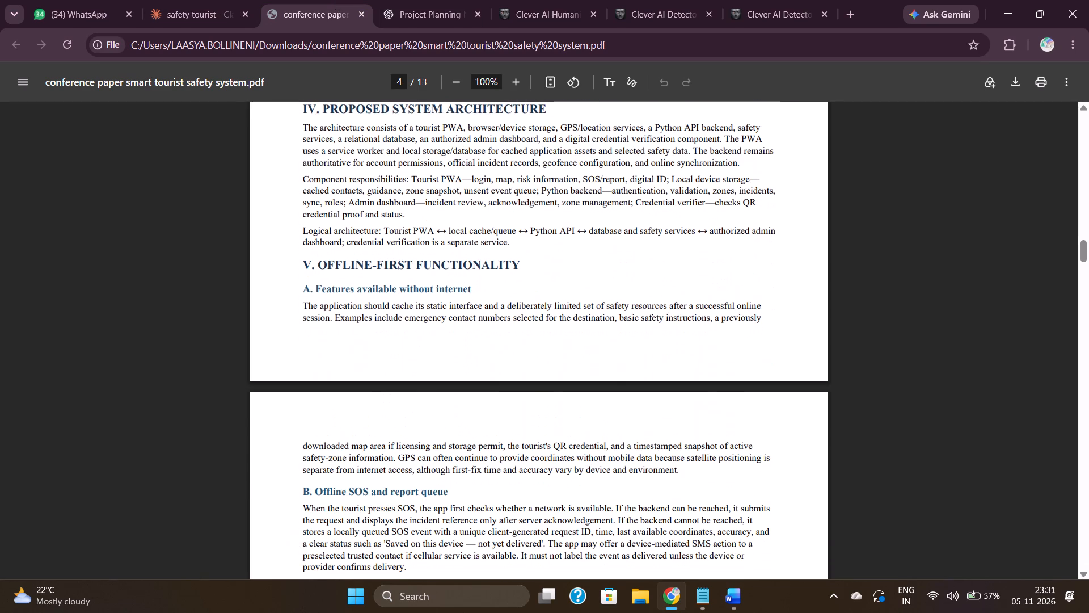
click(798, 501)
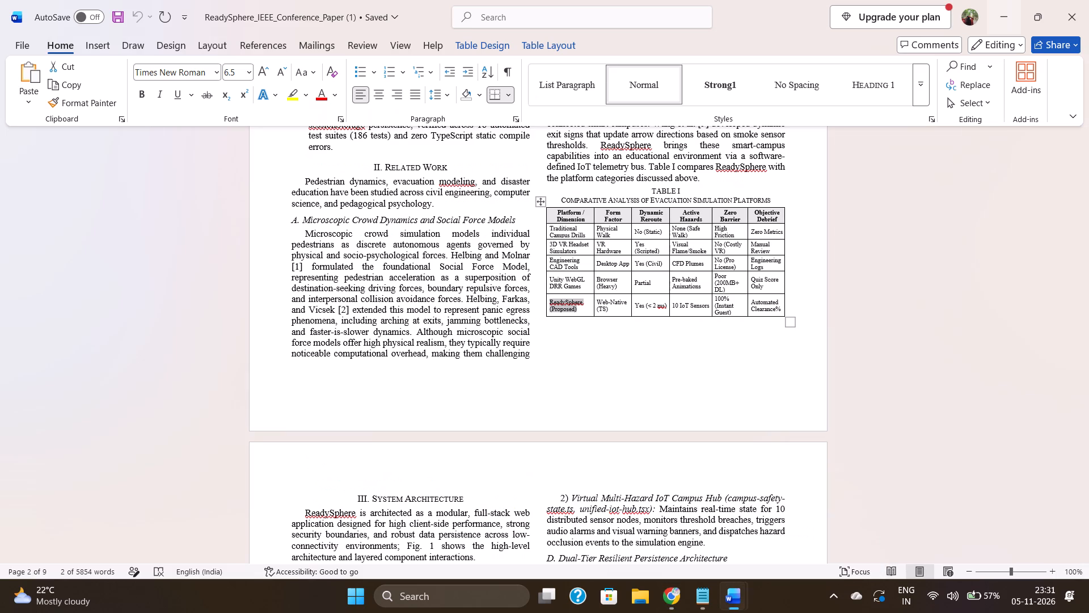
scroll(772, 389, down, 5)
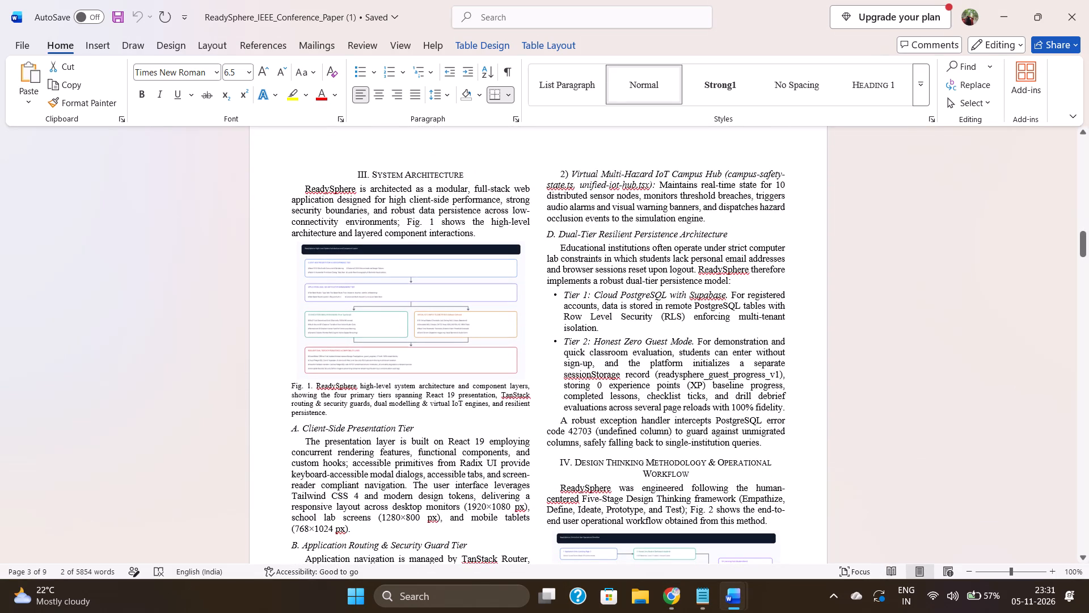
scroll(772, 389, up, 3)
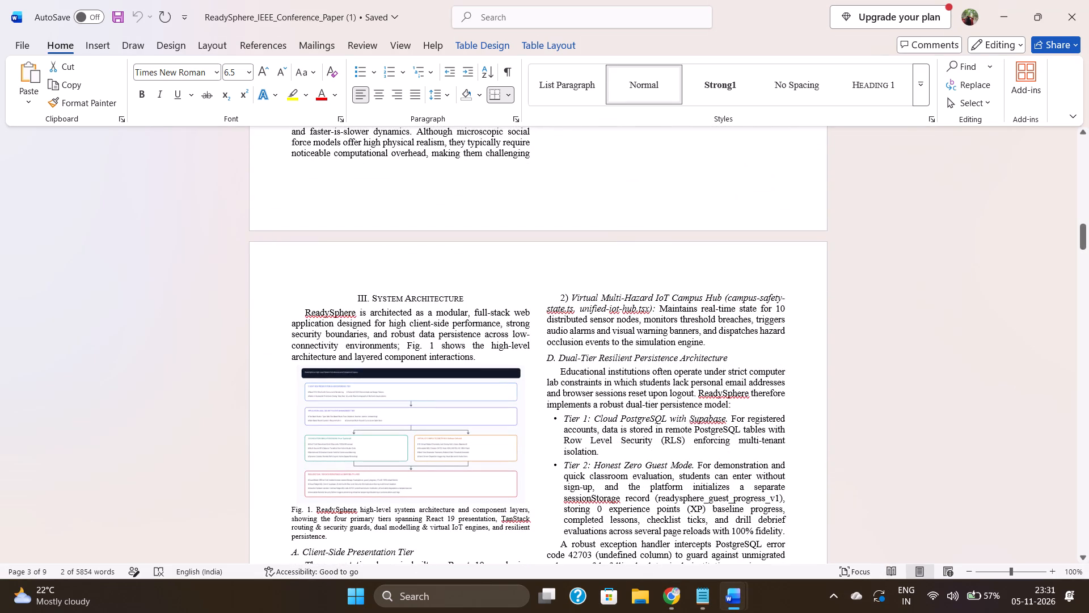
click(995, 20)
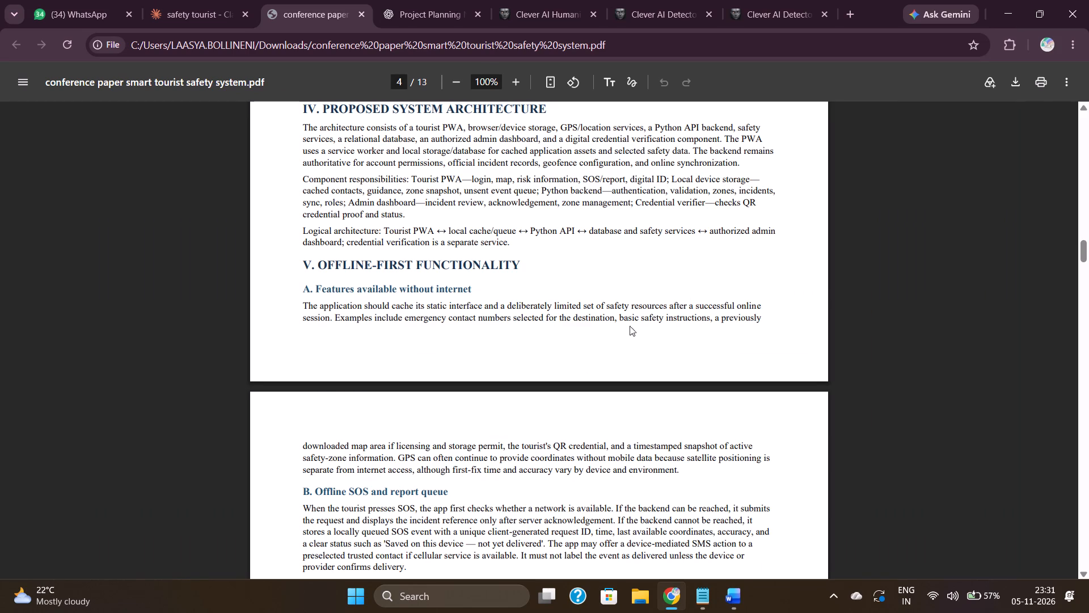
Read ChatGPT's System Architecture response, covering the introduction, both diagrams and the architecture components.
click(430, 3)
scroll(506, 234, down, 1)
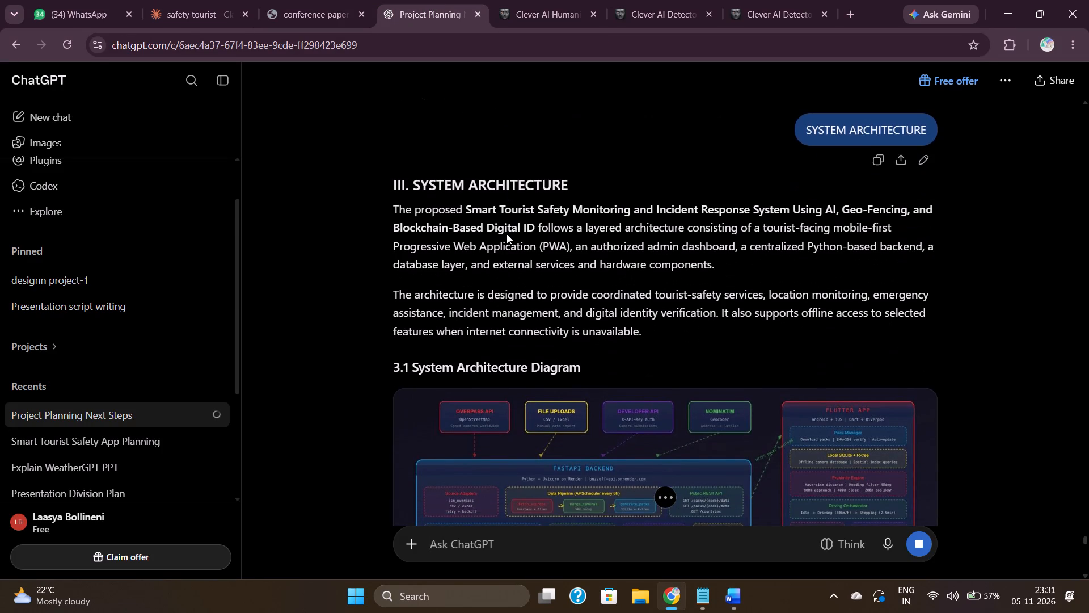
scroll(506, 234, down, 5)
scroll(506, 234, right, 1)
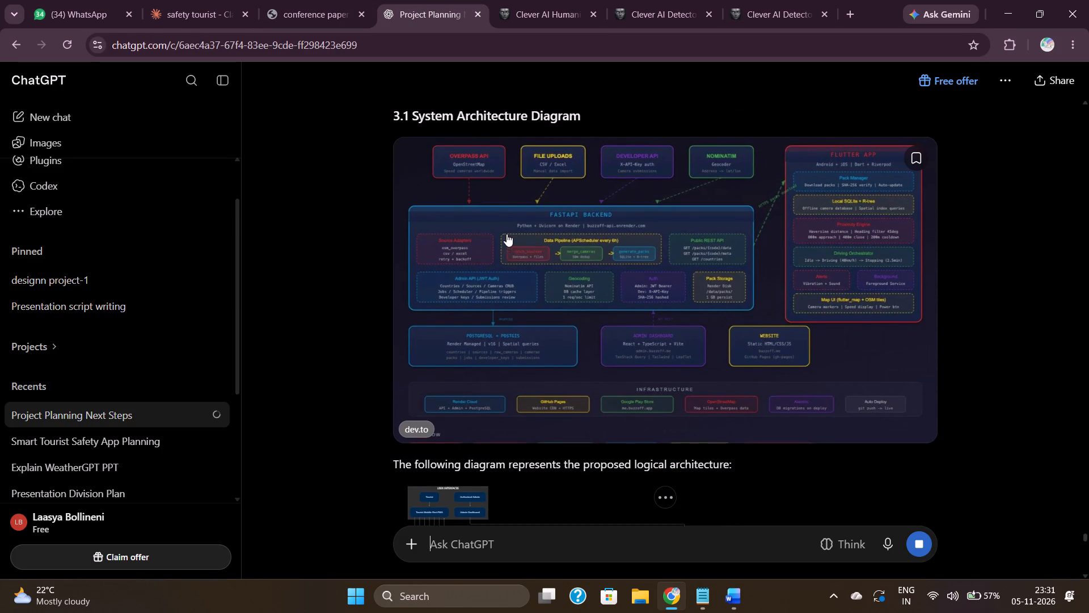
scroll(506, 234, right, 2)
scroll(506, 234, down, 4)
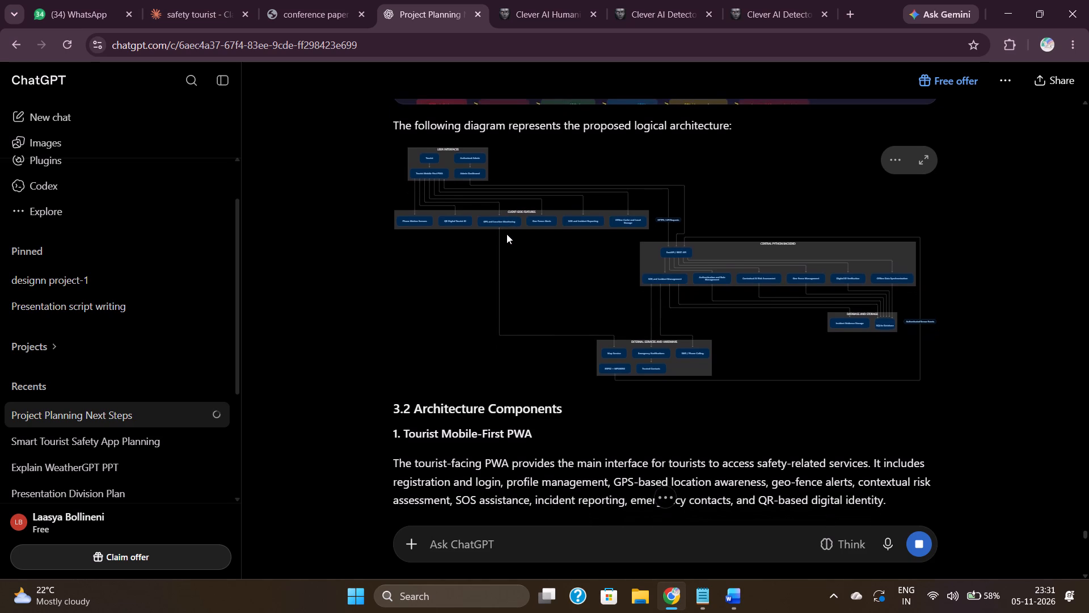
scroll(506, 234, down, 5)
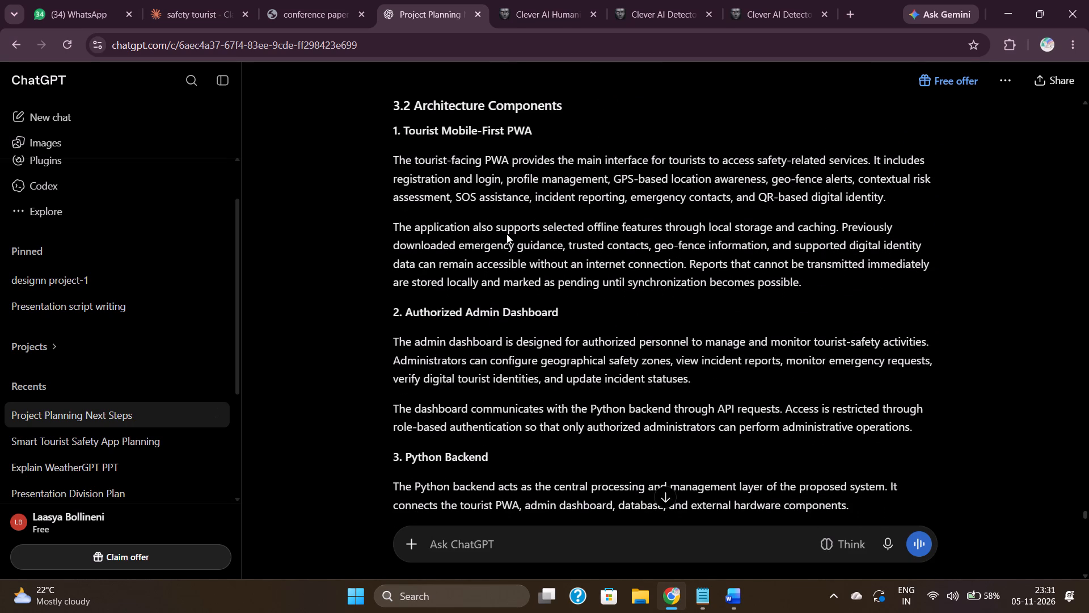
scroll(521, 296, down, 3)
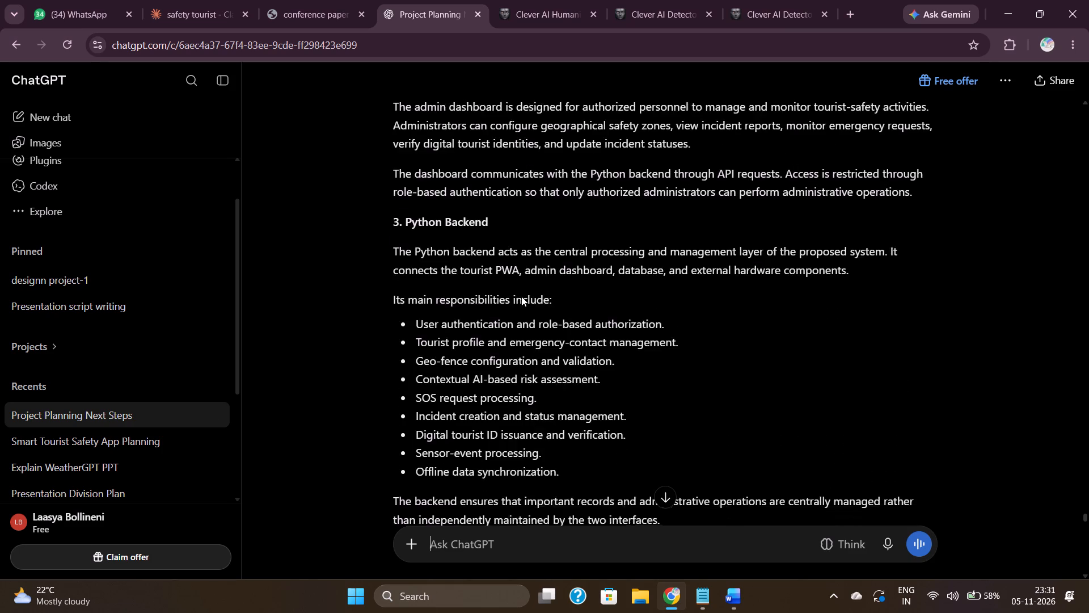
scroll(521, 296, down, 1)
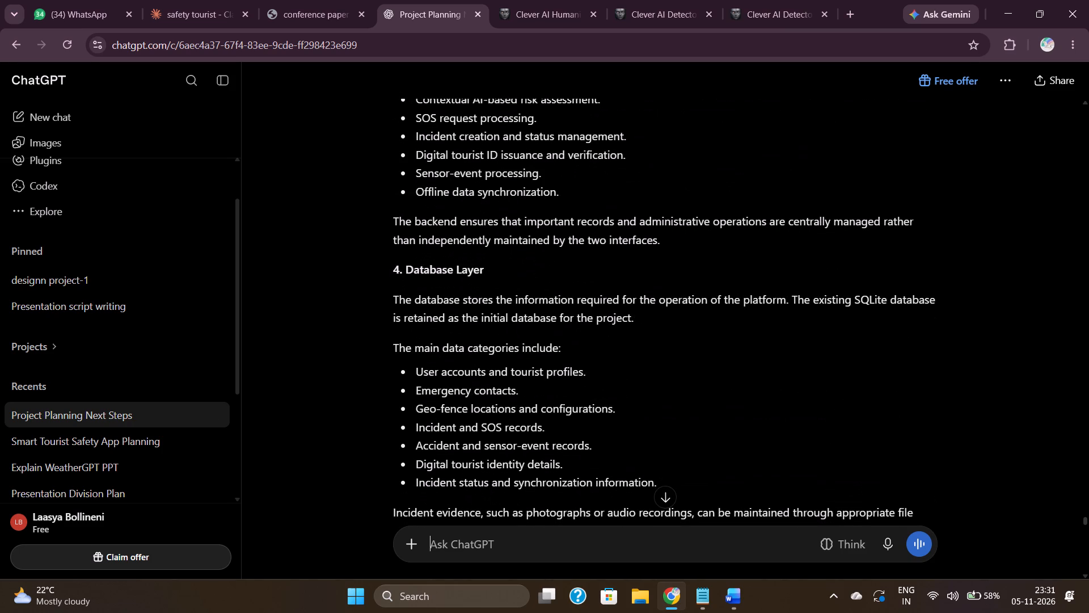
scroll(521, 296, up, 3)
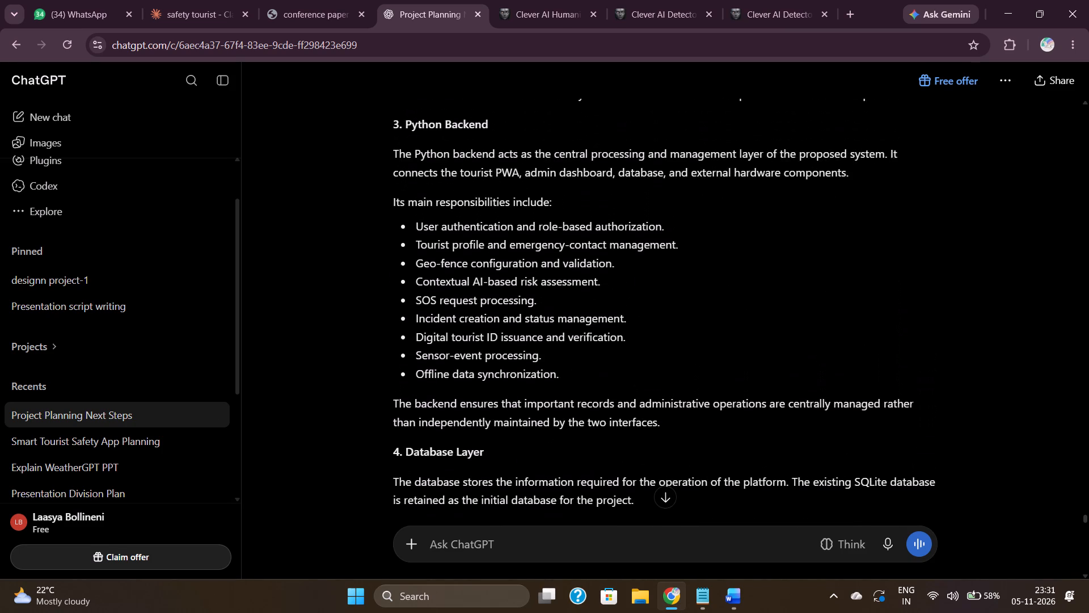
scroll(521, 296, up, 7)
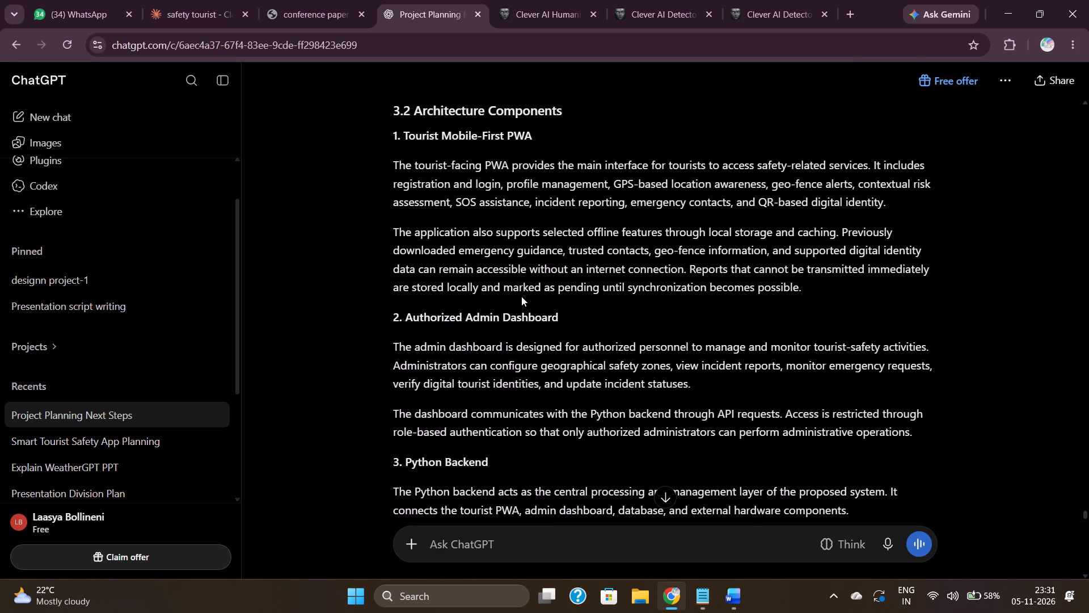
scroll(521, 296, up, 7)
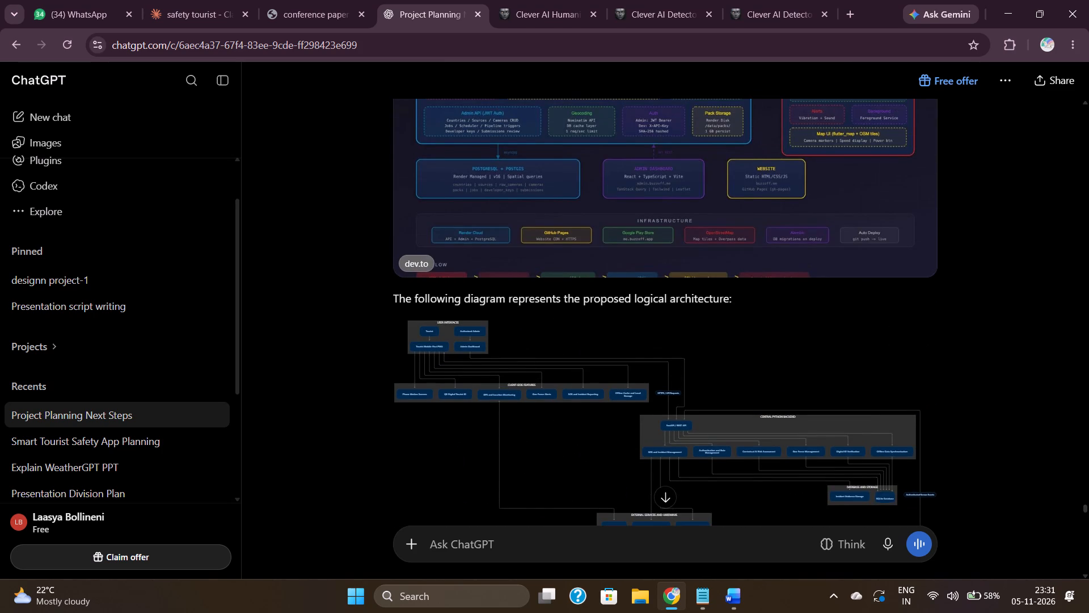
Enlarge the proposed logical architecture diagram in the ChatGPT response to examine it, and close the enlarged view.
scroll(521, 296, right, 2)
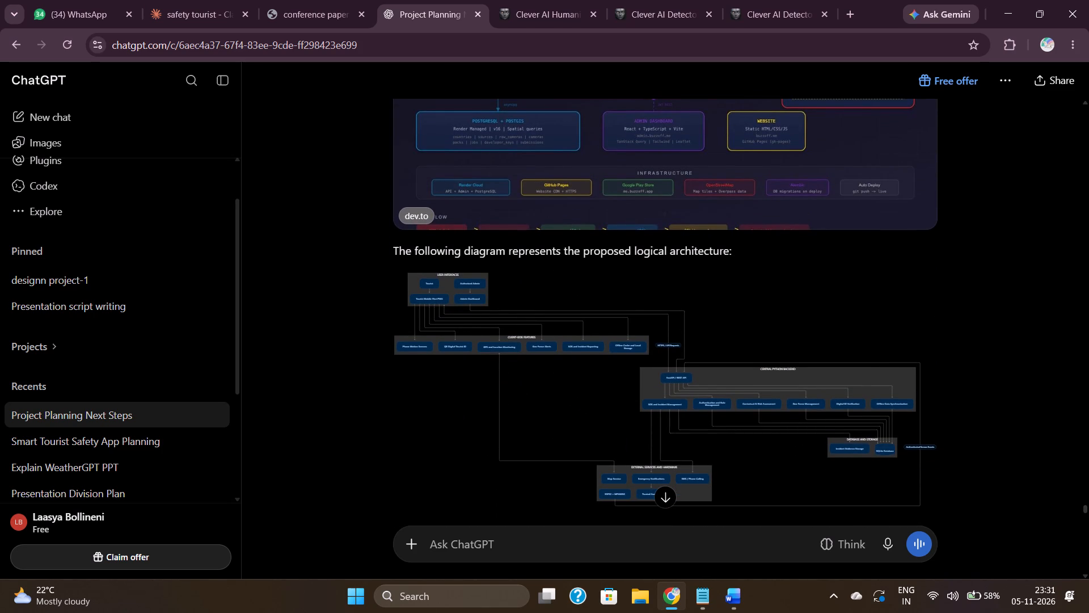
scroll(521, 296, right, 1)
click(513, 334)
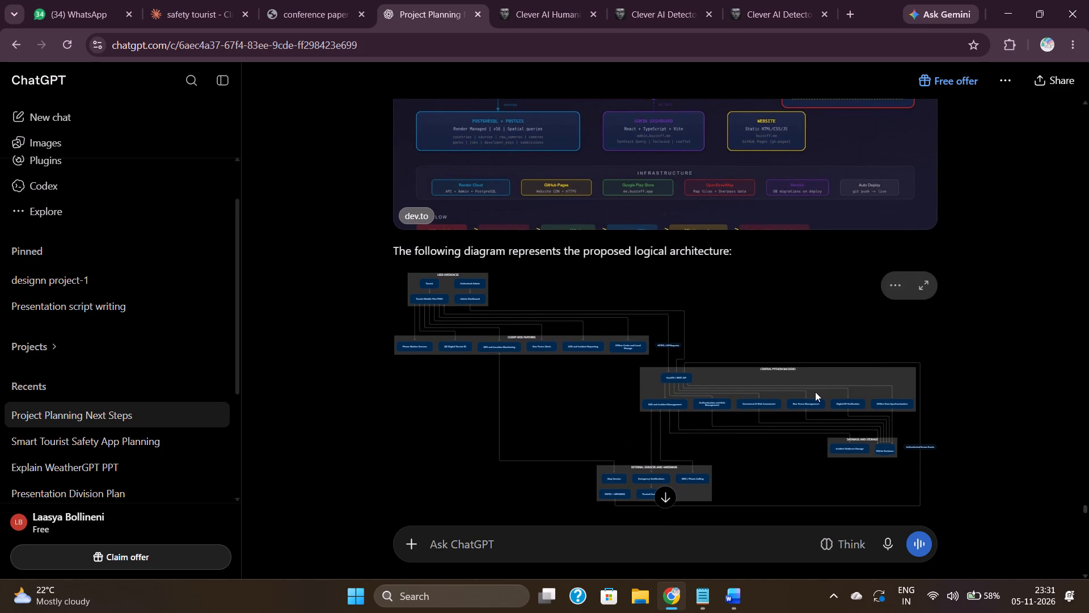
click(923, 287)
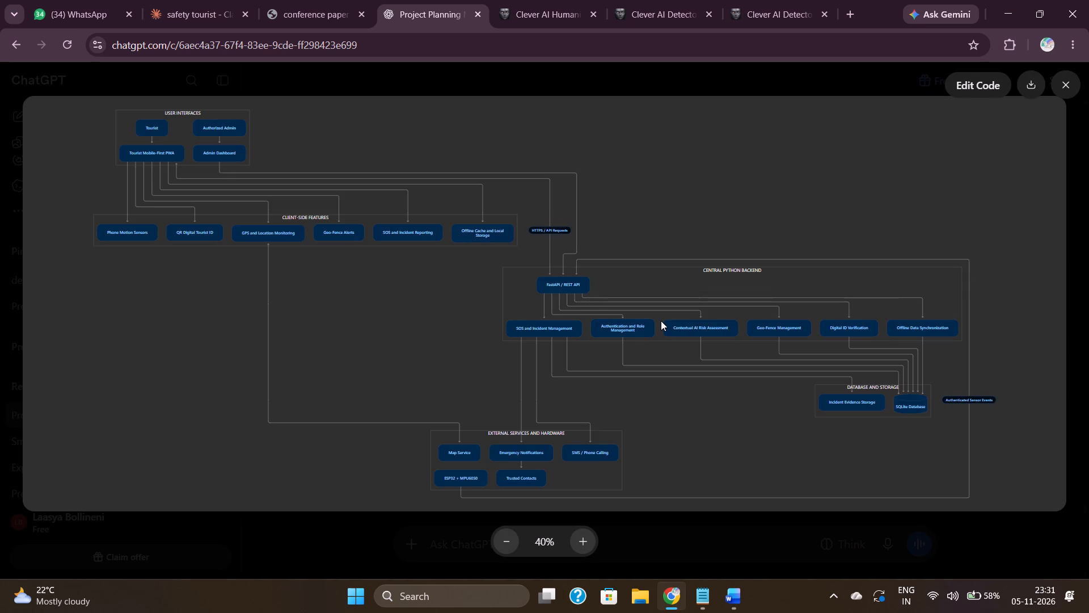
click(1072, 88)
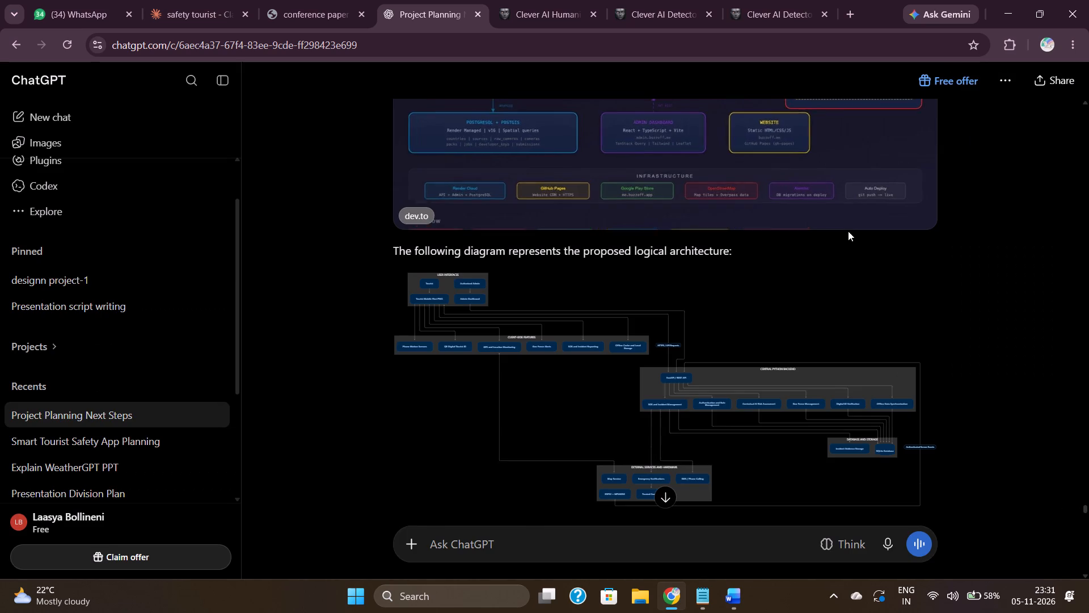
scroll(839, 237, up, 2)
click(839, 237)
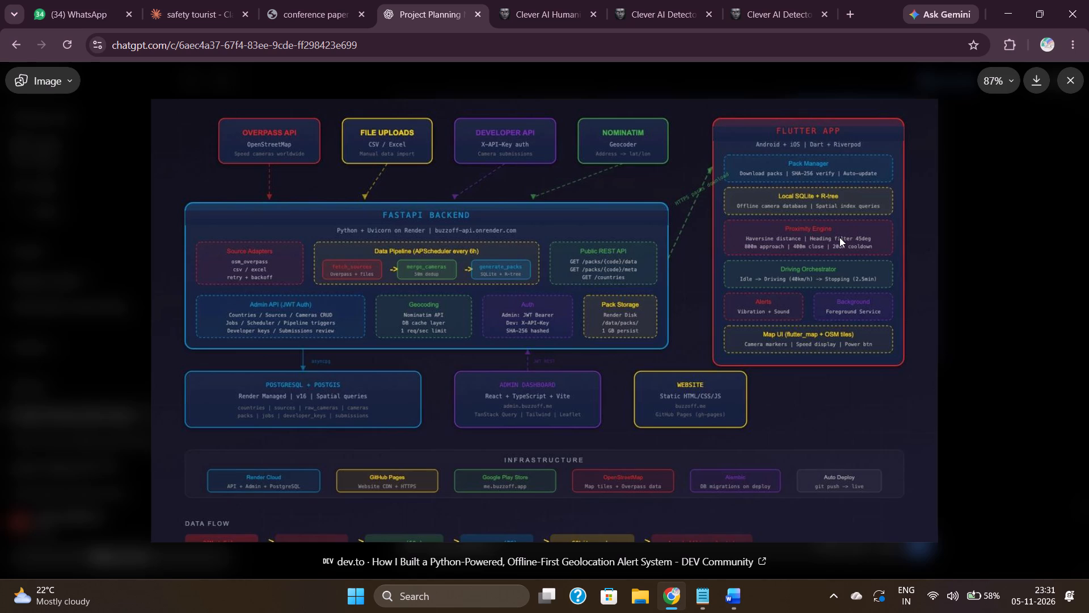
scroll(645, 379, down, 2)
scroll(836, 415, down, 3)
scroll(857, 280, down, 1)
click(998, 90)
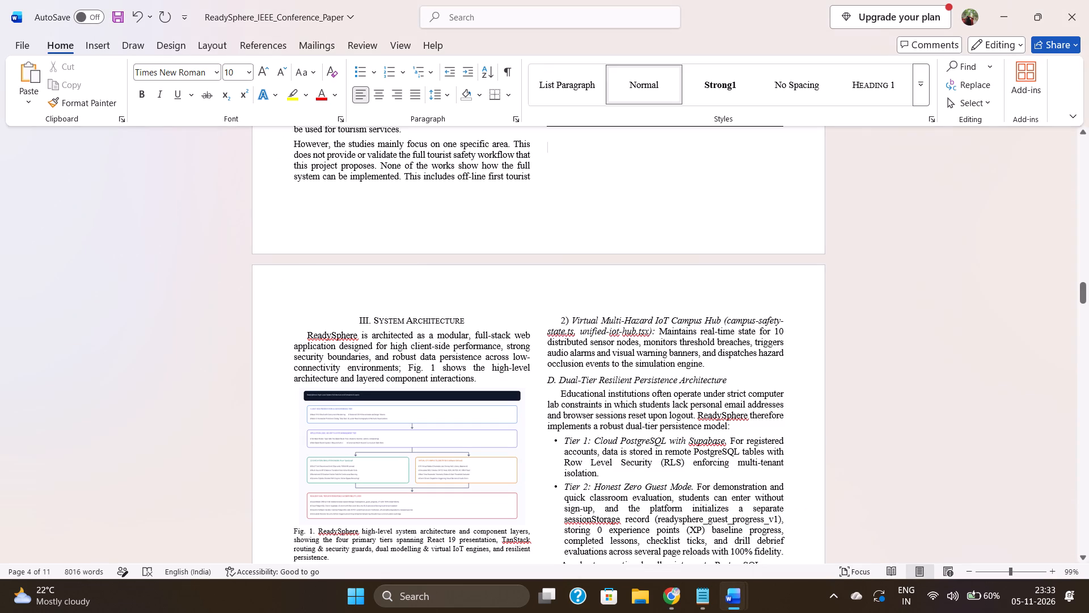
drag(304, 335, 395, 373)
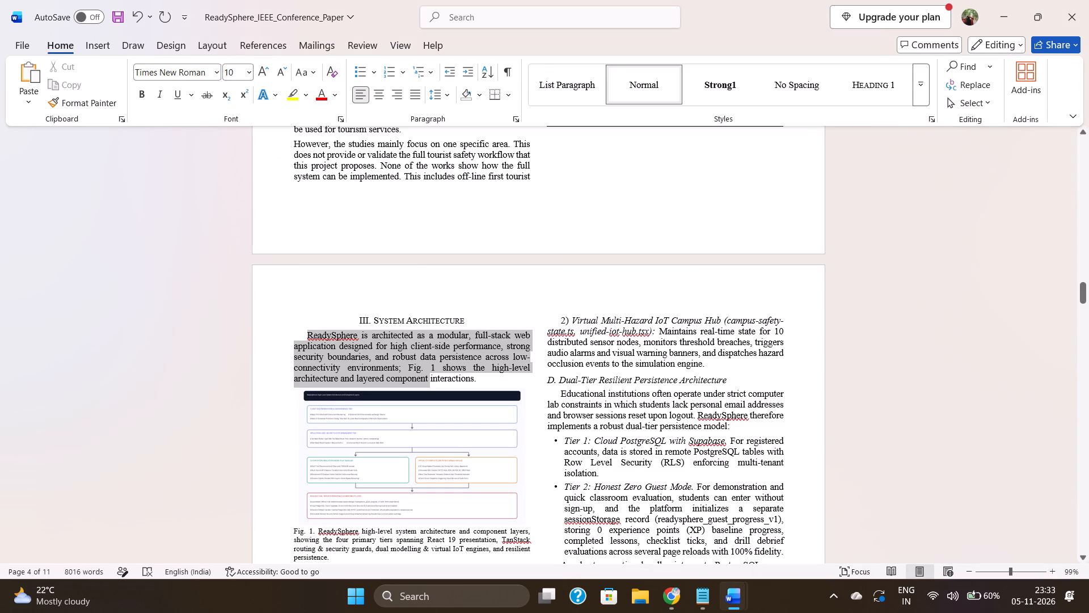
drag(395, 373, 462, 377)
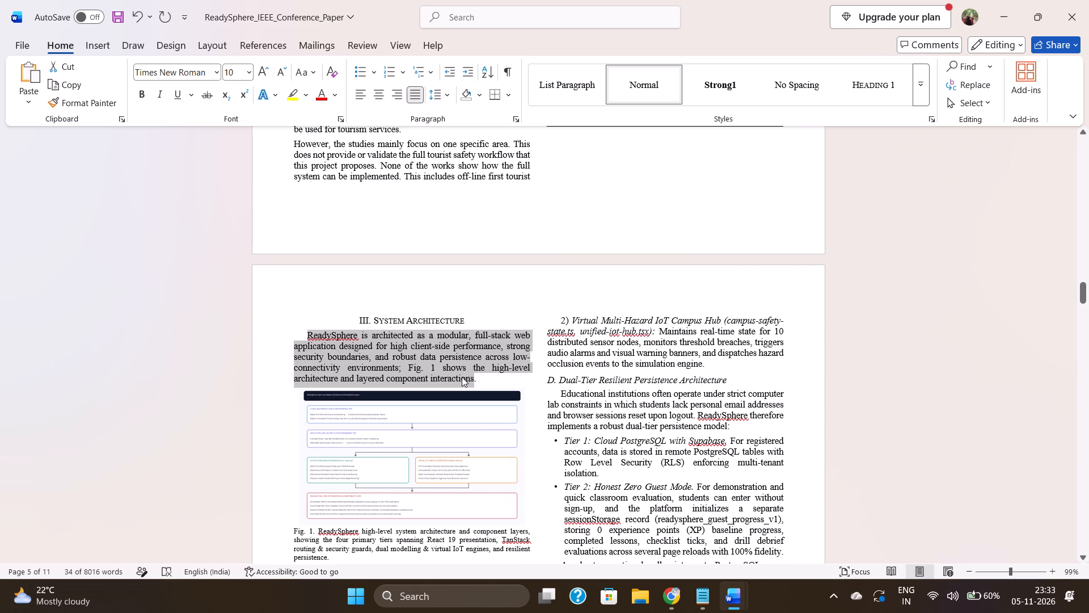
key(ctrl+v)
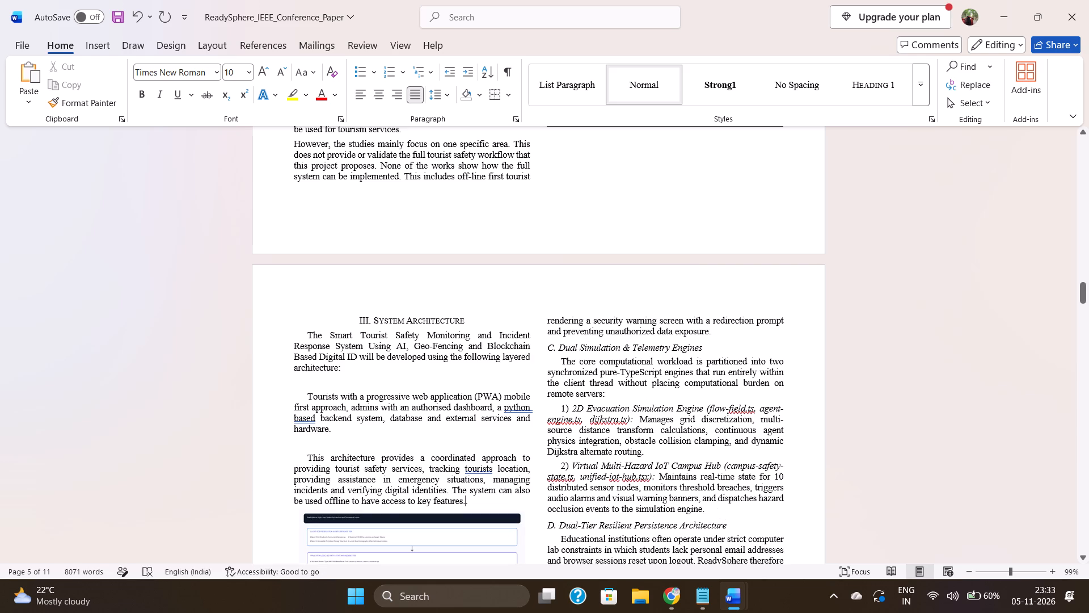
Remove the blank paragraph before "This architecture provides a coordinated approach" and that paragraph's first-line indent.
click(306, 454)
click(306, 454)
key(BackSpace)
key(BackSpace)
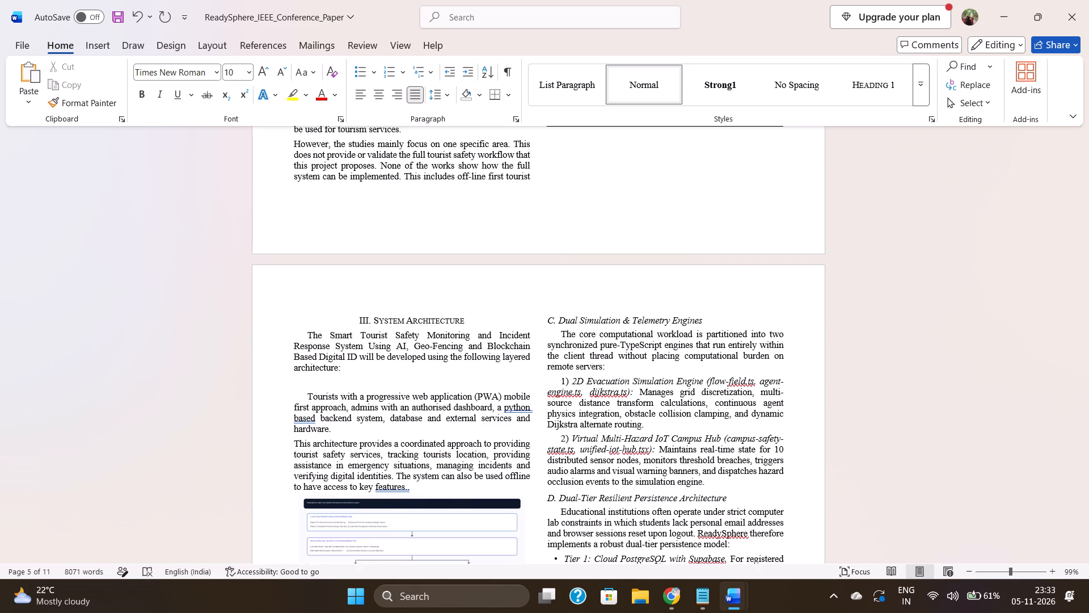
Join the "Tourists with a progressive web application" paragraph to the one above, replacing the colon after "architecture" with a period.
click(310, 394)
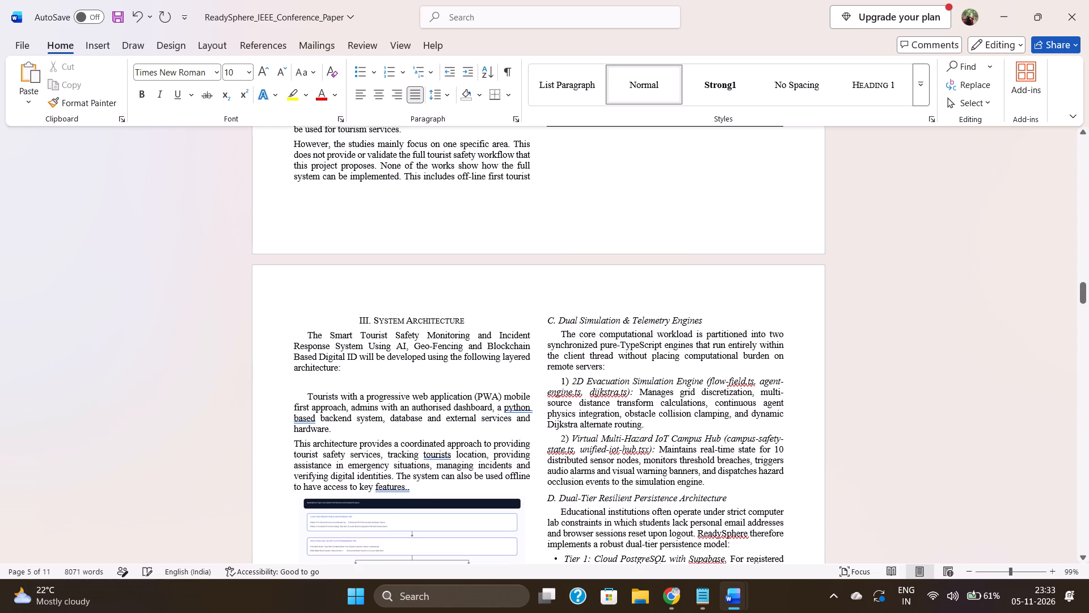
click(309, 392)
key(BackSpace)
key(BackSpace)
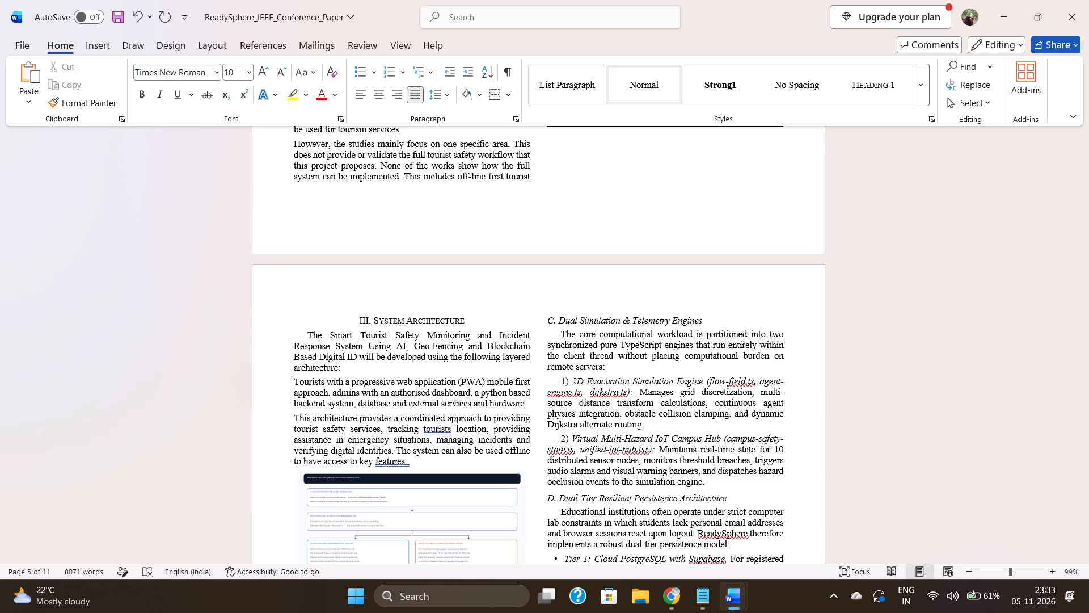
key(BackSpace)
key(BackSpace)
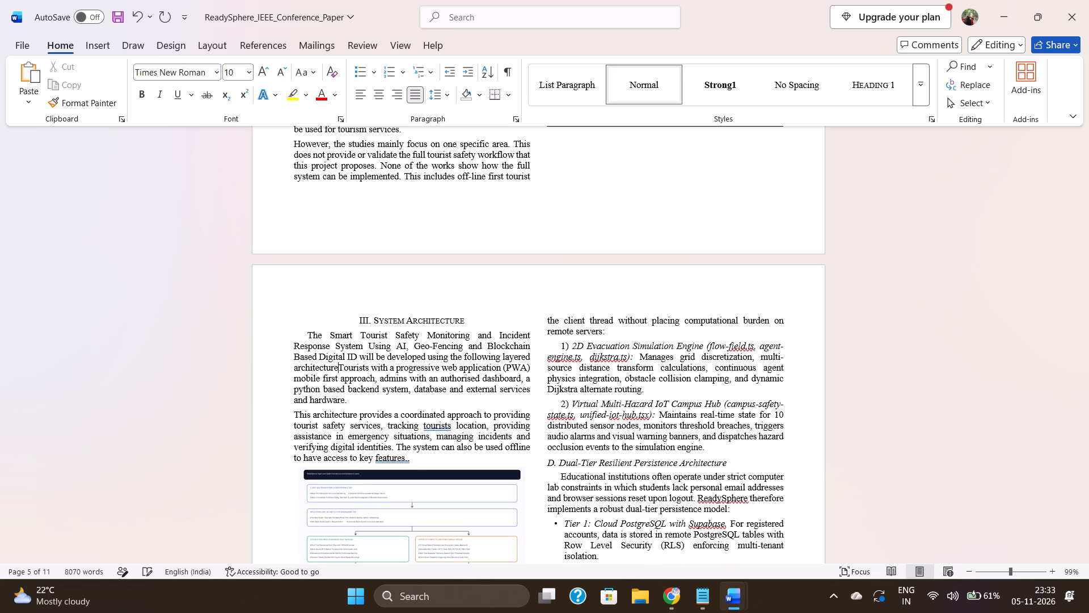
key(comma)
key(BackSpace)
key(period)
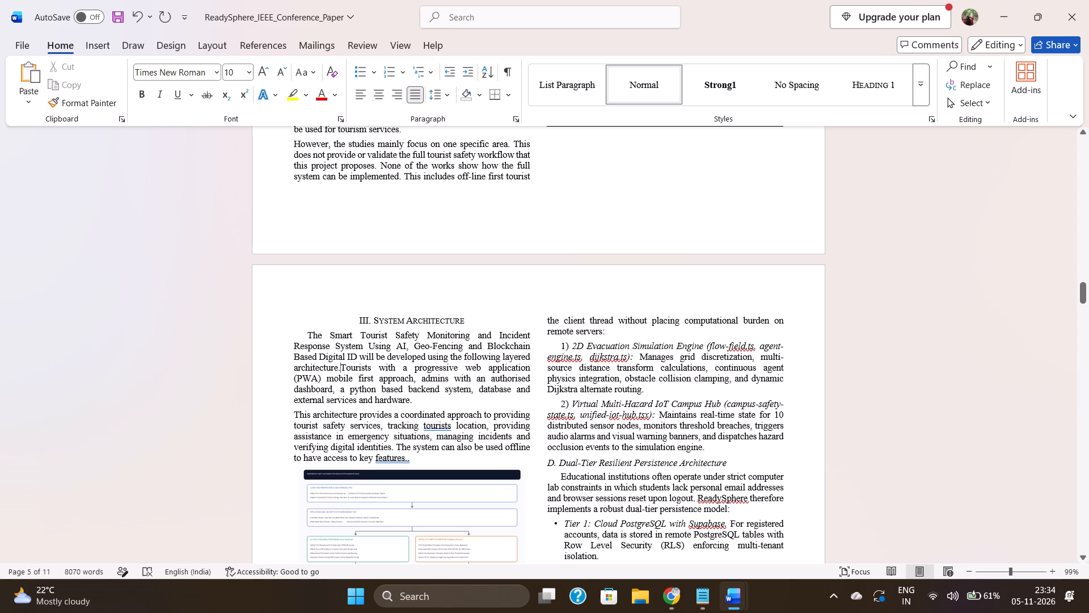
Delete the duplicate period after "key features" at the end of the architecture introduction.
drag(407, 459, 304, 408)
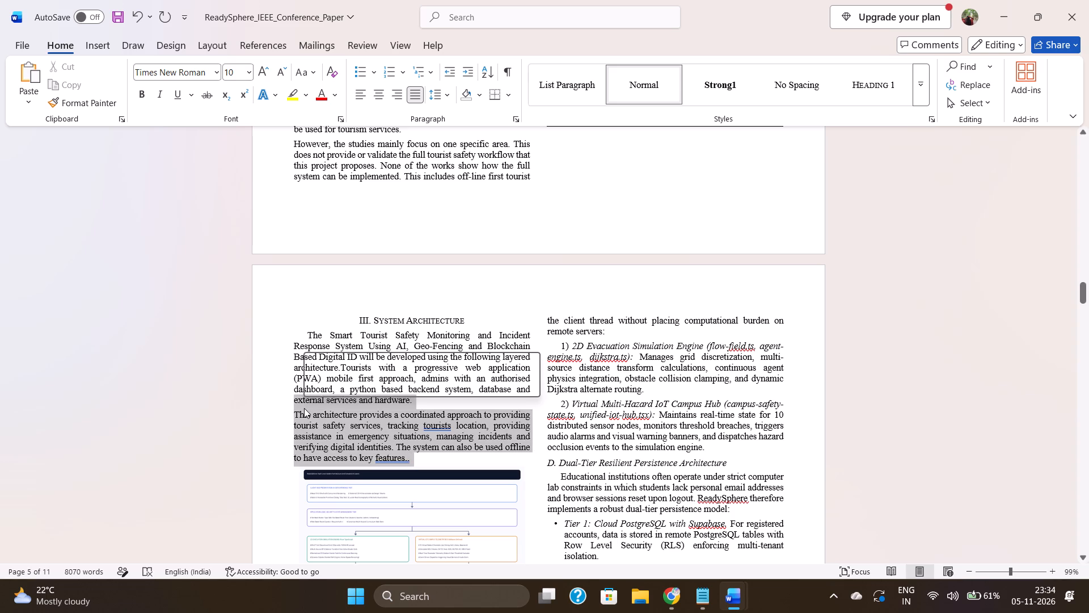
click(307, 412)
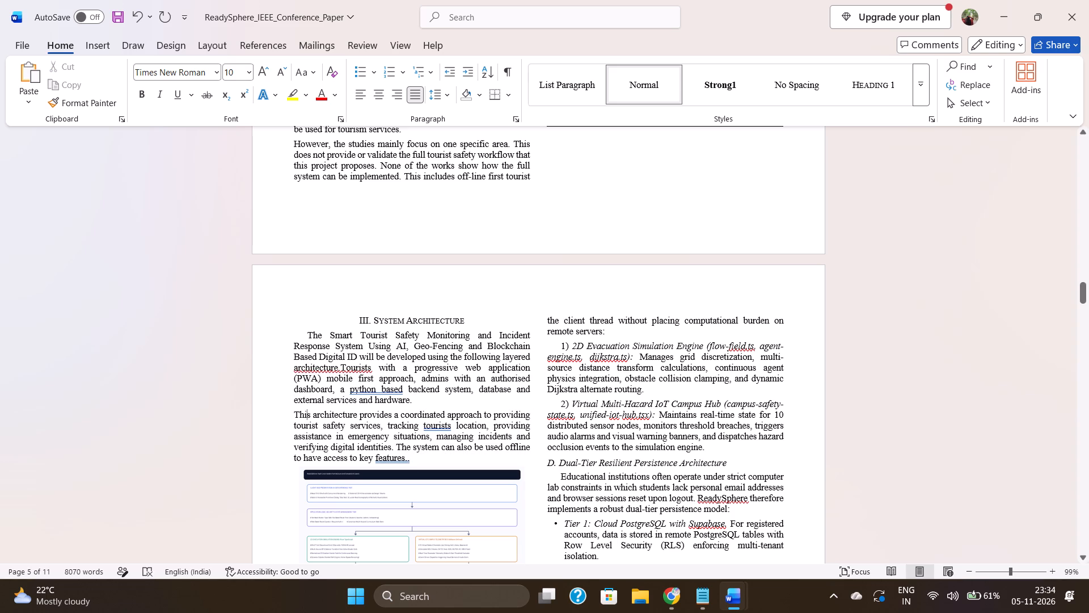
click(415, 459)
key(BackSpace)
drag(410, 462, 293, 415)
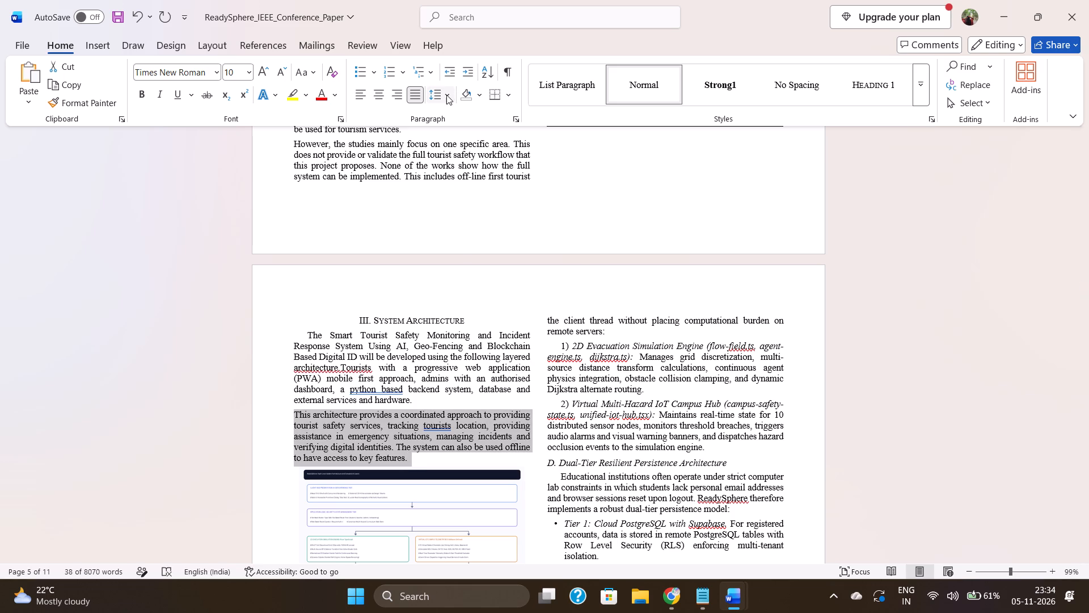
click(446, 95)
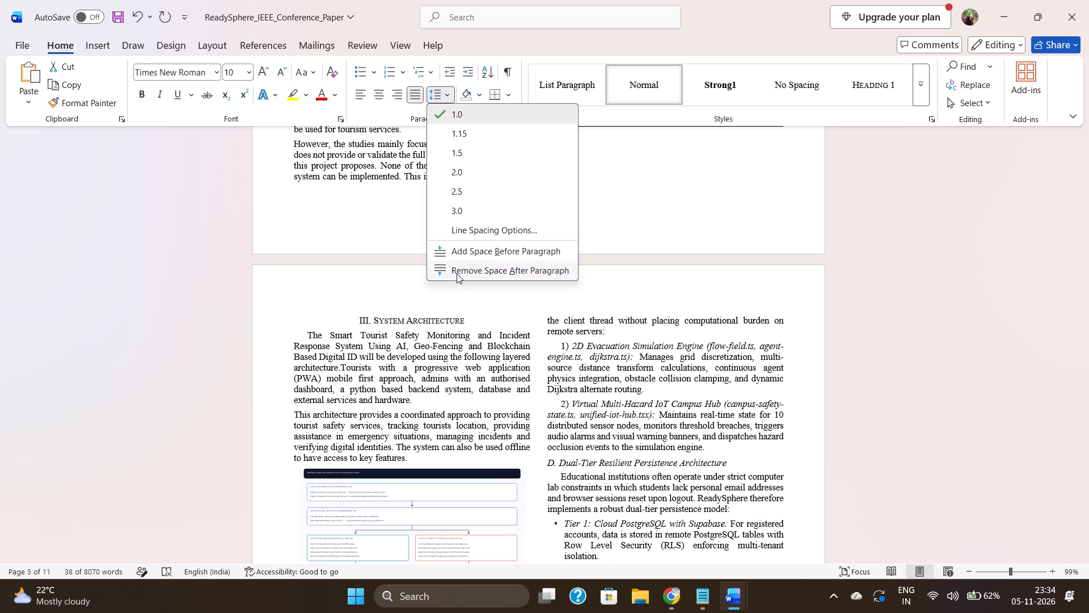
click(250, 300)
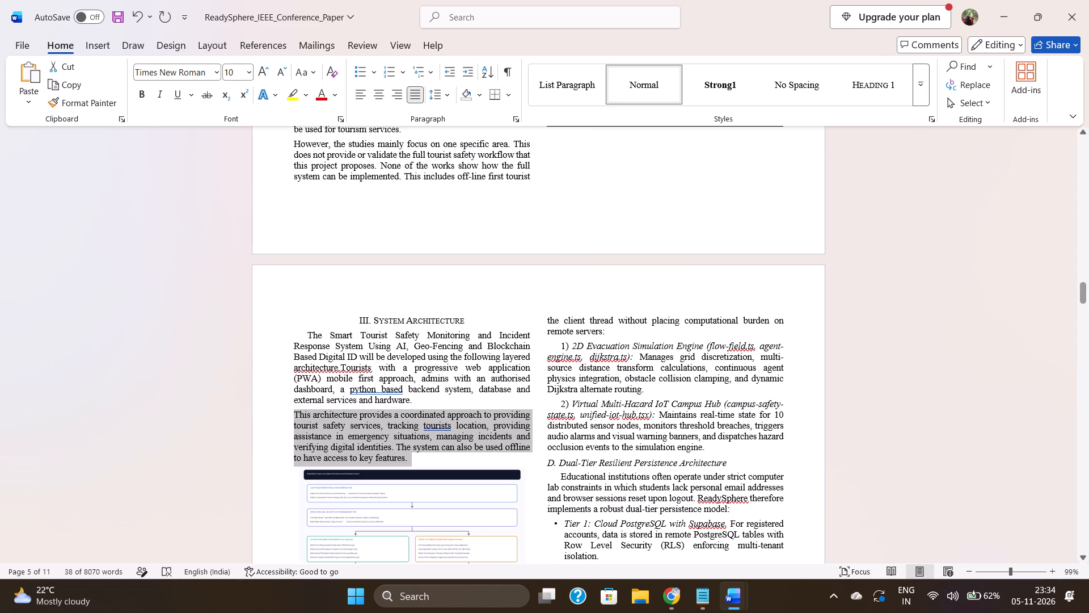
Remove the first-line indent from the opening paragraph under the III. System Architecture heading.
click(310, 330)
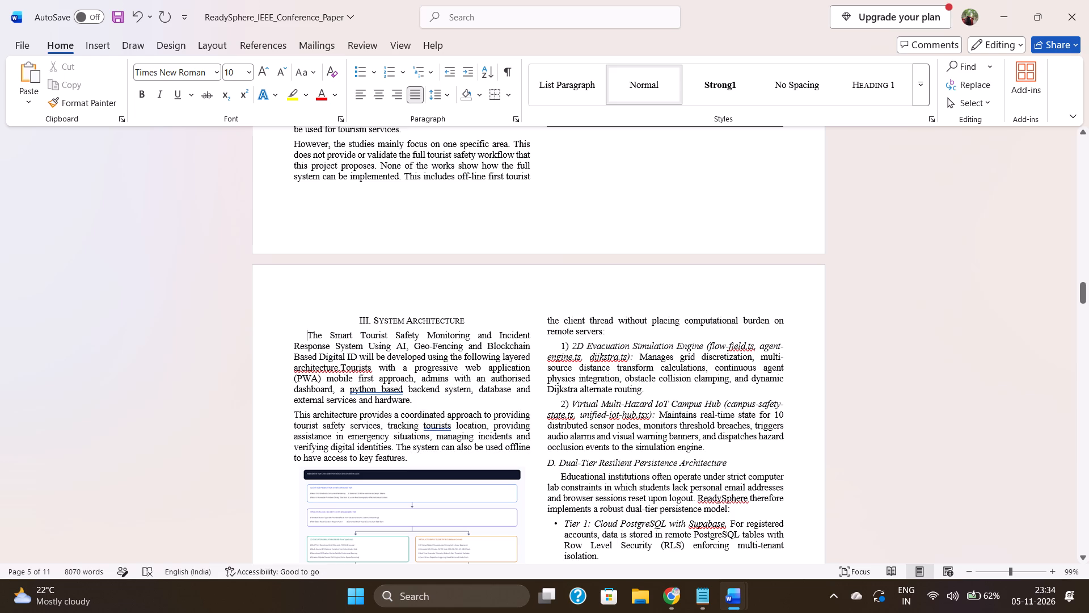
key(BackSpace)
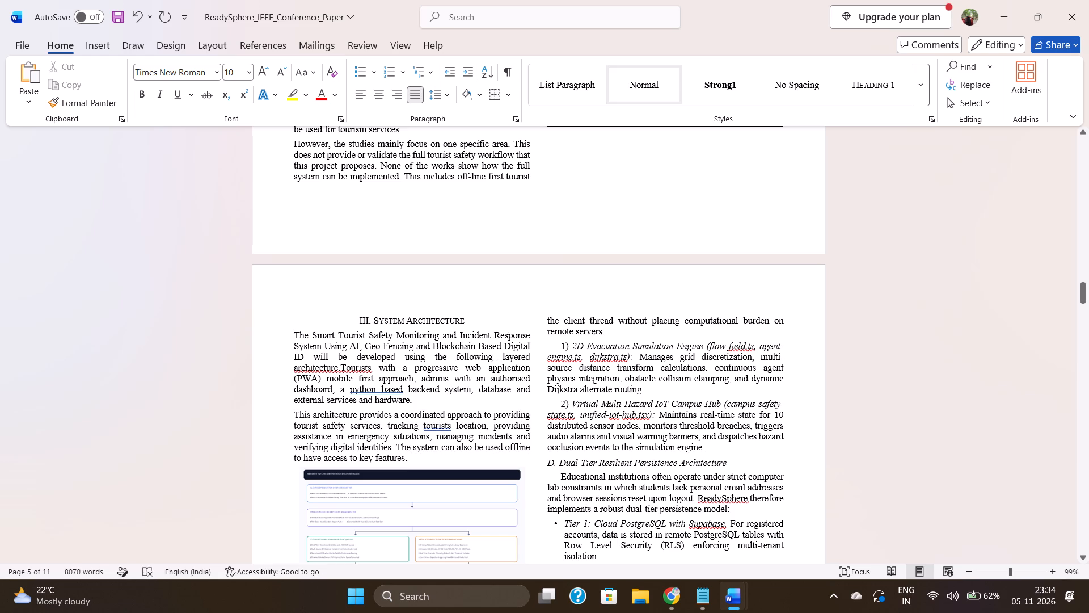
Set the font size of the two introductory paragraphs under the III. System Architecture heading to 9.
drag(409, 459, 294, 336)
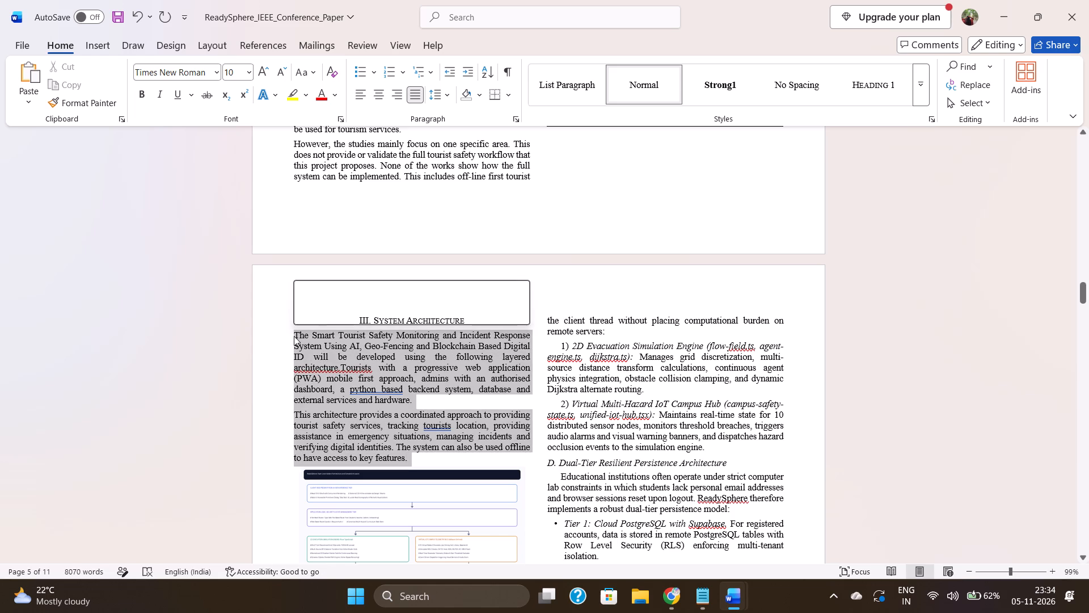
click(385, 295)
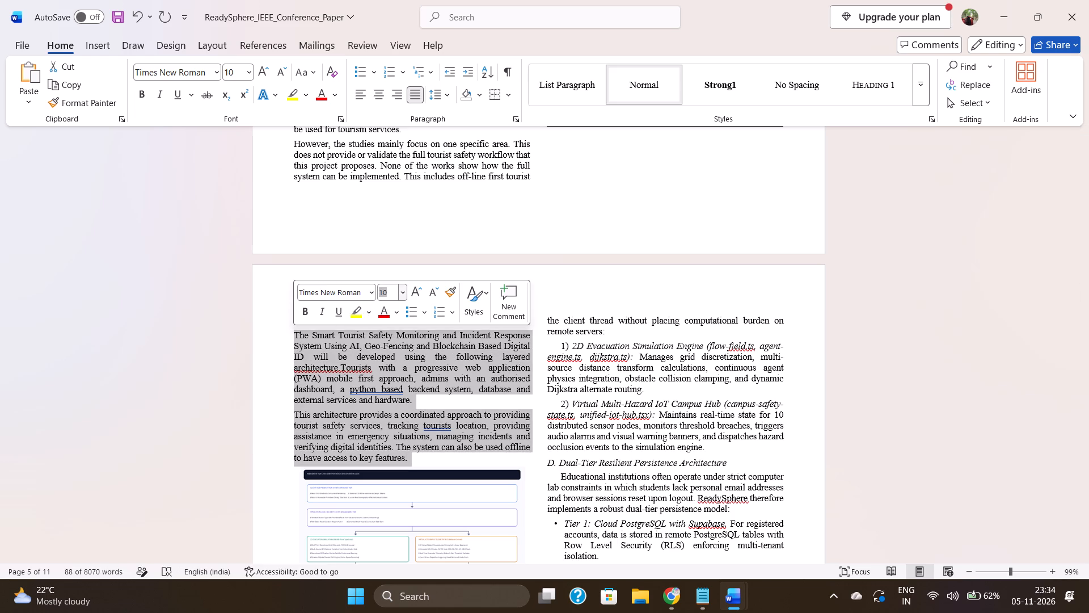
key(9)
key(Return)
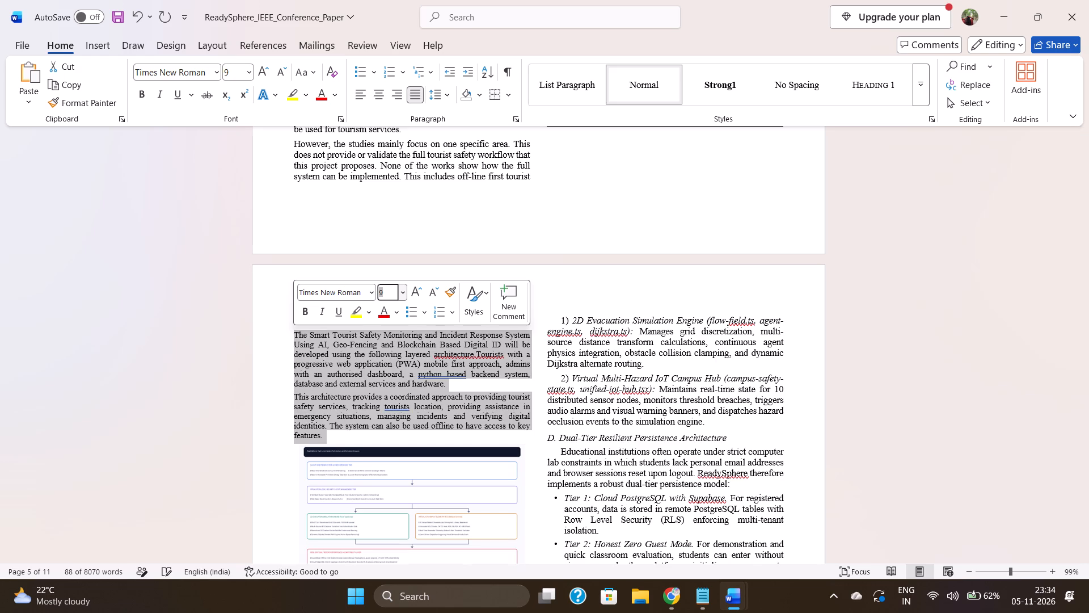
click(417, 421)
scroll(417, 421, right, 1)
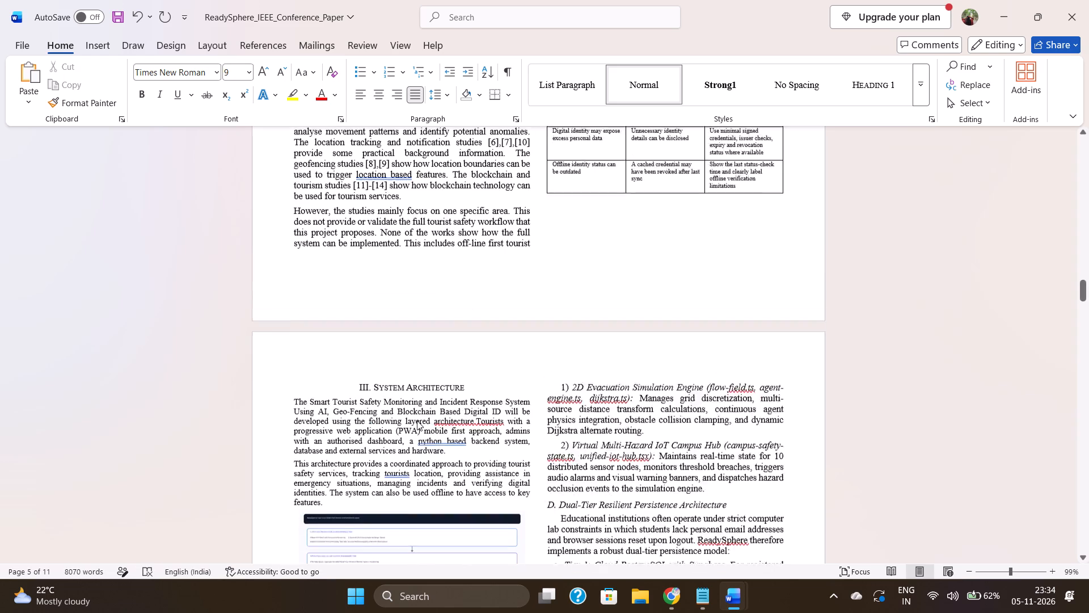
scroll(417, 421, right, 1)
scroll(397, 455, down, 1)
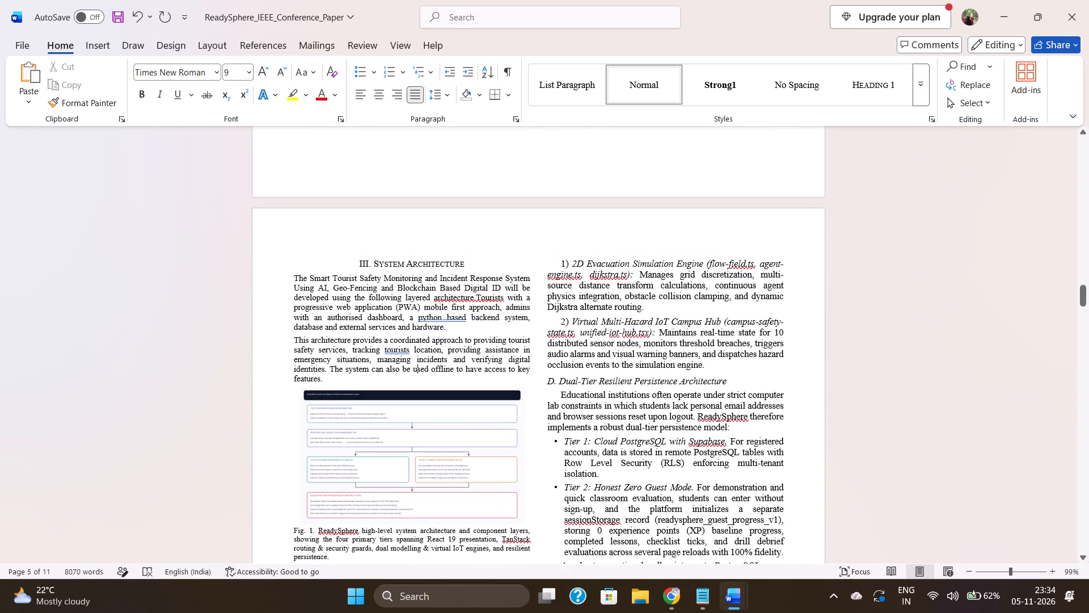
click(397, 455)
scroll(397, 455, down, 1)
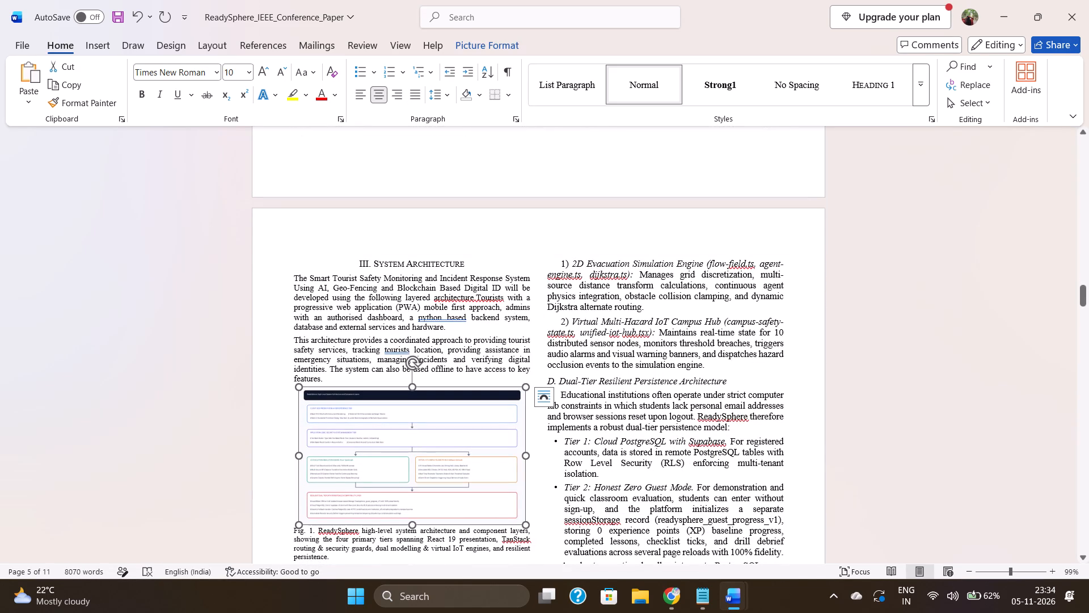
scroll(397, 455, down, 1)
scroll(567, 430, down, 2)
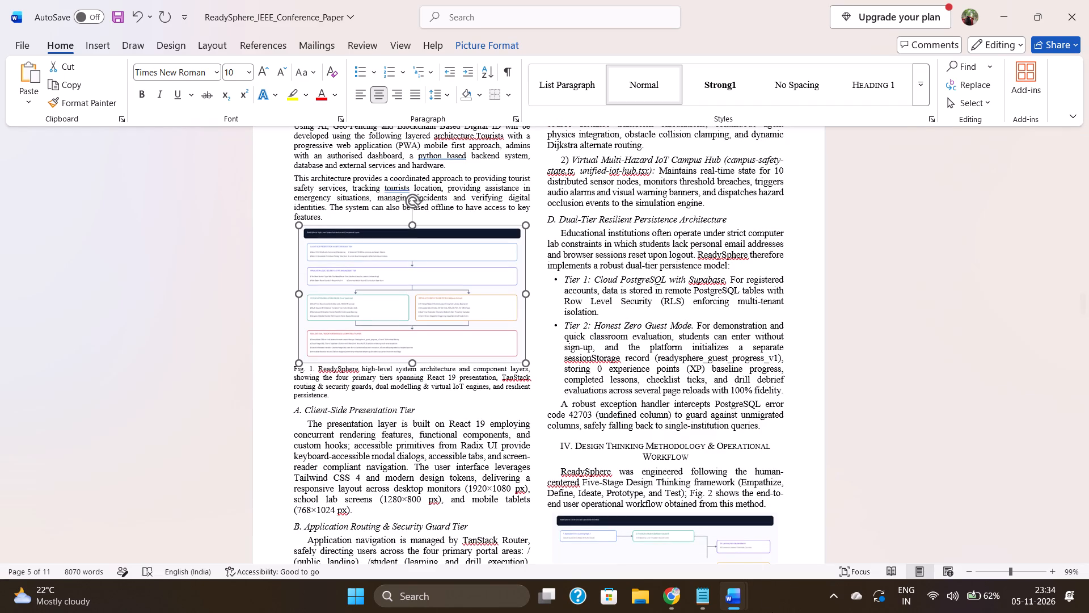
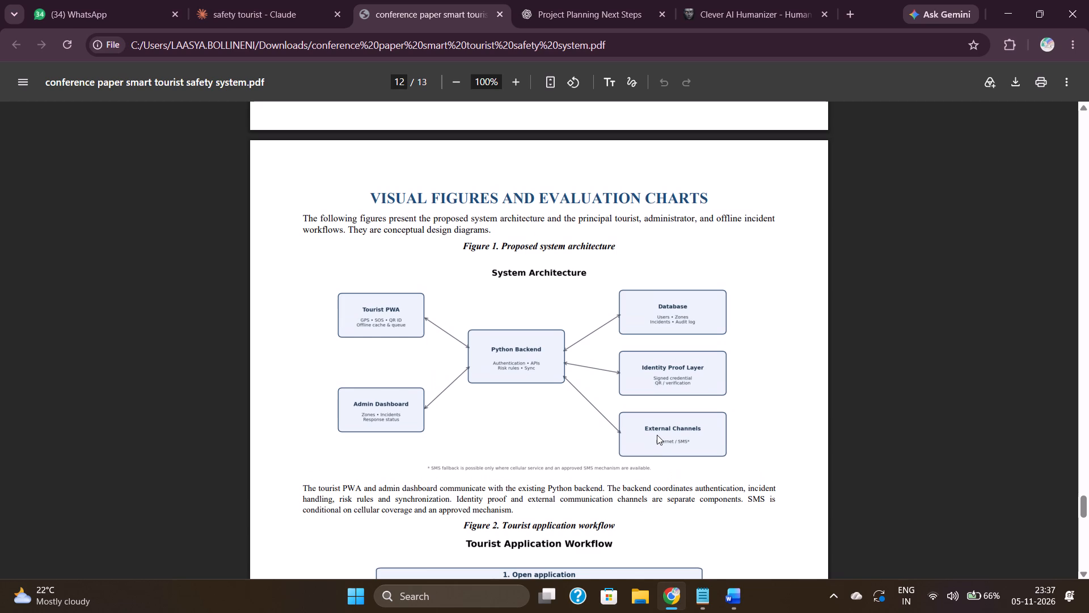
scroll(657, 435, up, 6)
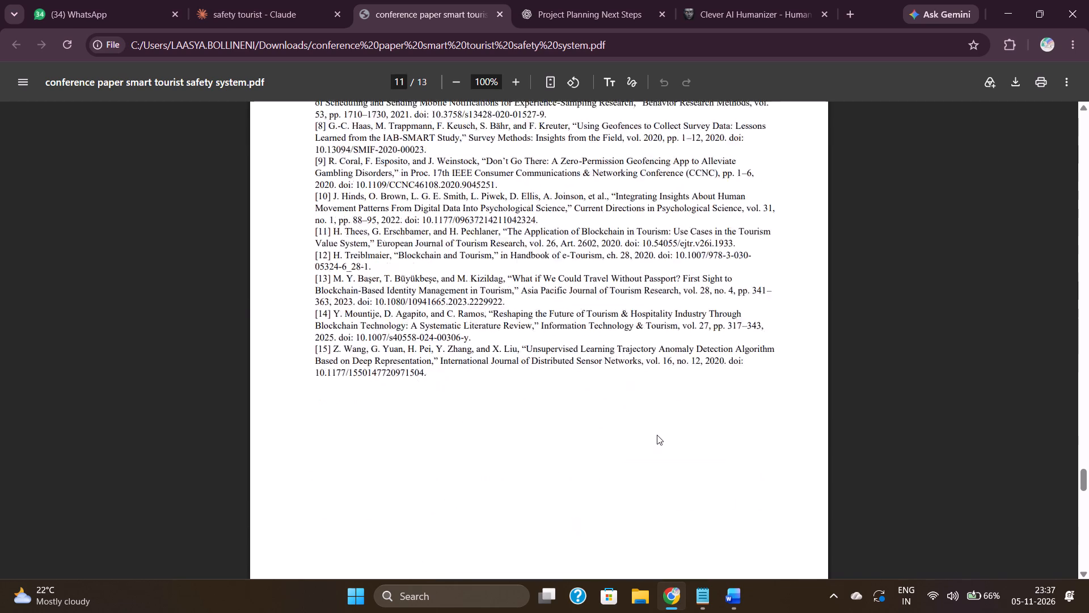
scroll(657, 435, up, 20)
scroll(657, 435, up, 19)
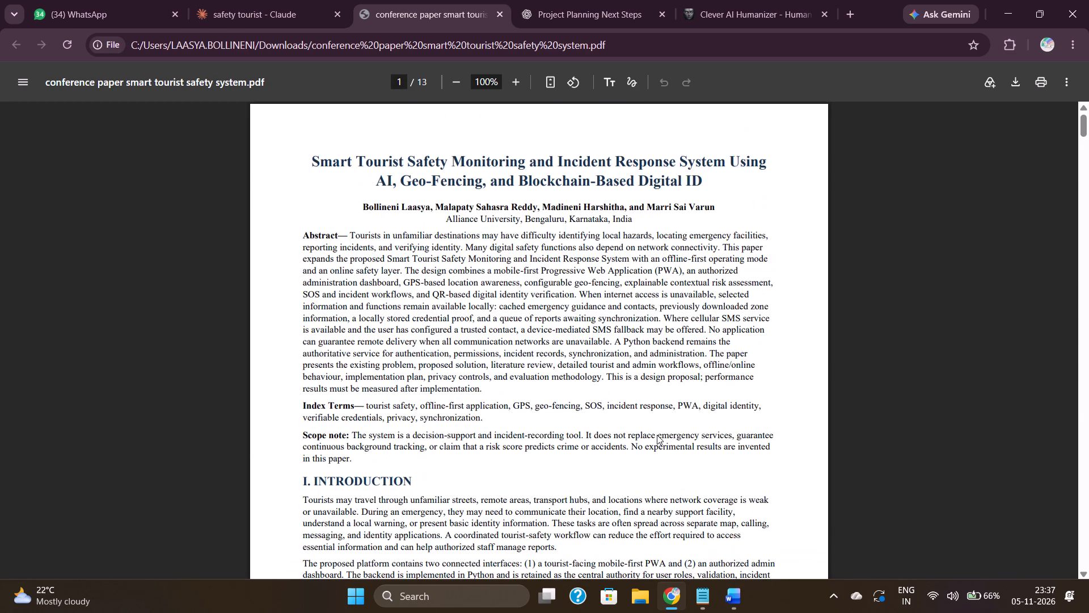
scroll(657, 435, up, 3)
scroll(657, 435, down, 20)
scroll(657, 435, down, 17)
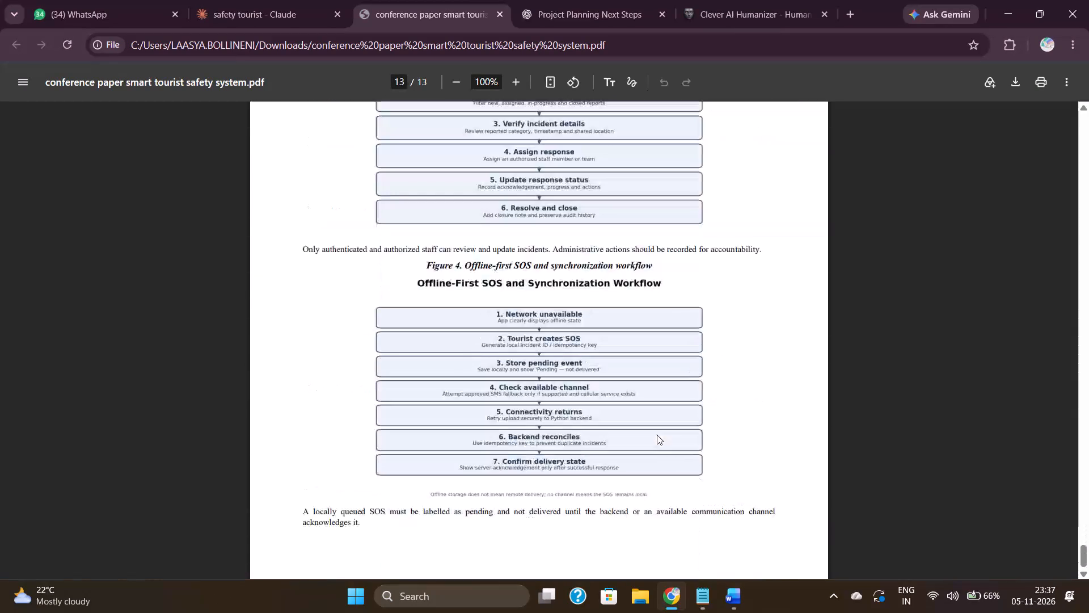
scroll(657, 435, down, 4)
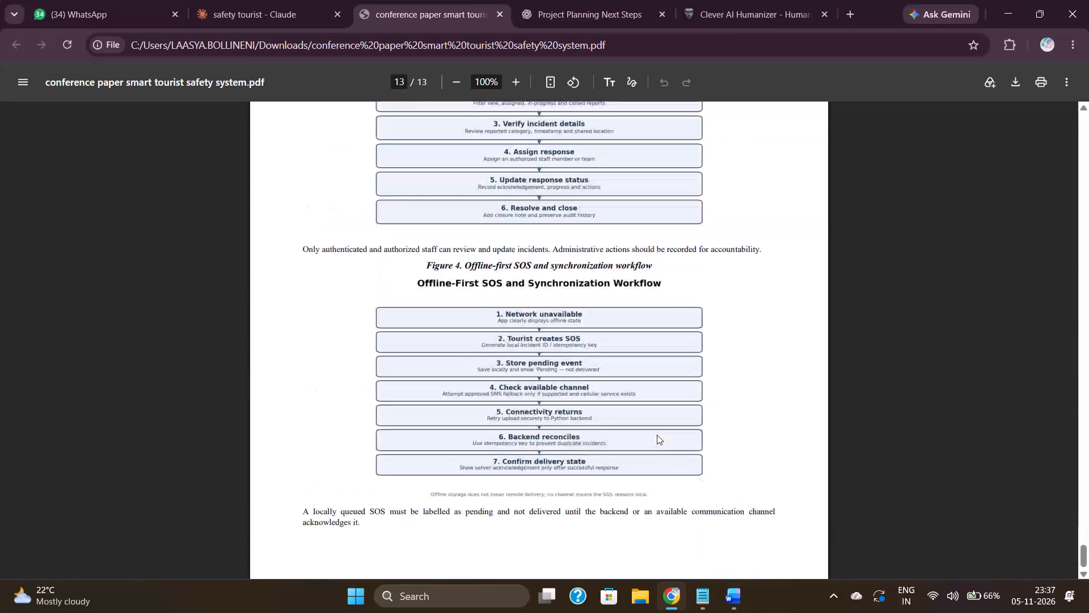
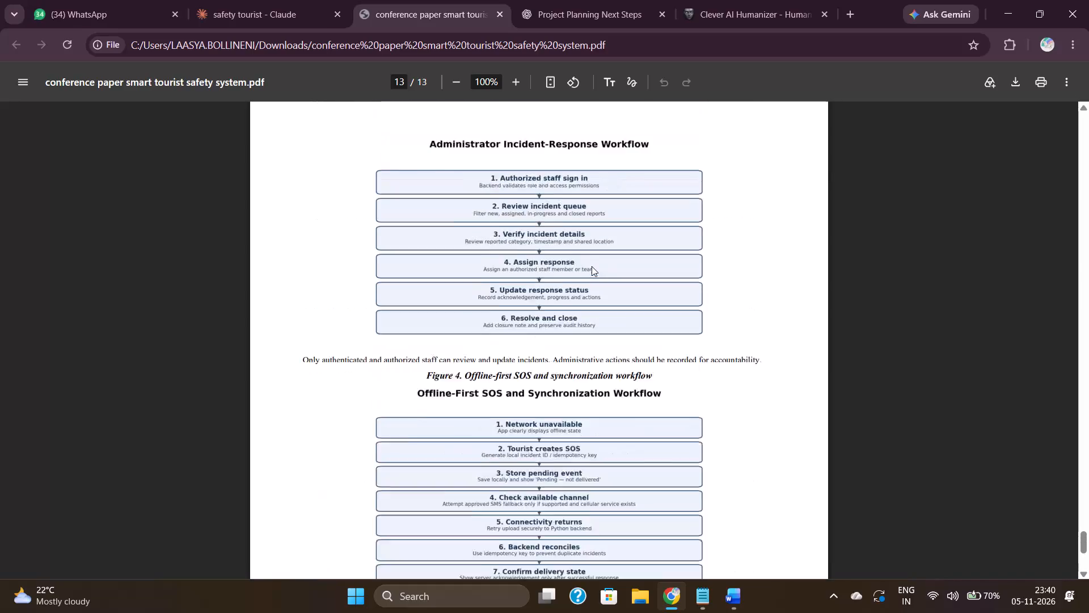
Capture a screen snip of the Figure 1 System Architecture diagram on page 12 of the PDF, including its title and all boxes.
scroll(592, 266, up, 4)
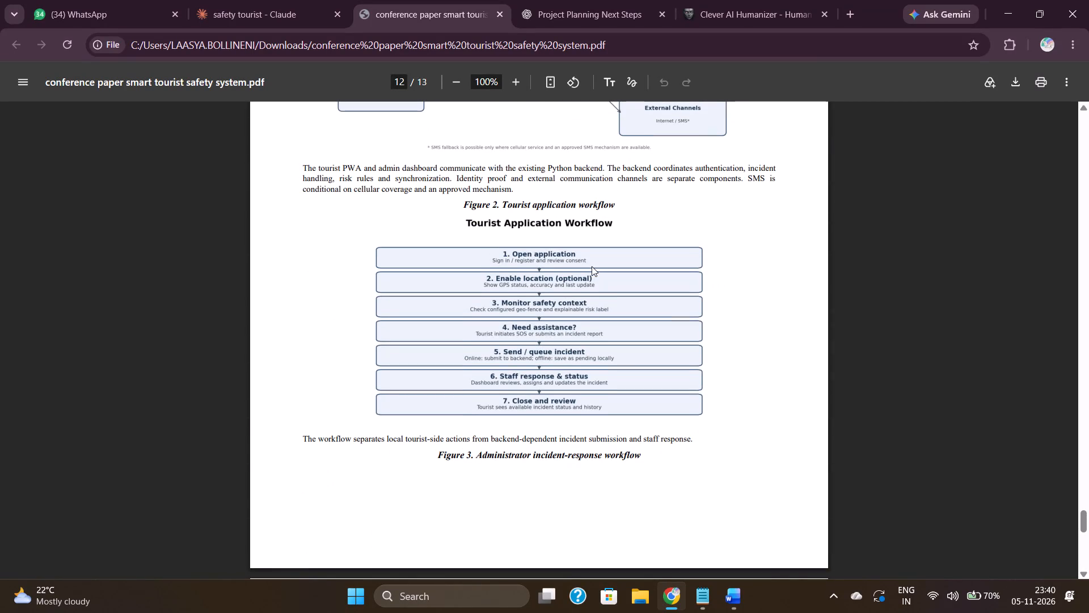
scroll(592, 266, up, 4)
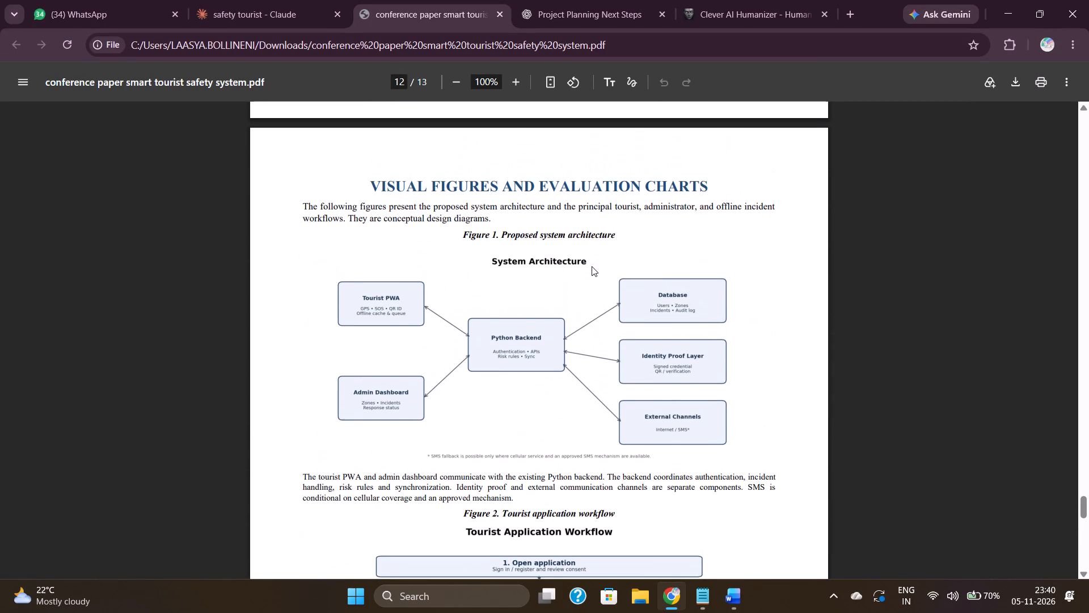
click(677, 444)
click(495, 260)
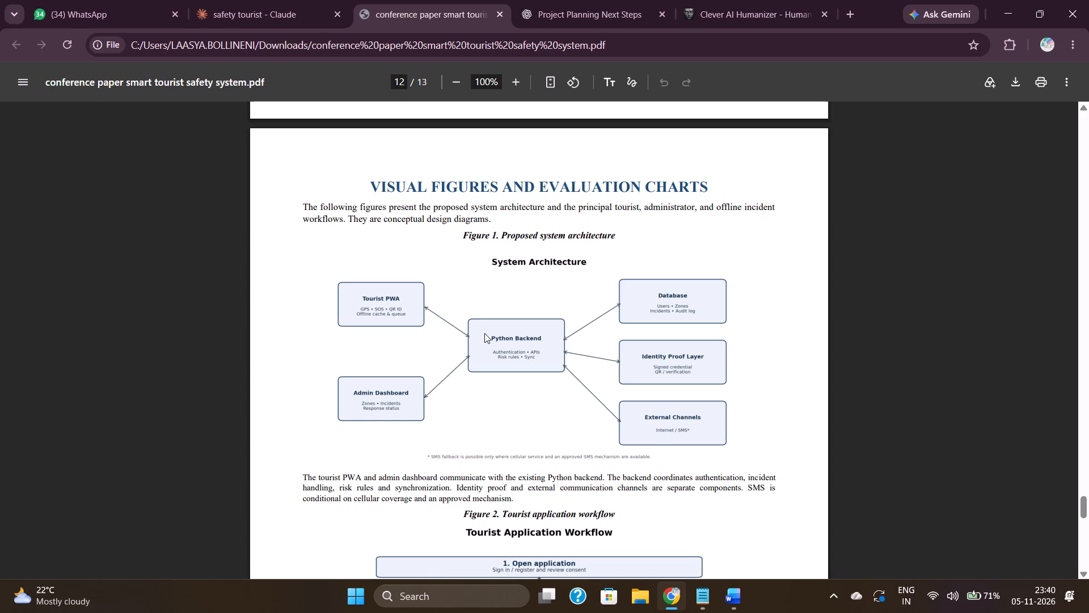
key(Print)
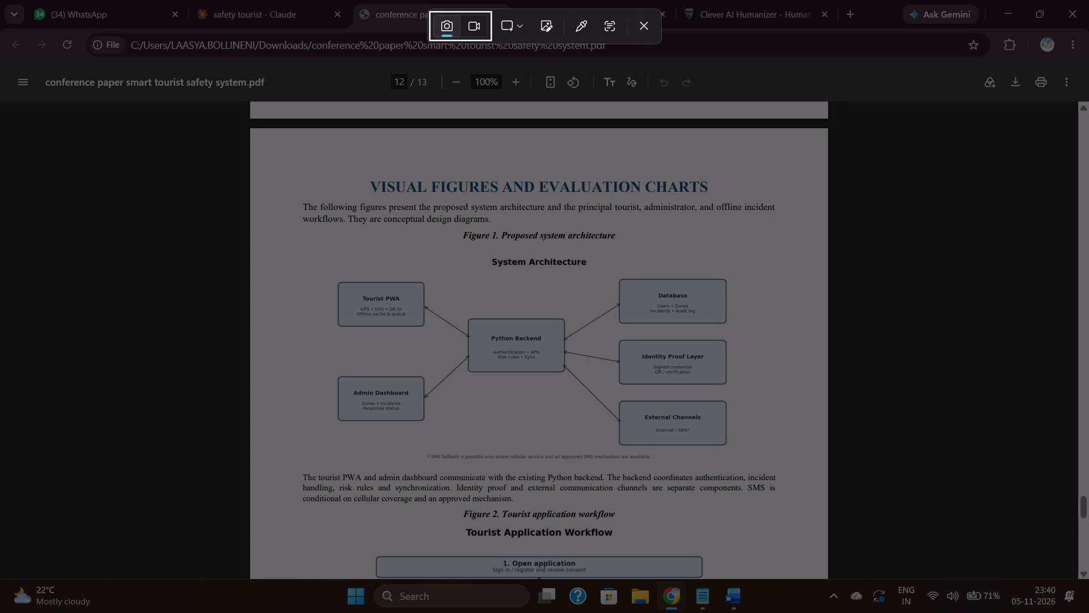
drag(314, 255, 766, 417)
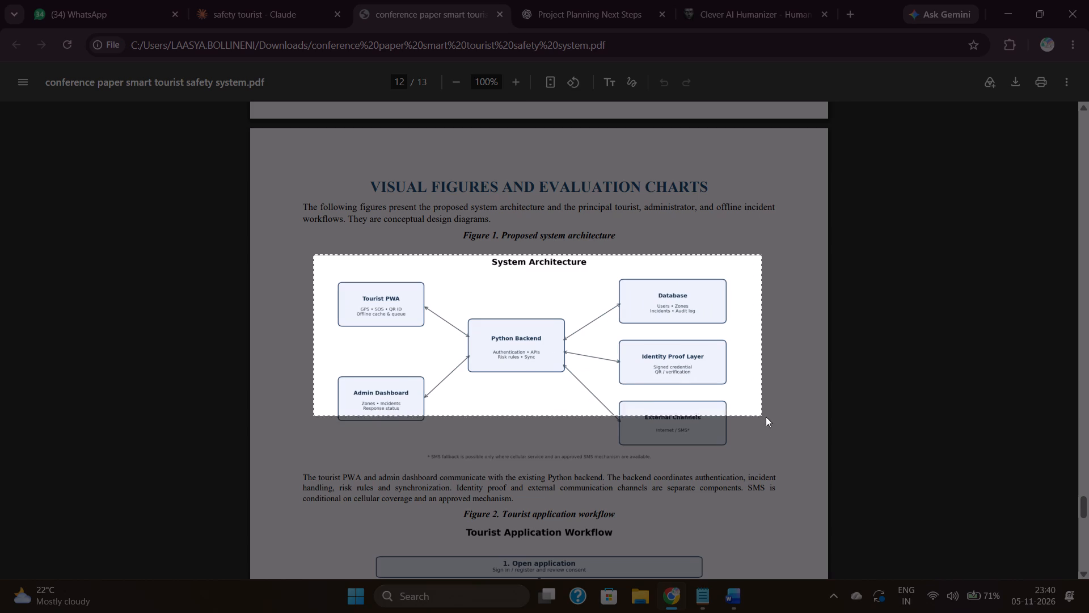
drag(766, 417, 757, 452)
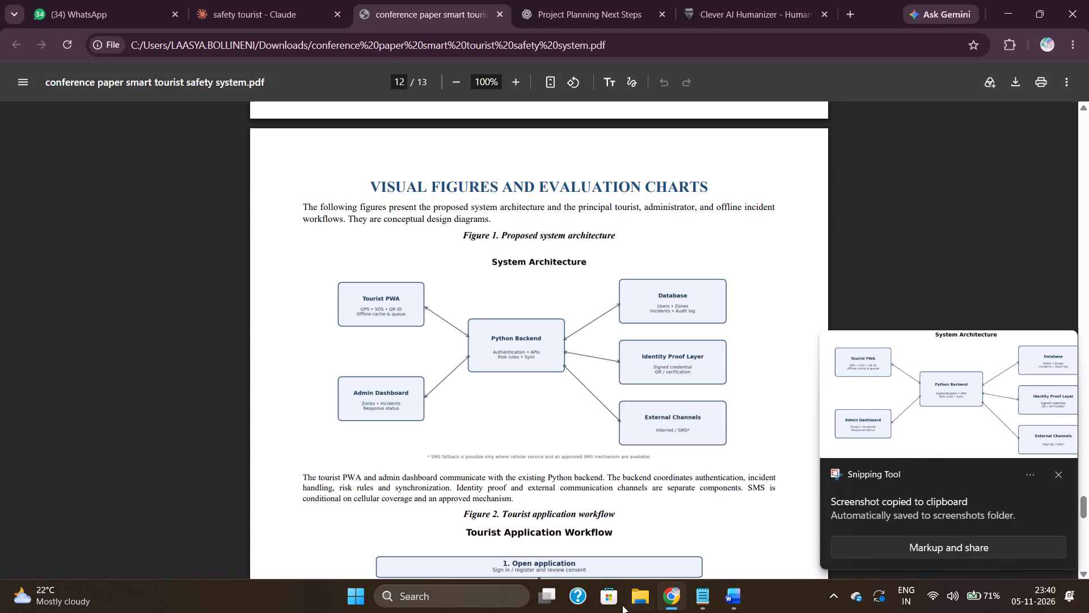
click(632, 606)
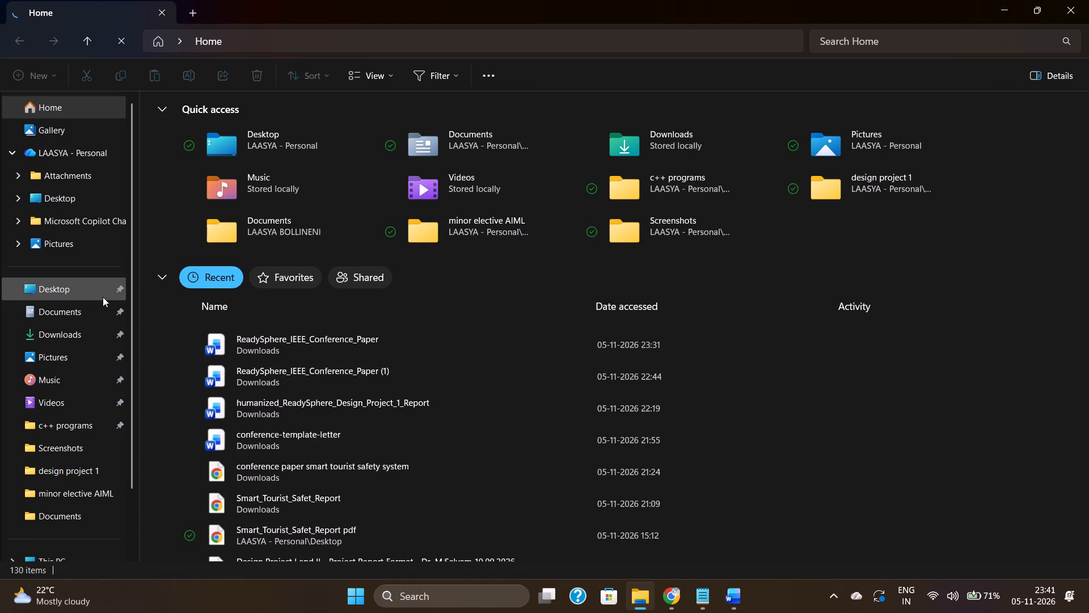
click(110, 334)
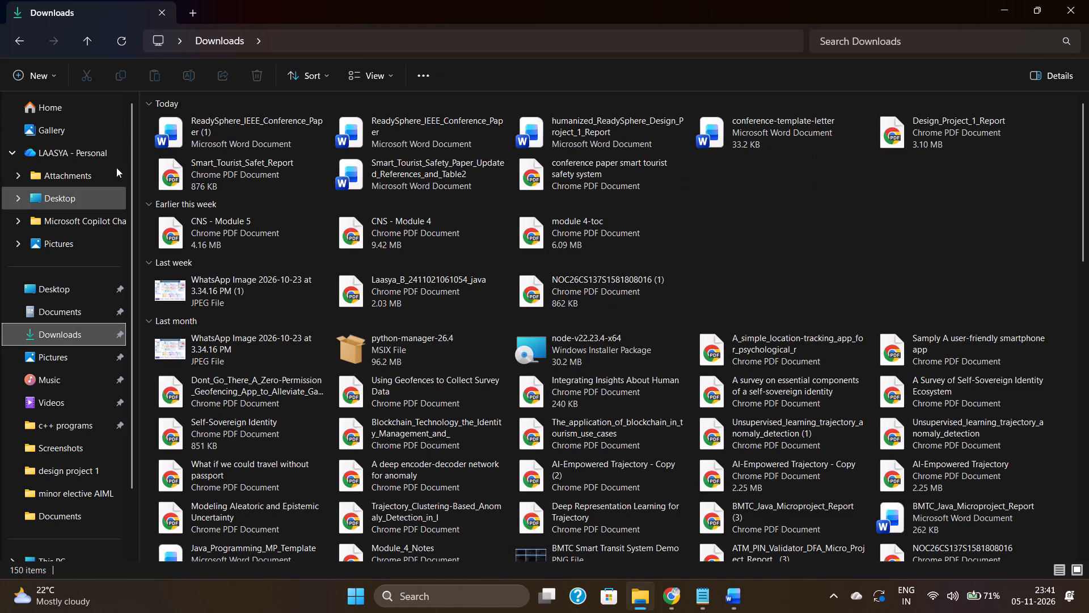
click(98, 447)
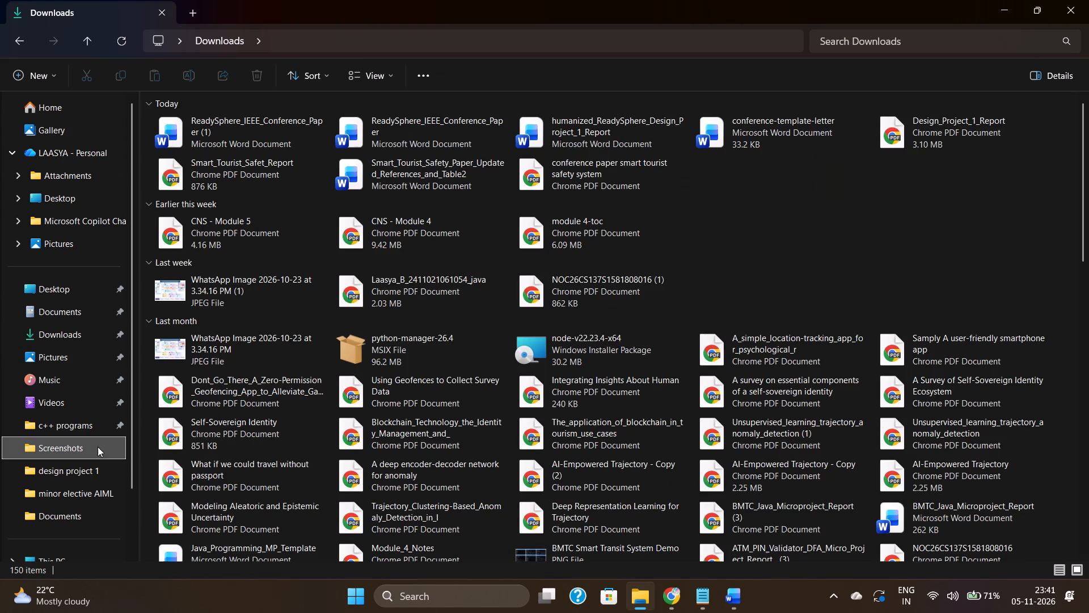
click(383, 173)
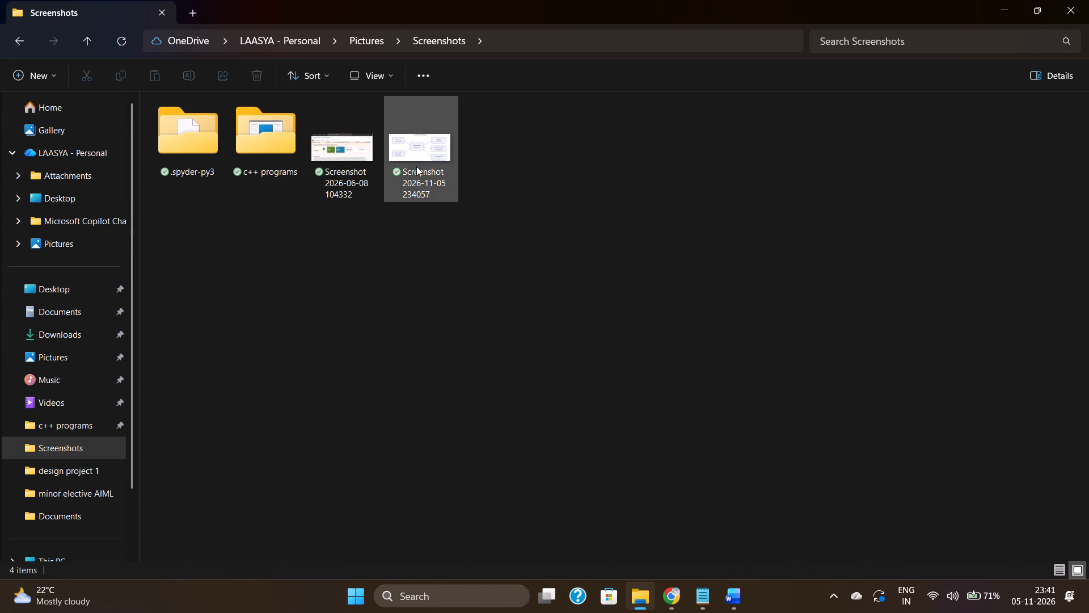
click(416, 166)
click(122, 74)
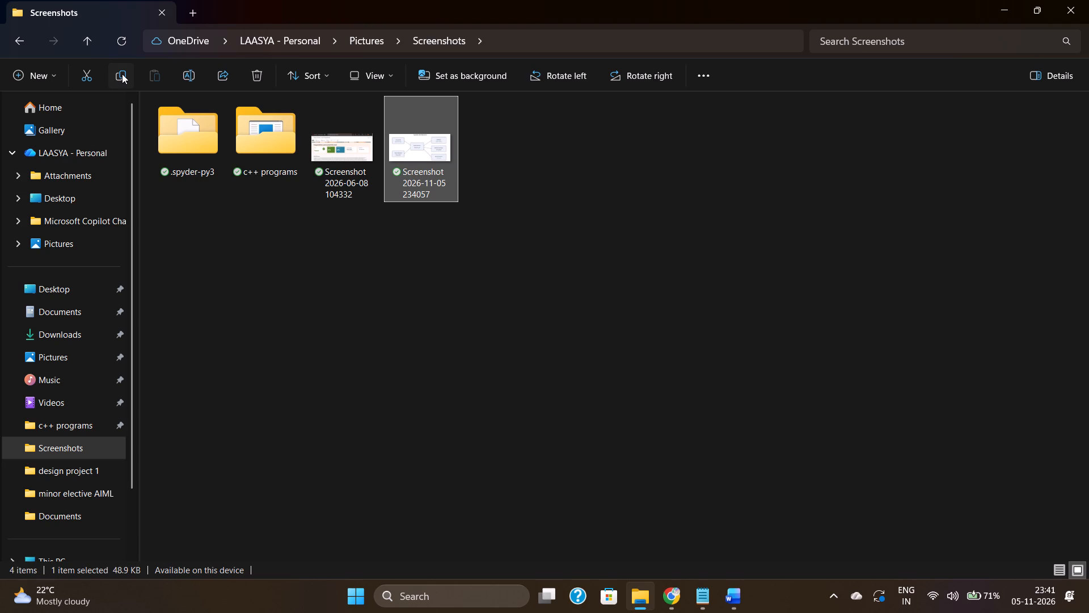
click(999, 12)
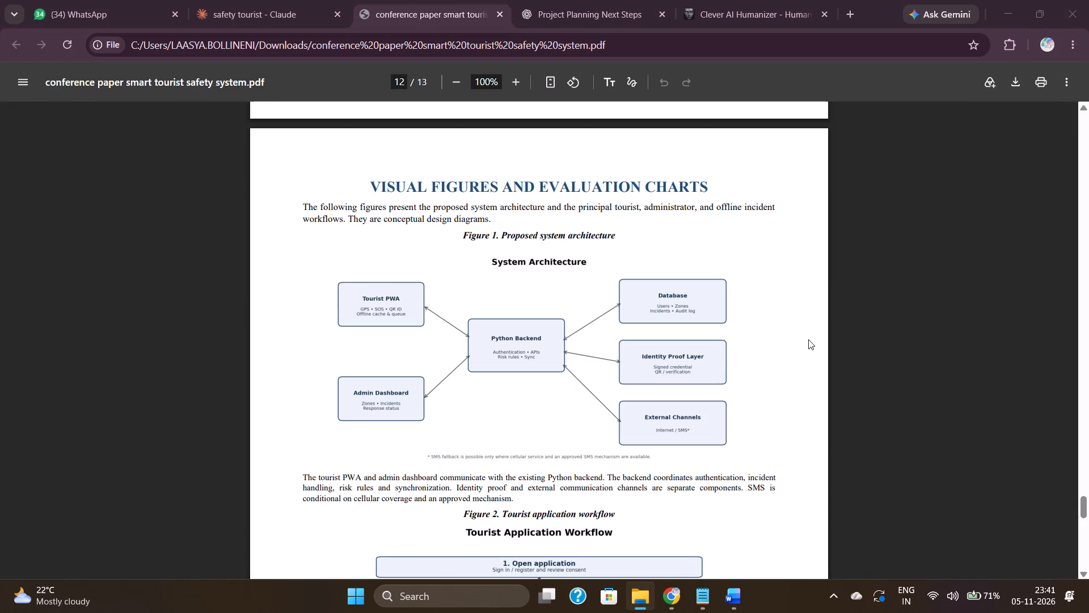
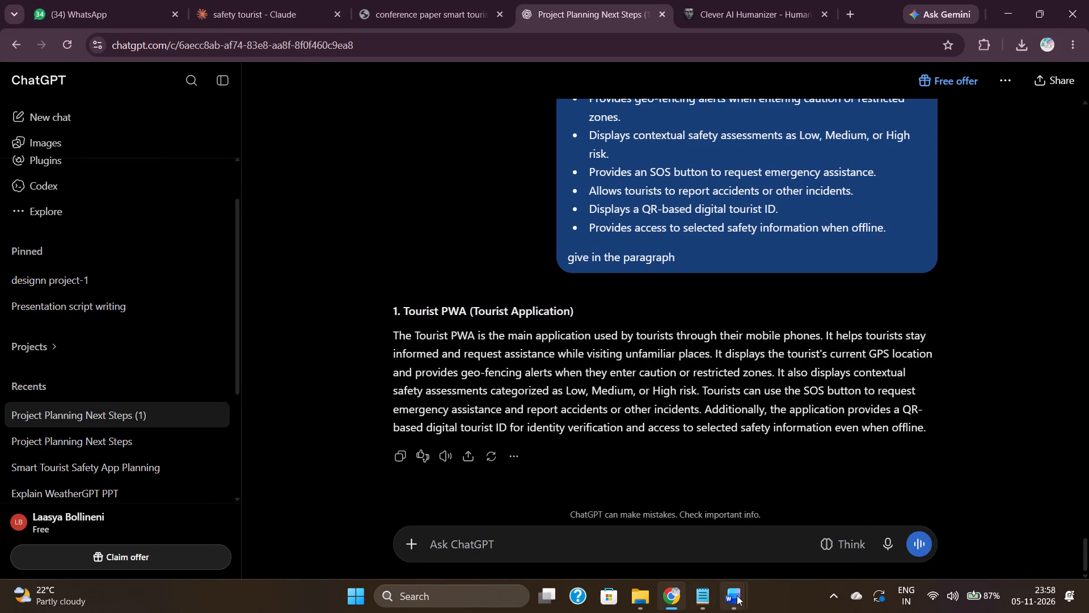
click(737, 595)
click(668, 536)
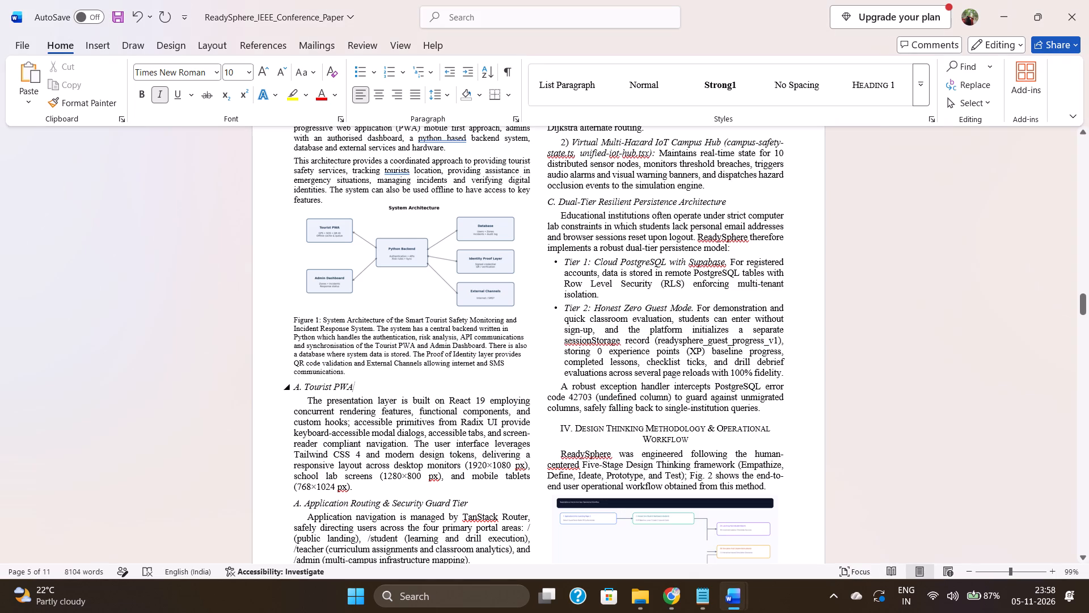
click(309, 400)
key(BackSpace)
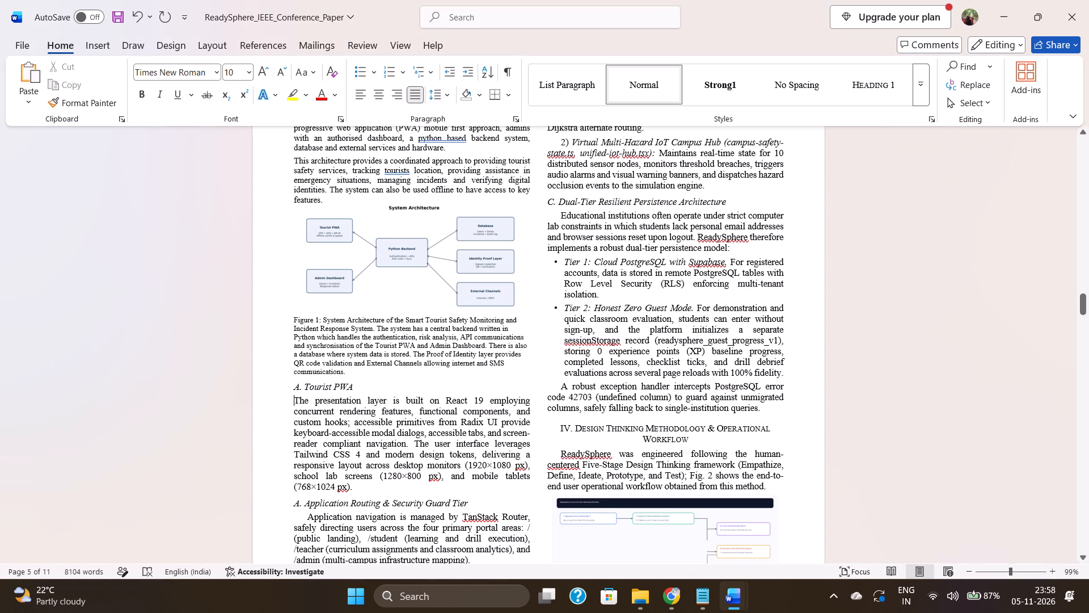
drag(361, 490, 292, 402)
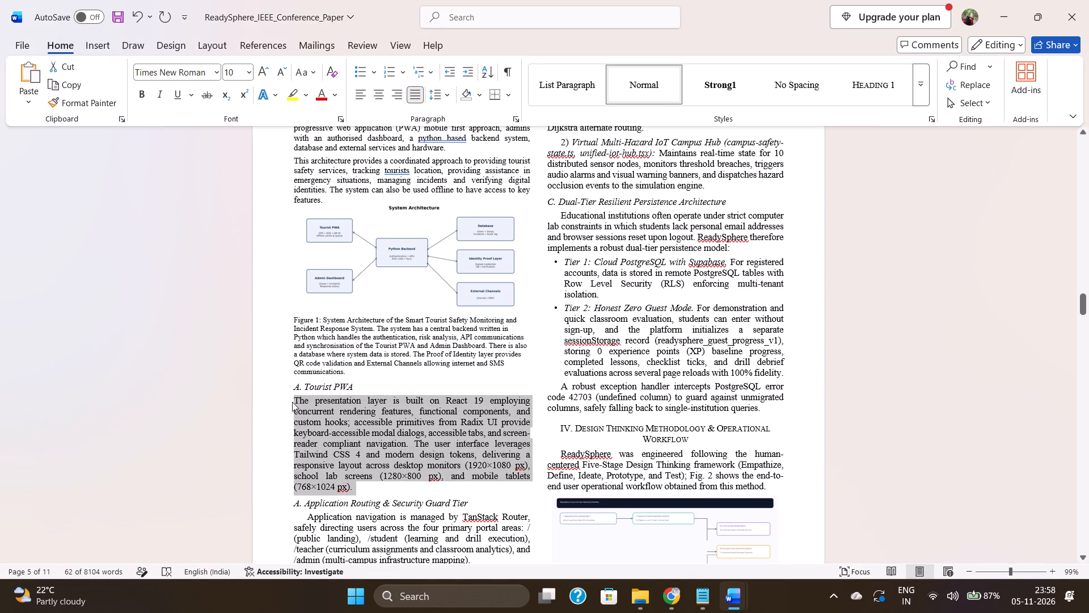
key(ctrl+v)
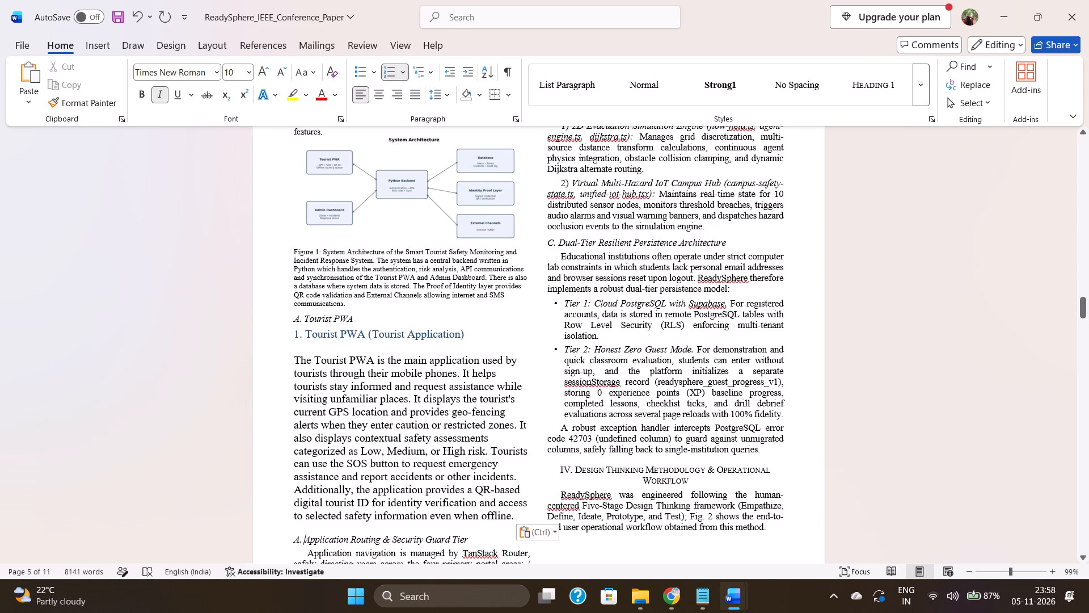
Set the font size of the pasted Tourist PWA paragraph to 9.
click(446, 523)
drag(514, 517, 330, 386)
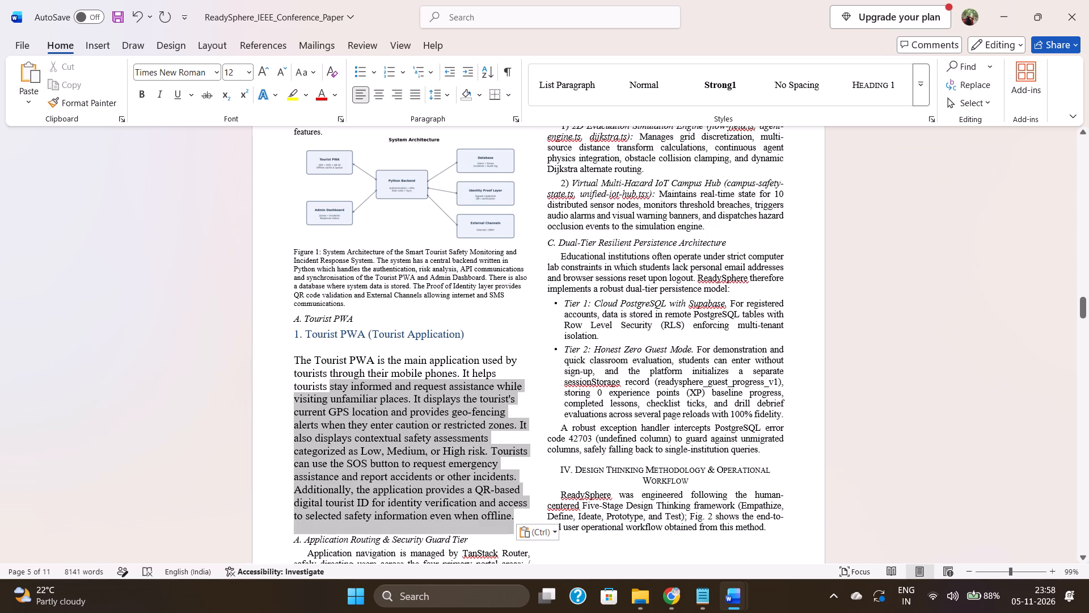
drag(330, 386, 303, 363)
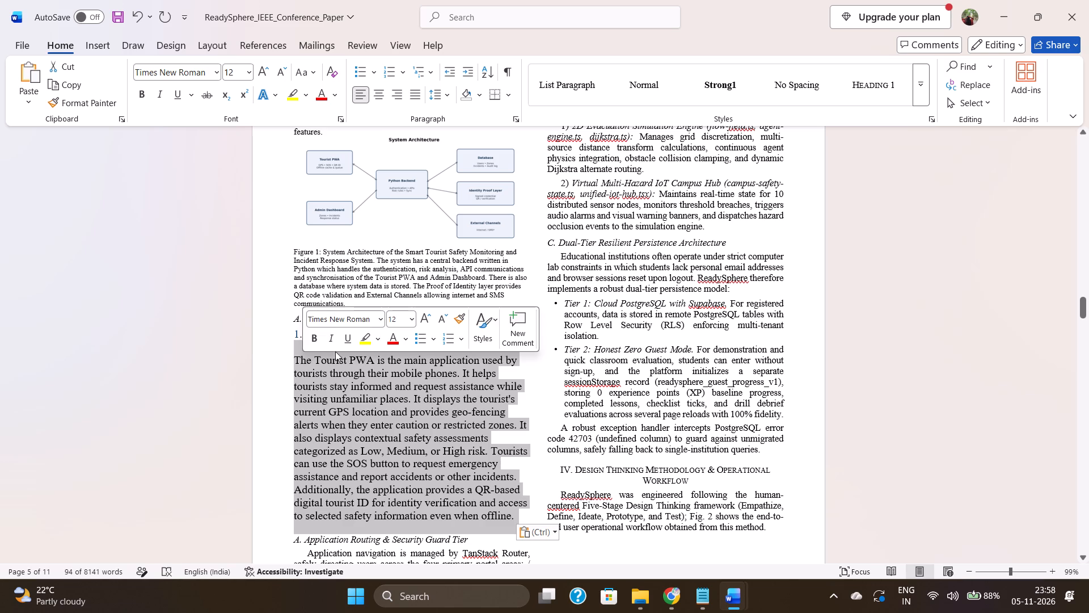
click(398, 317)
key(9)
key(Return)
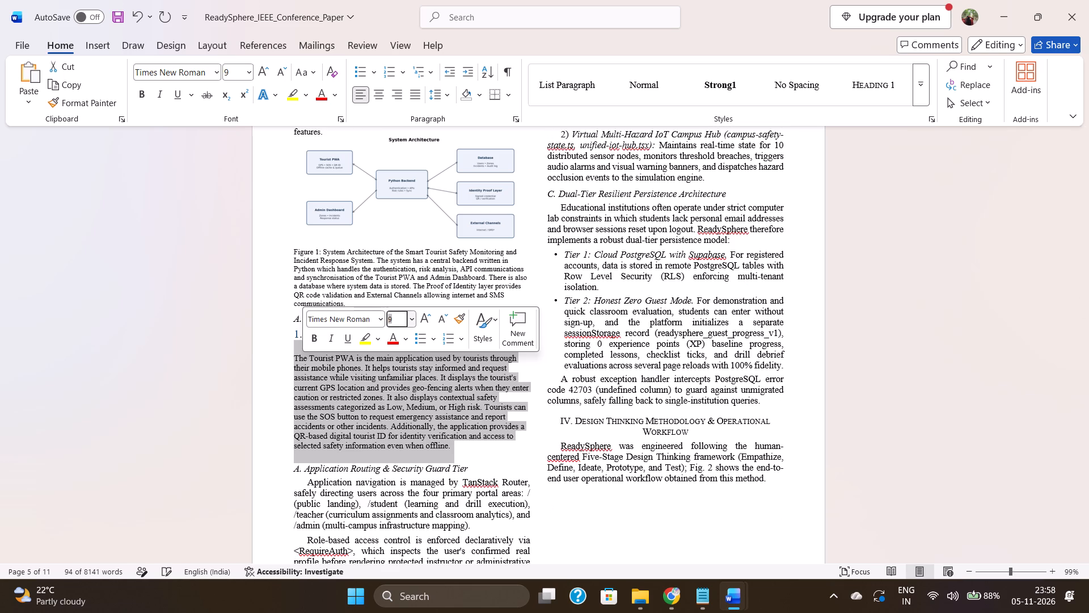
click(383, 405)
Delete the duplicate pasted heading "1. Tourist PWA (Tourist Application)" beneath "A. Tourist PWA".
click(468, 342)
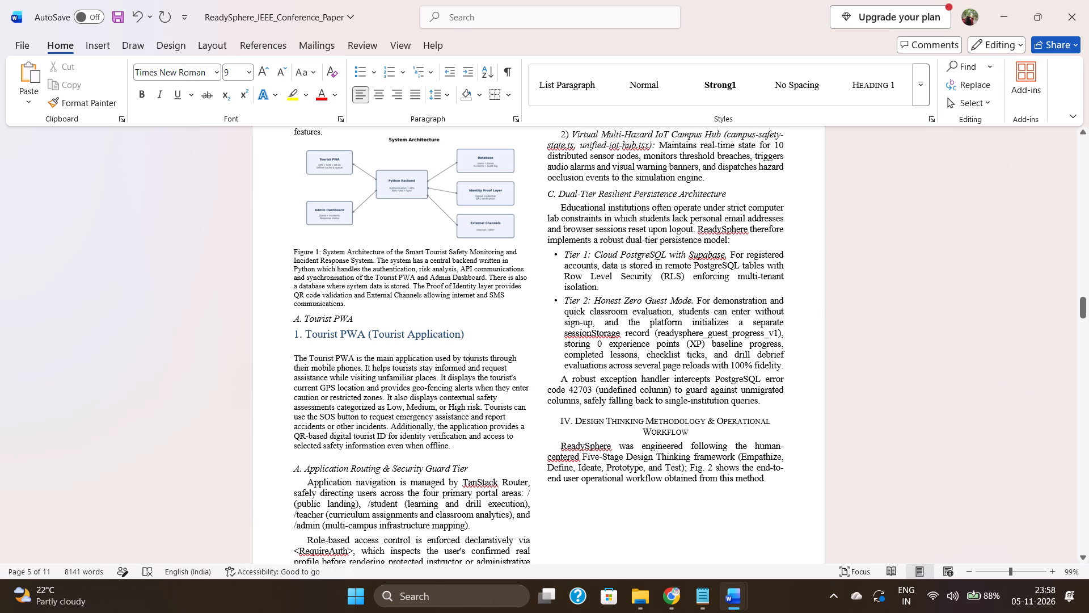
drag(472, 331, 298, 337)
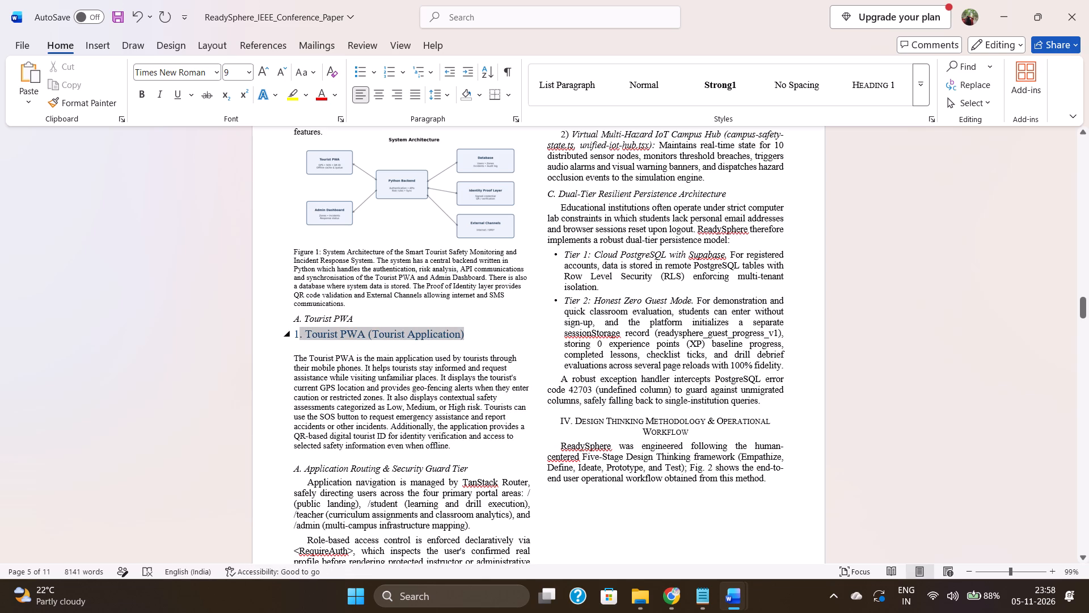
drag(298, 337, 298, 337)
key(BackSpace)
key(BackSpace)
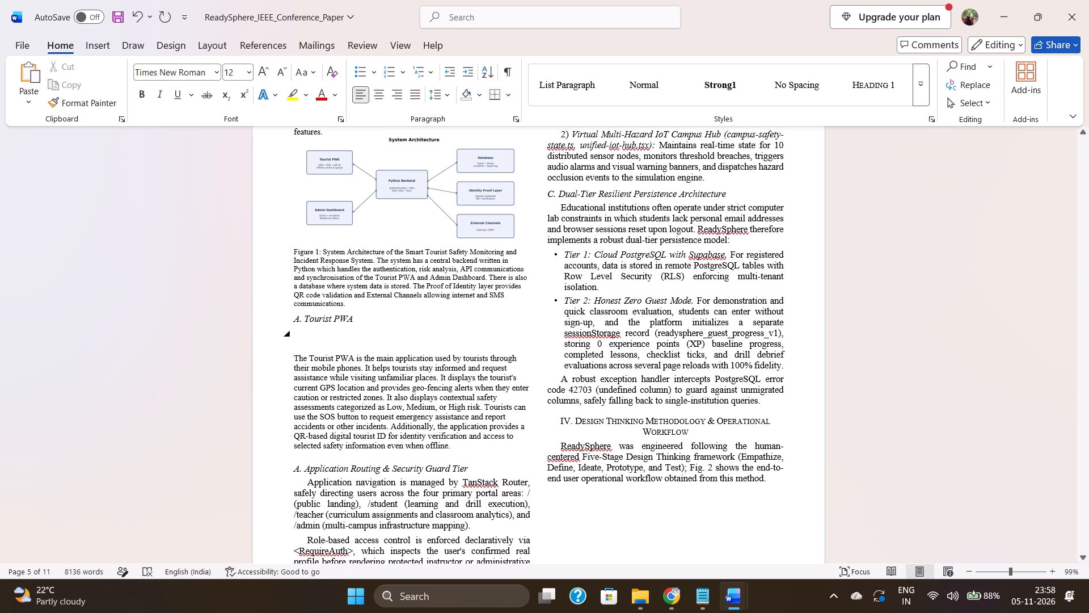
Remove the blank lines between the "A. Tourist PWA" heading and its paragraph, keeping the paragraph on its own line.
click(297, 355)
key(Left)
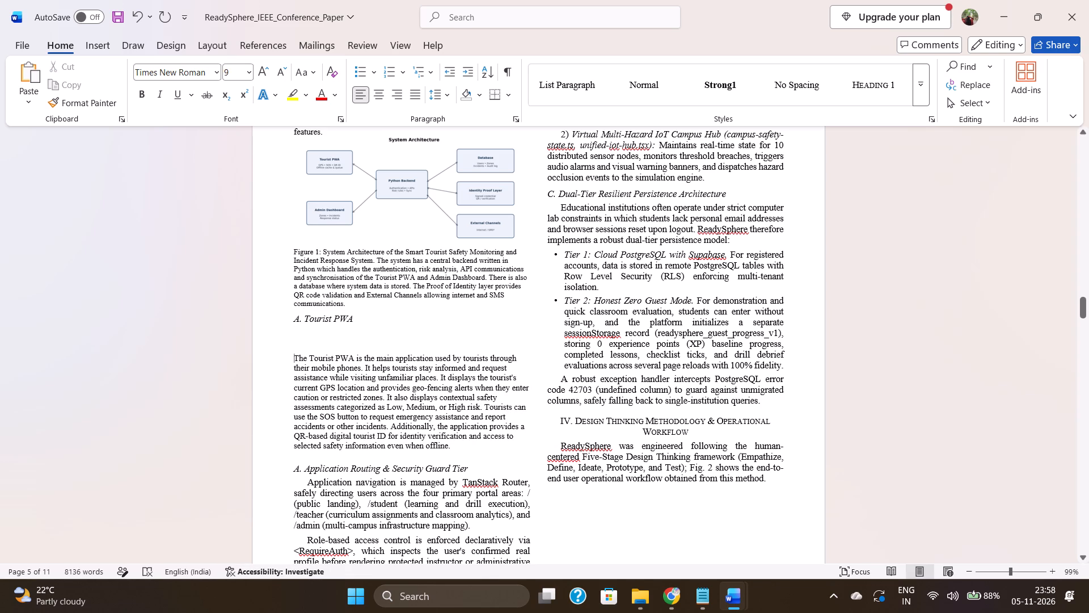
key(BackSpace)
key(BackSpace)
key(Return)
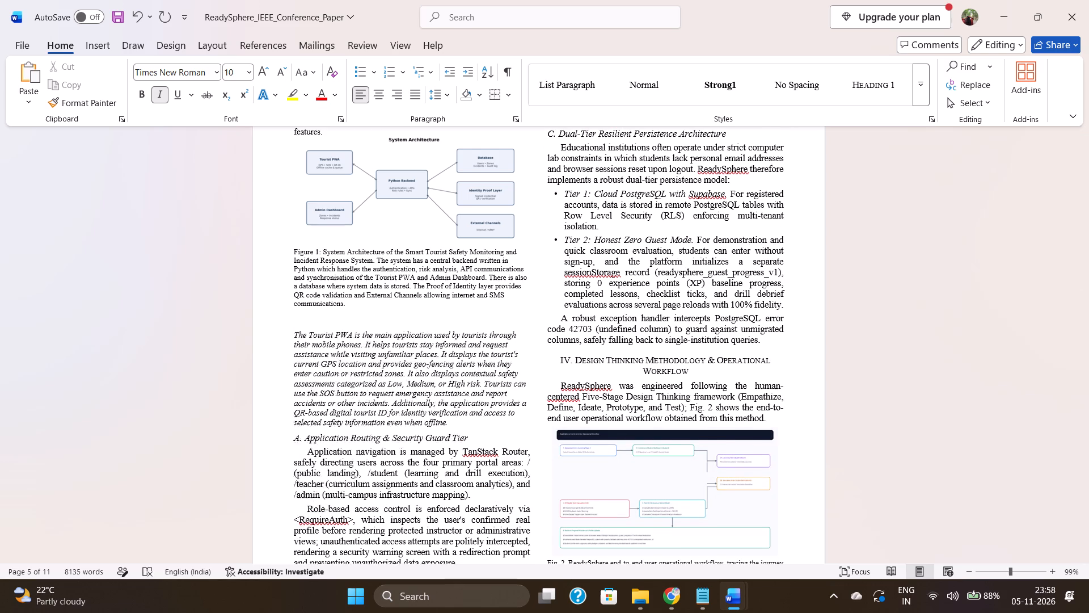
key(BackSpace)
key(BackSpace)
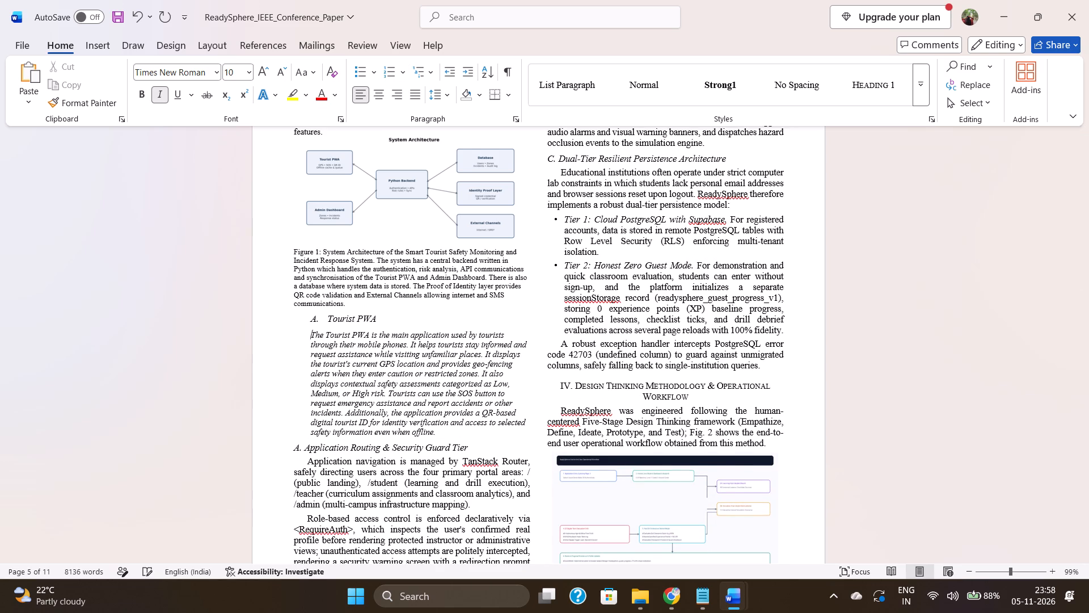
Undo the recent line-joining and list-indent edits around the "A. Tourist PWA" heading and its paragraph.
key(BackSpace)
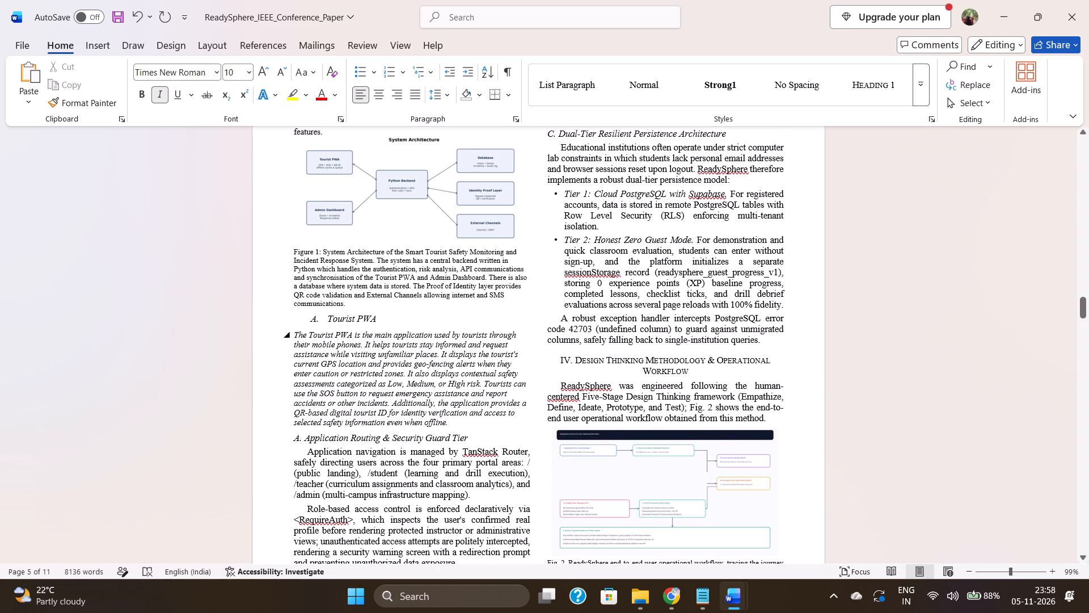
key(ctrl+z)
key(ctrl+z)
key(ctrl+z)
key(ctrl+z)
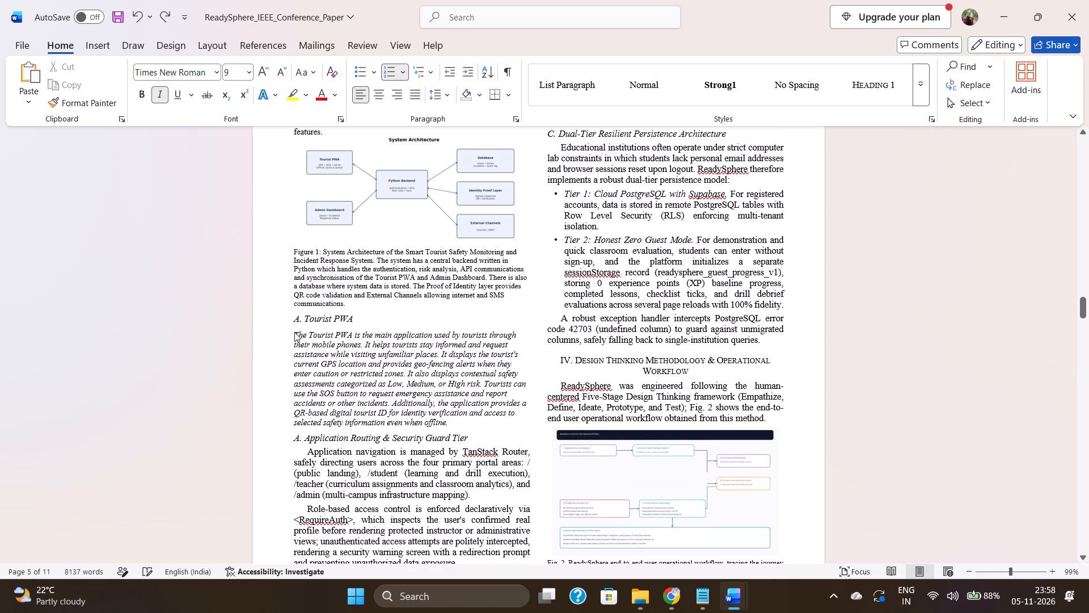
key(ctrl+z)
key(ctrl+z)
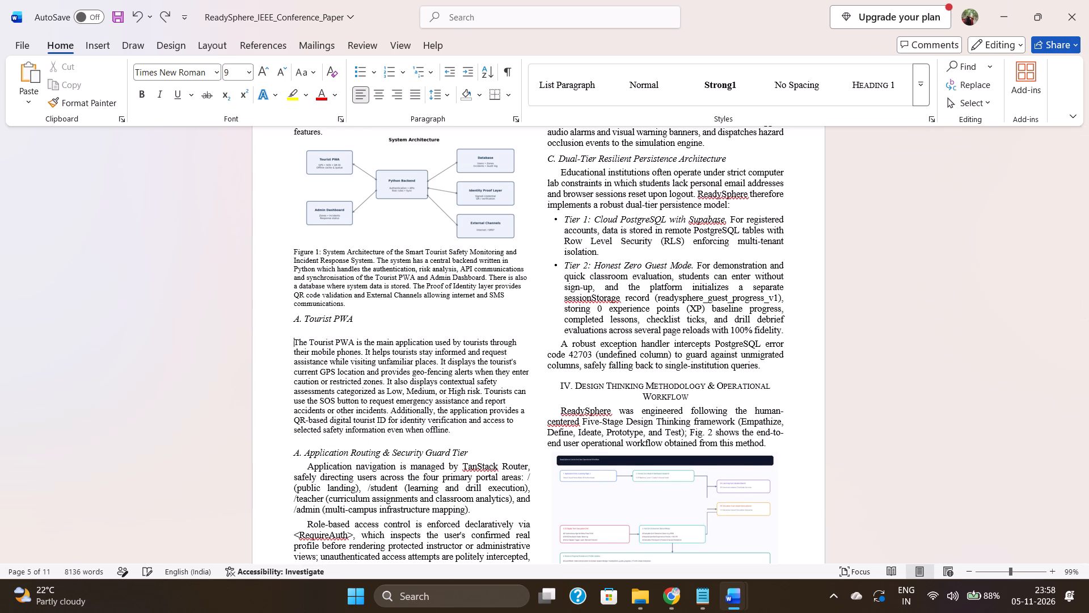
Remove the blank line between the "A. Tourist PWA" heading and its paragraph, keeping the paragraph on its own line.
click(294, 332)
key(BackSpace)
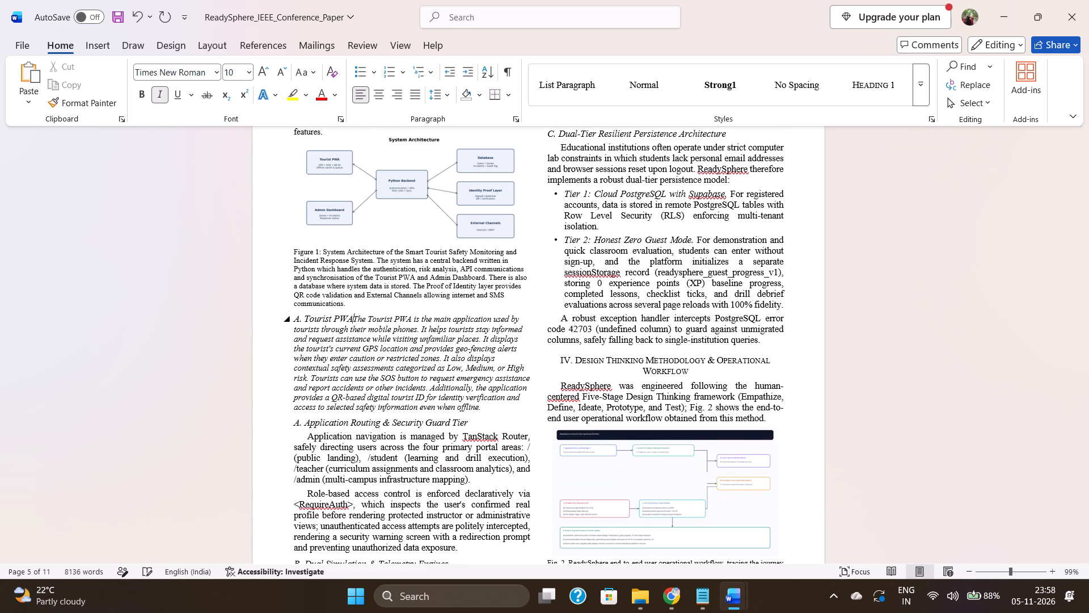
key(Return)
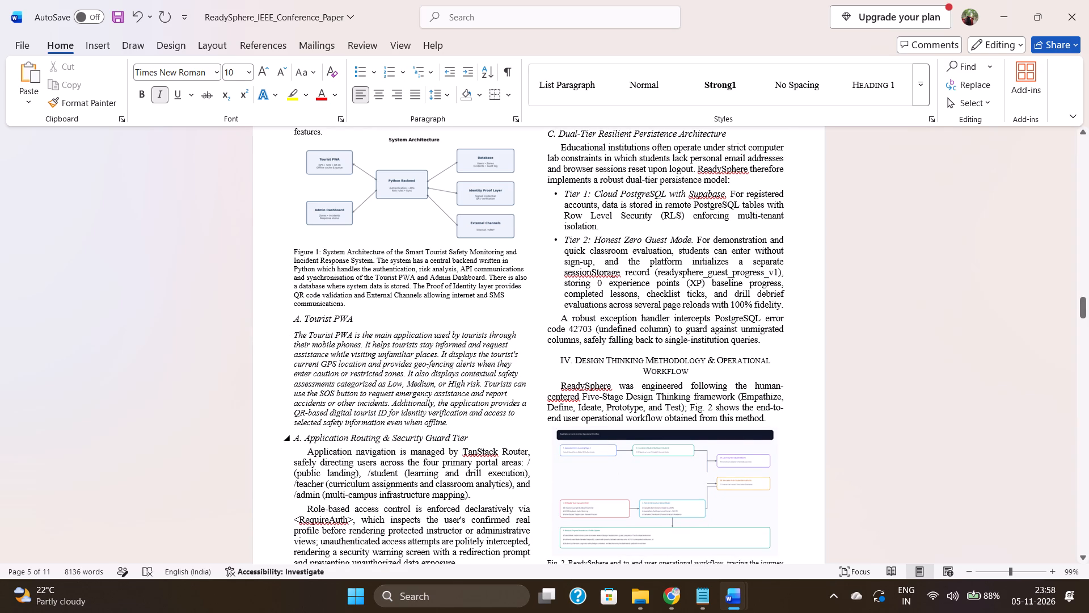
Remove the italic formatting from the whole paragraph under the "A. Tourist PWA" heading.
drag(451, 423, 324, 367)
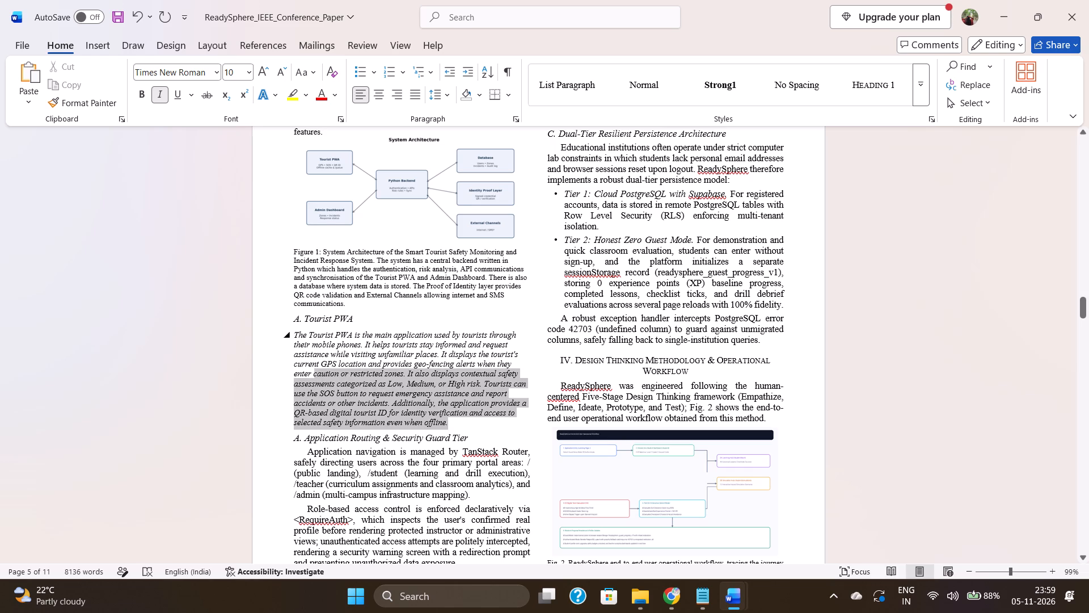
drag(324, 367, 301, 338)
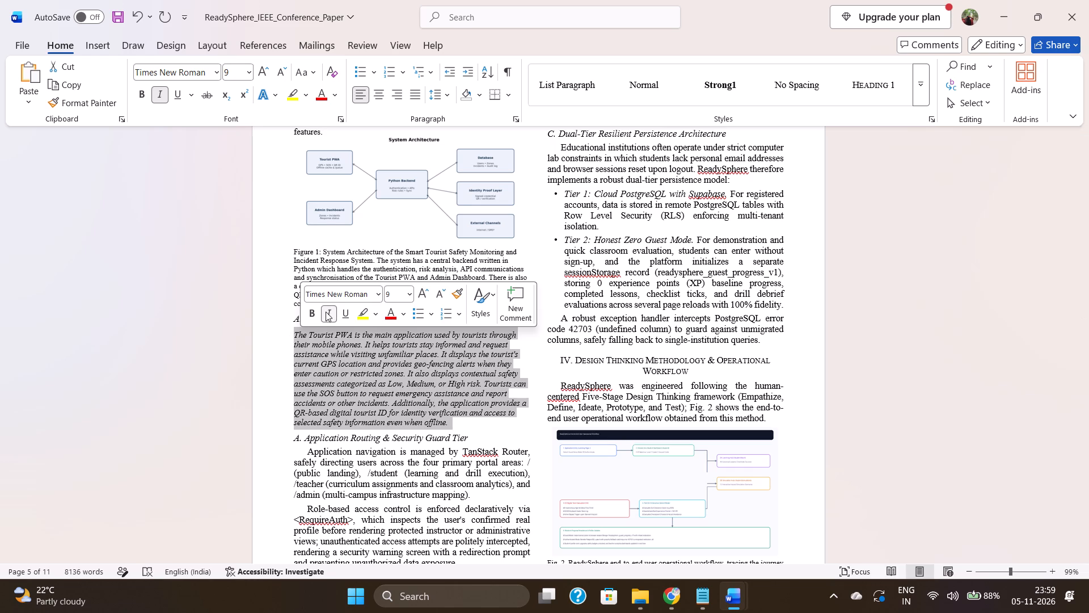
click(326, 312)
click(451, 381)
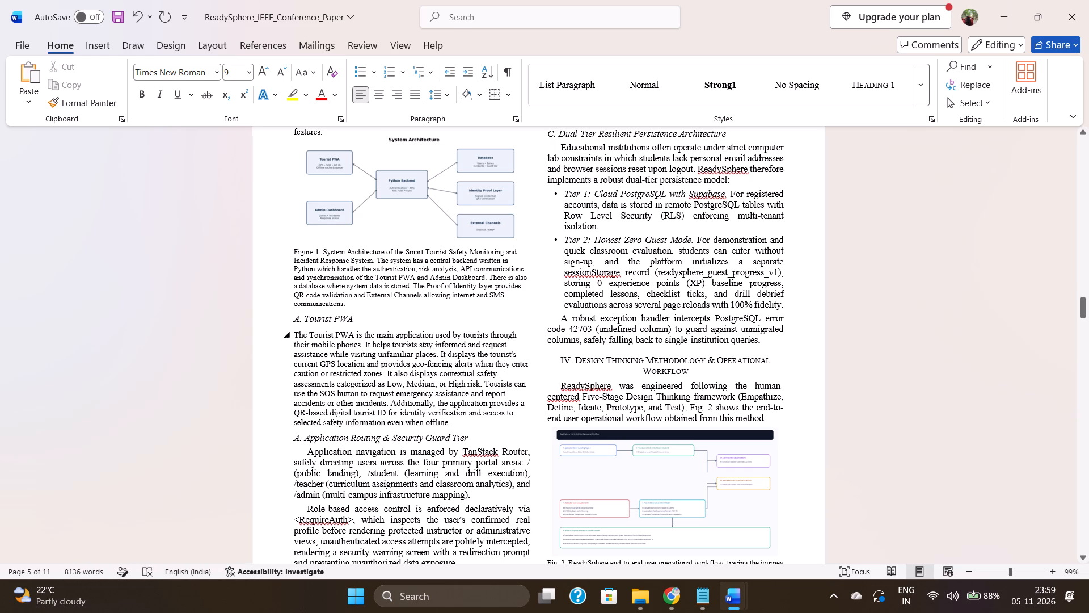
Replace the automatic list letter of the "Application Routing & Security Guard Tier" heading with a manually entered "B.".
scroll(498, 433, down, 1)
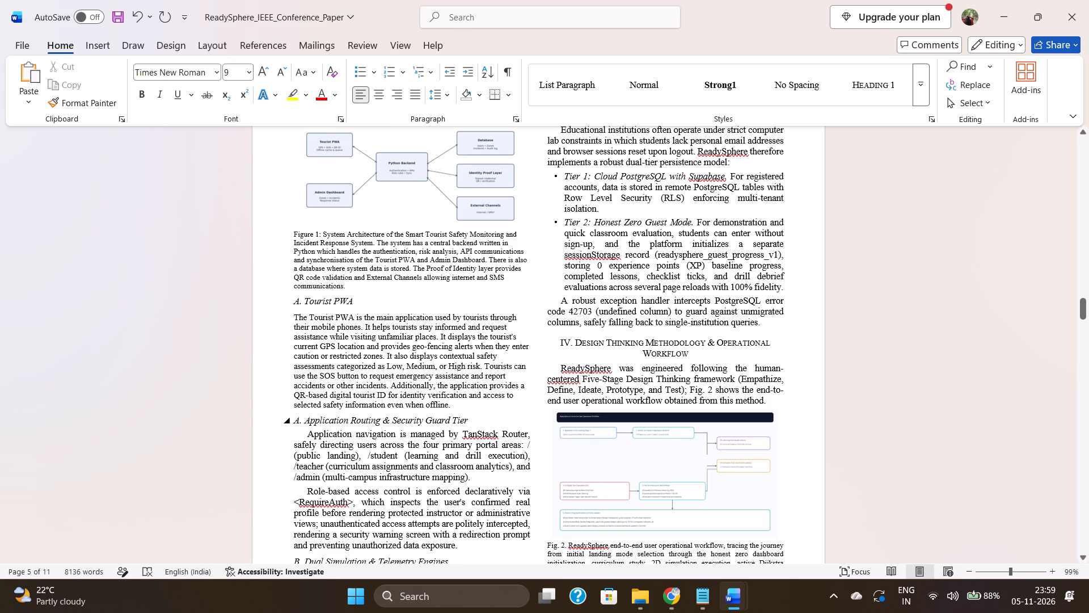
click(306, 418)
click(299, 420)
key(BackSpace)
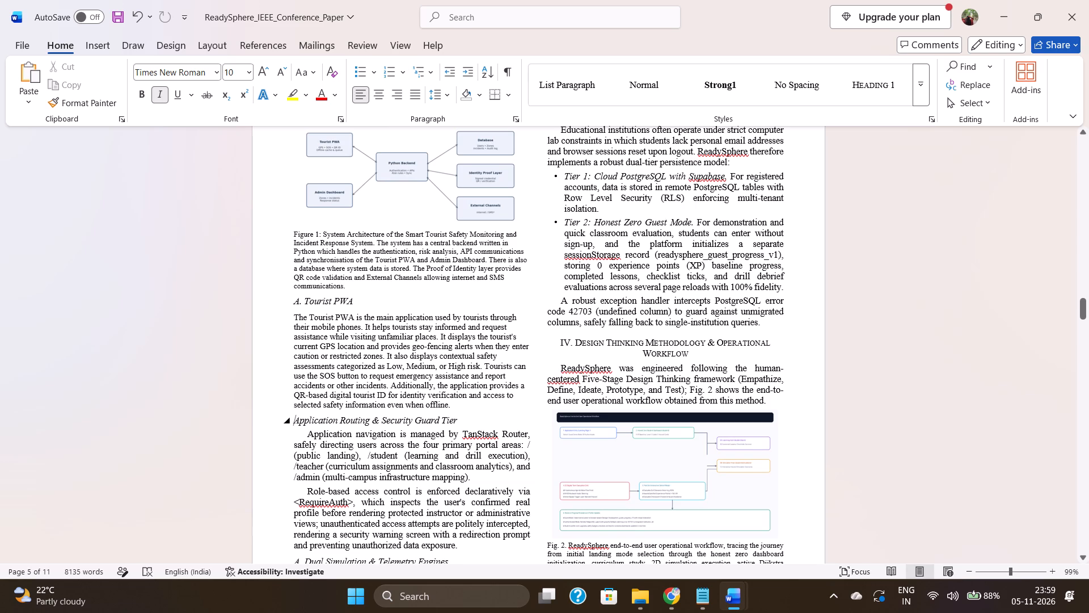
key(period)
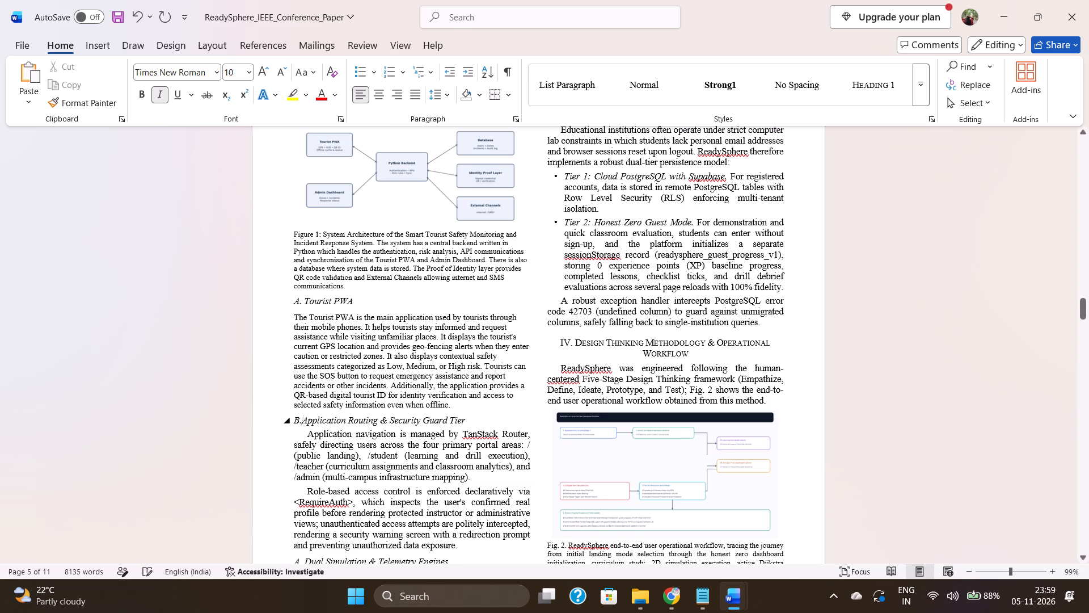
click(469, 422)
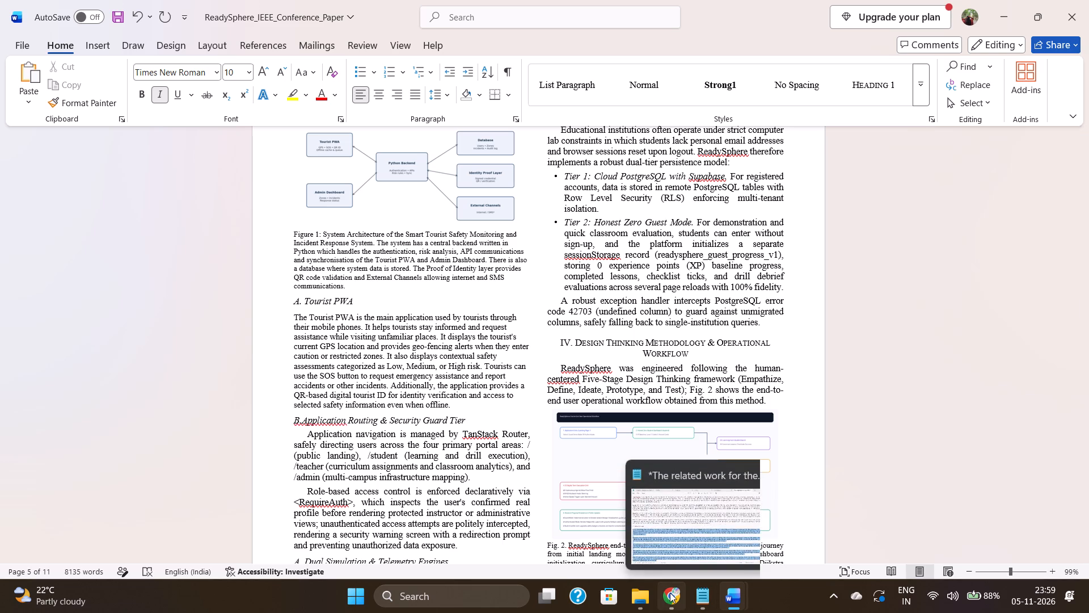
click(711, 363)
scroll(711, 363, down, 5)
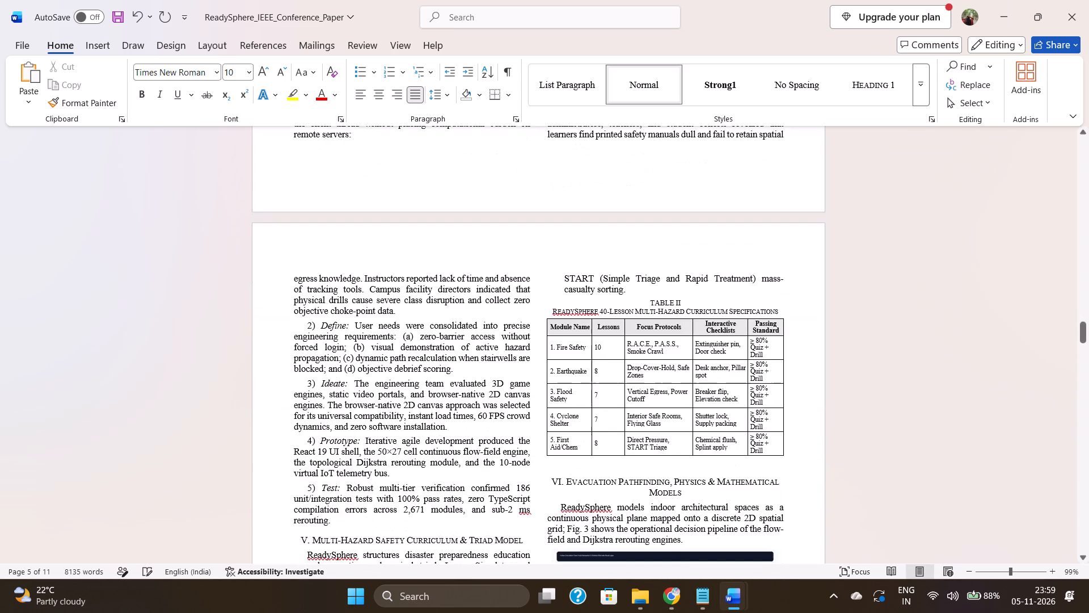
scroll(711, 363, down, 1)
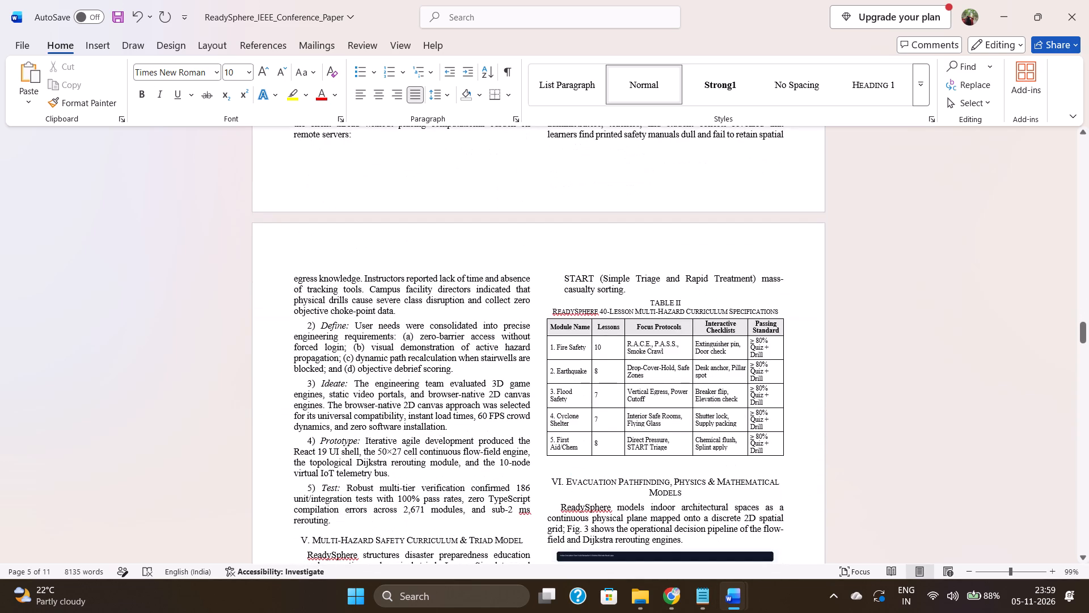
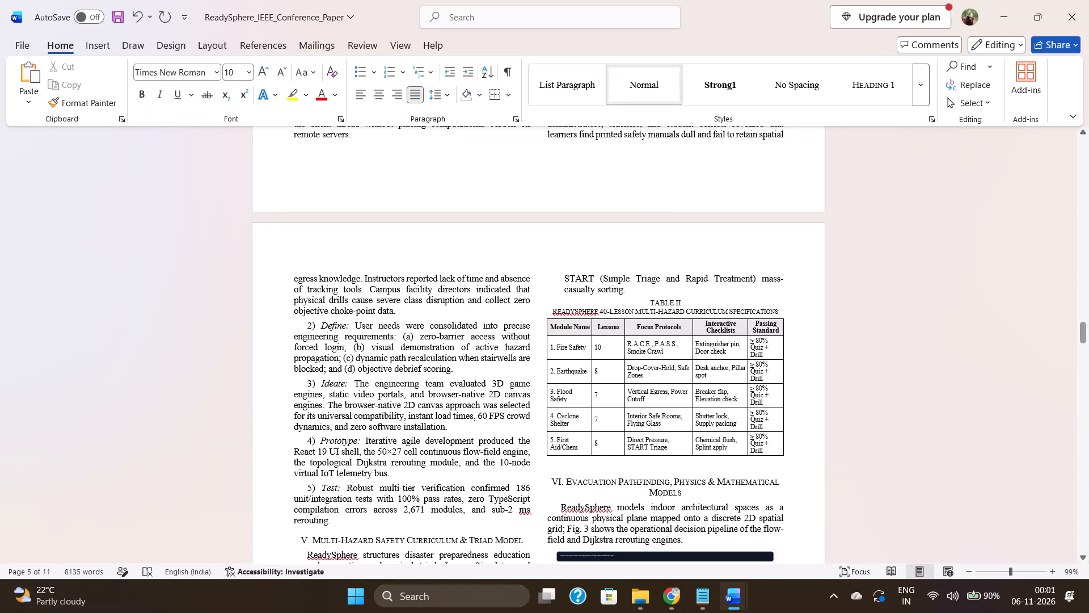
scroll(698, 337, up, 4)
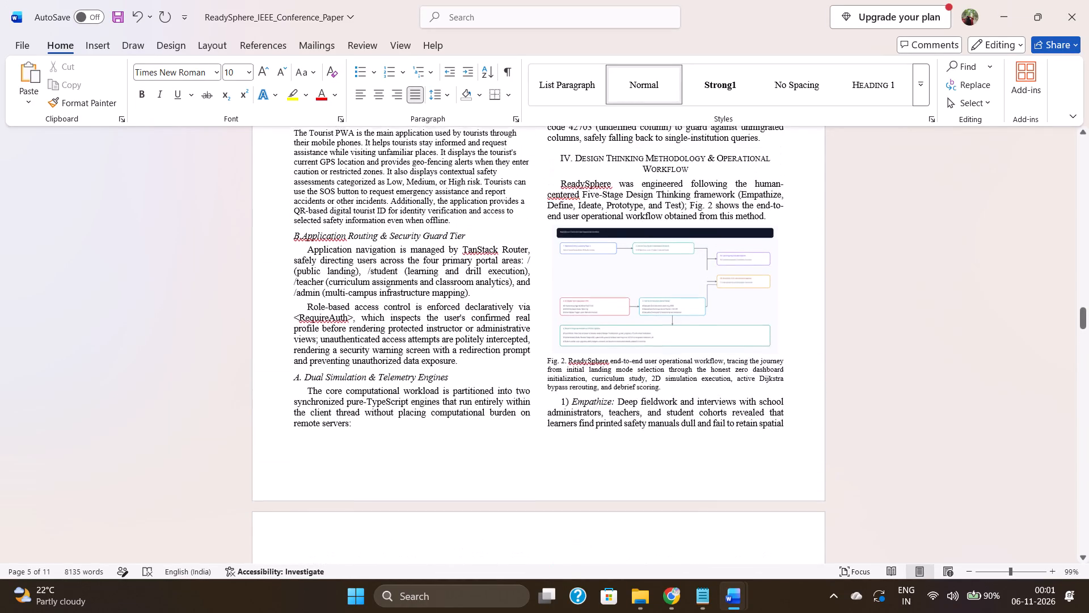
scroll(698, 337, up, 2)
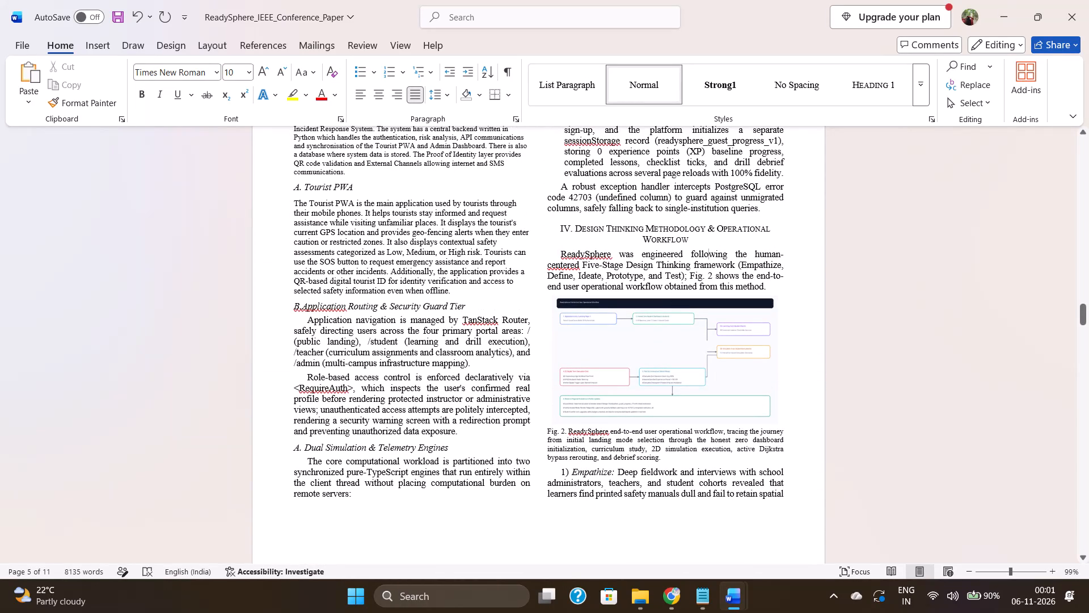
click(669, 590)
scroll(558, 387, up, 5)
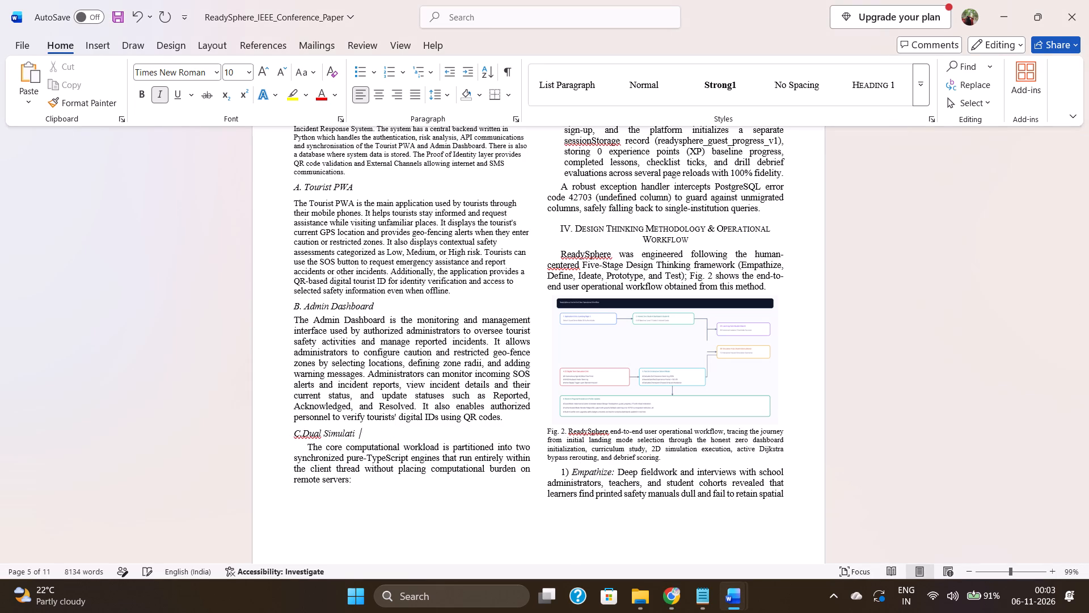
key(BackSpace)
key(BackSpace)
key(BackSpace)
key(BackSpace)
key(BackSpace)
key(BackSpace)
key(ctrl+v)
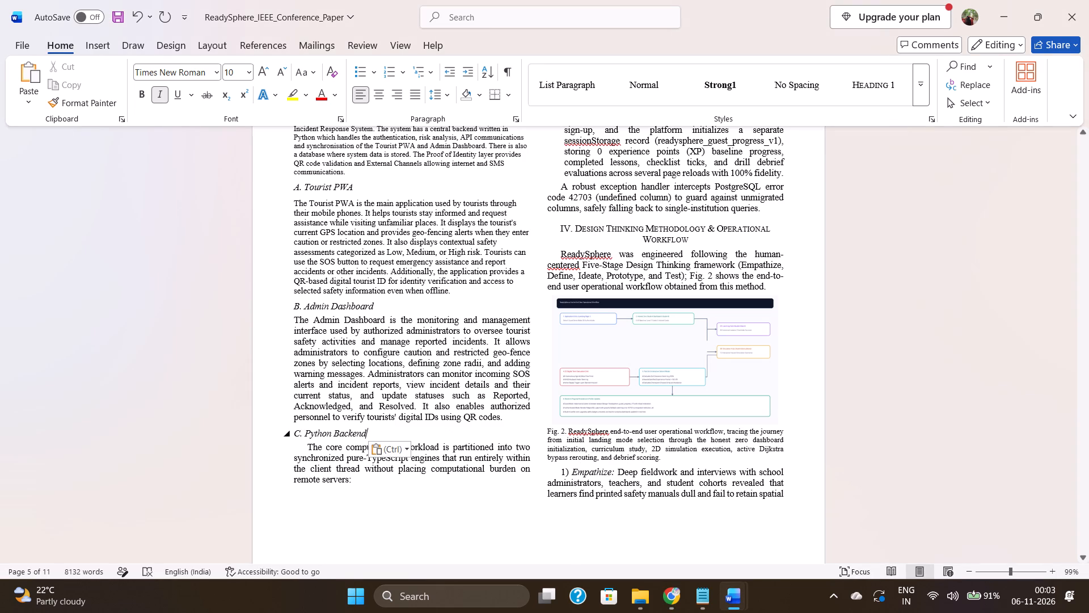
Remove the first-line indent from the "The core computational workload" paragraph under the "C. Python Backend" heading.
click(307, 448)
key(BackSpace)
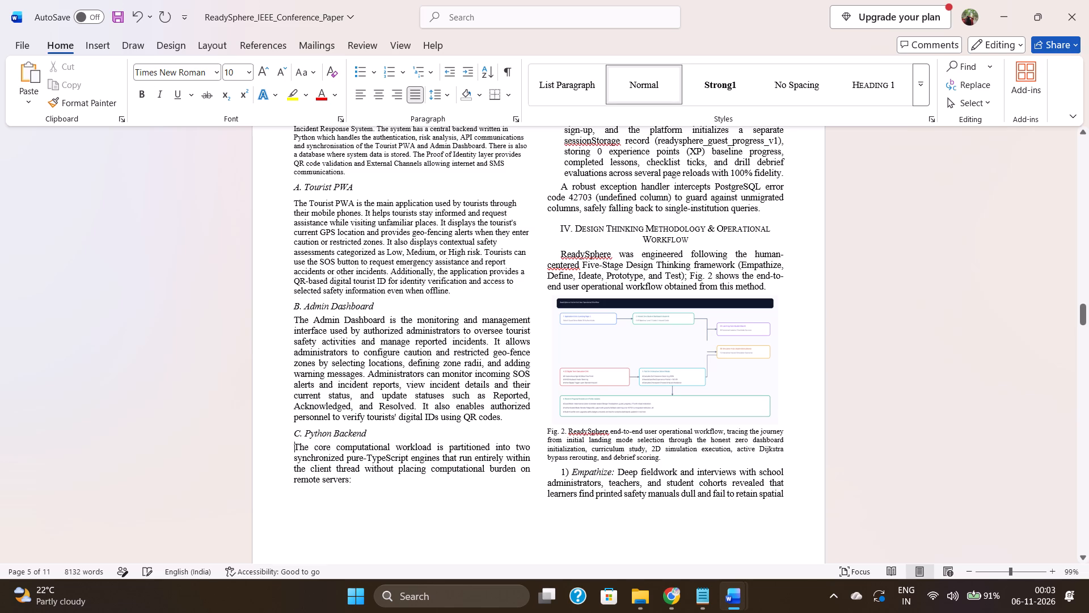
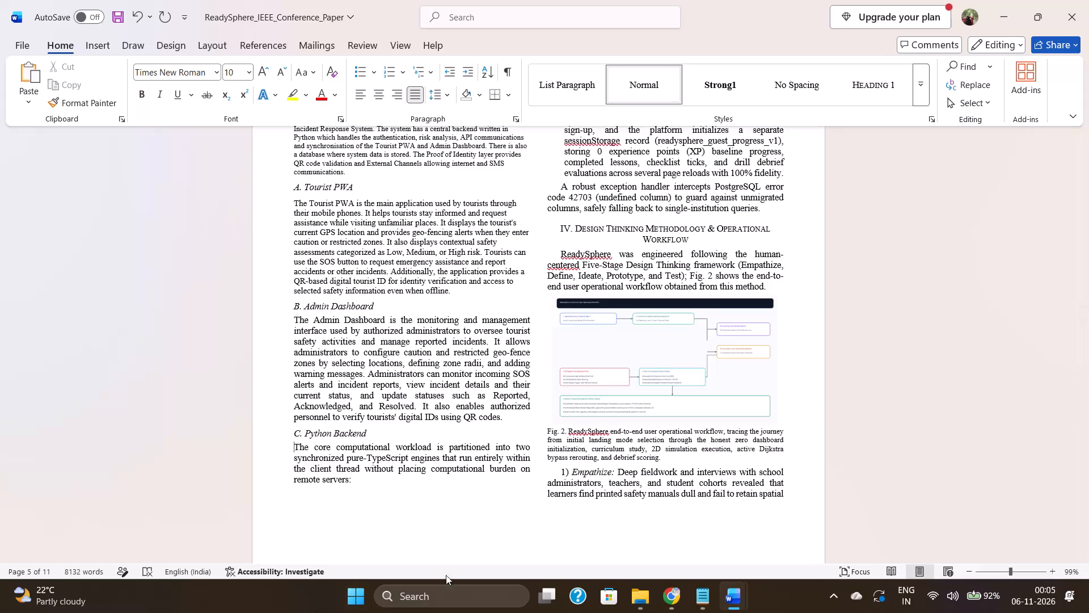
Review the original ReadySphere_IEEE_Conference_Paper (1) document's remaining sections through to the references, and return to the paper being edited.
click(787, 531)
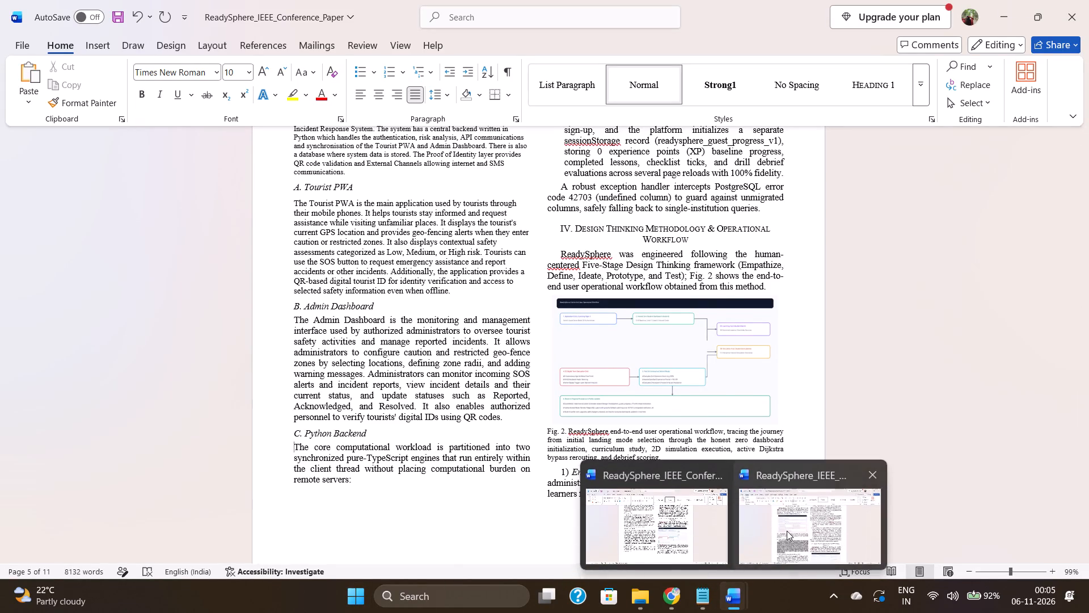
scroll(727, 288, down, 7)
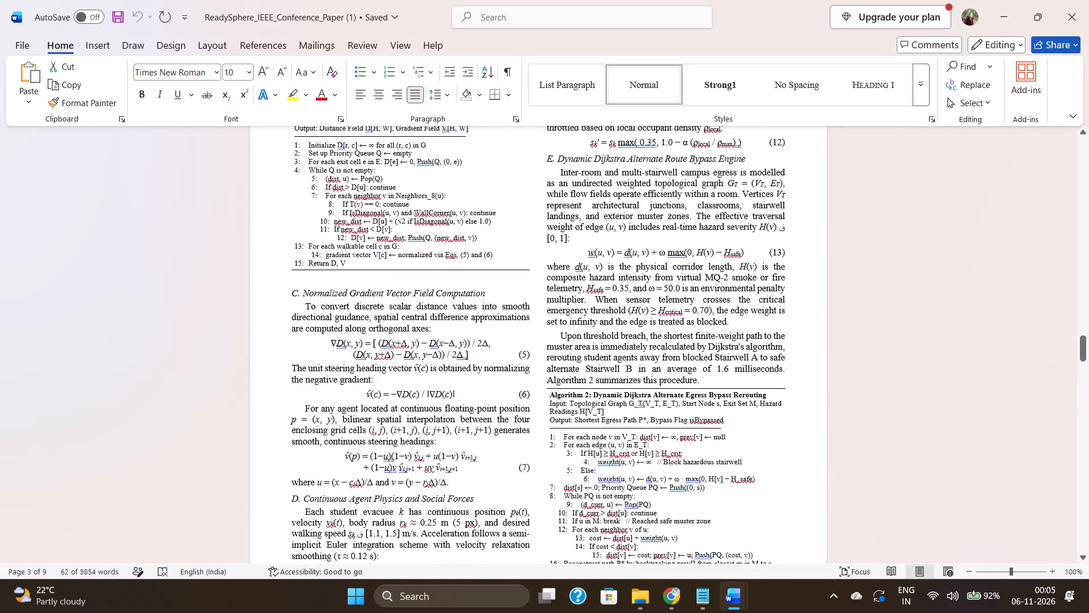
scroll(727, 288, down, 3)
scroll(727, 288, up, 1)
scroll(727, 288, down, 2)
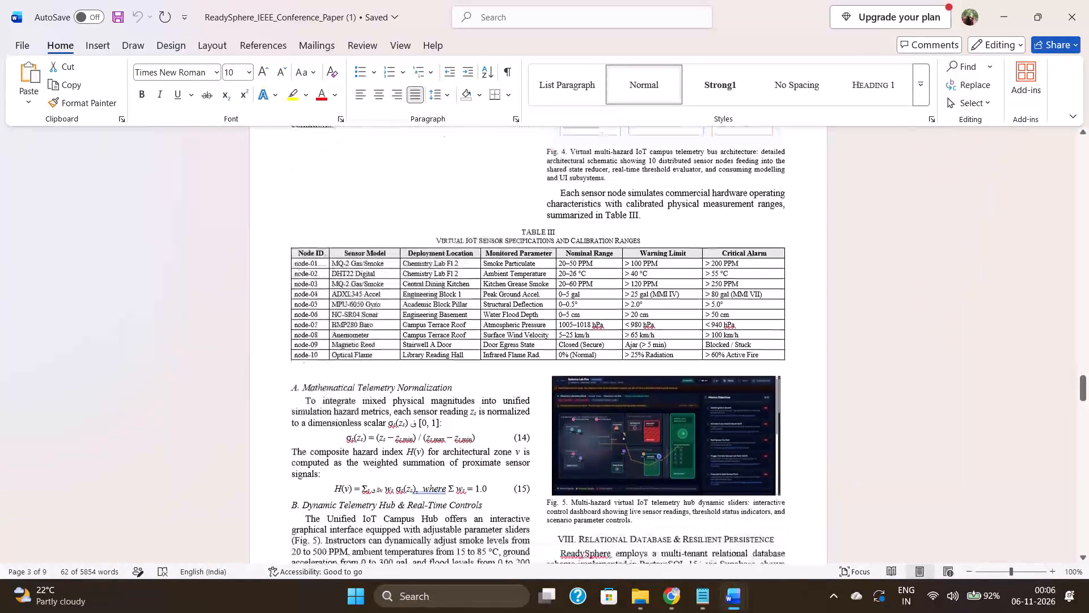
scroll(727, 288, down, 1)
scroll(710, 389, down, 1)
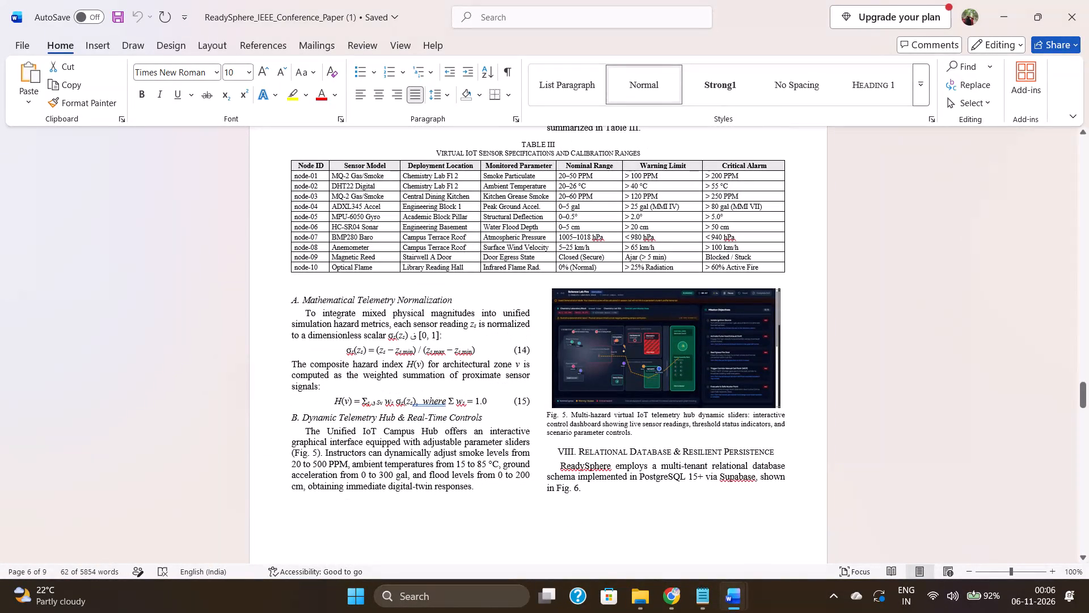
scroll(710, 389, down, 3)
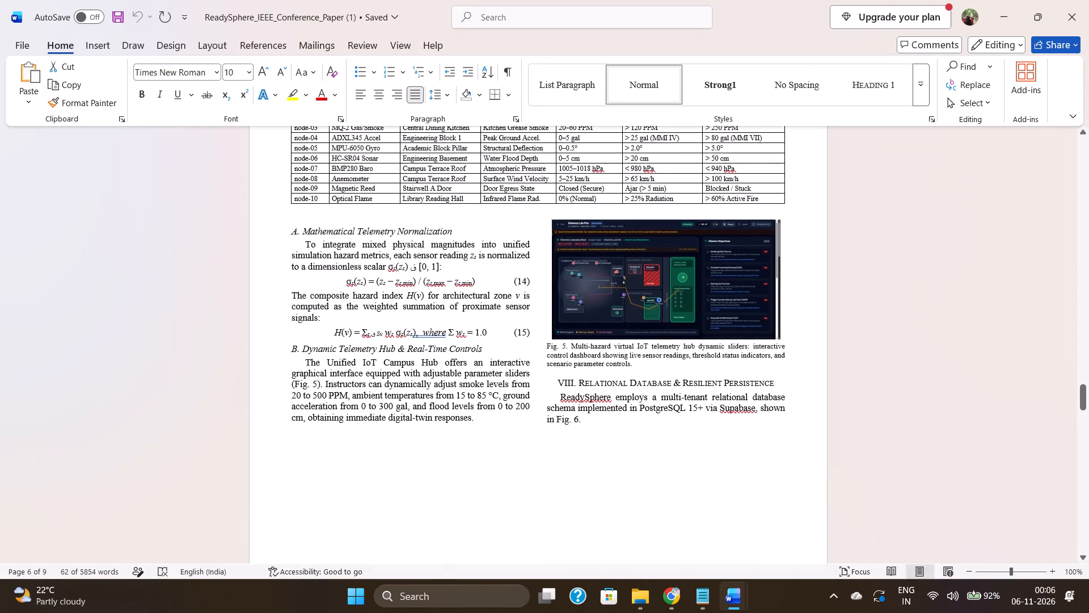
scroll(710, 389, down, 10)
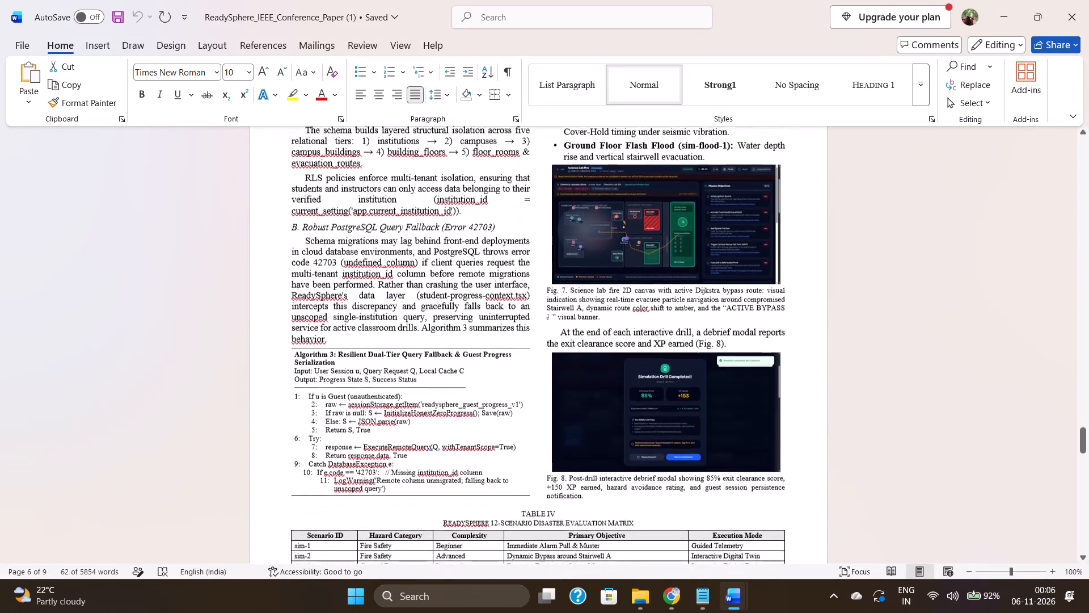
scroll(710, 389, down, 12)
scroll(710, 389, up, 6)
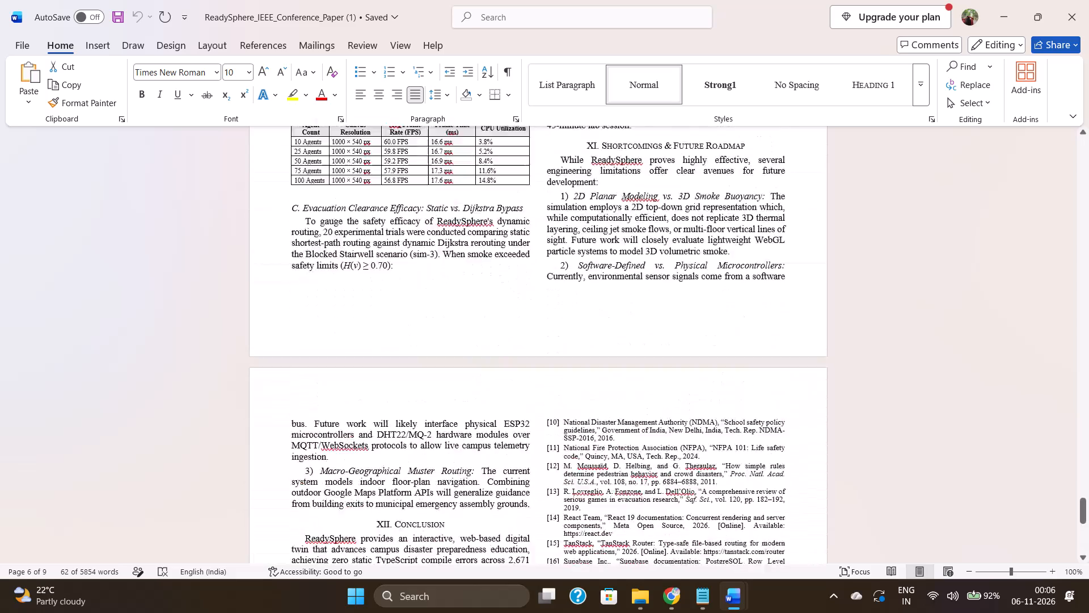
scroll(710, 389, up, 5)
scroll(710, 389, down, 14)
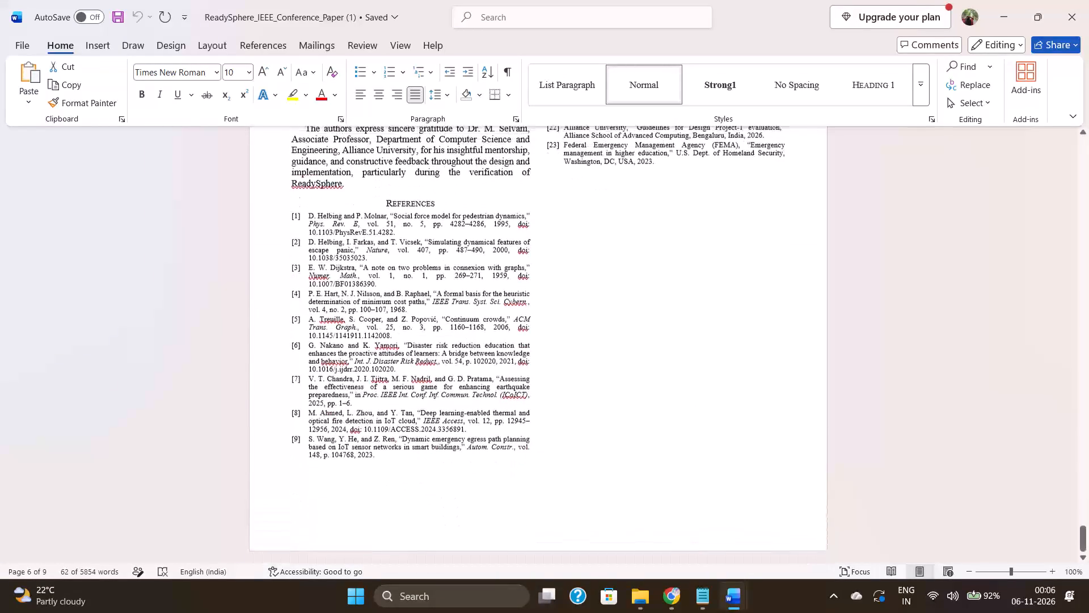
click(993, 22)
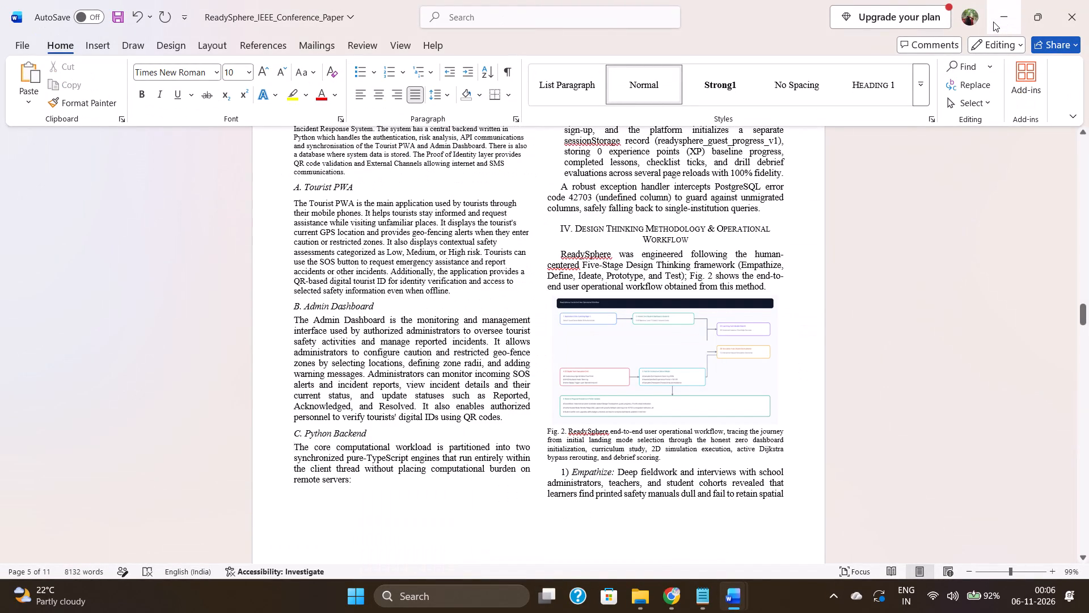
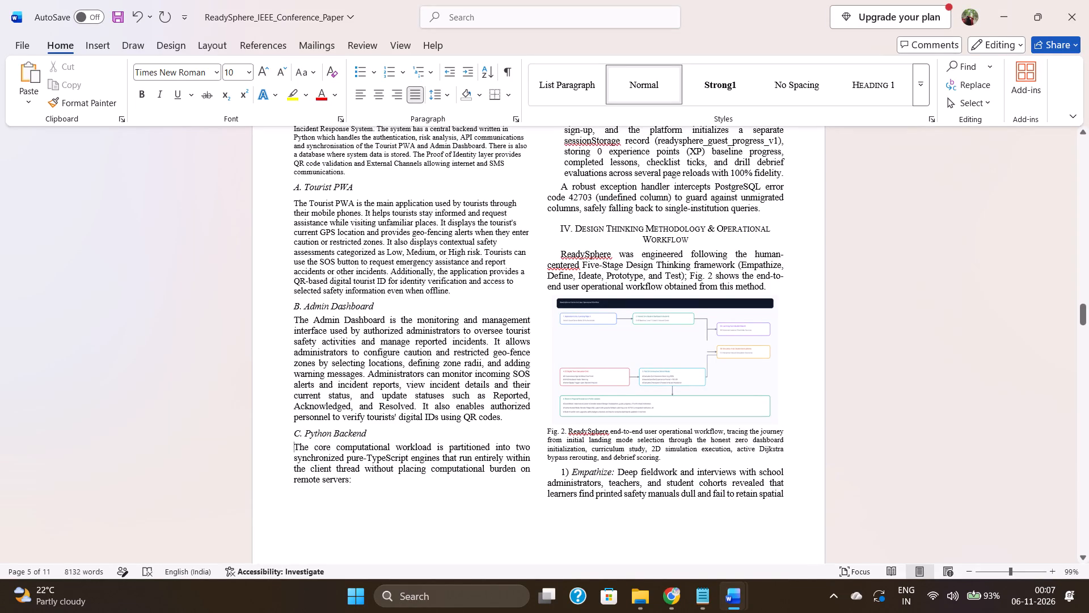
scroll(861, 308, up, 2)
scroll(861, 308, down, 3)
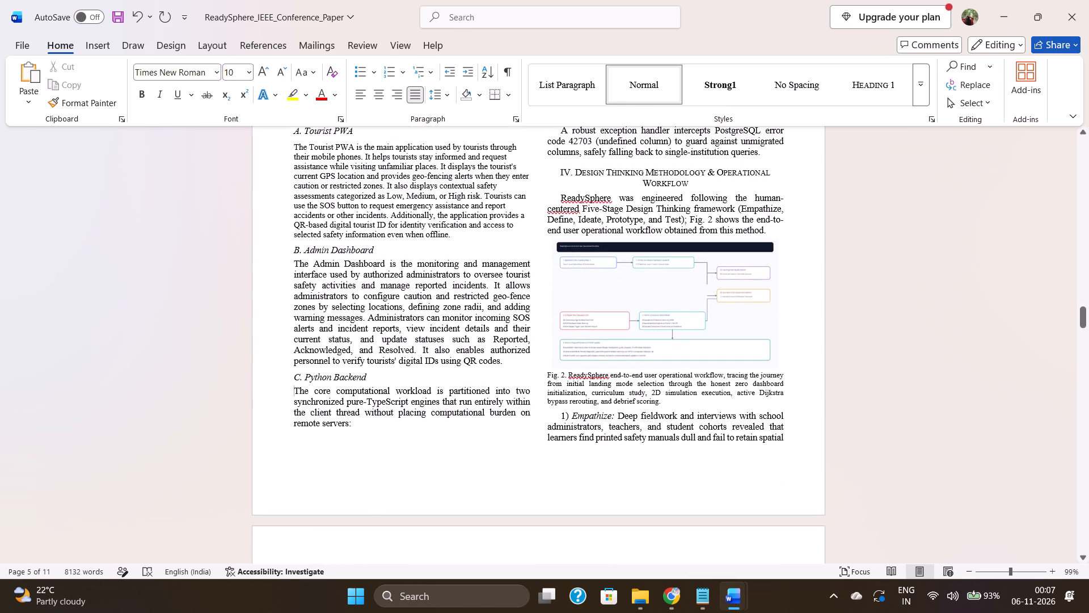
click(679, 603)
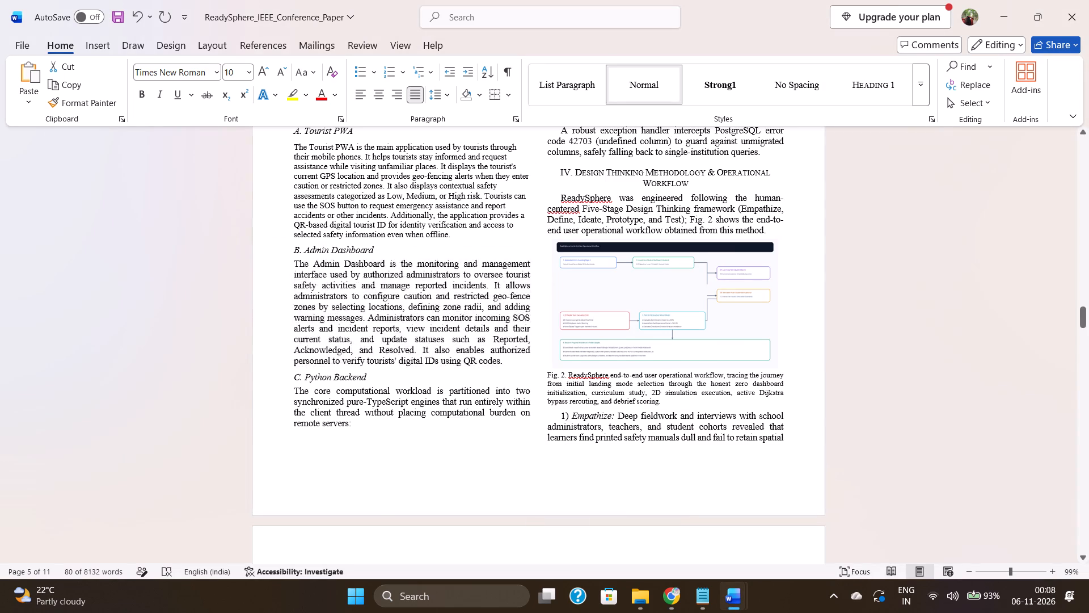
key(Return)
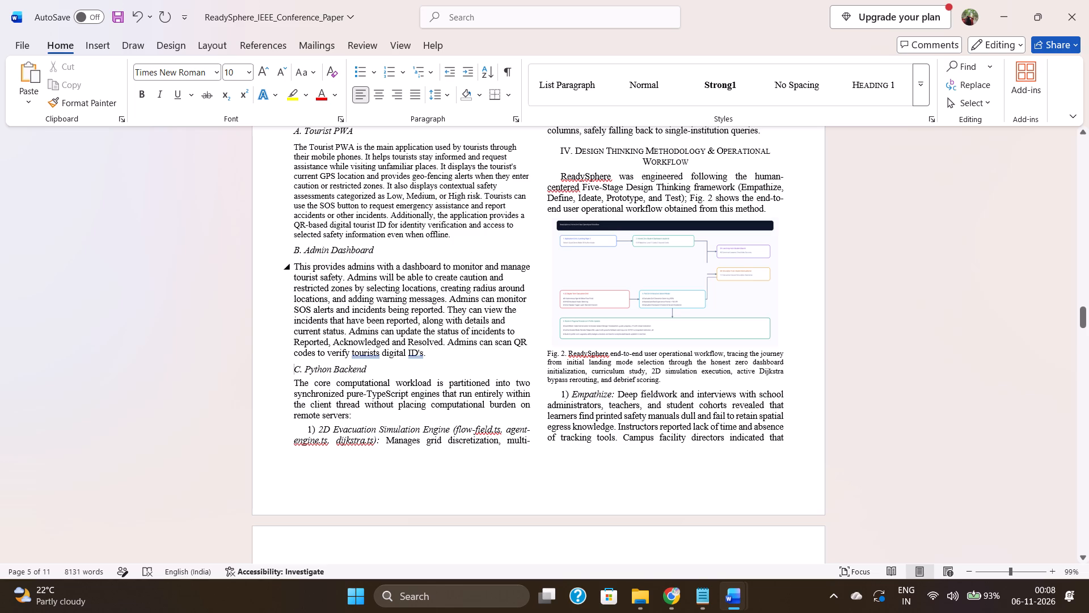
Copy the whole Tourist PWA paragraph under subsection A of the paper.
click(387, 258)
scroll(387, 258, up, 1)
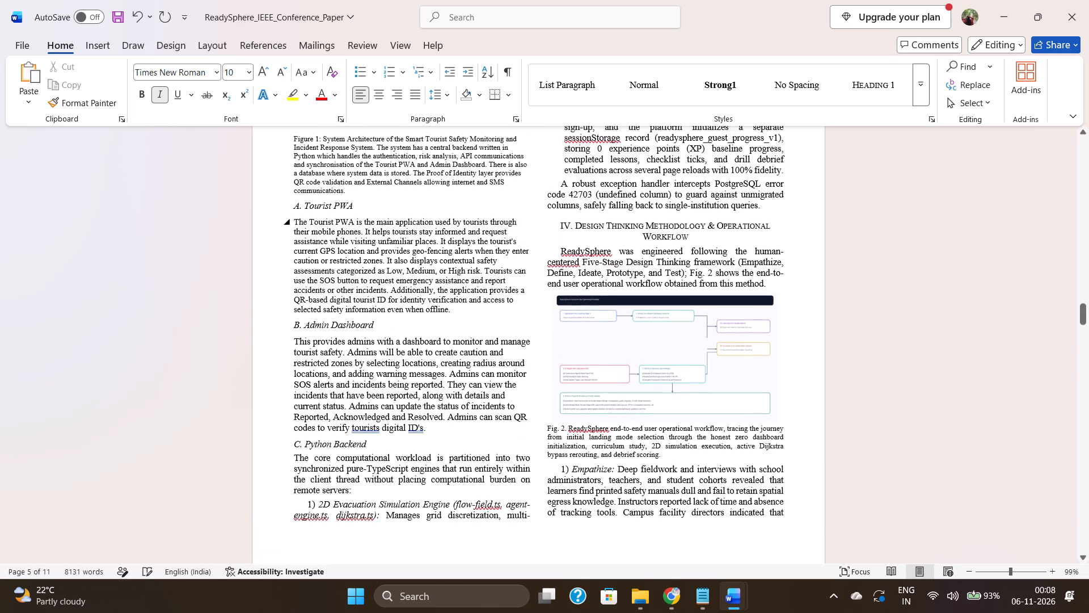
scroll(387, 258, up, 2)
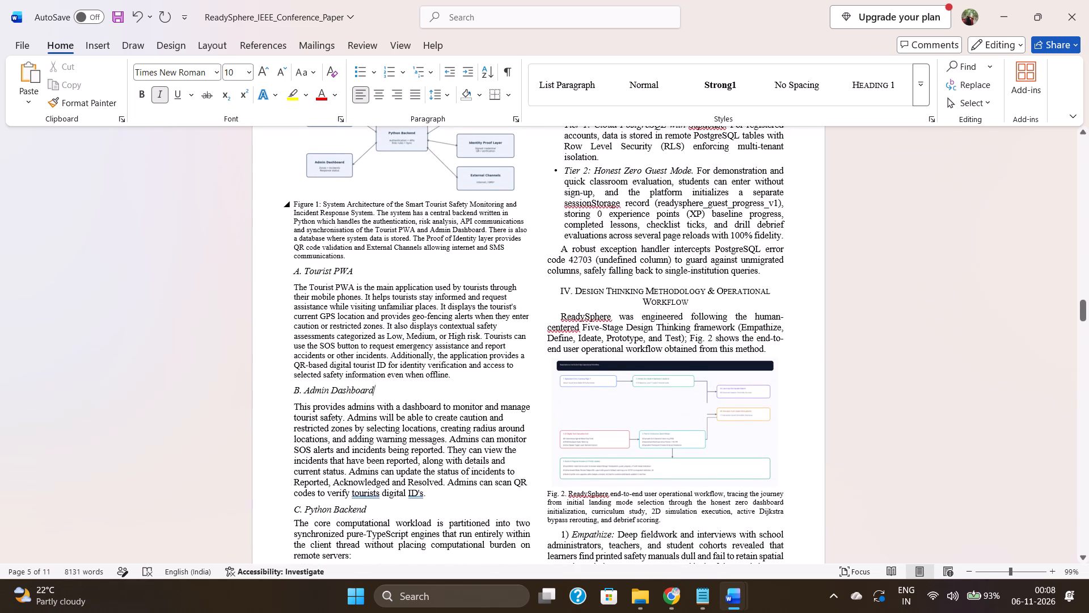
scroll(387, 258, down, 3)
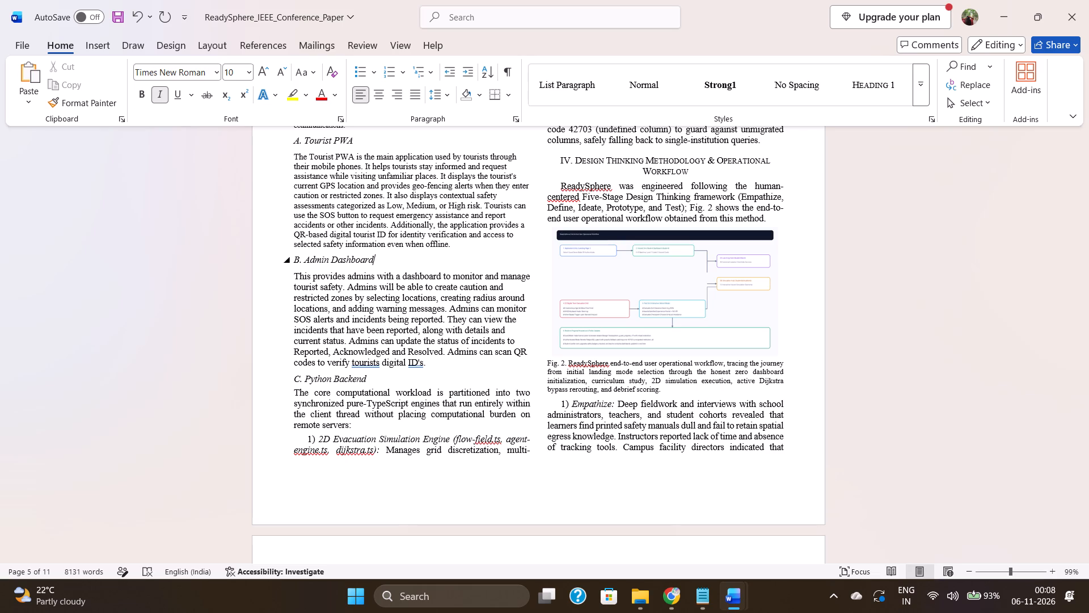
scroll(387, 258, up, 1)
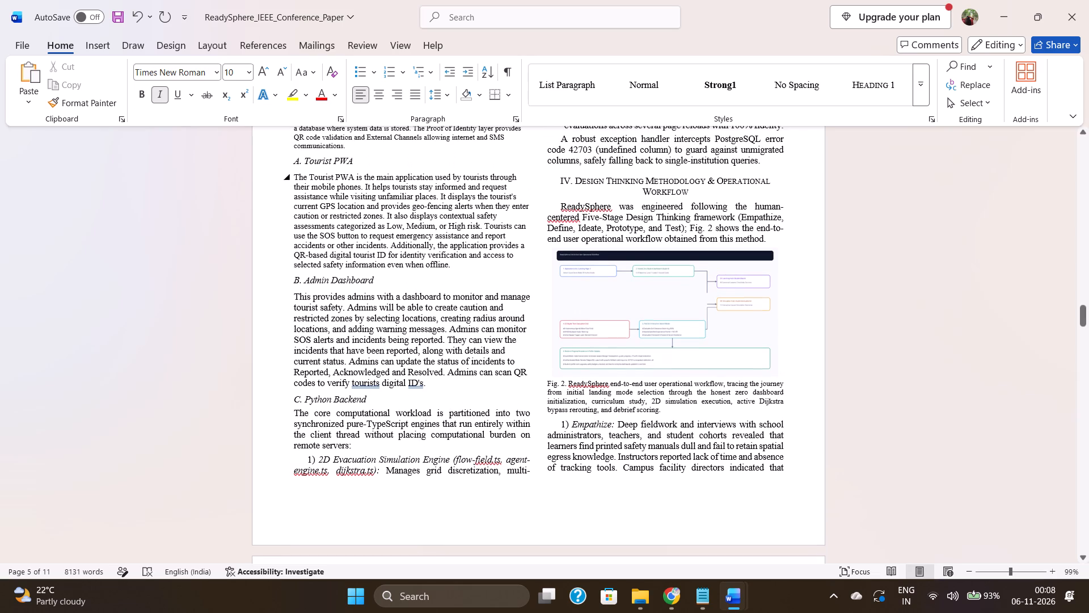
scroll(387, 258, up, 1)
drag(451, 267, 328, 192)
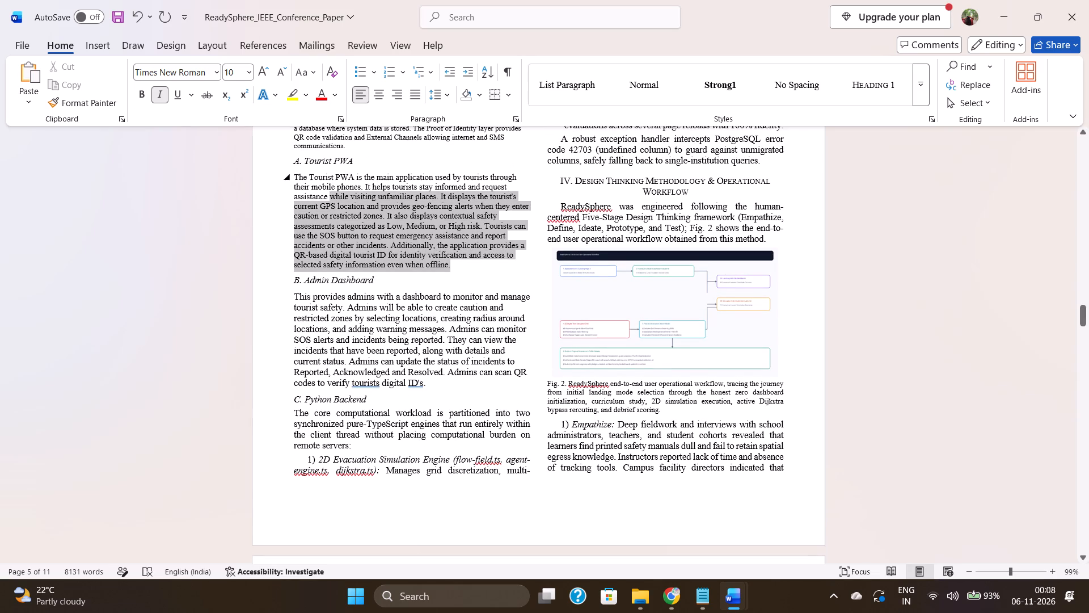
drag(328, 192, 299, 178)
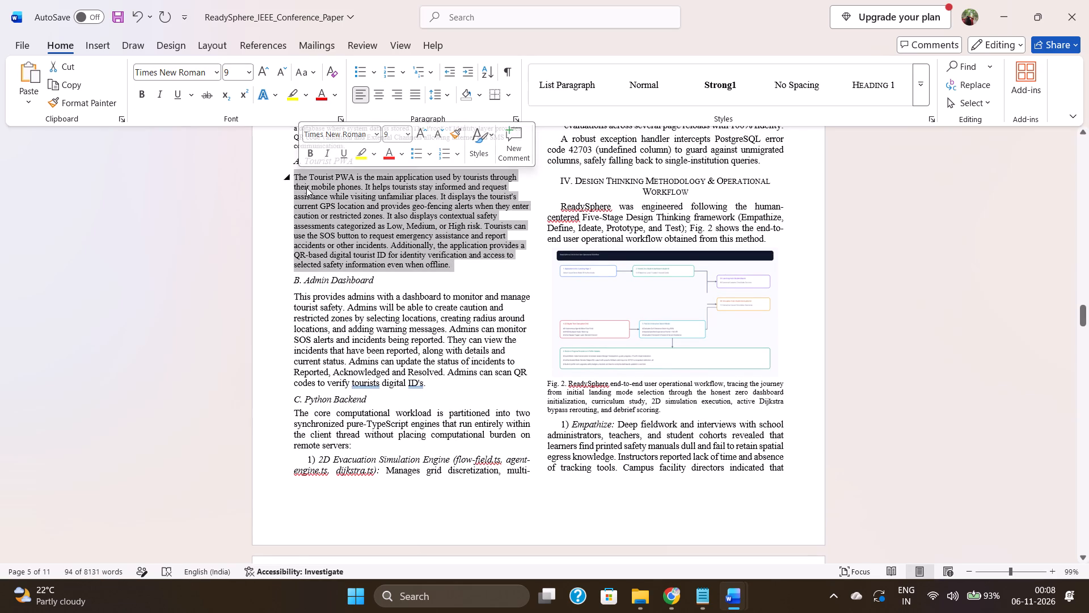
key(ctrl+c)
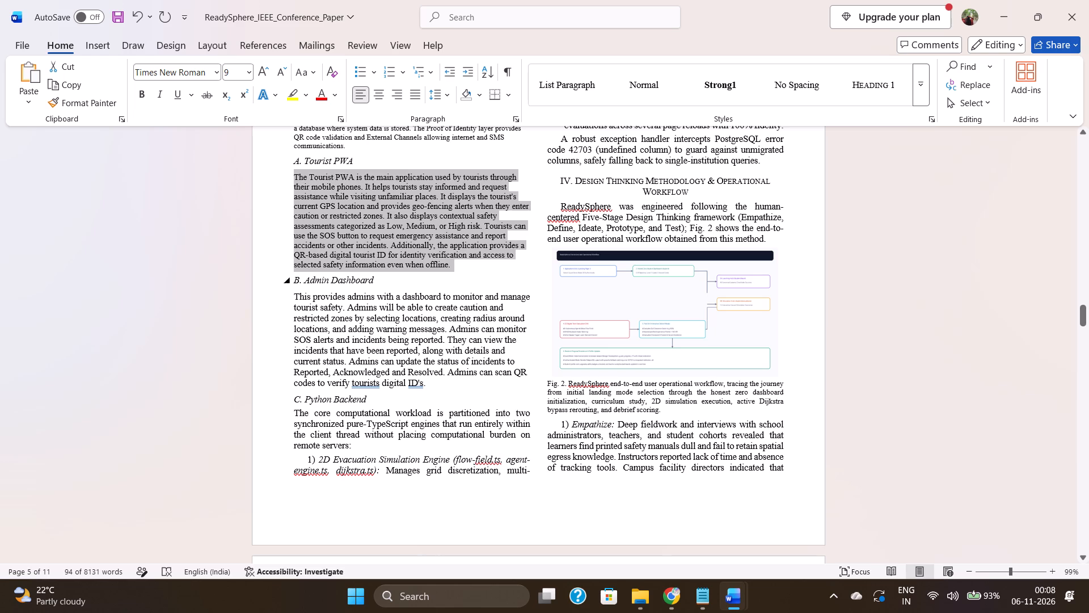
Set the replaced Admin Dashboard paragraph's font size to 9.
drag(429, 388, 298, 297)
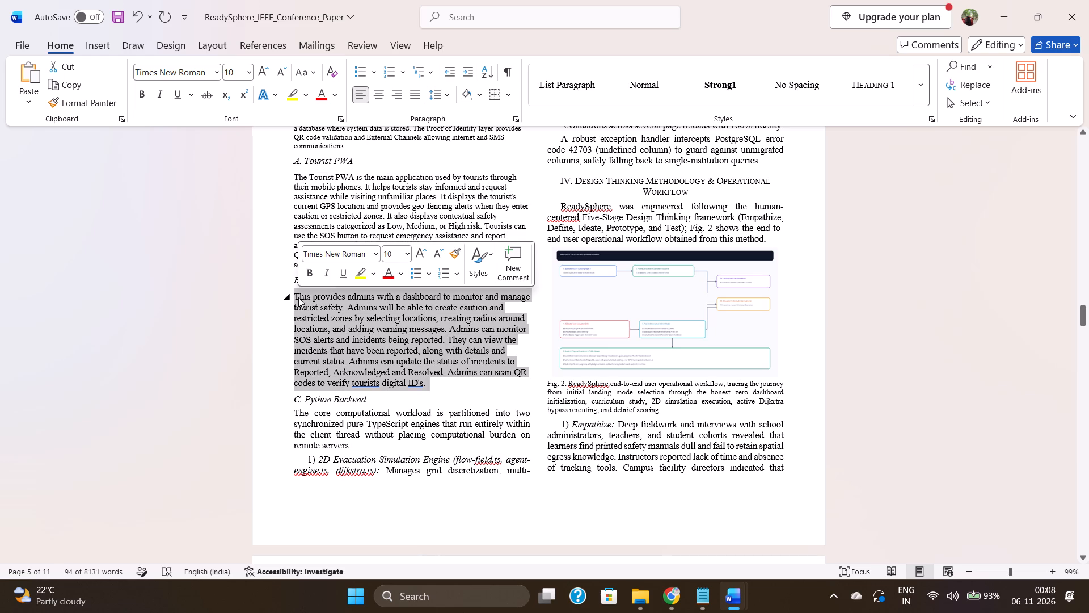
click(396, 255)
key(9)
key(Return)
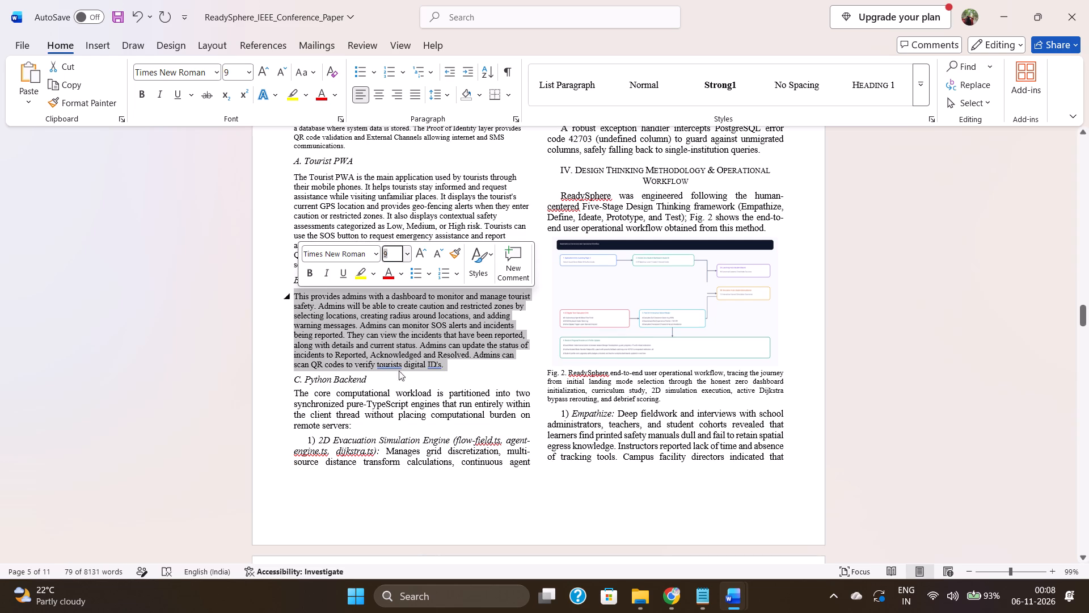
click(415, 386)
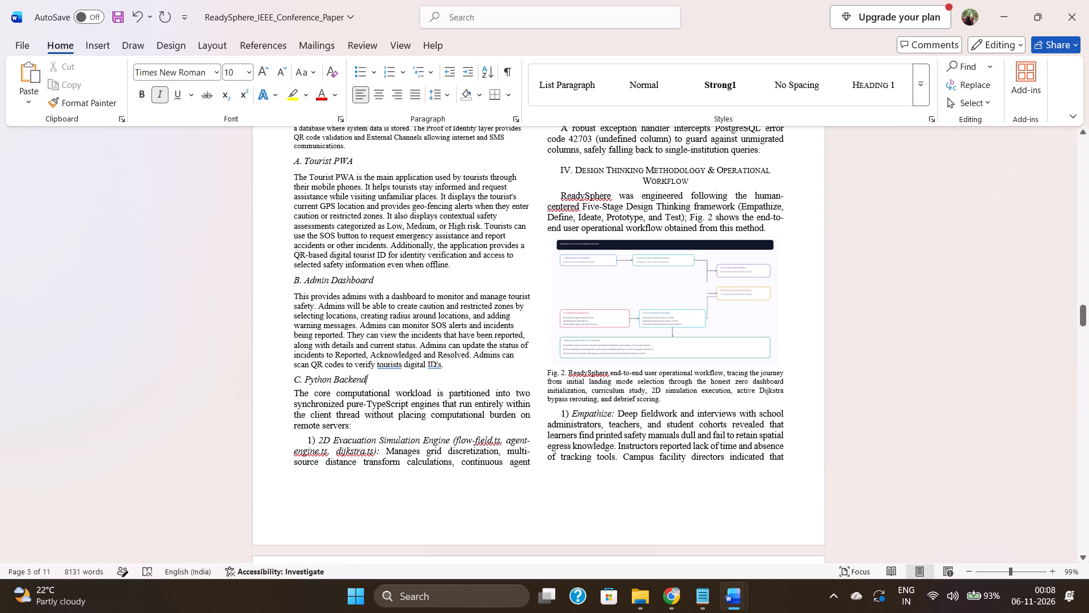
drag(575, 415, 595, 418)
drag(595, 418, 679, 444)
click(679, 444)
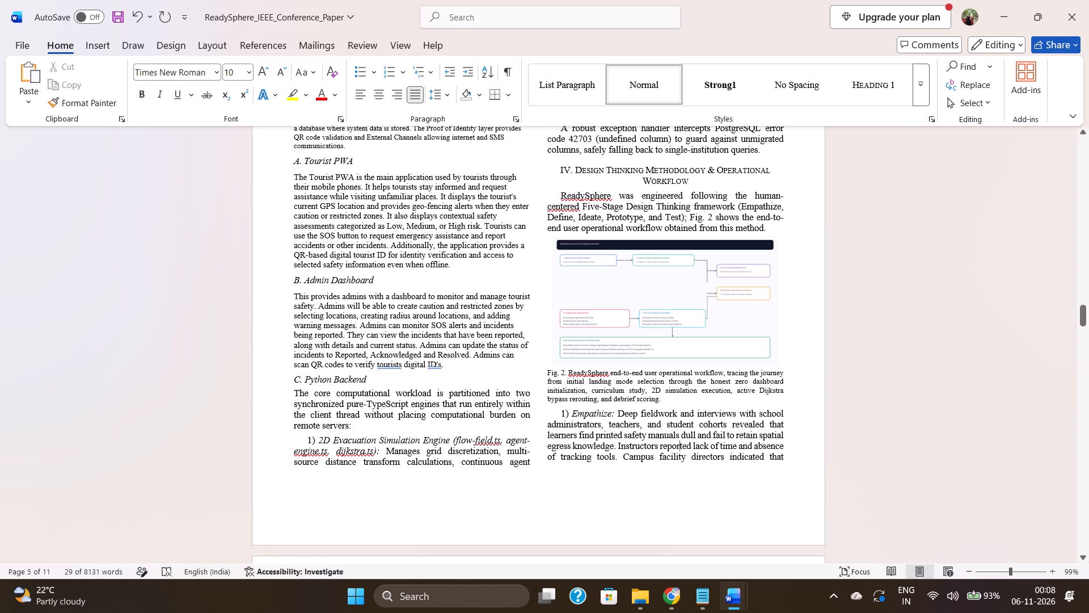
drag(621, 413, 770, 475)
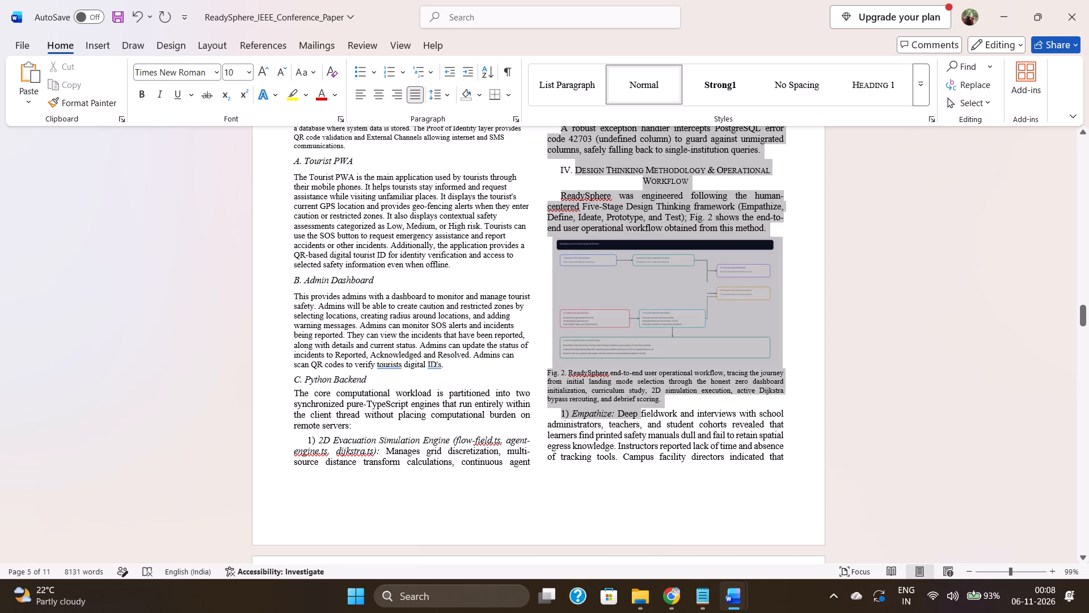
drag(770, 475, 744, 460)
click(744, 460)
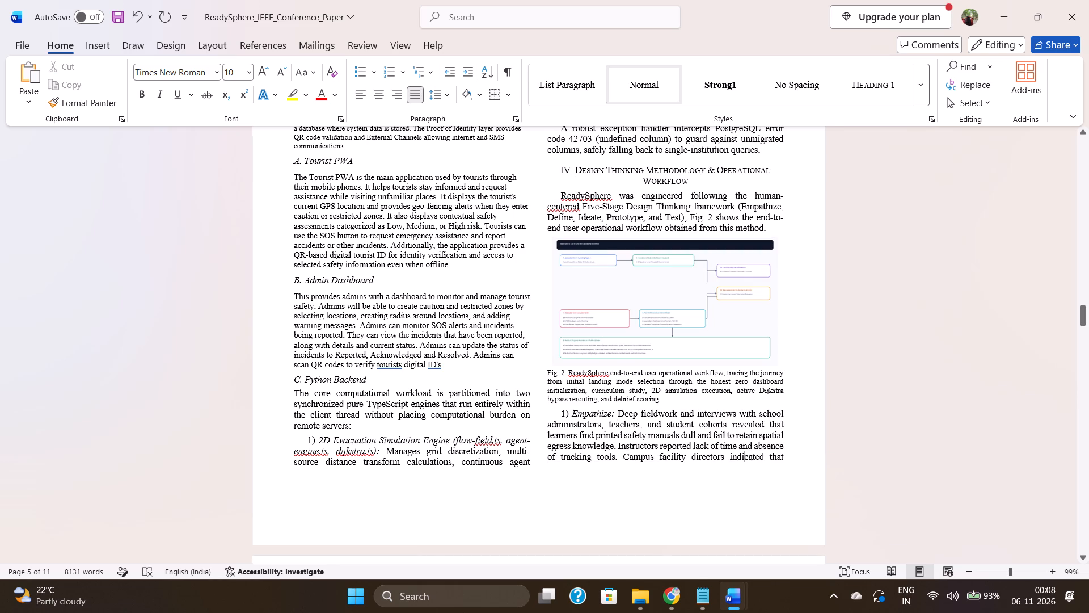
Set the Admin Dashboard paragraph's font size to 10, checking the Empathize paragraph's formatting for reference.
drag(619, 417, 763, 459)
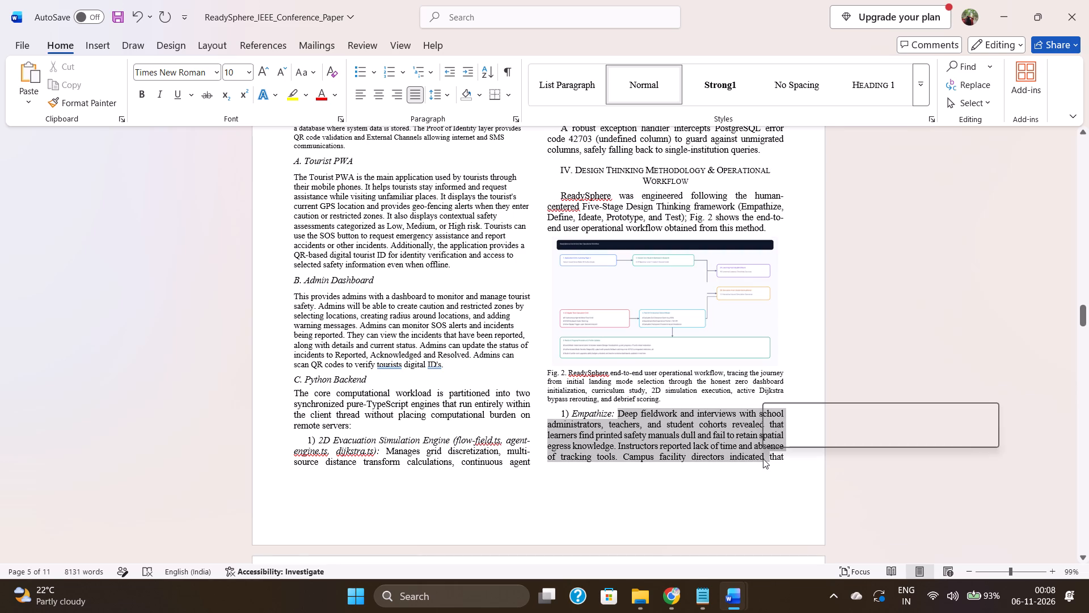
drag(442, 367, 304, 298)
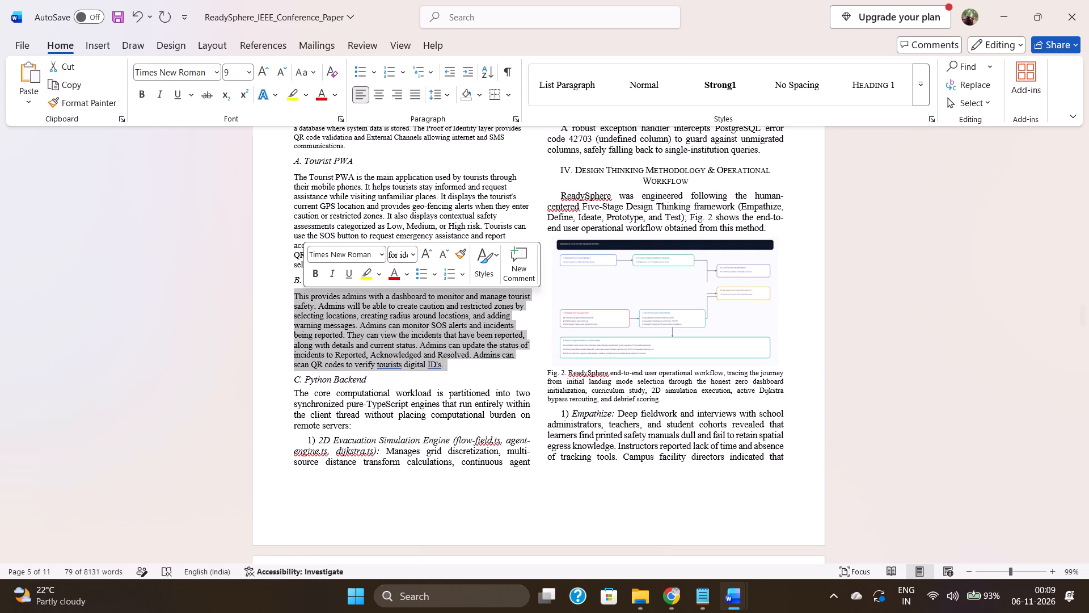
click(401, 255)
text(10)
key(Return)
click(396, 418)
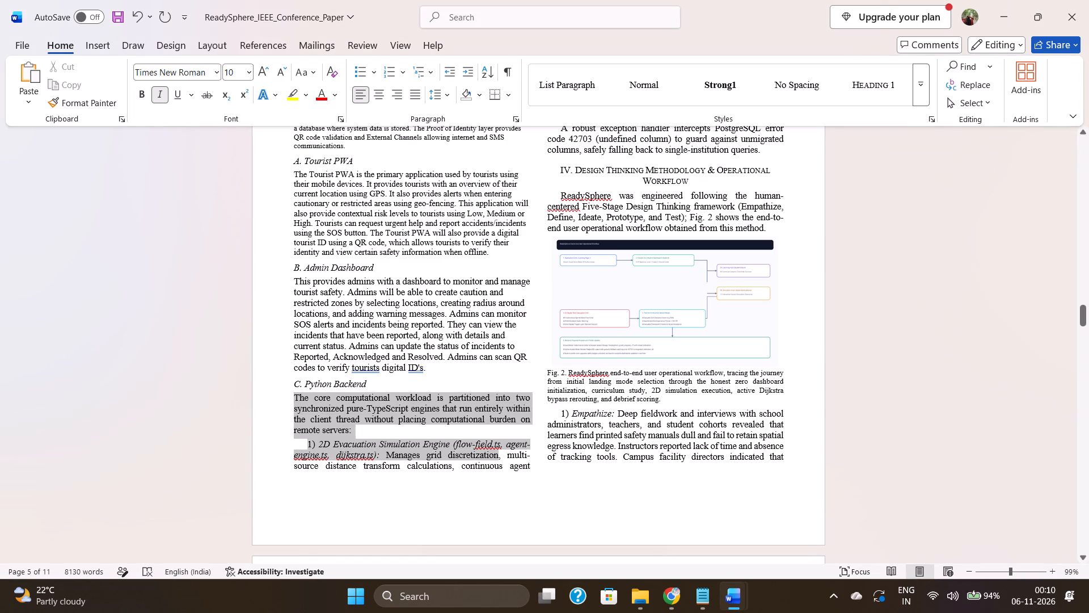
drag(501, 460, 528, 468)
key(ctrl+v)
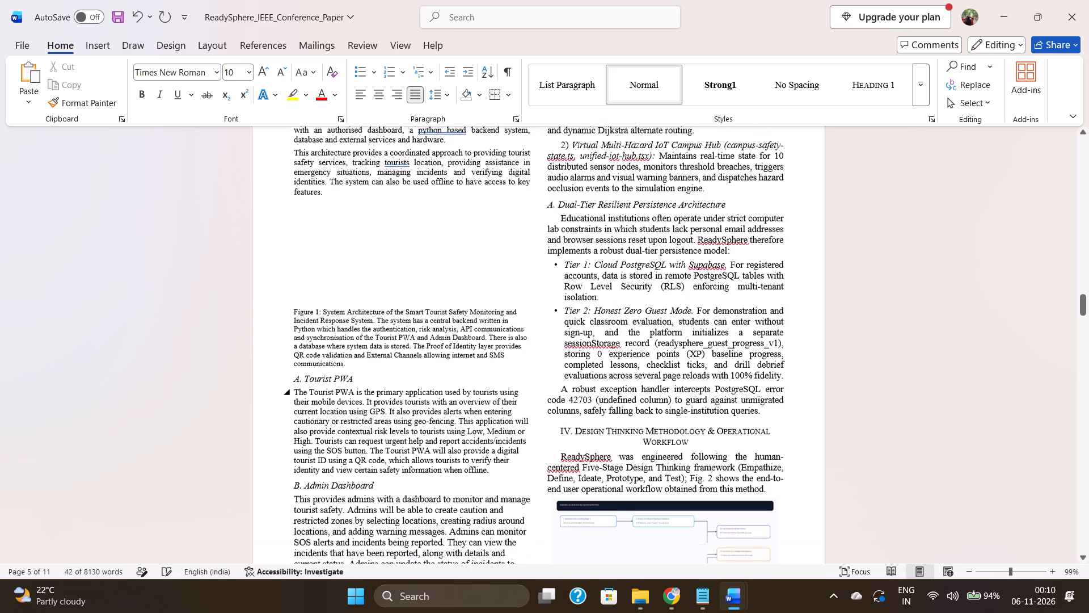
scroll(528, 468, up, 2)
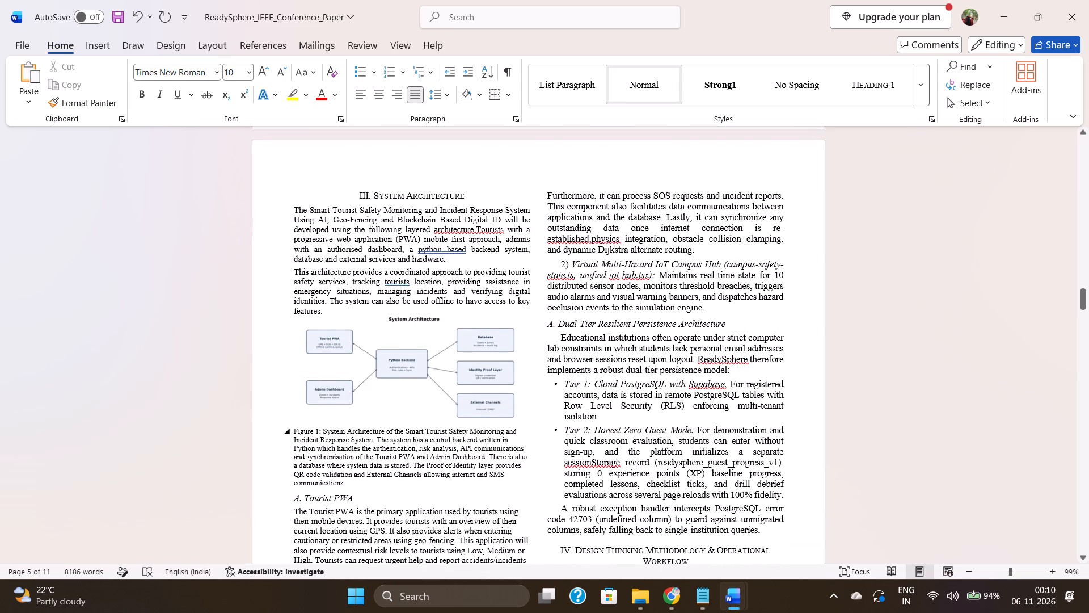
key(Return)
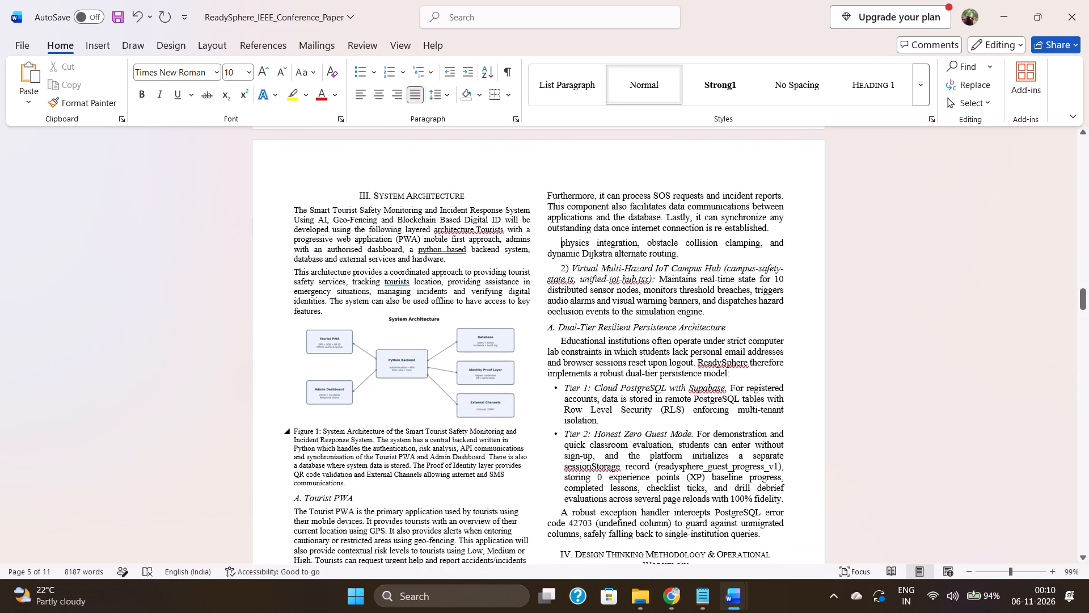
Remove the first-line indent of the Python Backend paragraph under subsection C.
scroll(554, 246, down, 4)
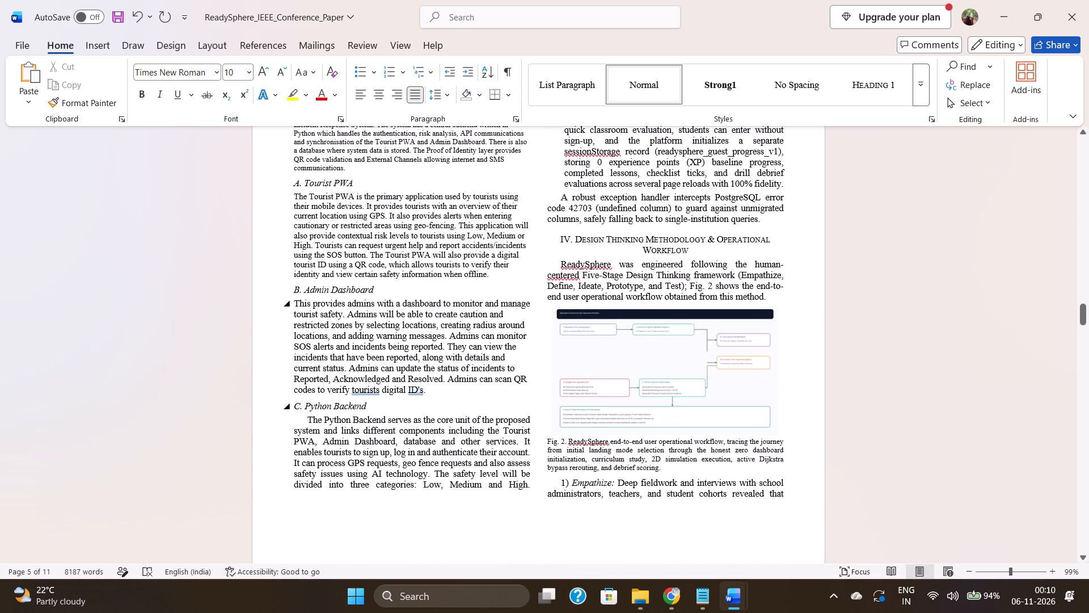
click(307, 418)
key(BackSpace)
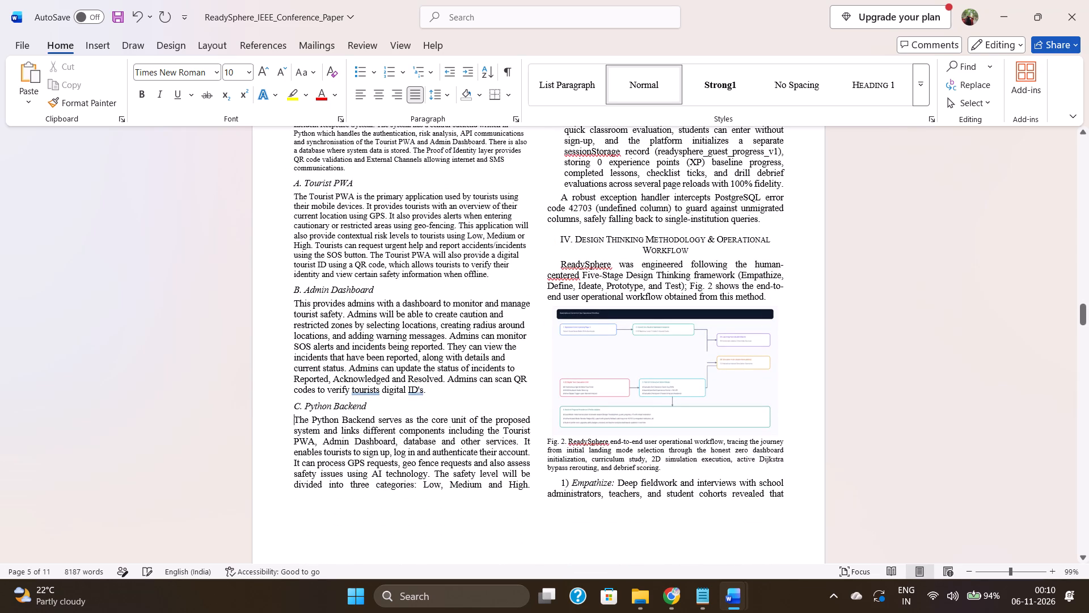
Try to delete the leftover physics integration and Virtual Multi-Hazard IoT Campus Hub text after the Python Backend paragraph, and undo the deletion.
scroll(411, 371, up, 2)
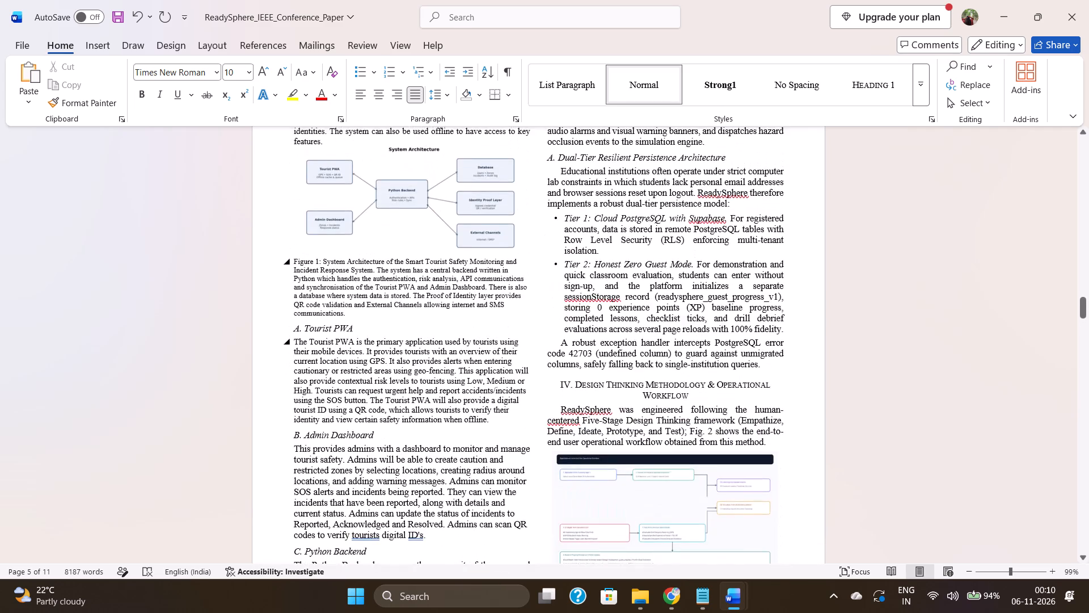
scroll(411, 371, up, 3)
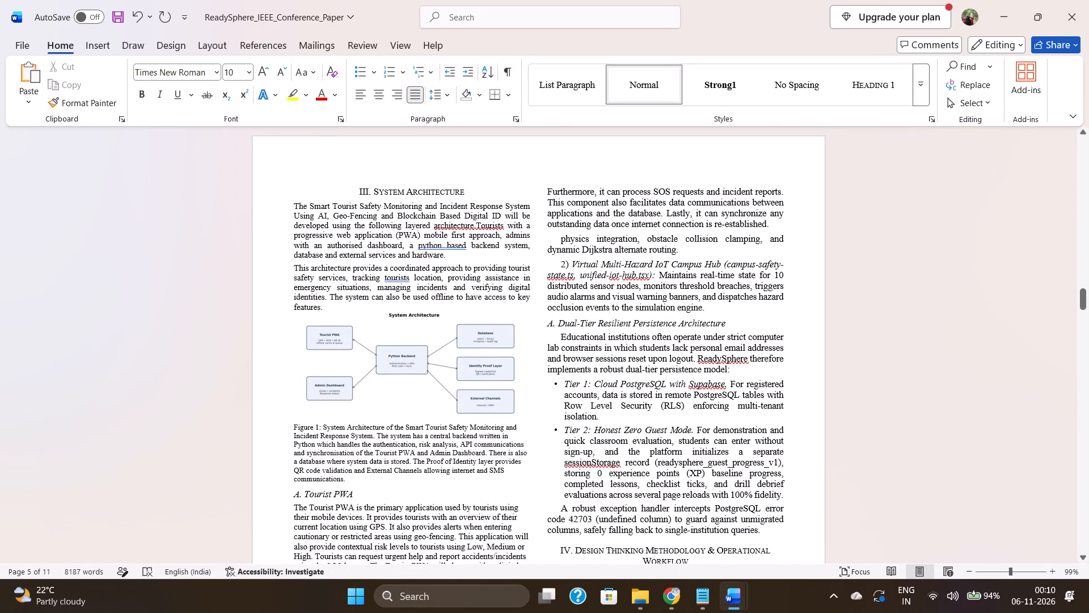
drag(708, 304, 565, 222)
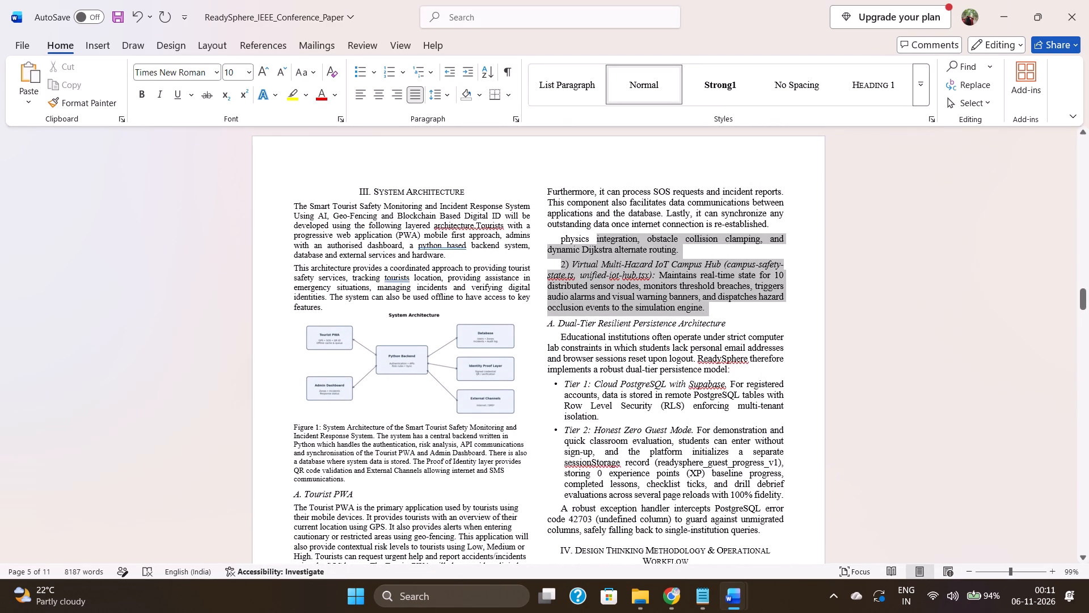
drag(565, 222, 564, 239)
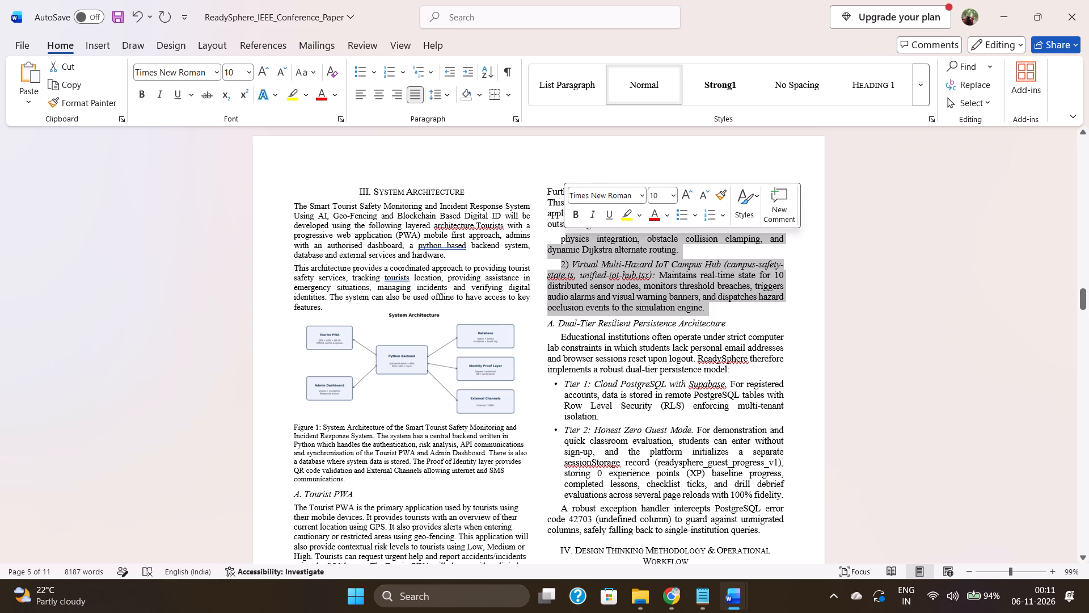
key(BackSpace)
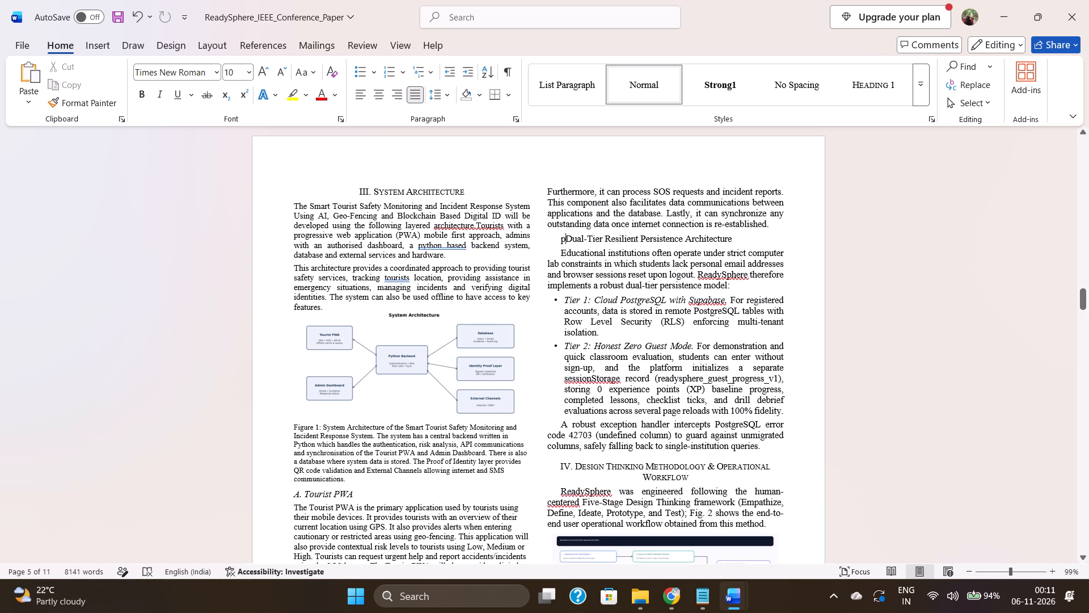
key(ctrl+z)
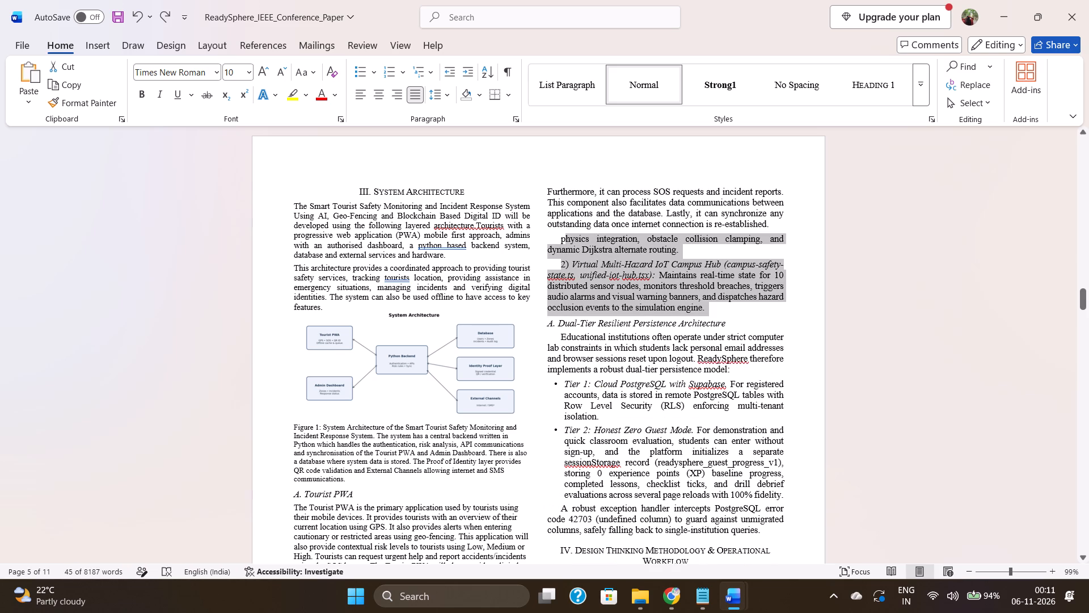
Delete the leftover physics integration and Virtual Multi-Hazard IoT Campus Hub text between the Python Backend paragraph and the Dual-Tier Resilient Persistence Architecture heading.
click(564, 239)
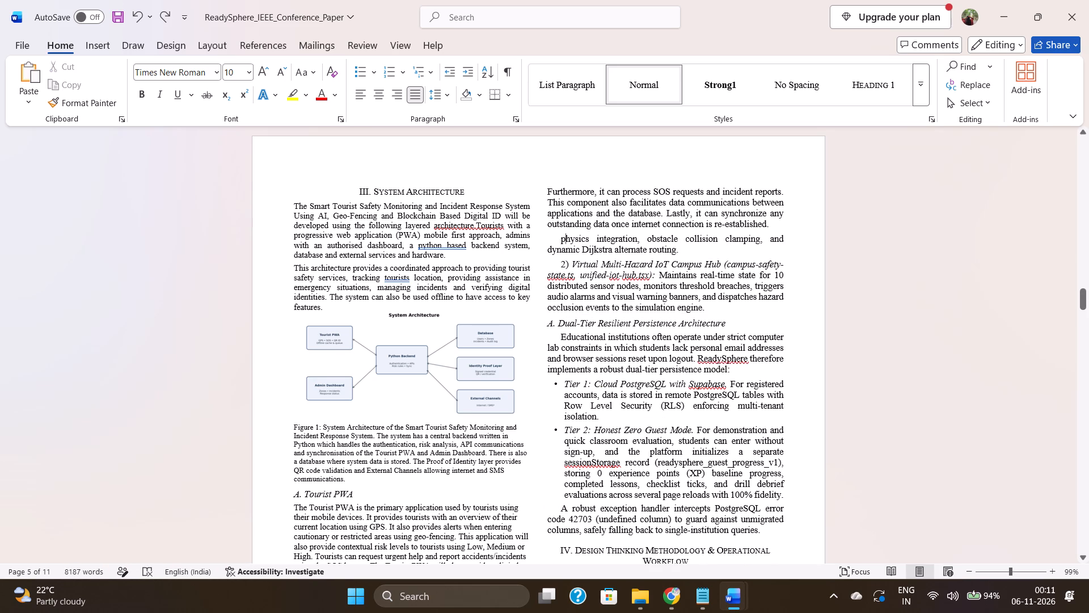
click(673, 308)
key(BackSpace)
key(BackSpace)
key(BackSpace)
key(BackSpace)
key(BackSpace)
key(BackSpace)
key(BackSpace)
key(BackSpace)
key(BackSpace)
key(BackSpace)
key(BackSpace)
key(BackSpace)
key(BackSpace)
key(BackSpace)
key(BackSpace)
key(BackSpace)
key(BackSpace)
key(BackSpace)
key(BackSpace)
key(BackSpace)
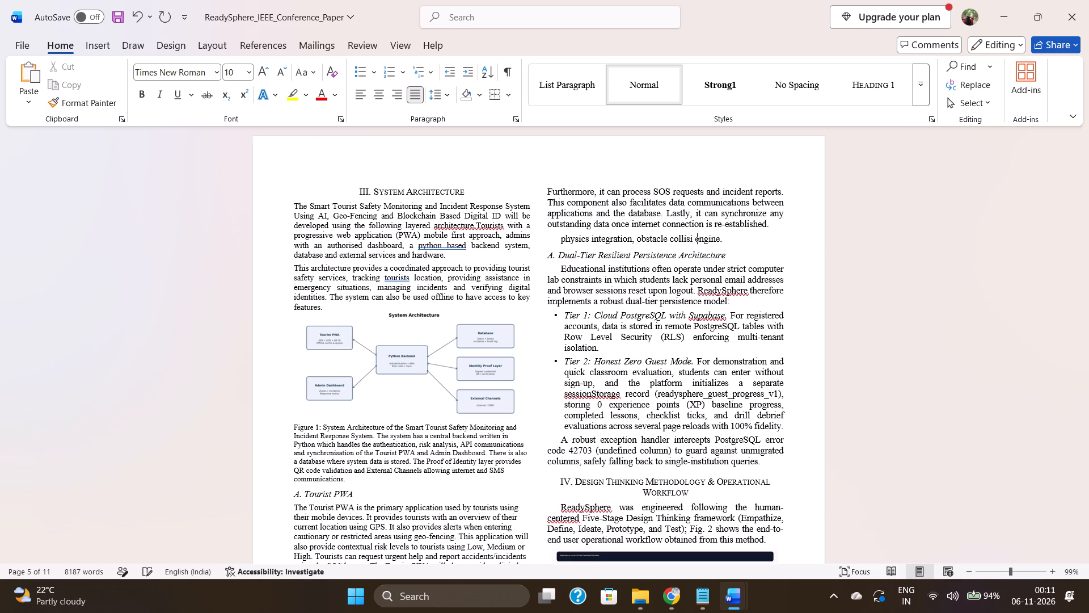
key(BackSpace)
key(BackSpace)
key(BackSpace)
key(BackSpace)
key(BackSpace)
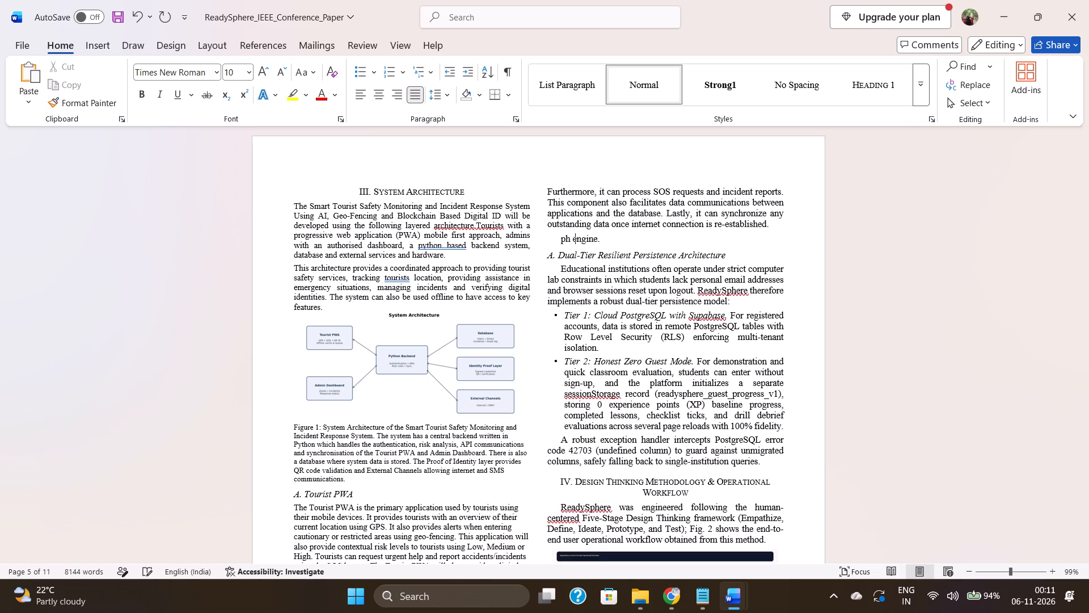
key(BackSpace)
key(BackSpace)
key(BackSpace)
key(Right)
key(Right)
key(Right)
key(Right)
key(Right)
key(Right)
key(Right)
key(BackSpace)
key(BackSpace)
key(BackSpace)
key(BackSpace)
key(BackSpace)
key(BackSpace)
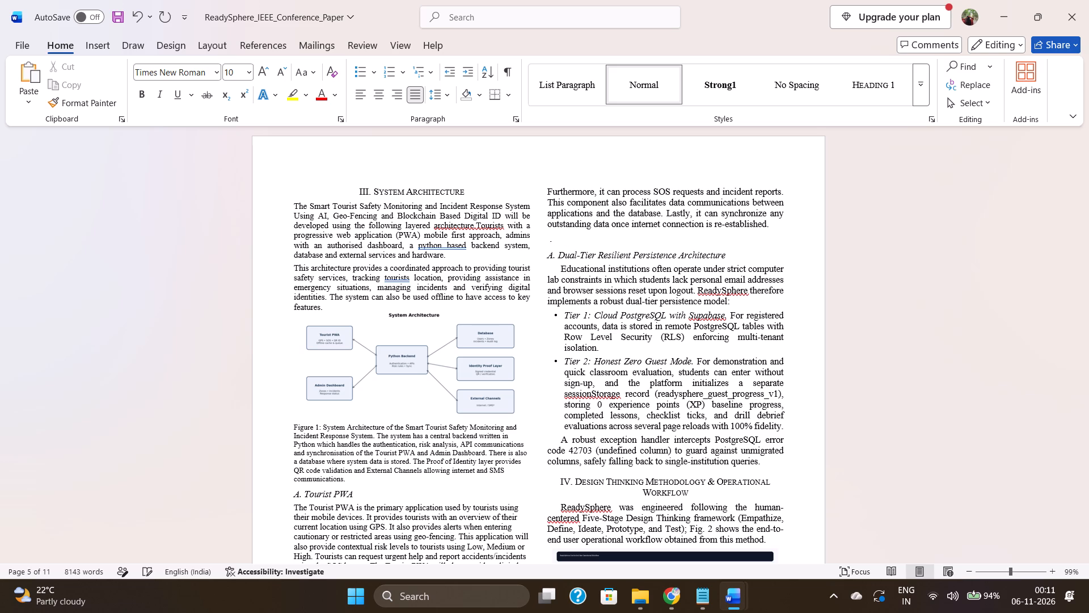
key(Right)
key(BackSpace)
Move the Dual-Tier Resilient Persistence Architecture heading up into the empty line above and replace its automatic letter with "D.".
scroll(415, 380, down, 2)
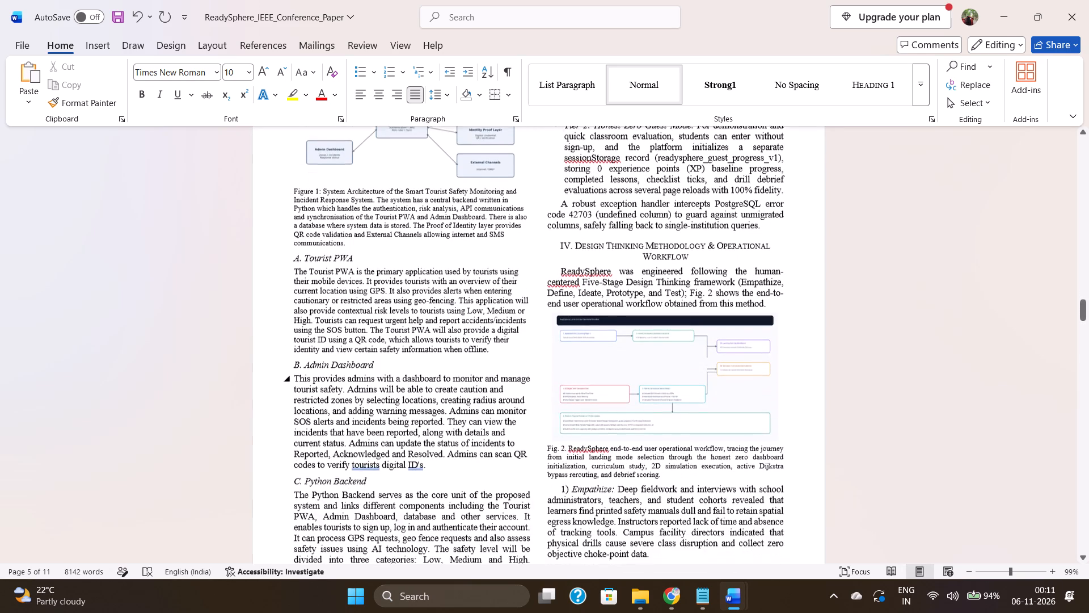
scroll(415, 380, down, 1)
scroll(415, 380, up, 2)
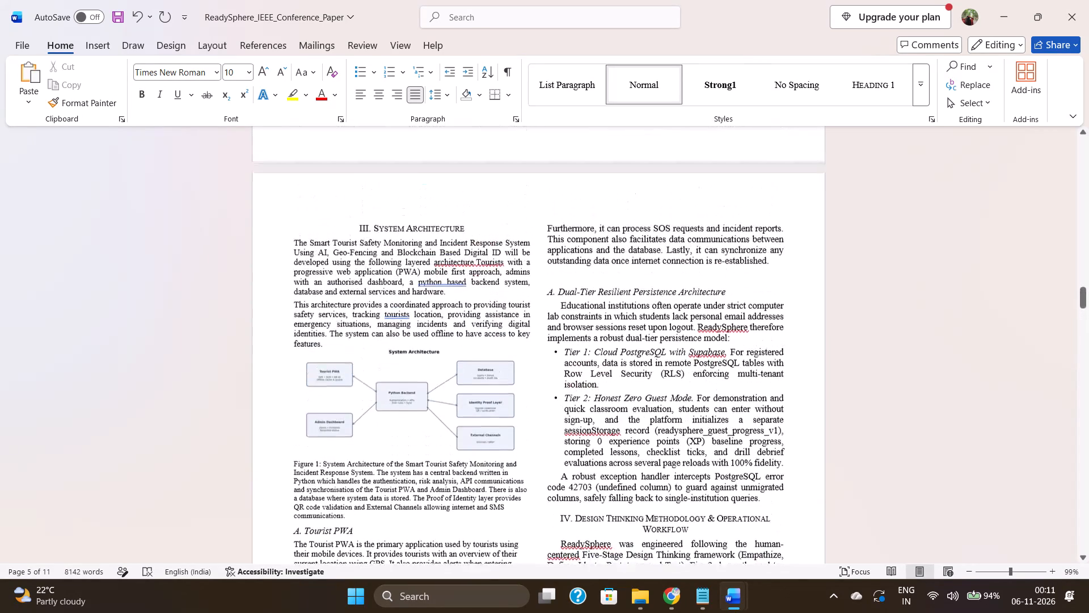
scroll(415, 380, up, 1)
click(556, 293)
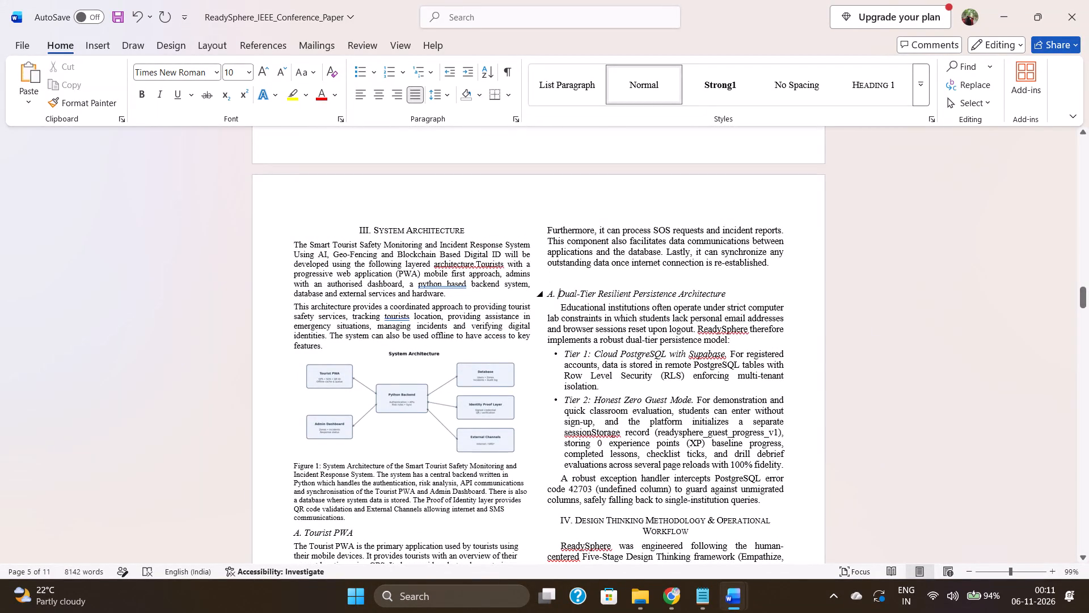
key(BackSpace)
key(BackSpace)
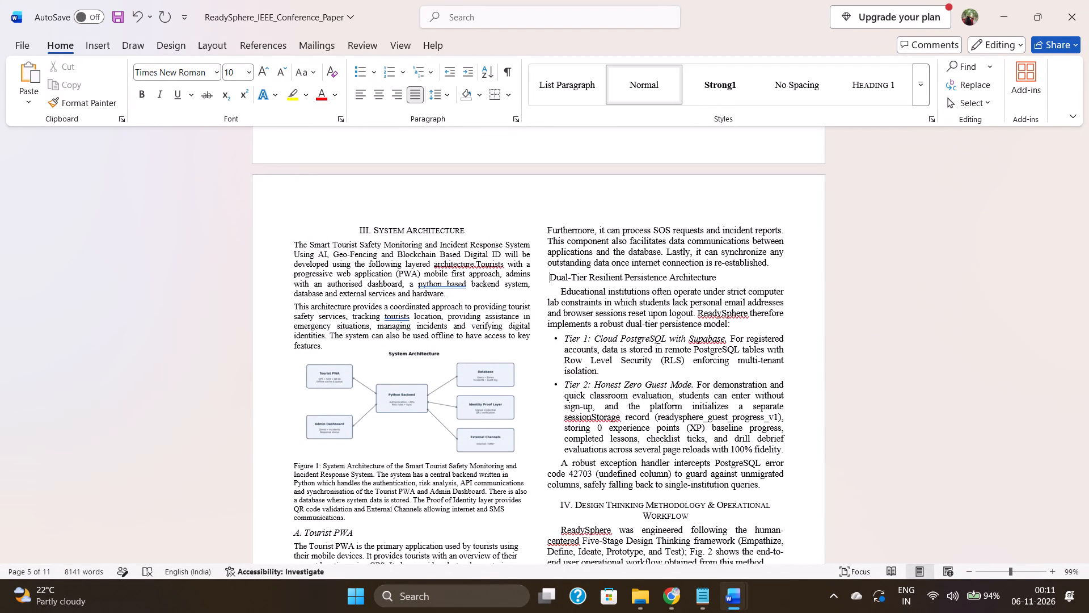
key(d)
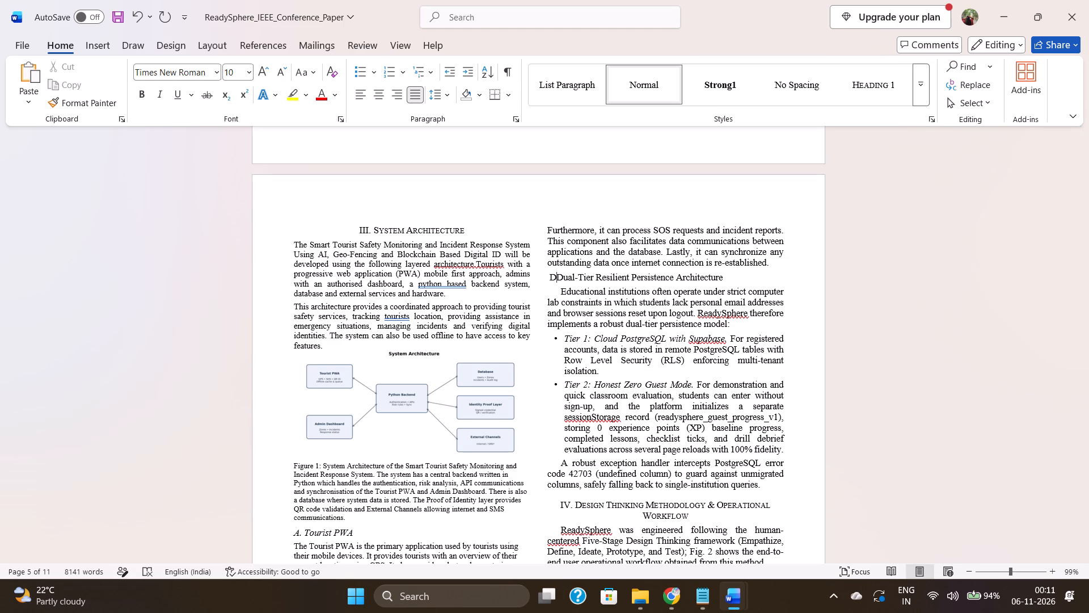
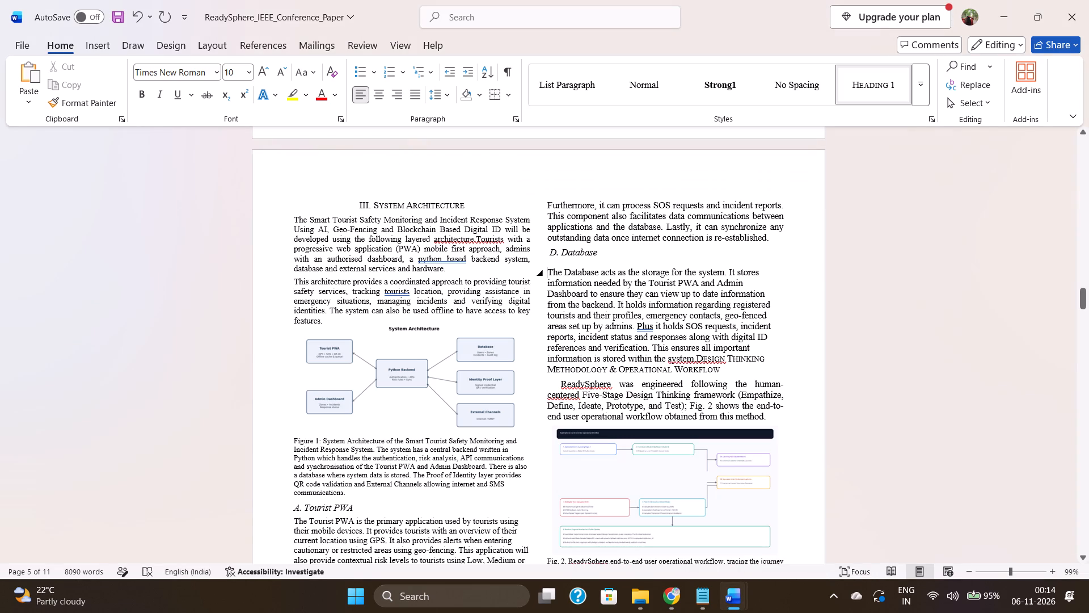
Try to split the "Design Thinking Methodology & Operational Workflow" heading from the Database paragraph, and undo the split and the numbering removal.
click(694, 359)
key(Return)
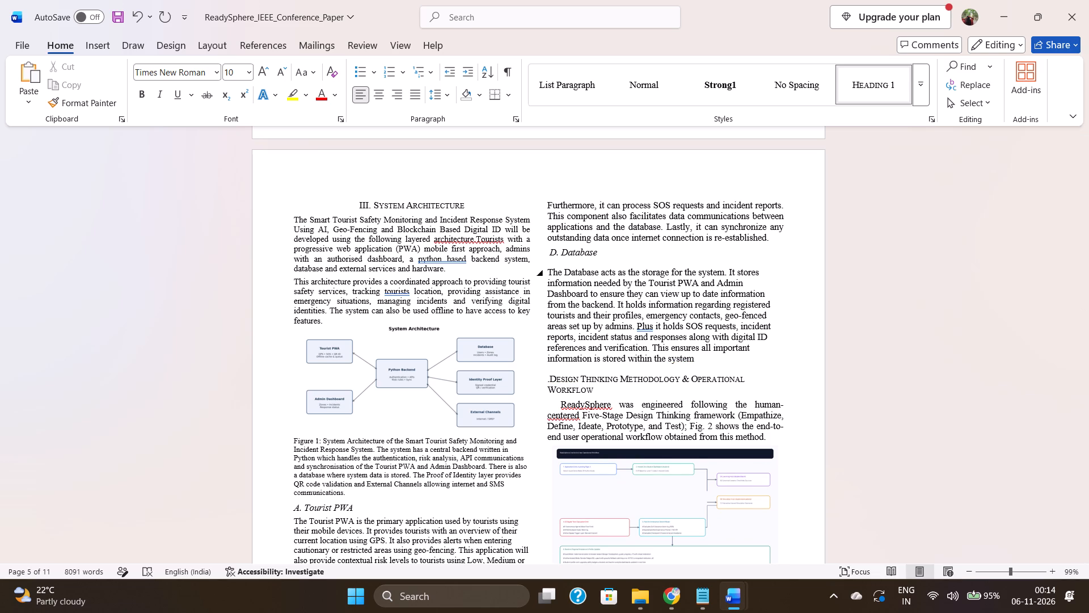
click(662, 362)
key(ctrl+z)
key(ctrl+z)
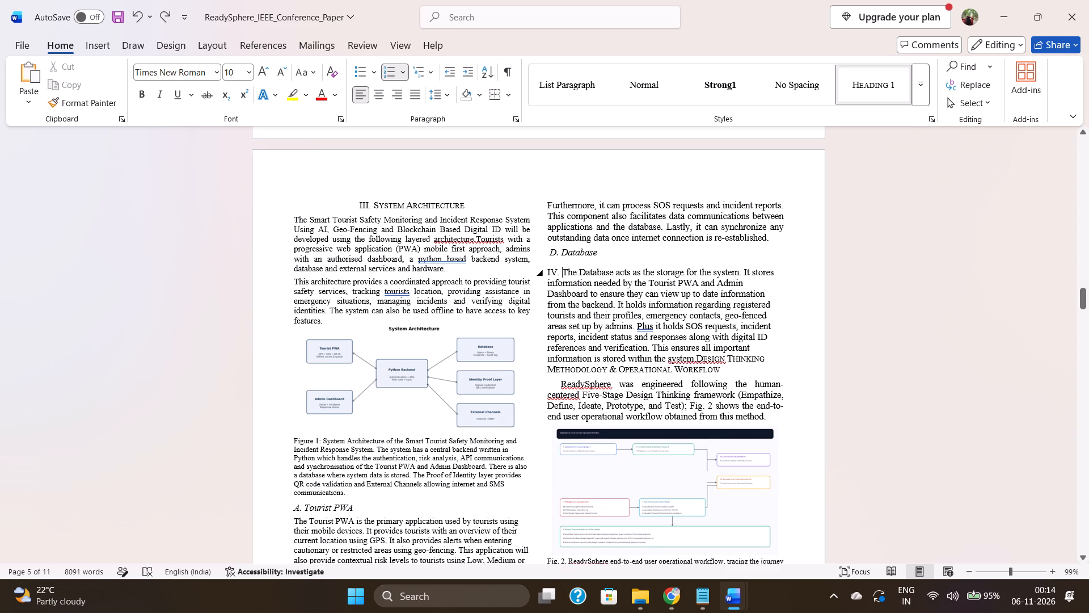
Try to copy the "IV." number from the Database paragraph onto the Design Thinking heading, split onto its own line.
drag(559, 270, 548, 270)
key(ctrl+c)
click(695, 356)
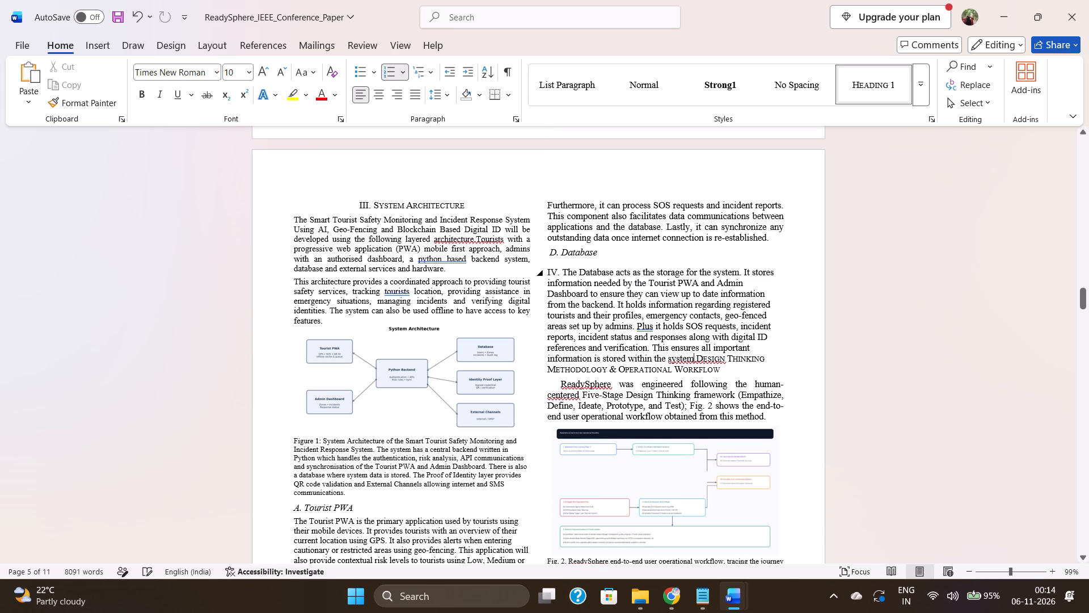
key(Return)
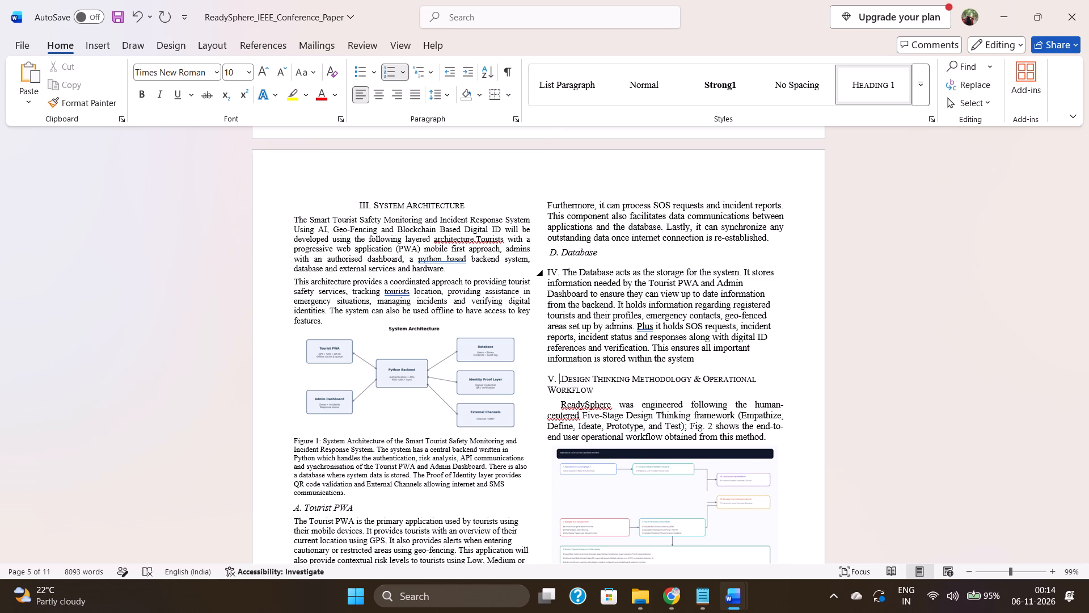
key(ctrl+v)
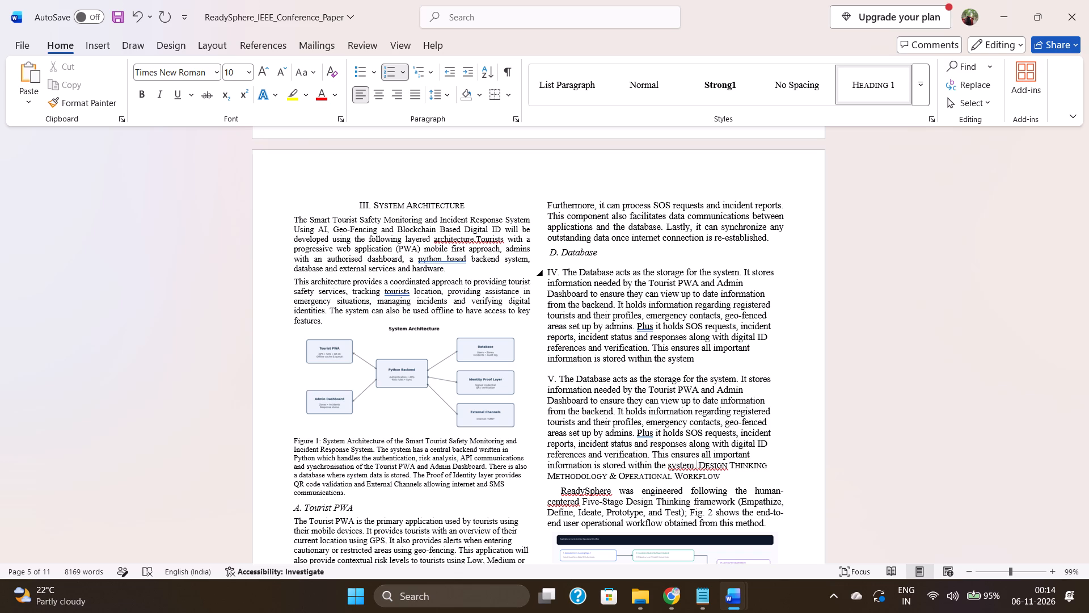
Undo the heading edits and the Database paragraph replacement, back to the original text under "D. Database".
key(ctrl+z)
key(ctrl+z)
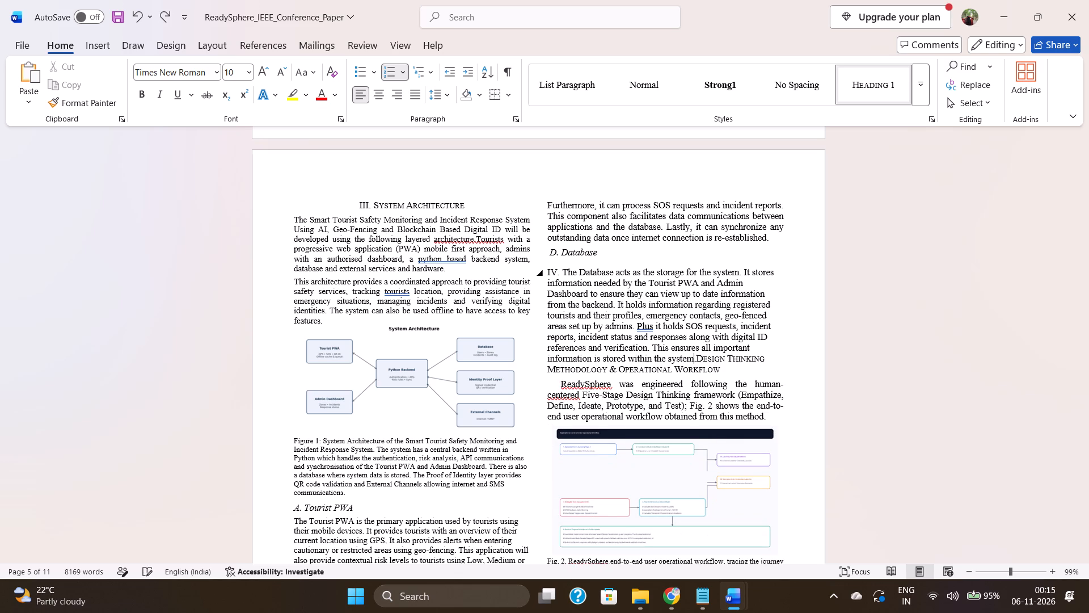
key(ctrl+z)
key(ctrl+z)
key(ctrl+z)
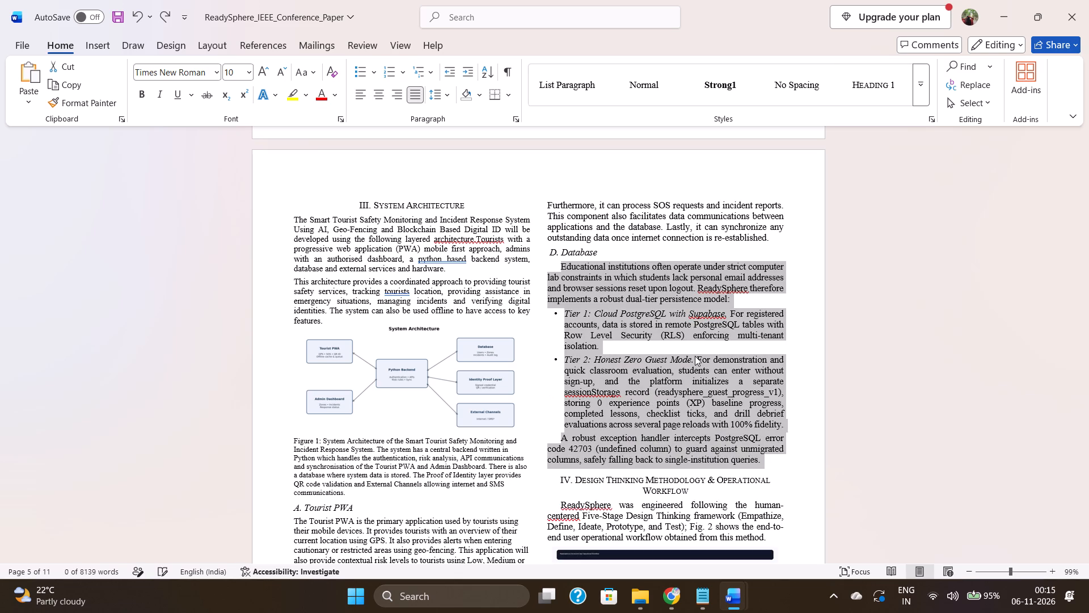
Trim the closing words "with 100% fidelity" and the text just before them from the Tier 2 bullet under "D. Database".
click(695, 356)
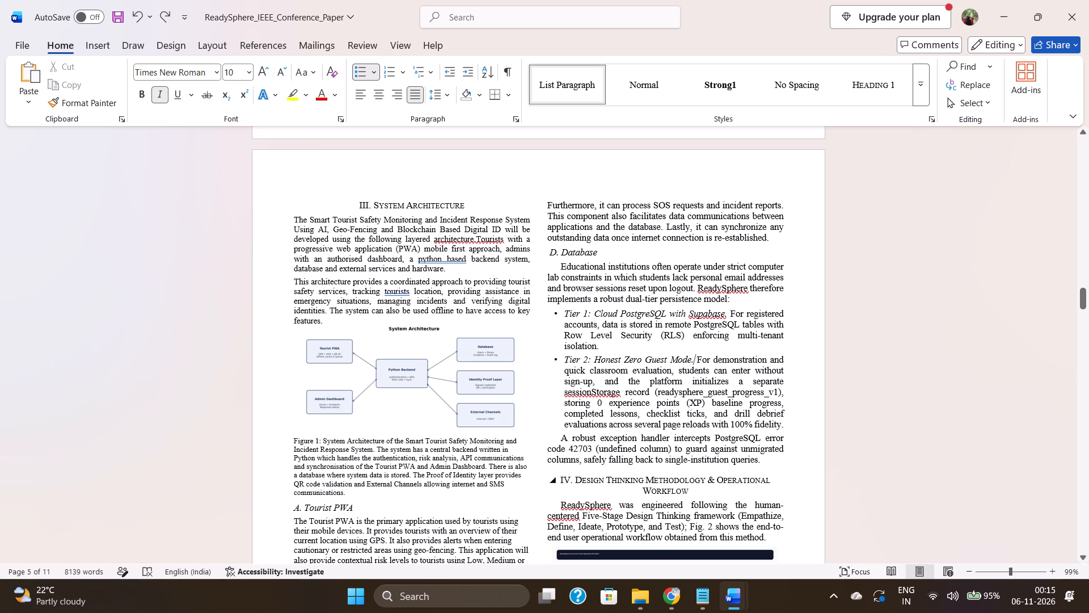
click(786, 422)
key(BackSpace)
key(BackSpace)
key(BackSpace)
key(BackSpace)
key(BackSpace)
key(BackSpace)
key(BackSpace)
key(BackSpace)
key(BackSpace)
key(BackSpace)
key(BackSpace)
key(BackSpace)
key(BackSpace)
key(BackSpace)
key(BackSpace)
key(BackSpace)
key(BackSpace)
key(BackSpace)
key(BackSpace)
key(BackSpace)
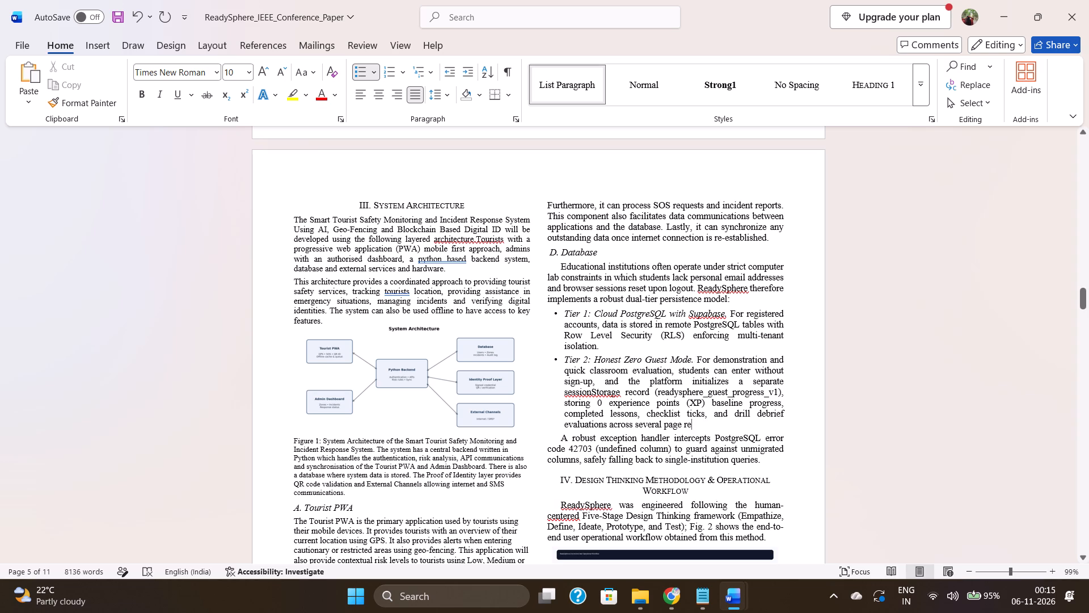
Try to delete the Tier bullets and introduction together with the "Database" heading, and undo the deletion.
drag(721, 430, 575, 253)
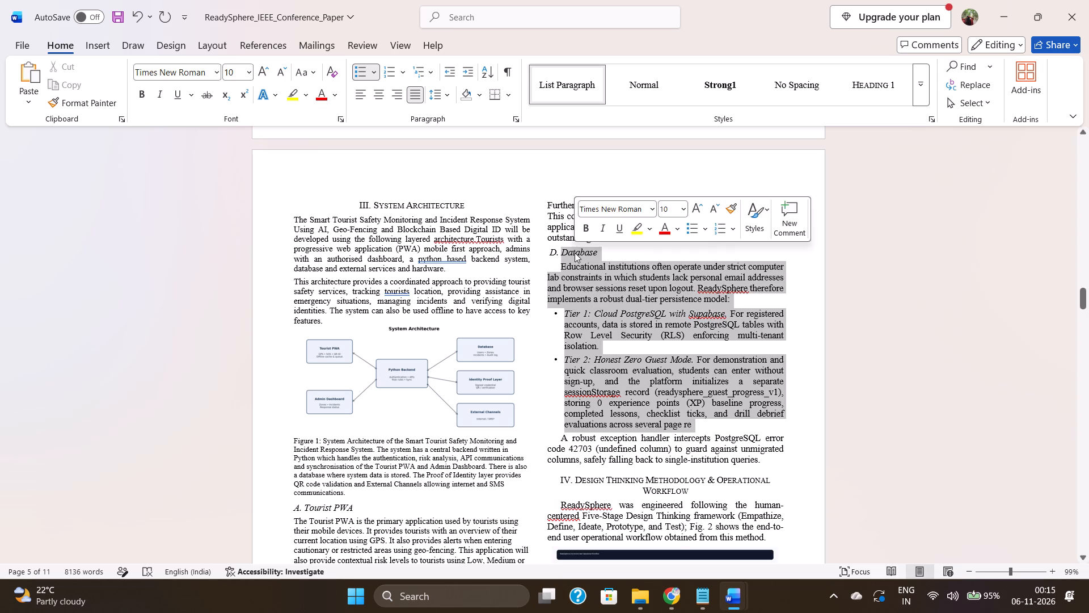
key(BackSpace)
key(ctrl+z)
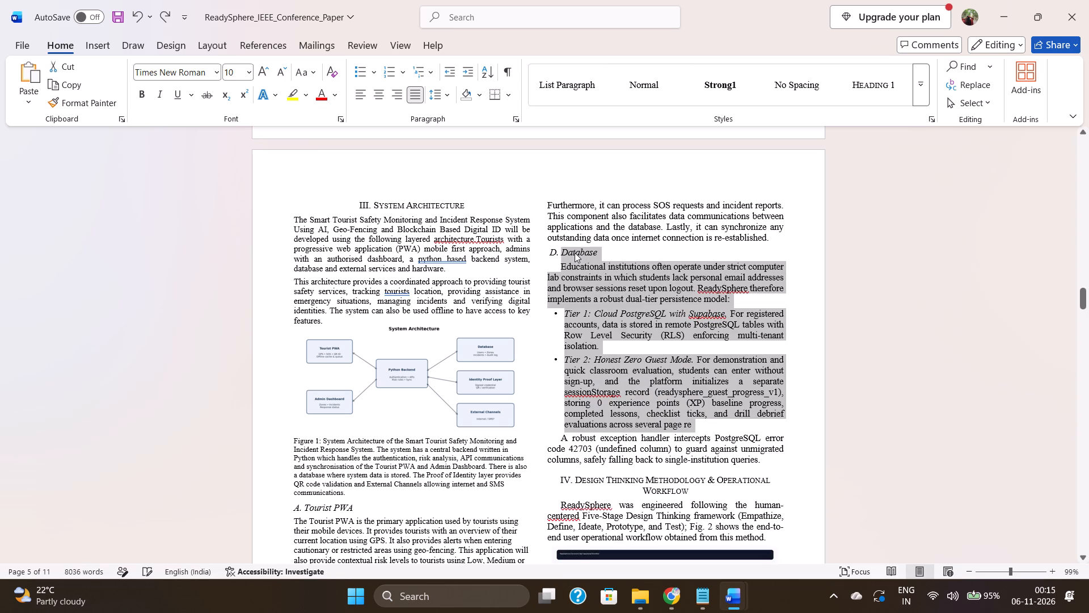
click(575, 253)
Delete the introductory paragraph and both Tier bullets under "D. Database", keeping the heading and the exception handler paragraph.
drag(558, 267, 708, 426)
key(BackSpace)
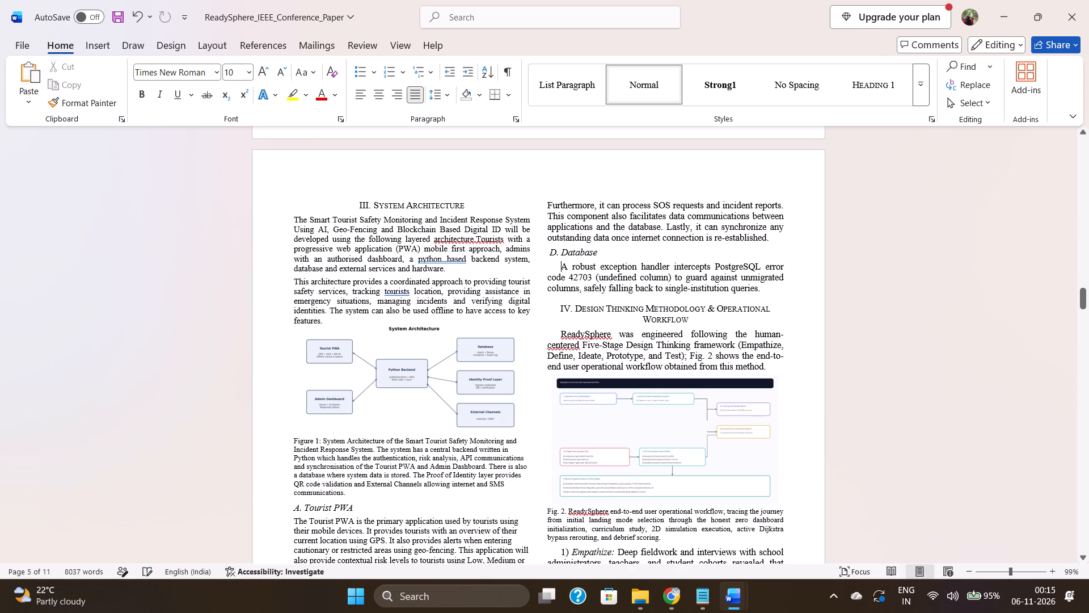
Copy the humanized Database text from Clever AI Humanizer and paste it in Word as its own paragraph under "D. Database".
click(664, 601)
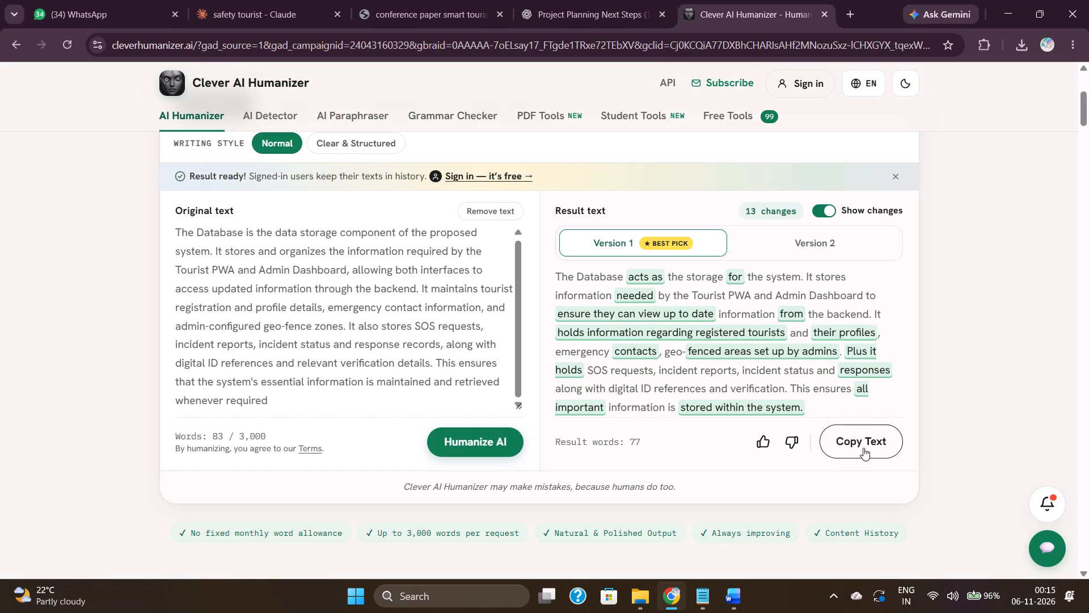
click(863, 448)
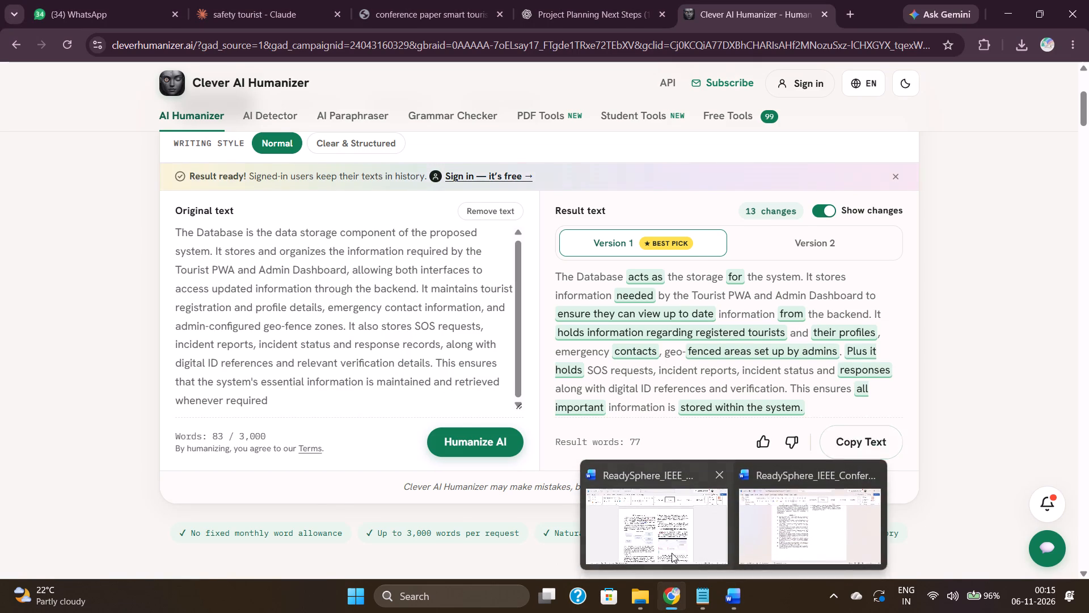
click(672, 553)
key(ctrl+v)
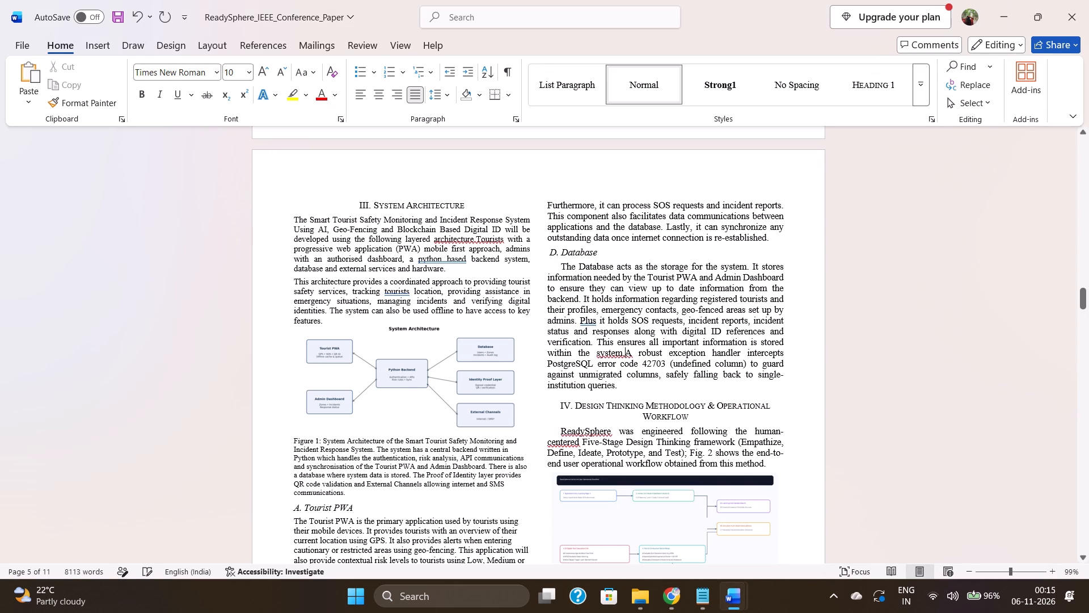
key(Return)
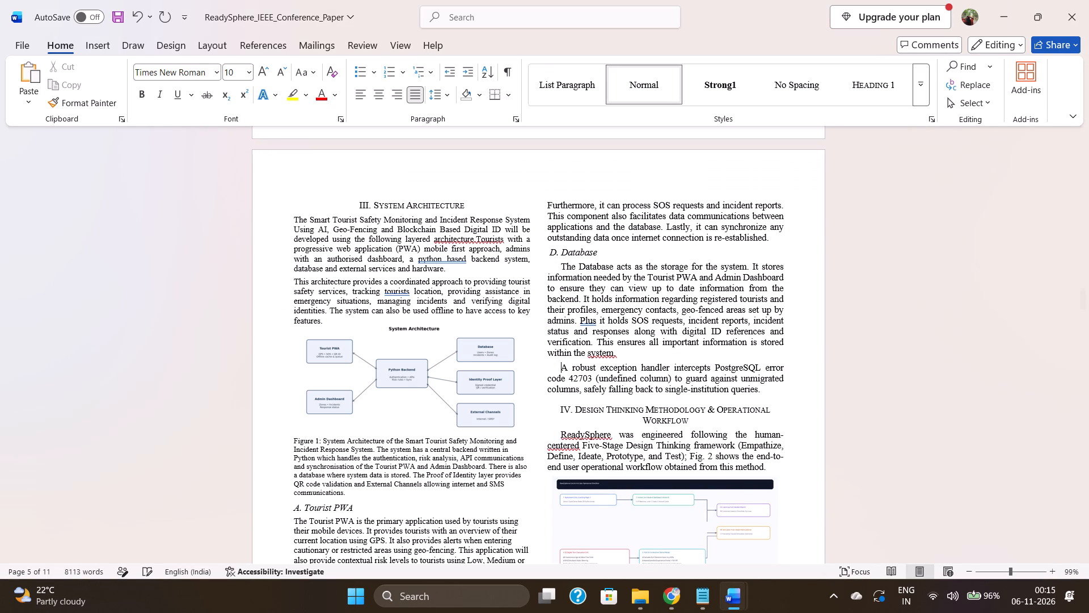
Delete the PostgreSQL exception handler paragraph that follows the new Database description, including its leftover words.
drag(559, 368, 605, 376)
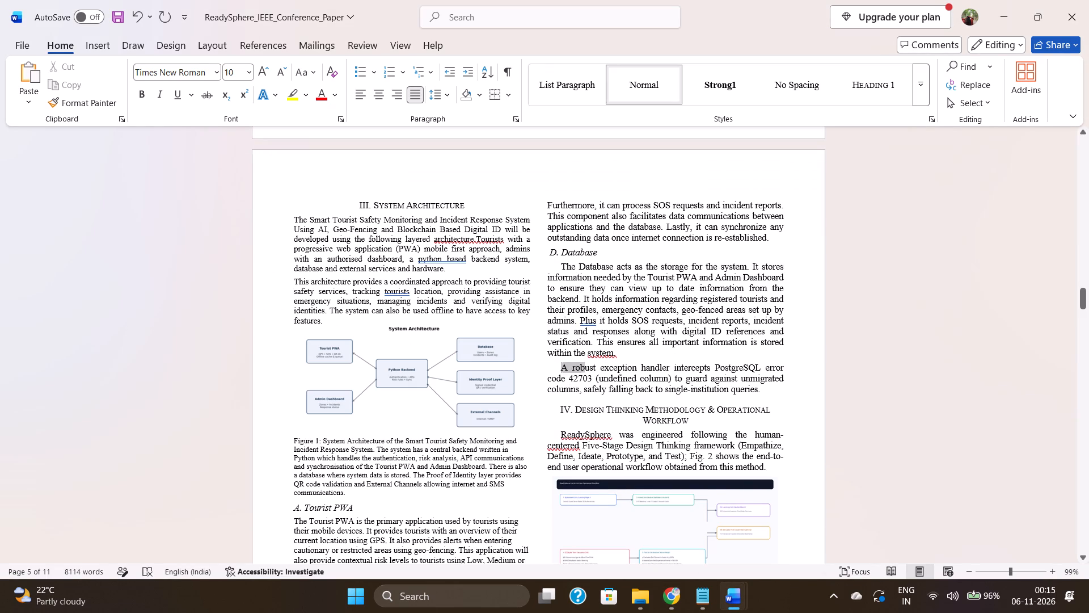
drag(605, 376, 703, 386)
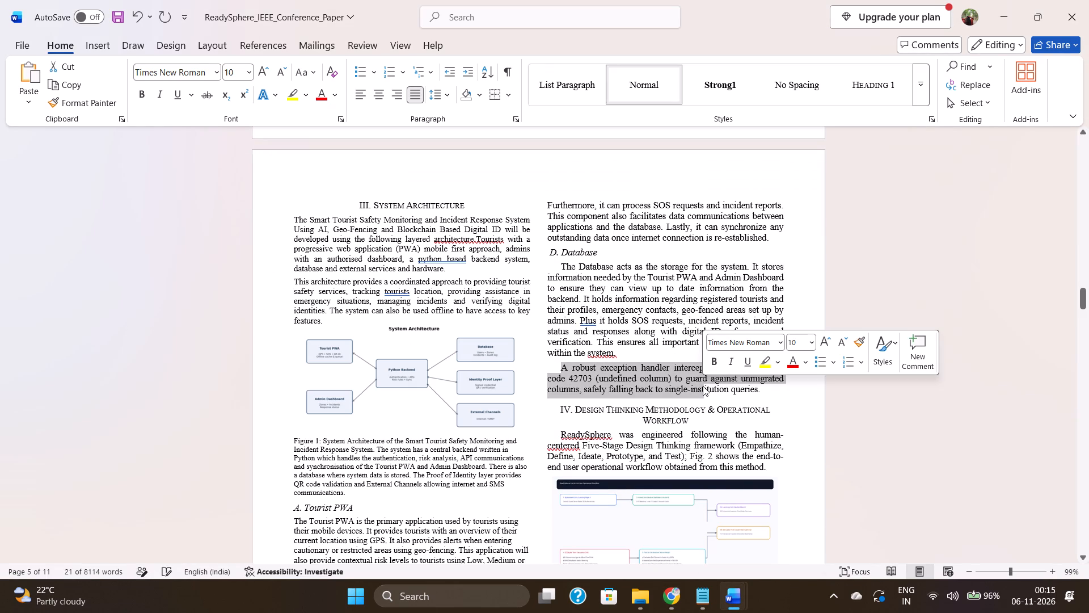
key(BackSpace)
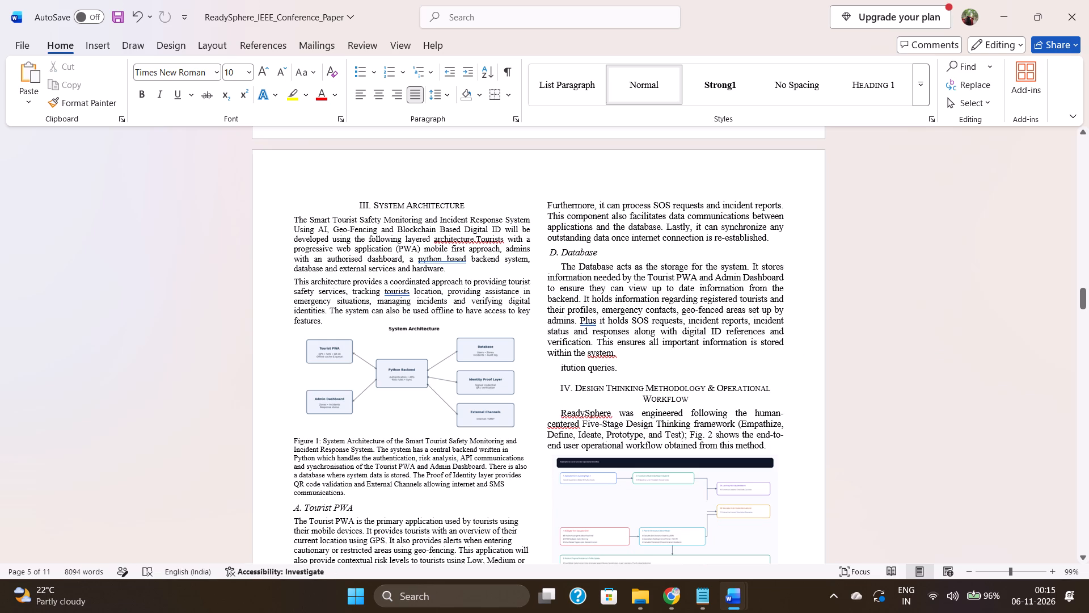
click(612, 370)
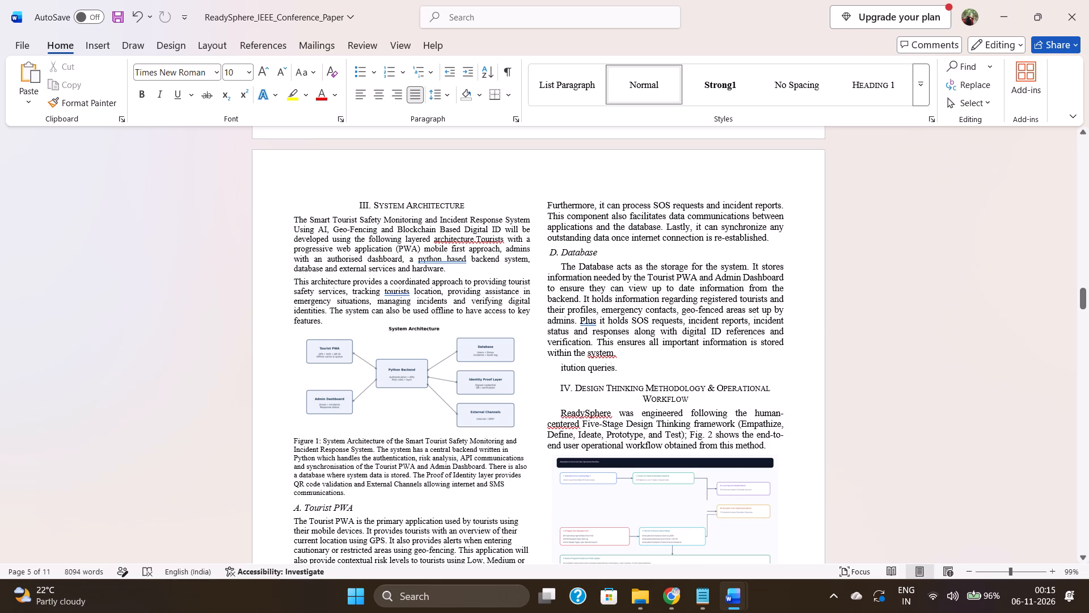
click(618, 368)
key(Left)
key(BackSpace)
key(BackSpace)
key(BackSpace)
key(BackSpace)
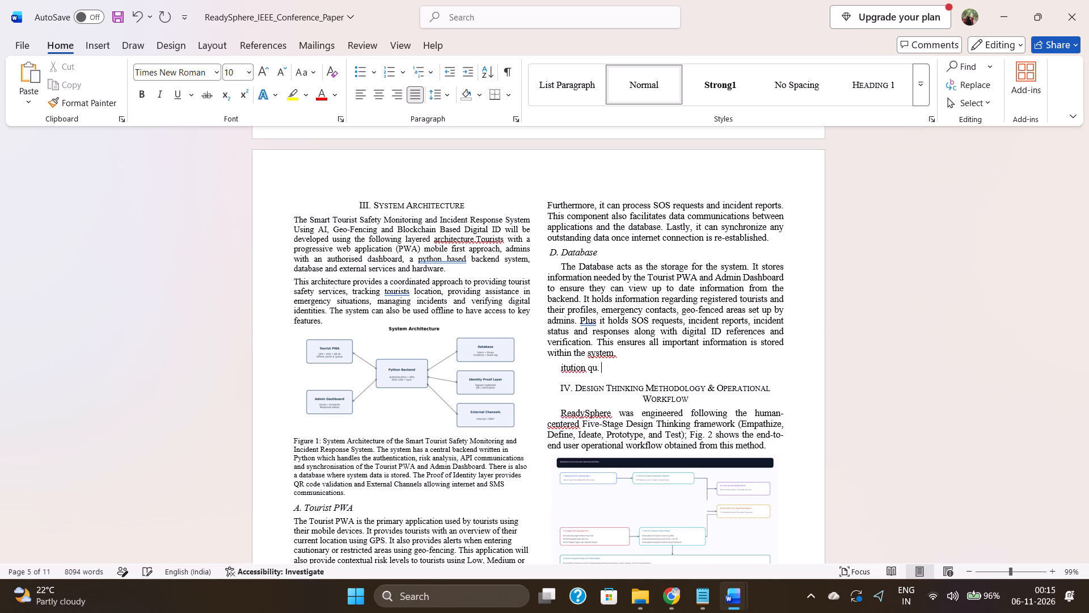
key(BackSpace)
key(BackSpace)
key(BackSpace)
key(BackSpace)
key(BackSpace)
key(BackSpace)
key(BackSpace)
key(BackSpace)
key(BackSpace)
key(BackSpace)
key(BackSpace)
key(BackSpace)
key(BackSpace)
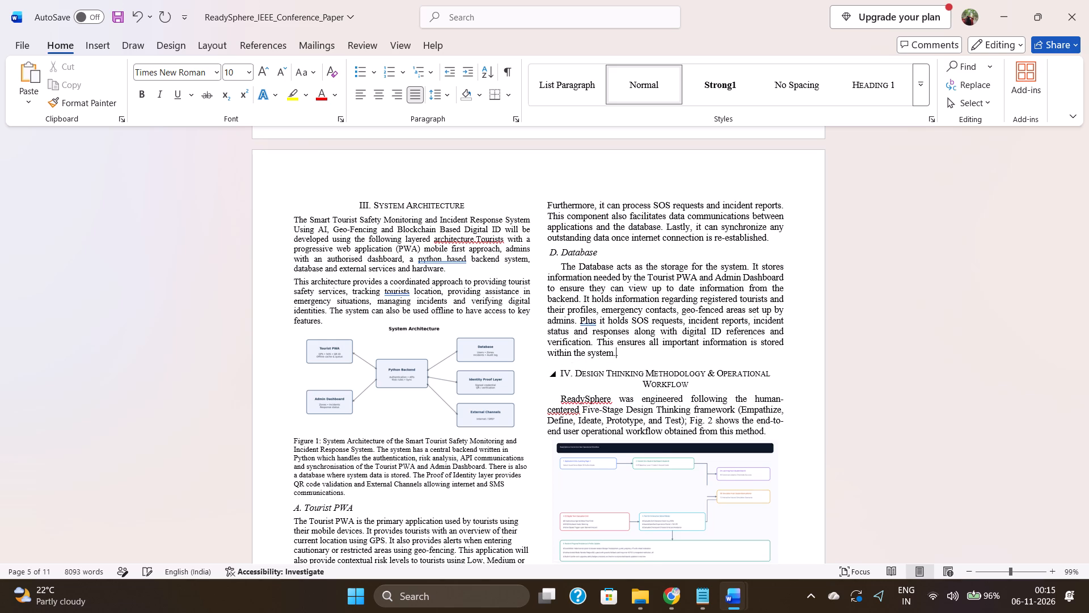
Start an unindented line below the Database paragraph with the heading label "E.".
key(Return)
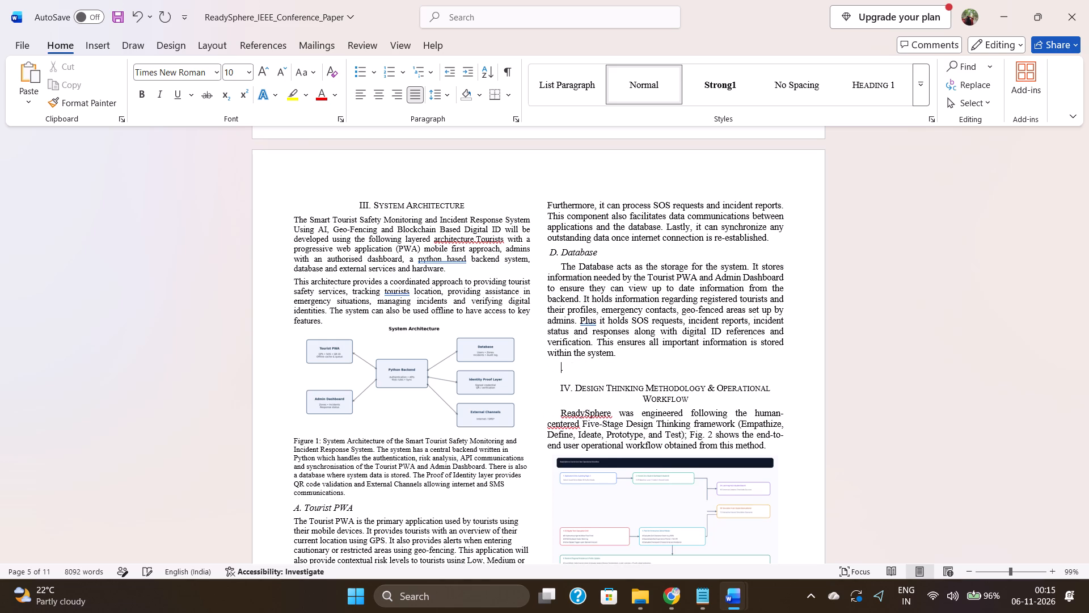
key(Return)
key(BackSpace)
key(BackSpace)
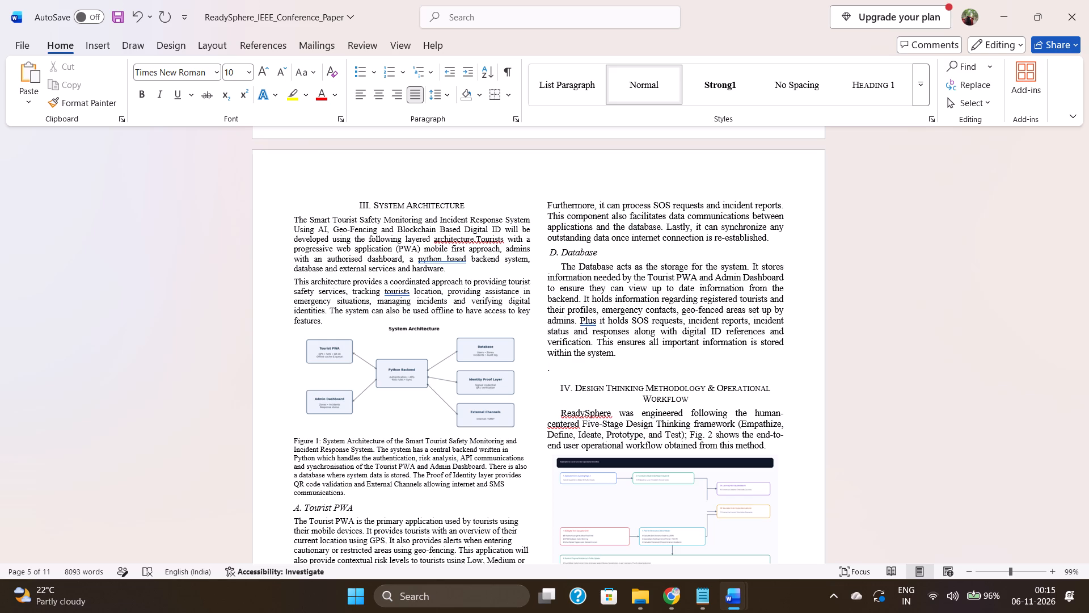
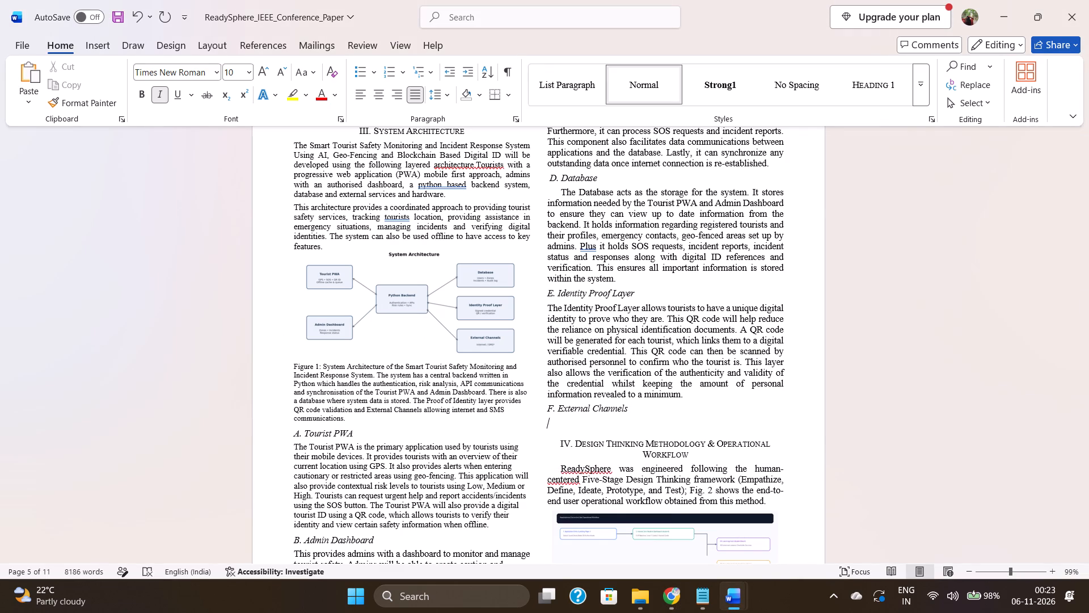
key(ctrl+v)
Remove the italics from the pasted External Channels paragraph.
drag(757, 513, 547, 423)
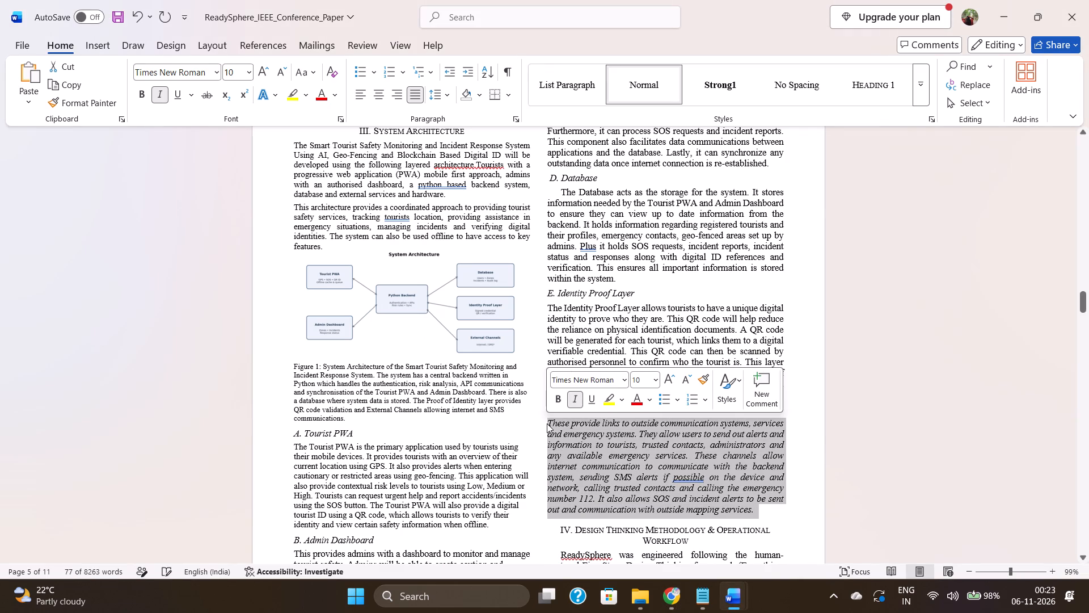
click(572, 400)
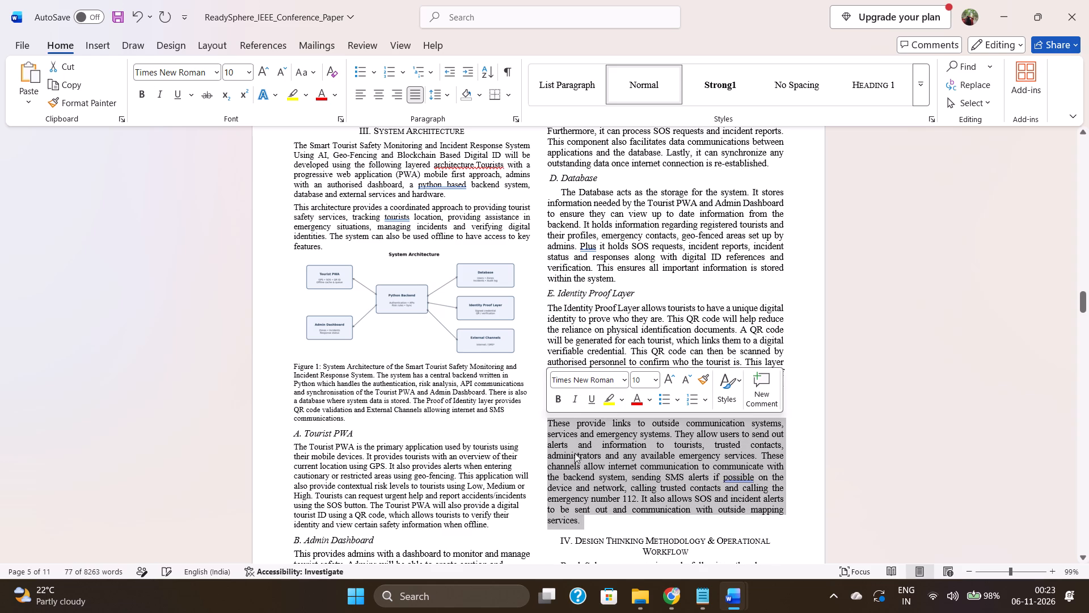
click(607, 520)
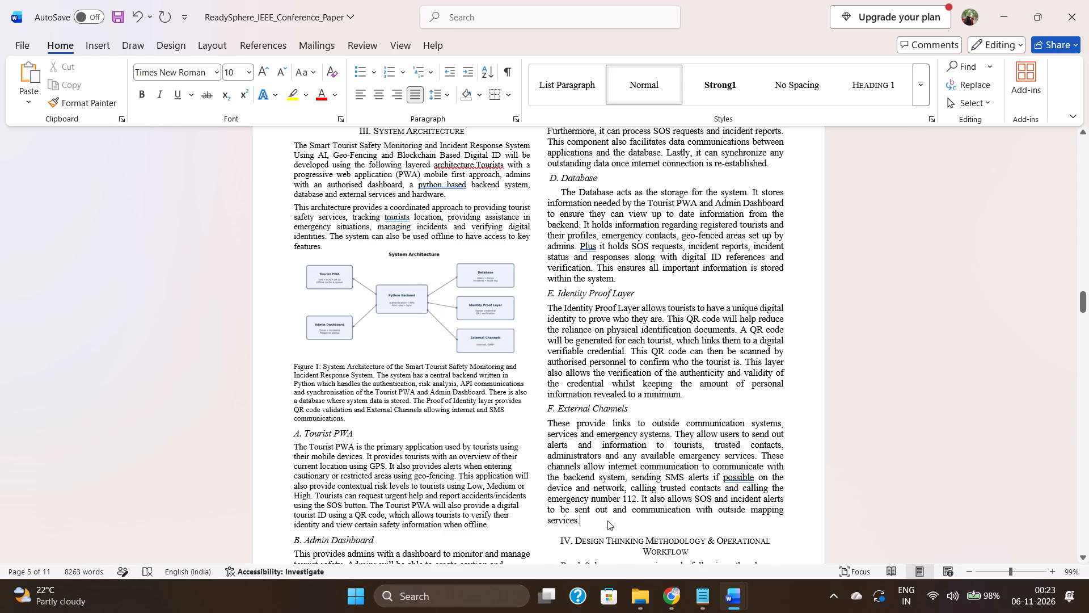
Set the paragraph under "A. Tourist PWA" to justified alignment.
scroll(607, 520, down, 2)
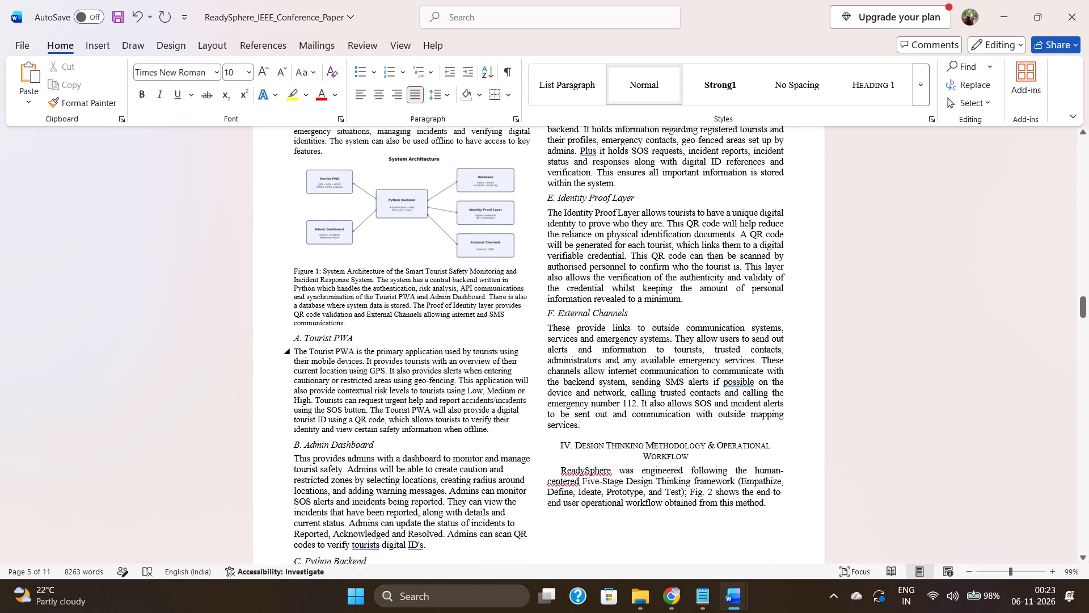
drag(293, 348, 413, 431)
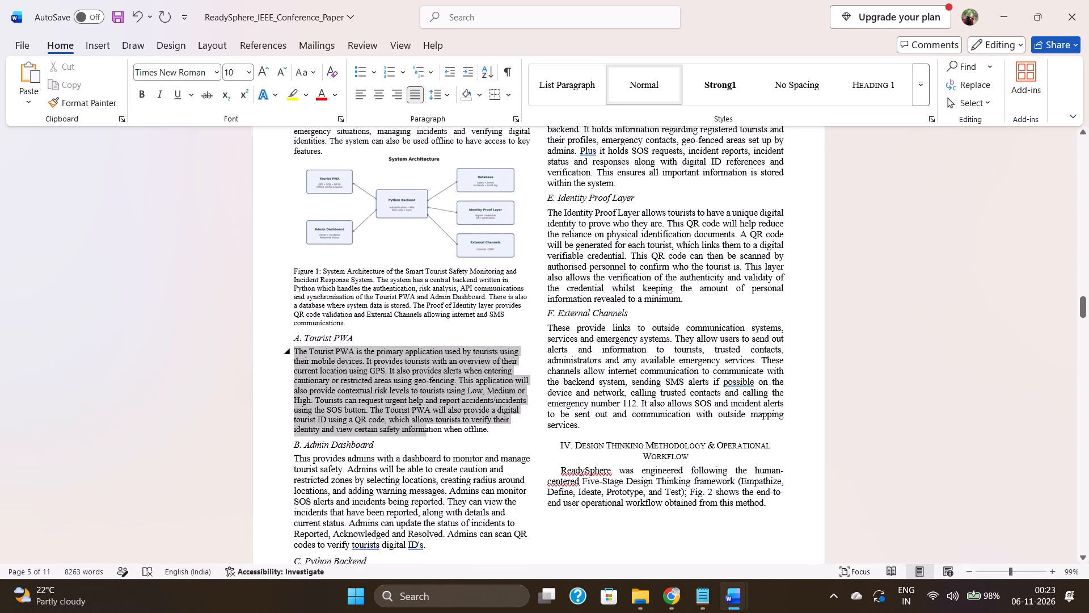
drag(413, 431, 479, 427)
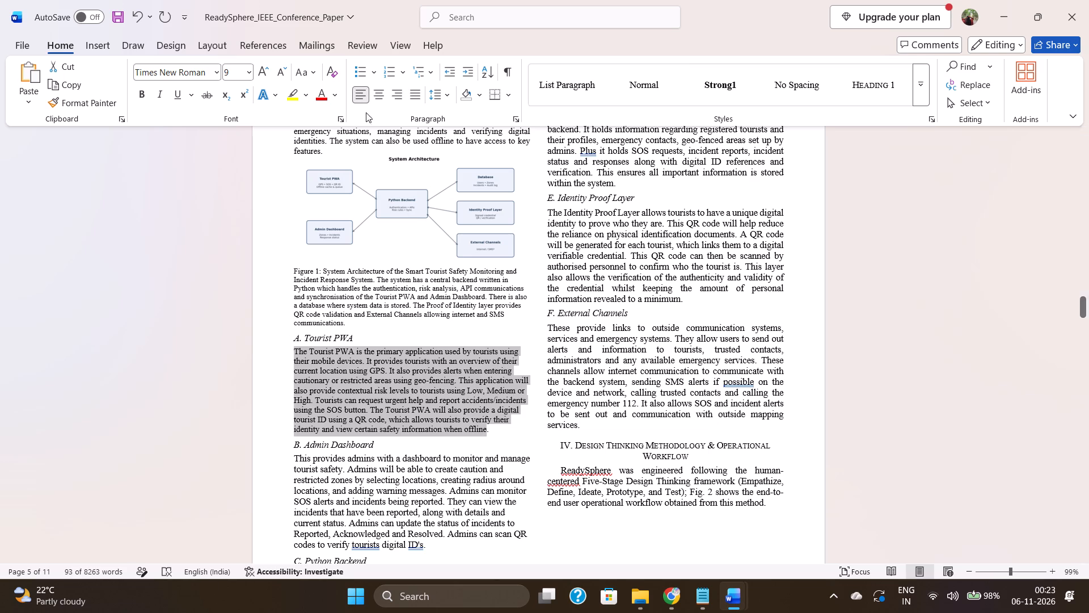
click(411, 93)
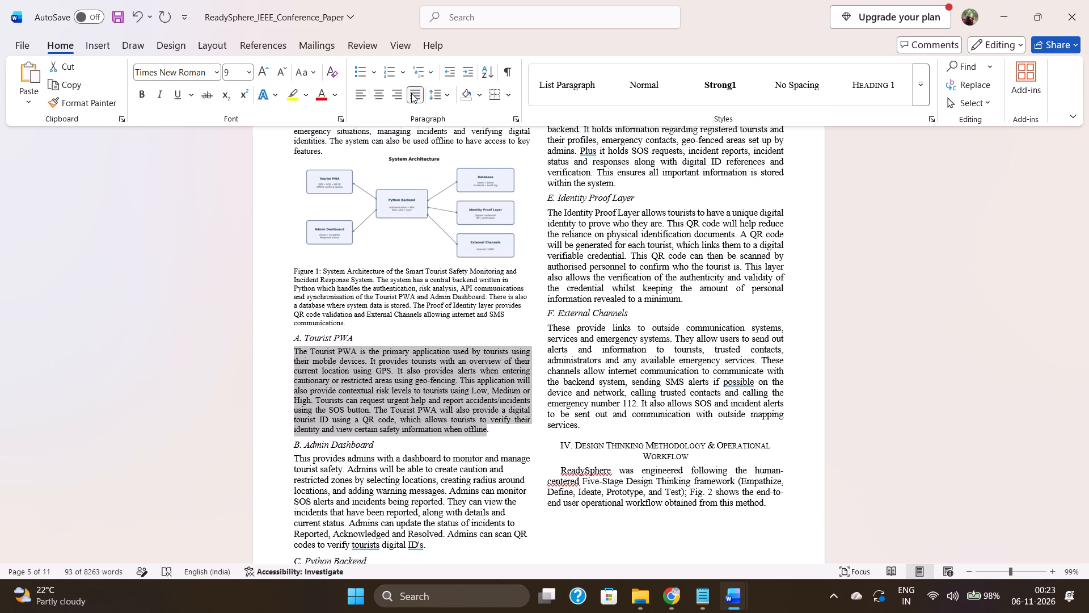
click(516, 427)
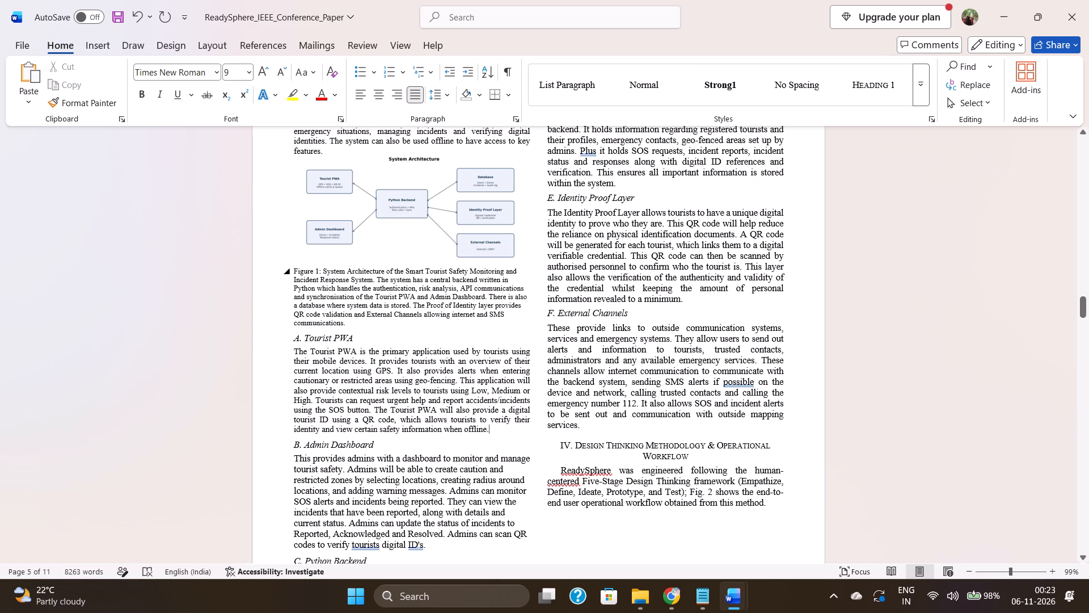
Set the Figure 1 caption below the System Architecture diagram to justified alignment.
drag(347, 321, 323, 271)
click(410, 94)
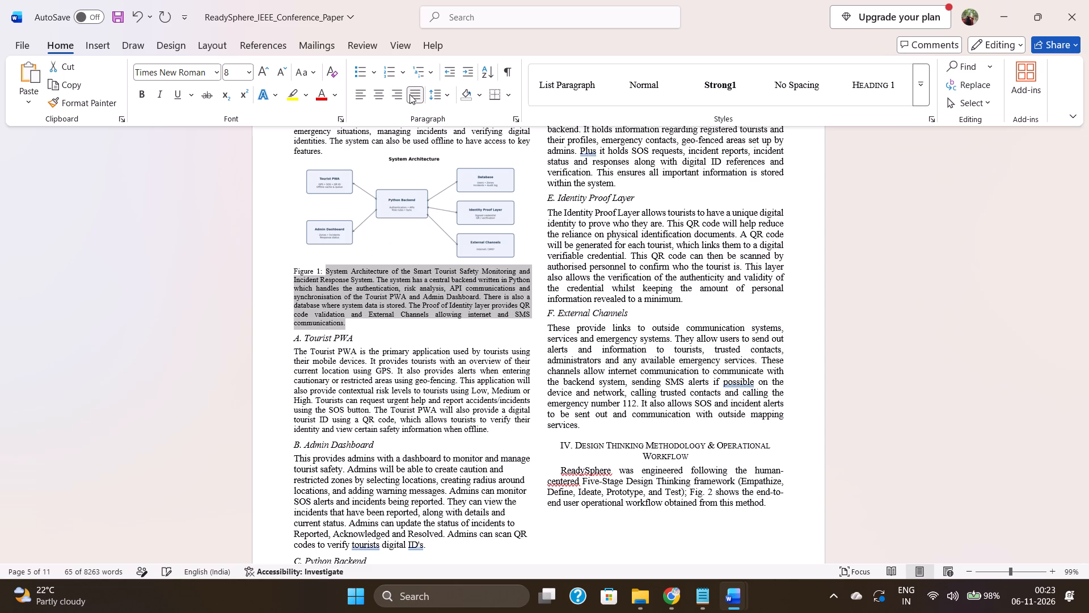
click(420, 347)
Set the paragraph under "B. Admin Dashboard" to justified alignment.
scroll(420, 347, down, 1)
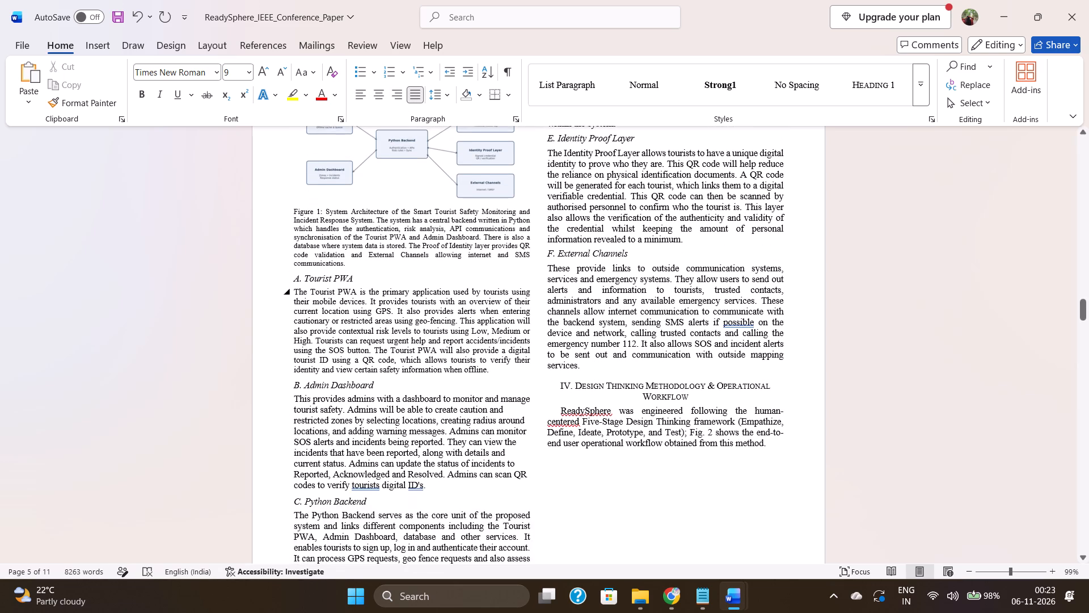
scroll(420, 347, down, 1)
drag(294, 376, 419, 461)
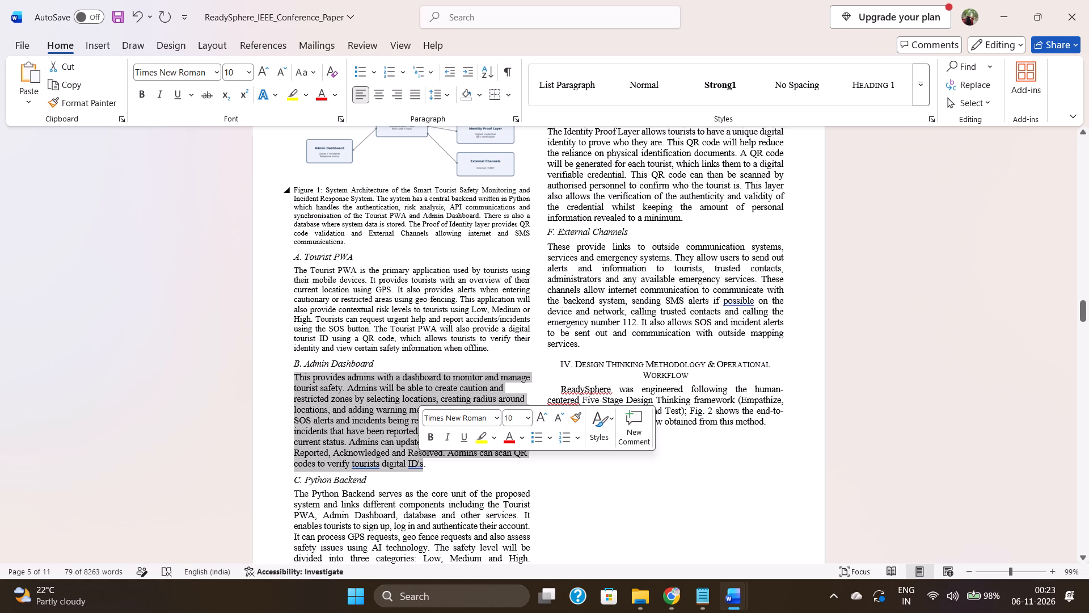
click(421, 97)
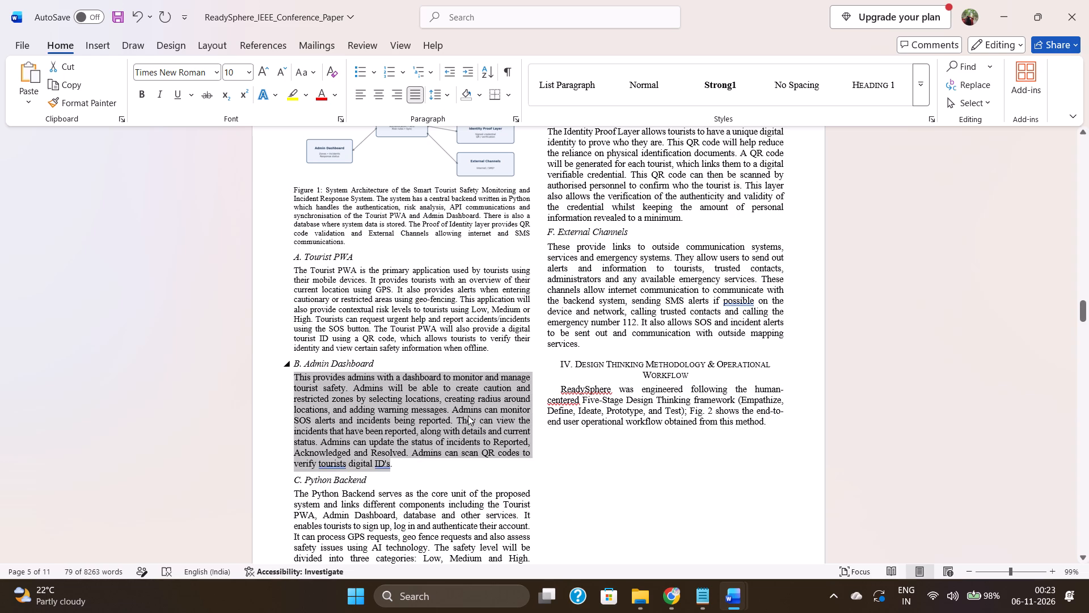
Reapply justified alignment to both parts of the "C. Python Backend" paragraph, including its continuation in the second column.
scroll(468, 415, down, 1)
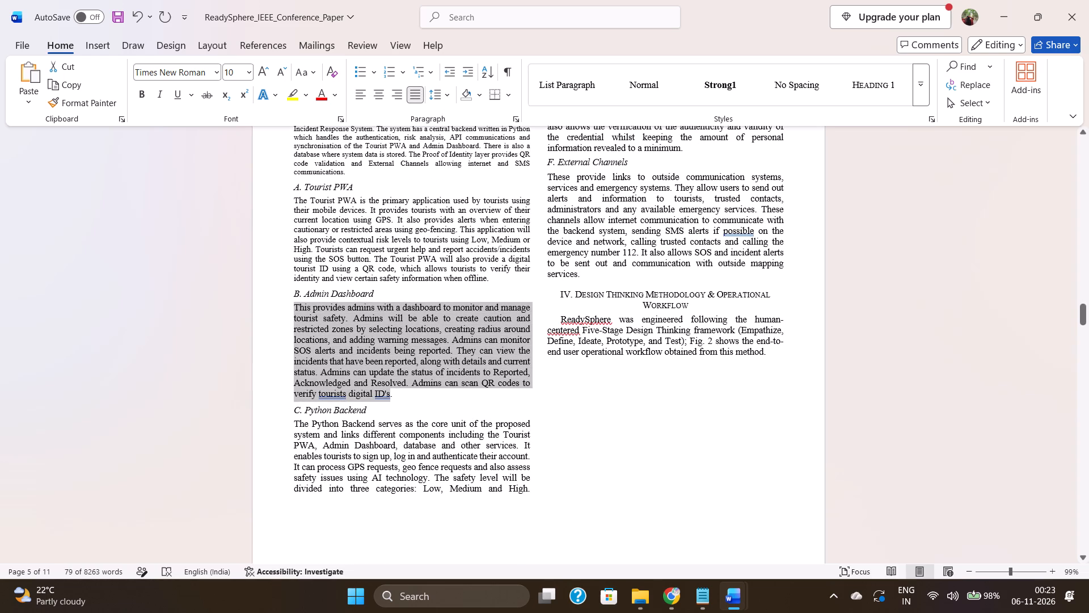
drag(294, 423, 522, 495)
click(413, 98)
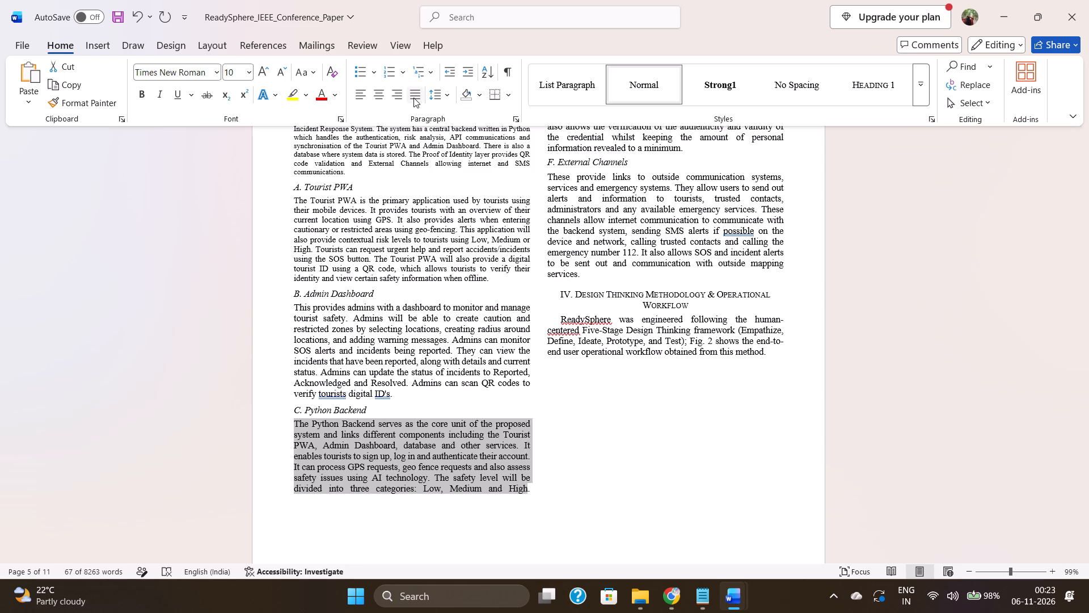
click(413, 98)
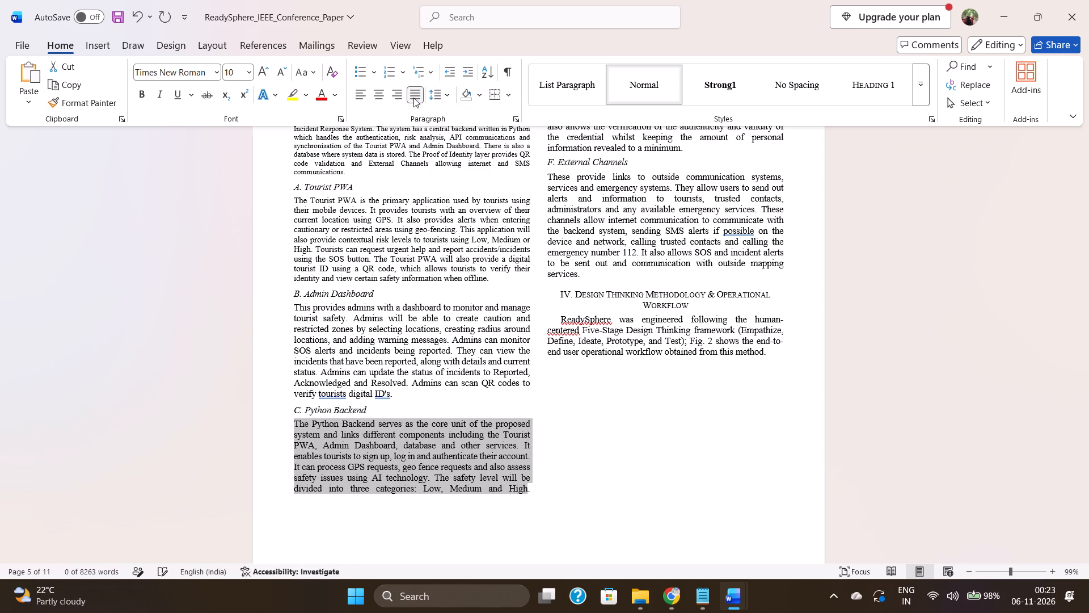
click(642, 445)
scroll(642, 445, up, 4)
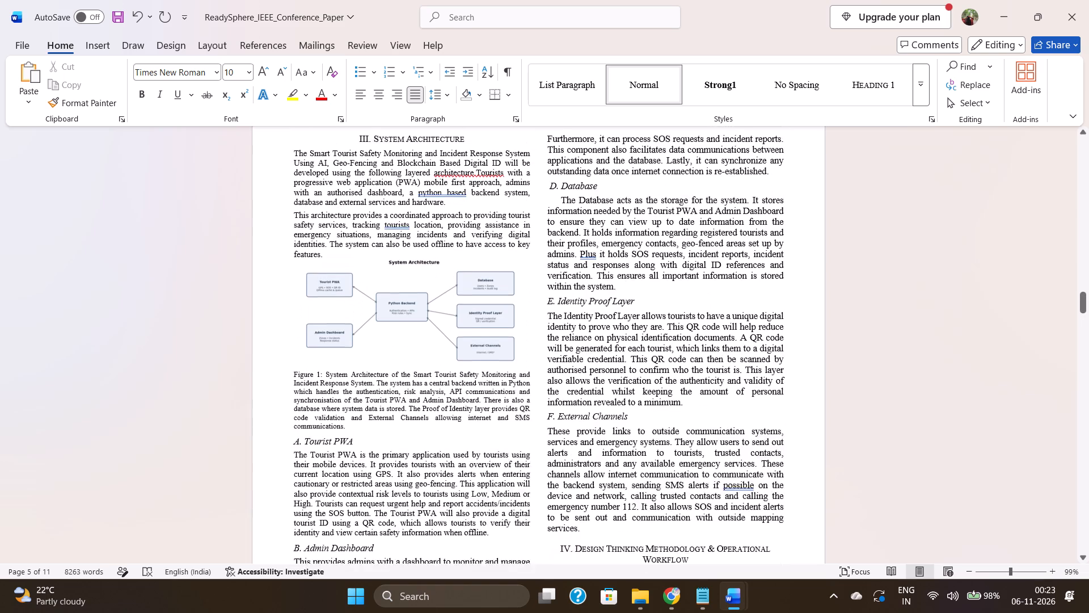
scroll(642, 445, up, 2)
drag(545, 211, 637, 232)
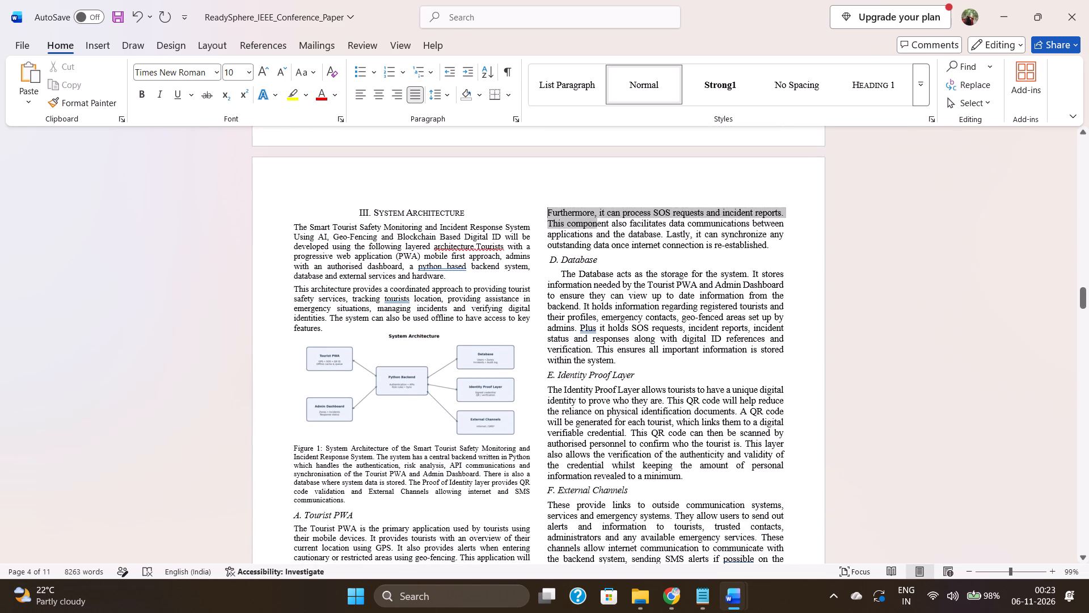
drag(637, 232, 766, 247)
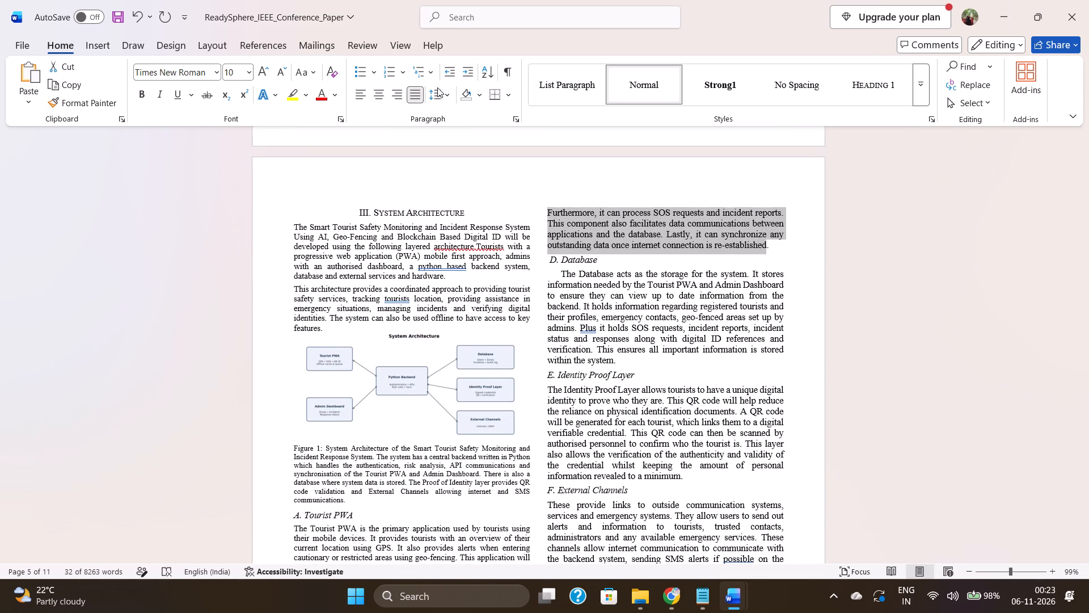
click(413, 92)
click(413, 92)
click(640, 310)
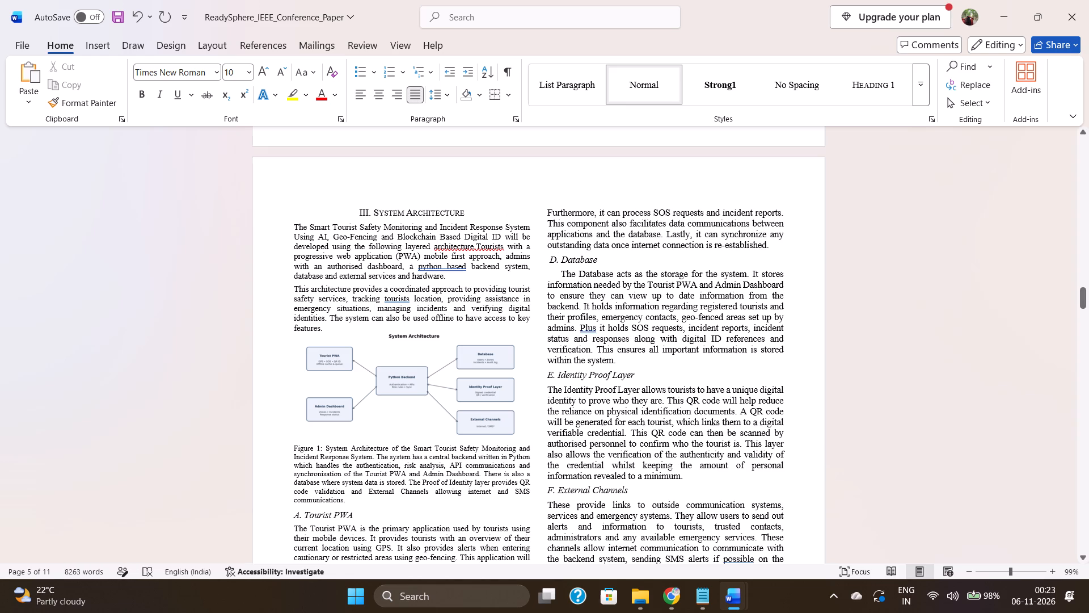
Remove the first-line indent from the paragraph under "D. Database" and set it to justified alignment.
click(564, 274)
key(Left)
key(BackSpace)
drag(544, 272, 616, 356)
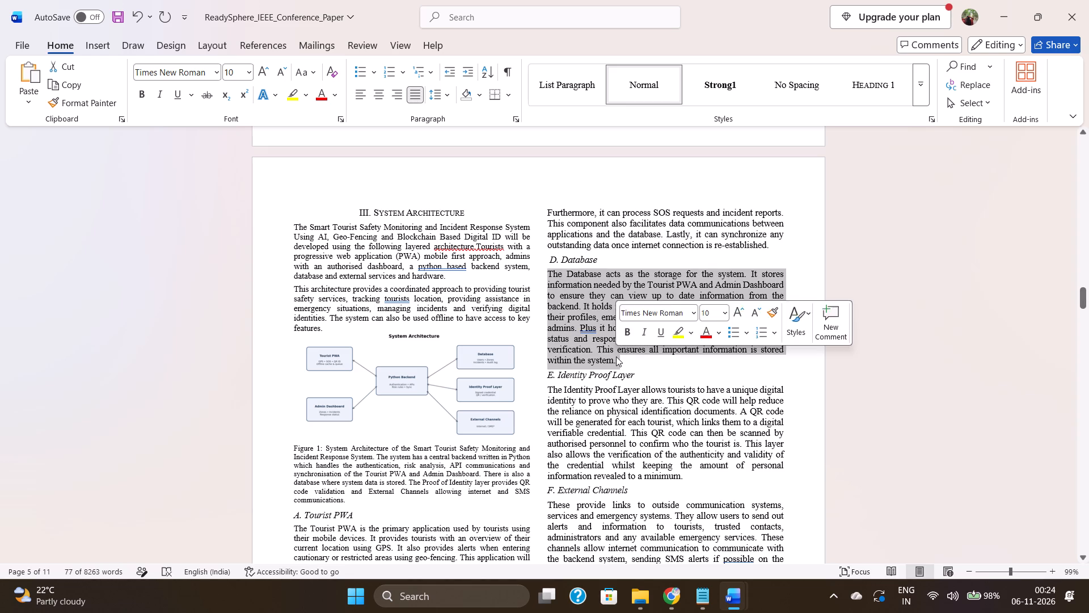
click(379, 94)
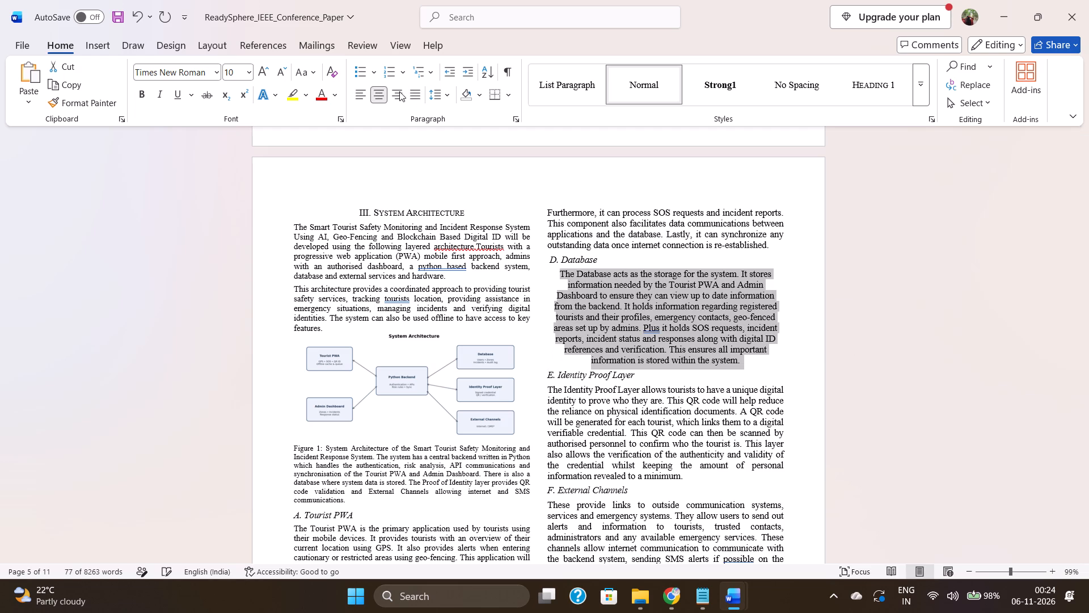
click(413, 91)
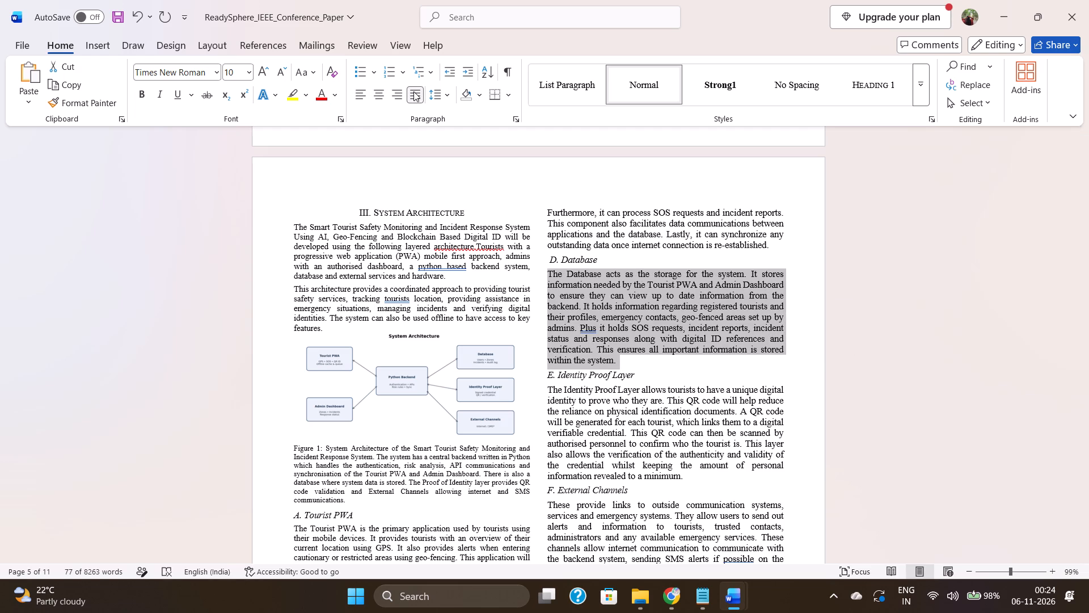
click(681, 376)
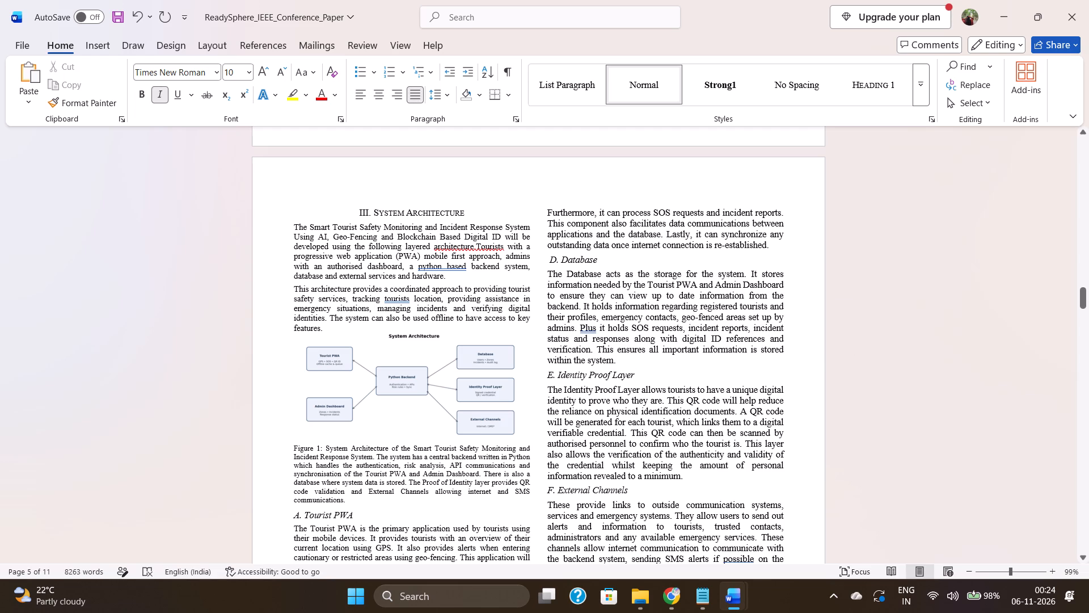
Reapply justified alignment to the paragraph under "E. Identity Proof Layer".
scroll(681, 376, down, 1)
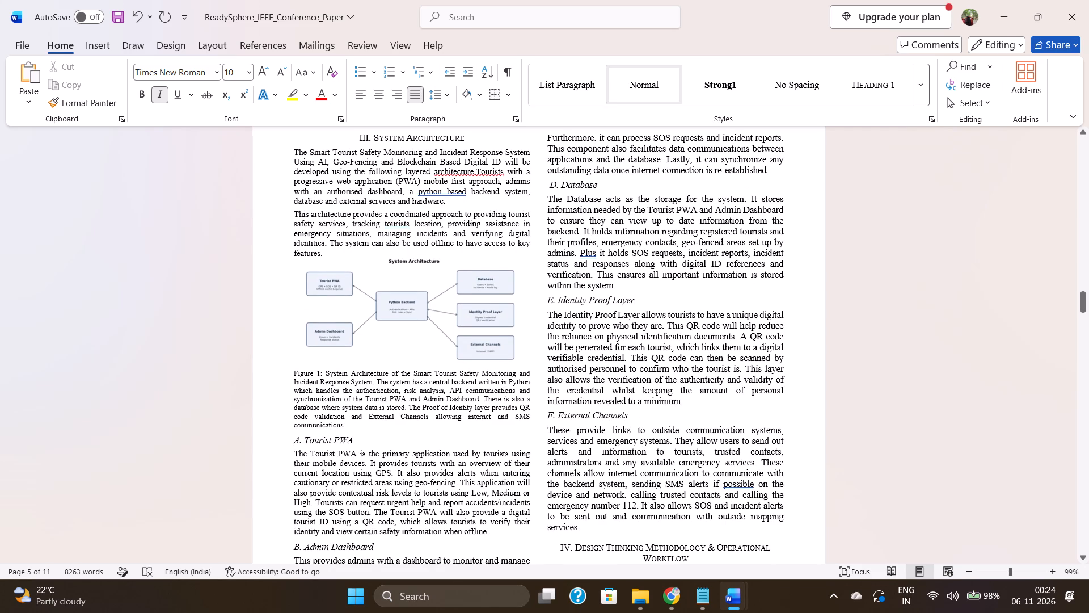
drag(544, 314, 673, 398)
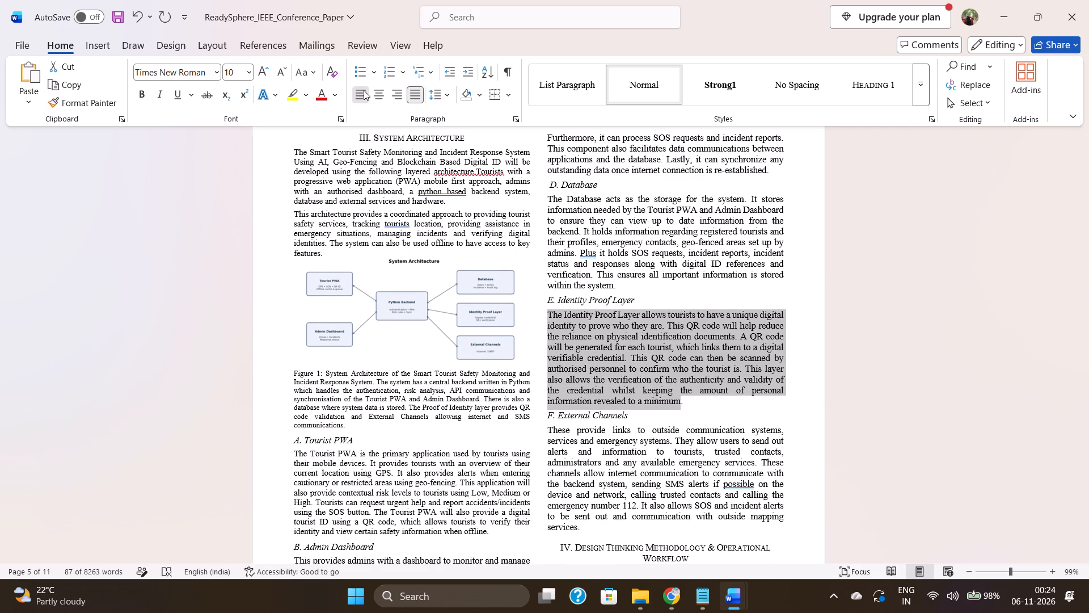
click(364, 90)
click(412, 94)
click(624, 371)
Set the paragraph under "F. External Channels" to left alignment and back to justified alignment.
scroll(624, 371, down, 1)
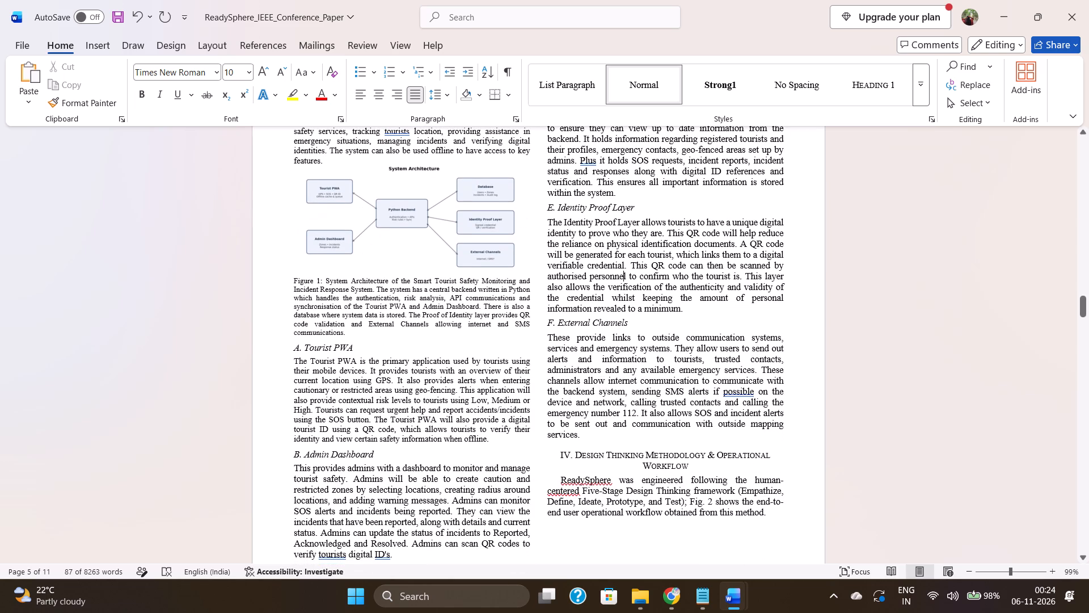
drag(546, 333, 586, 438)
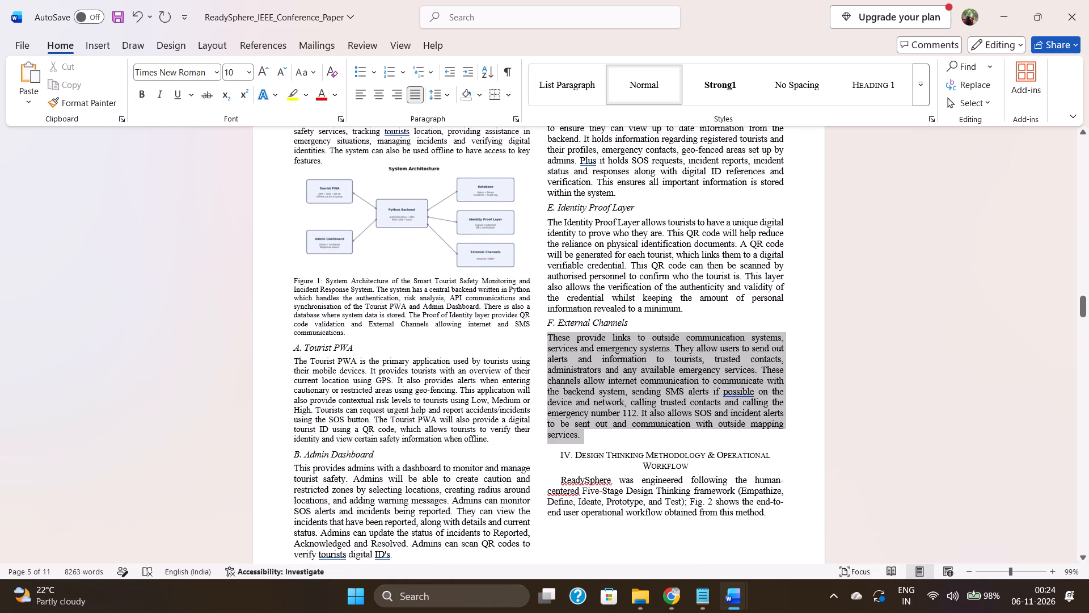
drag(586, 438, 581, 435)
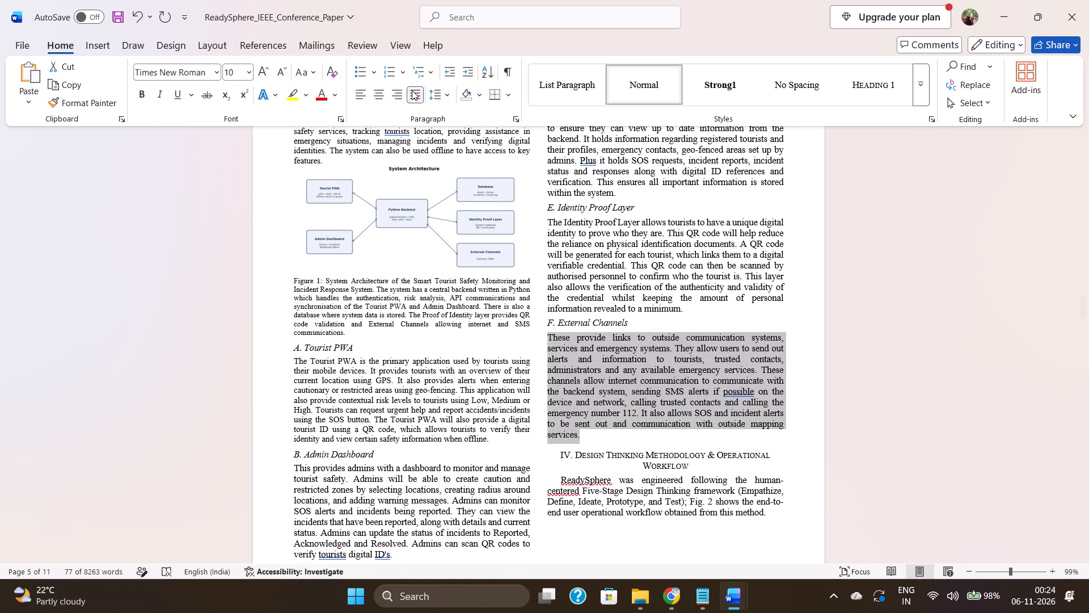
click(360, 91)
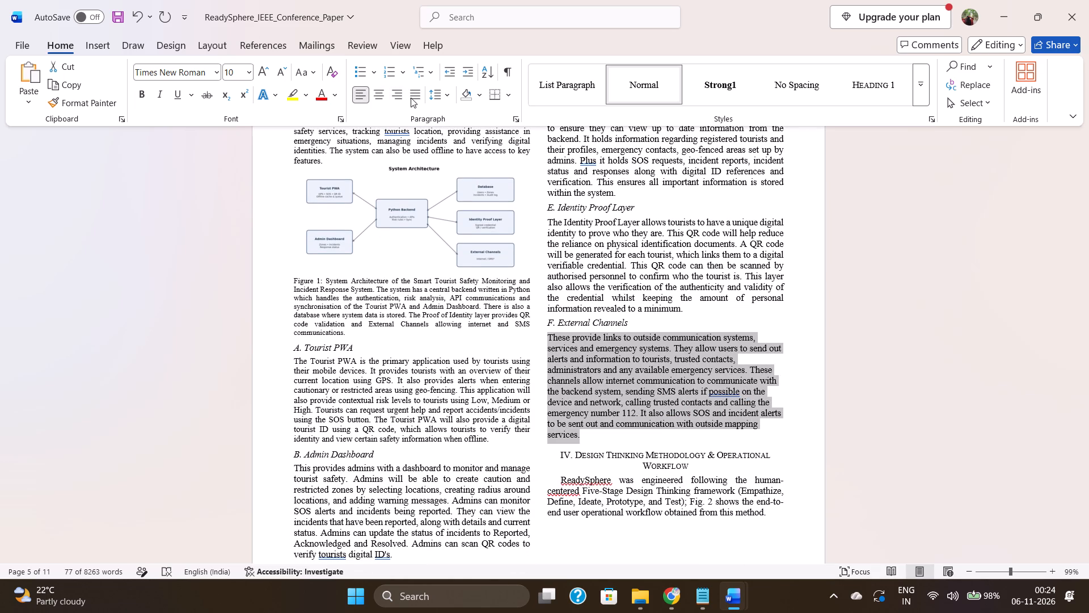
click(416, 96)
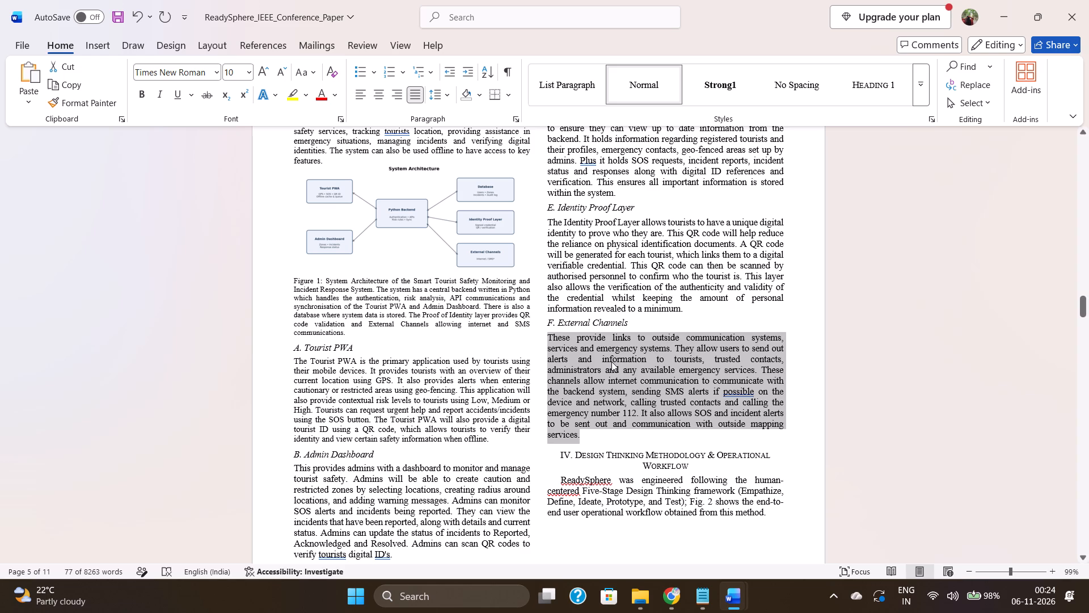
click(611, 362)
Reapply justified alignment to the second-column Research Gap paragraphs above Table I on page 4.
scroll(611, 362, down, 2)
scroll(611, 362, up, 1)
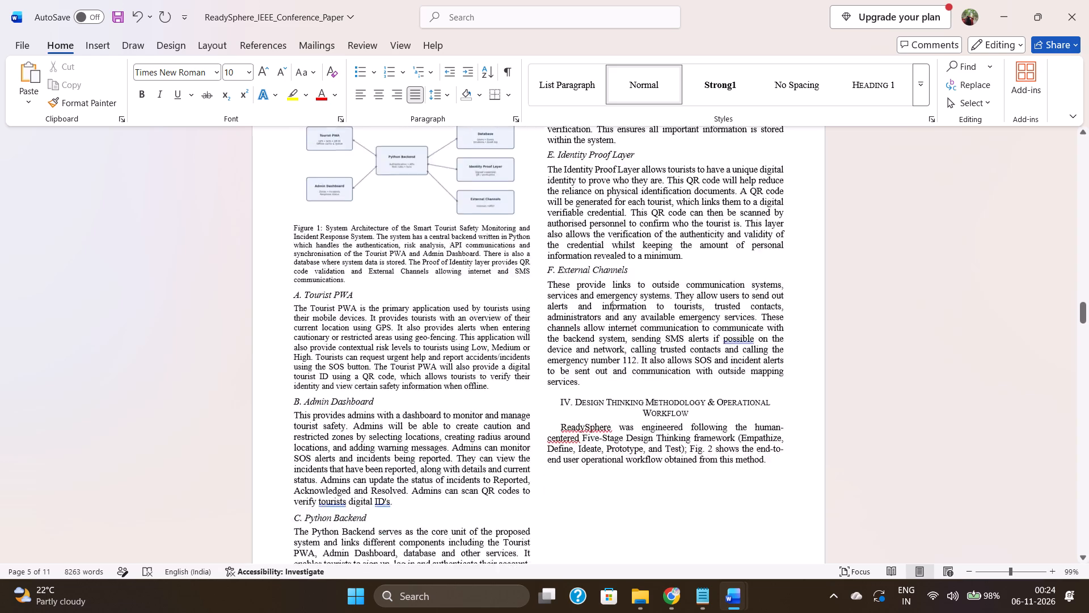
scroll(611, 362, up, 9)
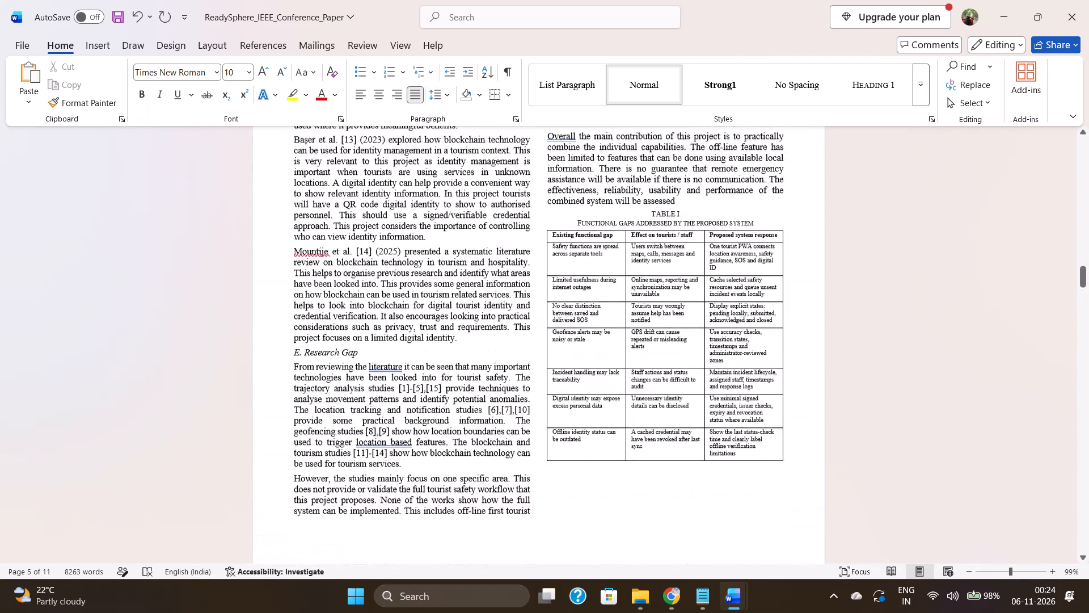
scroll(611, 362, up, 6)
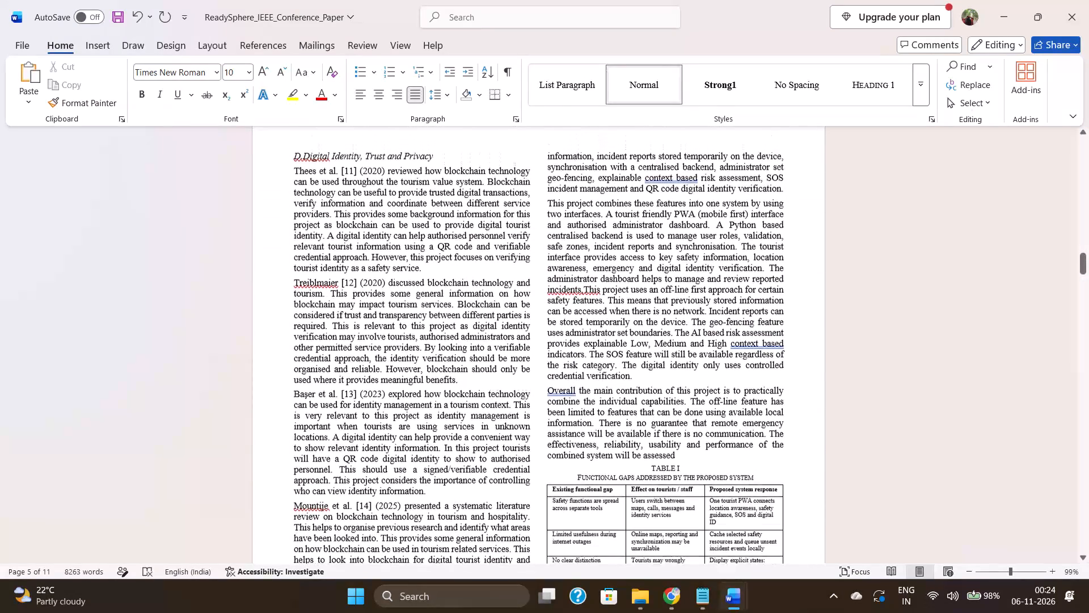
scroll(611, 362, up, 2)
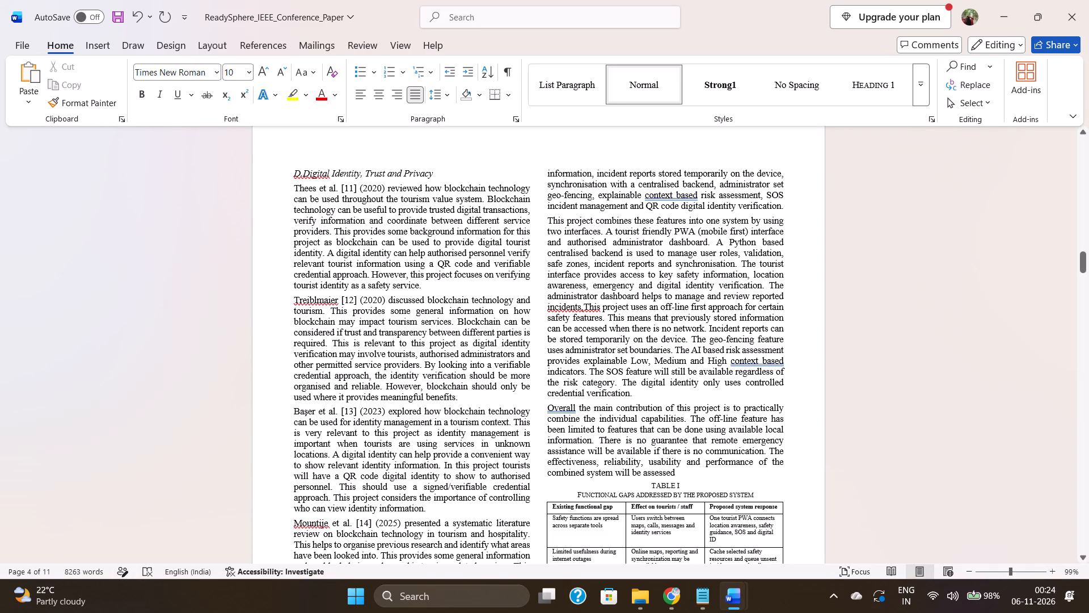
drag(542, 170, 672, 471)
click(356, 90)
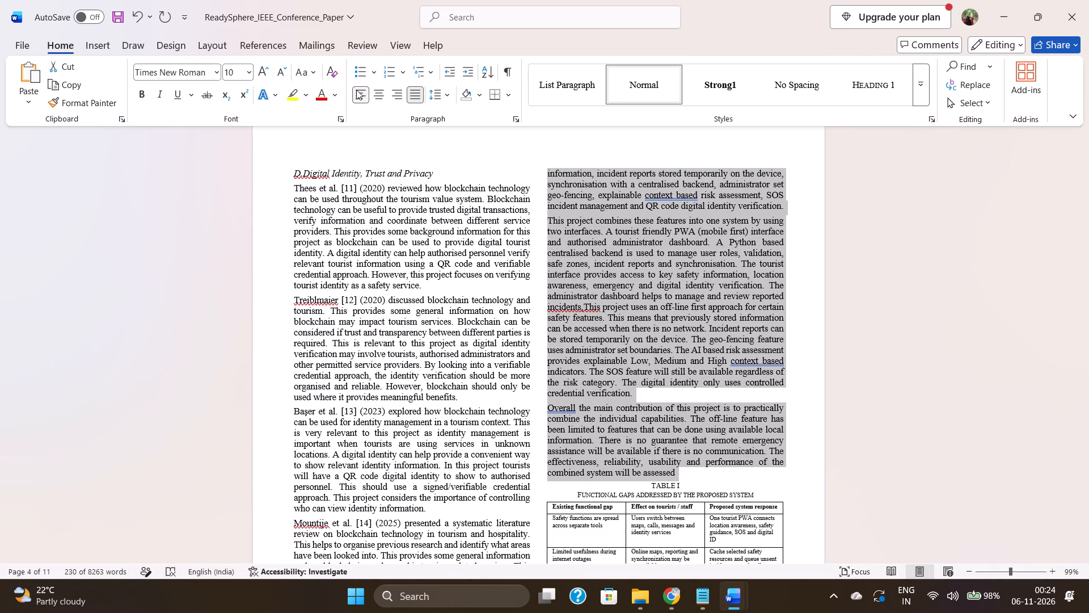
click(420, 94)
click(627, 306)
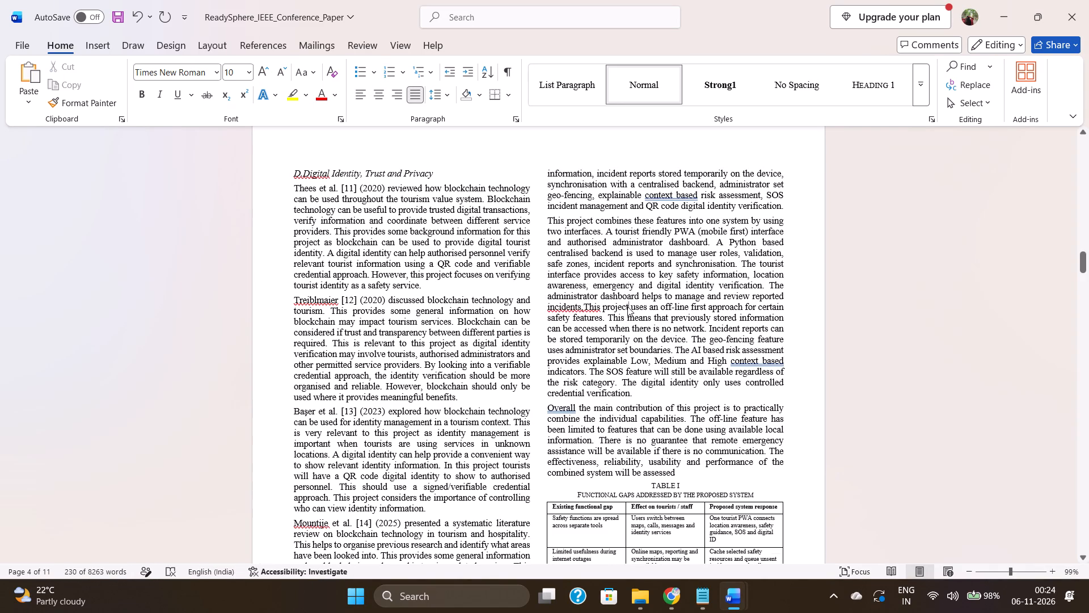
Reapply justified alignment to page 4's first-column text, from "D. Digital Identity, Trust and Privacy" through the "E. Research Gap" paragraphs.
scroll(419, 334, down, 2)
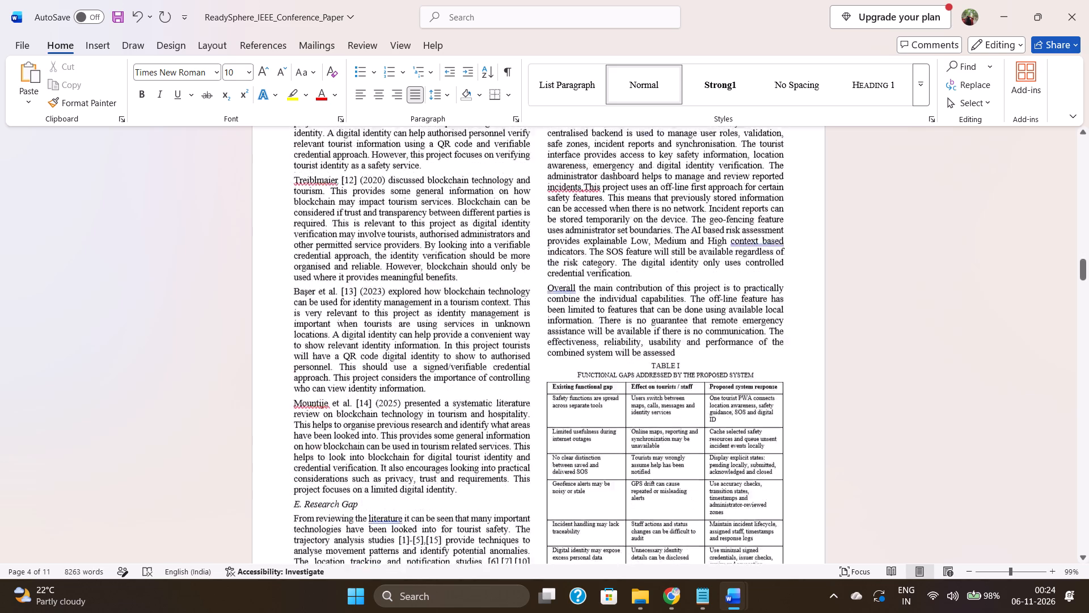
scroll(419, 334, down, 1)
scroll(419, 334, up, 1)
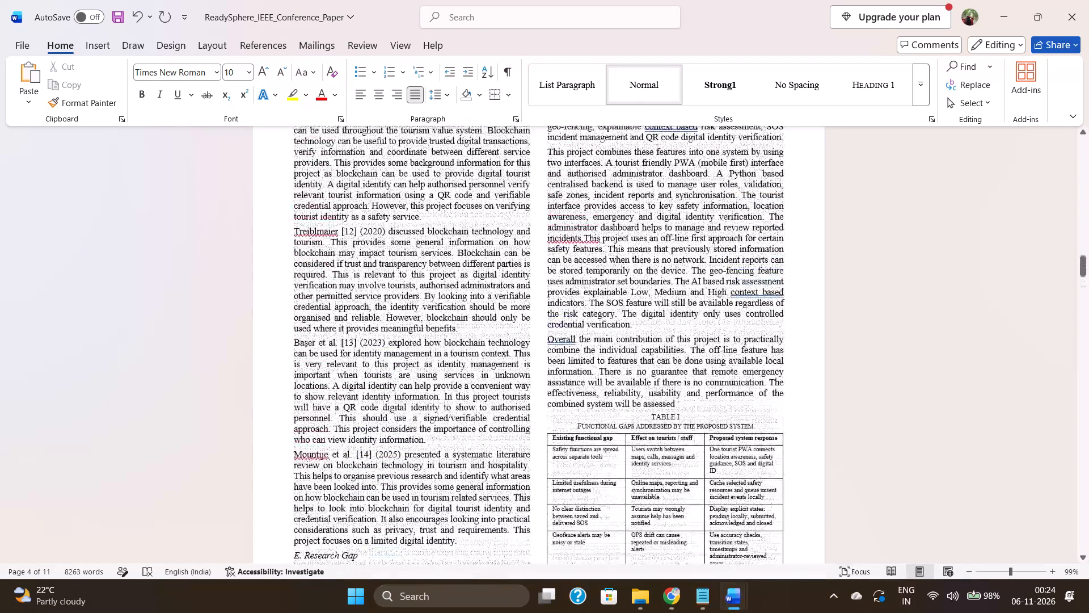
scroll(419, 334, up, 1)
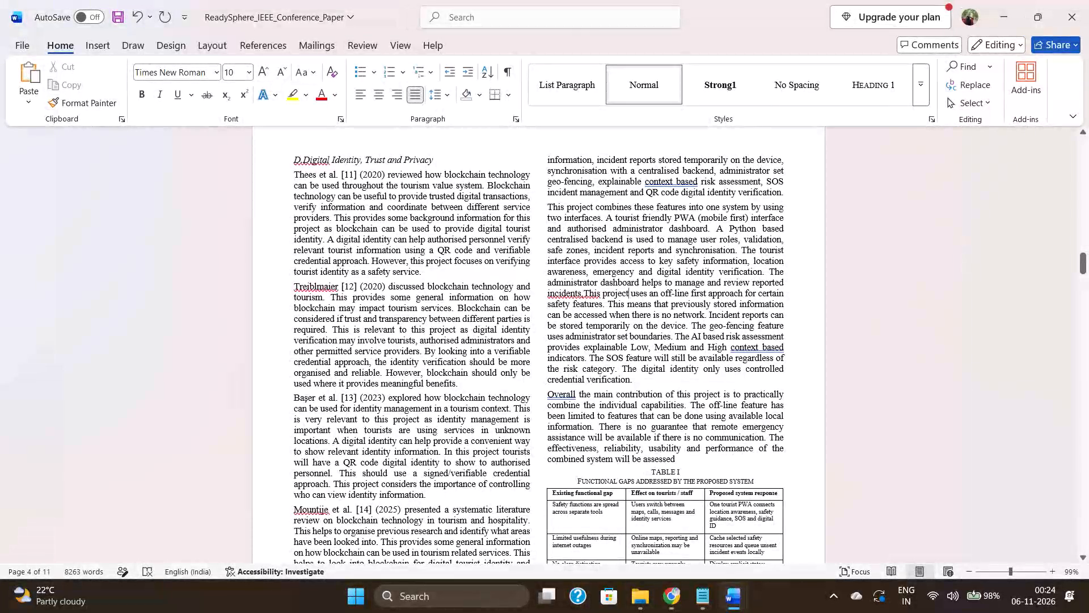
drag(290, 156, 385, 490)
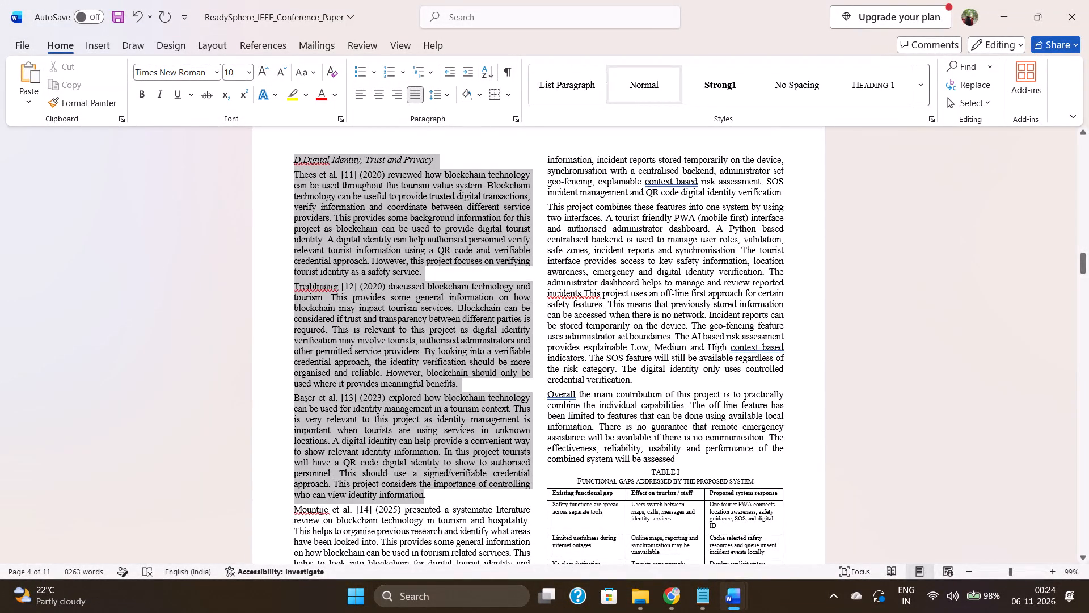
drag(385, 490, 442, 551)
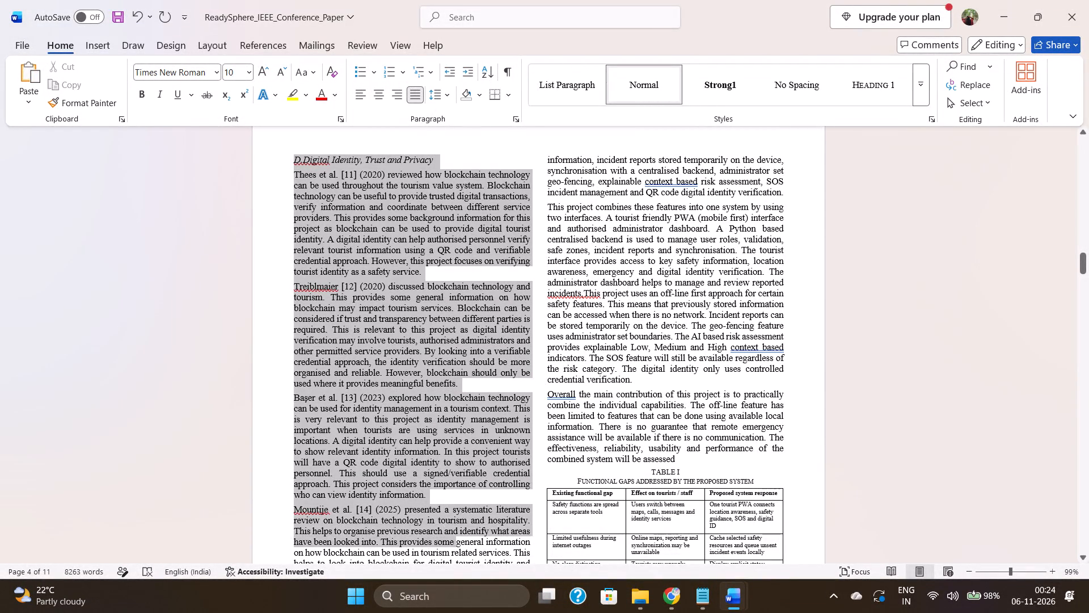
drag(442, 551, 488, 349)
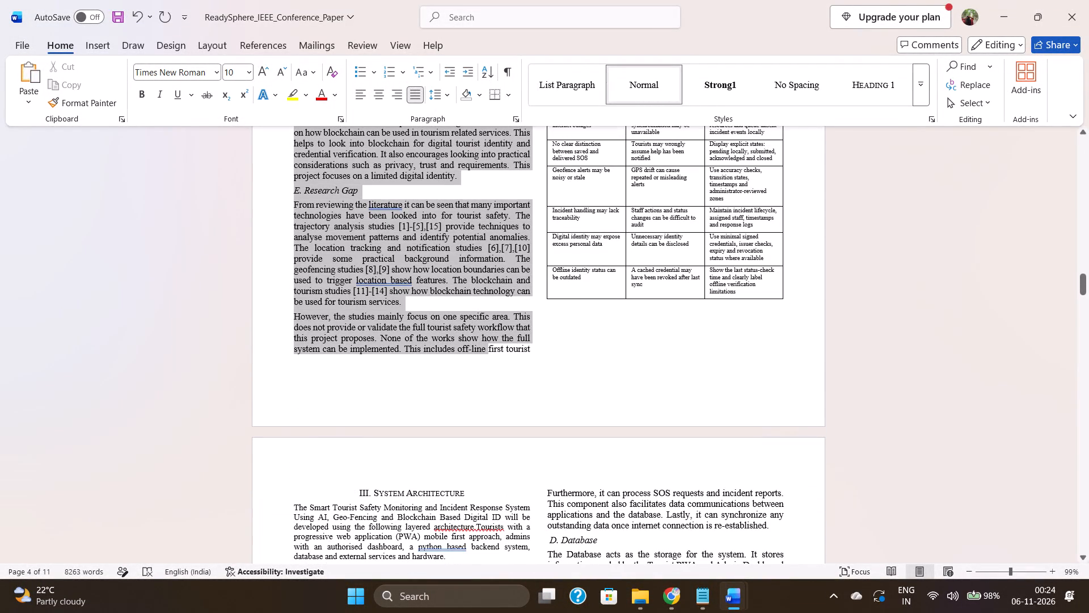
drag(488, 349, 538, 355)
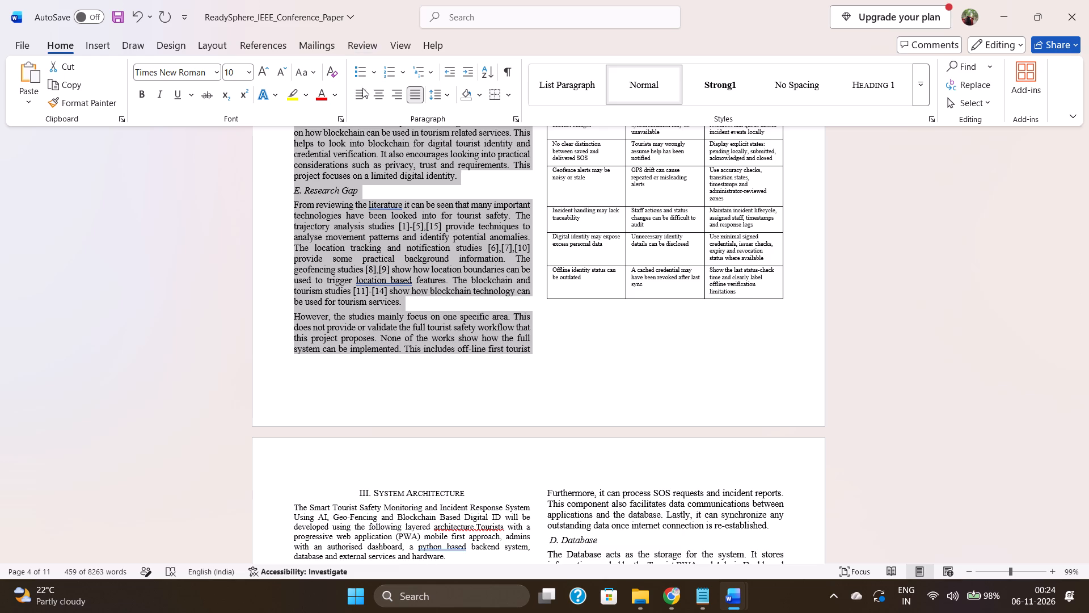
click(362, 90)
click(418, 96)
click(551, 347)
Justify the page 3 text from the first paragraph under "B. Tourist Safety and Emergency System" through the end of "C. Off-Line and Emergency".
scroll(551, 347, up, 2)
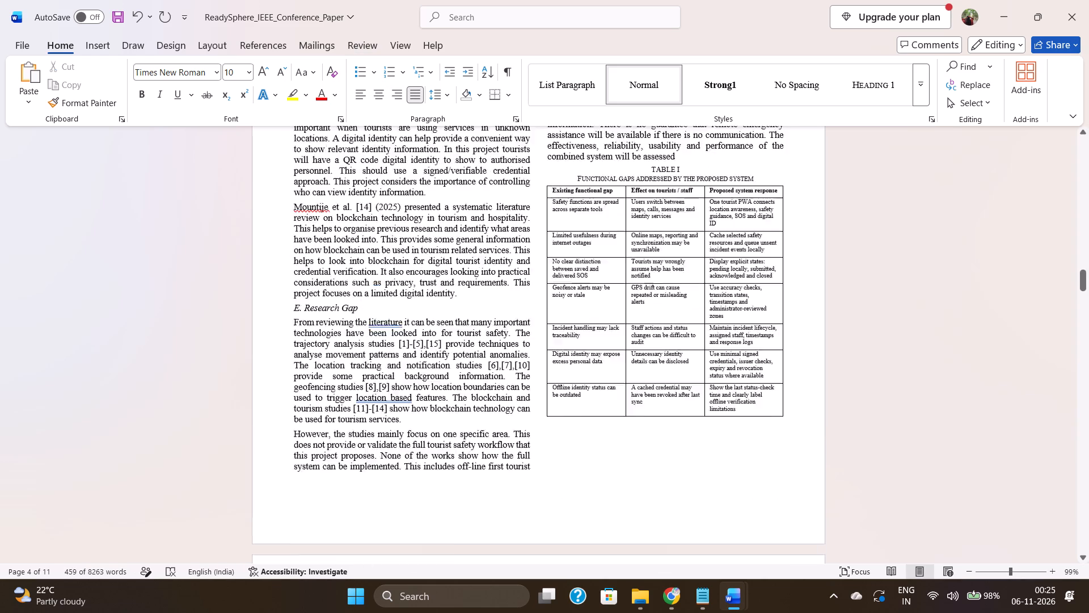
scroll(551, 347, up, 8)
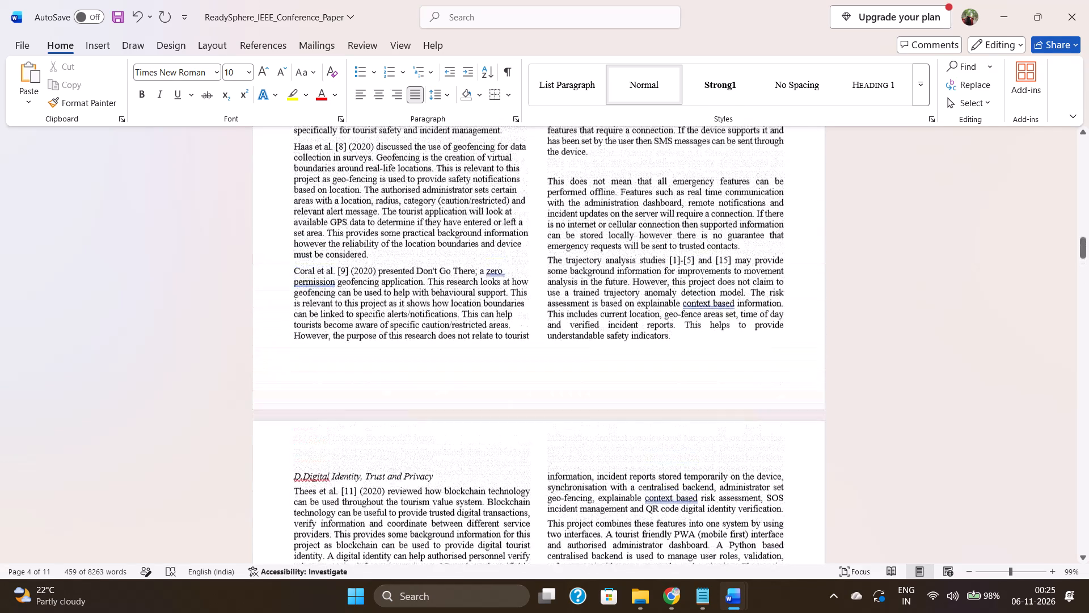
scroll(552, 349, up, 6)
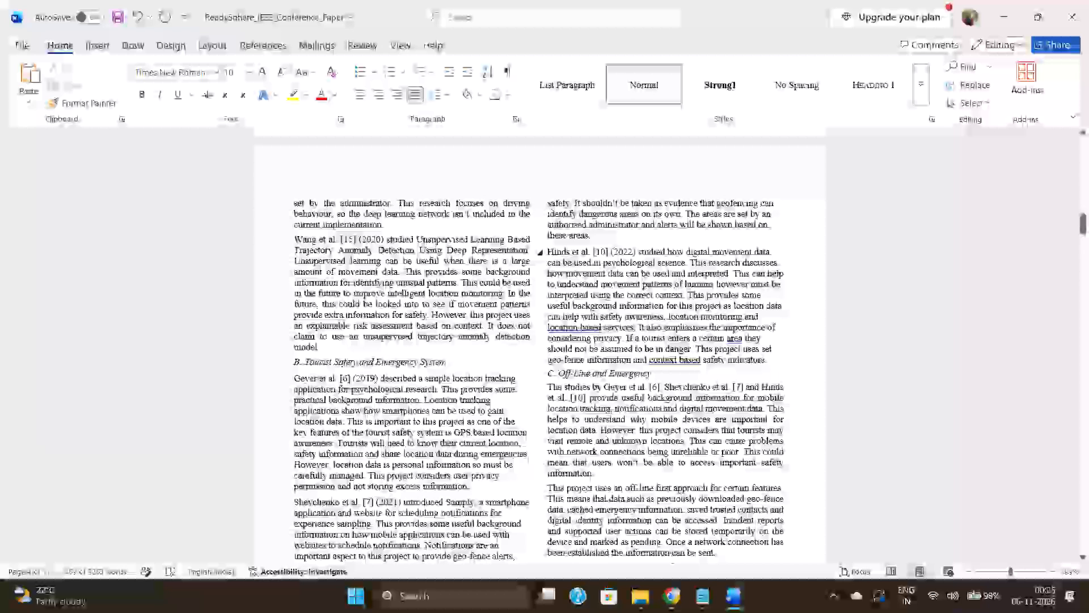
drag(290, 203, 342, 228)
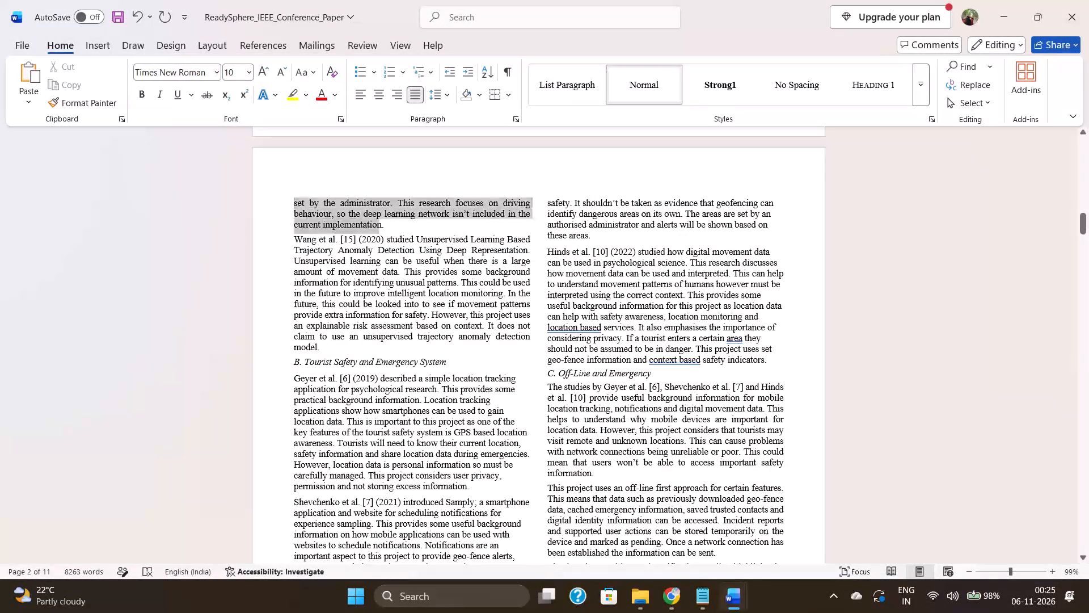
drag(342, 228, 357, 228)
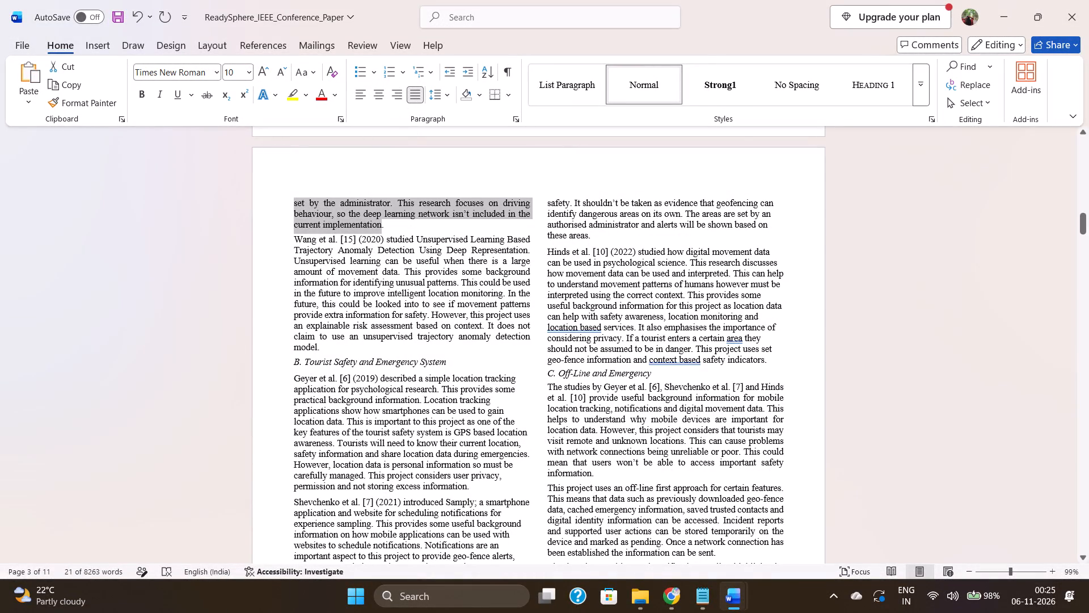
click(390, 363)
scroll(390, 363, down, 1)
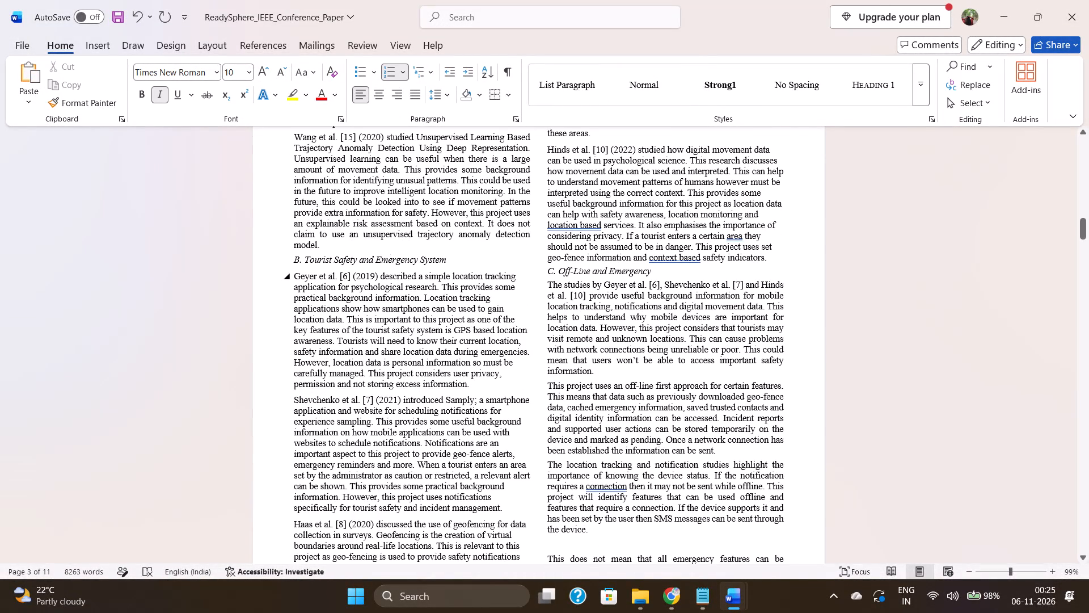
drag(294, 275, 391, 502)
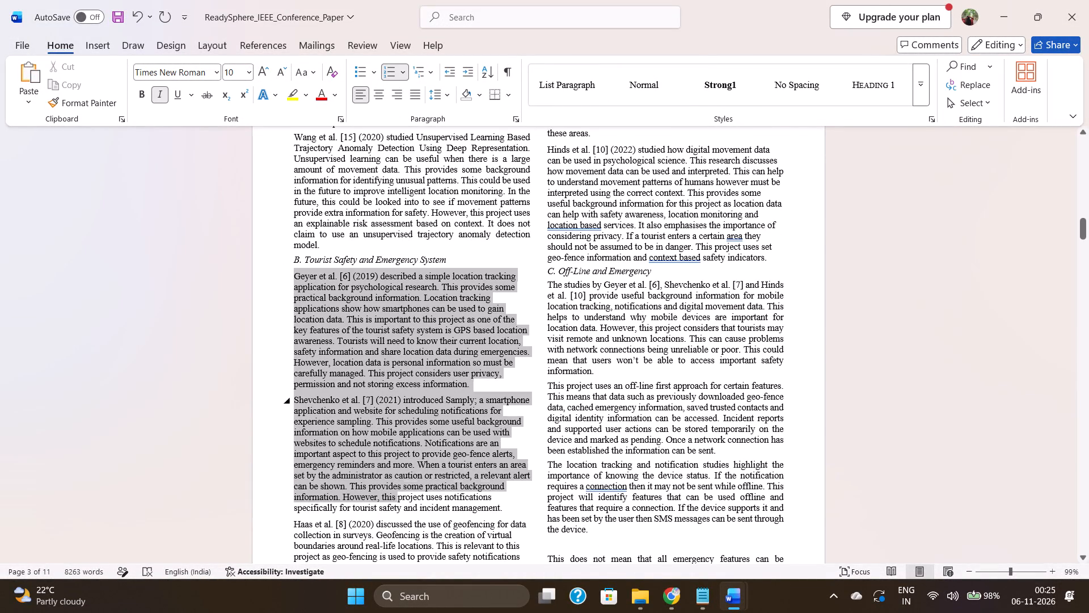
drag(391, 502, 432, 226)
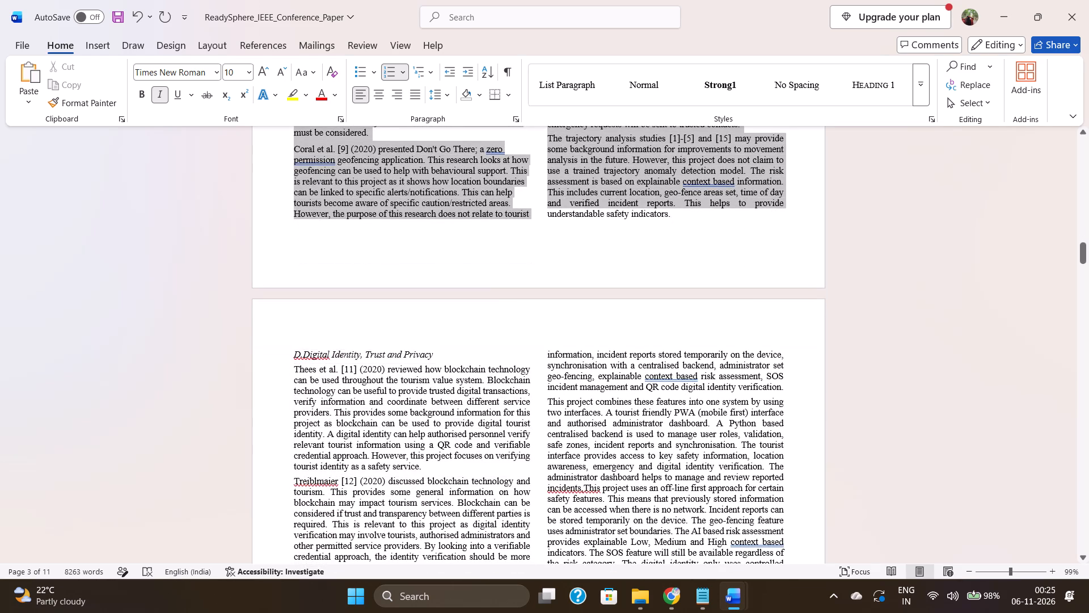
drag(432, 226, 687, 222)
click(407, 92)
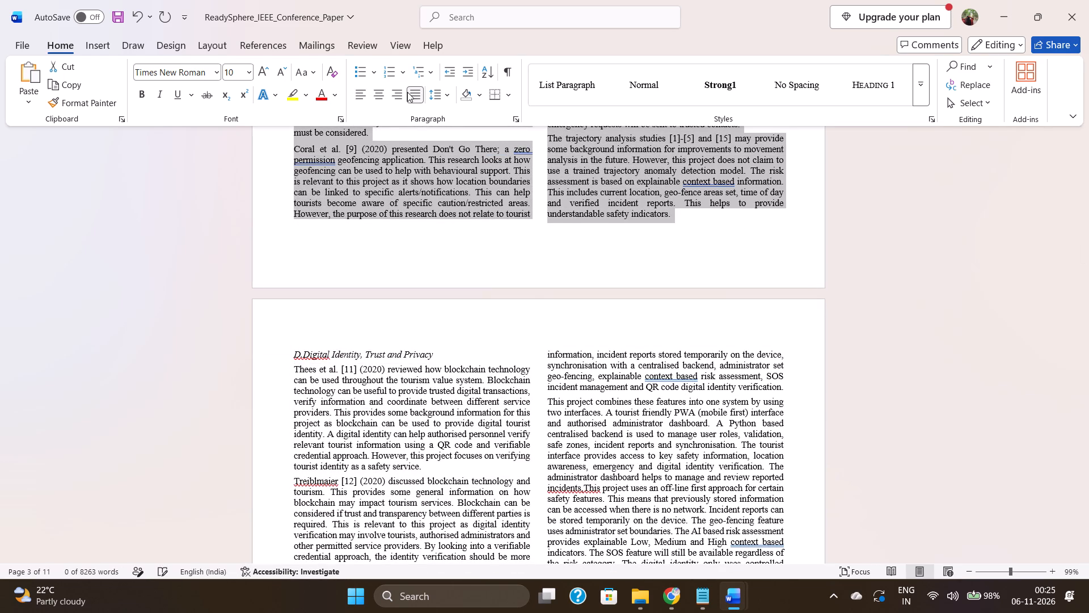
scroll(474, 273, up, 7)
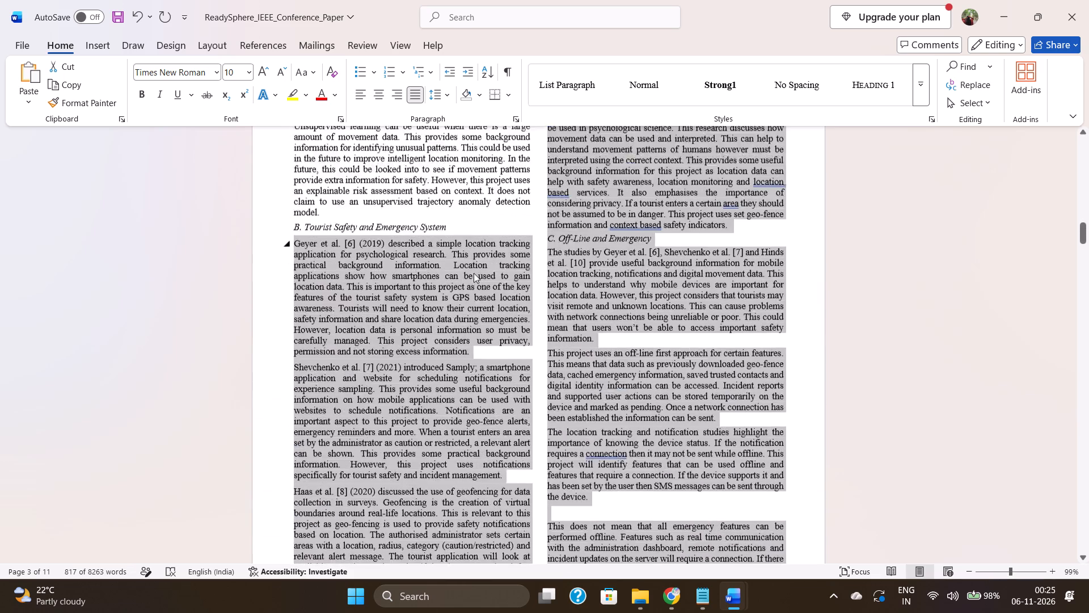
scroll(474, 273, up, 7)
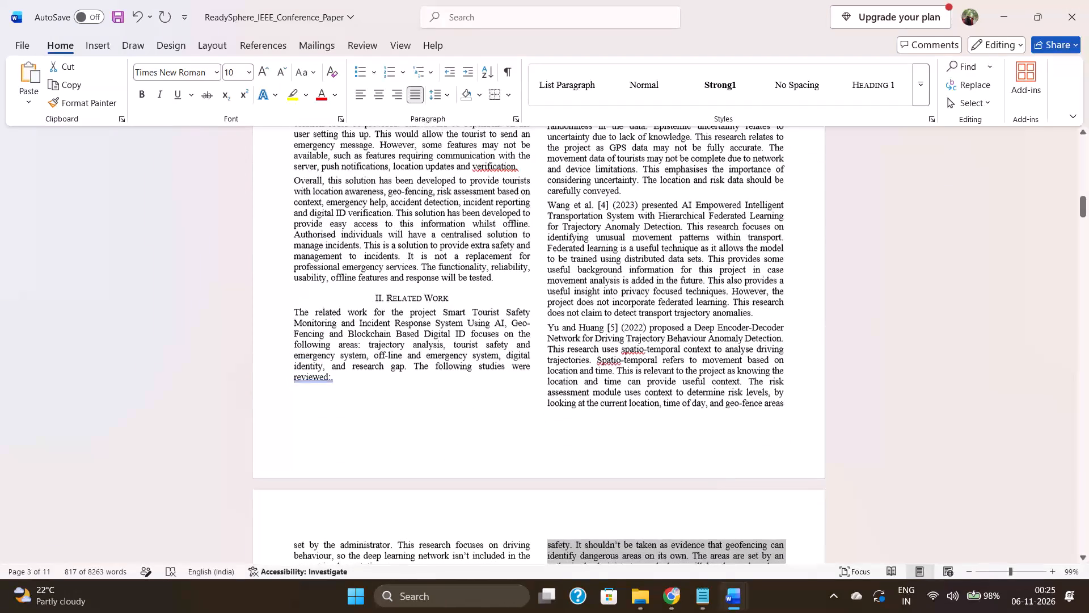
scroll(474, 273, up, 1)
click(474, 273)
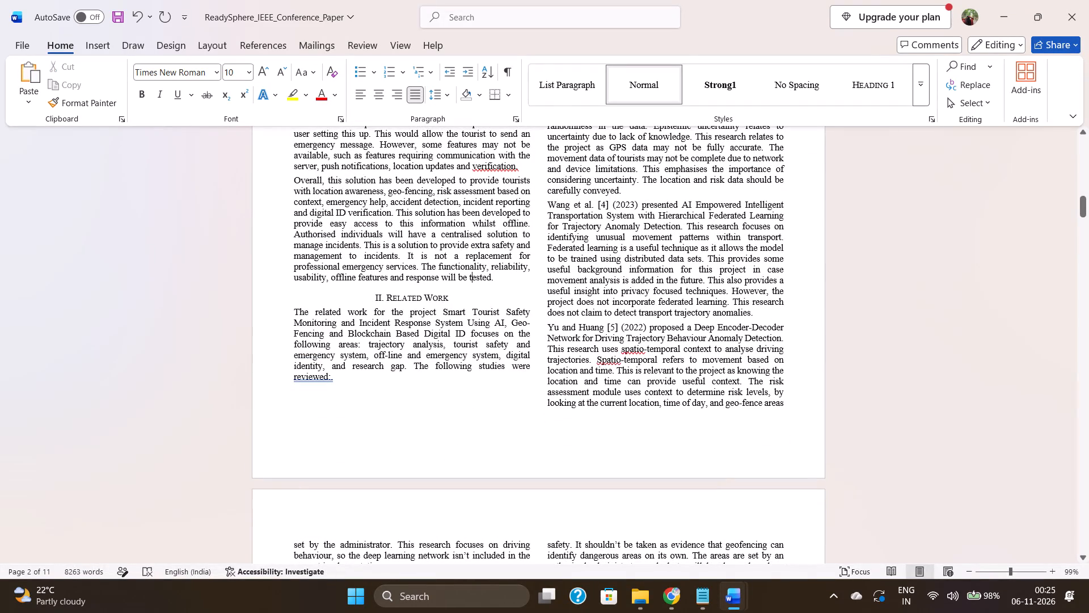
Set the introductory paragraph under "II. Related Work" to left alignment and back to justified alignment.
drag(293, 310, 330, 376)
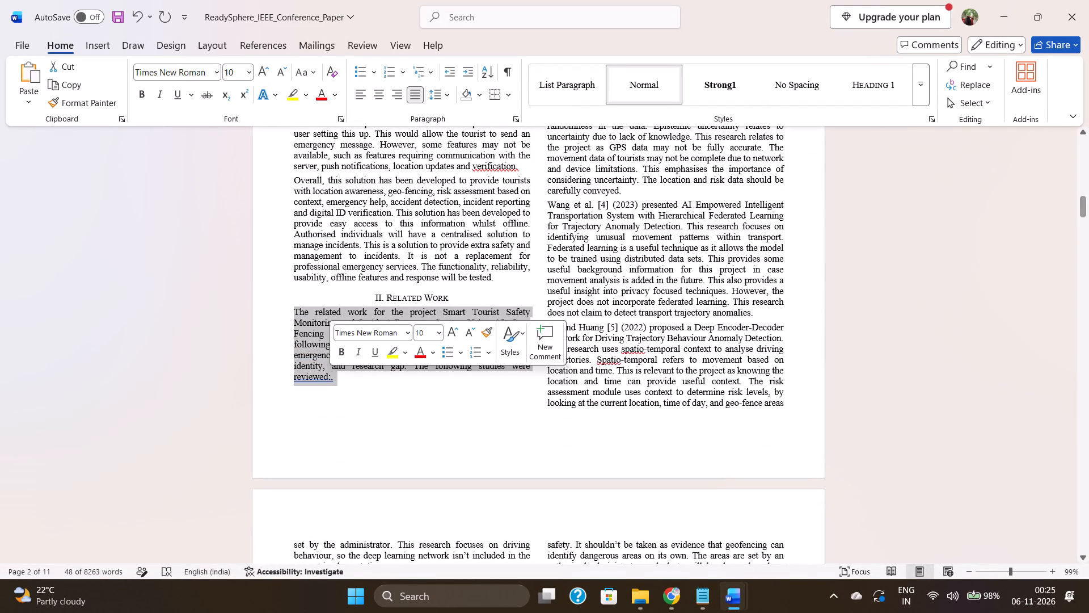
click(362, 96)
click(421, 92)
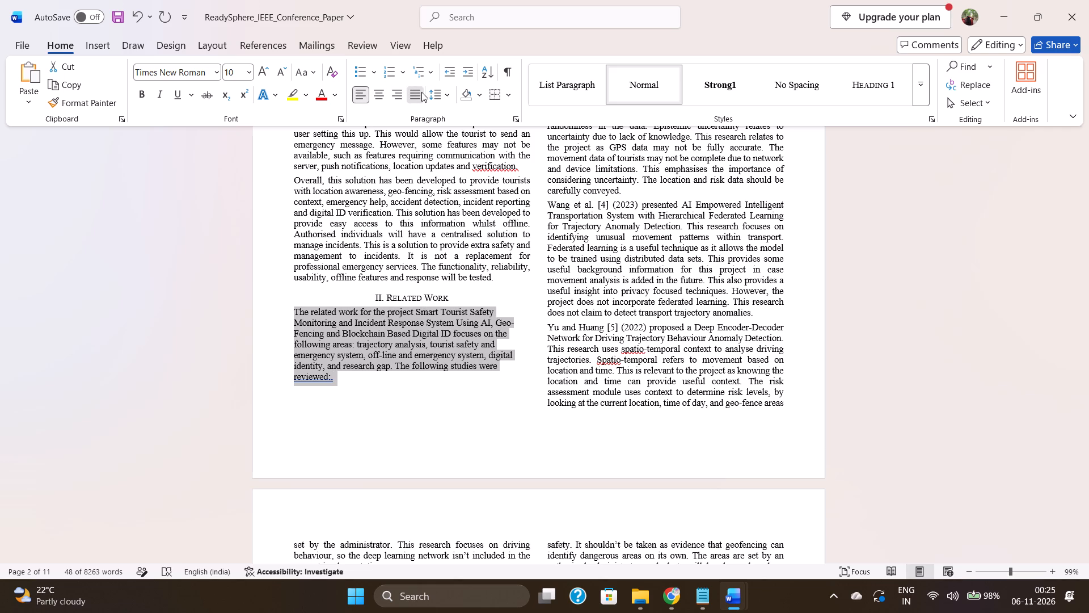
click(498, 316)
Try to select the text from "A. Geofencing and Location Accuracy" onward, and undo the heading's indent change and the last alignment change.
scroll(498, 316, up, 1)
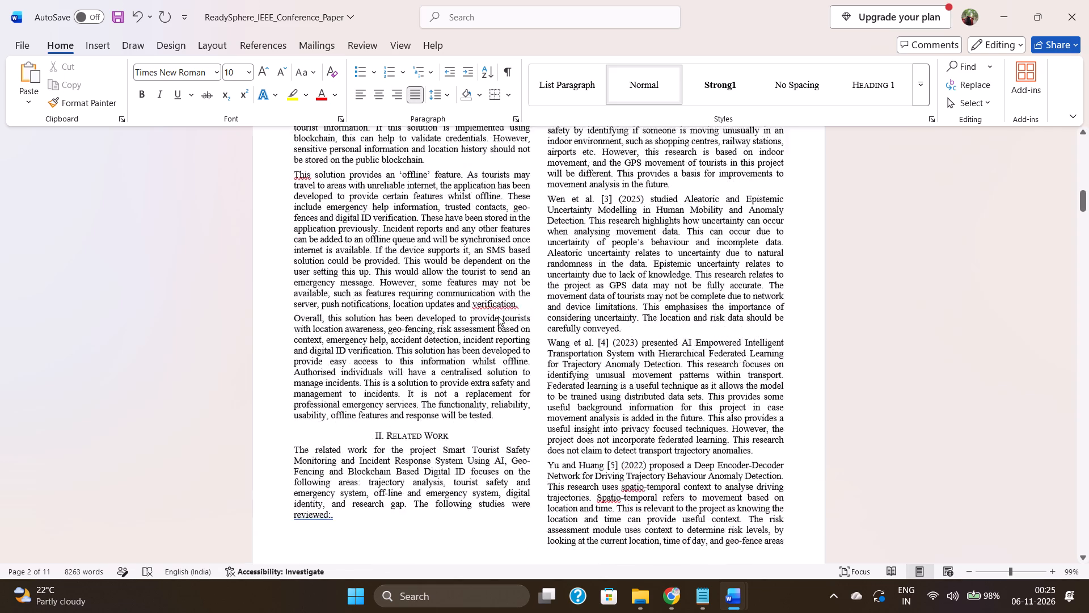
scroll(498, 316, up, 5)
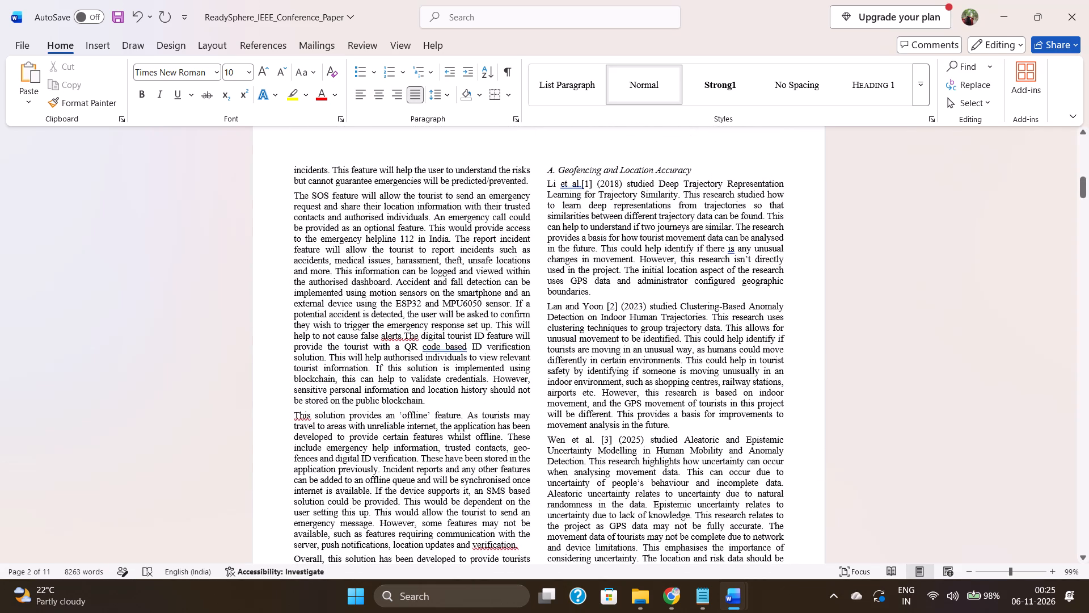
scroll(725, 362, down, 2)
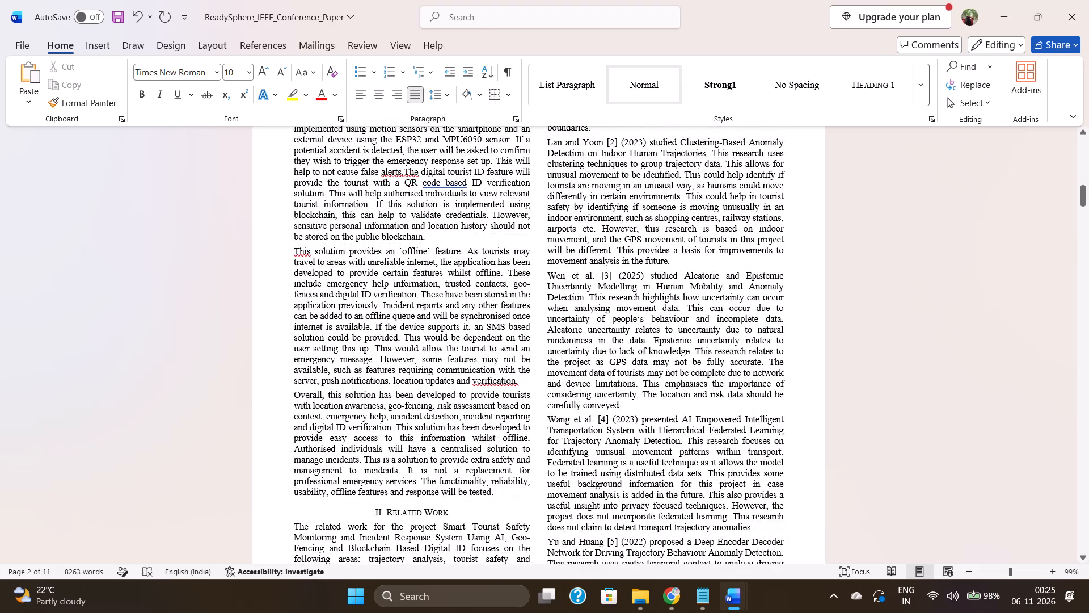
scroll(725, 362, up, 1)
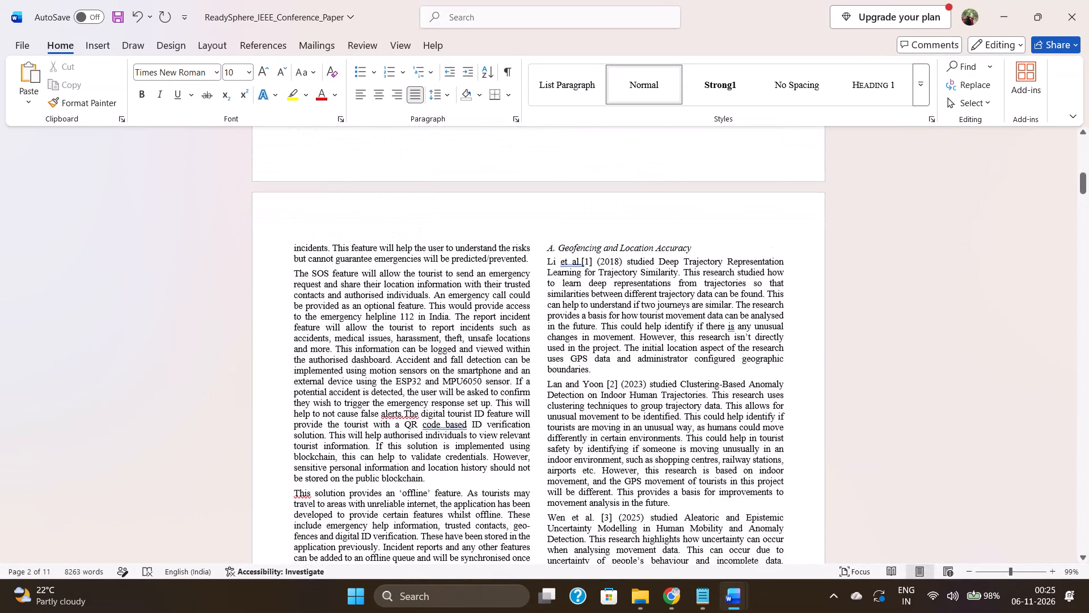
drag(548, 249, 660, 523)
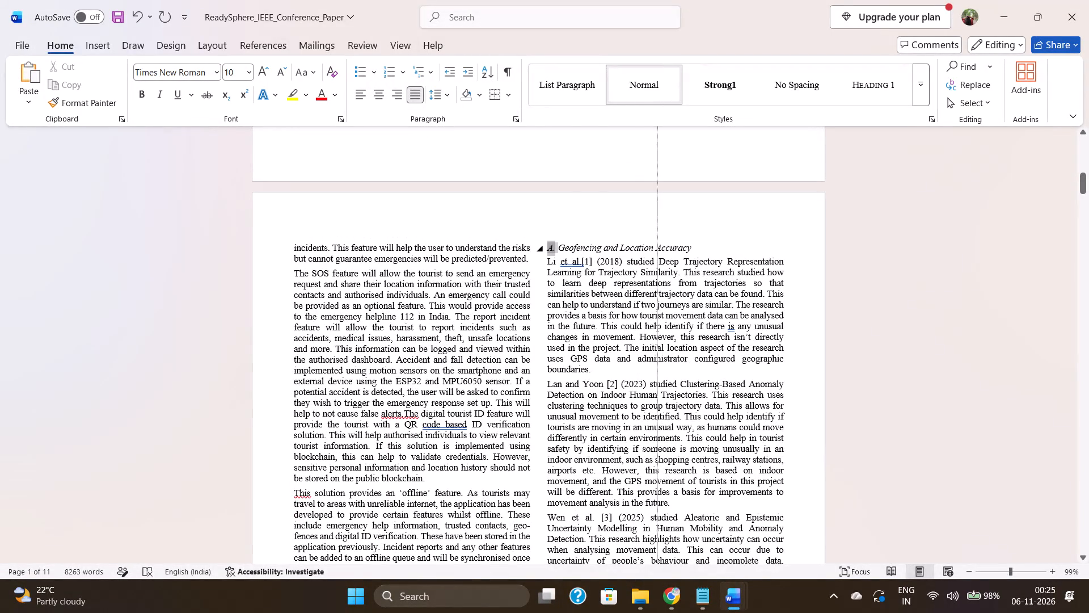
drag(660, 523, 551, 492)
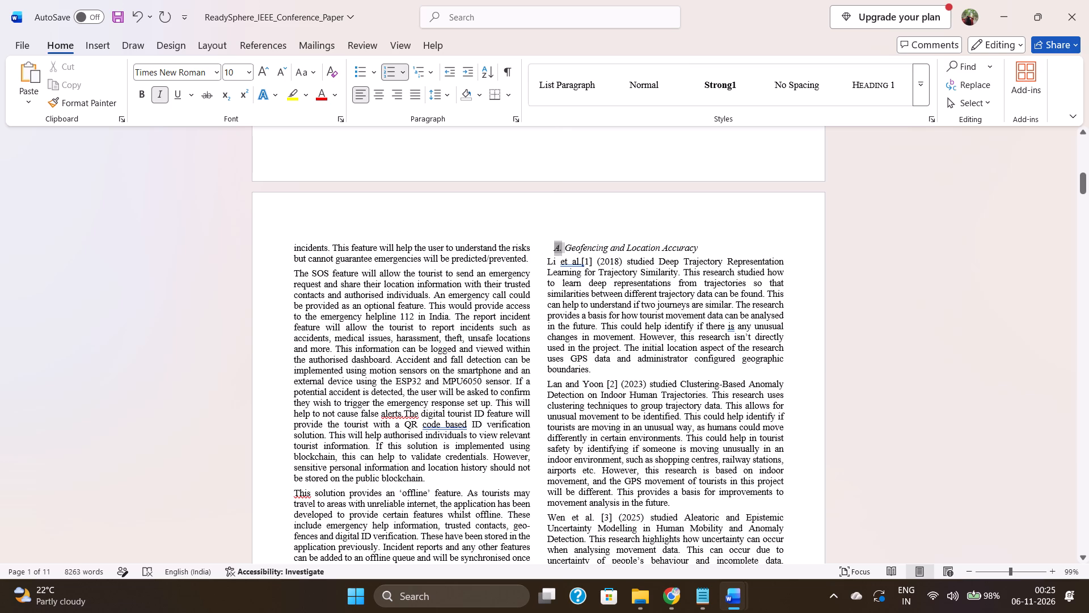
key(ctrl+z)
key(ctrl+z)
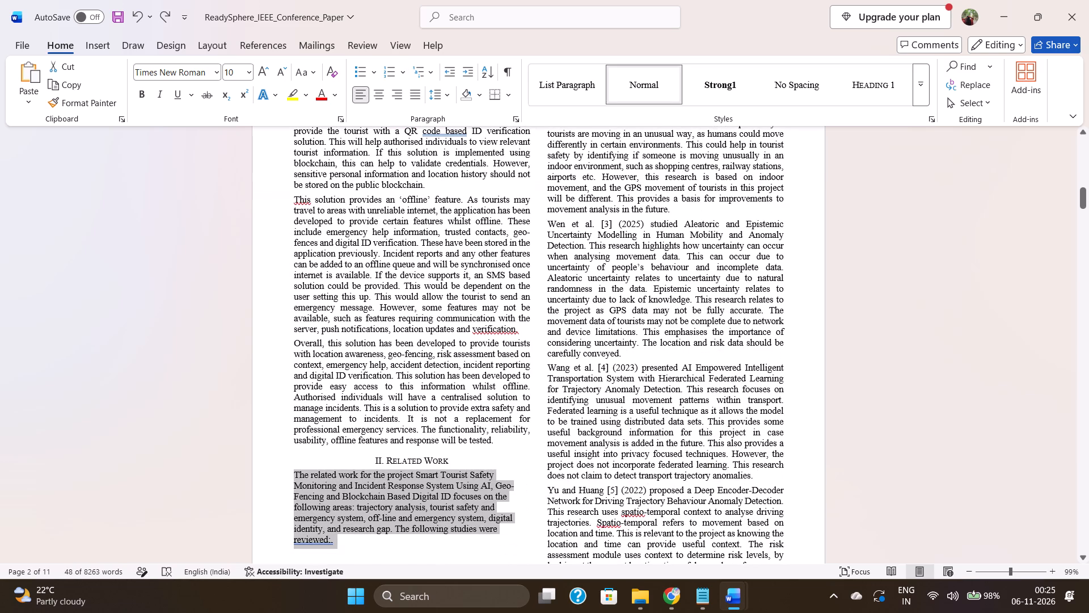
Justify the introductory paragraph under "II. Related Work".
click(586, 403)
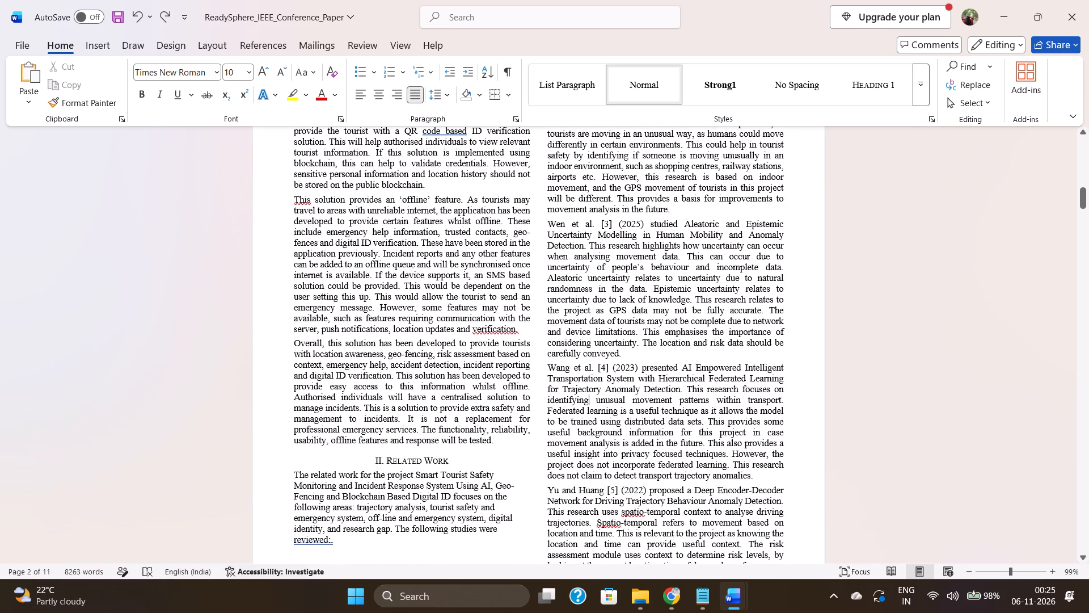
drag(347, 541, 297, 476)
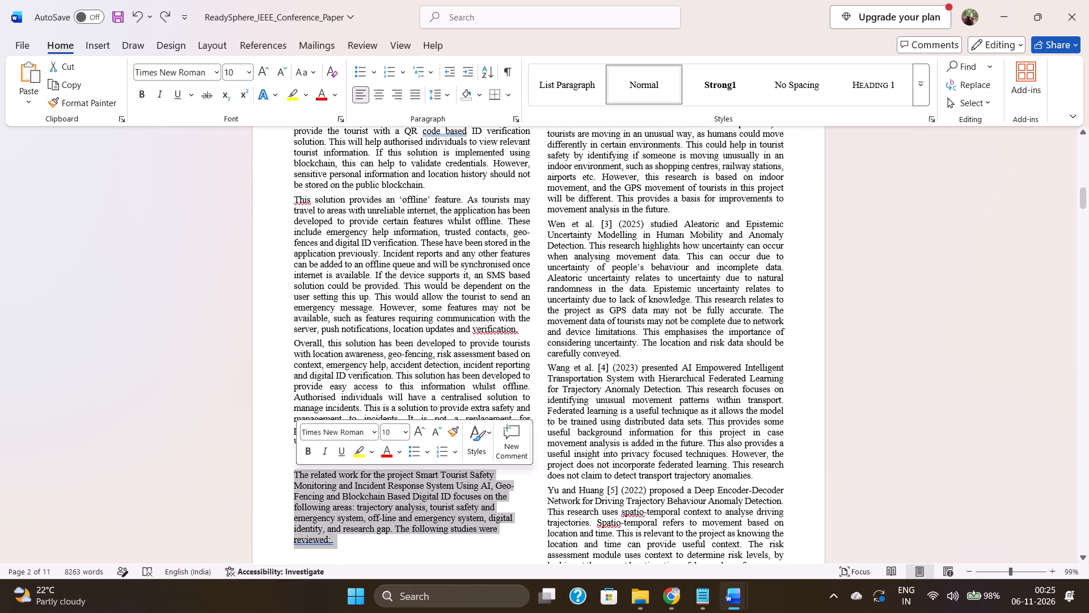
click(410, 90)
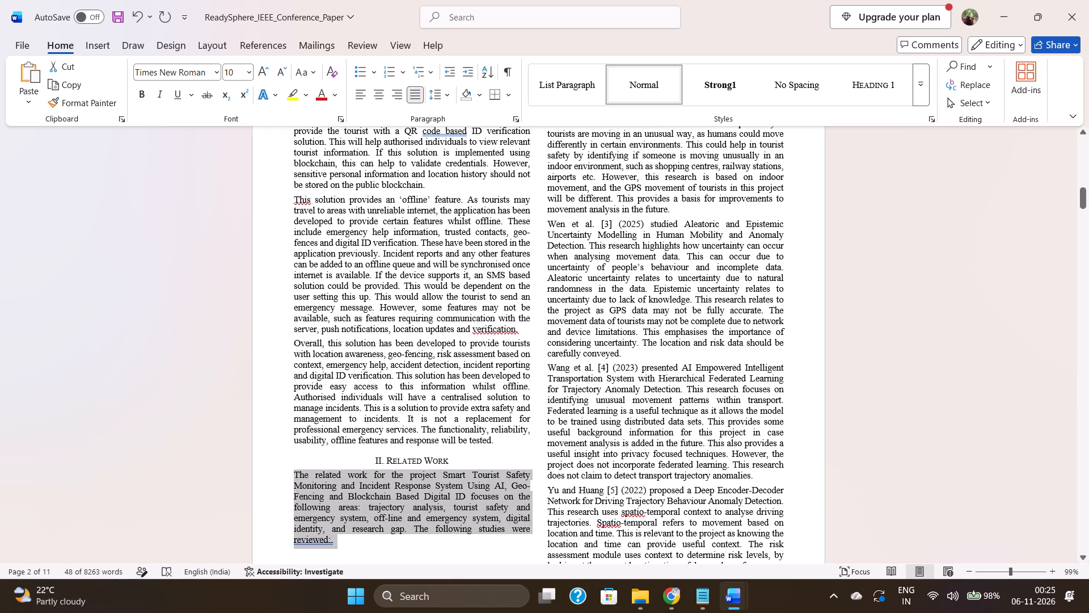
click(564, 368)
Reapply justified alignment to page 2's first-column text above "II. Related Work", from the top of the column through the "Overall" paragraph.
drag(492, 446, 470, 413)
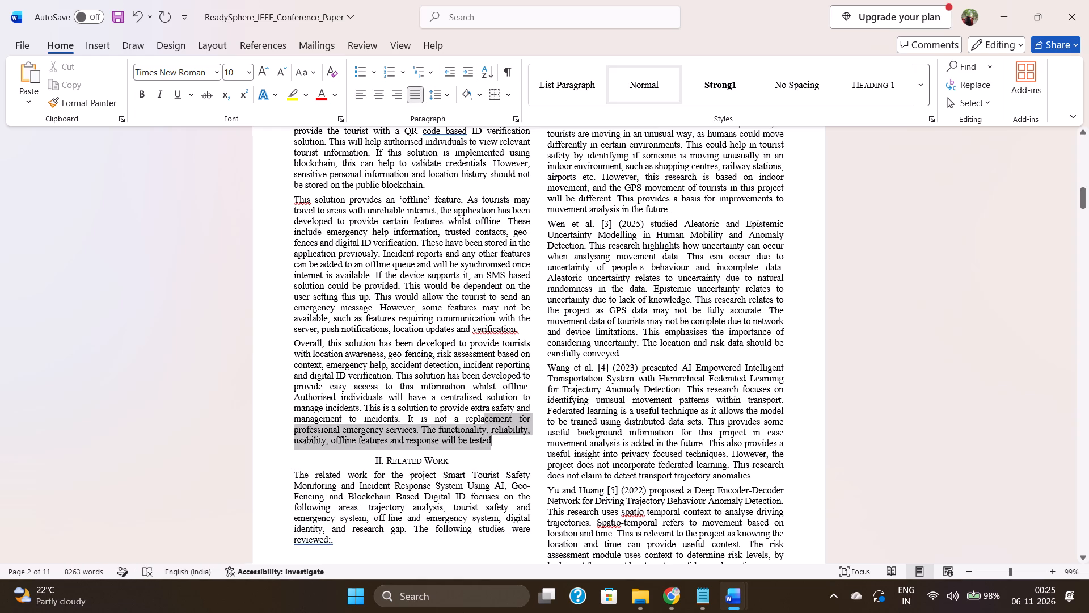
drag(470, 413, 306, 111)
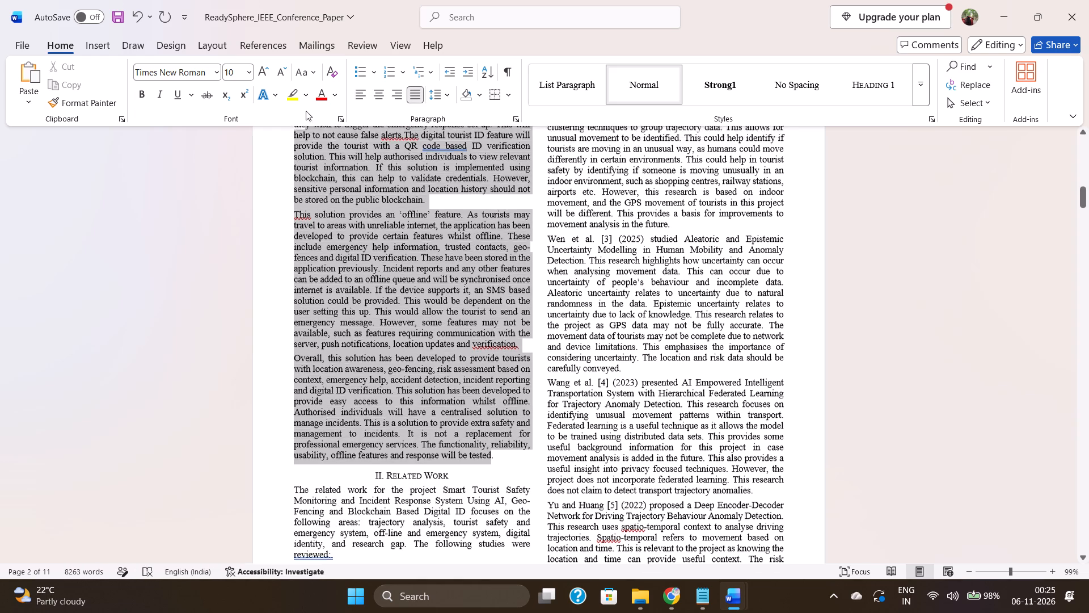
drag(306, 111, 297, 391)
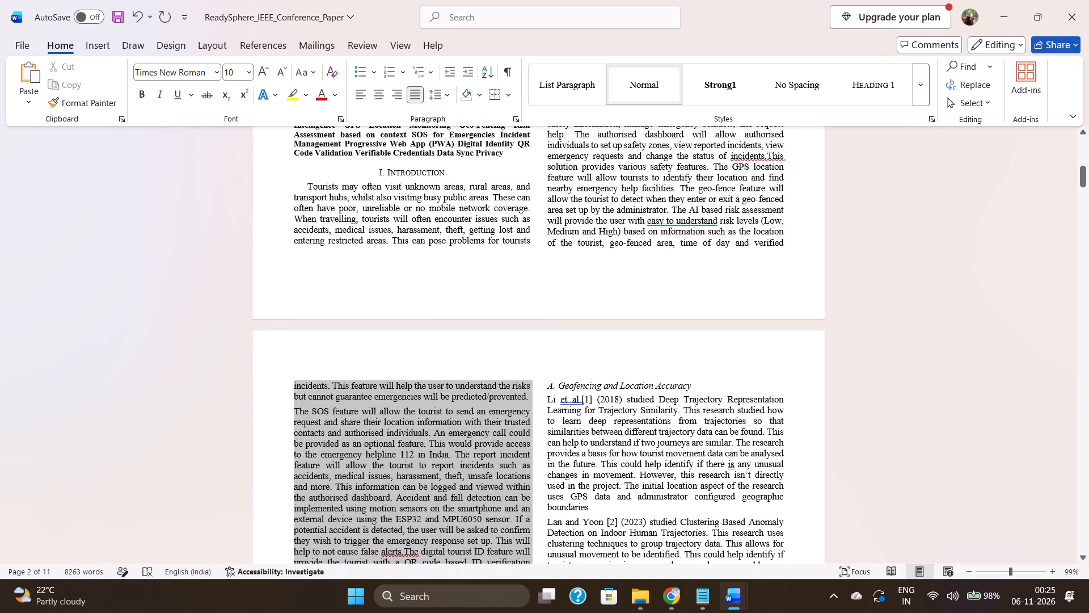
drag(297, 391, 297, 388)
click(414, 91)
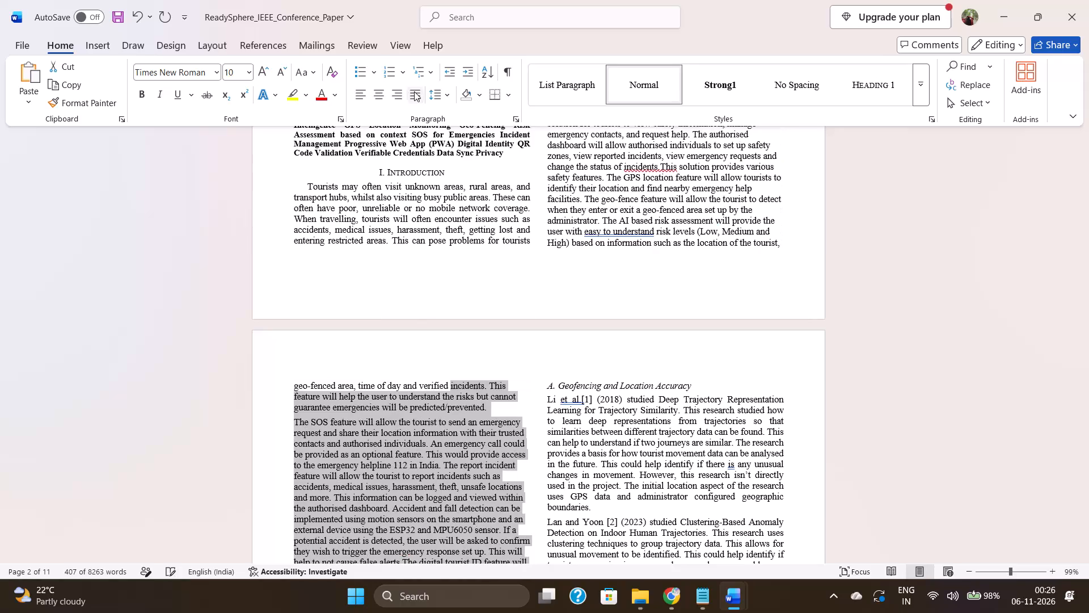
click(414, 91)
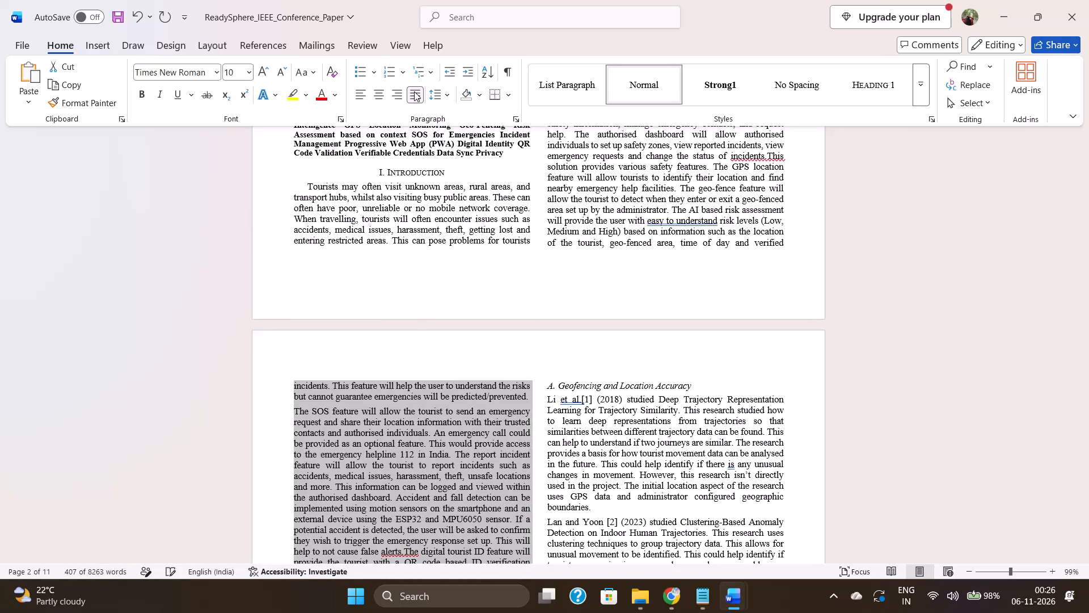
click(497, 290)
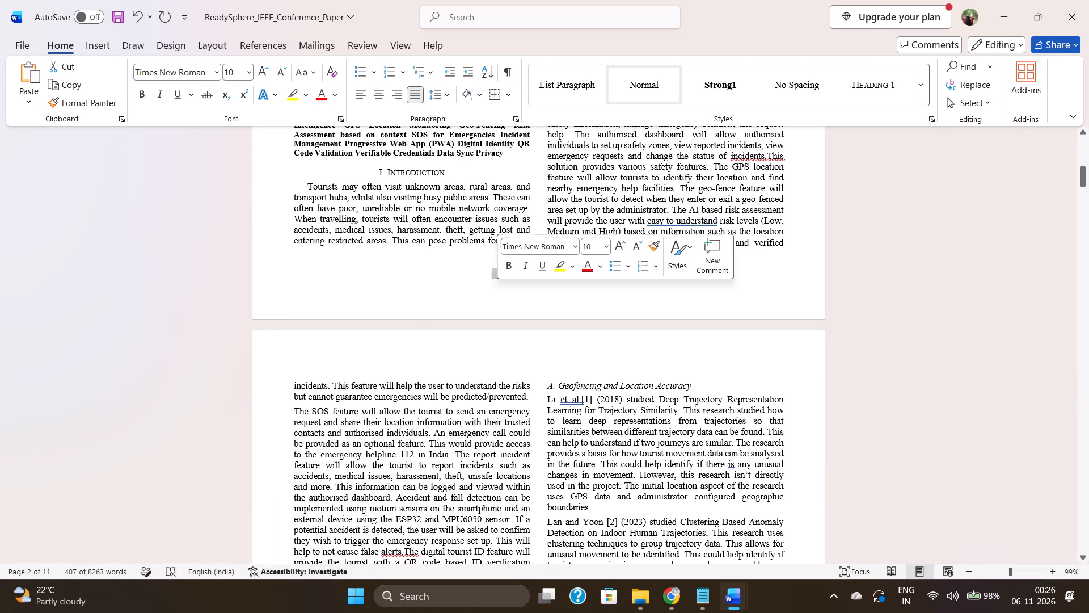
Check the alignment of page 1's second-column Introduction text and of the Abstract and Keywords paragraphs.
scroll(598, 430, up, 1)
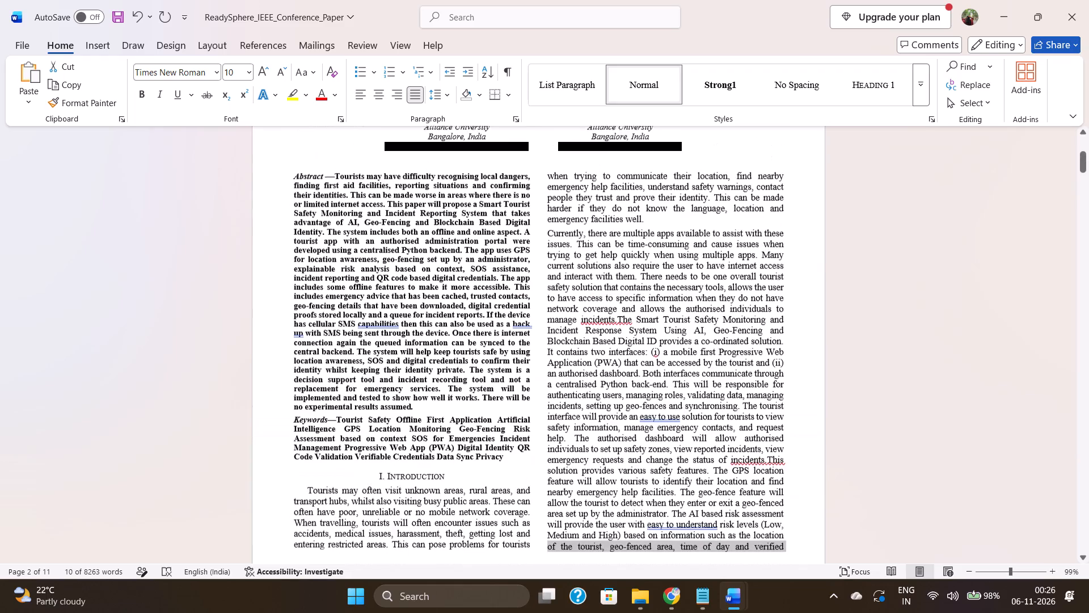
scroll(598, 430, up, 1)
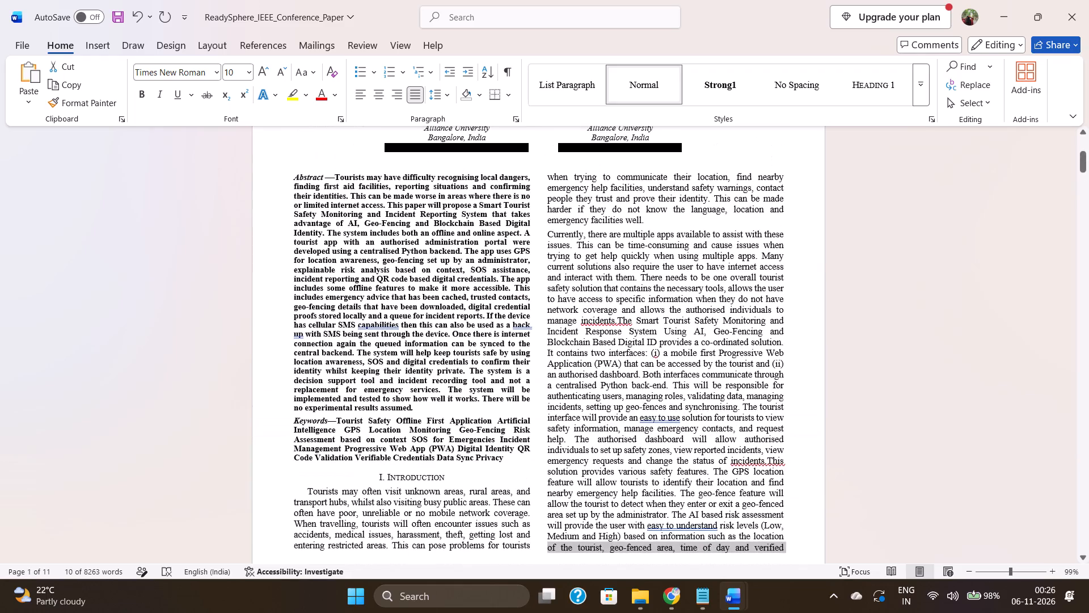
drag(546, 177, 622, 219)
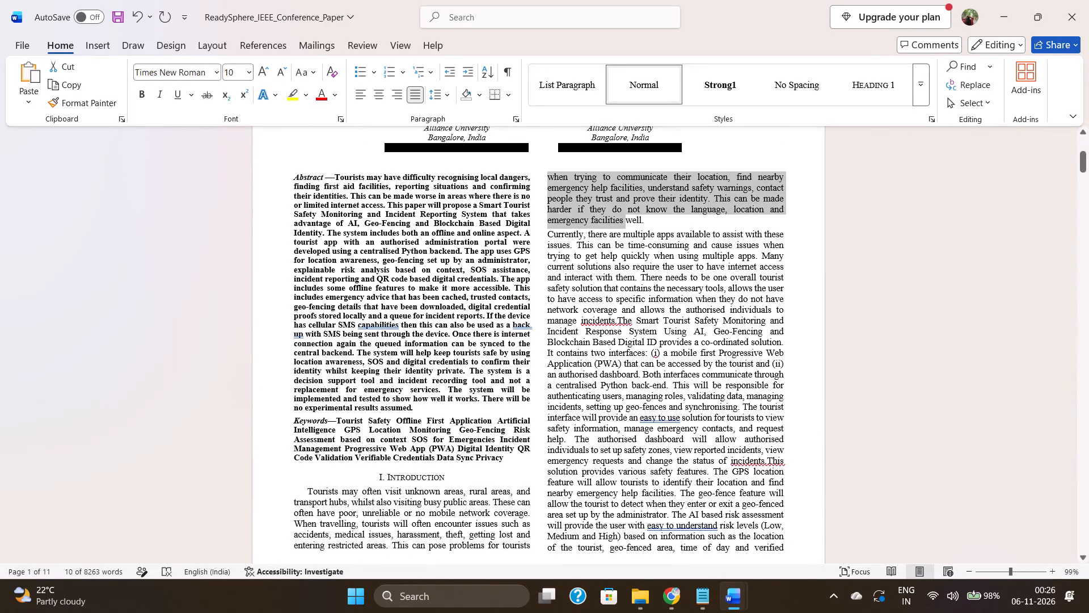
drag(622, 219, 636, 220)
click(493, 331)
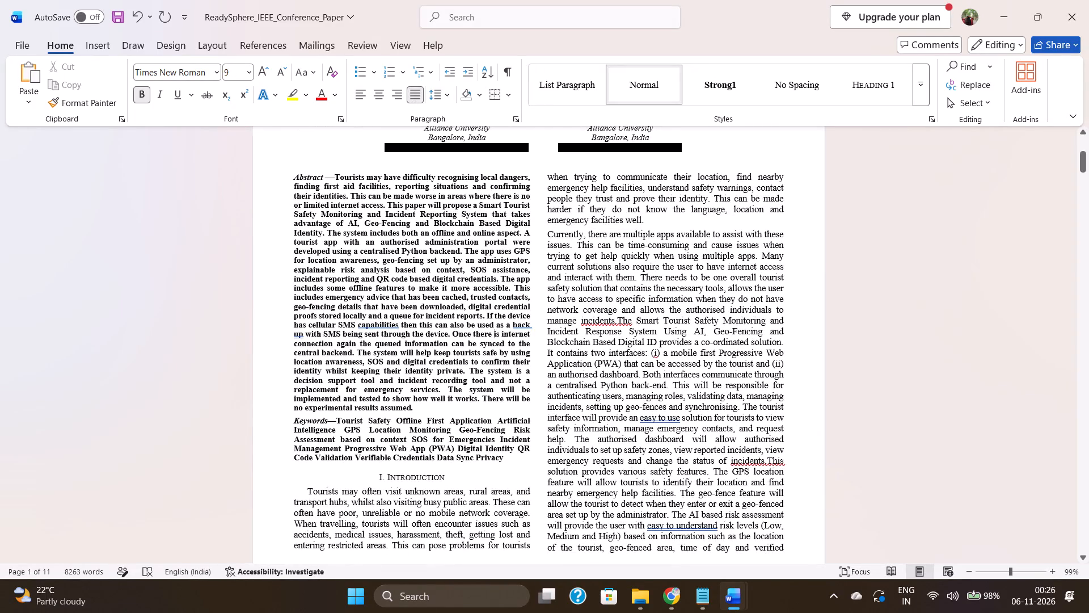
drag(334, 174, 412, 416)
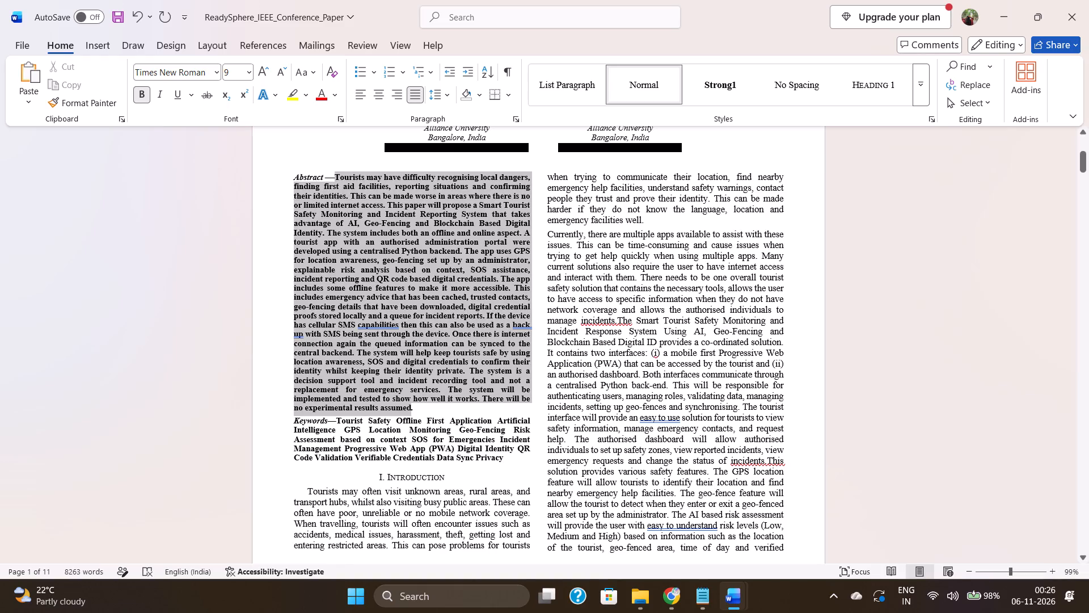
drag(412, 416, 493, 465)
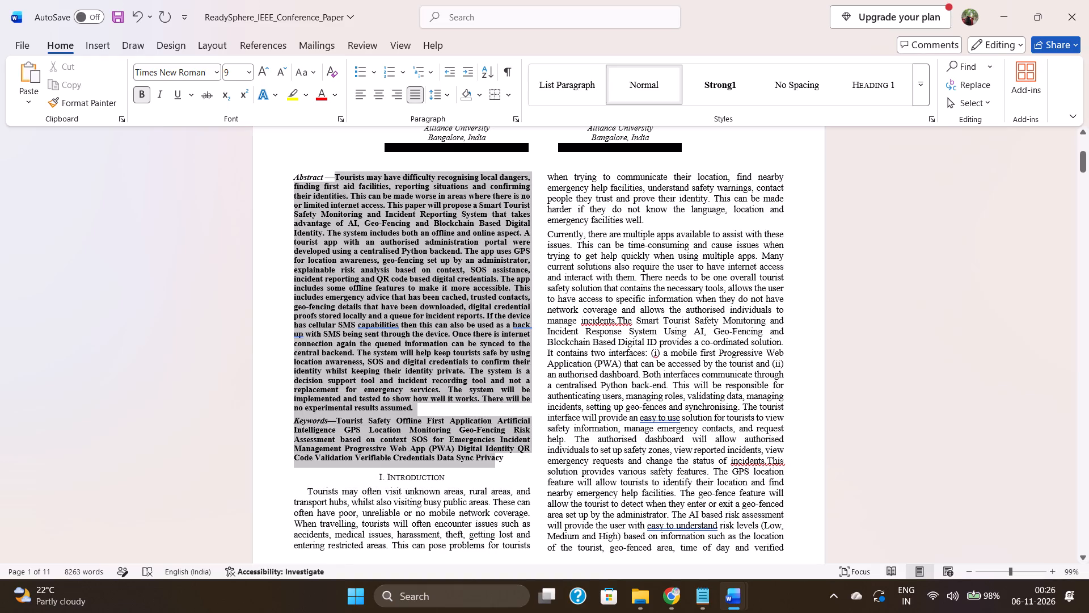
drag(493, 465, 504, 459)
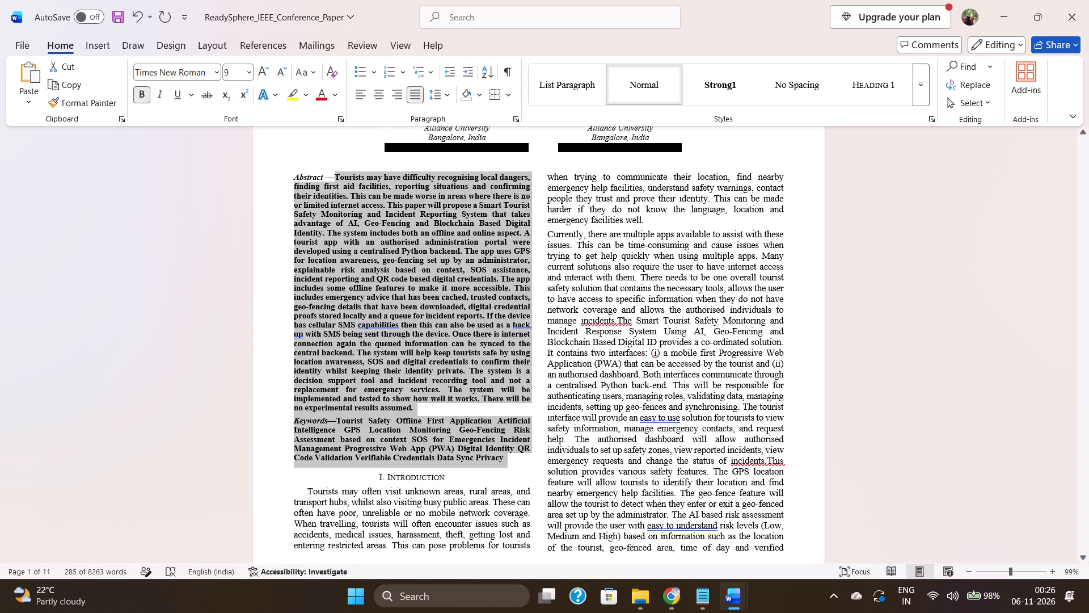
click(227, 320)
click(227, 320)
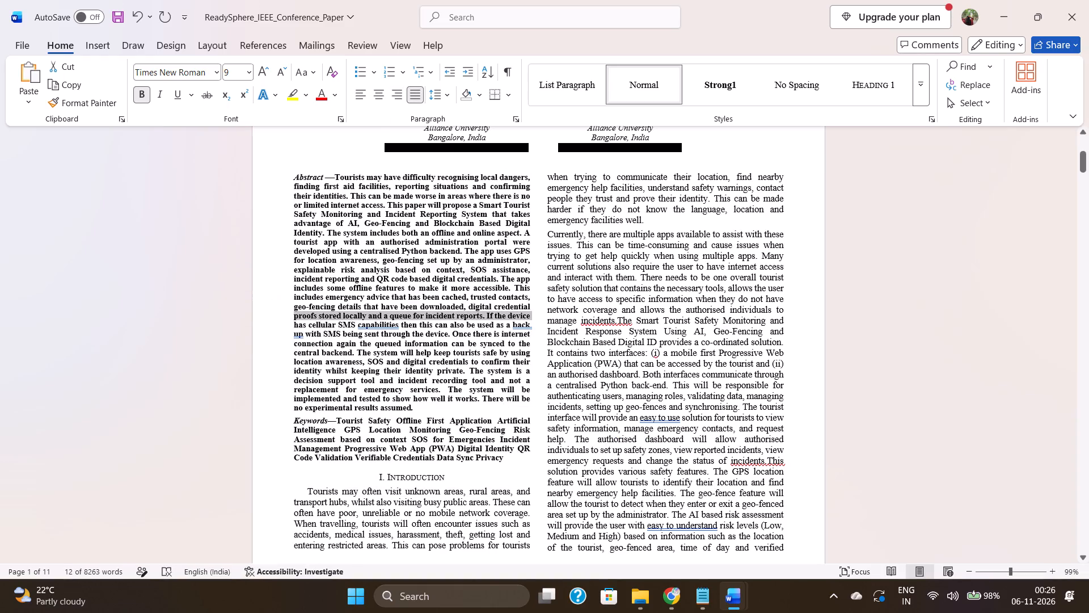
click(227, 320)
click(890, 339)
Look through the paper from page 2 to page 5 and examine the "IV. Design Thinking Methodology & Operational Workflow" heading and its paragraph.
scroll(890, 339, down, 4)
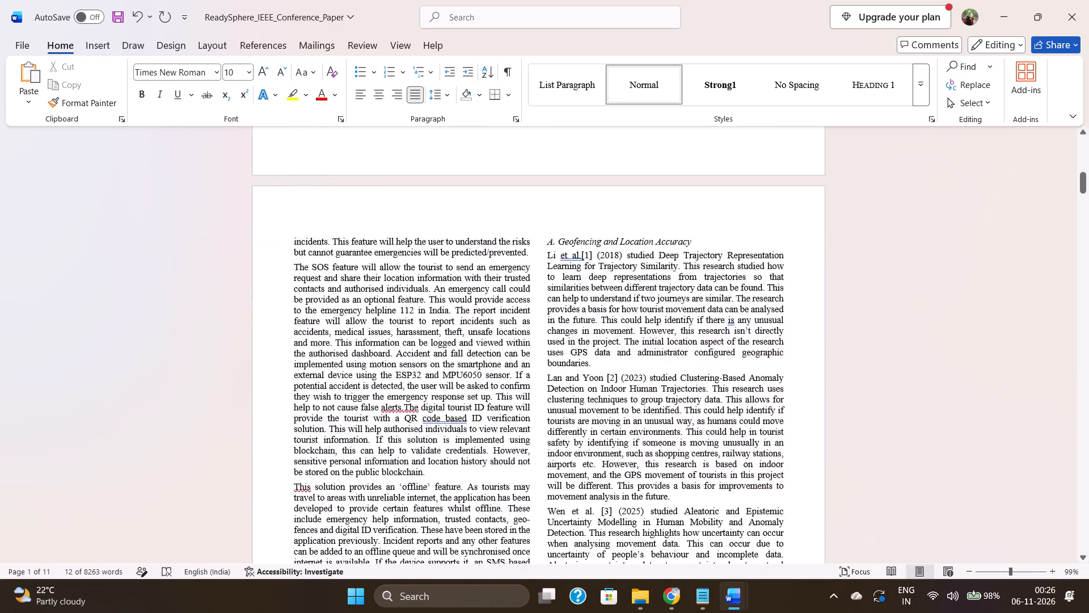
scroll(890, 339, down, 12)
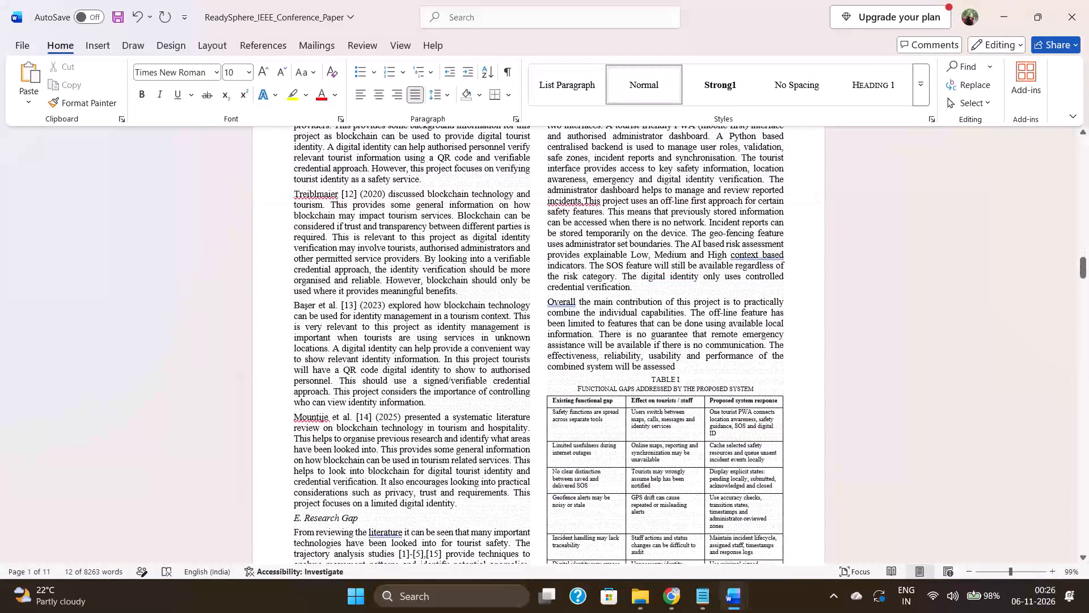
scroll(890, 339, down, 7)
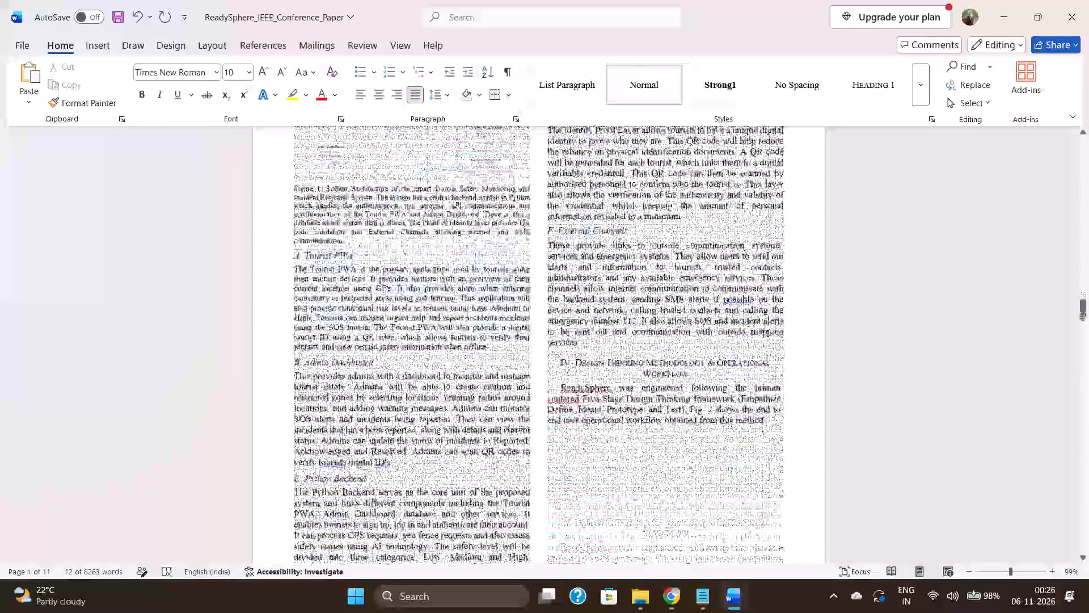
scroll(727, 417, down, 1)
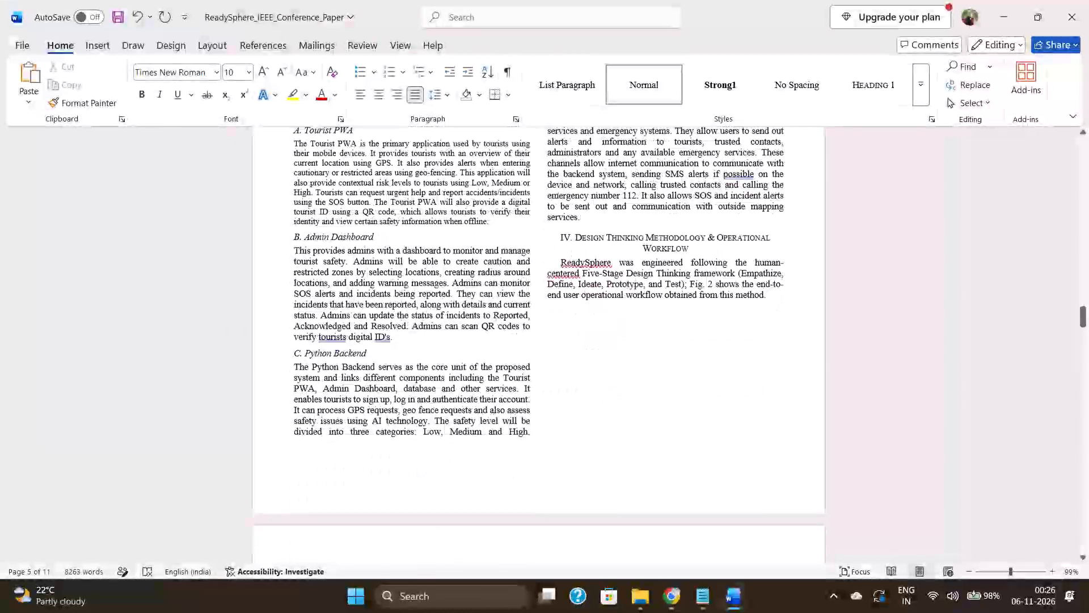
scroll(727, 417, down, 1)
scroll(727, 417, right, 1)
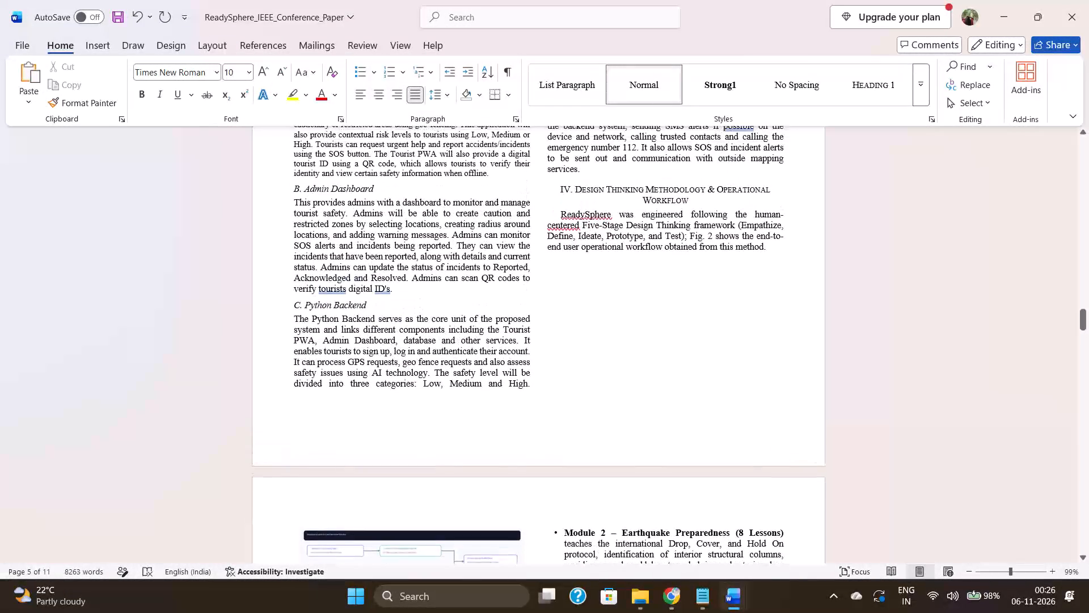
click(559, 188)
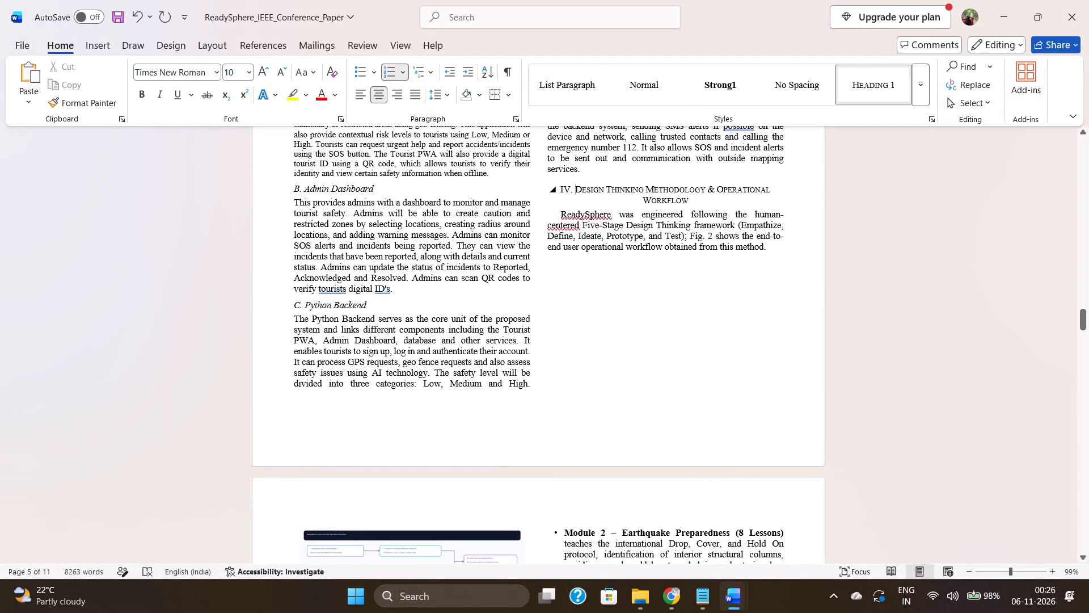
click(562, 187)
click(562, 187)
click(605, 234)
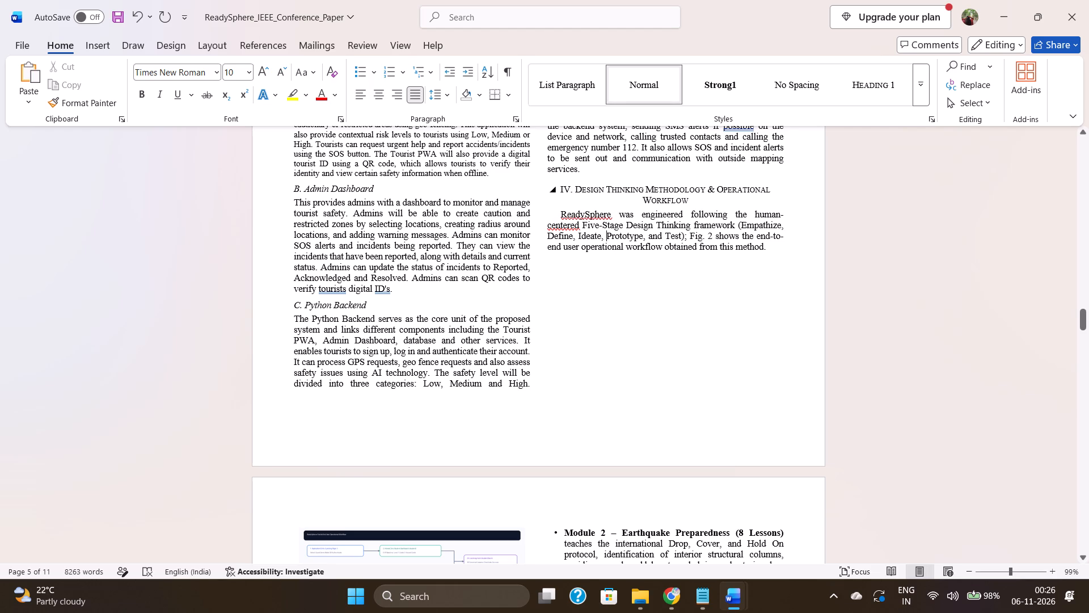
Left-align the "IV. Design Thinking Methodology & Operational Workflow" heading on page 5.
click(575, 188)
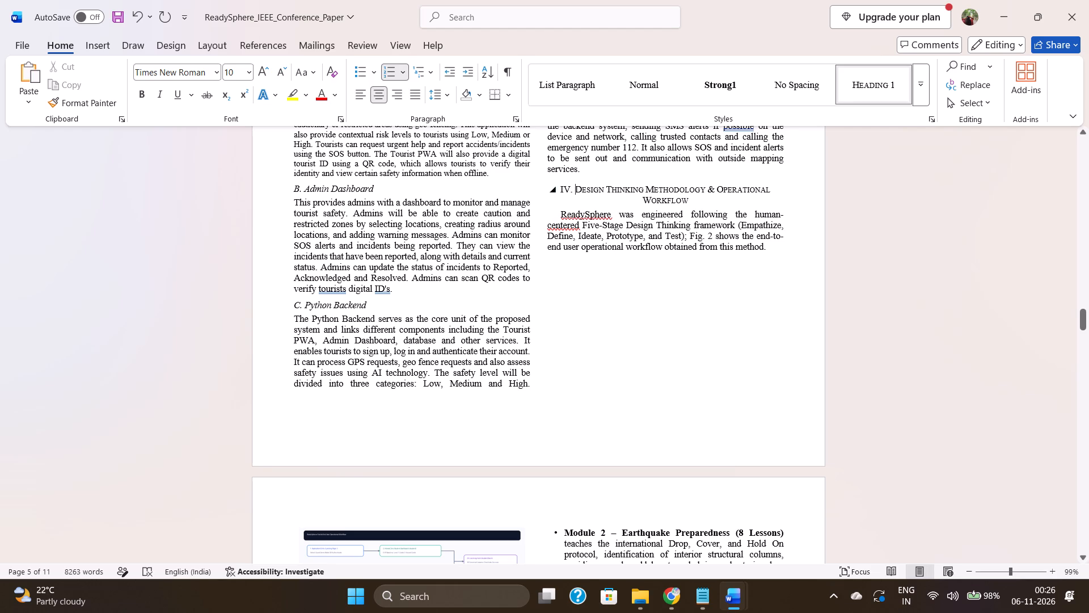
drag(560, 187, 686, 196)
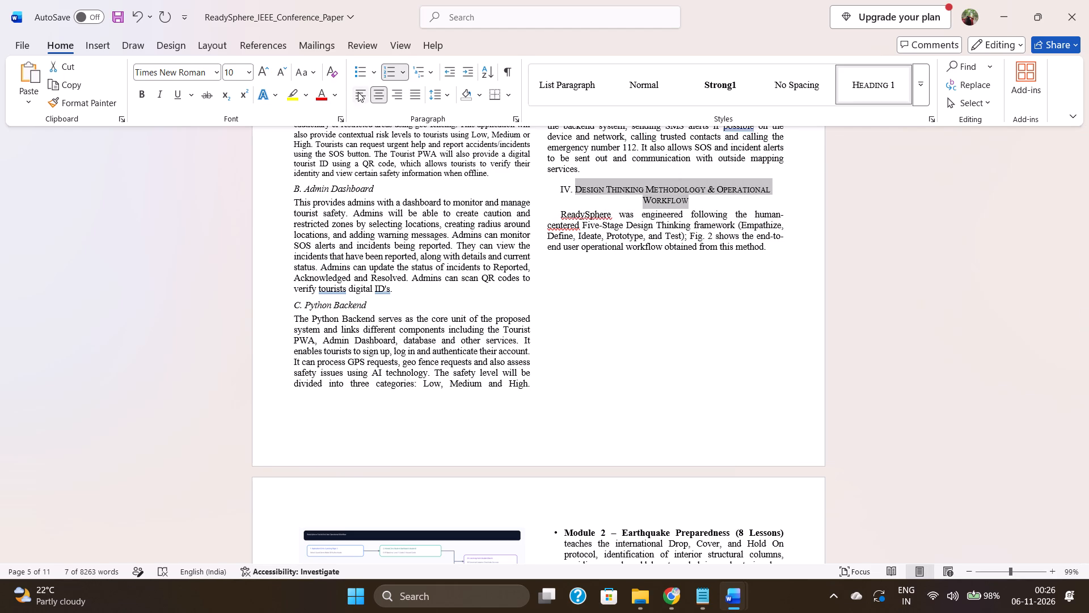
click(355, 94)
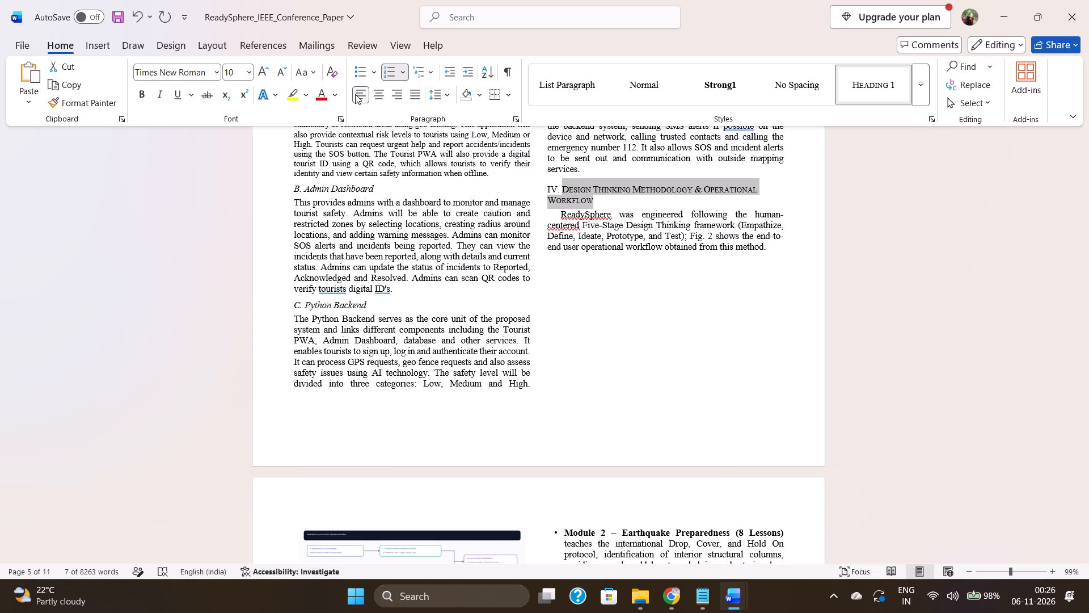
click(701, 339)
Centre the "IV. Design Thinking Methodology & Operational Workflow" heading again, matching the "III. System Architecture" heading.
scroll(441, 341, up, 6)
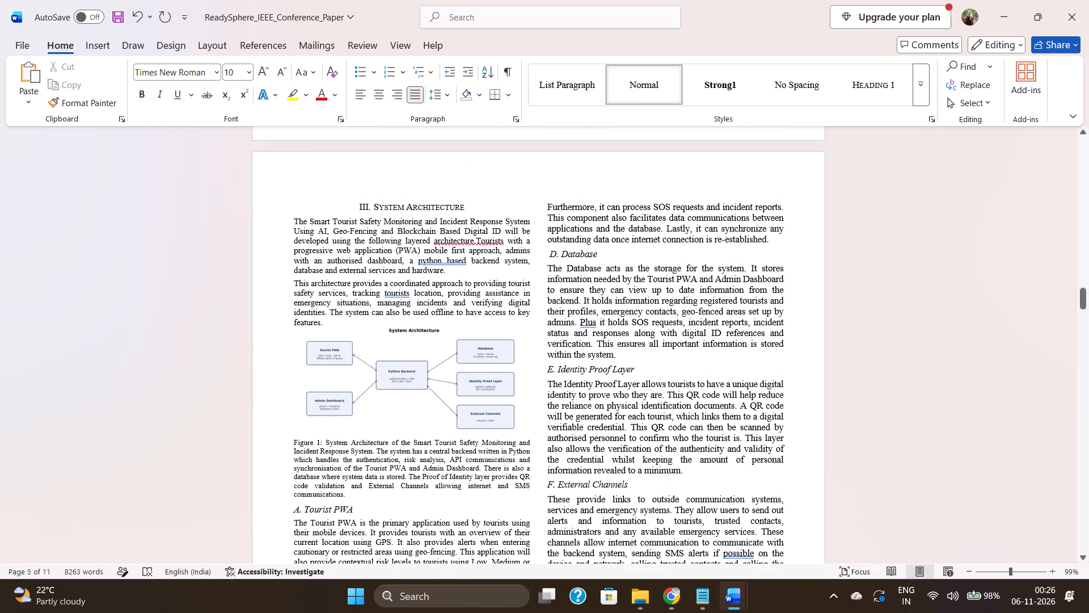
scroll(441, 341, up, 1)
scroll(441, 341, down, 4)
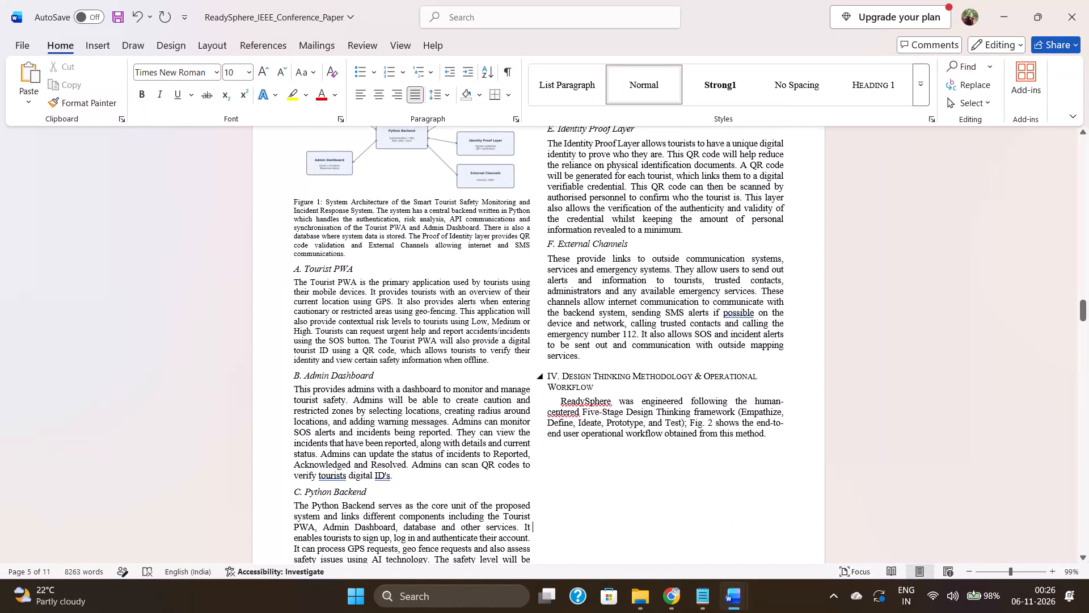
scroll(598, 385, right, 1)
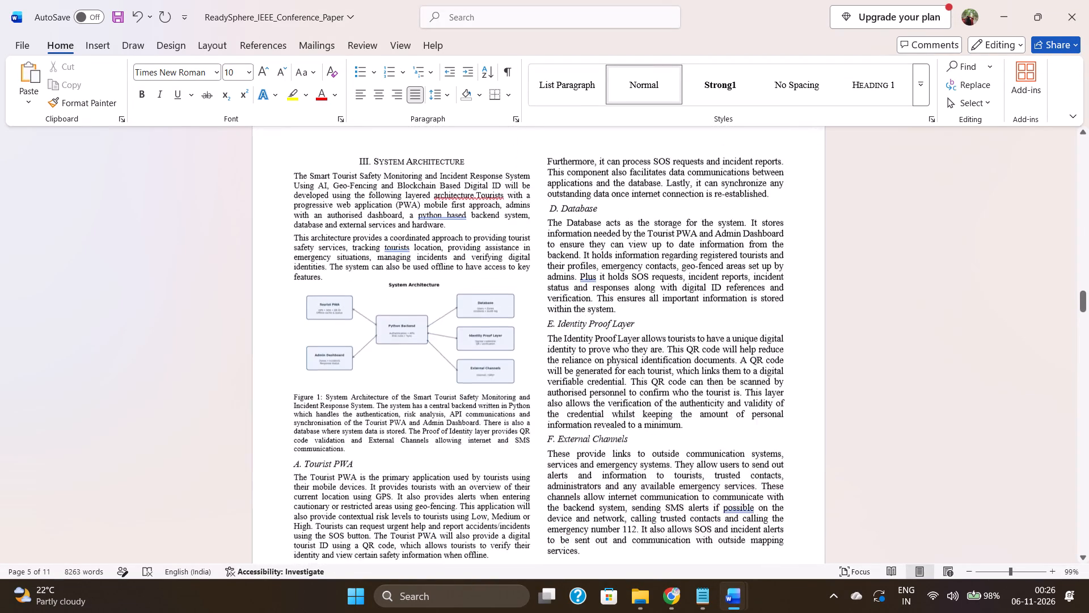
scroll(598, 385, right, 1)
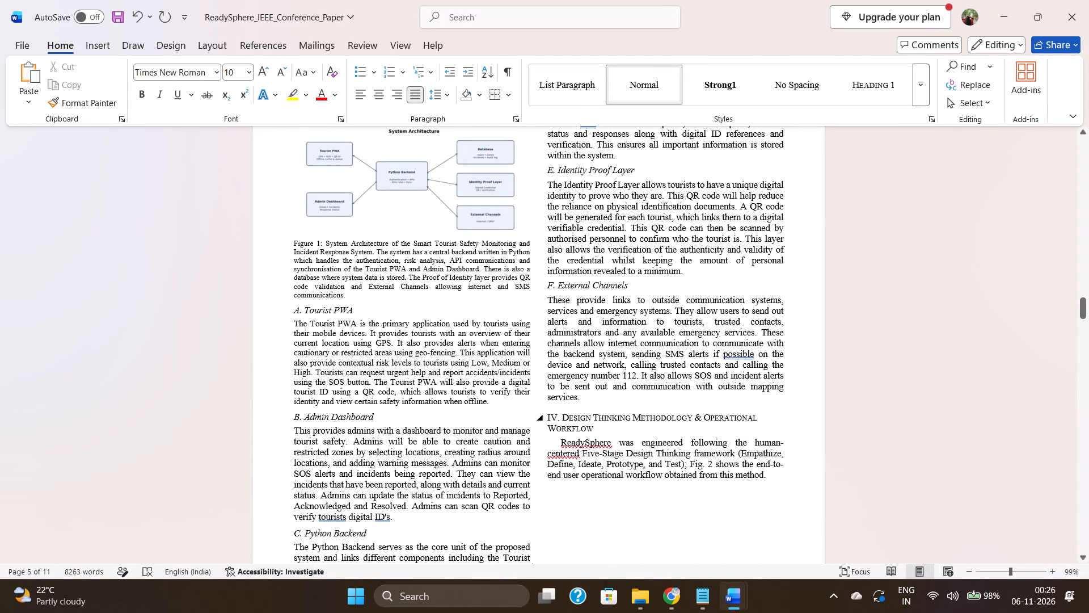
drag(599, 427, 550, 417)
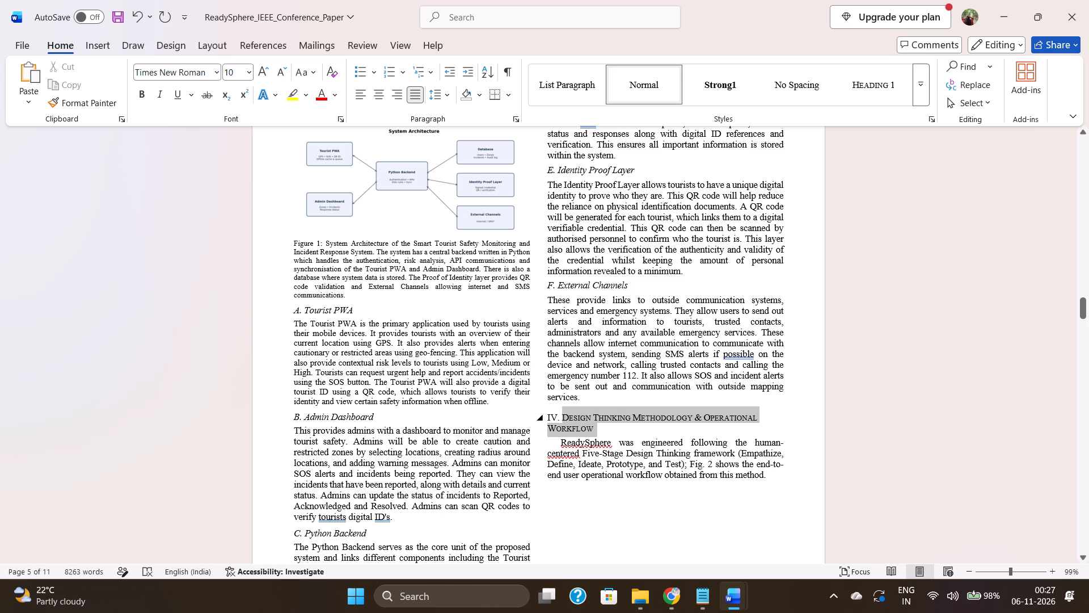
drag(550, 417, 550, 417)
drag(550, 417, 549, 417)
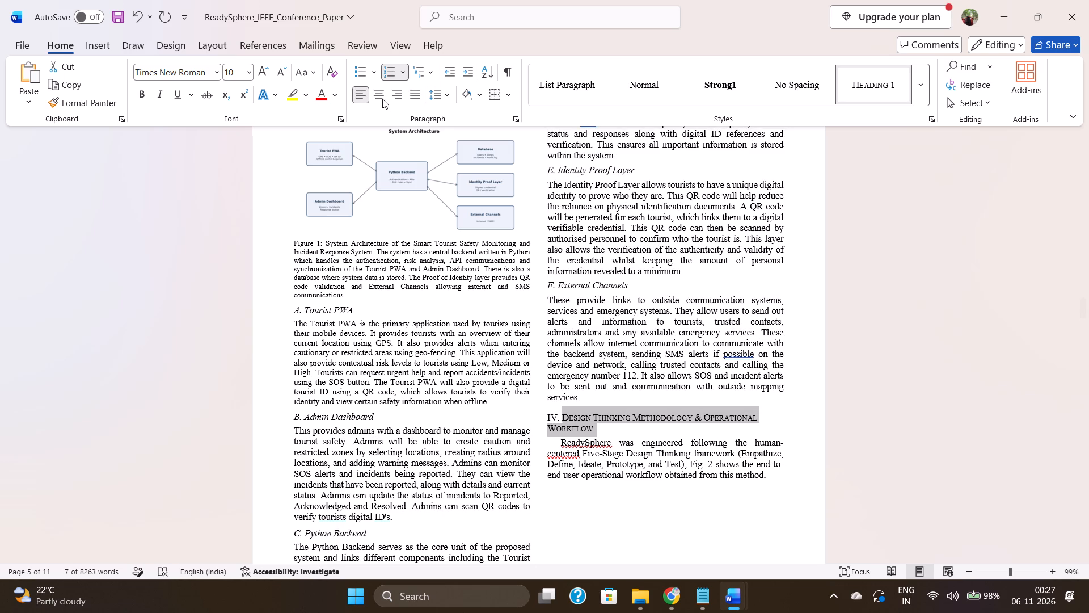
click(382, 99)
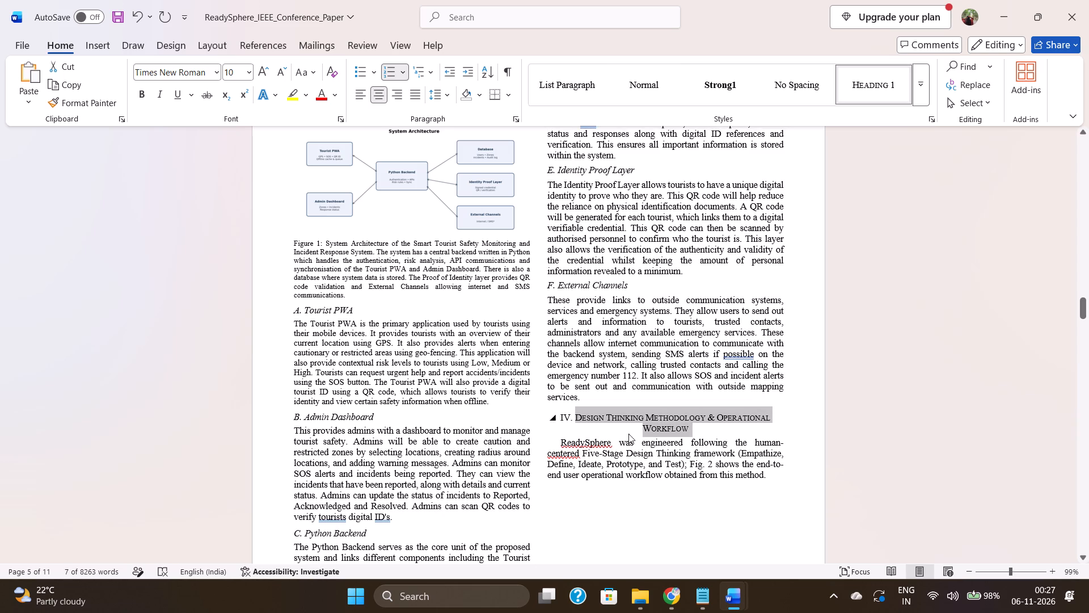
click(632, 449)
scroll(632, 449, down, 2)
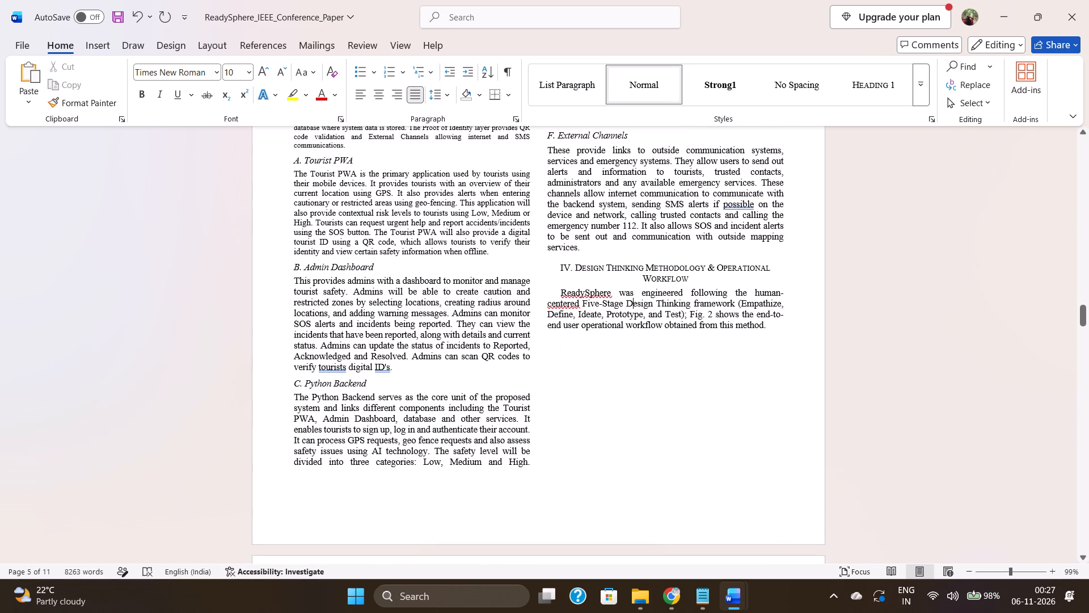
drag(574, 266, 671, 285)
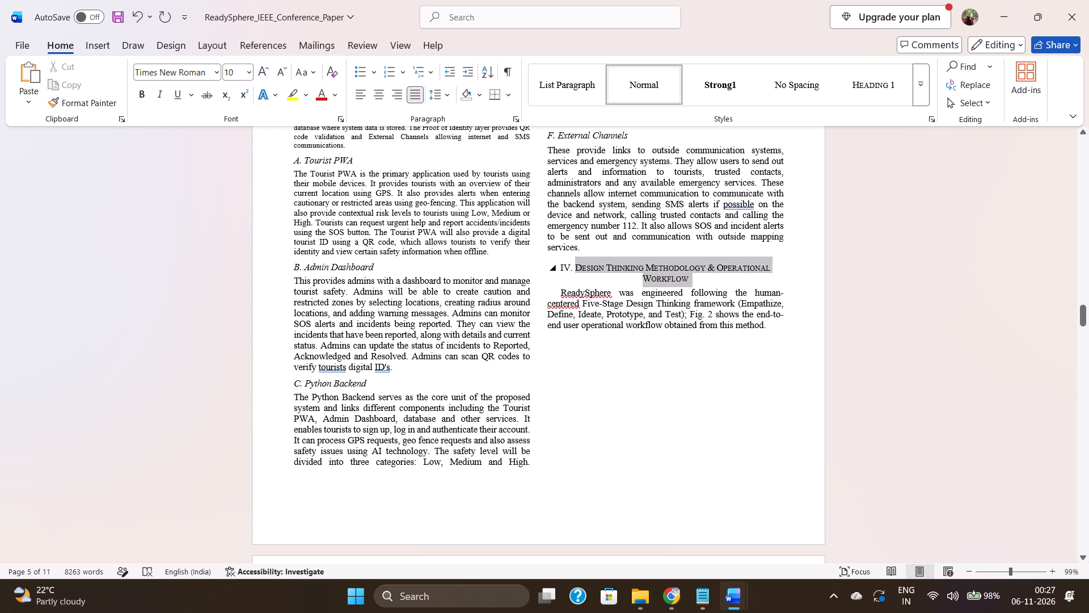
drag(671, 285, 689, 280)
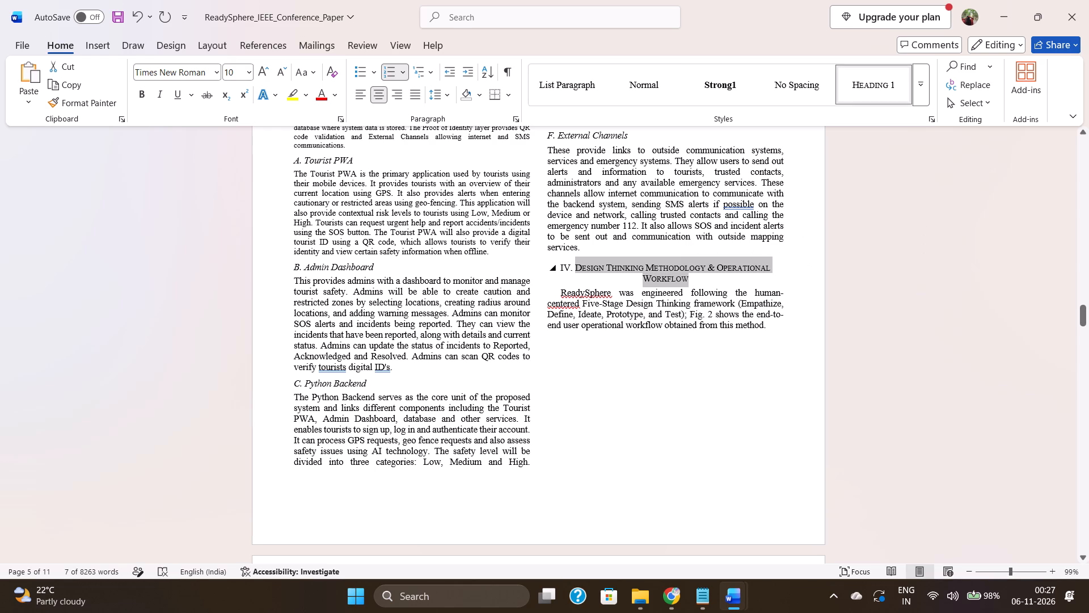
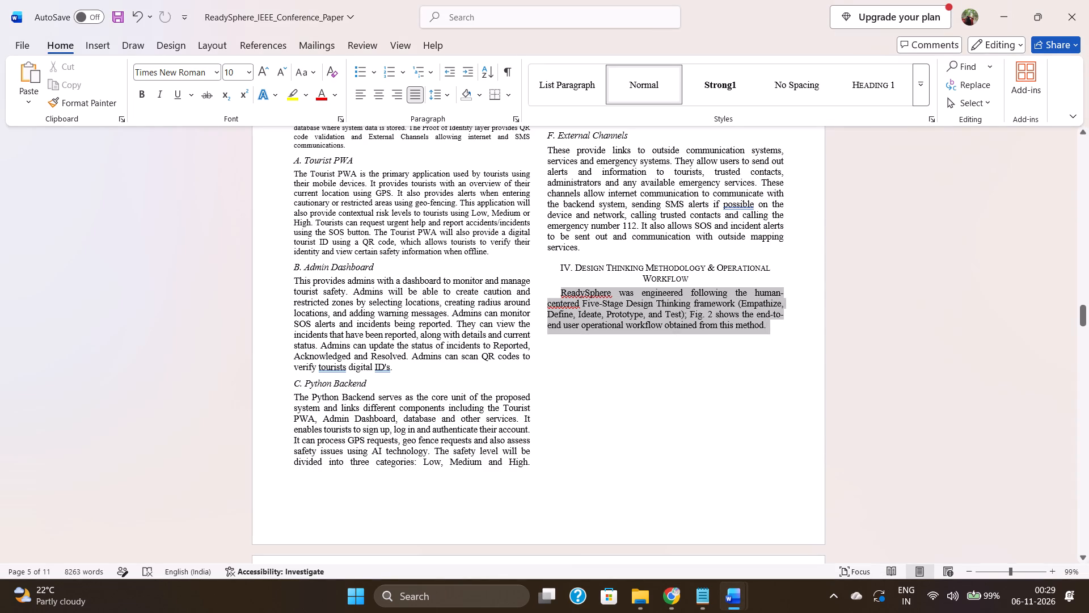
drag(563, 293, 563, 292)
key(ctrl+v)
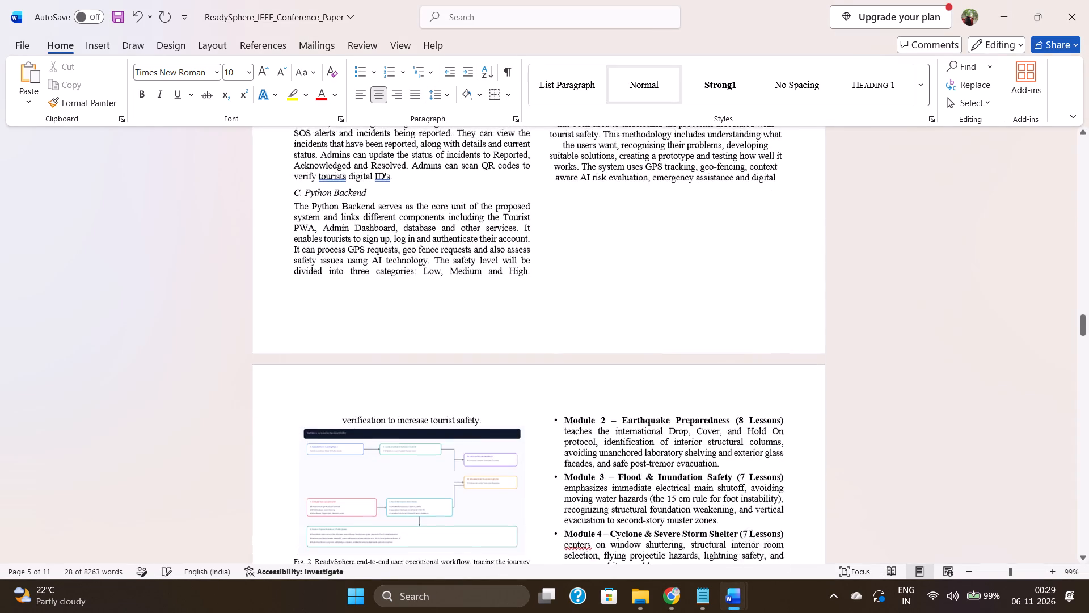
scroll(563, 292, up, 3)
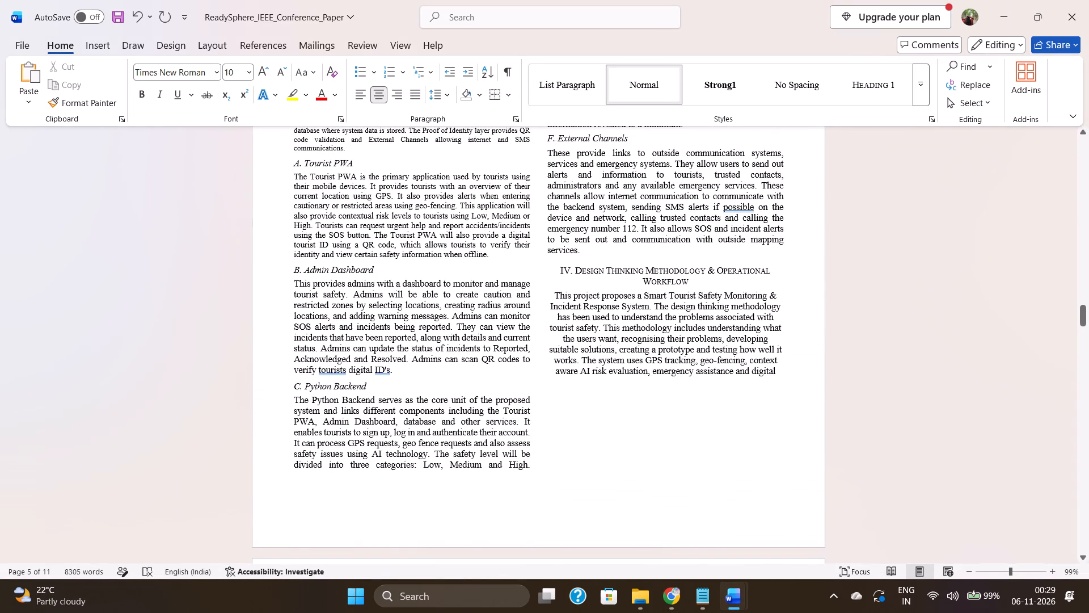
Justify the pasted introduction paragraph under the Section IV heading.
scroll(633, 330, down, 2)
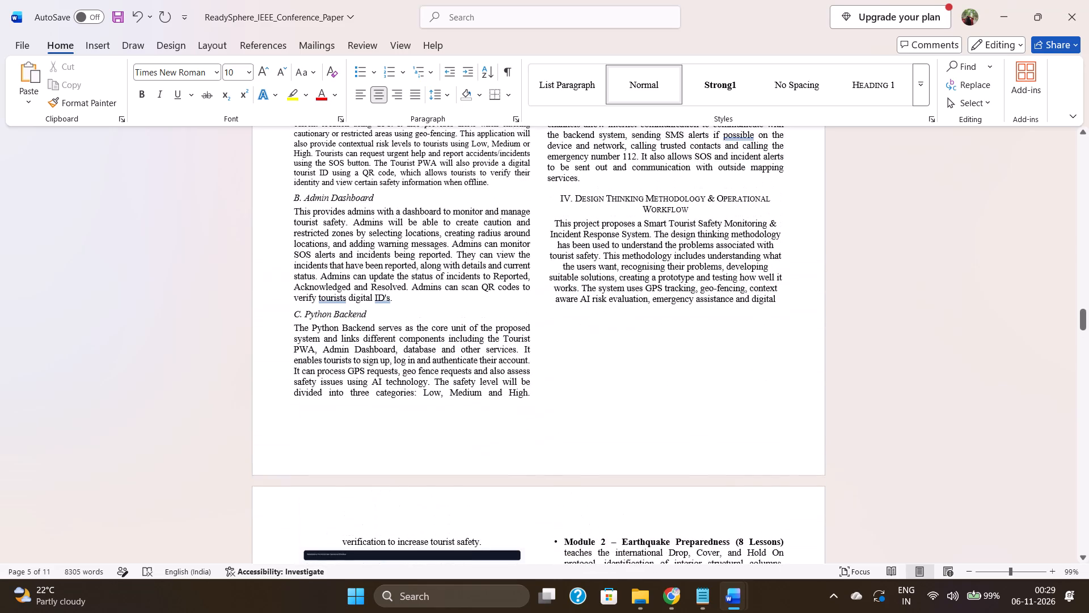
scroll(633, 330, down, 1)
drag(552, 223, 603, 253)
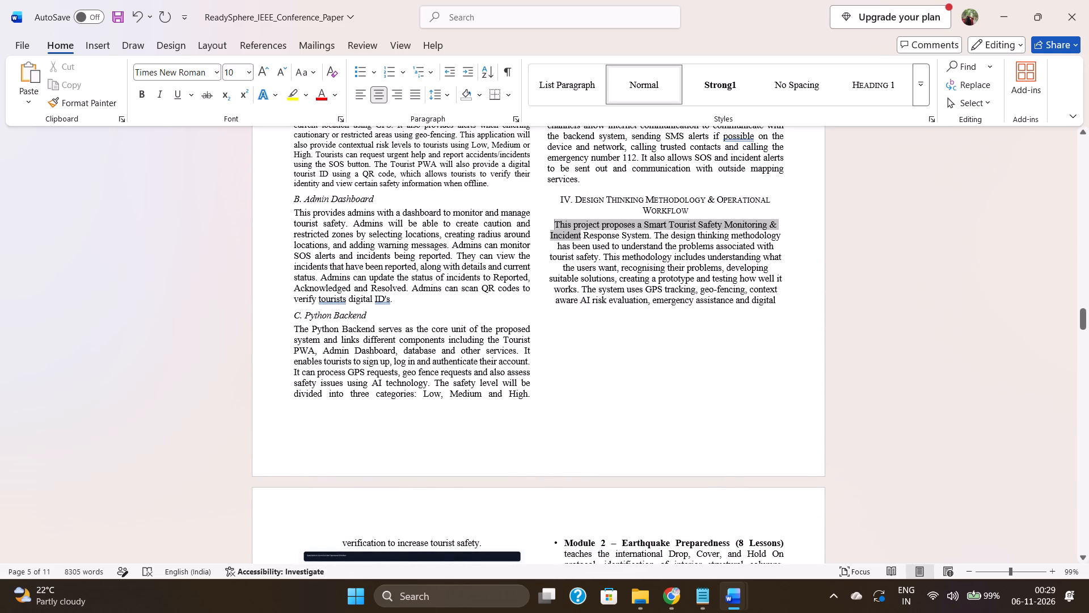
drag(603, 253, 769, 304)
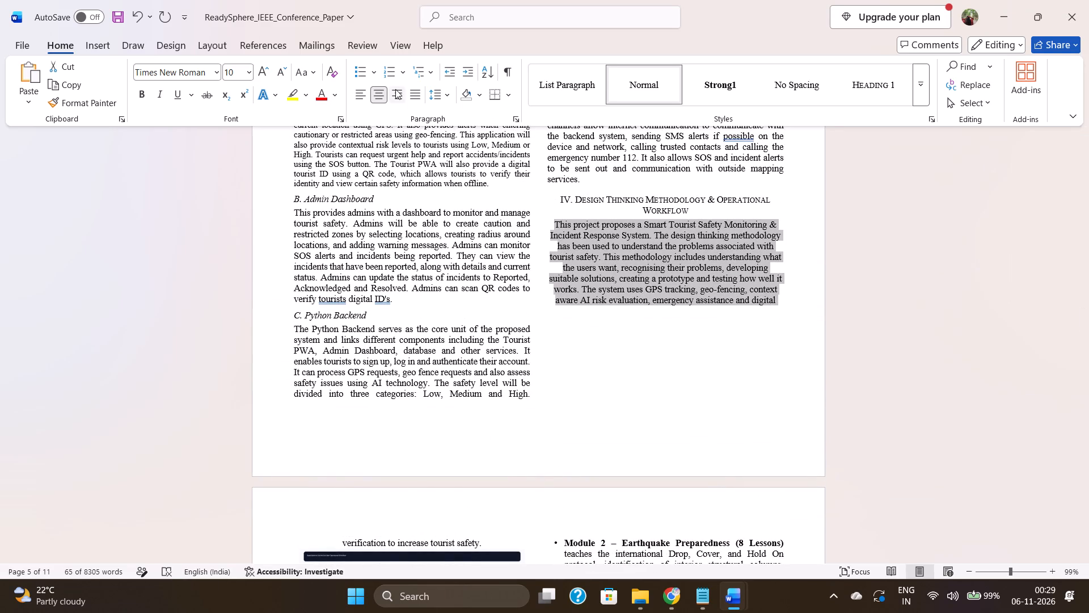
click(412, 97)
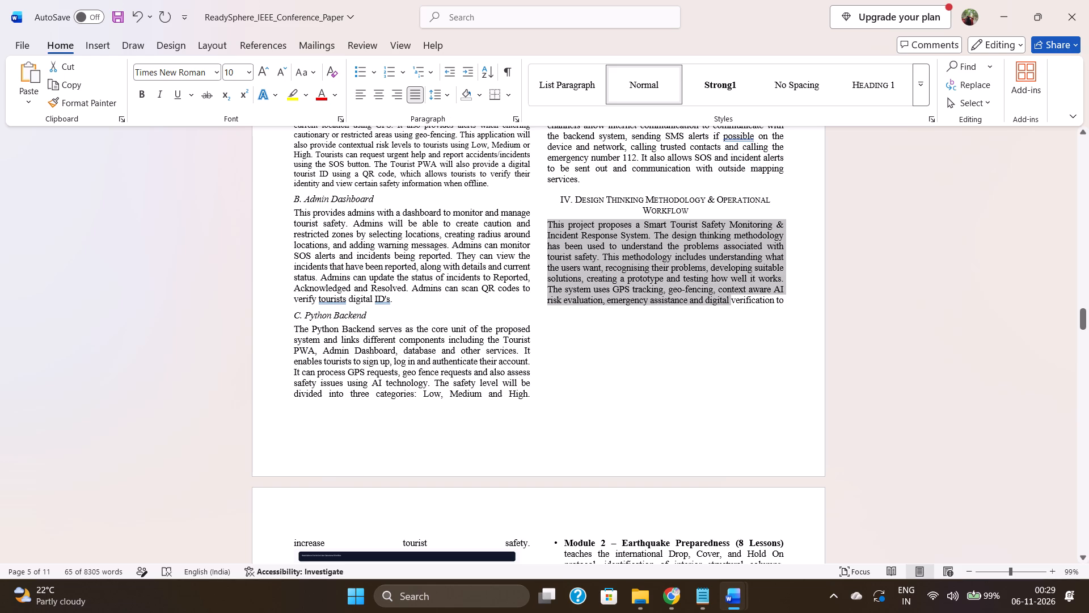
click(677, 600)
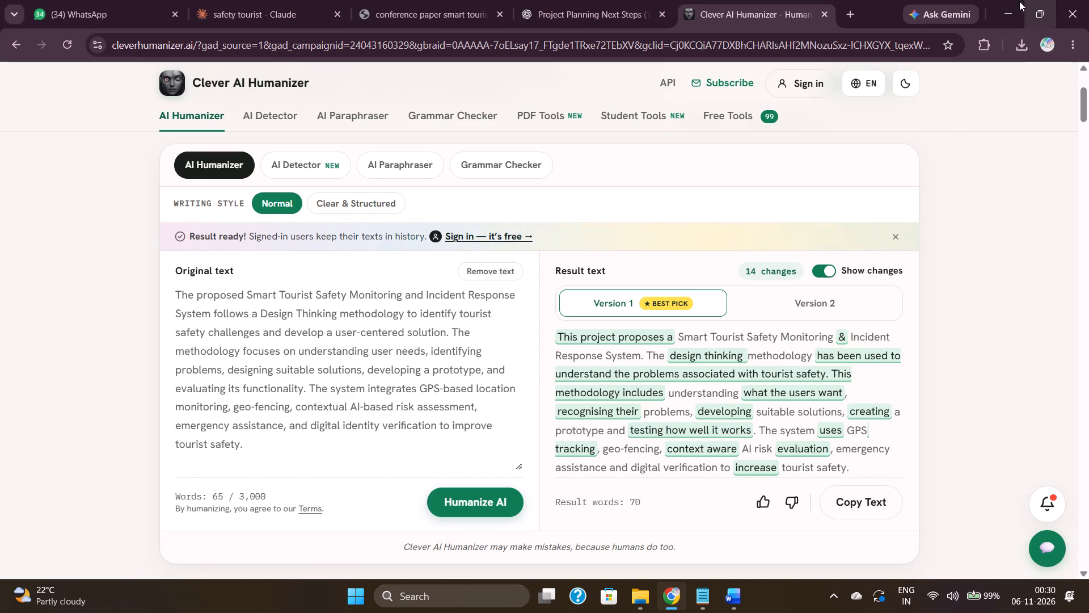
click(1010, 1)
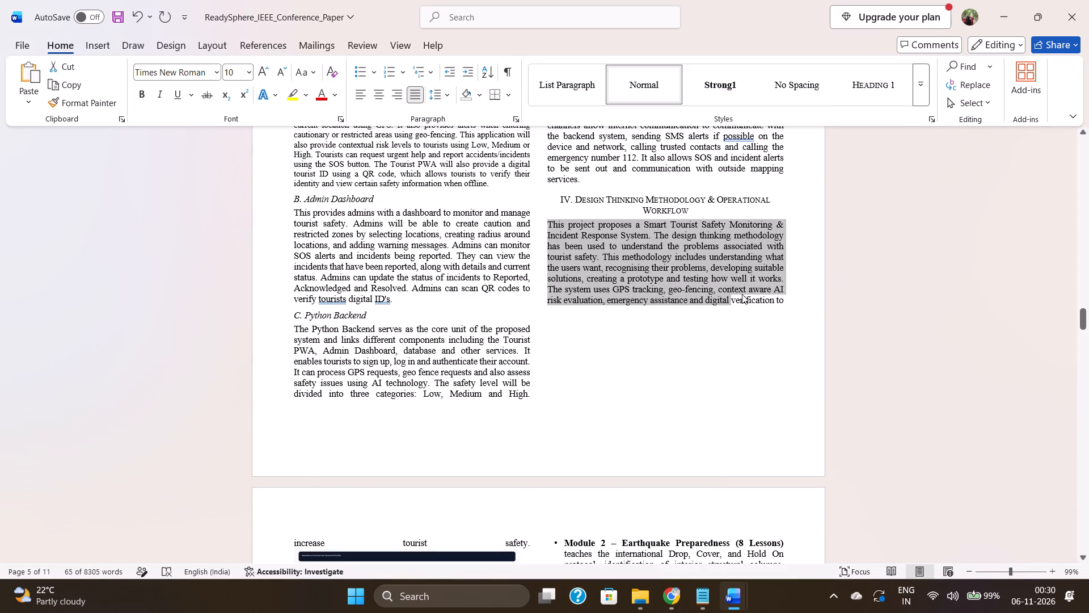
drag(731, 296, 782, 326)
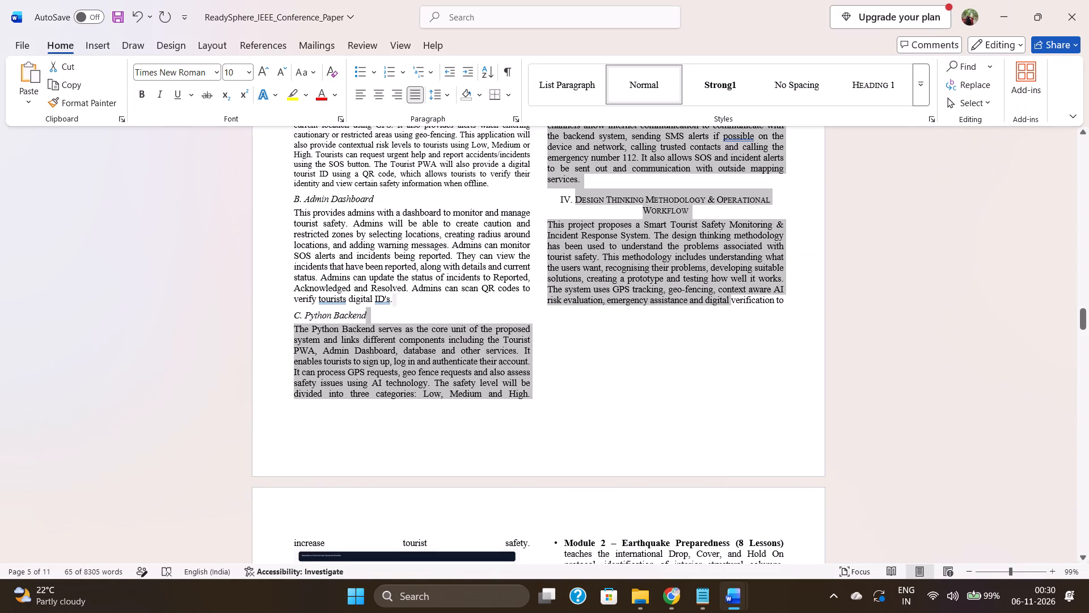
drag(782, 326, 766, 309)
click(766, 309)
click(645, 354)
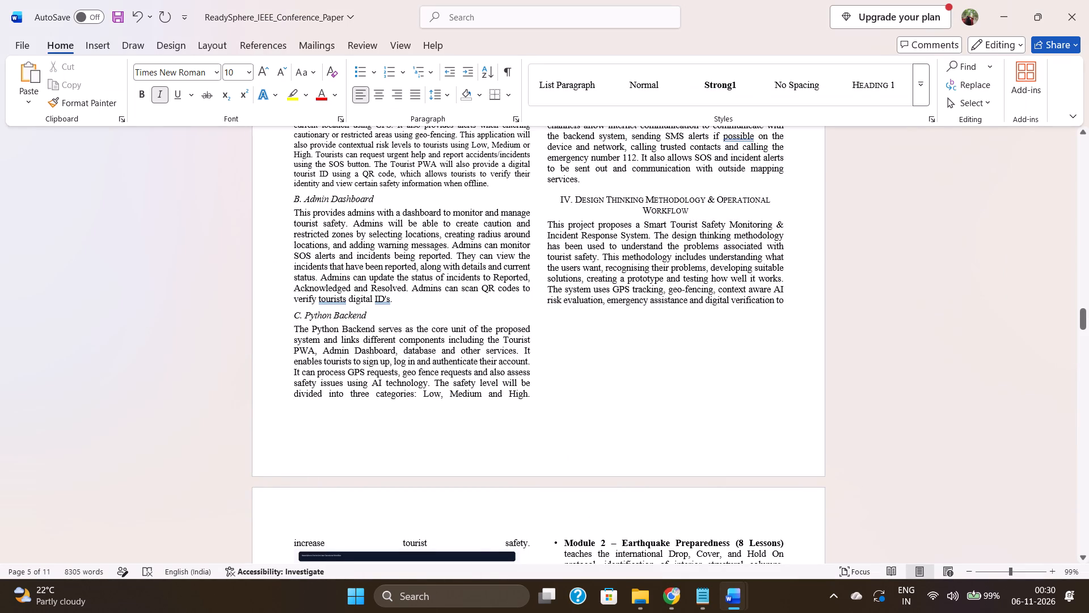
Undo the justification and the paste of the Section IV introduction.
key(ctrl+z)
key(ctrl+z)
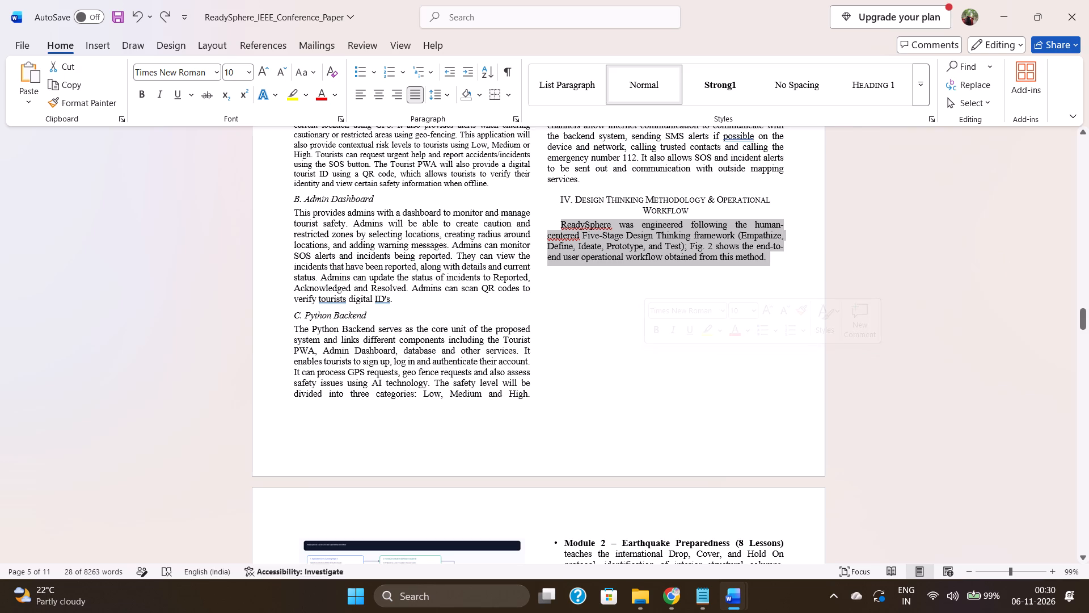
Paste the humanized introduction again over the selected ReadySphere paragraph under the Section IV heading.
key(ctrl+v)
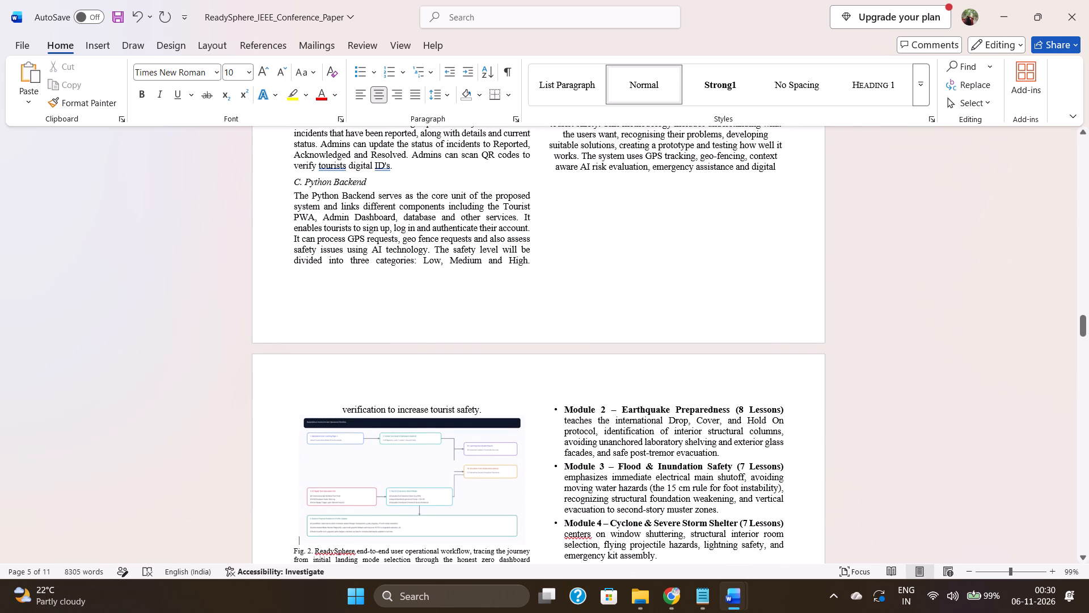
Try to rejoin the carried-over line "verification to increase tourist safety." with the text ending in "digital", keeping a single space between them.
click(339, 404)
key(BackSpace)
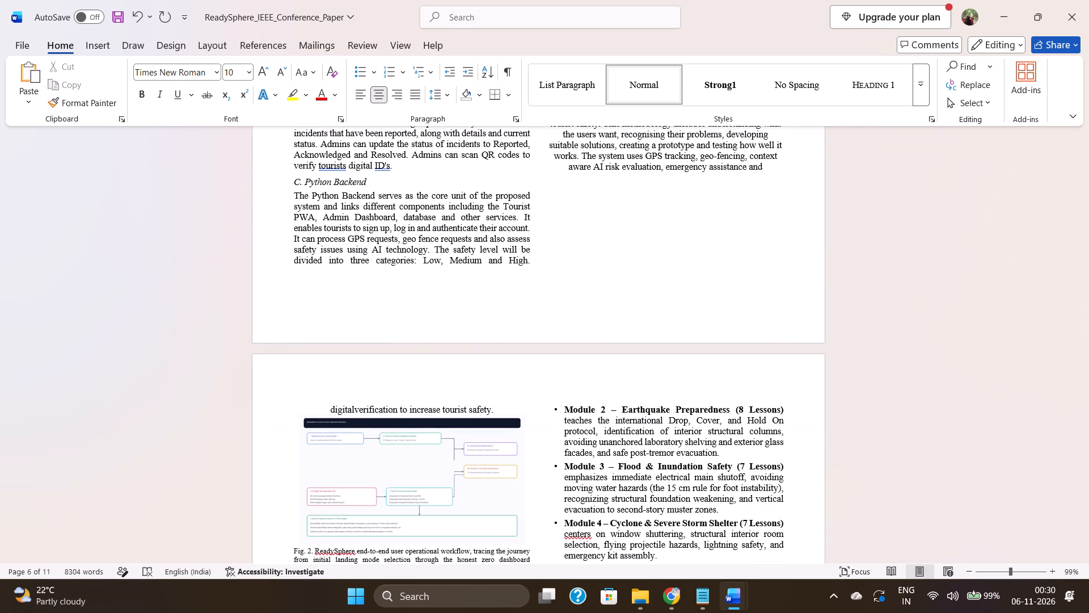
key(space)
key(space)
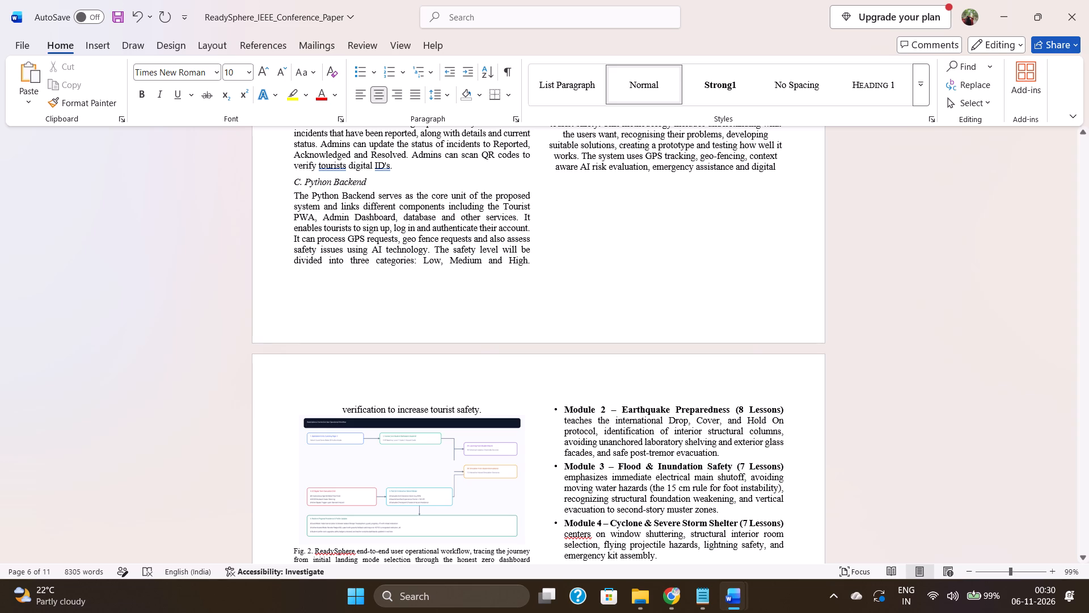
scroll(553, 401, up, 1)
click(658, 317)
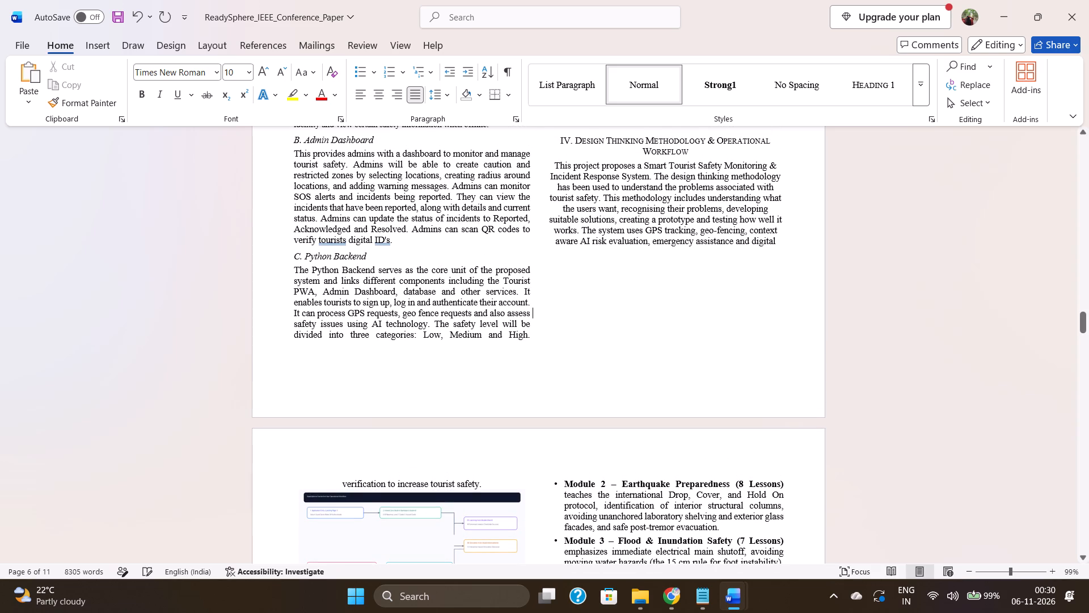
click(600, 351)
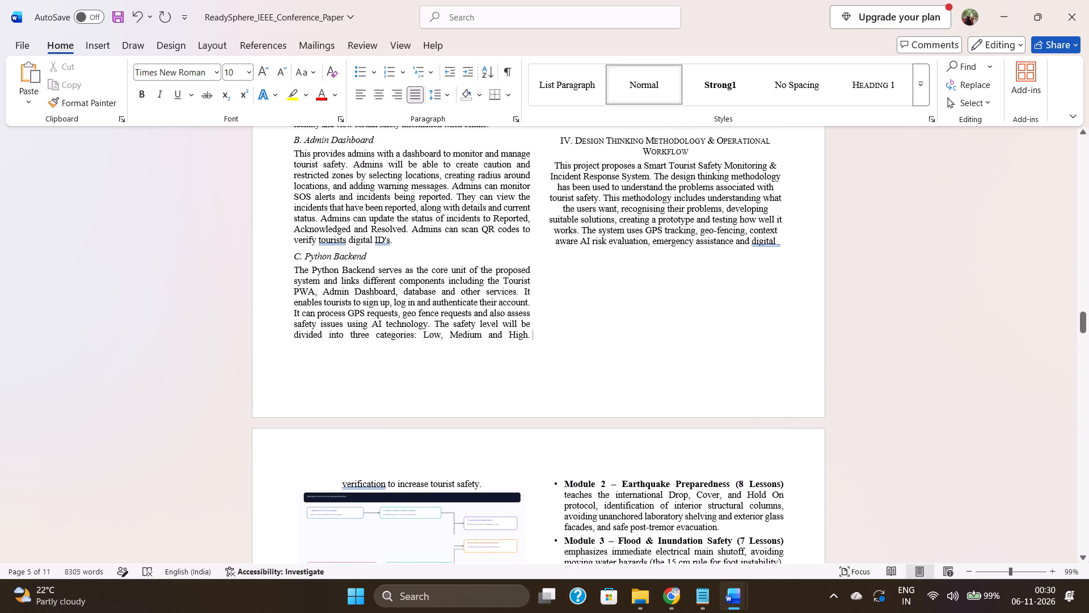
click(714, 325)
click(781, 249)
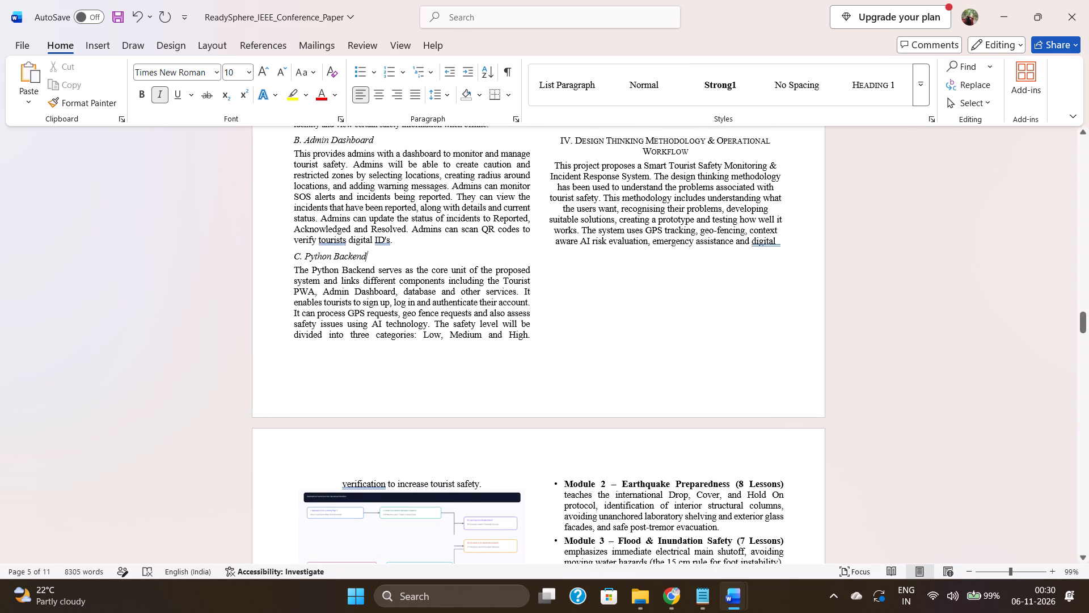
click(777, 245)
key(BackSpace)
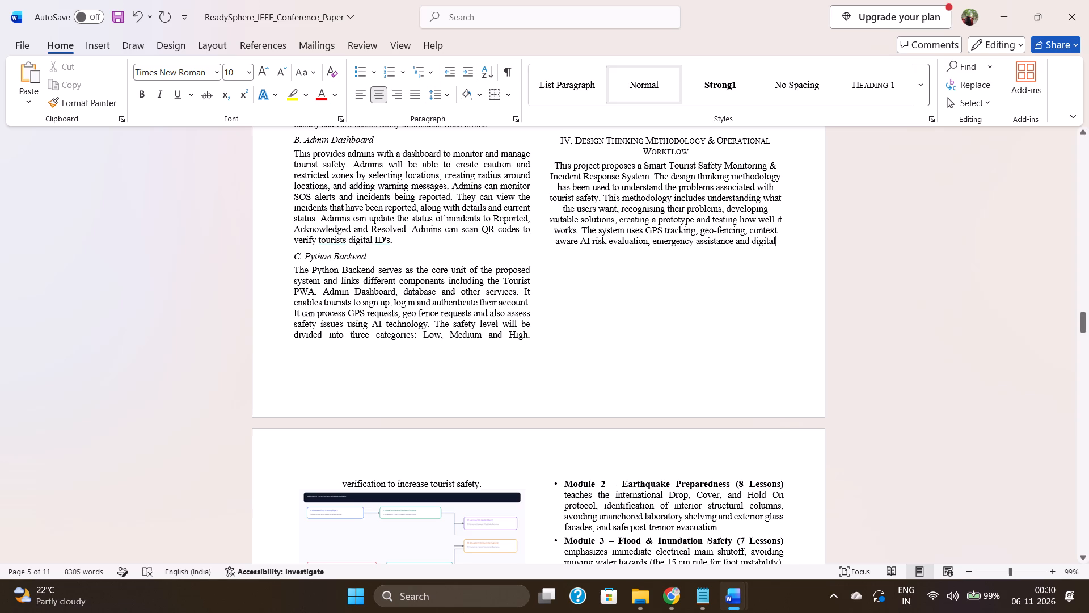
Justify the pasted introduction paragraph under the Section IV heading.
drag(555, 162, 582, 173)
drag(582, 173, 769, 244)
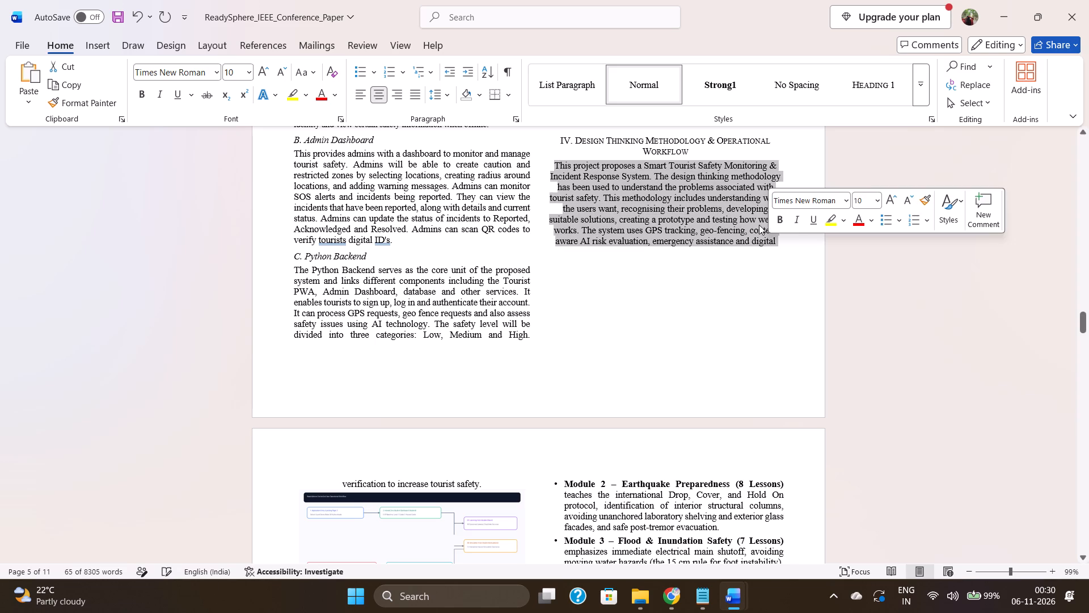
click(415, 91)
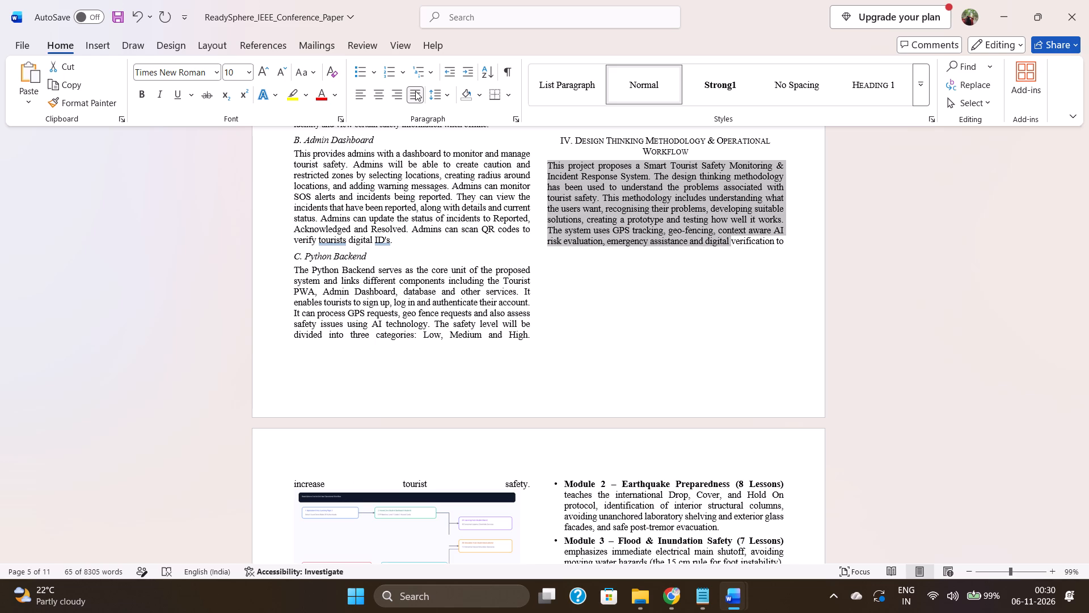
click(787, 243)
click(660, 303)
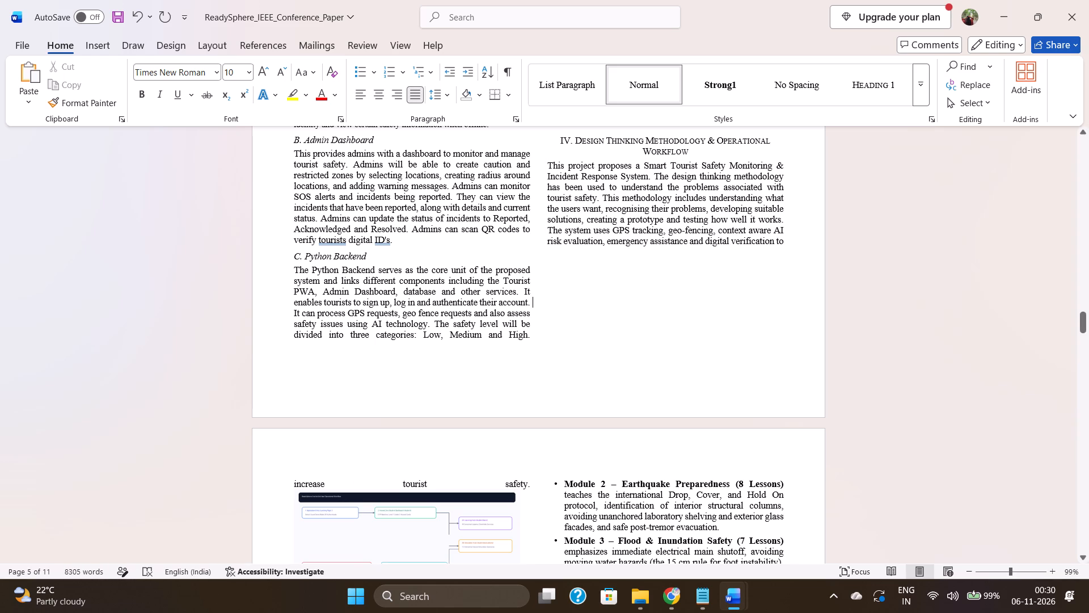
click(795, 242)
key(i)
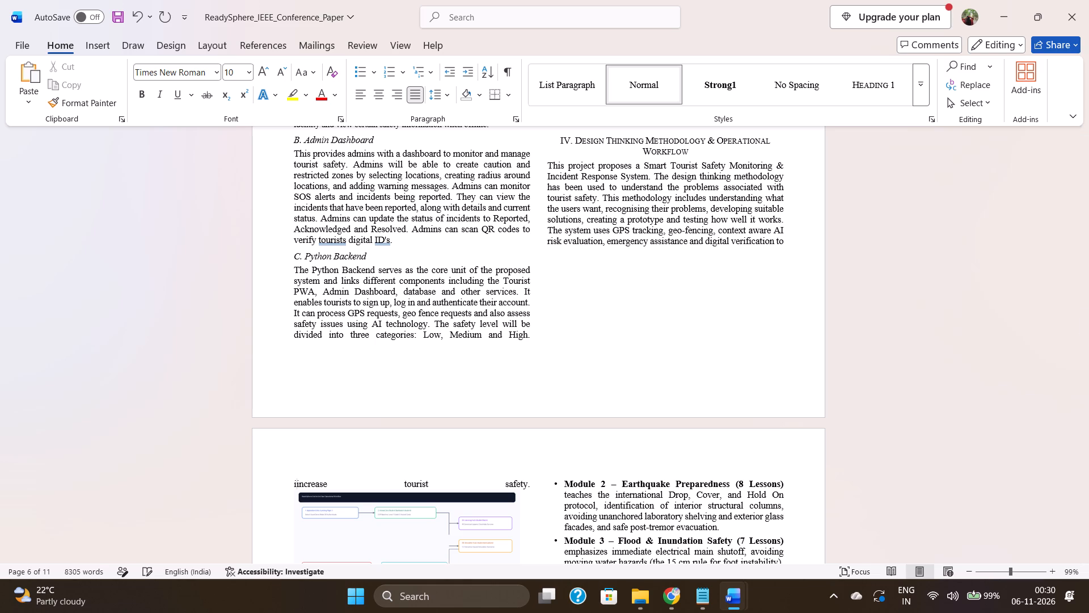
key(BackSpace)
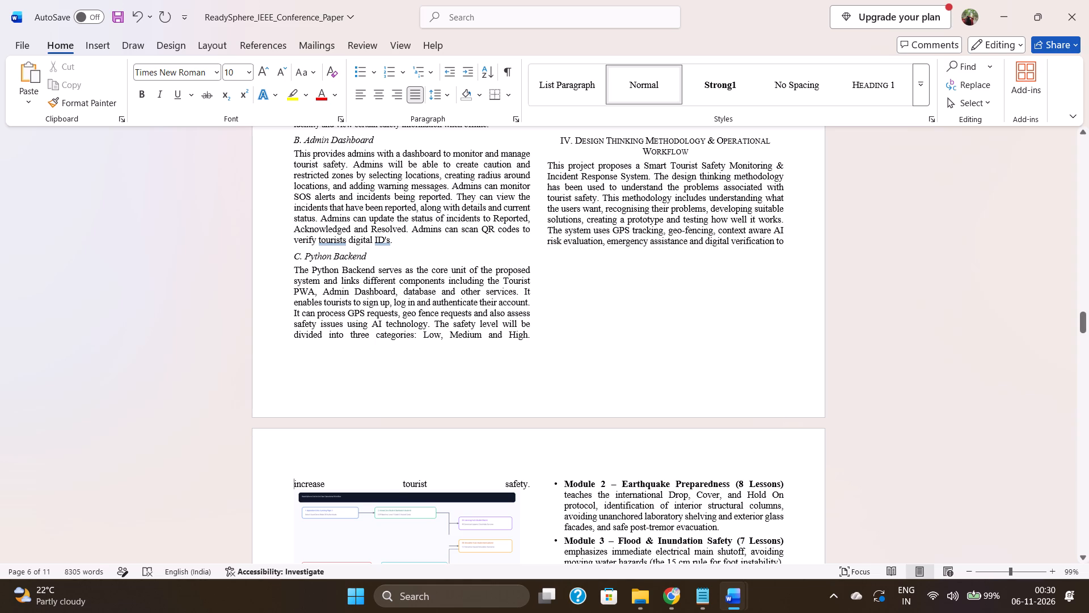
Delete the ReadySphere workflow diagram above the Fig. 2 caption, leaving the caption text in place.
scroll(519, 497, down, 2)
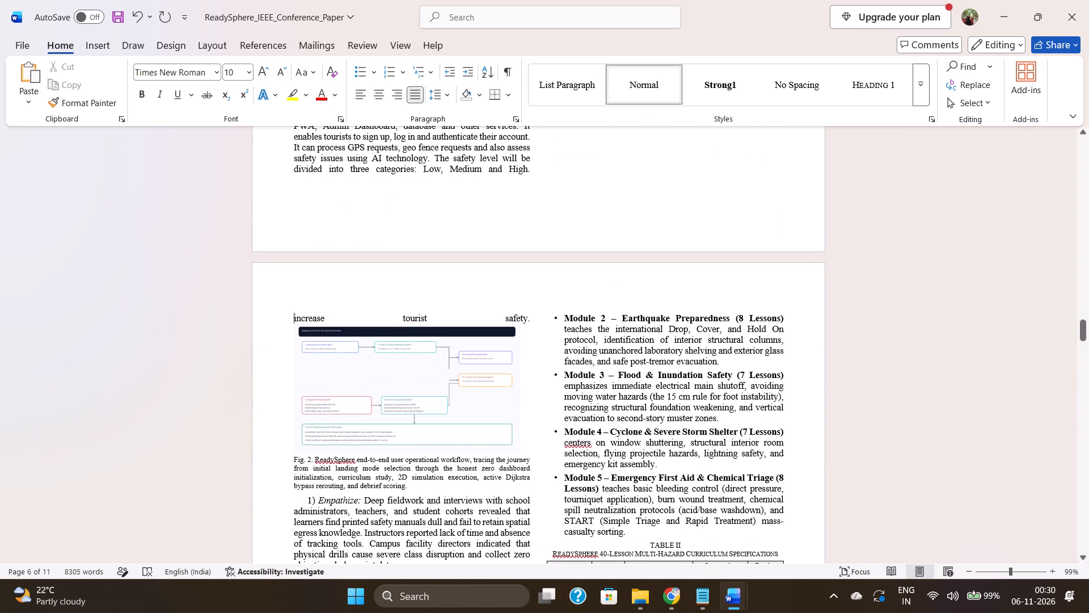
click(469, 413)
key(BackSpace)
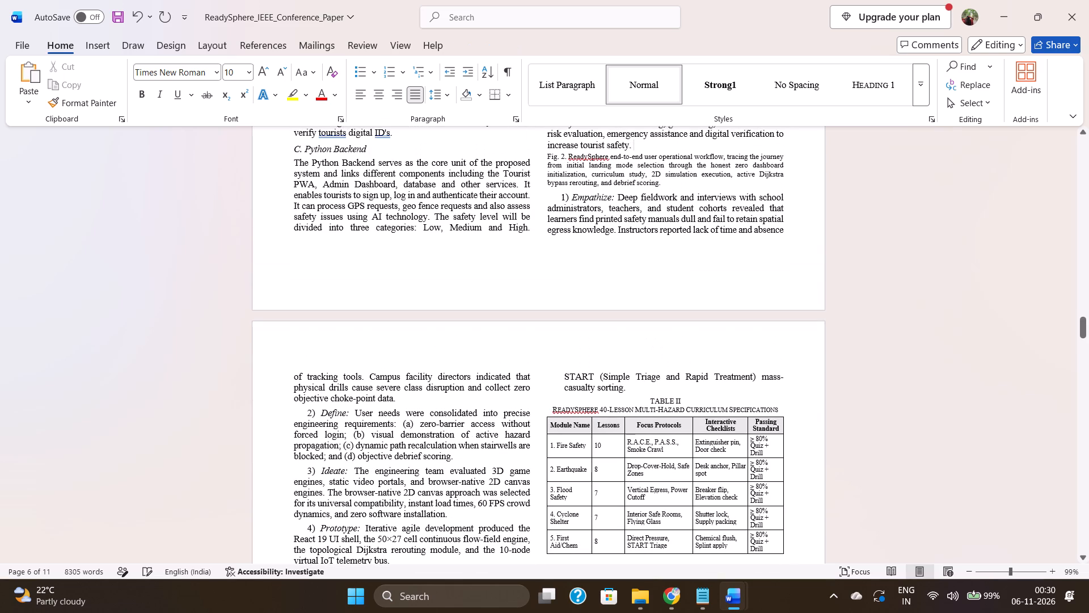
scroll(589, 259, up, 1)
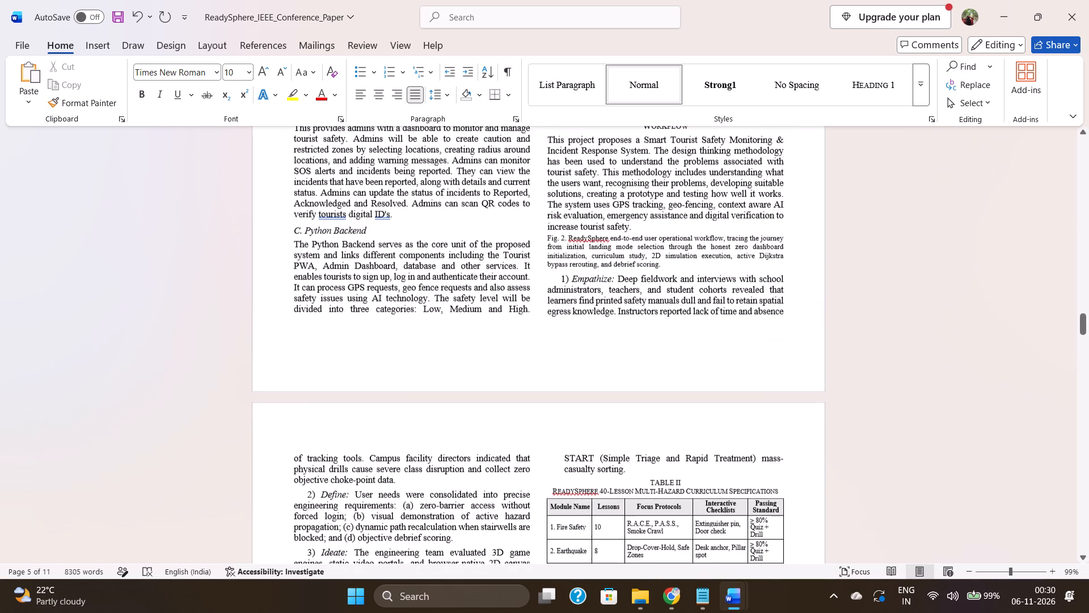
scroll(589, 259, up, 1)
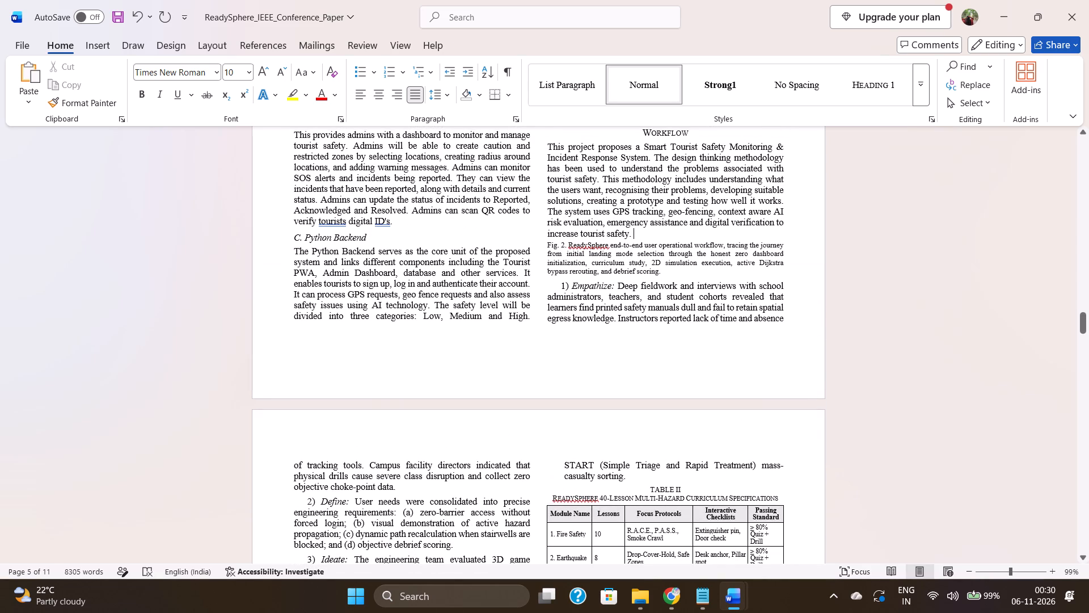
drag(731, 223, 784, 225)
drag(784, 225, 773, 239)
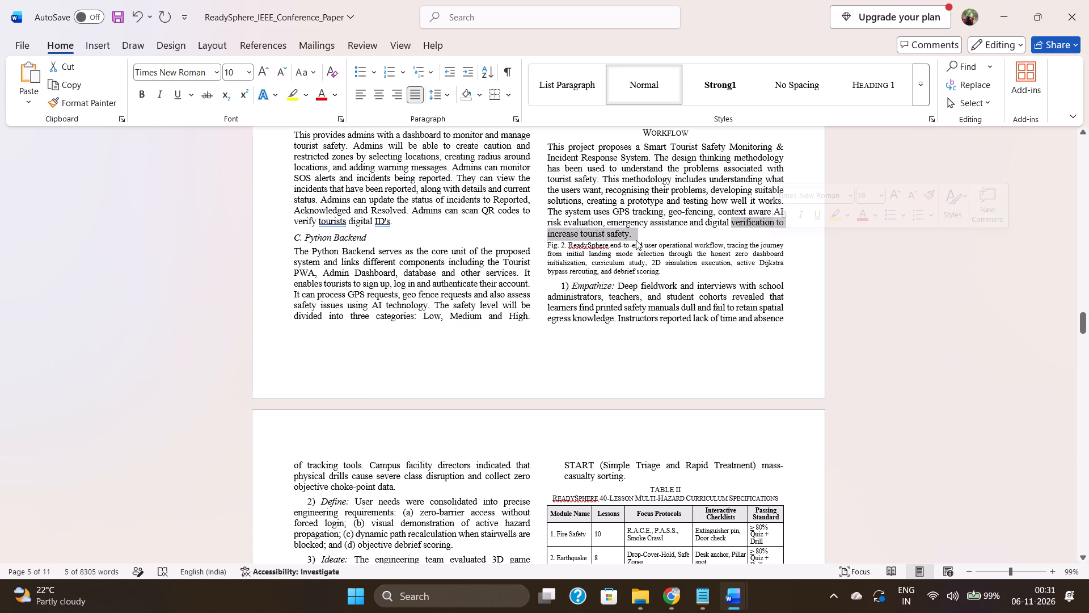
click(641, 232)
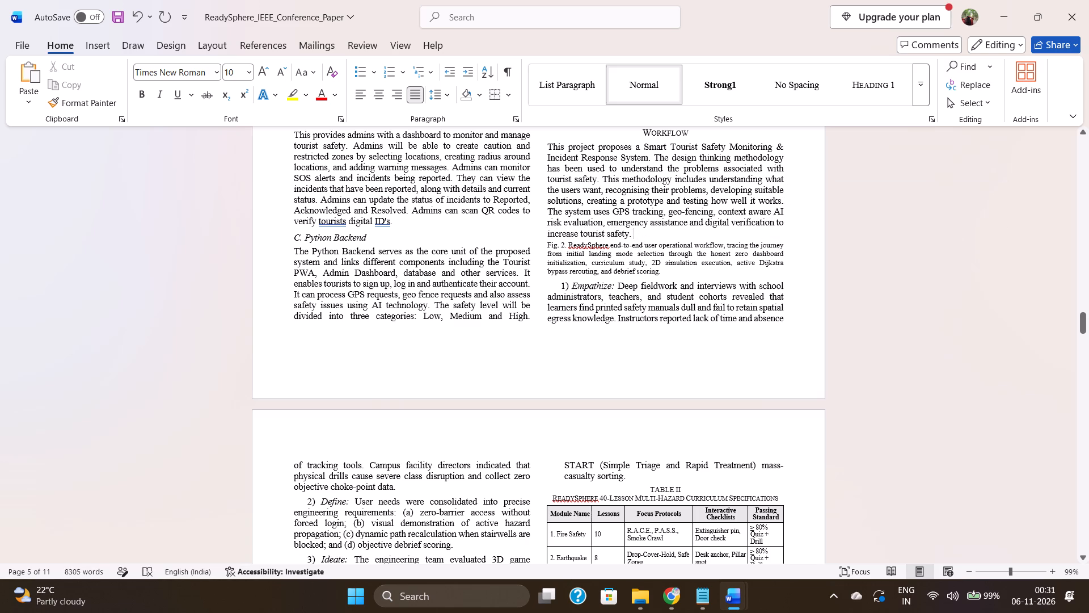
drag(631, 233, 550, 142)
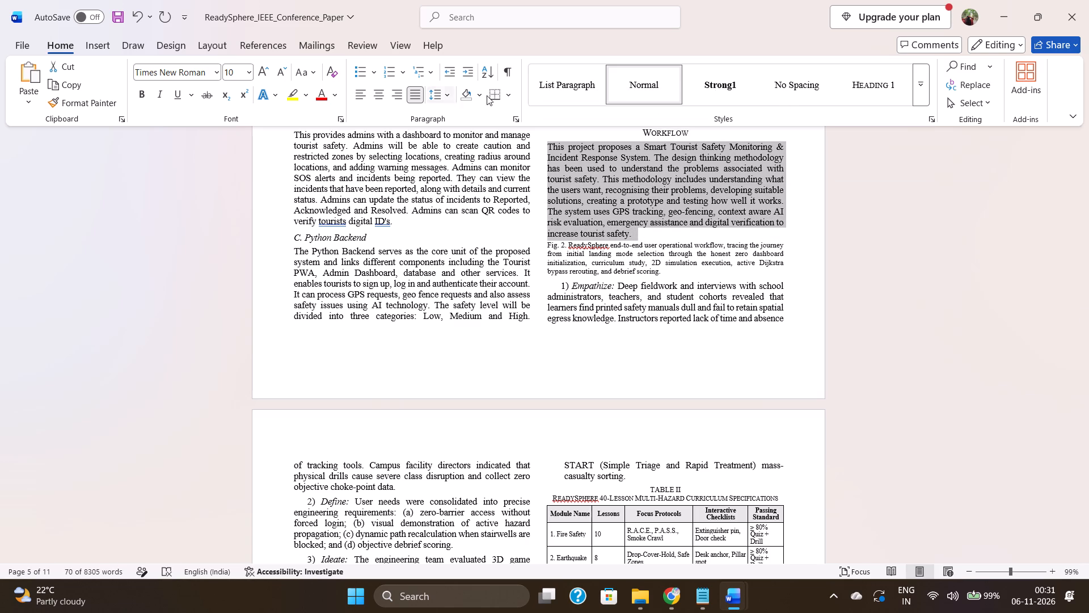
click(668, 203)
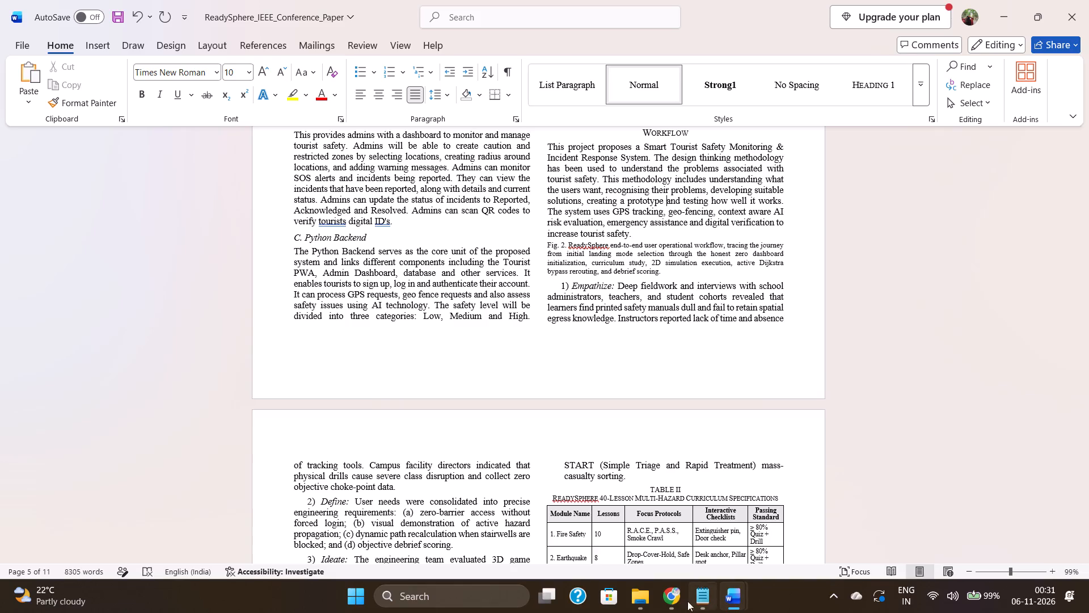
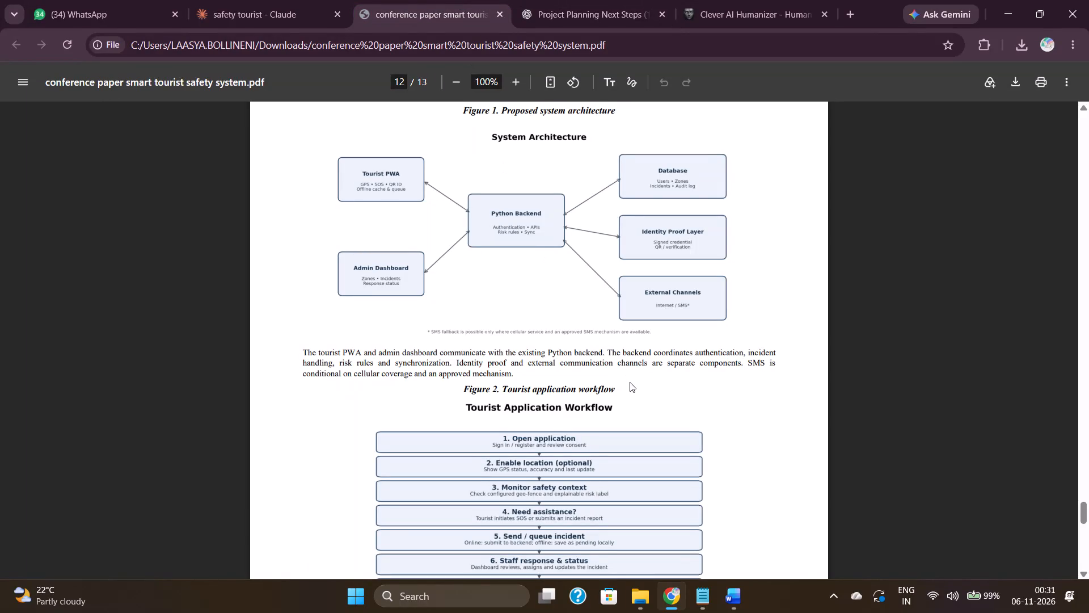
Examine the Tourist application workflow figure in the PDF and the Fig. 2 workflow diagram in the original ReadySphere Word paper.
scroll(630, 382, down, 3)
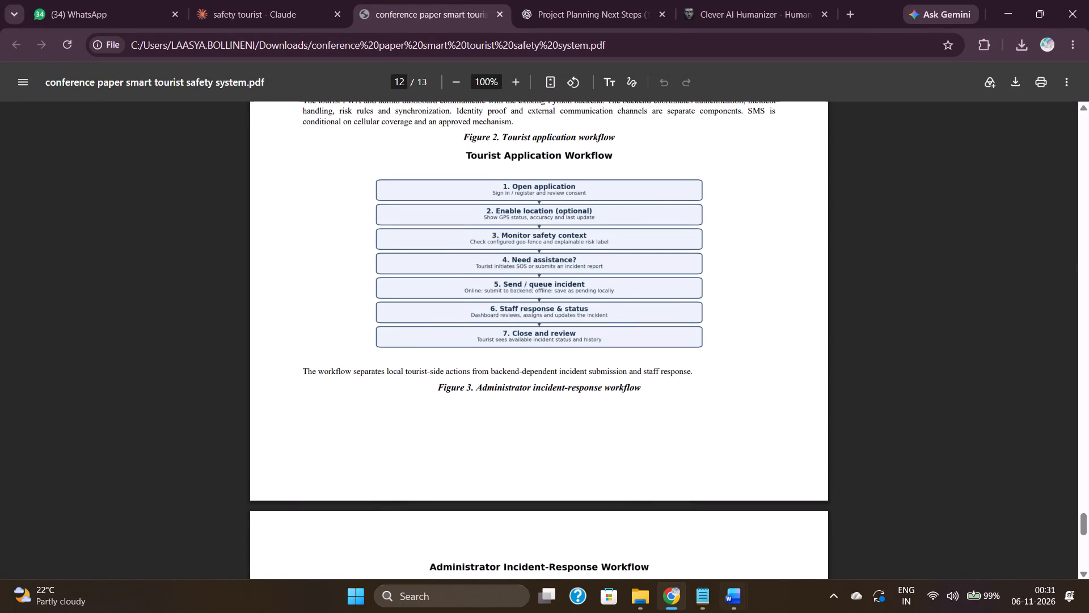
click(762, 530)
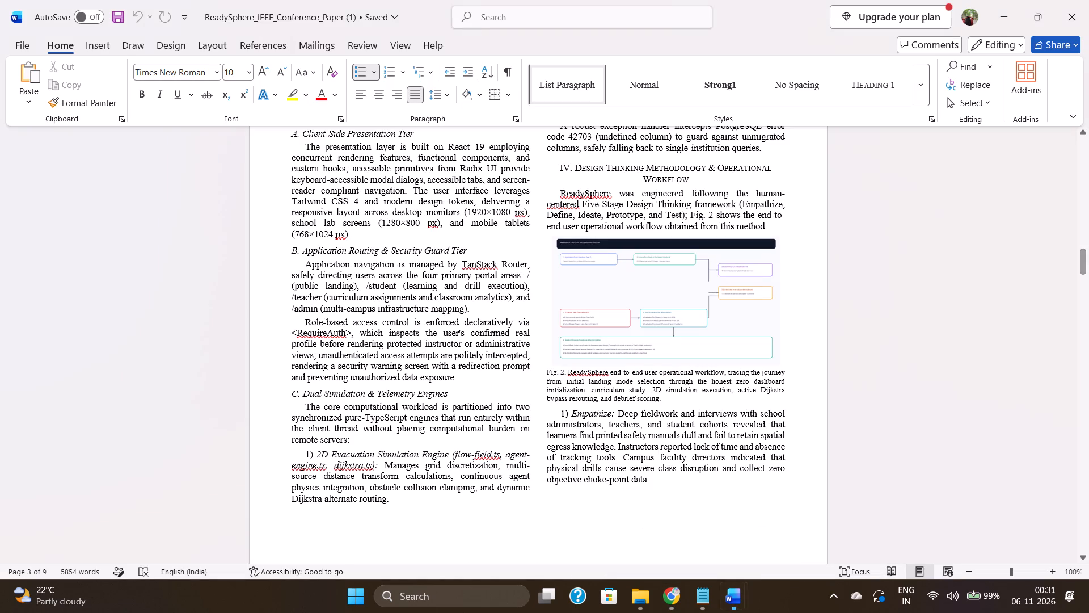
scroll(693, 303, left, 1)
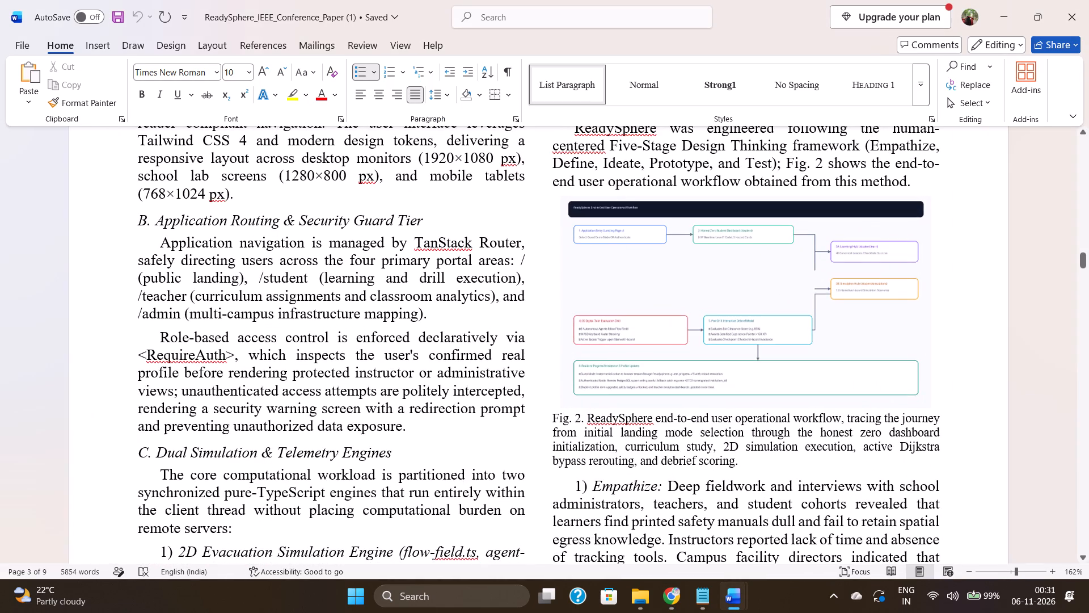
scroll(693, 303, up, 1)
right_click(681, 316)
ctrl+scroll(681, 316, up, 1)
ctrl+scroll(681, 316, down, 1)
click(605, 307)
ctrl+scroll(605, 307, up, 8)
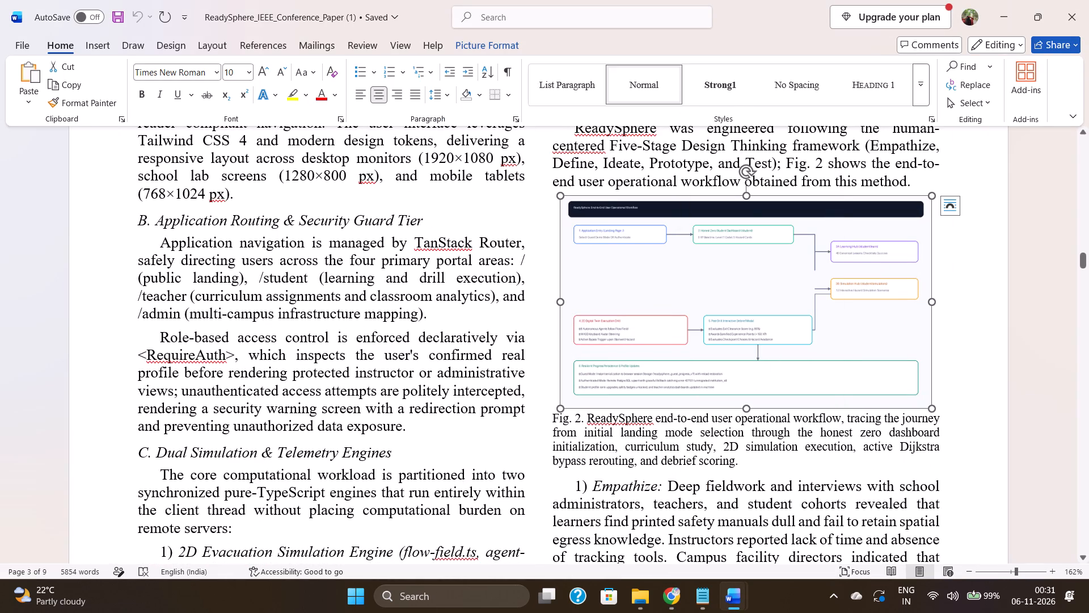
ctrl+scroll(605, 307, up, 4)
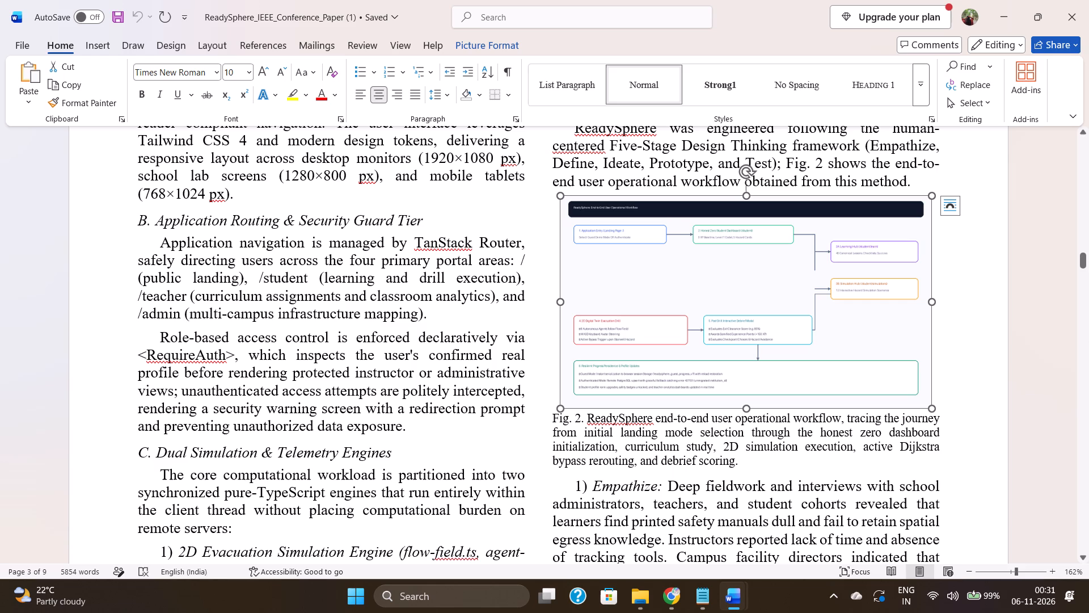
click(1026, 570)
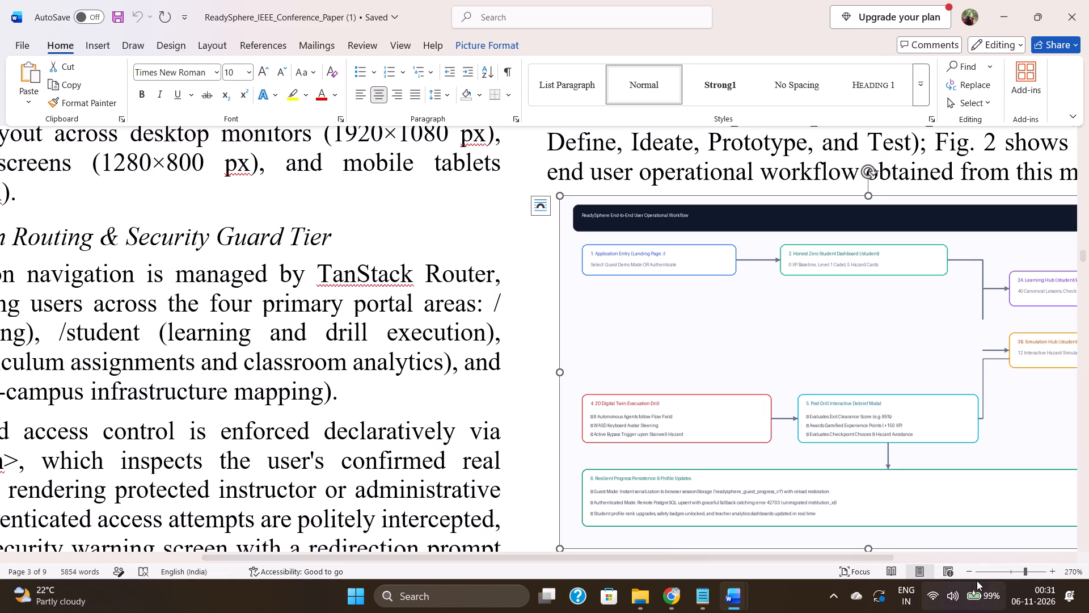
click(1009, 572)
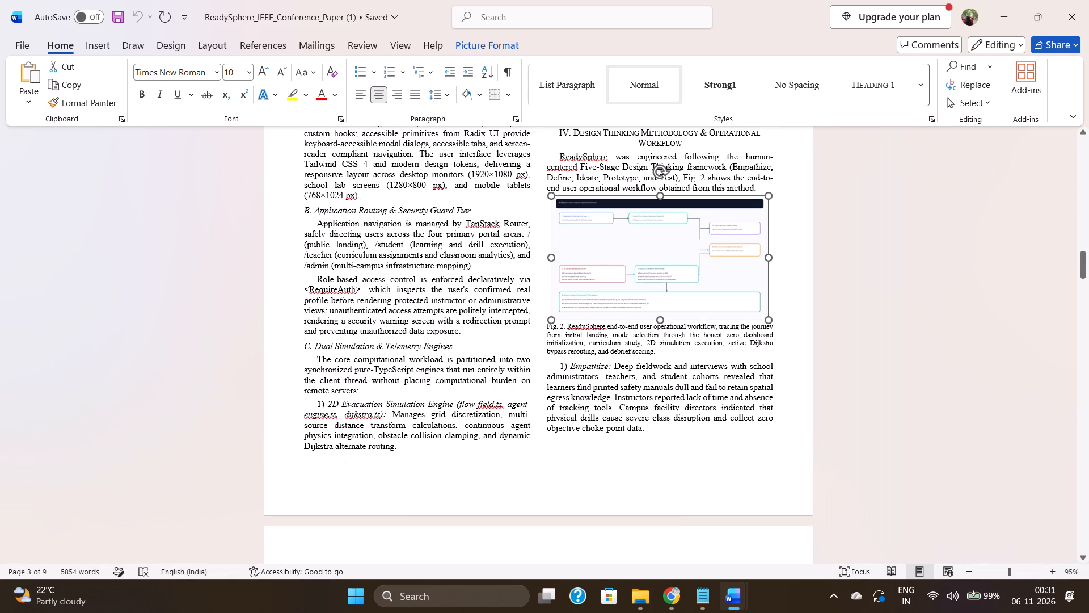
click(1010, 16)
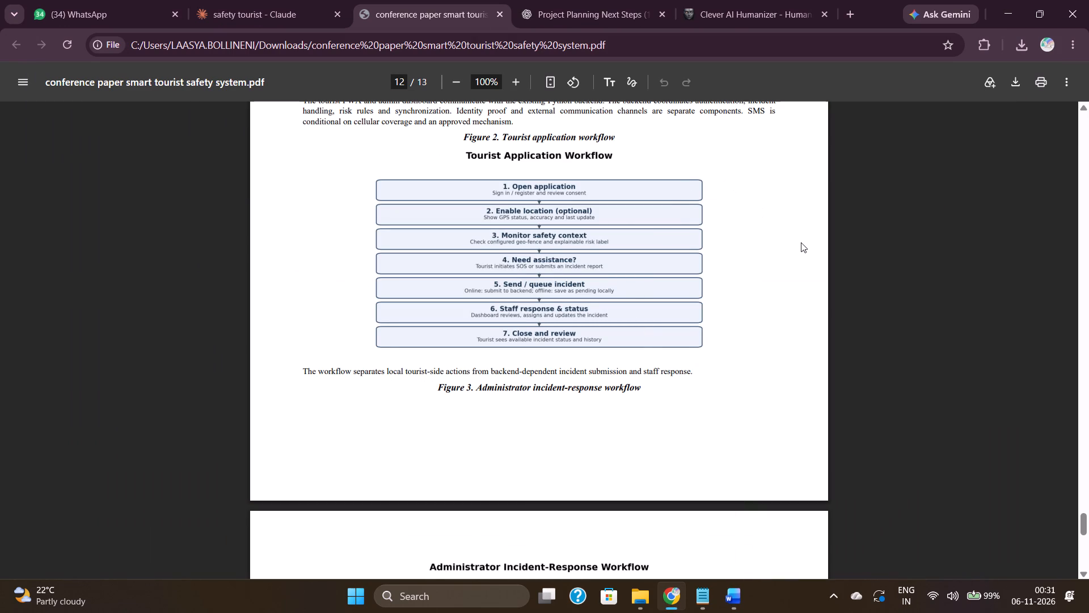
key(Print)
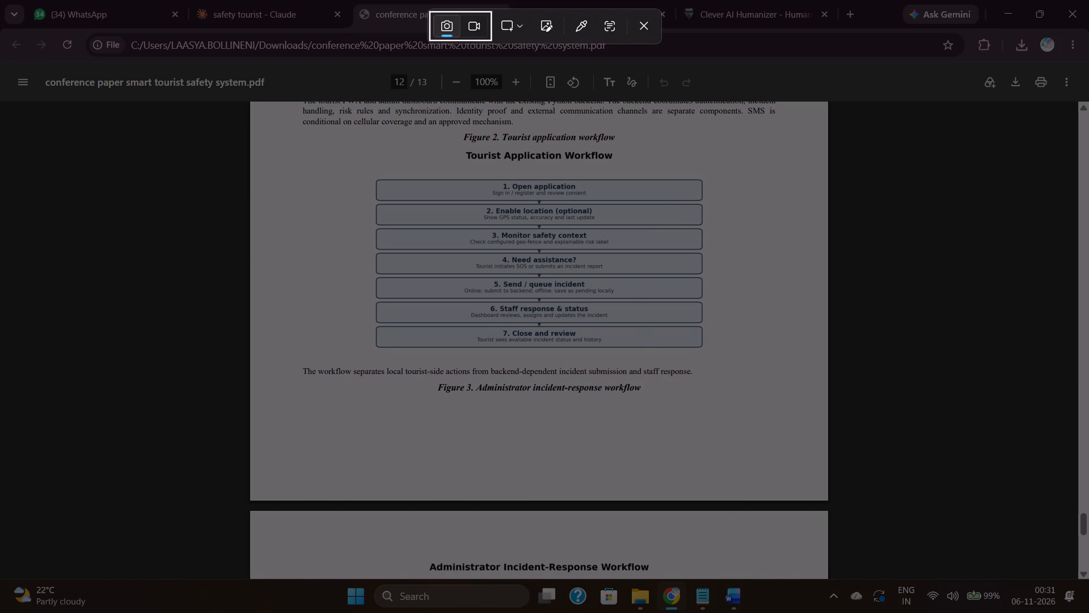
drag(336, 149, 733, 219)
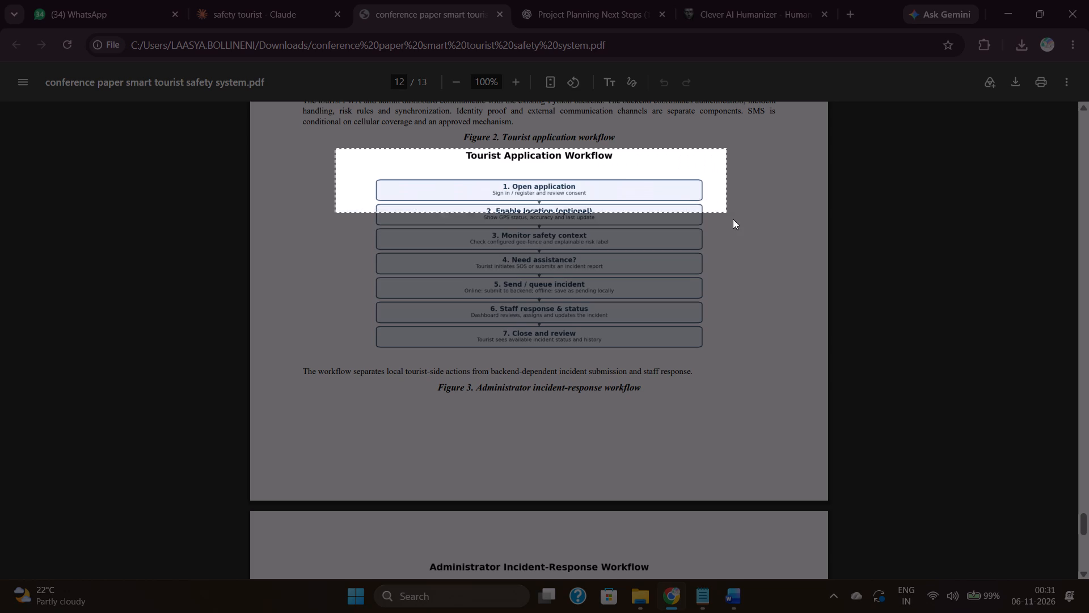
drag(733, 219, 751, 341)
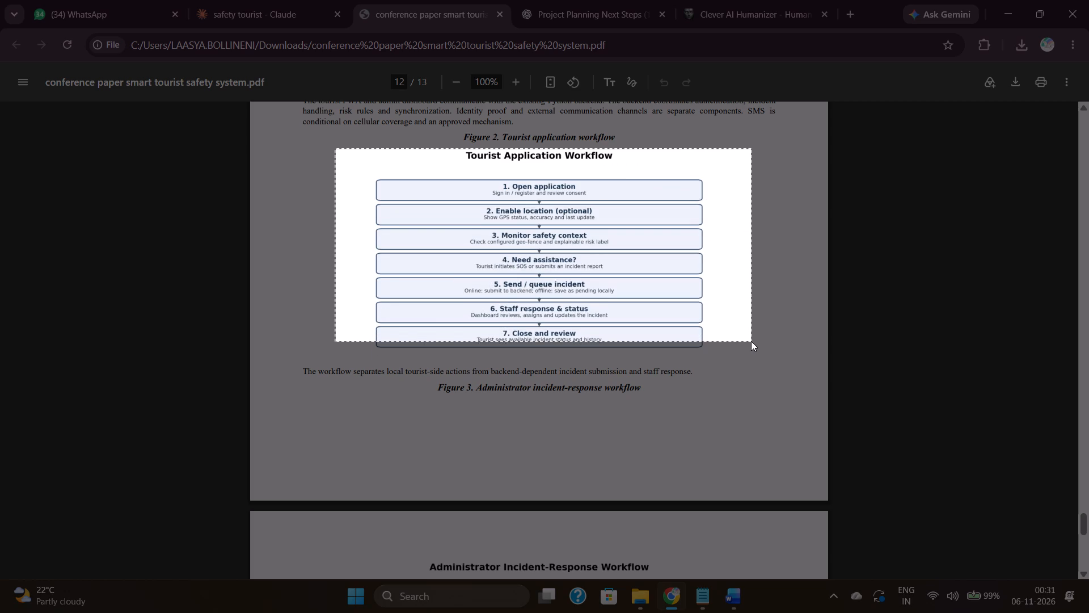
drag(751, 341, 748, 365)
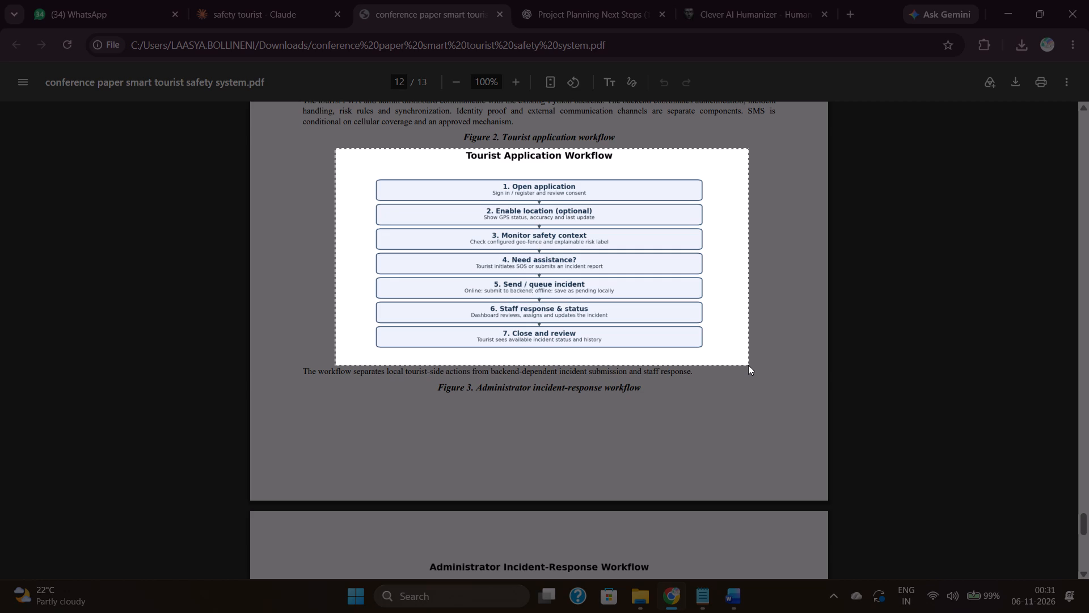
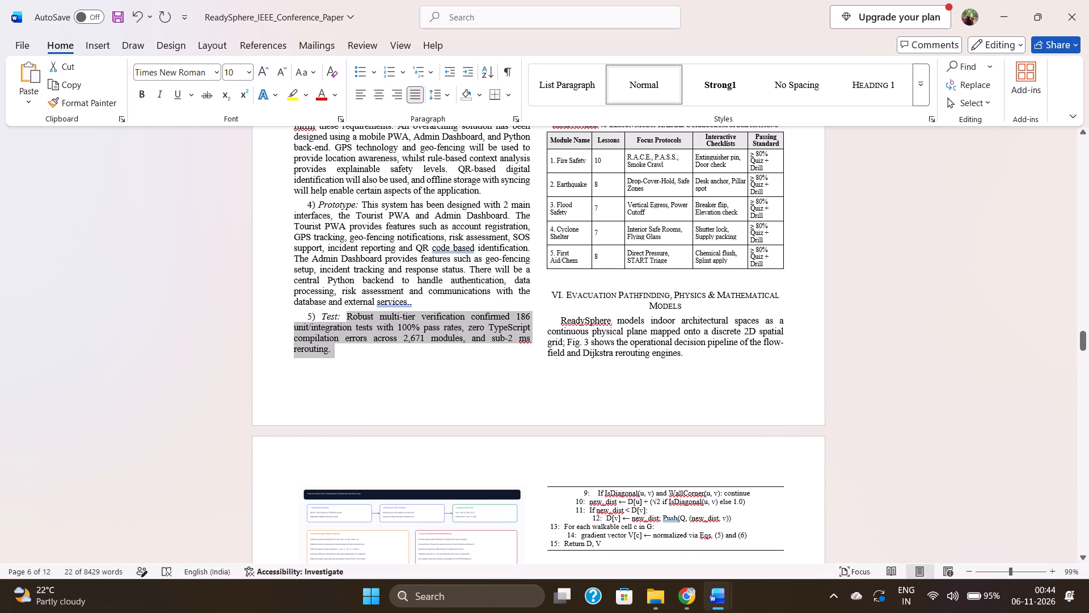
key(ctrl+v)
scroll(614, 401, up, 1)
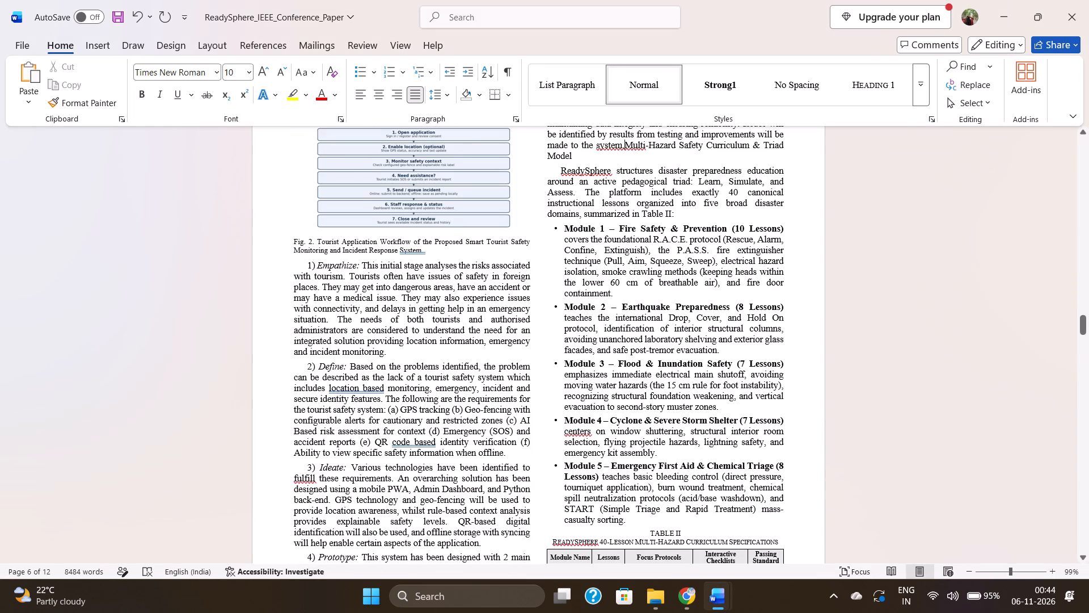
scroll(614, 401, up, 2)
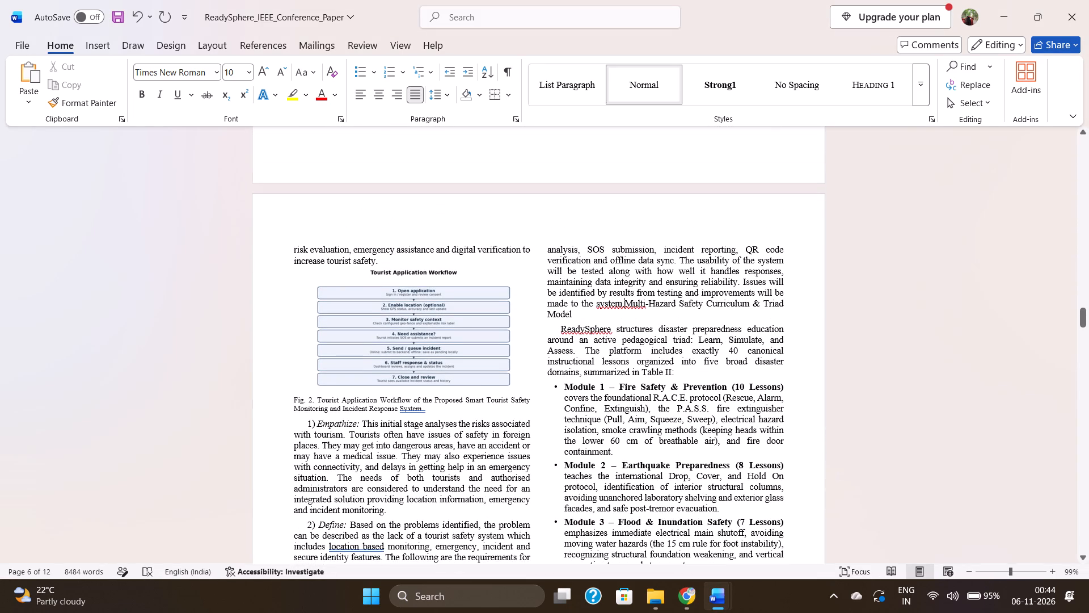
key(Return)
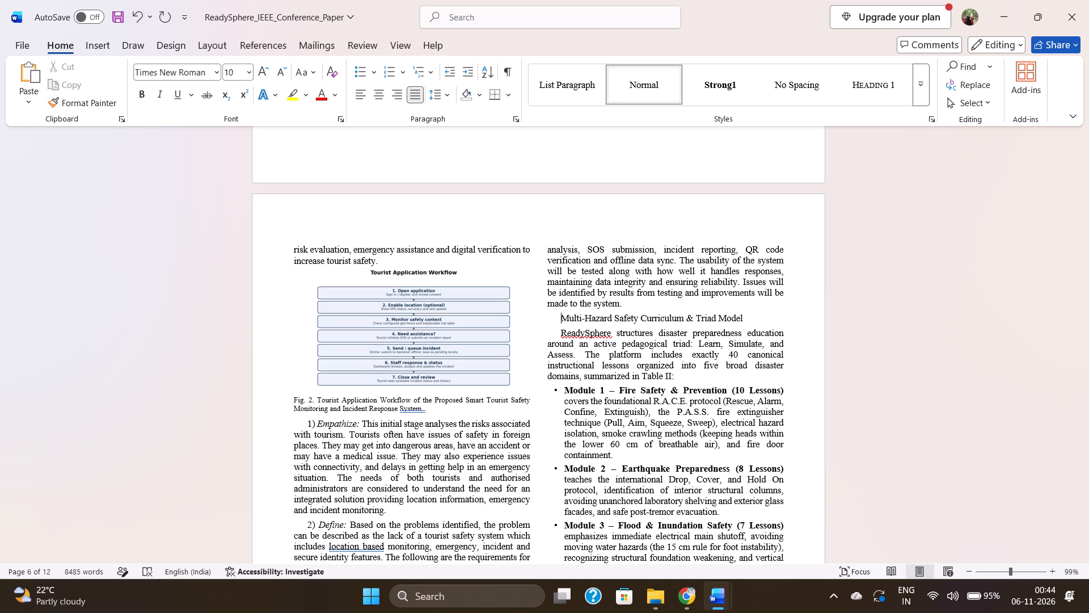
Compare the Section V heading in ReadySphere_IEEE_Conference_Paper (1) with the edited paper, and review the edited page's layout around the Test stage.
scroll(614, 401, down, 1)
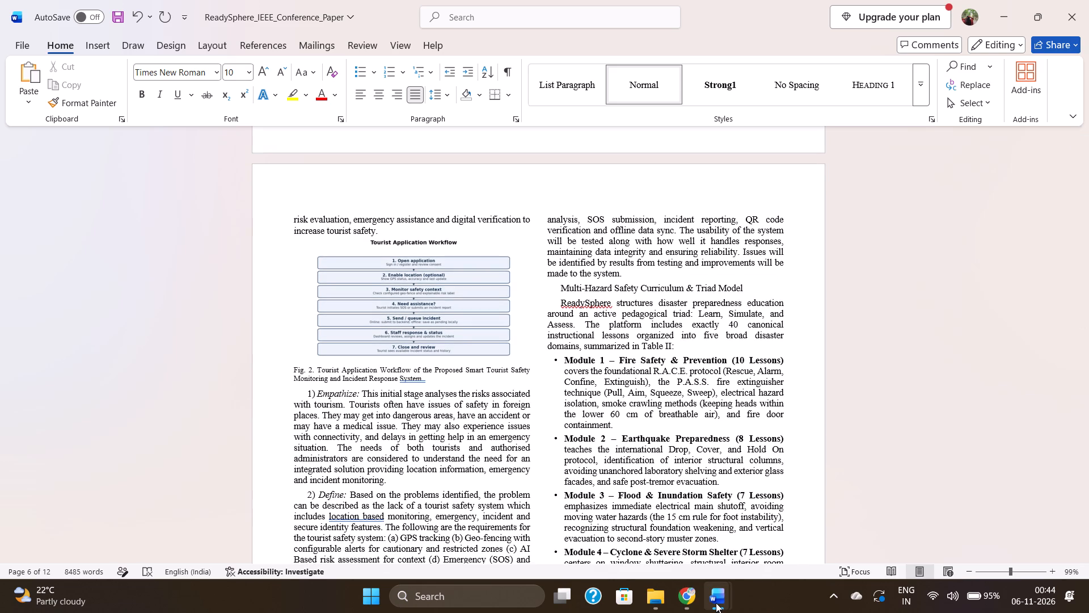
click(750, 550)
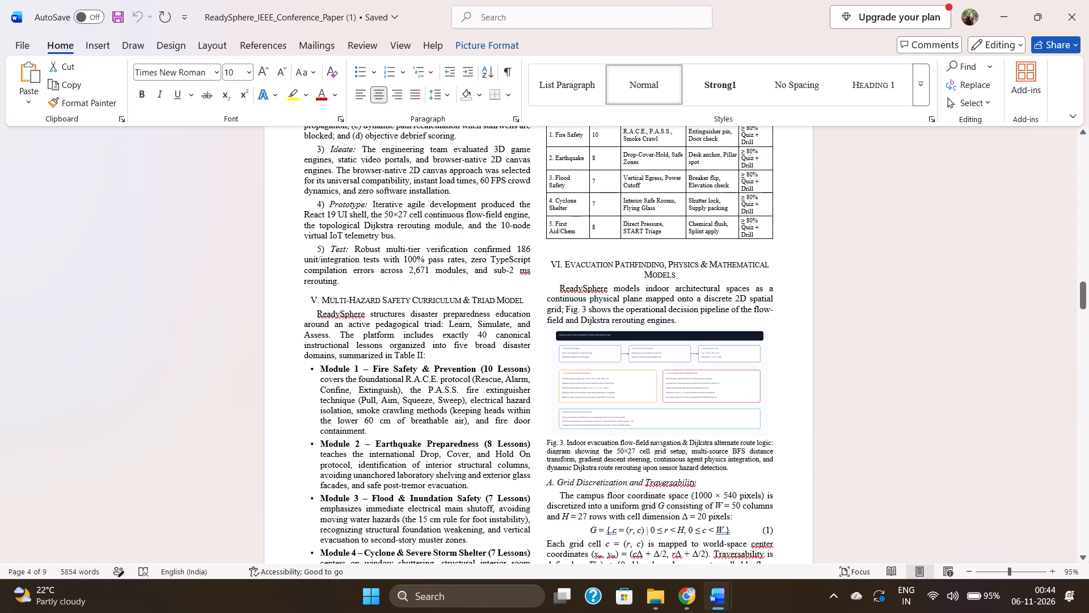
scroll(697, 428, up, 2)
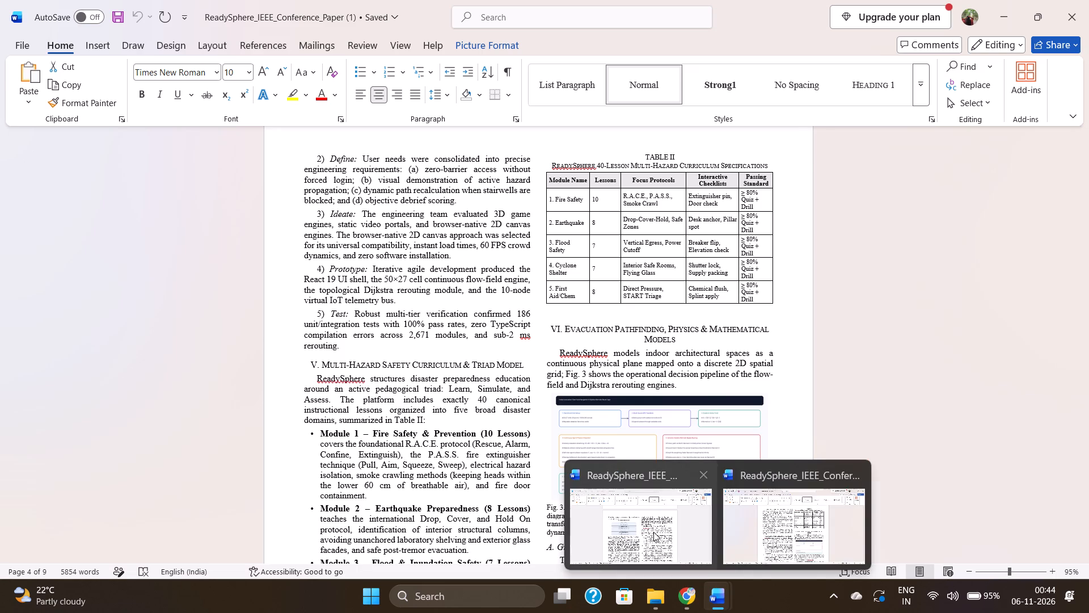
click(653, 532)
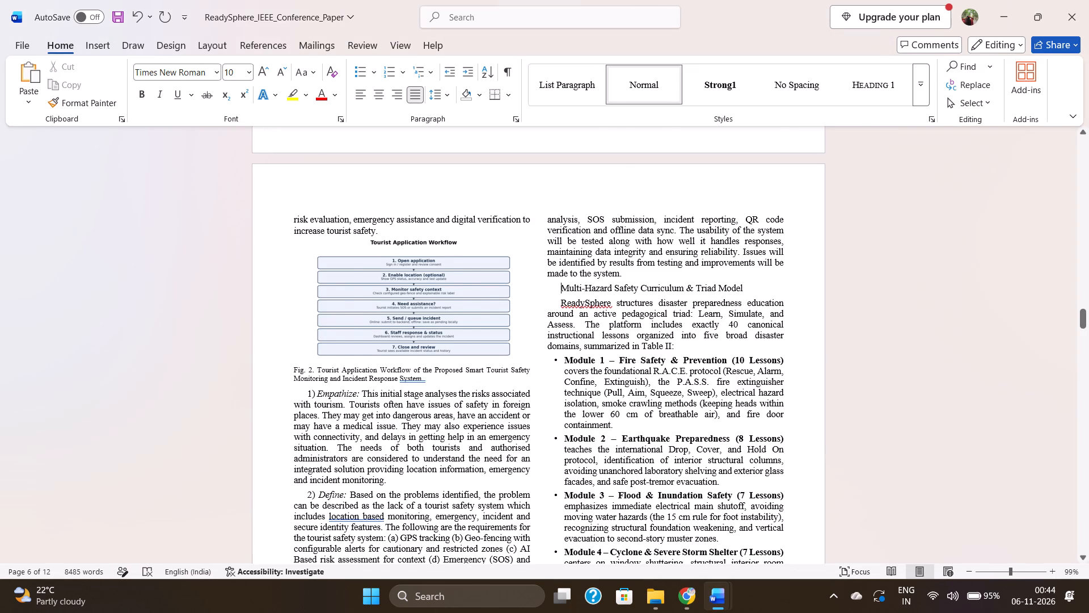
scroll(662, 331, down, 6)
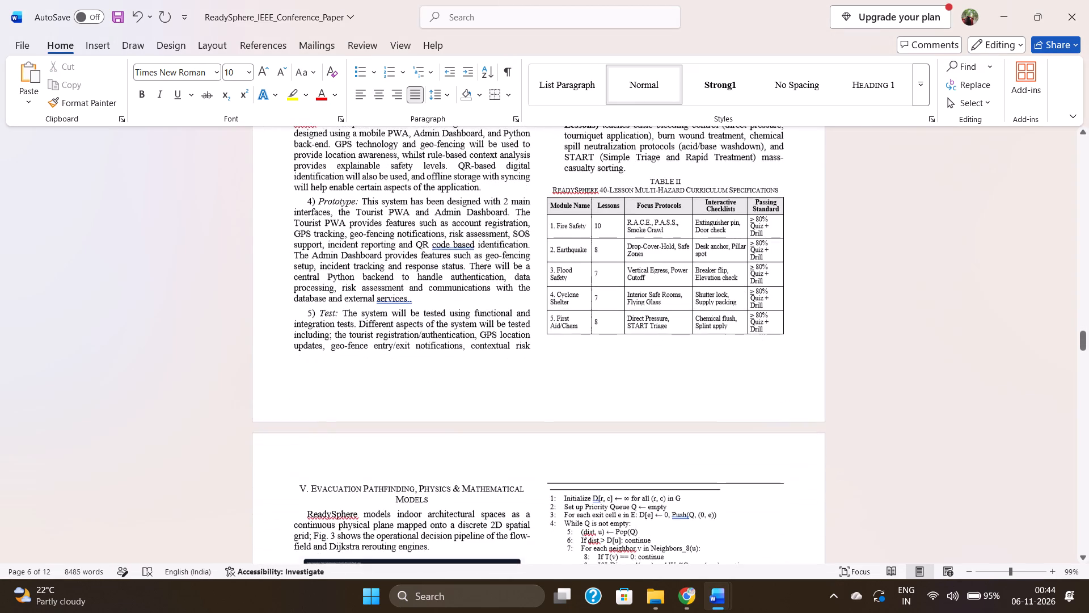
scroll(662, 331, down, 1)
scroll(662, 331, up, 2)
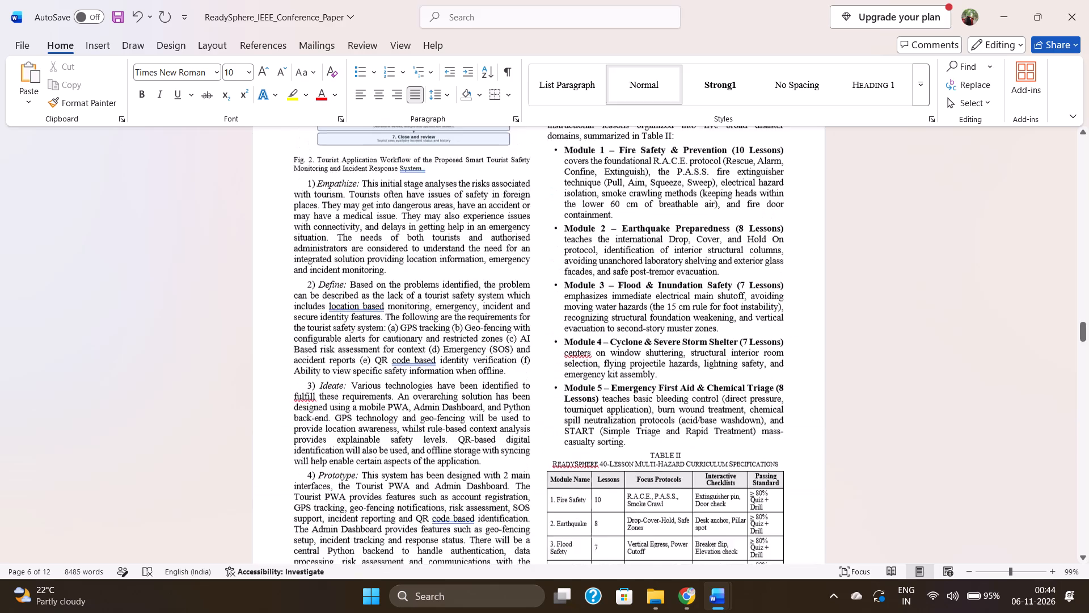
scroll(662, 331, up, 1)
scroll(662, 331, right, 1)
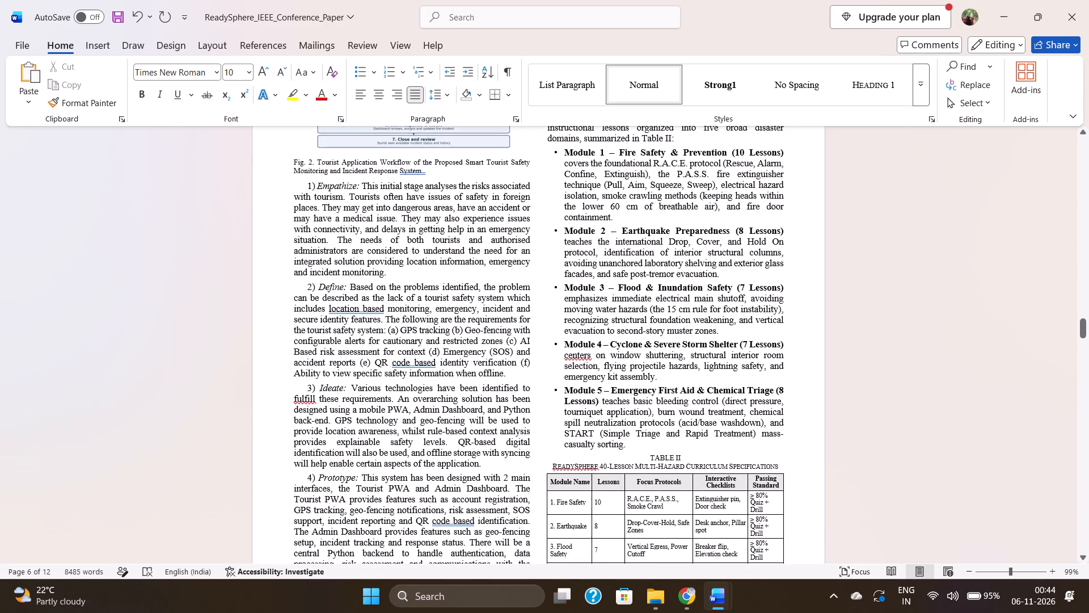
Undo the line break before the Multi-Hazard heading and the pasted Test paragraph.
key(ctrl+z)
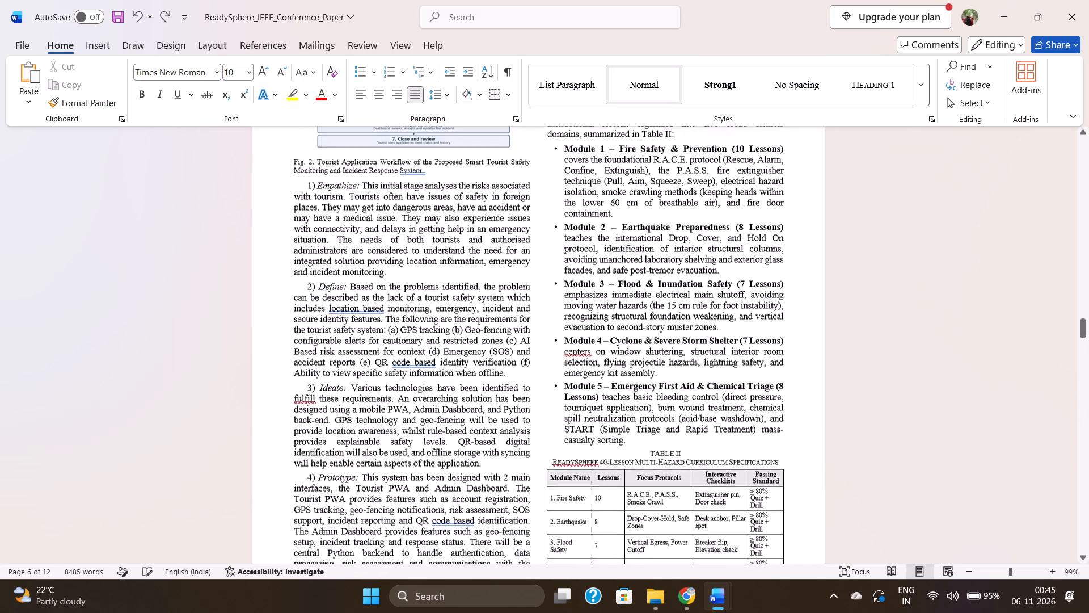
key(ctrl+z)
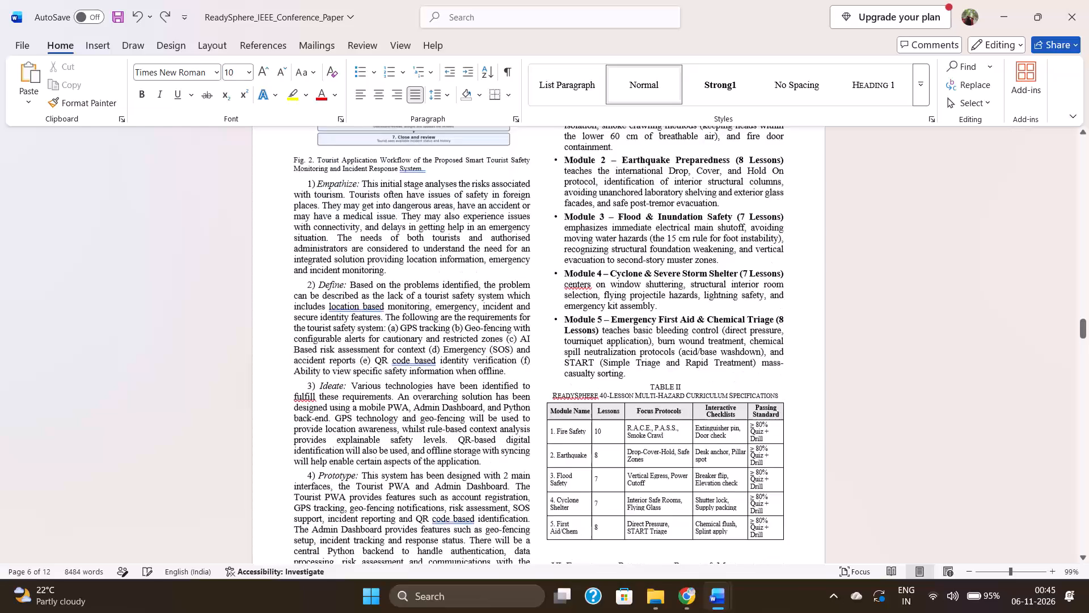
Place the text cursor in the Section V heading "Multi-Hazard Safety Curriculum & Triad Model".
scroll(710, 496, up, 3)
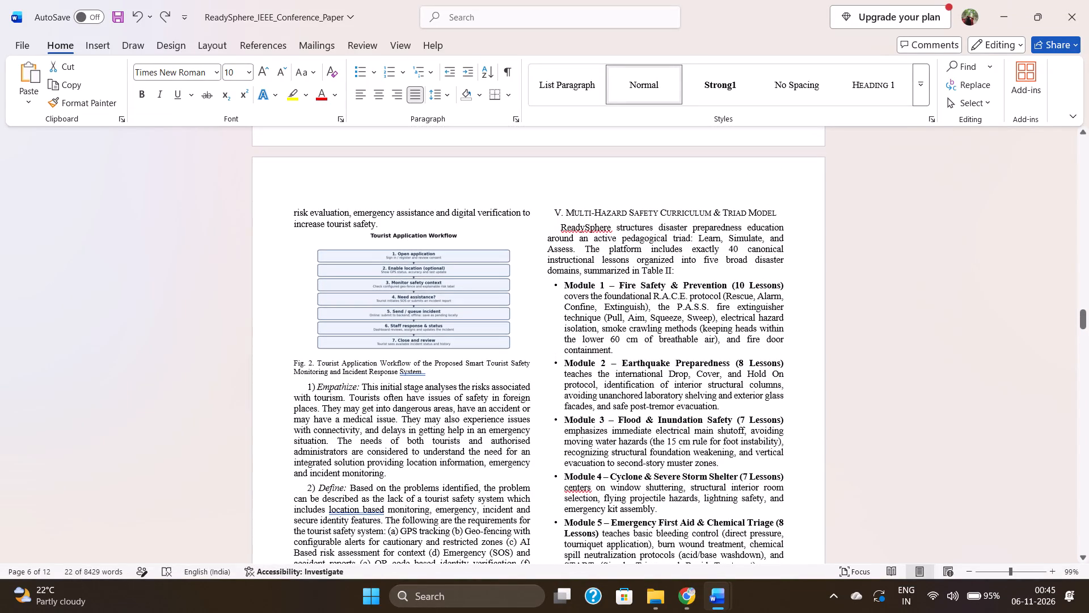
click(555, 207)
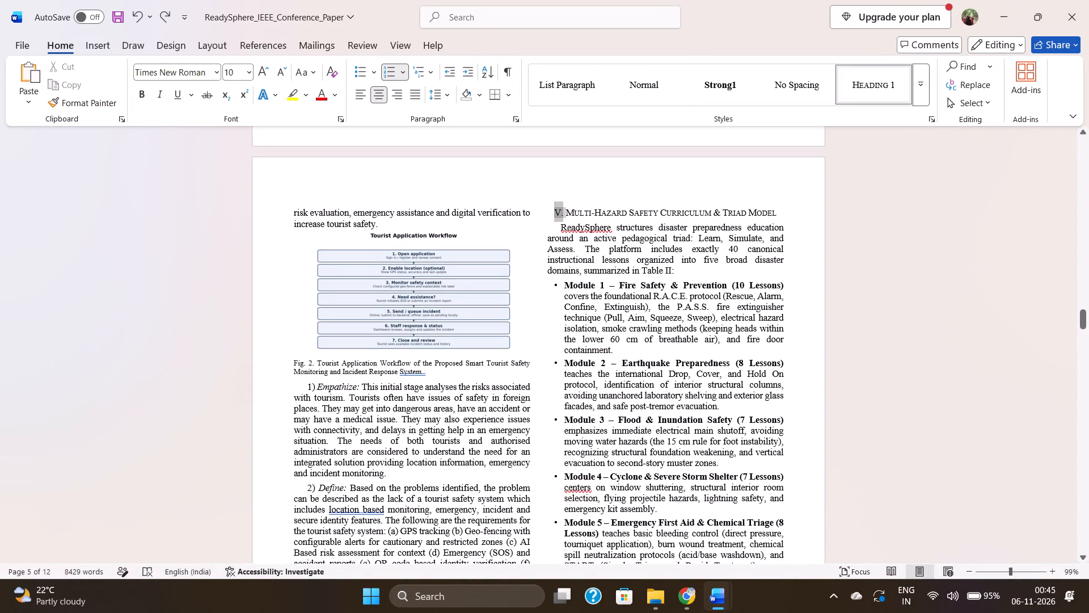
click(561, 211)
click(617, 213)
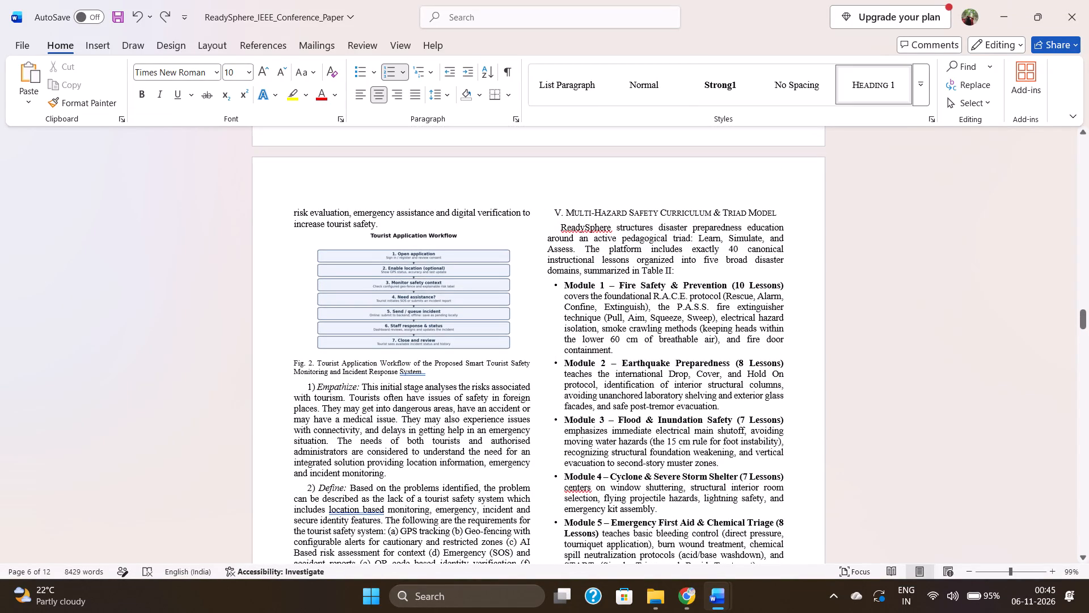
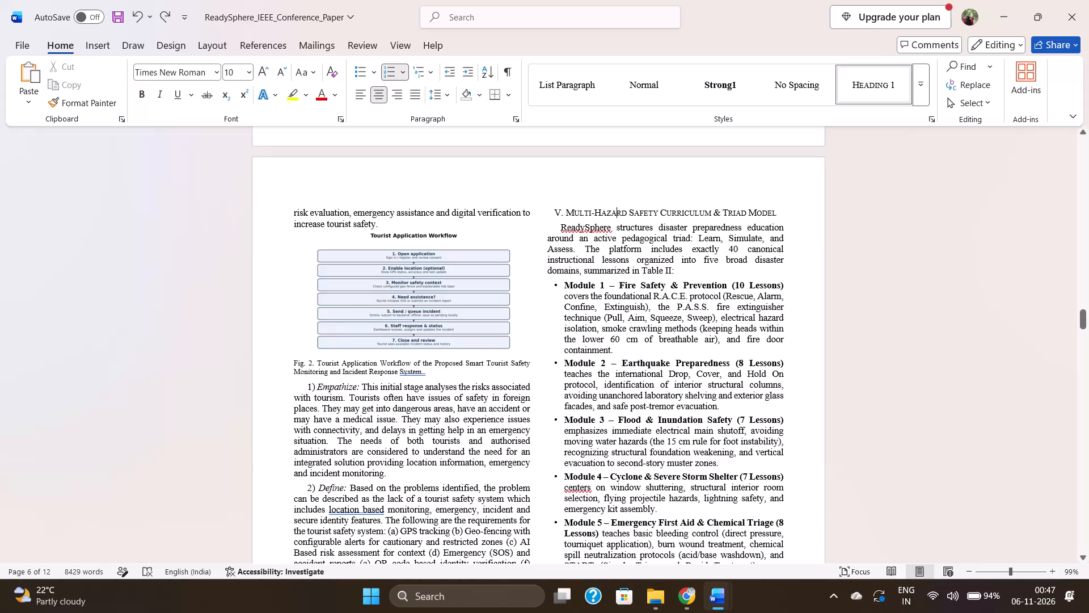
Review the page layout of the Section IV stages and Section V, and return to the start of the paper.
scroll(784, 349, down, 5)
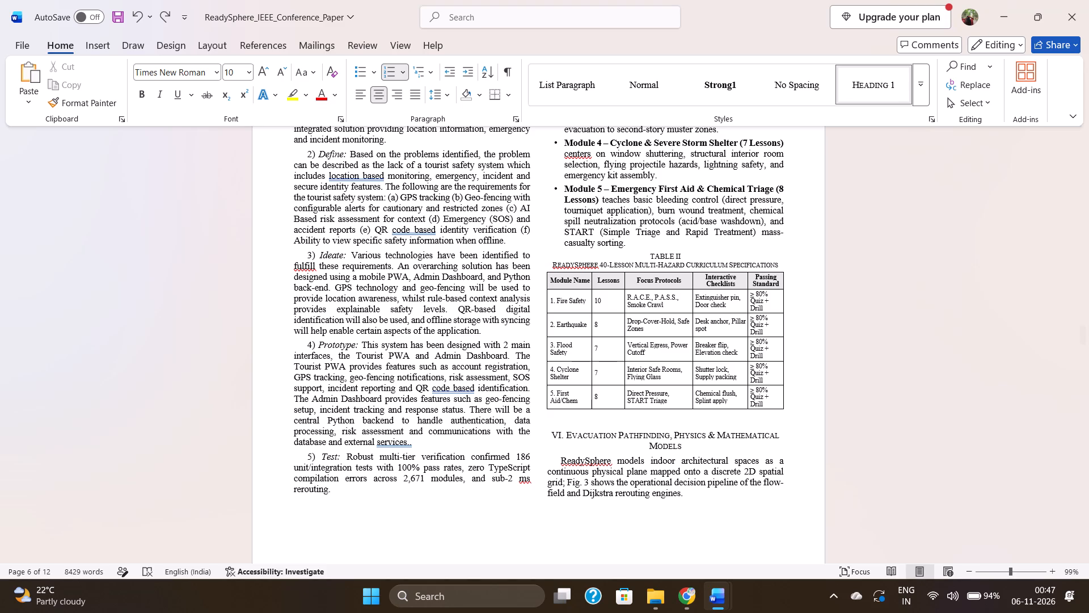
scroll(784, 349, up, 3)
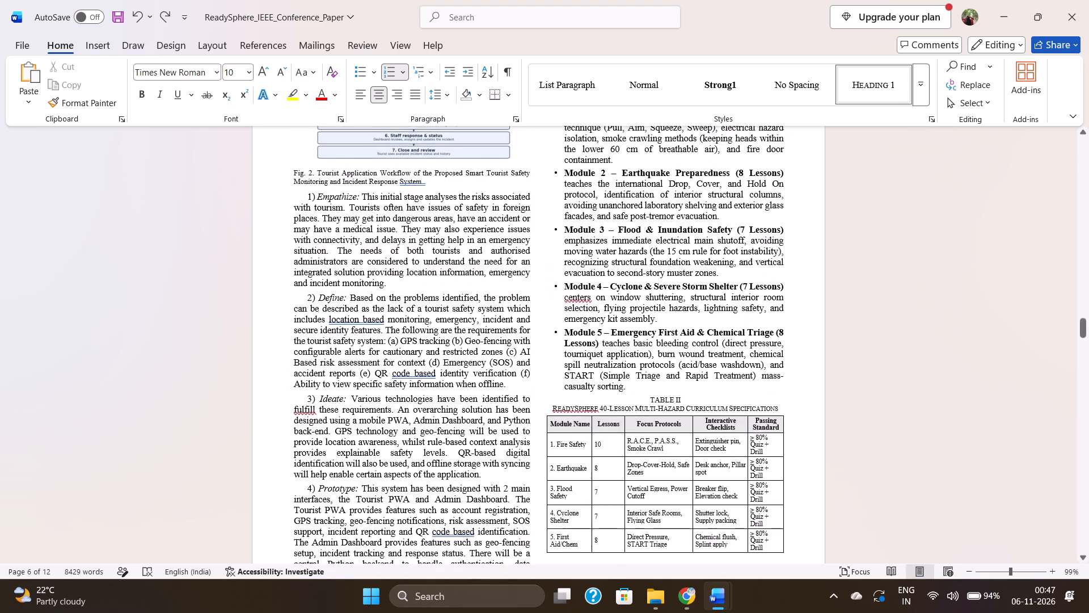
scroll(784, 349, up, 3)
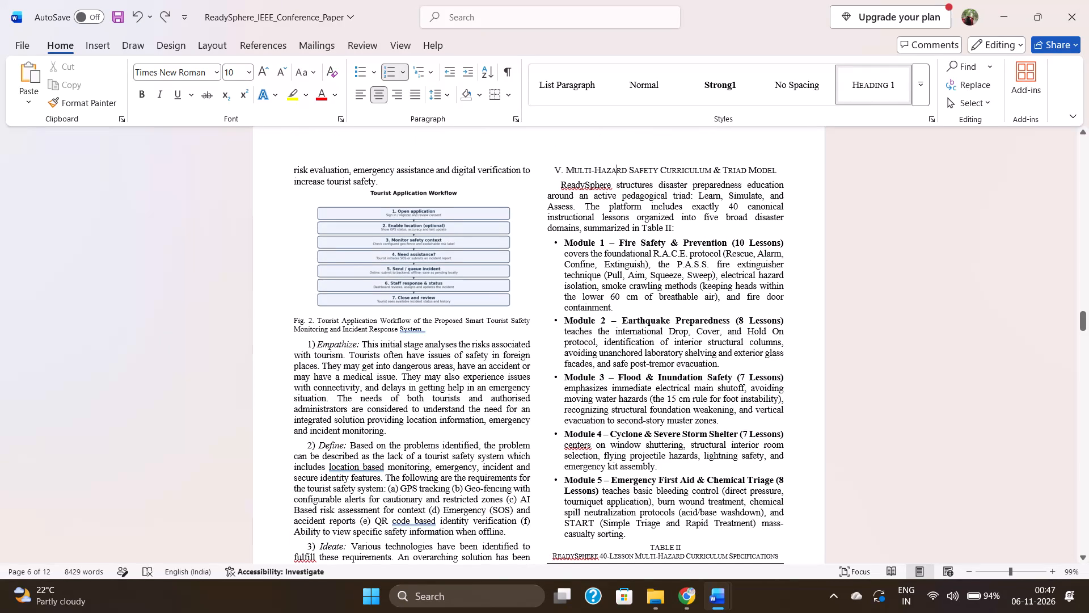
scroll(784, 349, down, 4)
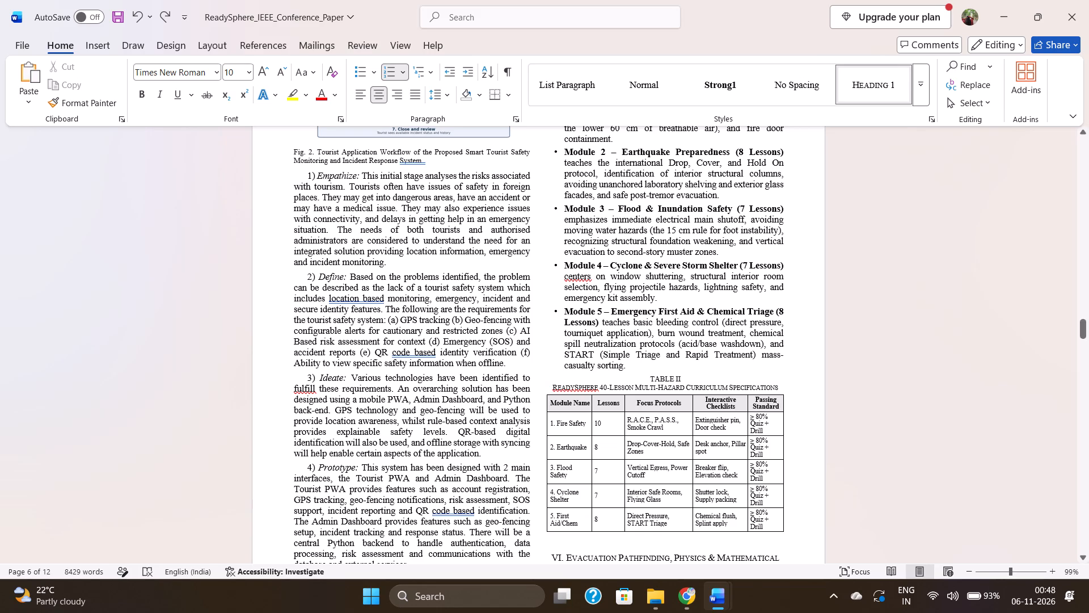
scroll(778, 364, down, 3)
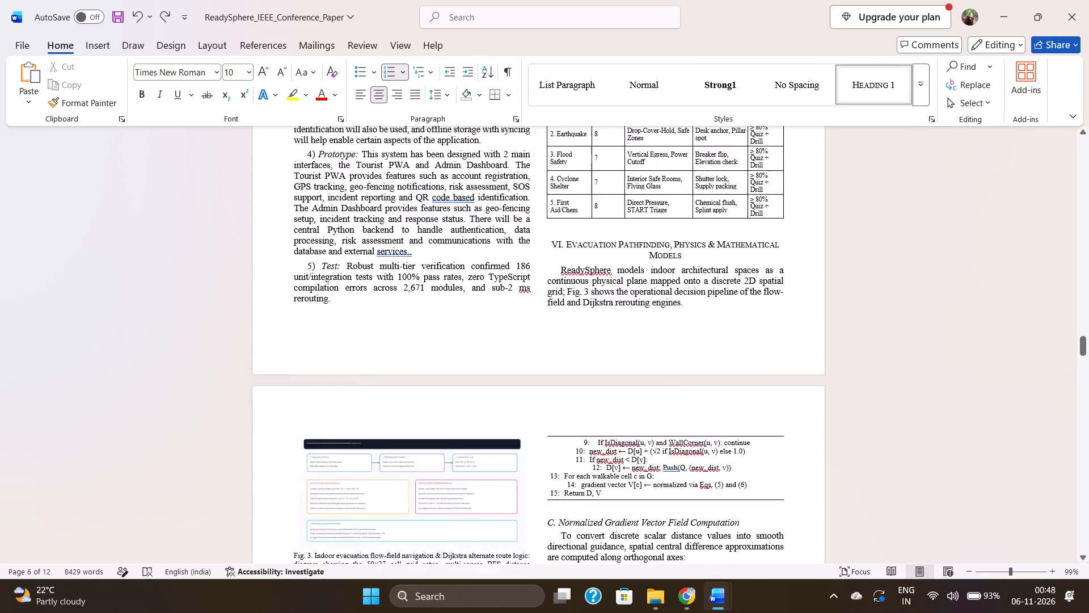
scroll(778, 364, down, 1)
scroll(778, 364, up, 2)
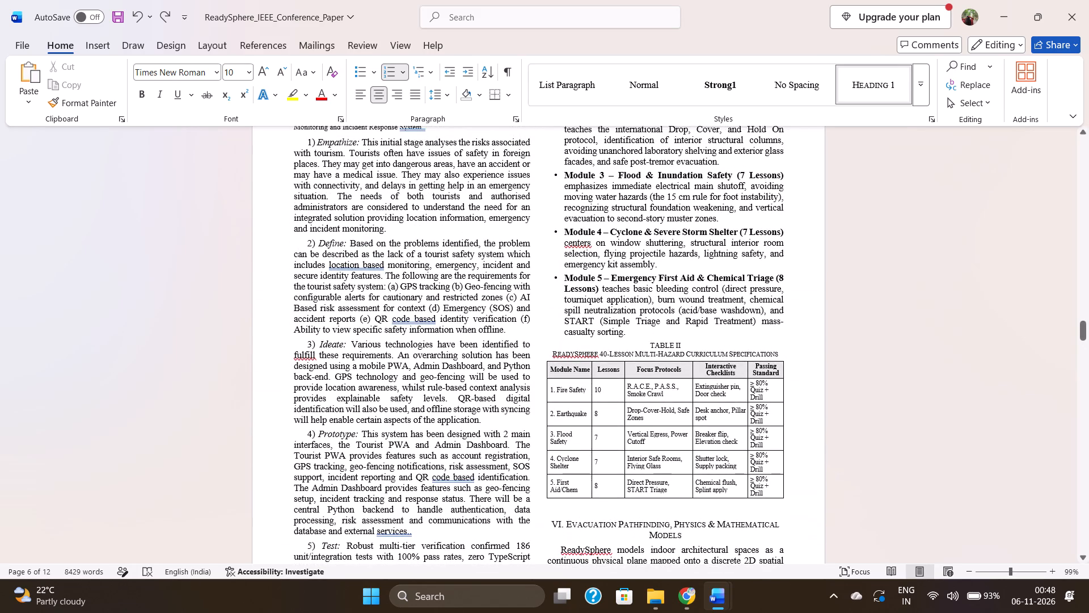
scroll(778, 364, up, 14)
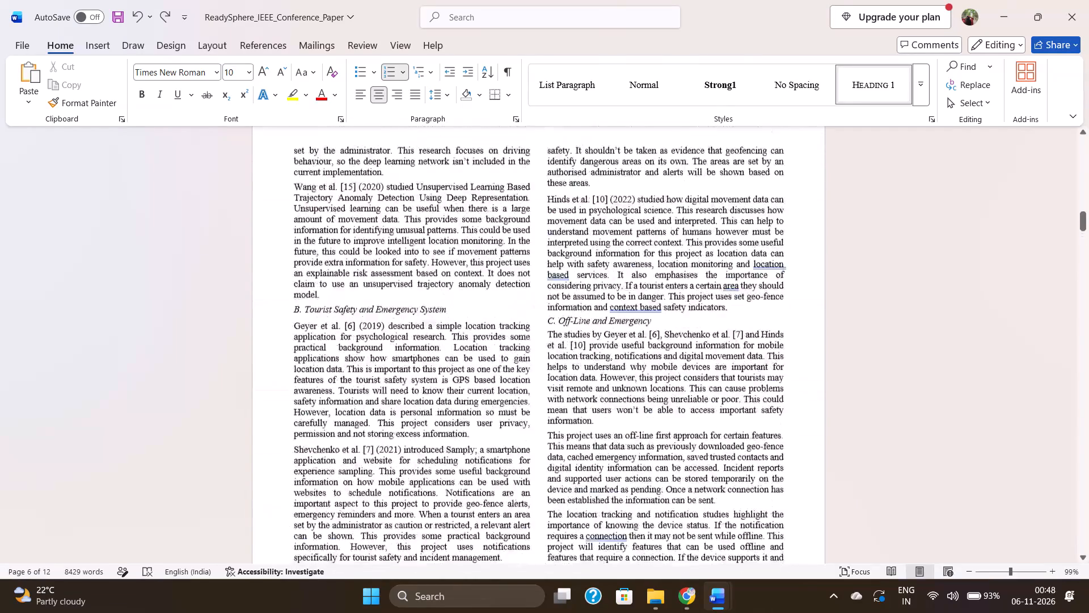
scroll(778, 364, up, 4)
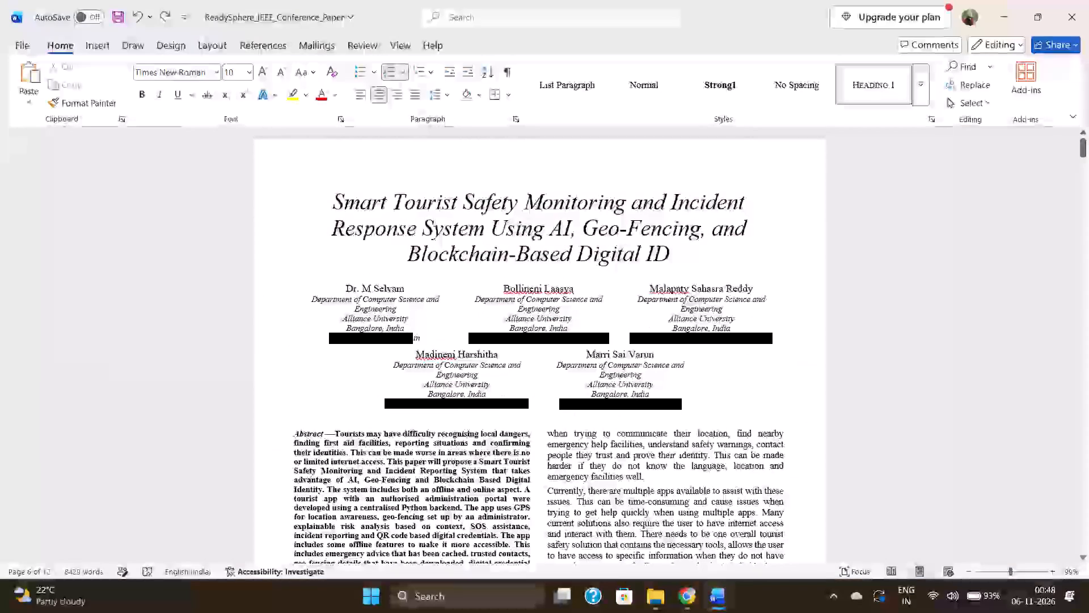
In "C. Off-Line and Emergency", join the paragraph starting "The location tracking and notification studies" to the end of the preceding paragraph.
scroll(778, 364, down, 6)
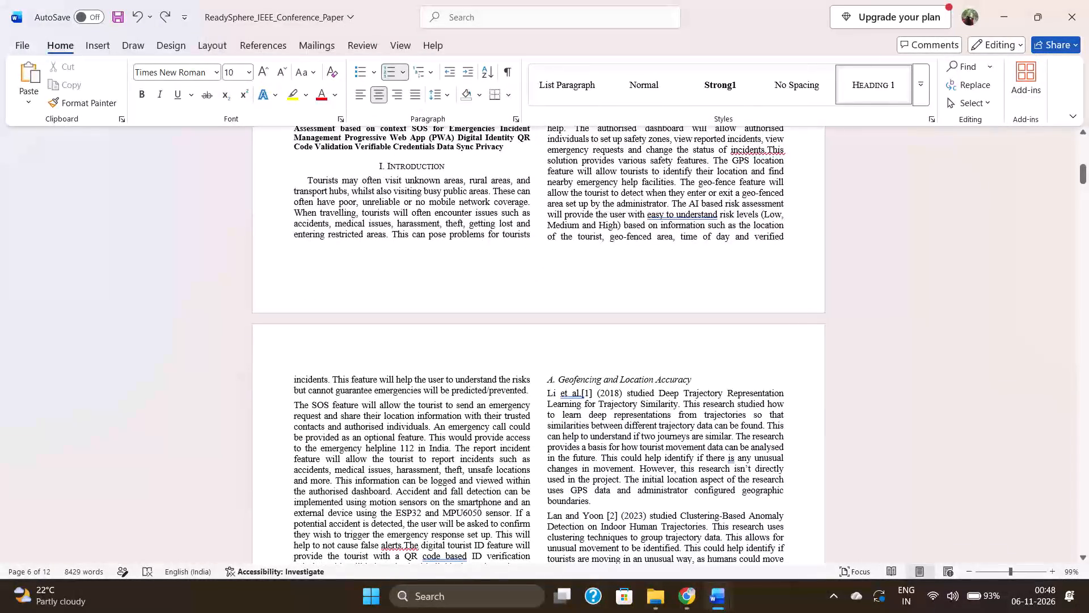
scroll(778, 362, down, 6)
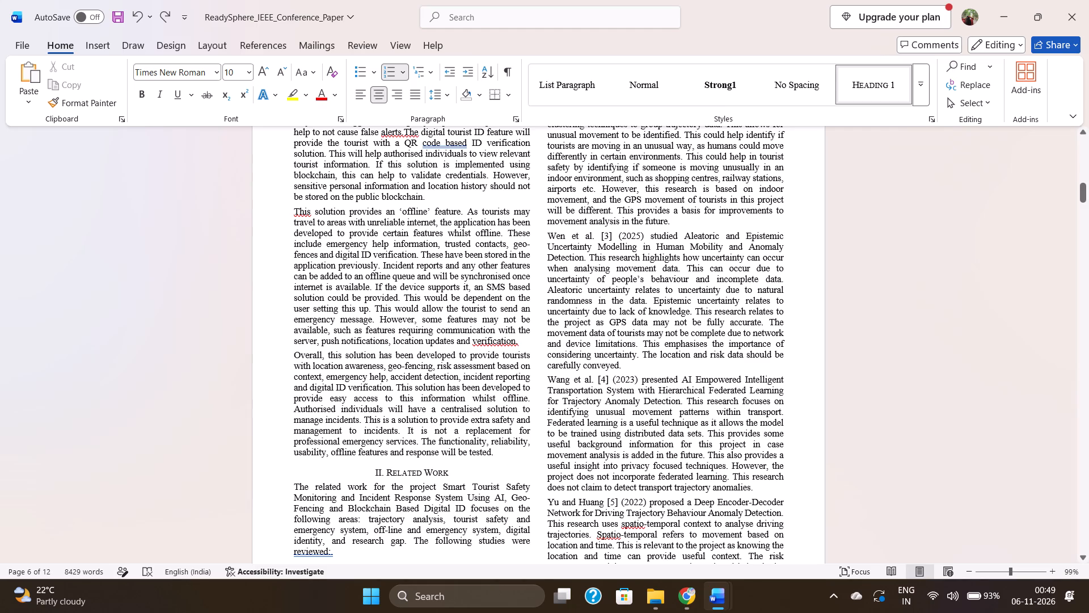
scroll(737, 352, down, 2)
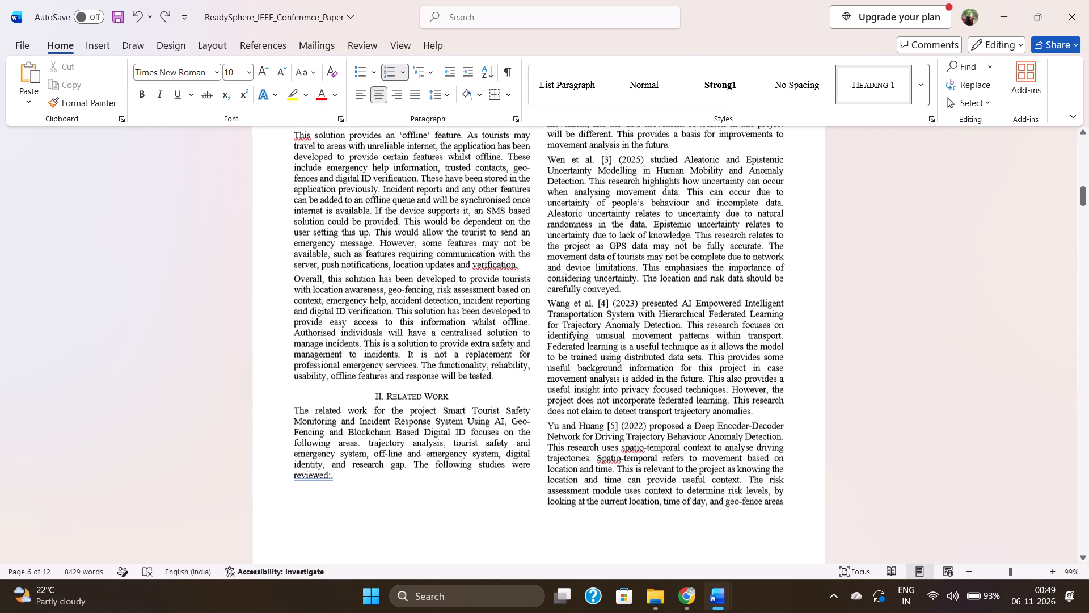
scroll(737, 352, down, 5)
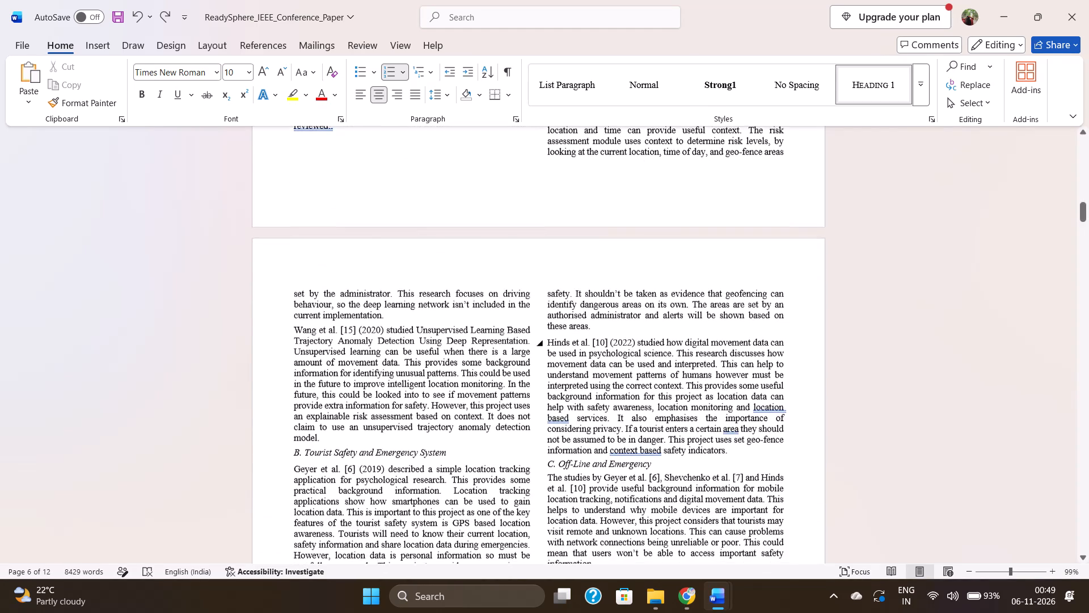
scroll(737, 352, down, 2)
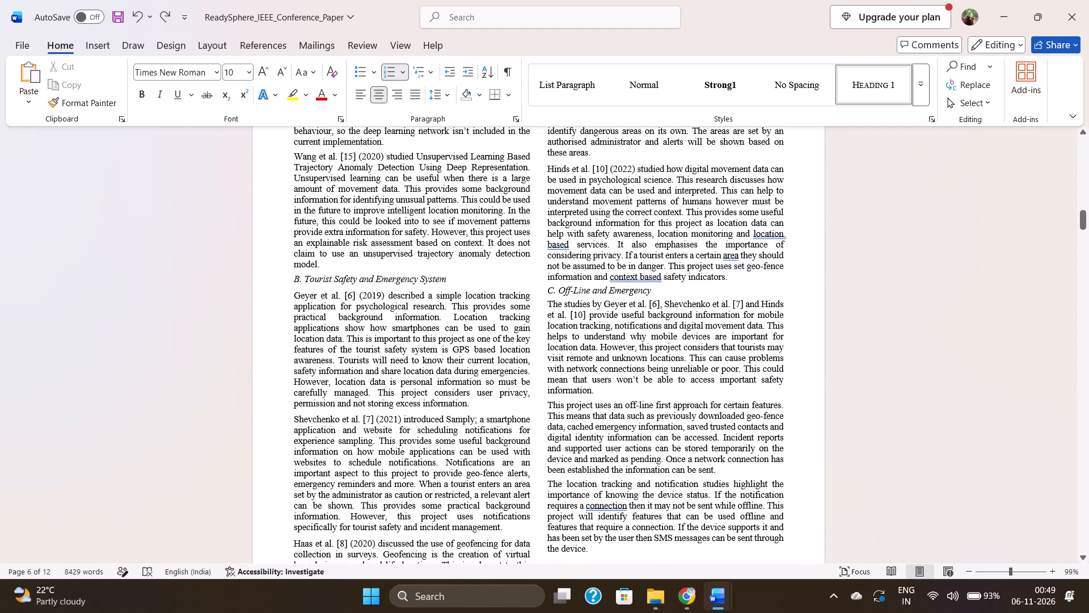
scroll(737, 352, down, 1)
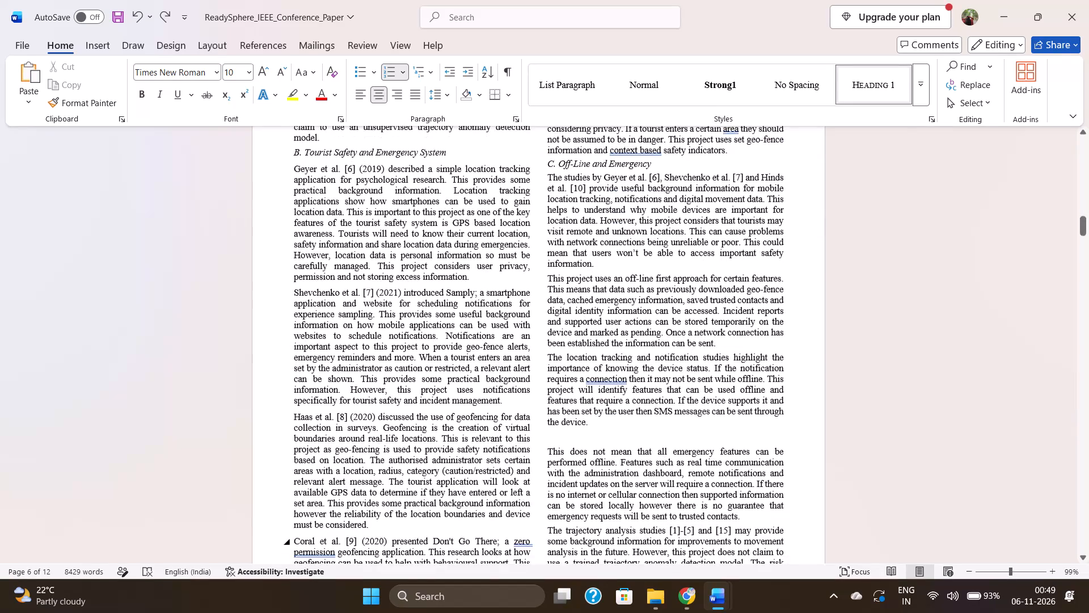
scroll(737, 352, down, 1)
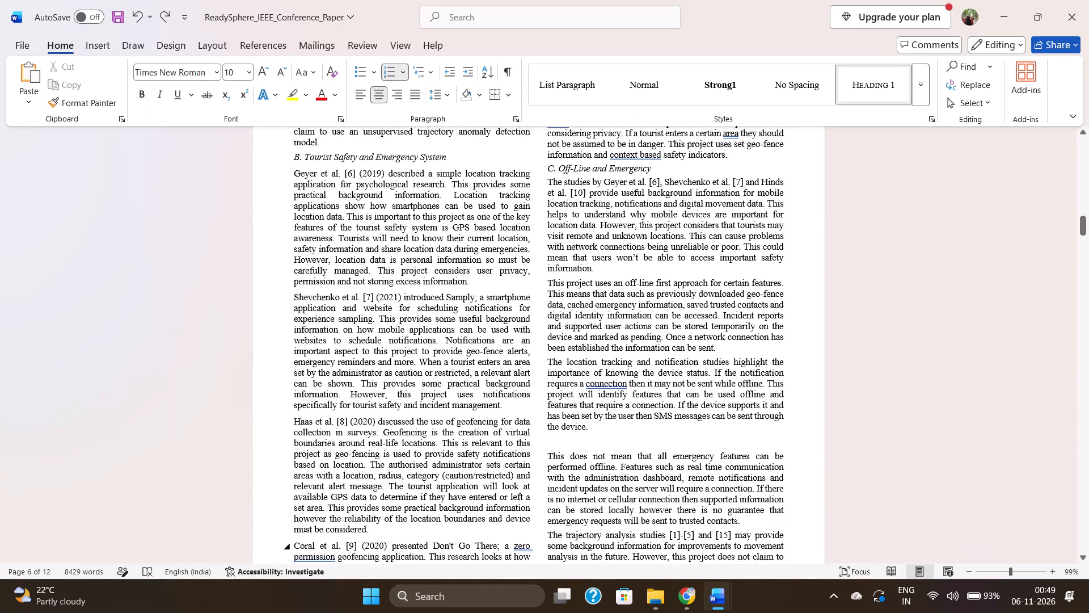
click(547, 360)
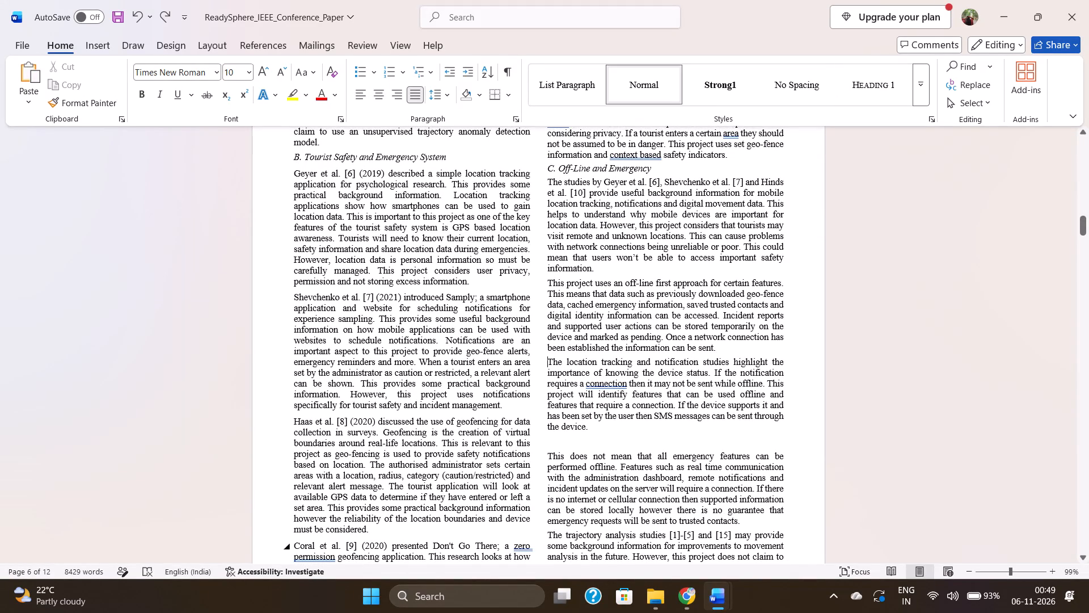
key(BackSpace)
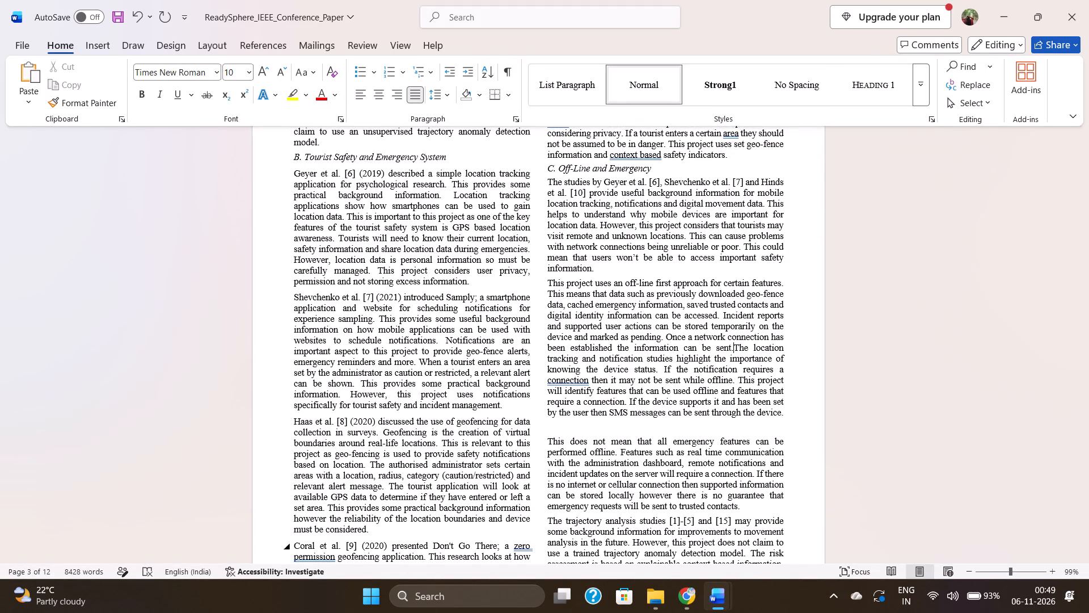
Remove the blank line above the paragraph beginning "This does not mean that all emergency features can be performed offline".
scroll(586, 407, down, 2)
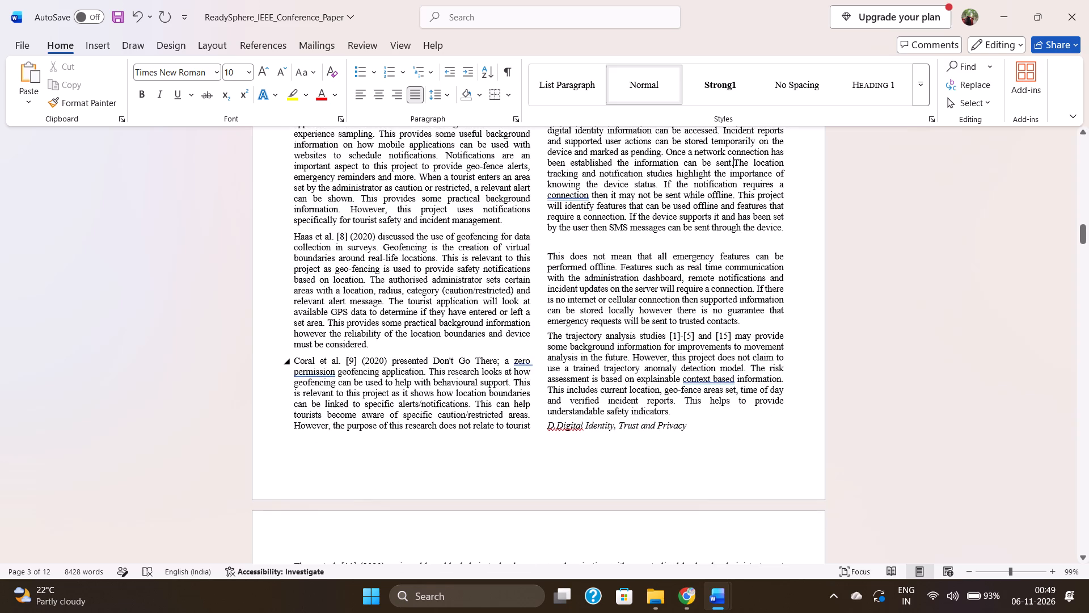
scroll(586, 407, up, 1)
click(547, 319)
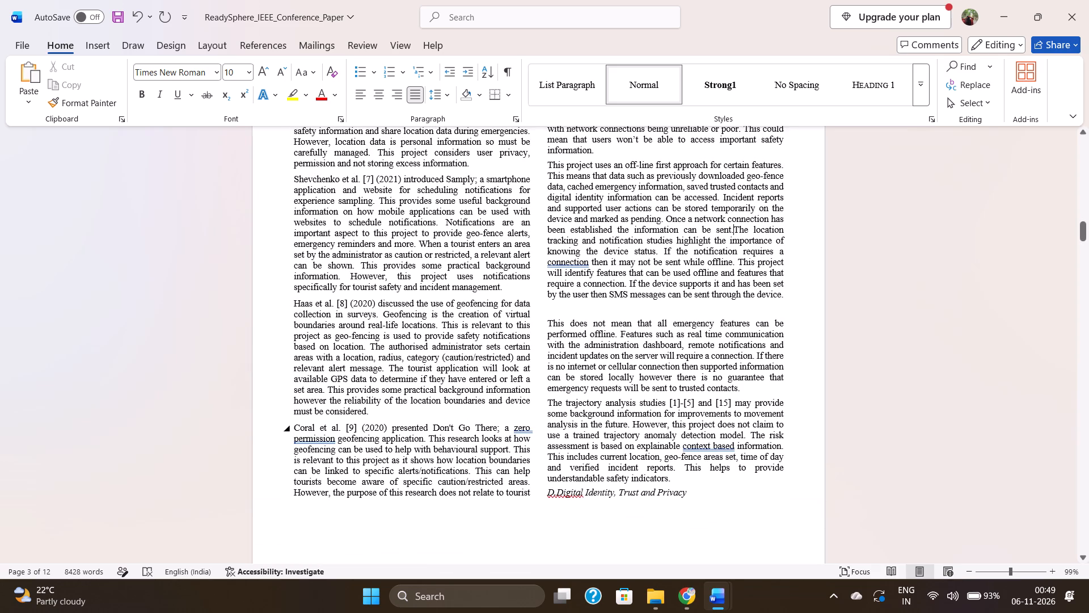
key(BackSpace)
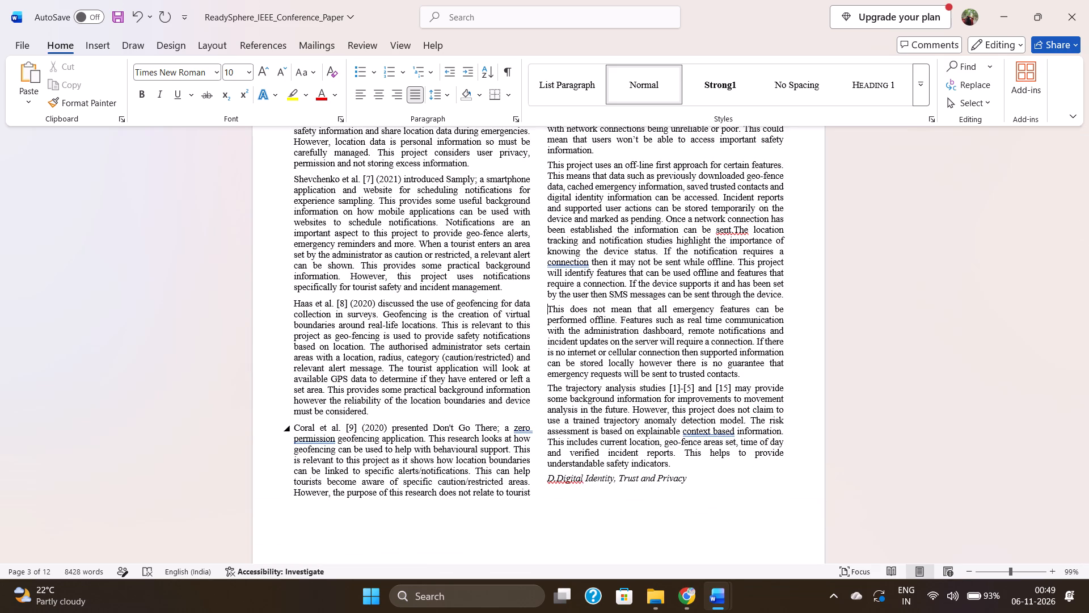
scroll(650, 412, down, 3)
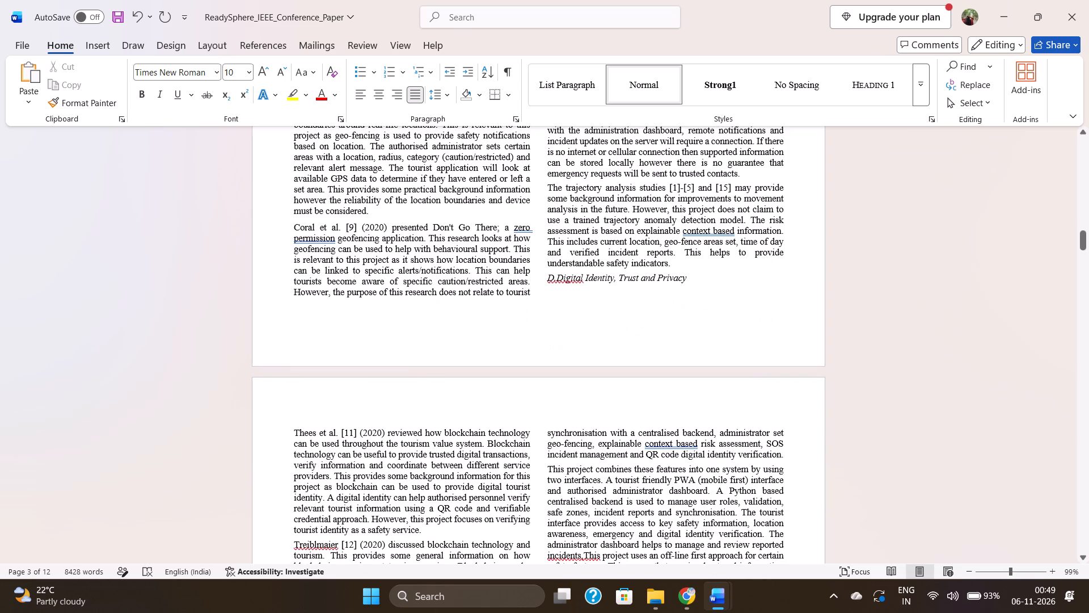
click(683, 266)
Remove the space before the "Hinds et al. [10] (2022)" paragraph above the "C. Off-Line and Emergency" heading.
scroll(683, 266, up, 5)
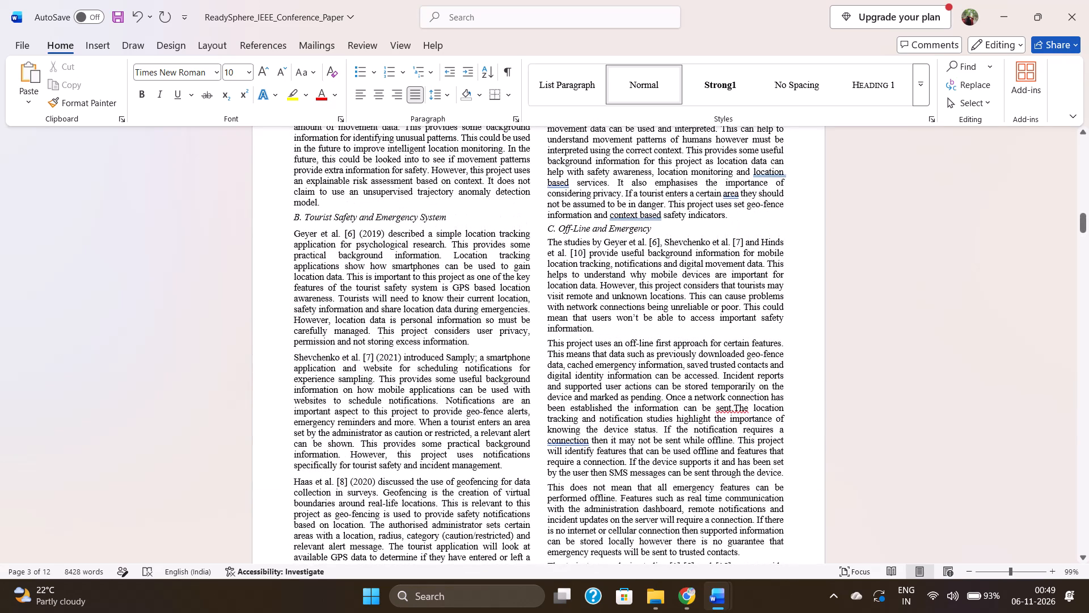
scroll(683, 266, up, 3)
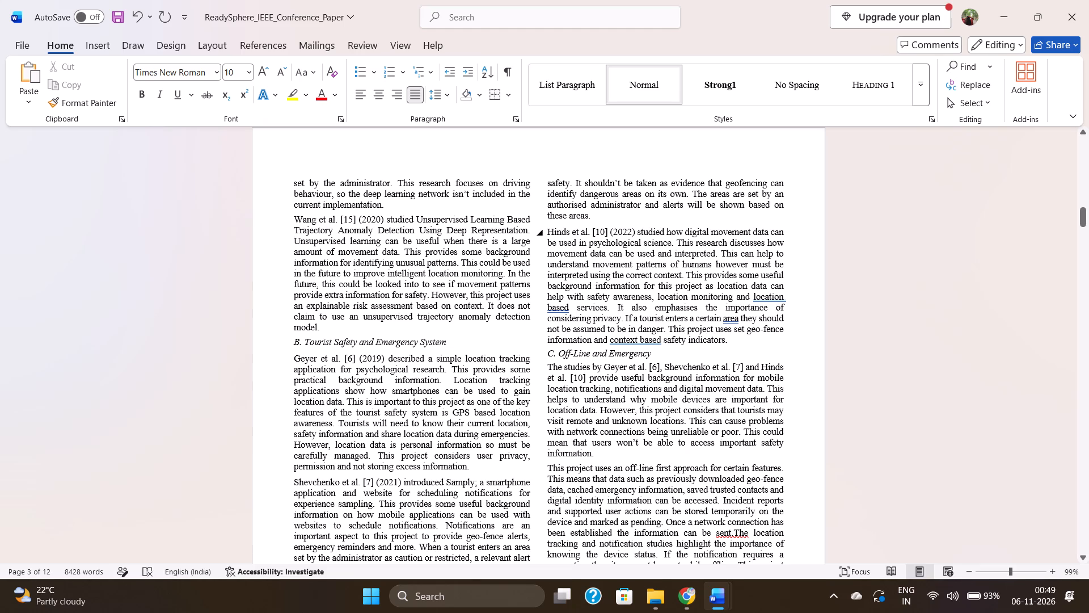
drag(724, 342, 576, 238)
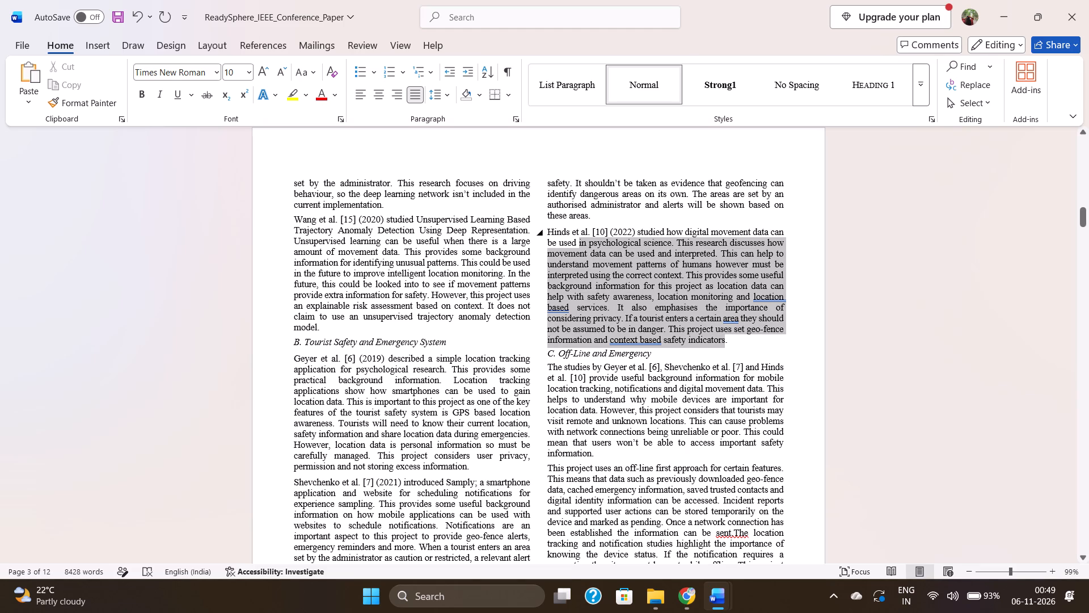
drag(576, 238, 562, 231)
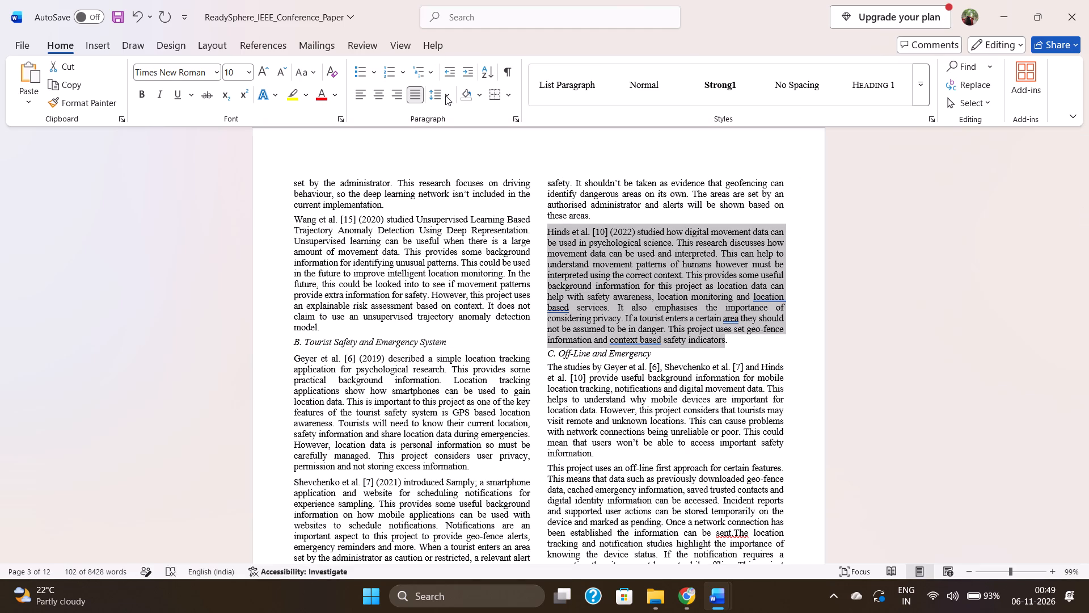
click(445, 95)
click(493, 250)
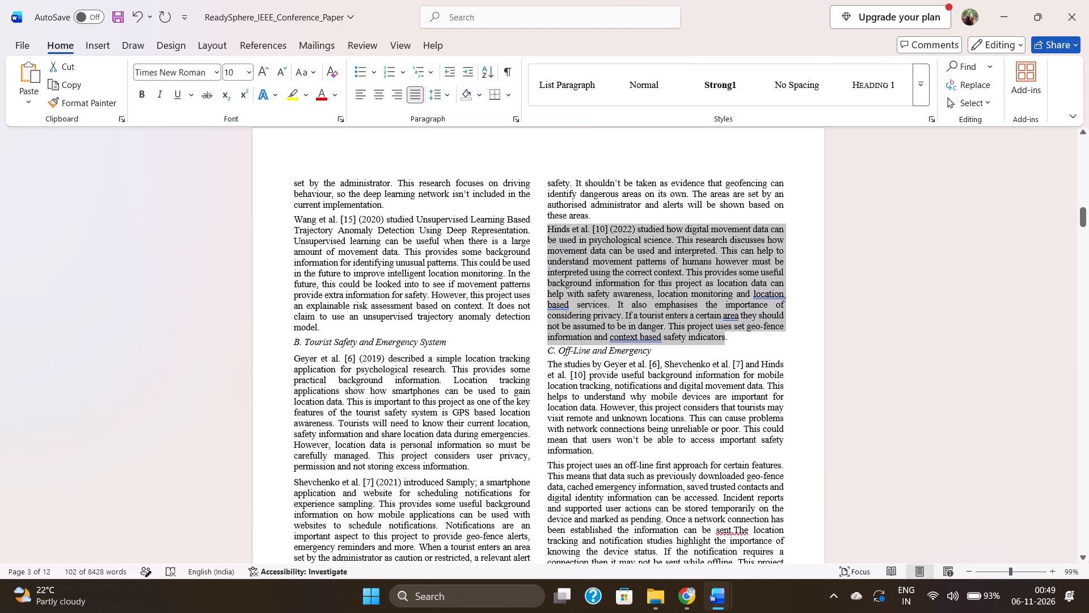
click(485, 309)
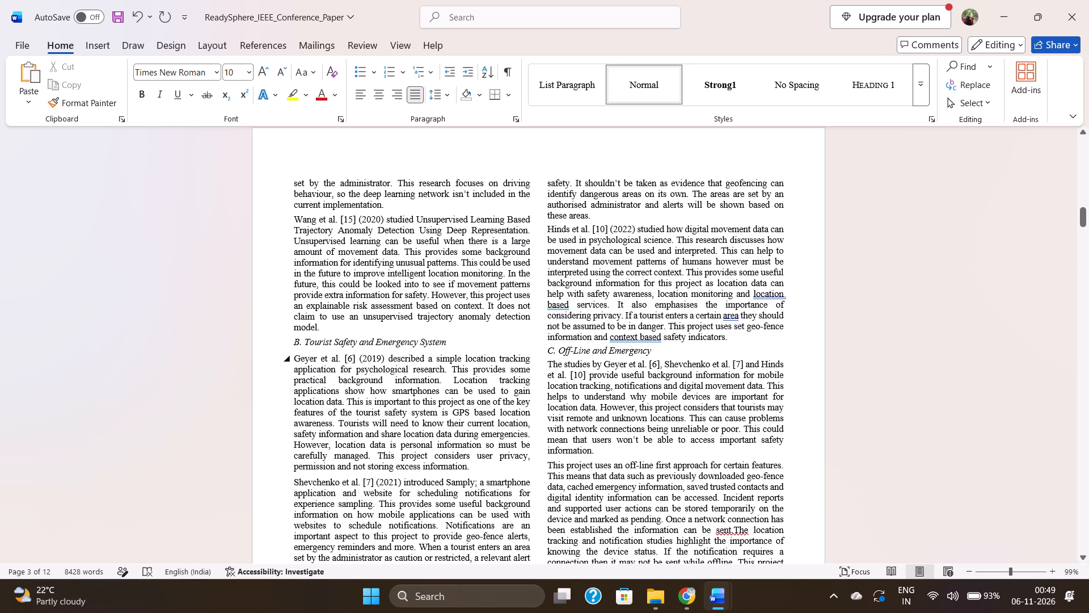
Remove the space before the "Geyer et al. [6] (2019)" paragraph under "B. Tourist Safety and Emergency System".
drag(471, 468, 311, 373)
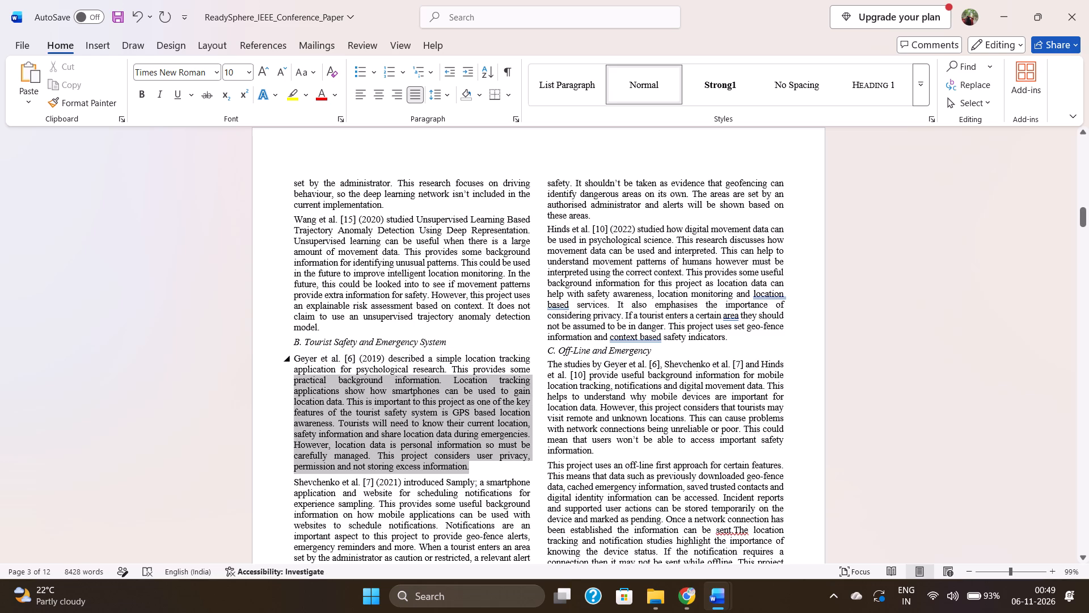
drag(311, 373, 302, 359)
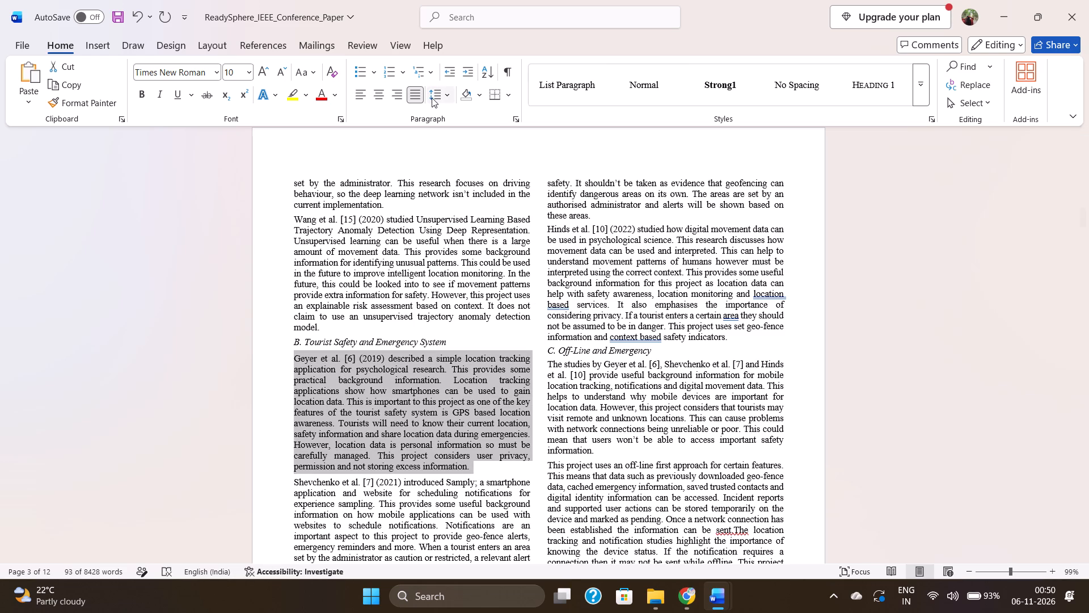
click(432, 98)
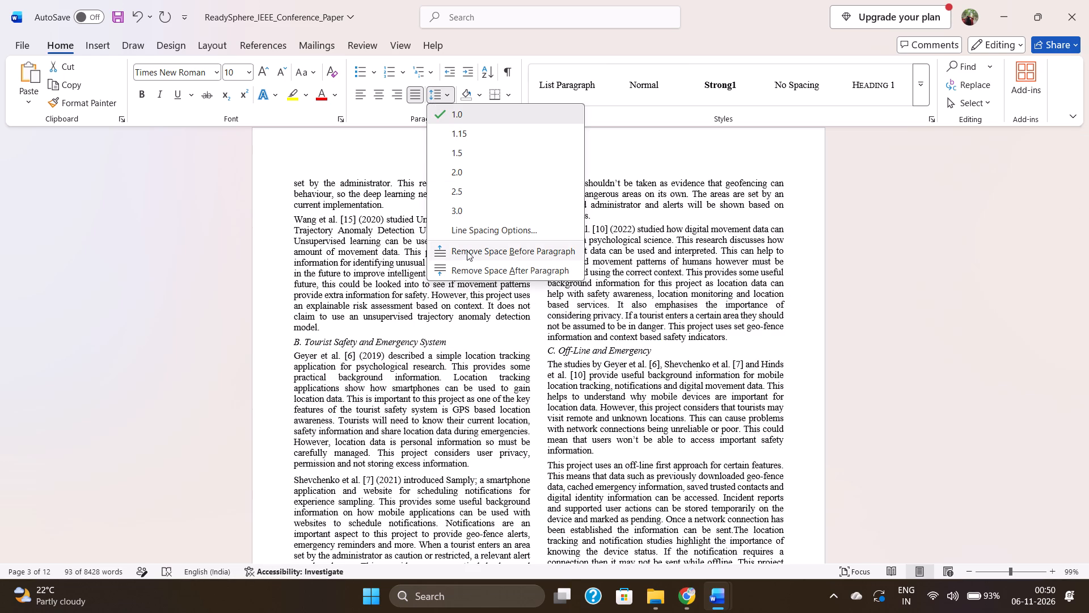
click(467, 251)
click(471, 349)
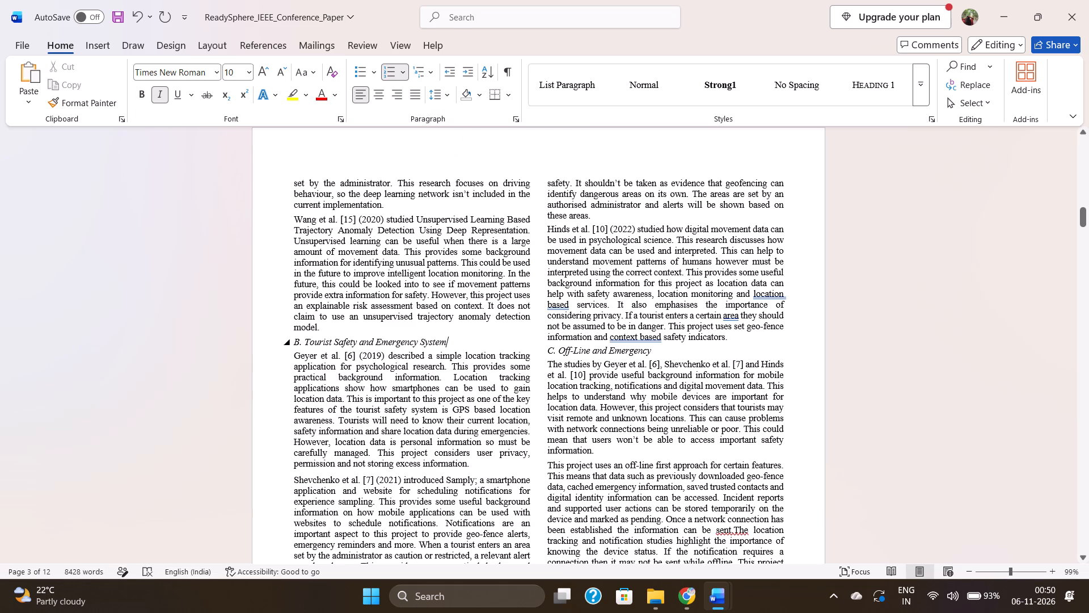
Insert two blank lines above the "D.Digital Identity, Trust and Privacy" heading so it starts on the following page.
scroll(630, 383, down, 1)
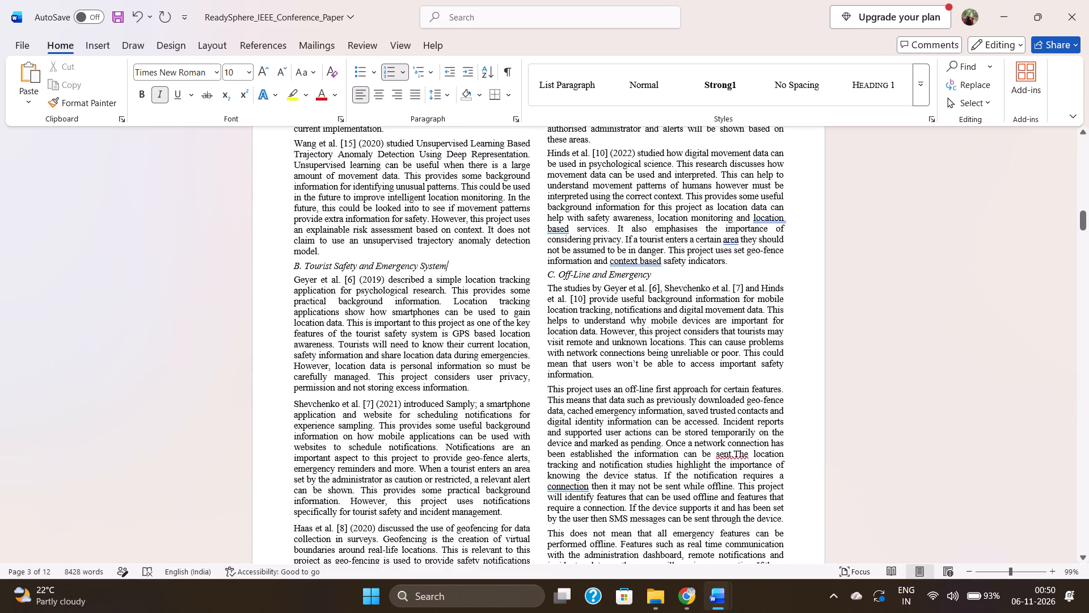
scroll(604, 377, down, 3)
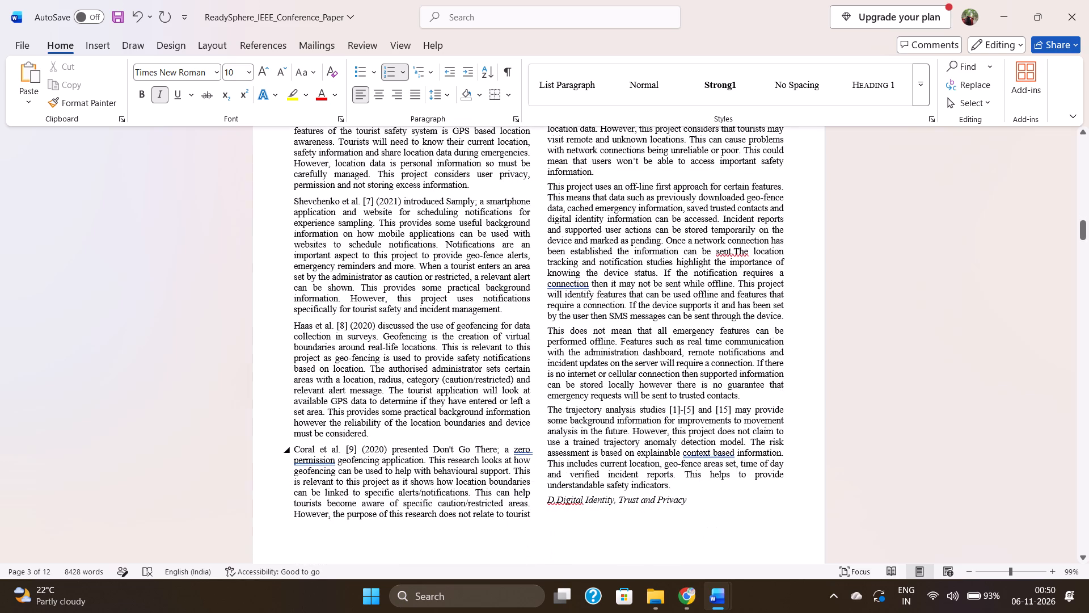
scroll(651, 445, down, 2)
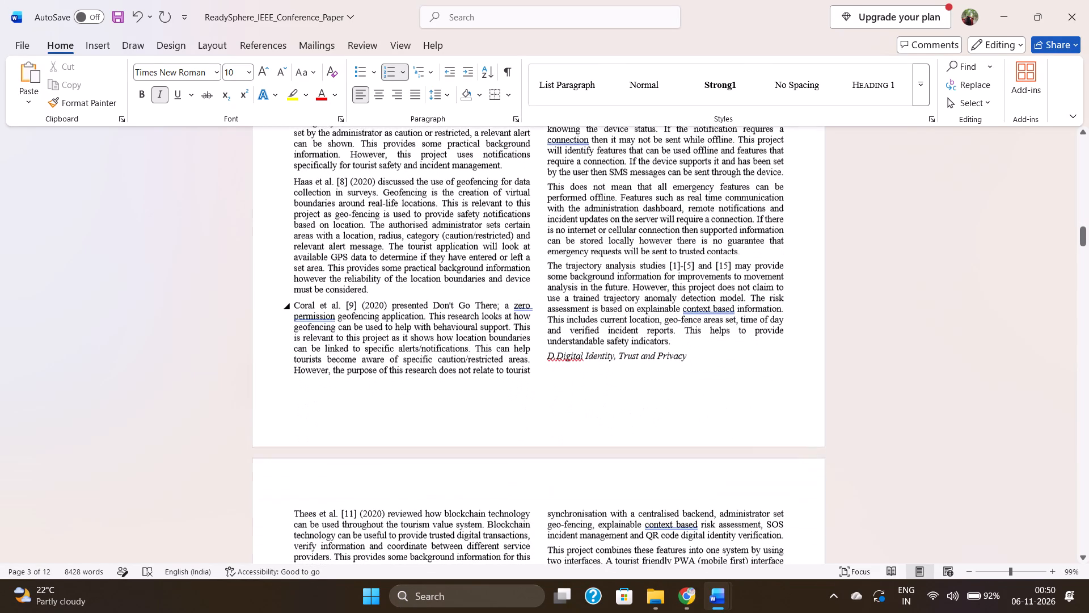
click(681, 345)
key(Return)
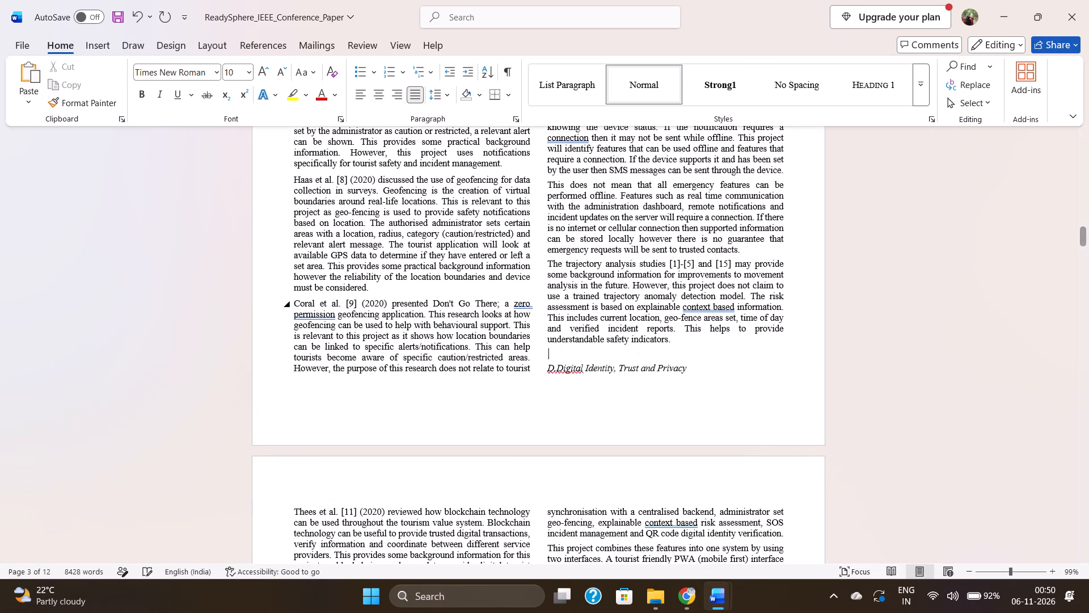
key(Return)
Copy the "Multi-Hazard Safety Curriculum & Triad Model" section from its heading through the Module 5 bullet, stopping before Table II.
scroll(682, 341, down, 2)
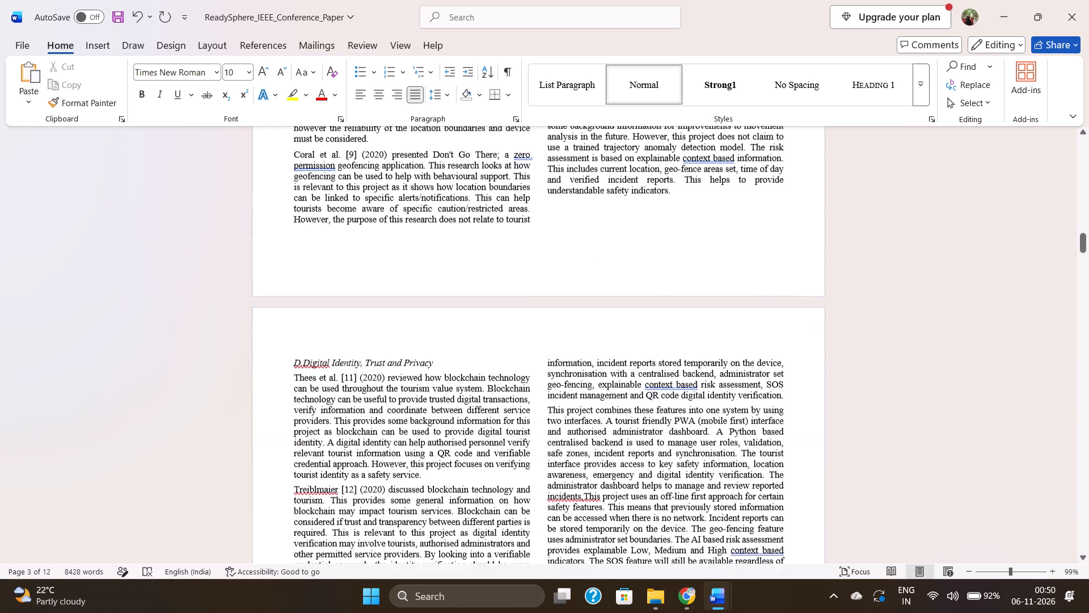
scroll(682, 341, down, 2)
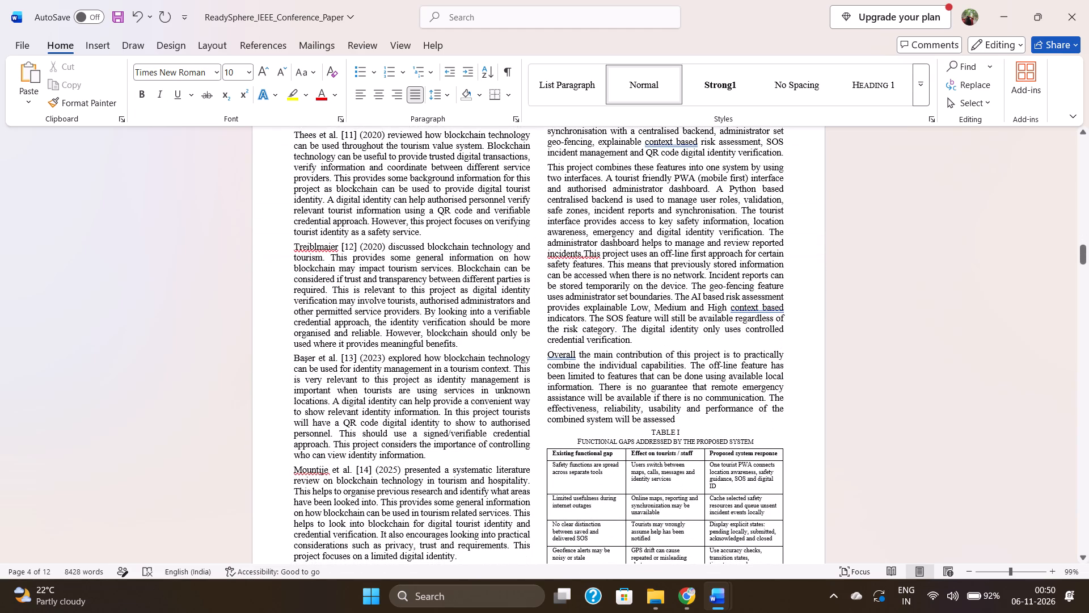
scroll(682, 341, down, 2)
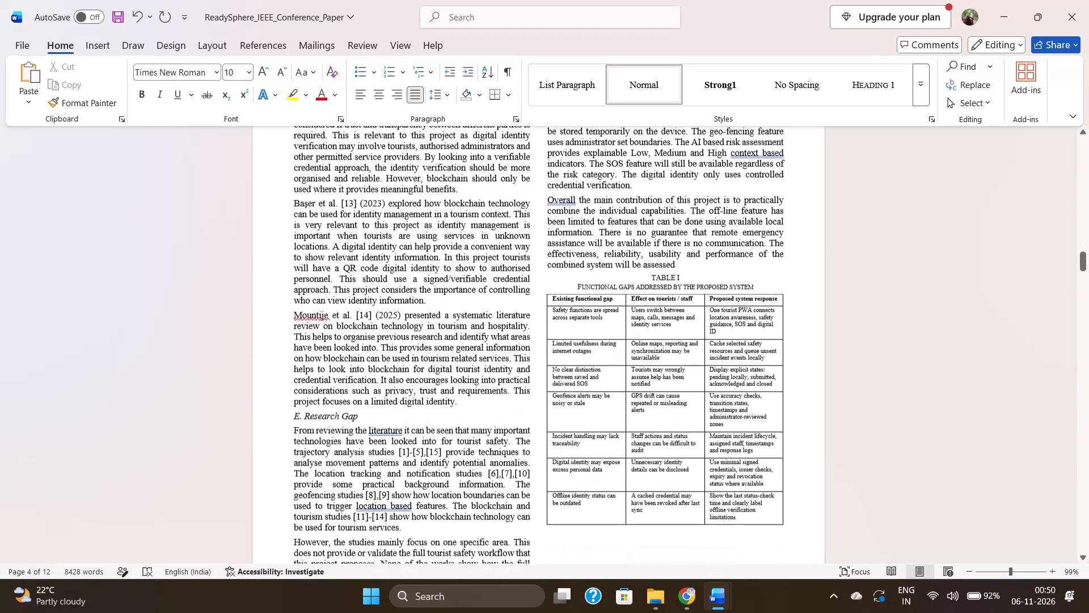
scroll(682, 341, down, 5)
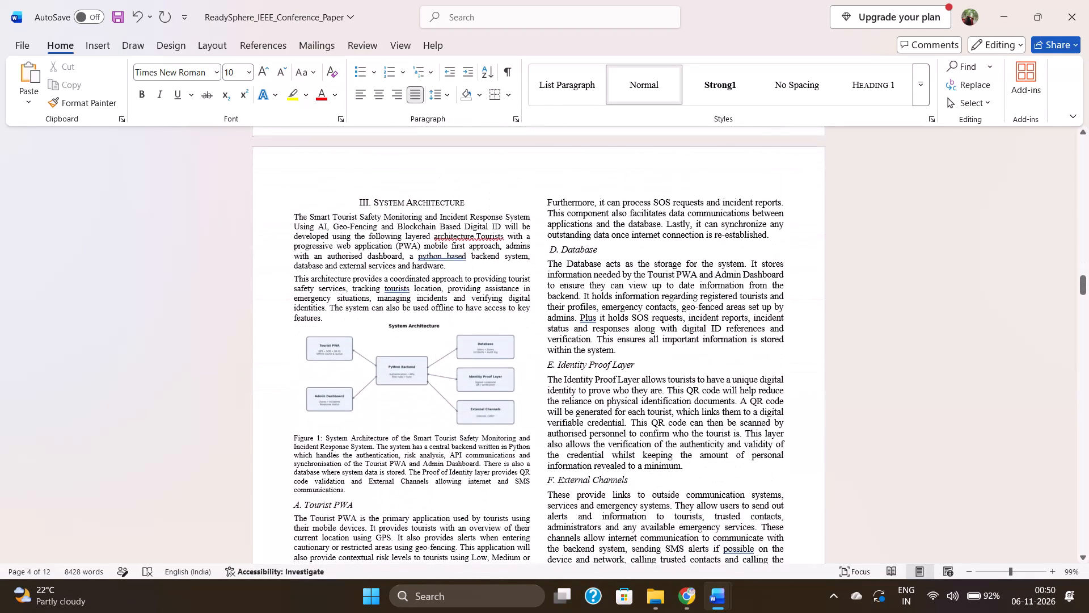
scroll(682, 341, down, 5)
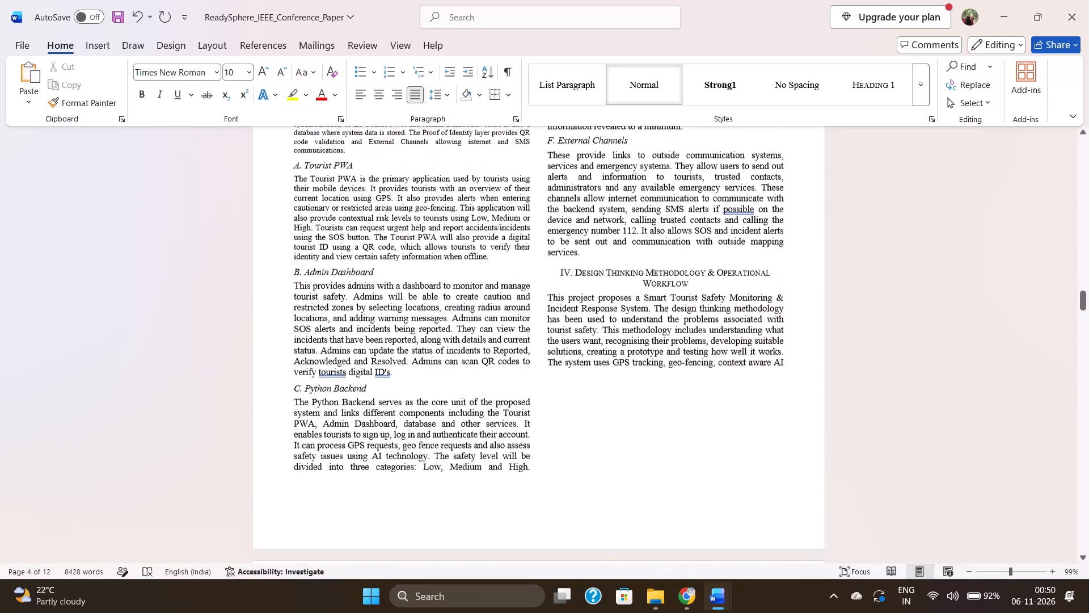
scroll(682, 341, down, 5)
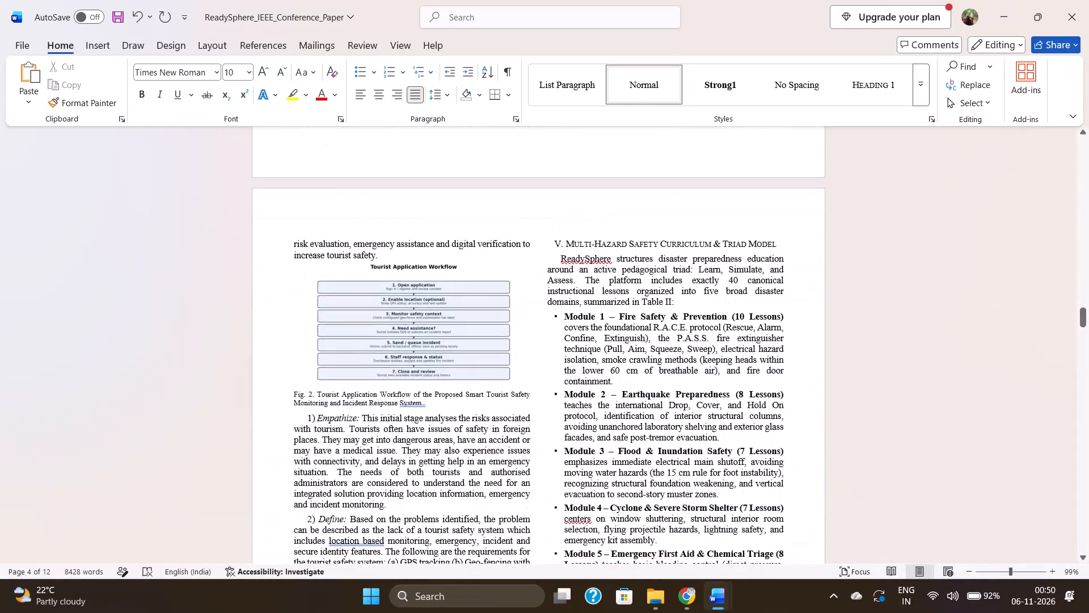
scroll(682, 341, down, 2)
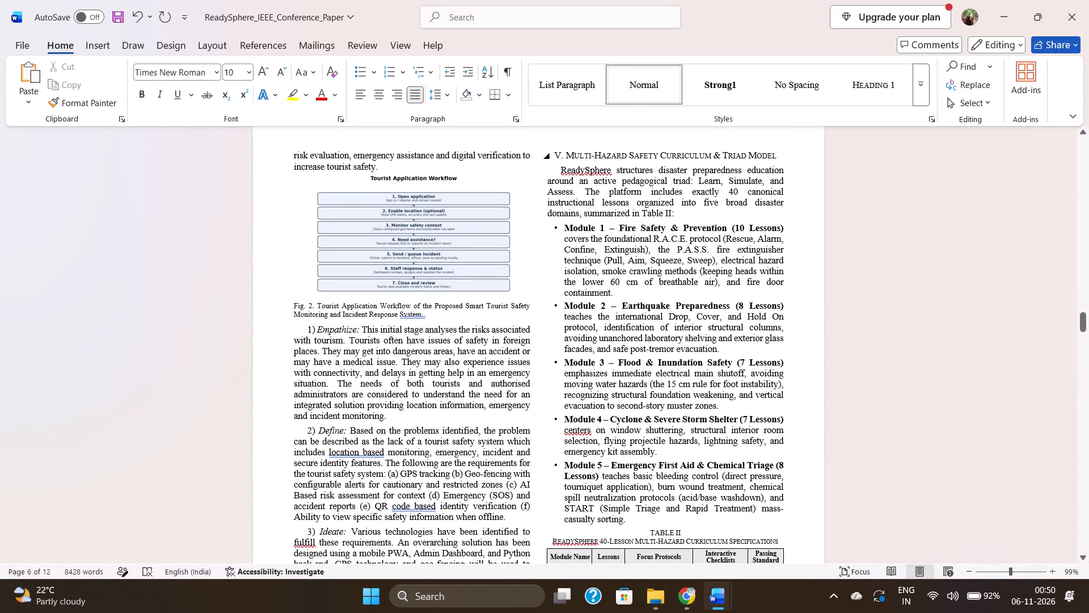
drag(557, 154, 617, 328)
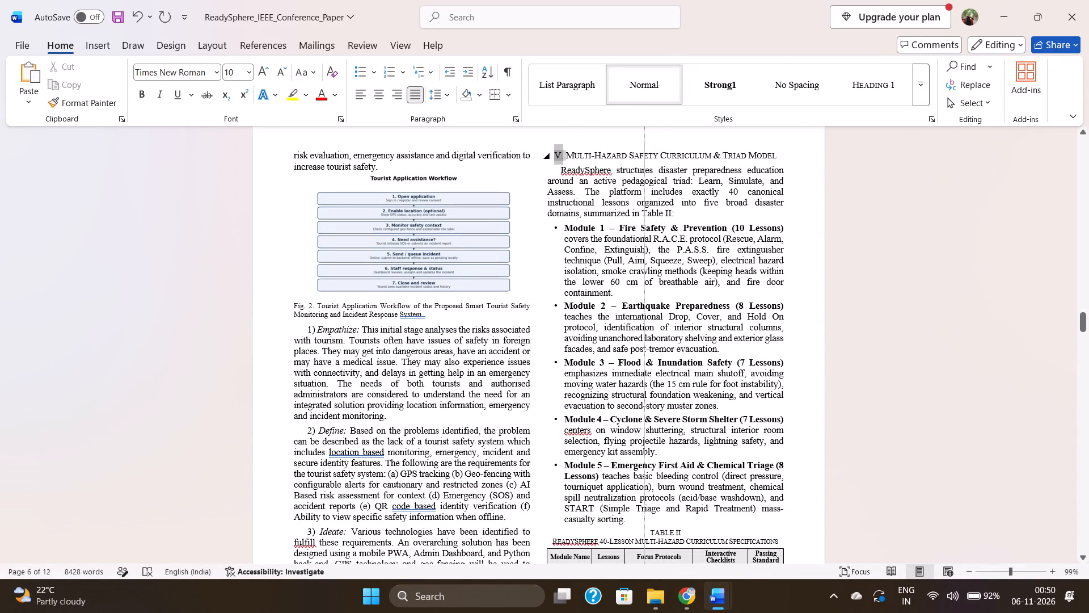
drag(617, 328, 551, 313)
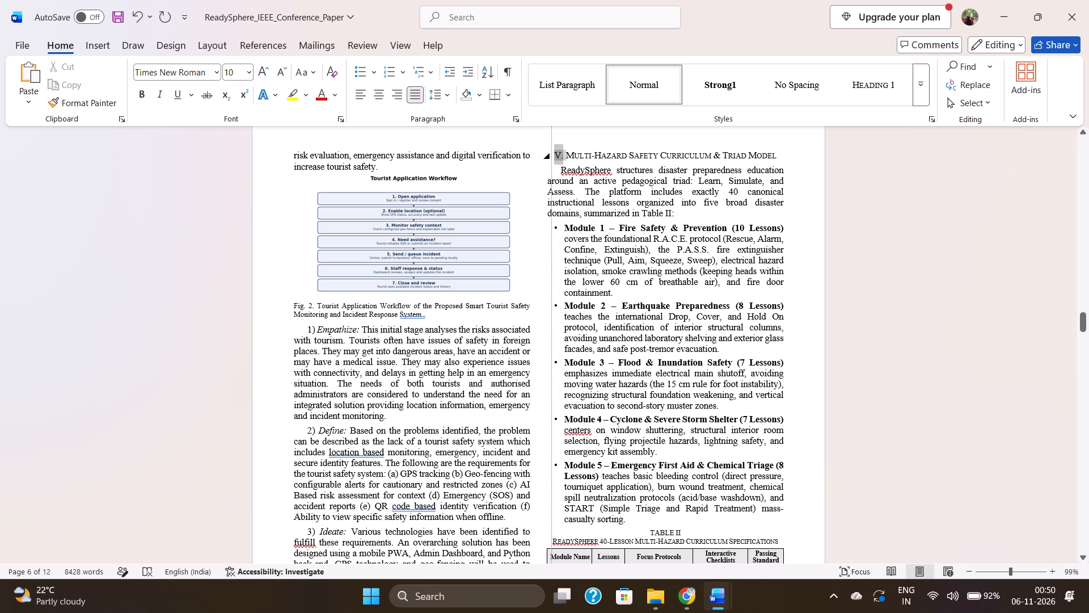
drag(551, 313, 556, 316)
drag(556, 316, 556, 316)
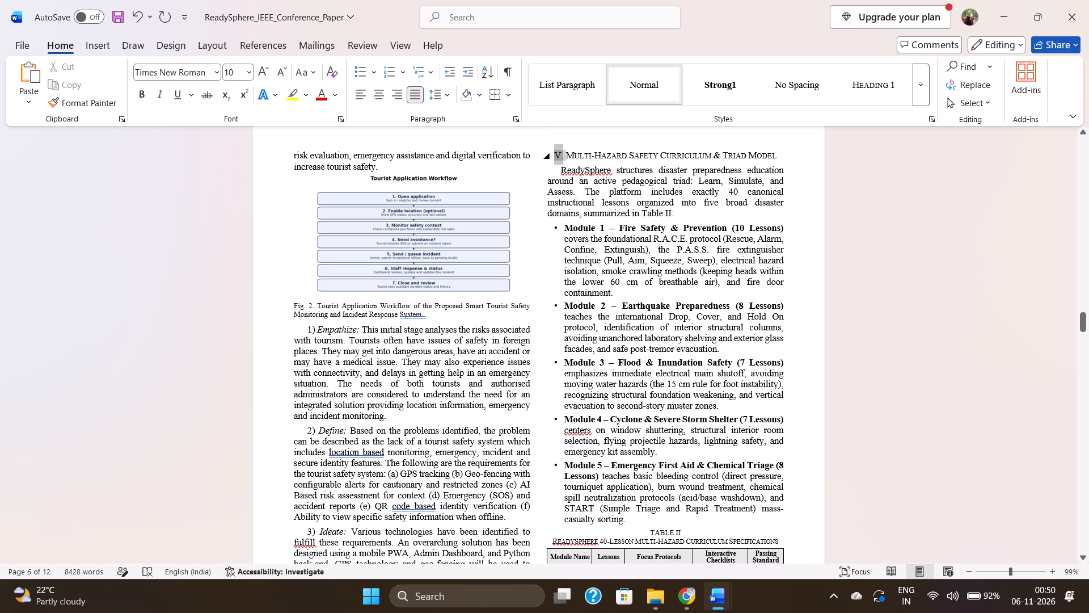
click(586, 217)
drag(565, 155, 618, 327)
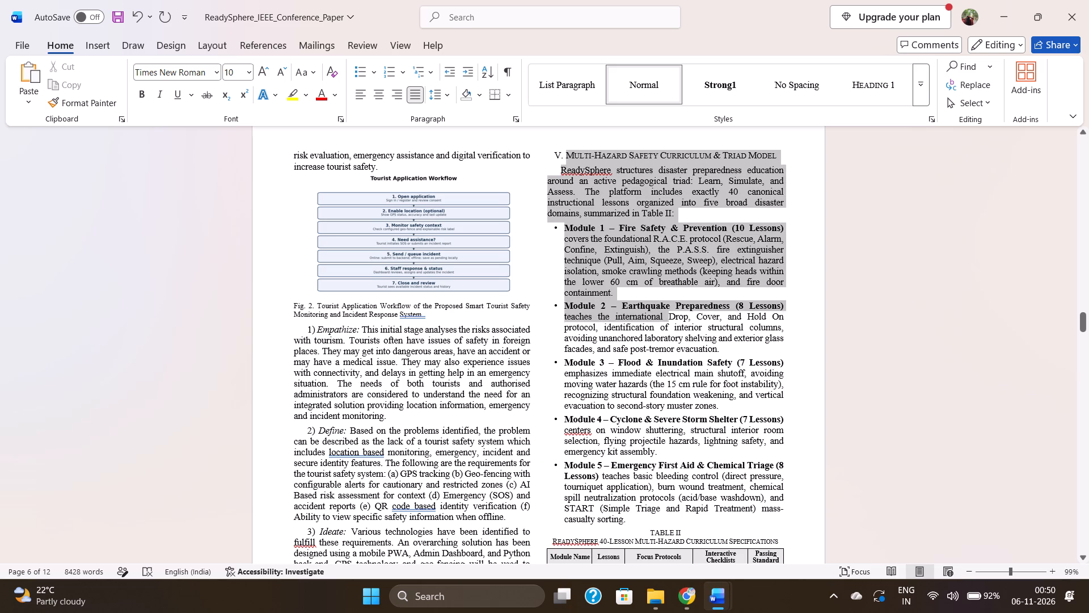
drag(618, 327, 616, 509)
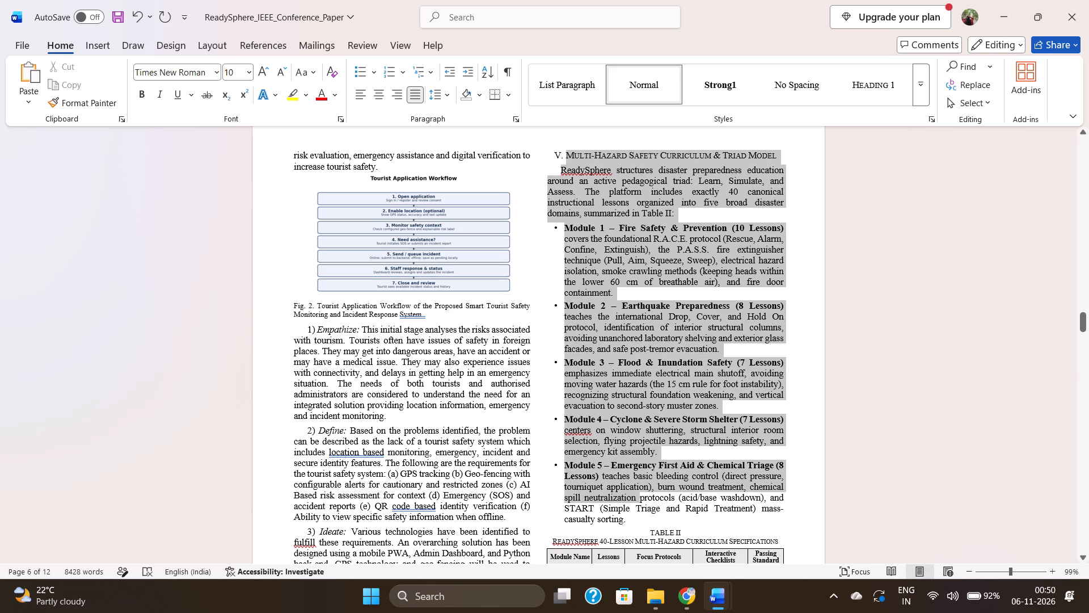
drag(616, 509, 616, 527)
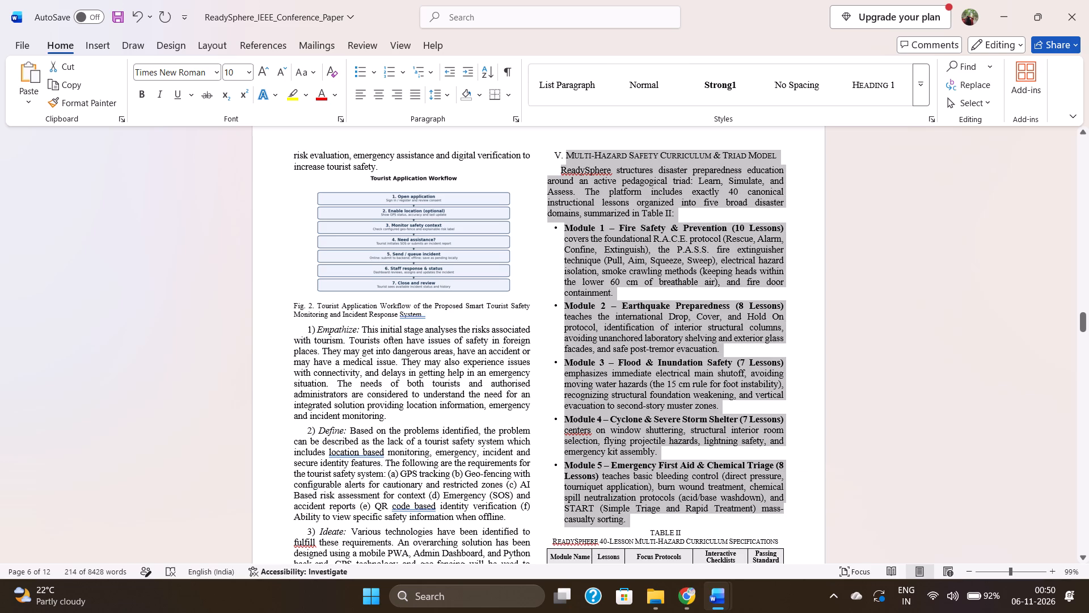
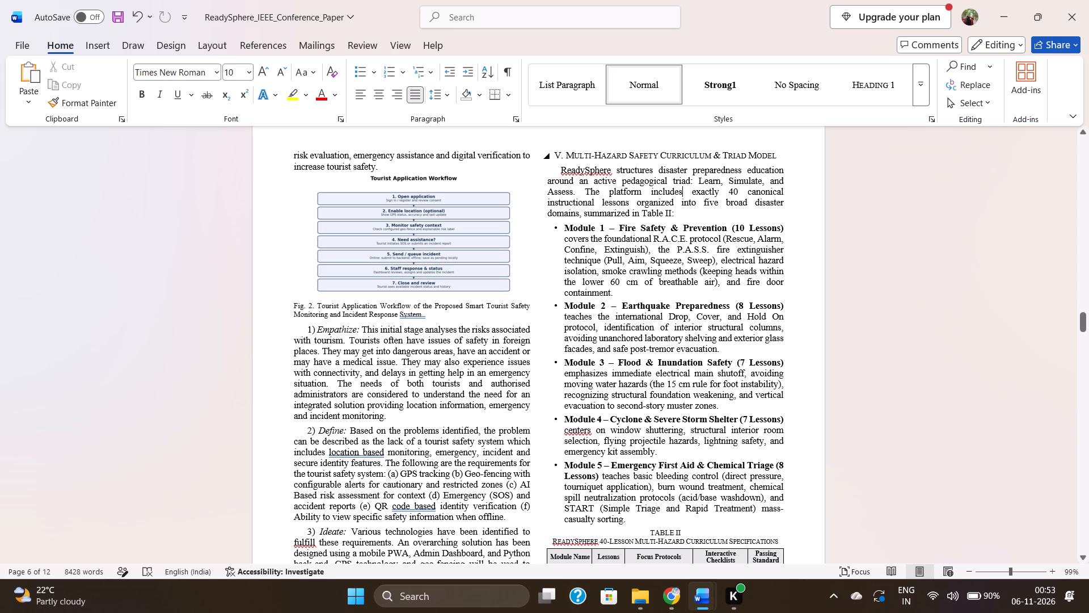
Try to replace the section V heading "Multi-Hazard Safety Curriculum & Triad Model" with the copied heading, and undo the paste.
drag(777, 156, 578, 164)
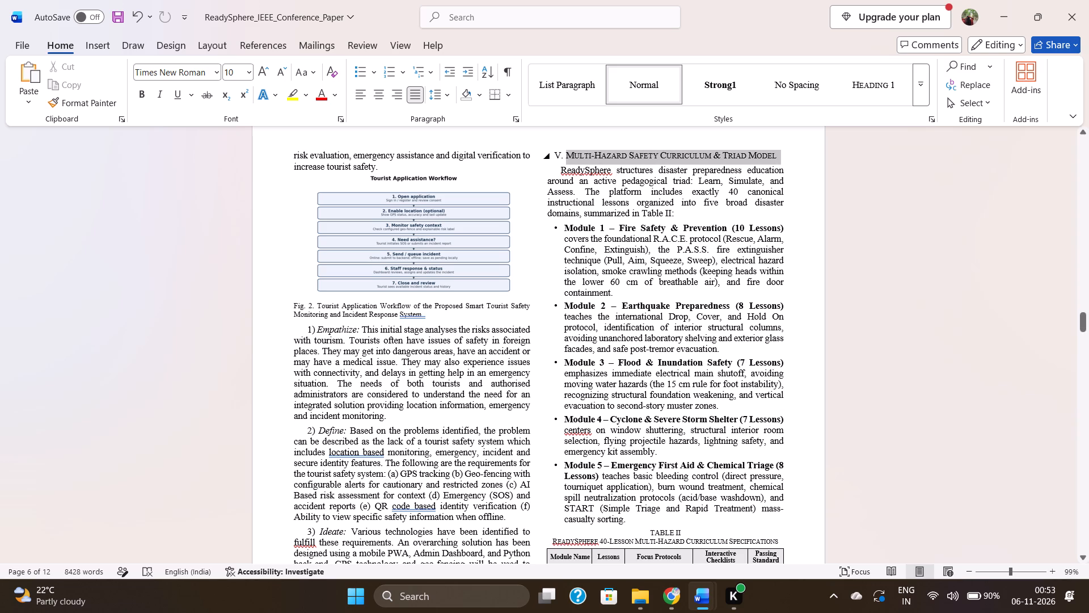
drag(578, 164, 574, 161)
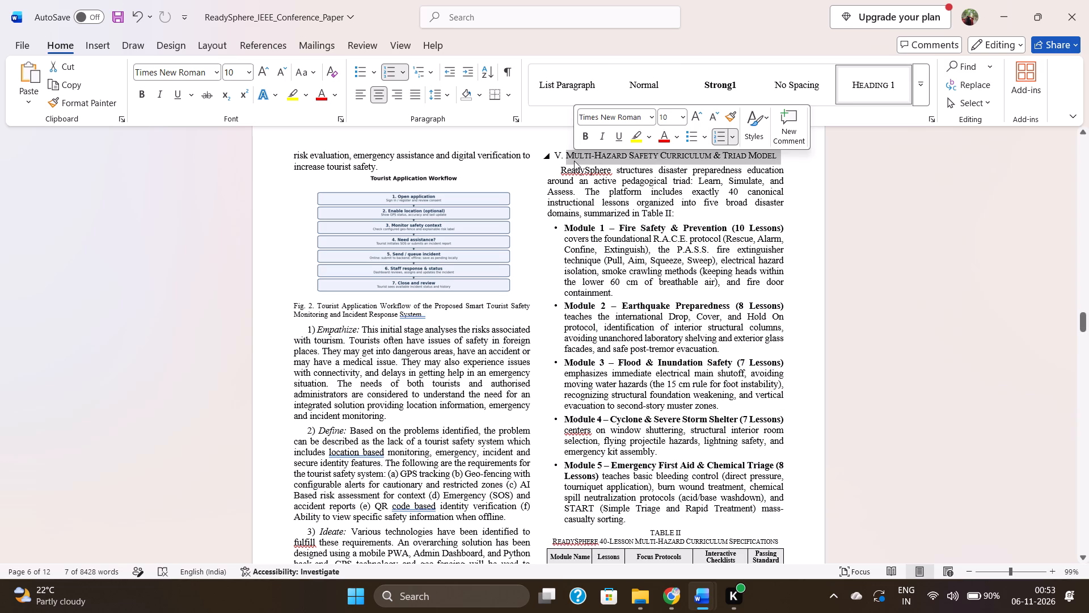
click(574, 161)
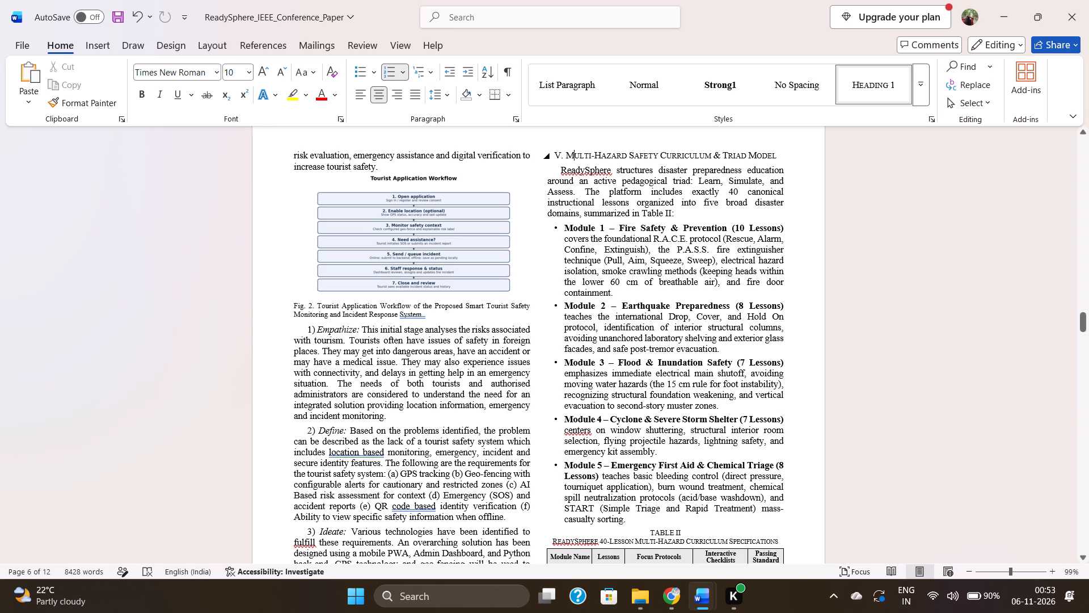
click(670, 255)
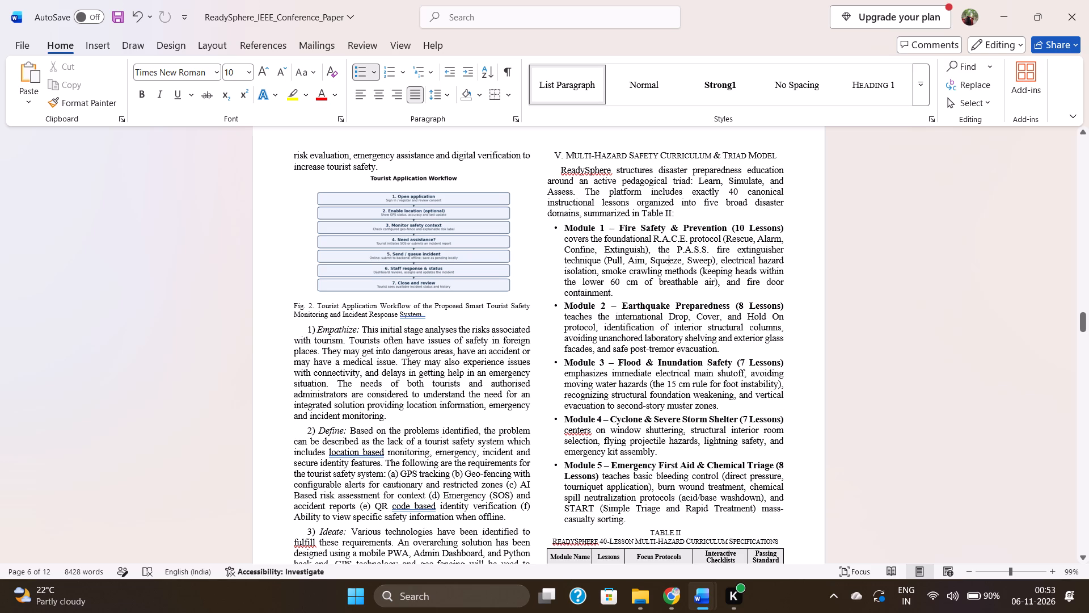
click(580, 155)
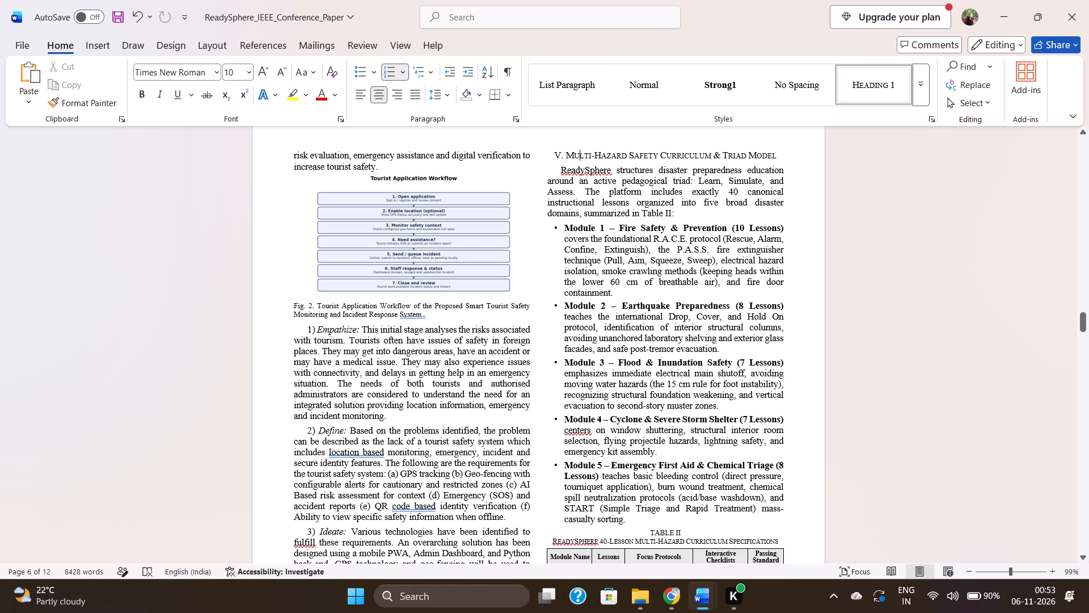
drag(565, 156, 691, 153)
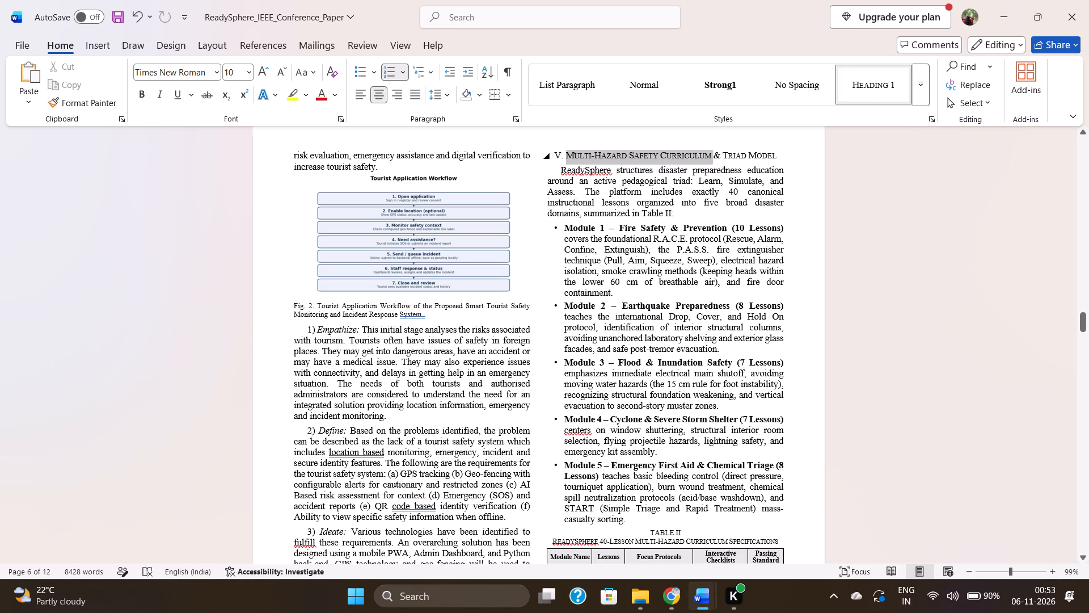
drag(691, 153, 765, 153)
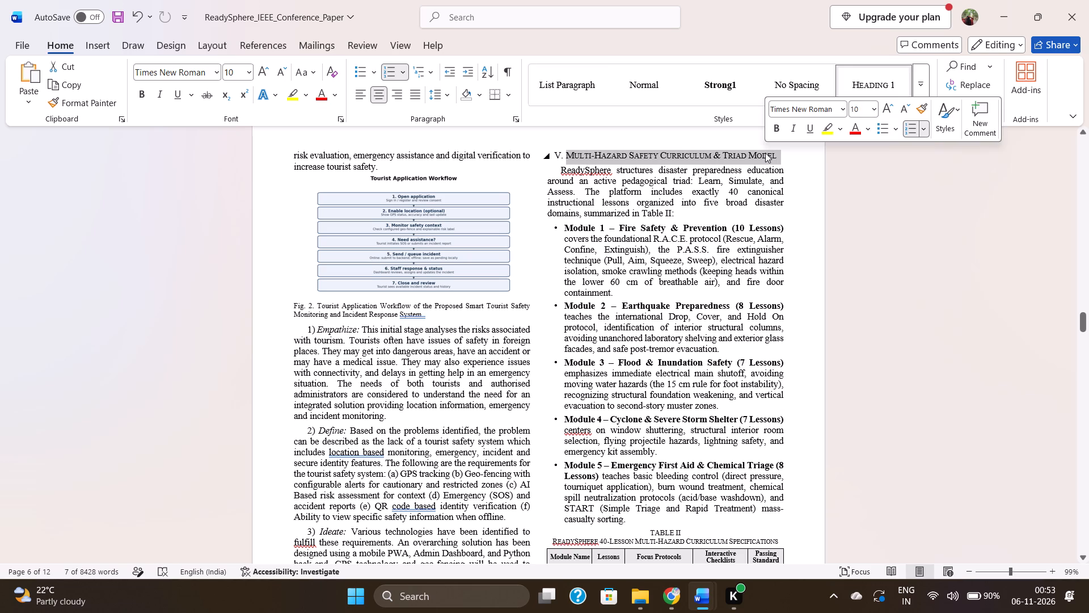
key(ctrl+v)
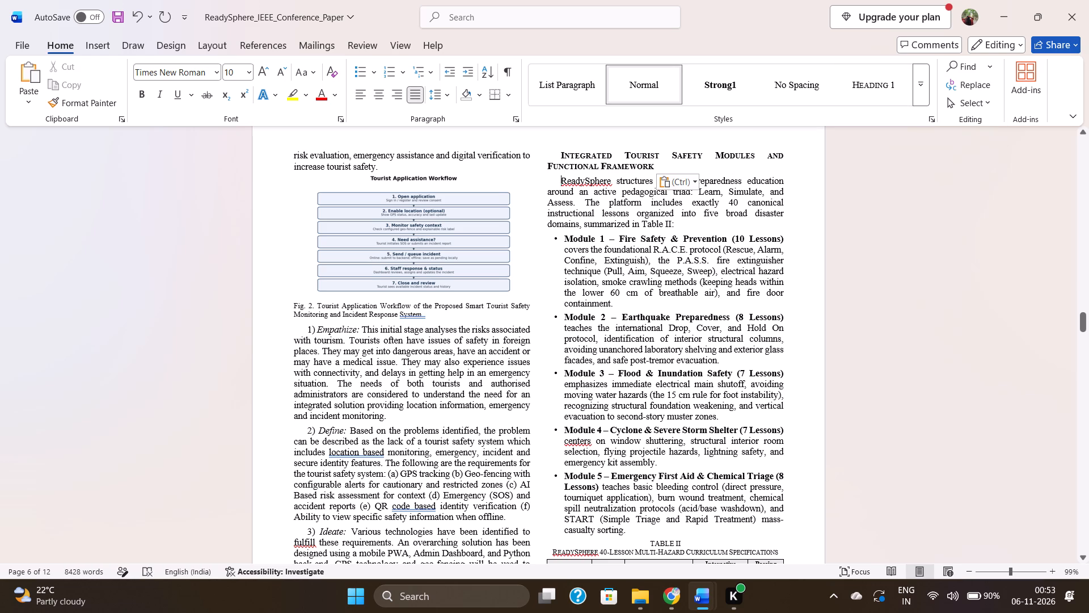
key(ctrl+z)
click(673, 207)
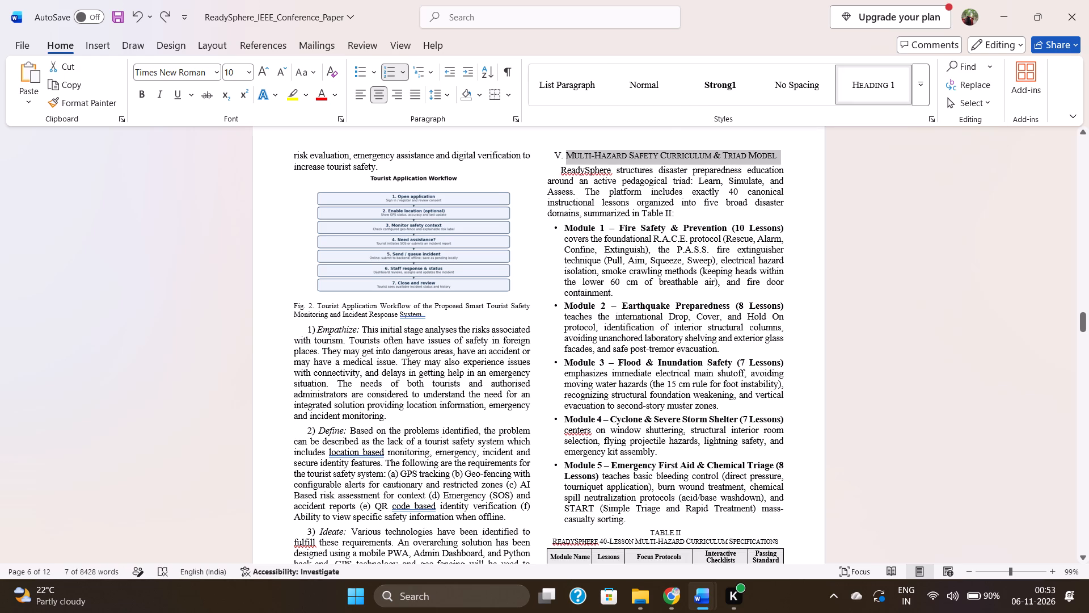
Insert the copied heading "Integrated Tourist Safety Modules and Functional Framework" directly before the old section V heading text, after a few spaces.
click(565, 159)
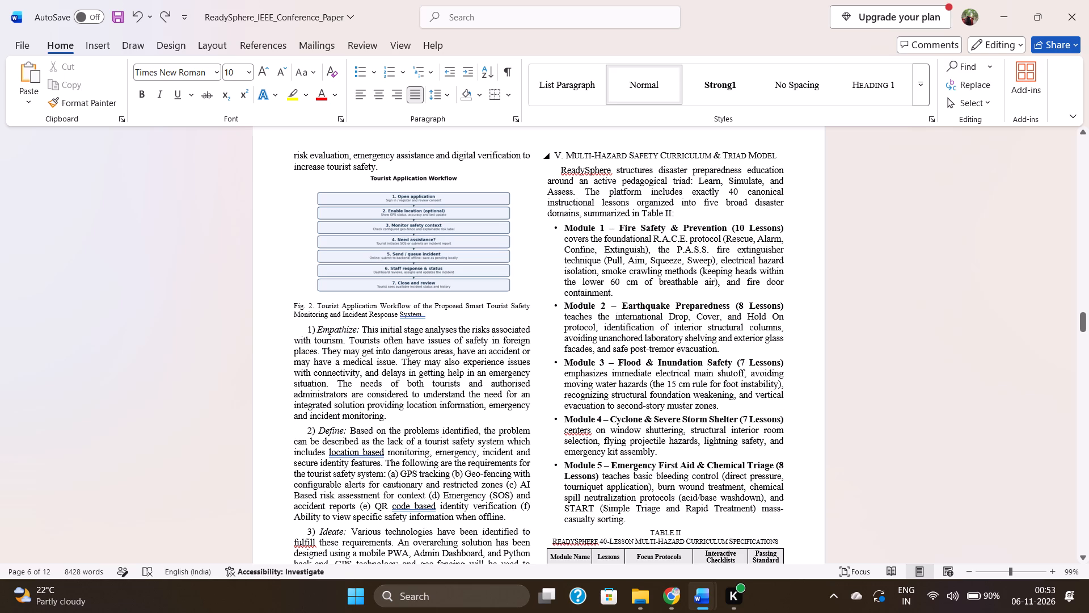
key(space)
key(space)
key(space)
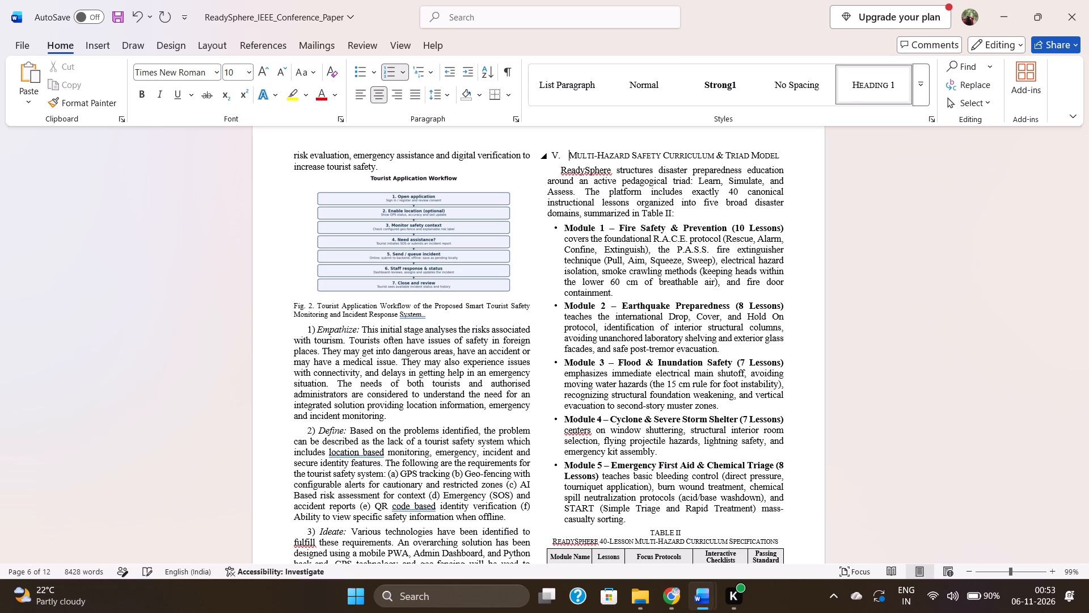
key(space)
key(space)
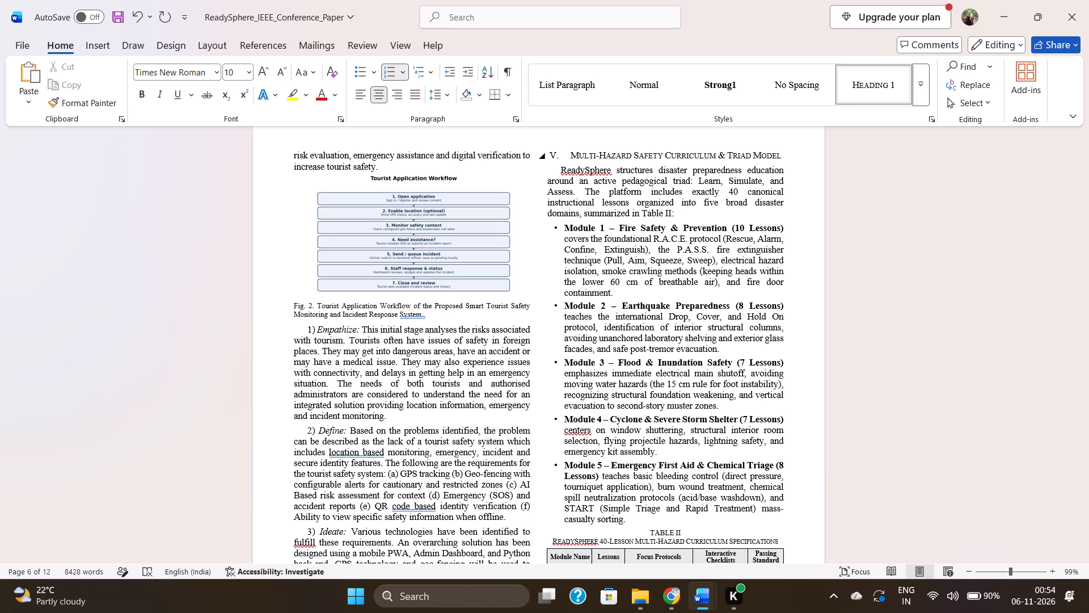
key(ctrl+v)
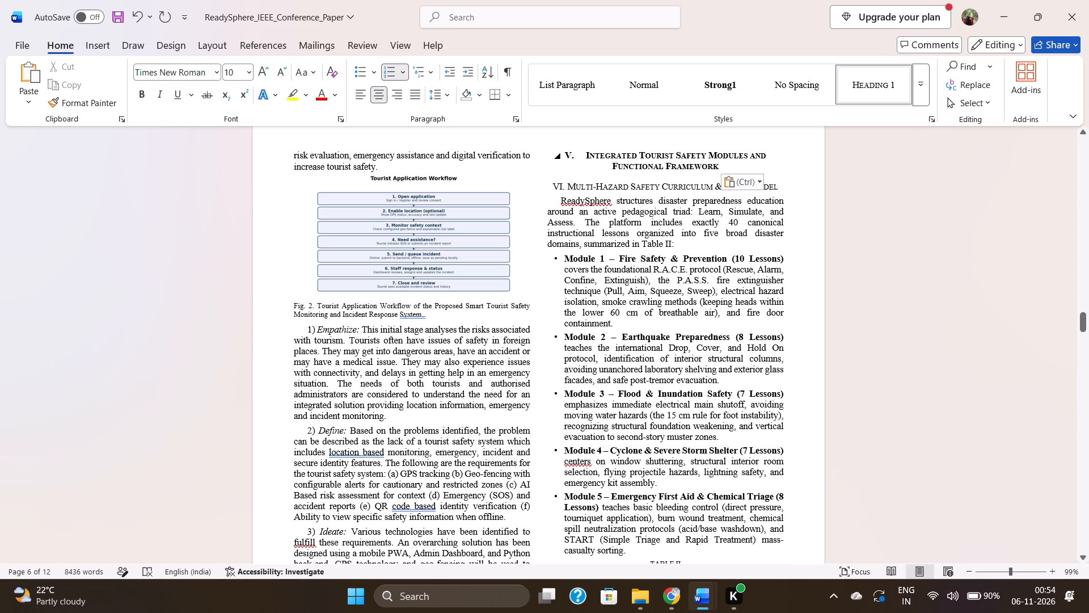
Remove the bold formatting from the new section V heading and delete the extra spaces before its first word.
drag(720, 164, 583, 146)
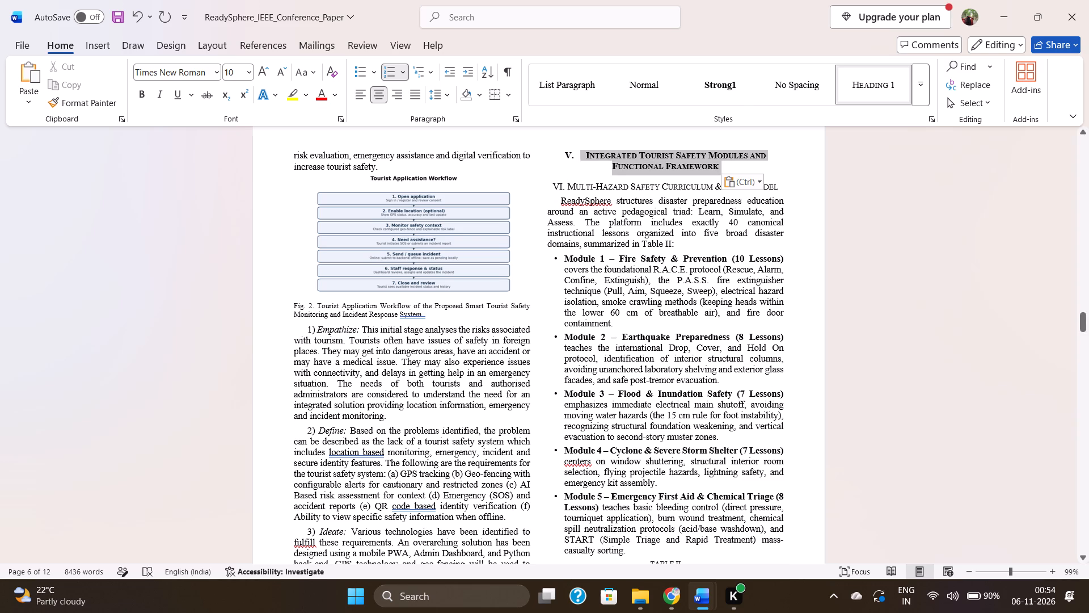
drag(583, 146, 578, 146)
click(584, 126)
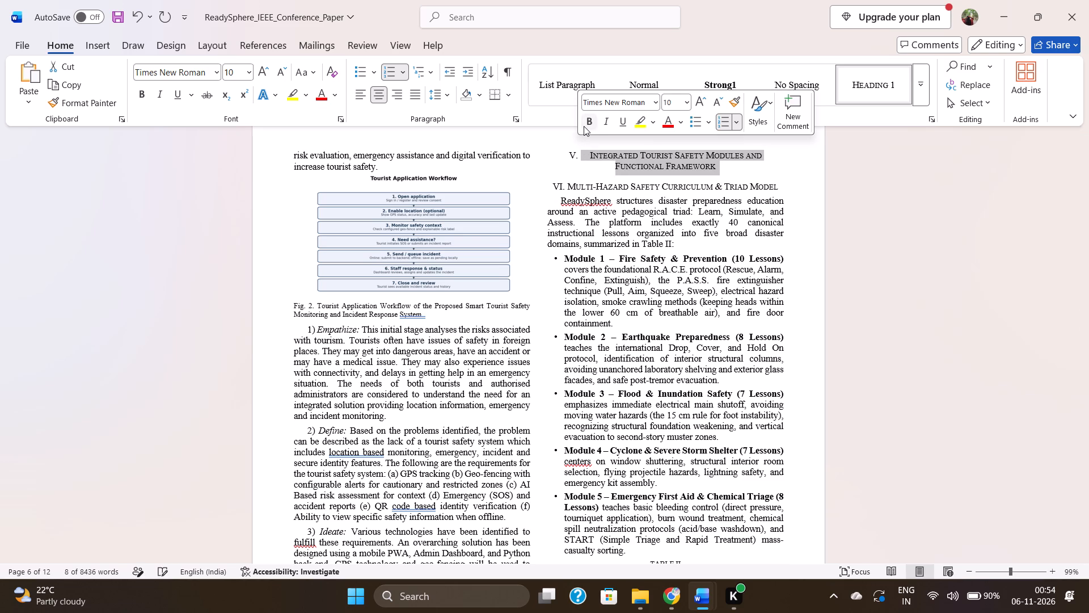
click(592, 165)
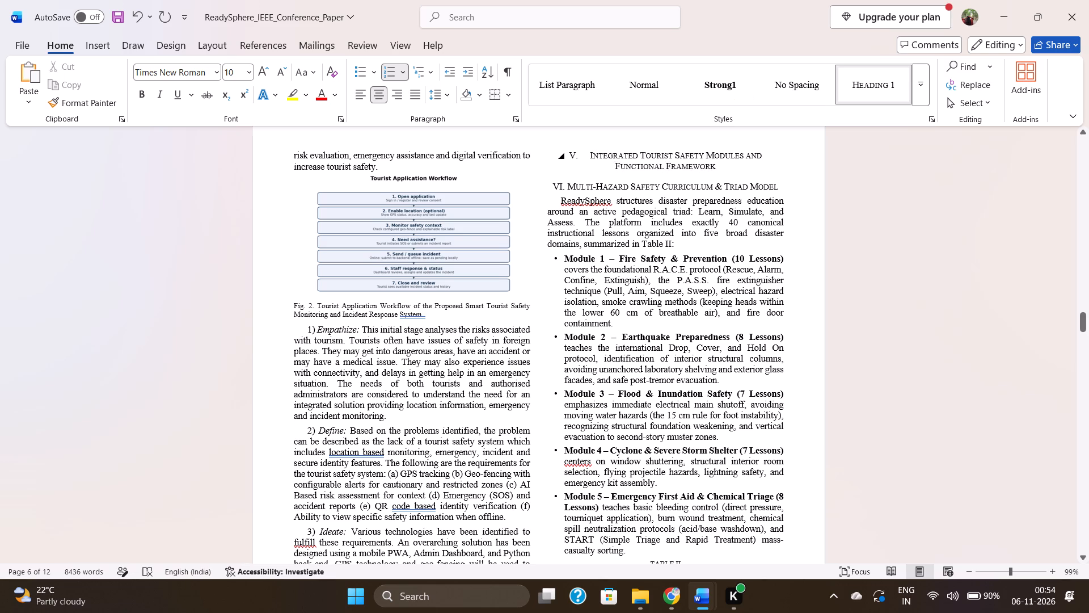
click(587, 153)
key(BackSpace)
key(BackSpace)
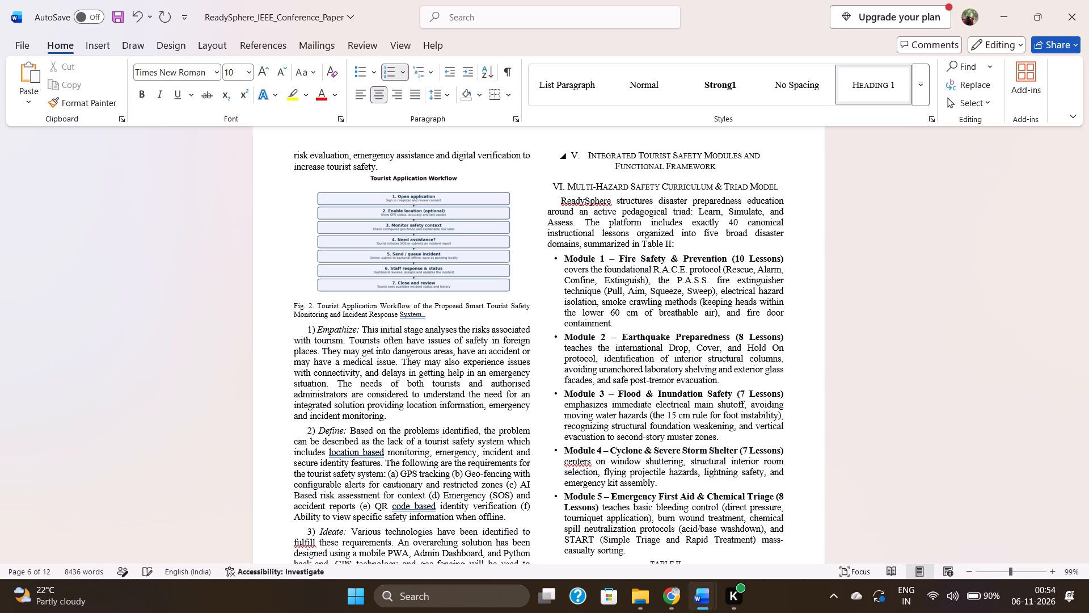
key(Right)
key(Right)
key(BackSpace)
key(BackSpace)
key(BackSpace)
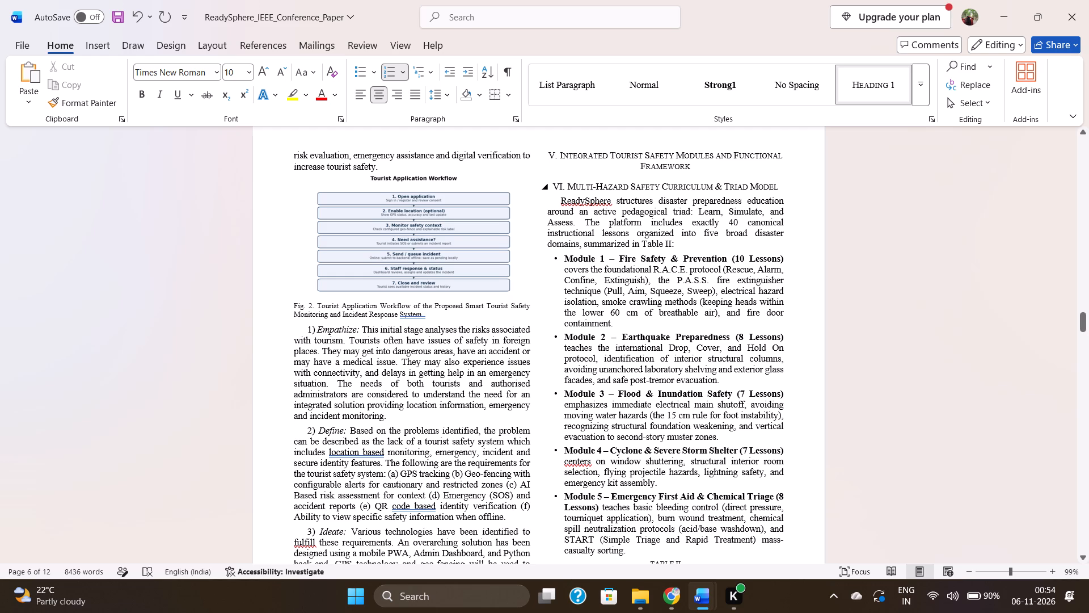
Delete the old "Multi-Hazard Safety Curriculum & Triad Model" heading below the new section V heading.
drag(782, 188, 550, 178)
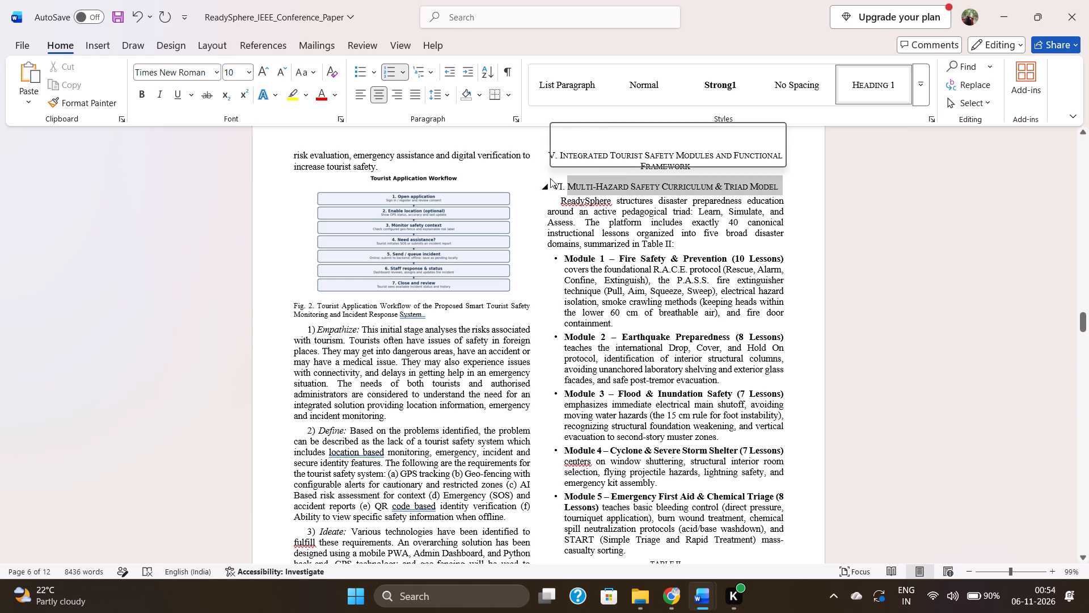
key(BackSpace)
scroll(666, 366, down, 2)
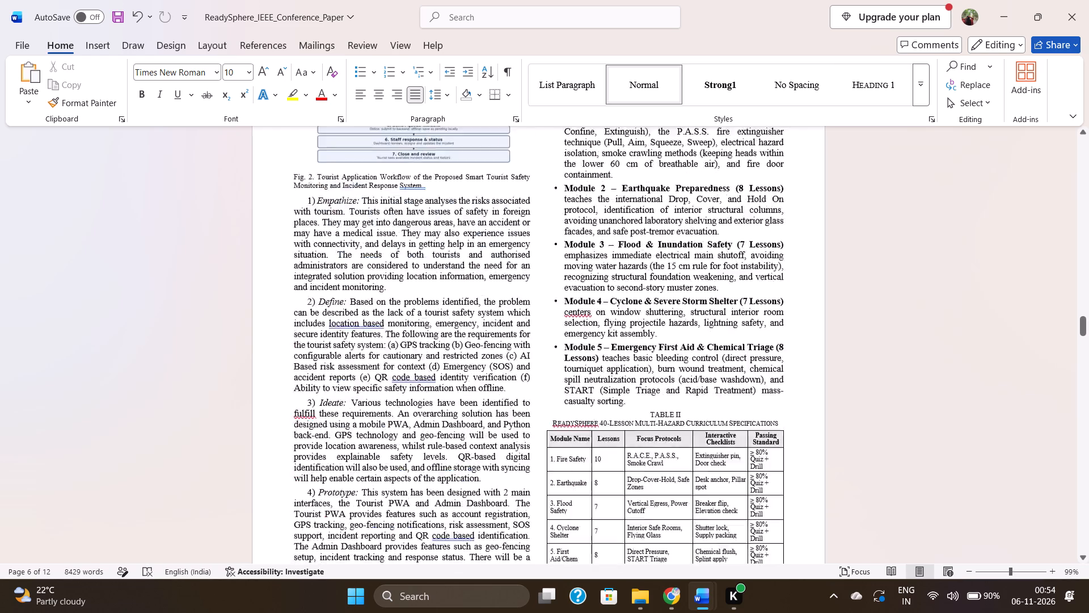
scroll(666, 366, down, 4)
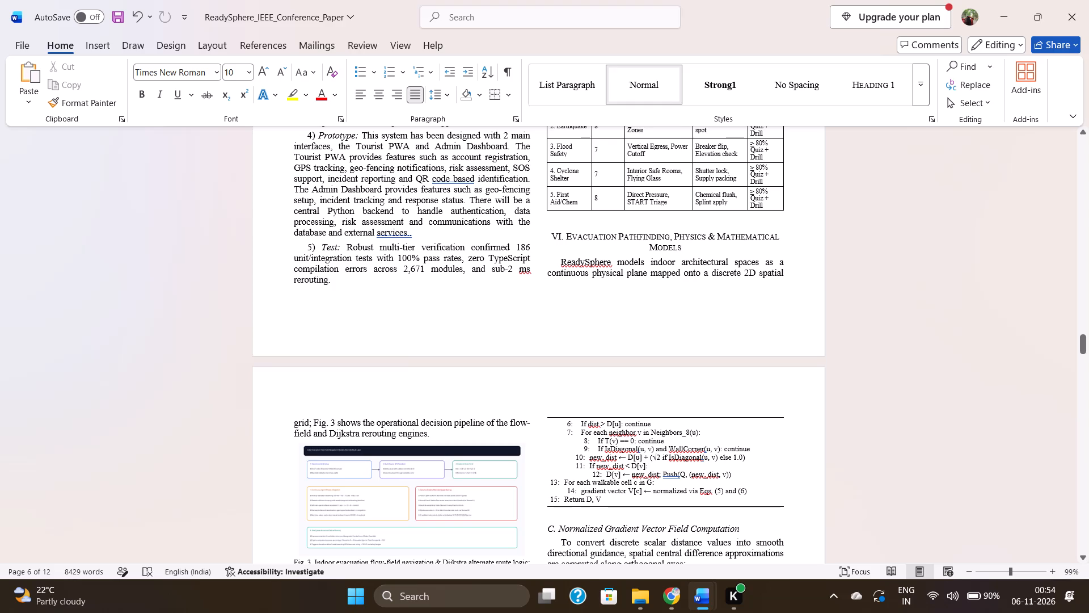
Look over the remaining ReadySphere content from section V through Table II to the evacuation pathfinding section.
scroll(666, 366, down, 1)
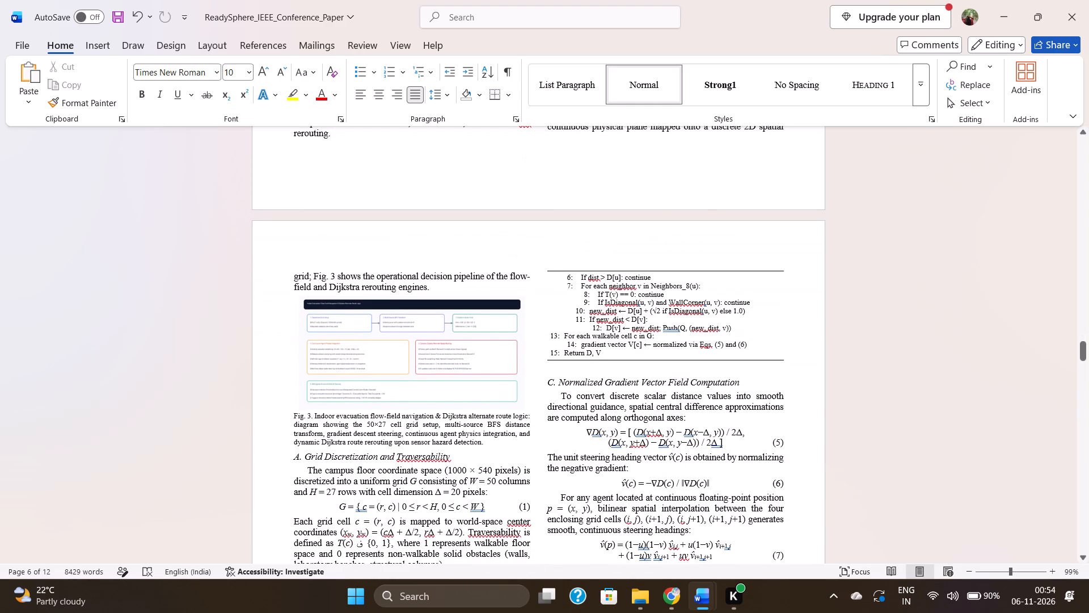
scroll(666, 366, down, 1)
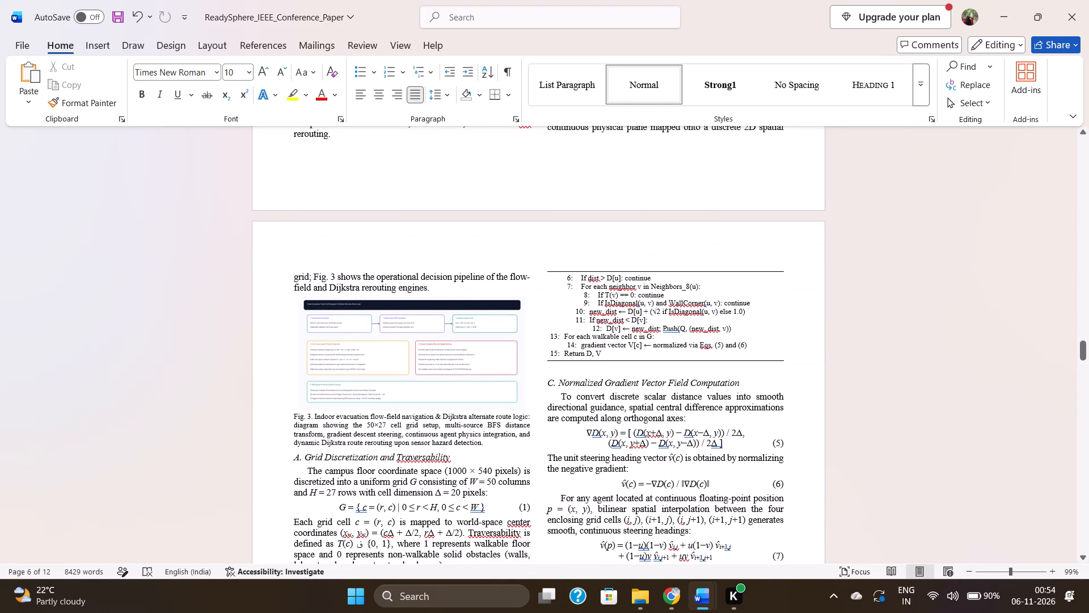
scroll(666, 366, up, 3)
scroll(622, 226, up, 1)
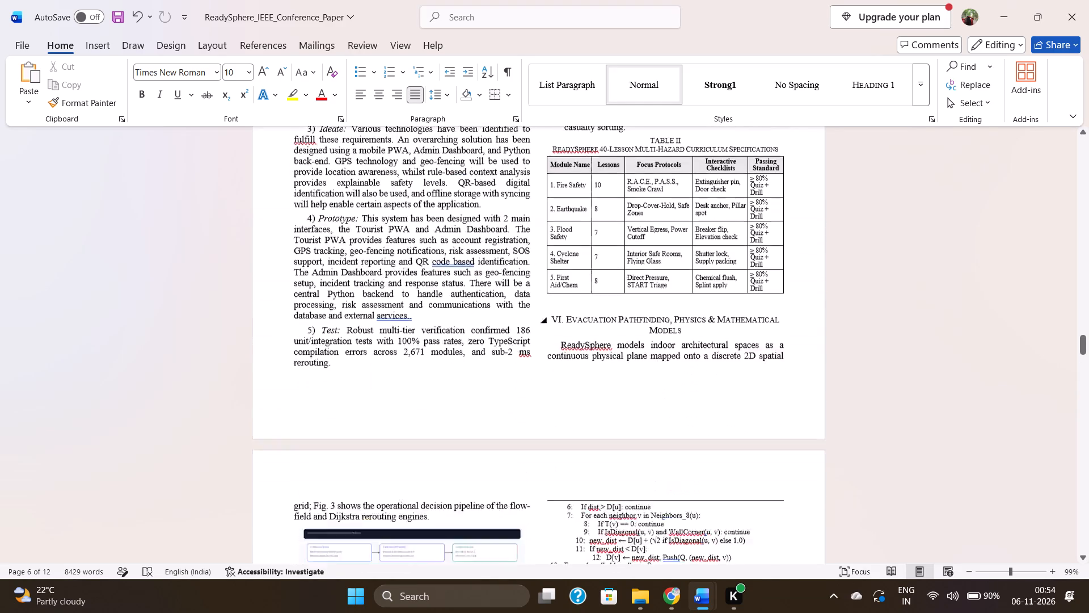
scroll(622, 226, up, 5)
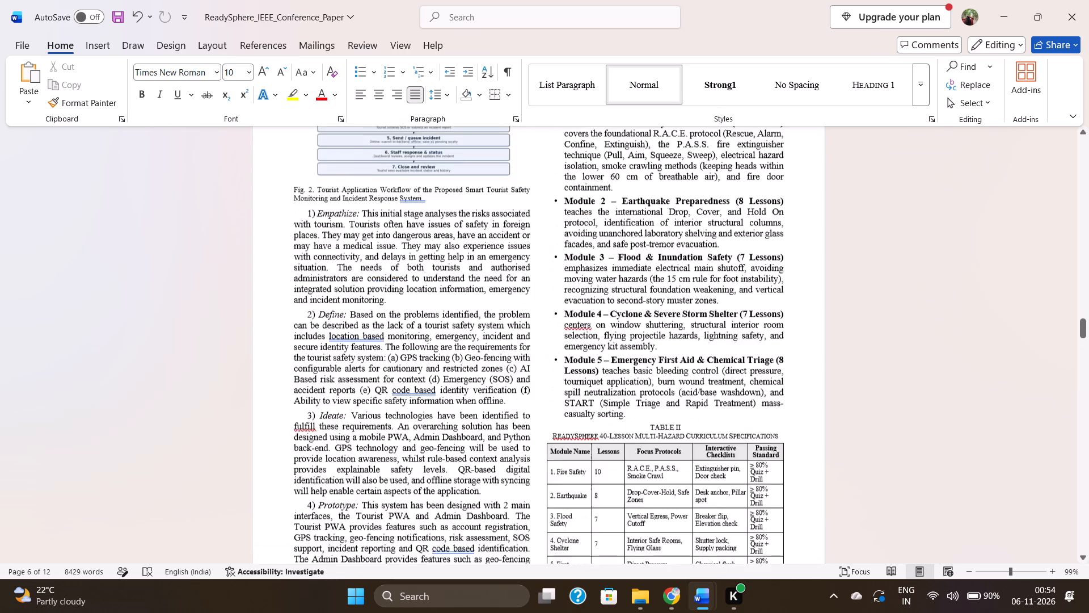
scroll(622, 226, up, 2)
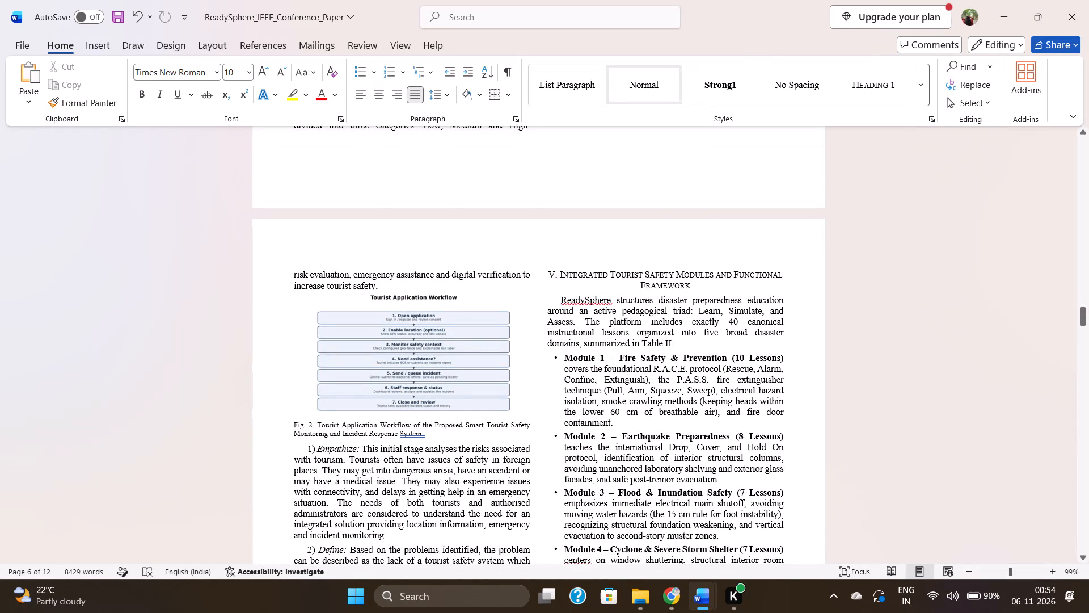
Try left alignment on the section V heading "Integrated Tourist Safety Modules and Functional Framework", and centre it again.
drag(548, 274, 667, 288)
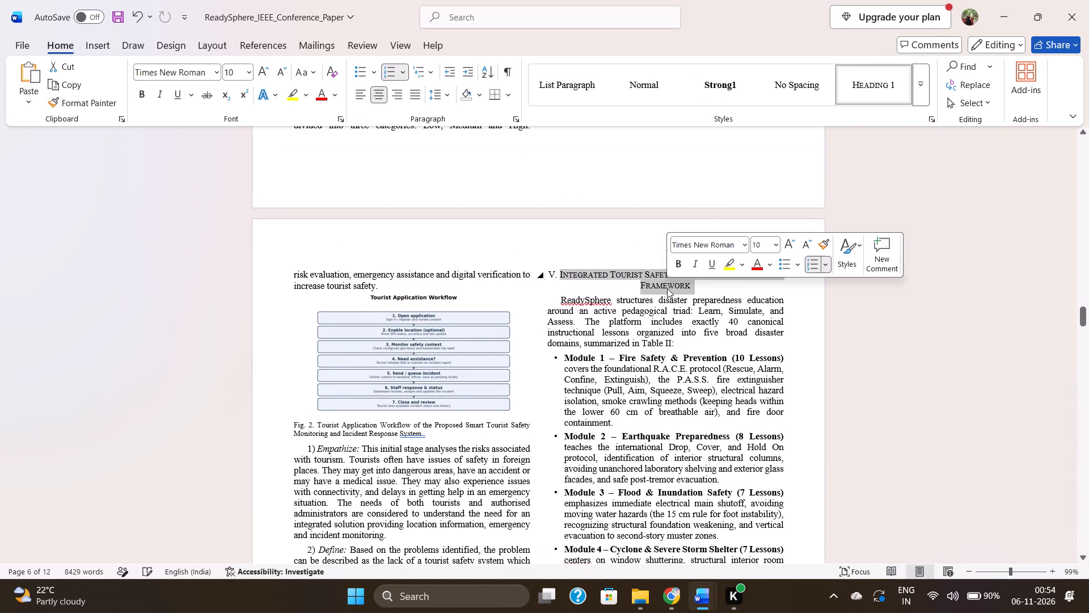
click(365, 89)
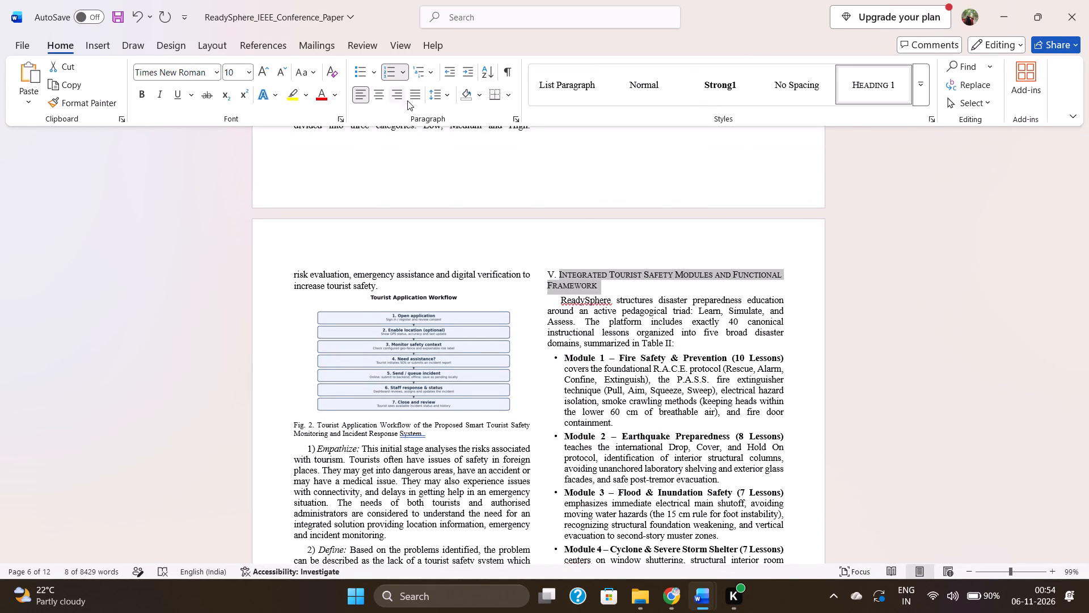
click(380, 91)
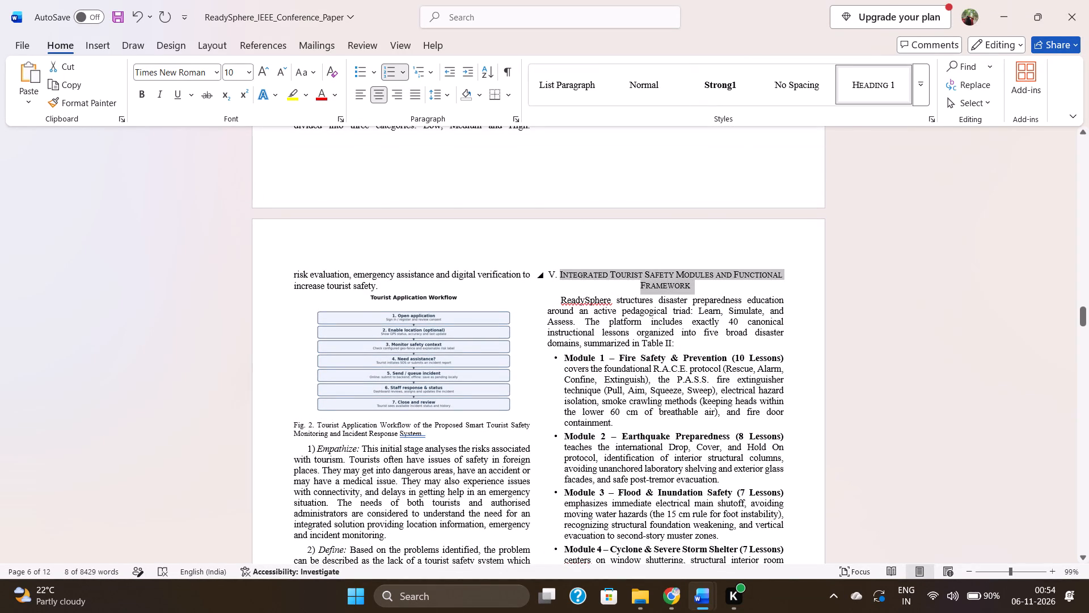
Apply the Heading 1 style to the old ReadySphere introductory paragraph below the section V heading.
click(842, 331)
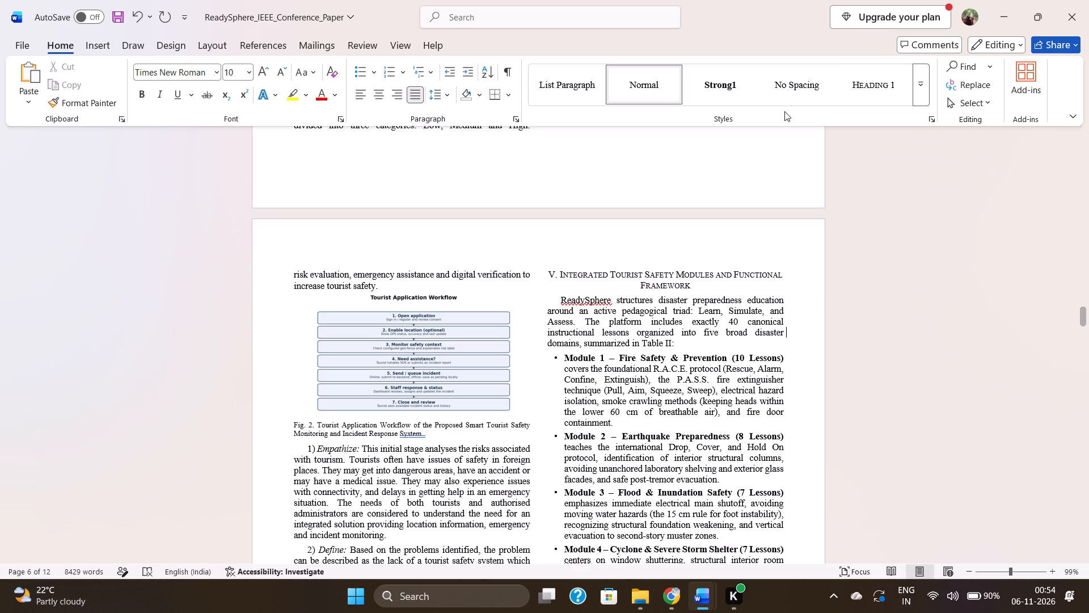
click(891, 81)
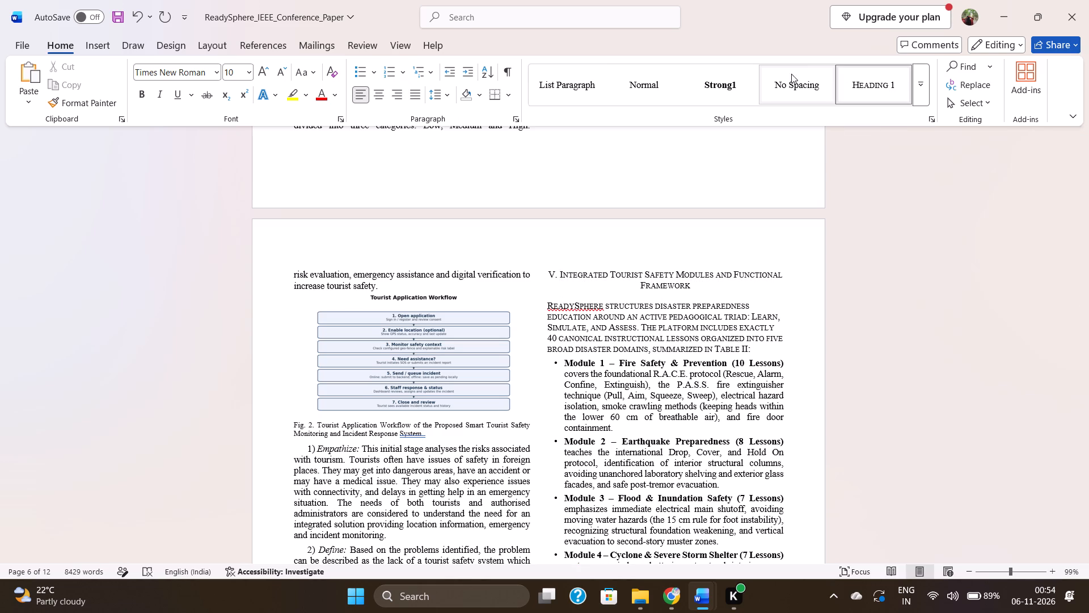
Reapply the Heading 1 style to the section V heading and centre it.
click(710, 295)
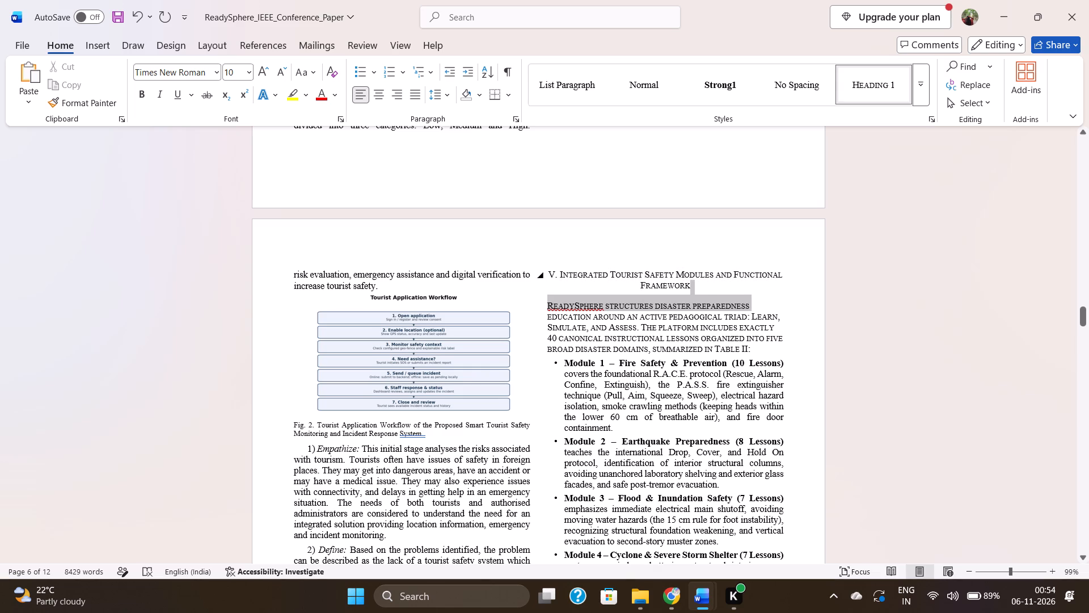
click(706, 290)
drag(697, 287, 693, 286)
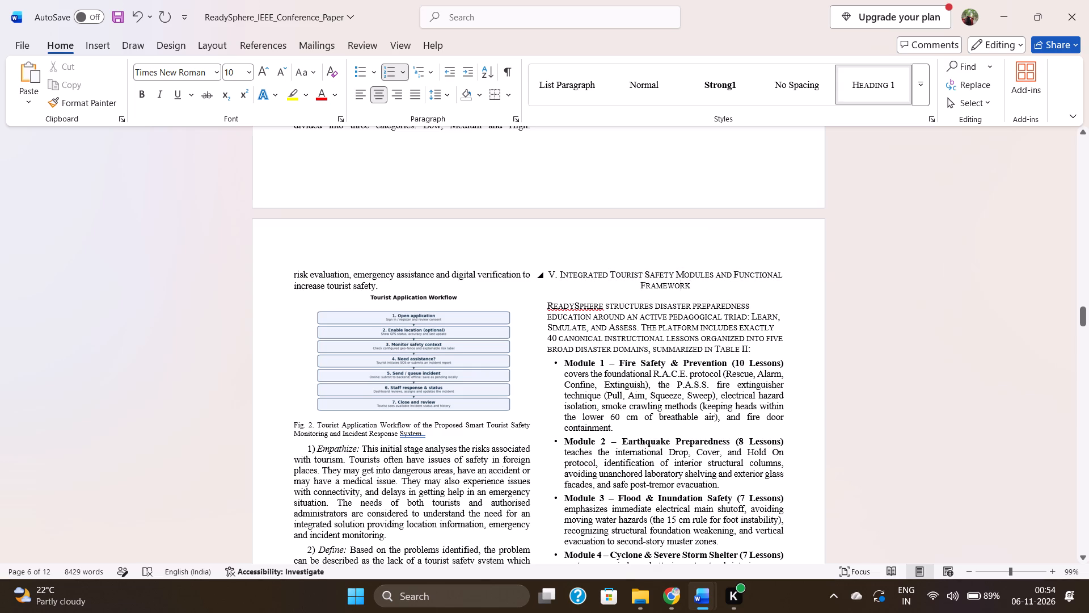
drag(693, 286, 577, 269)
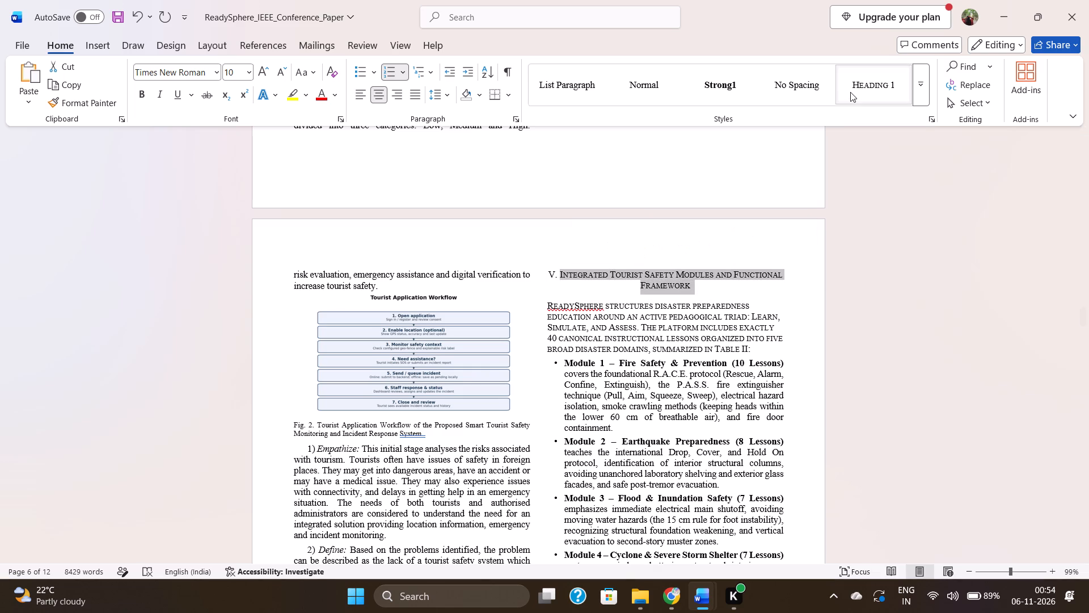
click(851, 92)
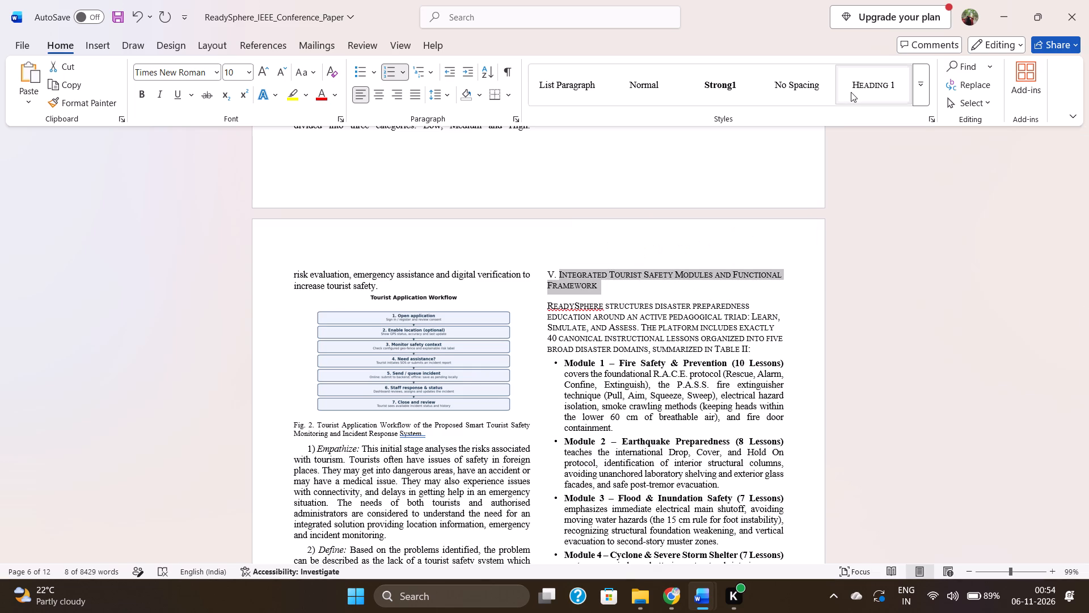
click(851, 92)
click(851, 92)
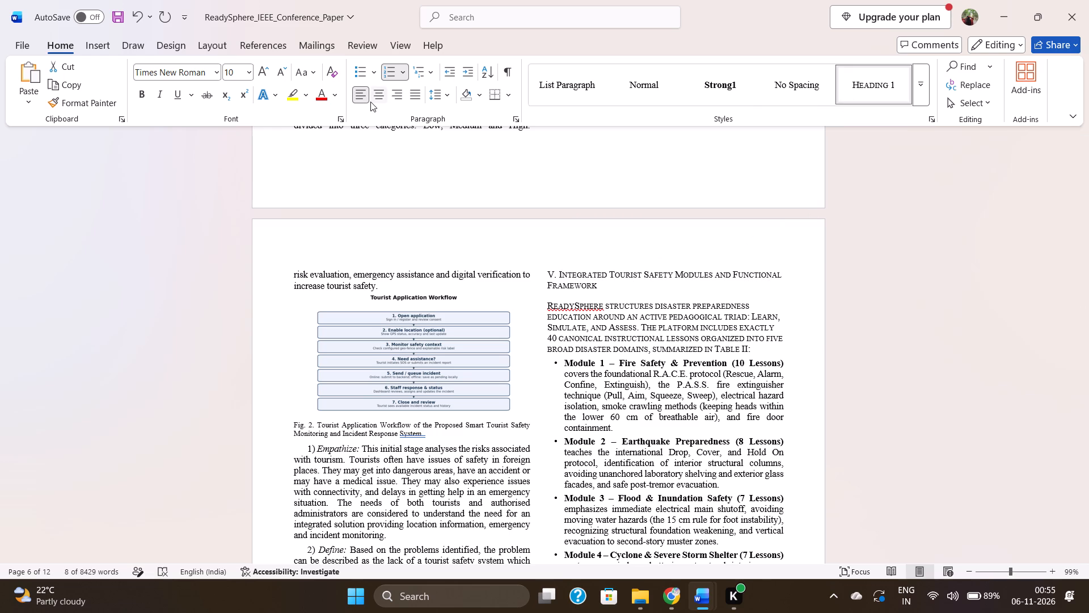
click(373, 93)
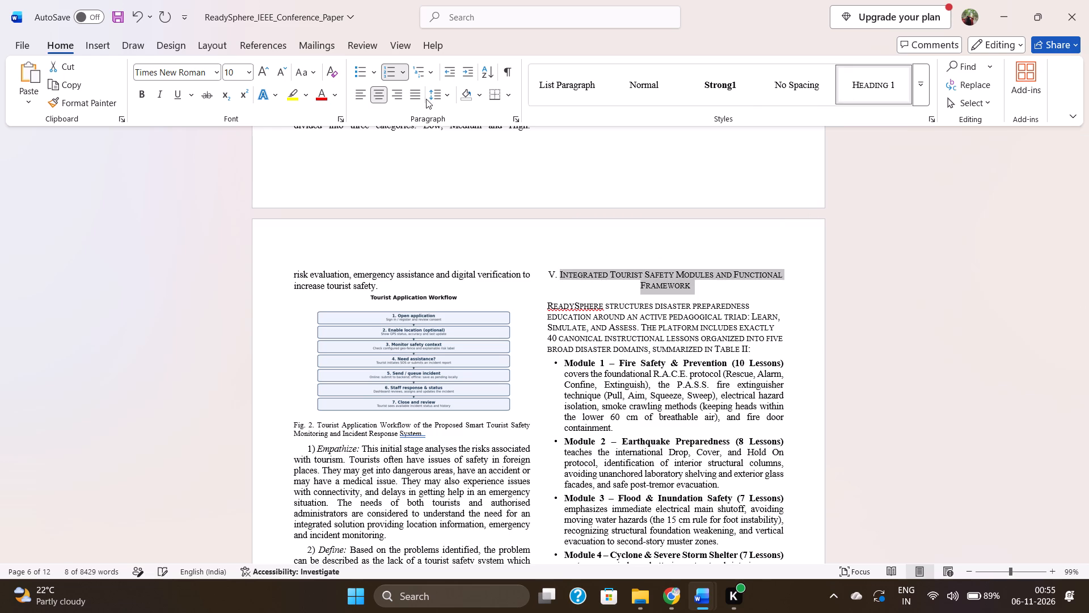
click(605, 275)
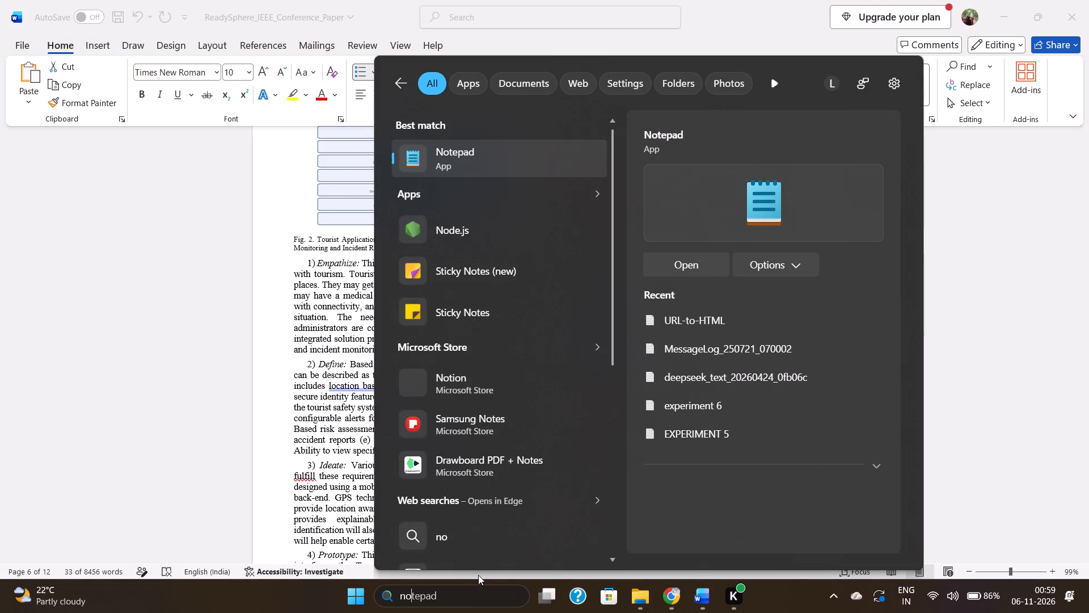
key(Return)
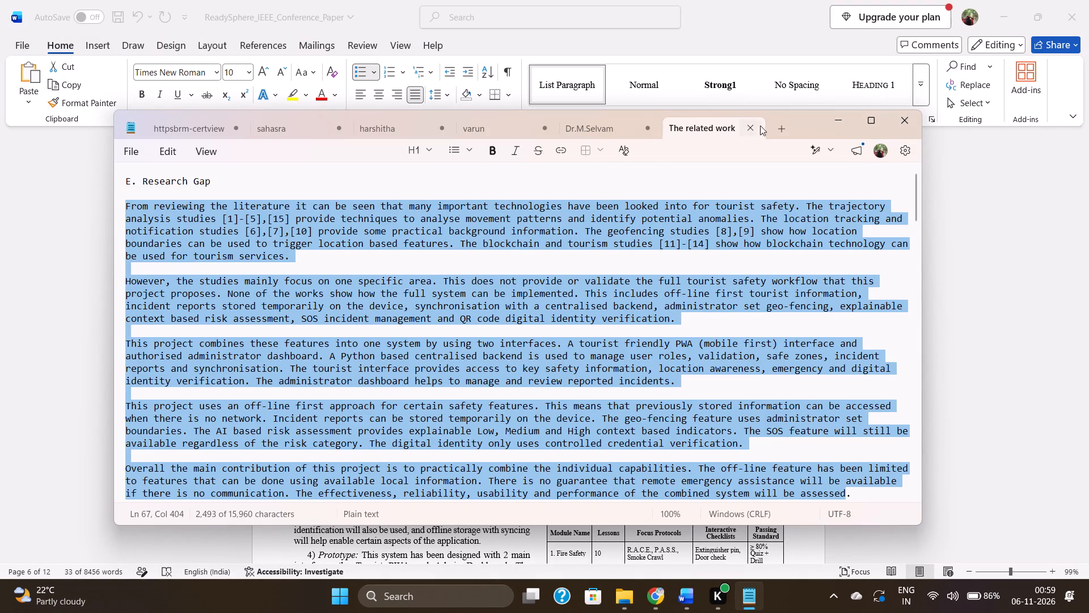
click(771, 125)
click(601, 292)
key(ctrl+v)
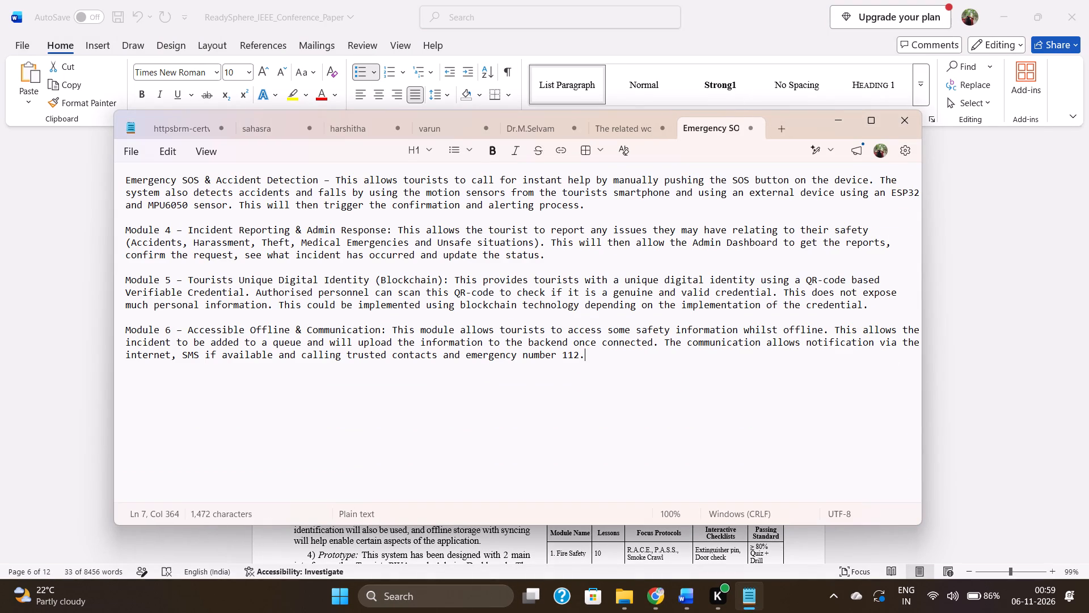
Copy the "Emergency SOS & Accident Detection" paragraph from Notepad and replace Module 3's selected flood text with it in Word.
click(124, 178)
click(586, 208)
drag(586, 208, 134, 175)
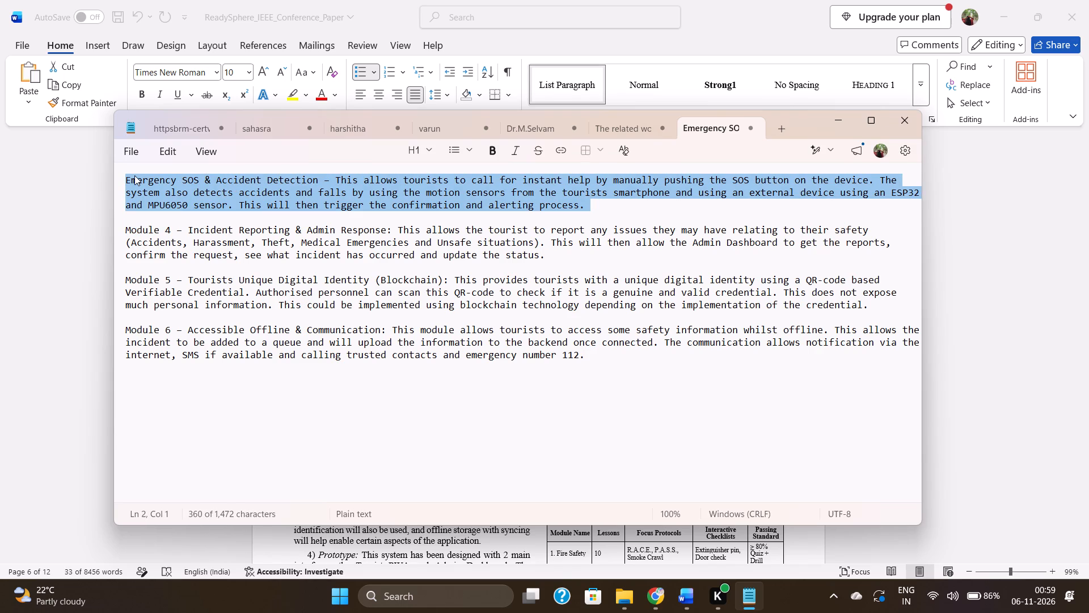
key(ctrl+c)
click(1020, 360)
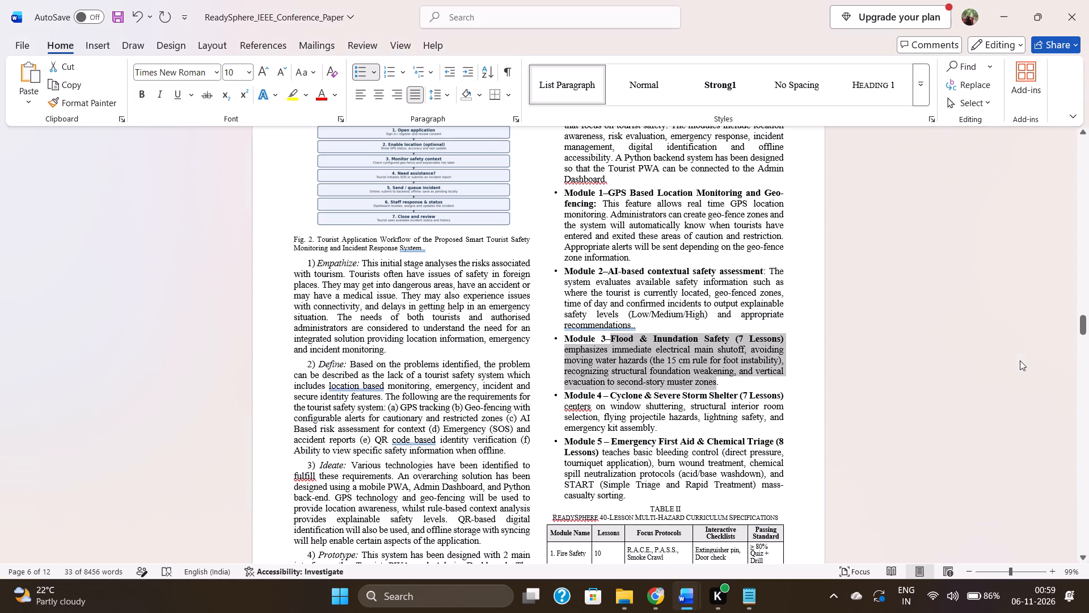
key(ctrl+v)
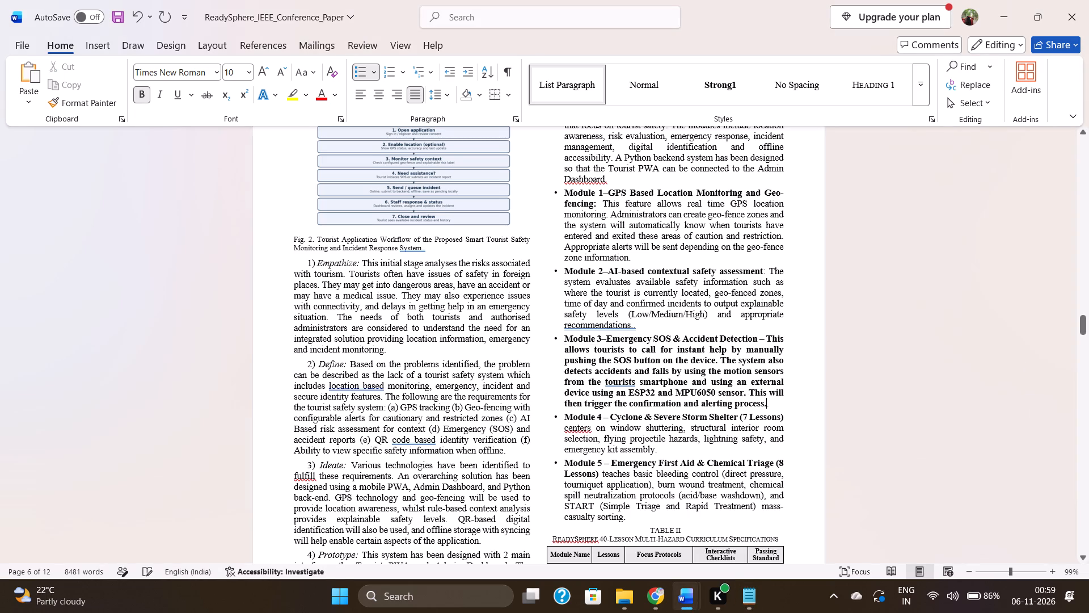
Replace the dash after "Emergency SOS & Accident Detection" with a colon and remove the spaces on both sides of it.
click(764, 339)
key(BackSpace)
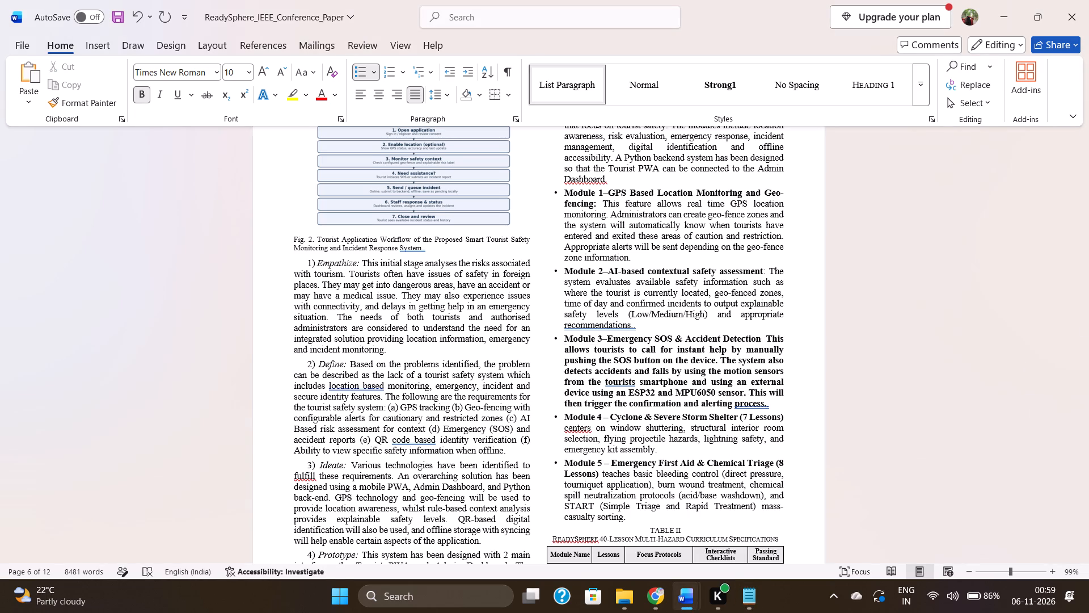
key(shift+colon)
key(Right)
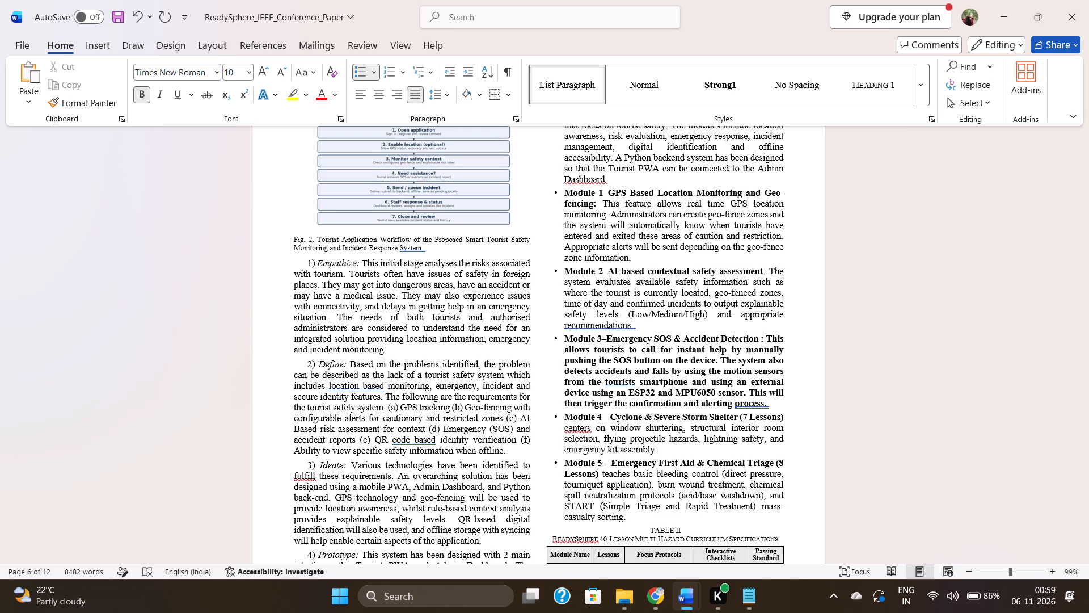
key(BackSpace)
key(Left)
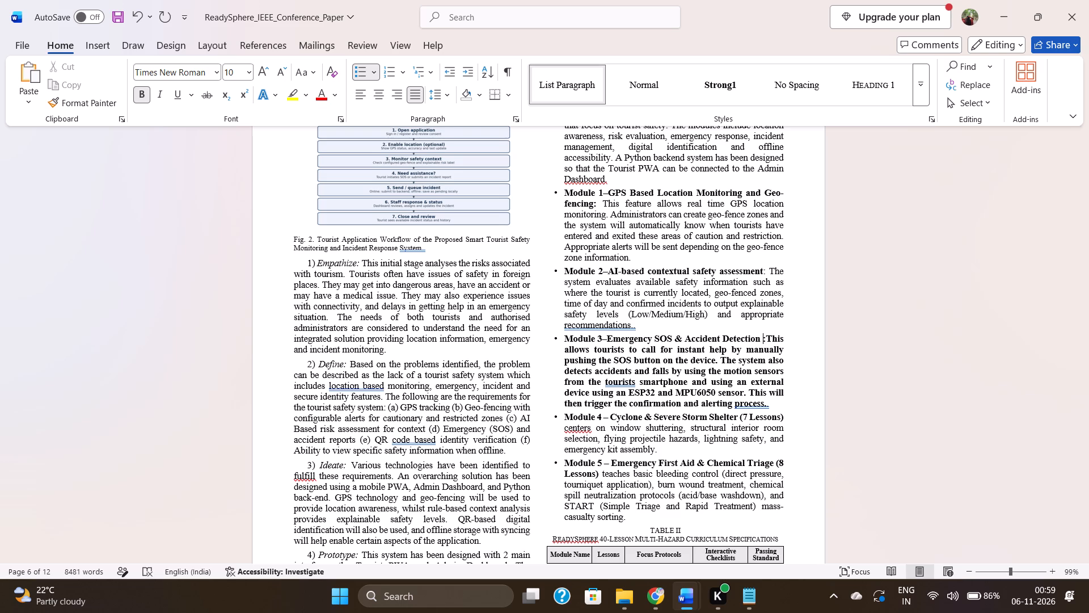
key(BackSpace)
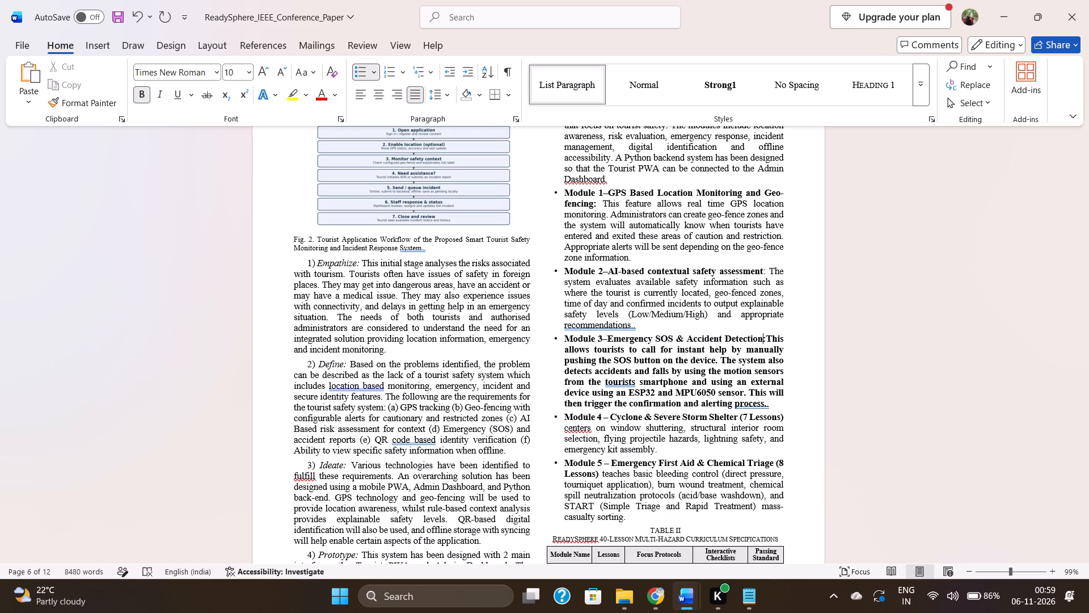
Remove bold from Module 3's description, from "This allows tourists" to the end of the paragraph.
click(767, 339)
drag(767, 339, 774, 379)
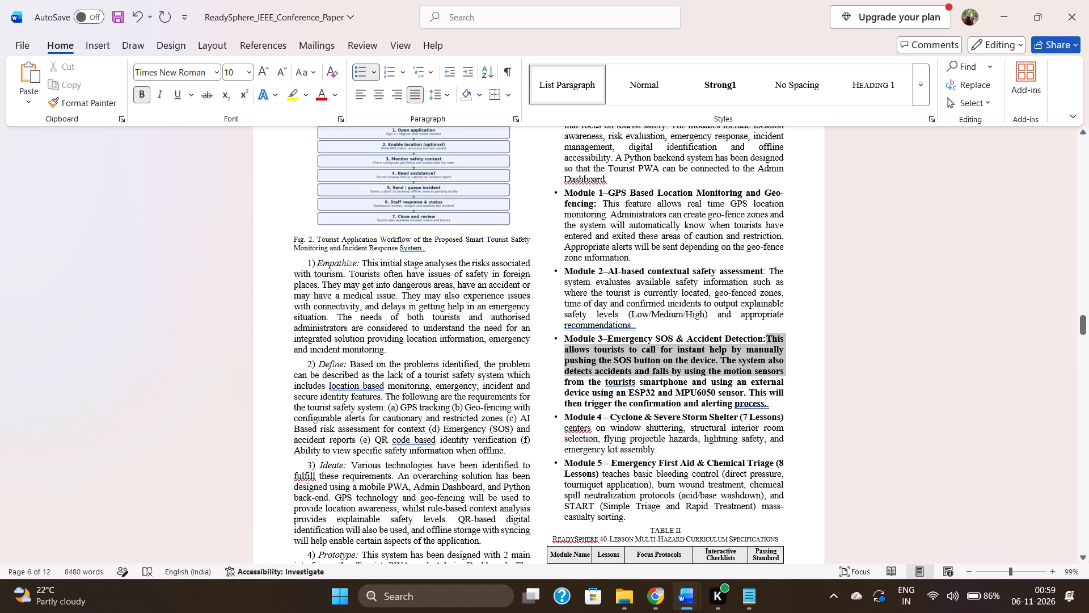
drag(774, 379, 774, 404)
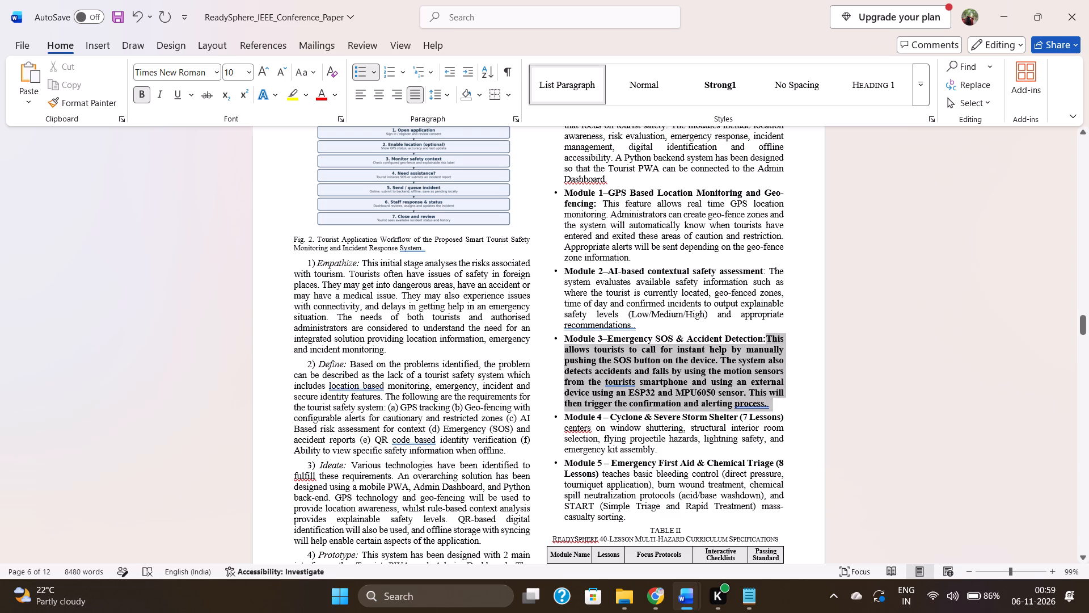
drag(774, 404, 771, 398)
click(785, 372)
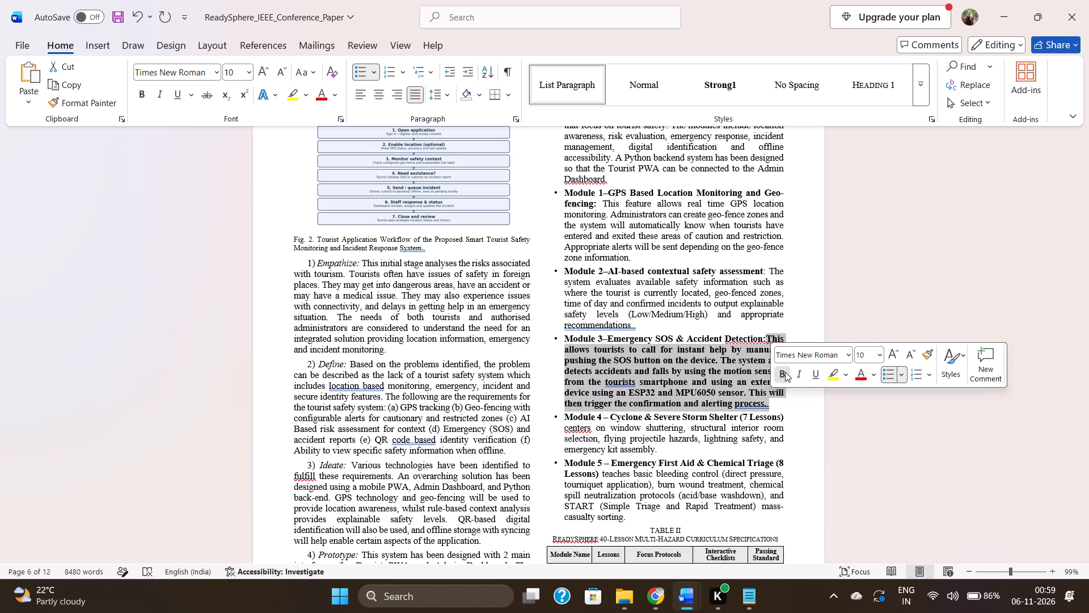
Delete the duplicate periods at the ends of the Module 3 and Module 2 paragraphs.
click(704, 405)
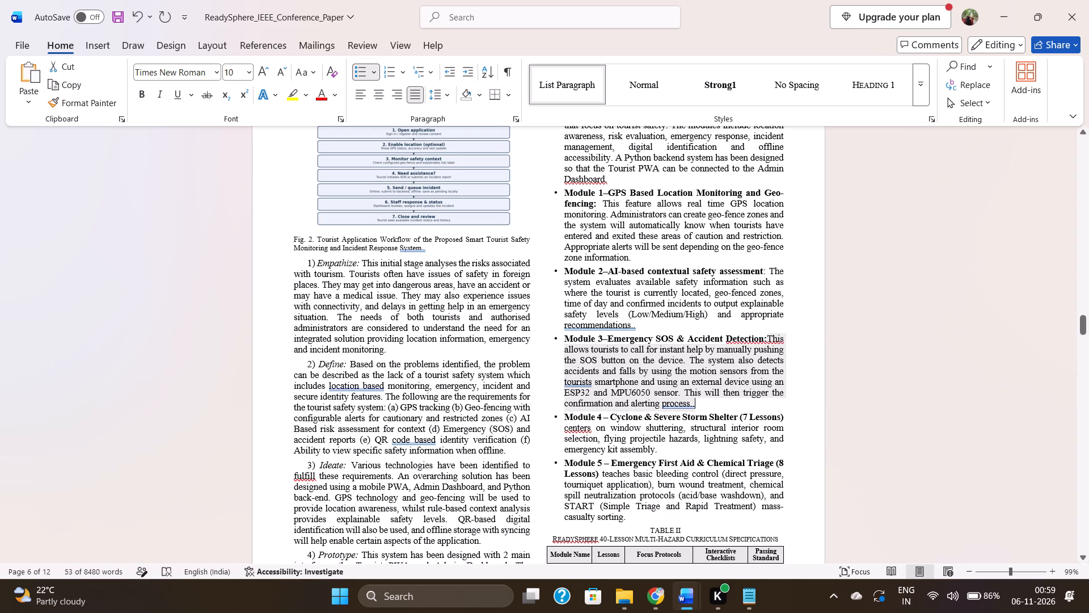
key(BackSpace)
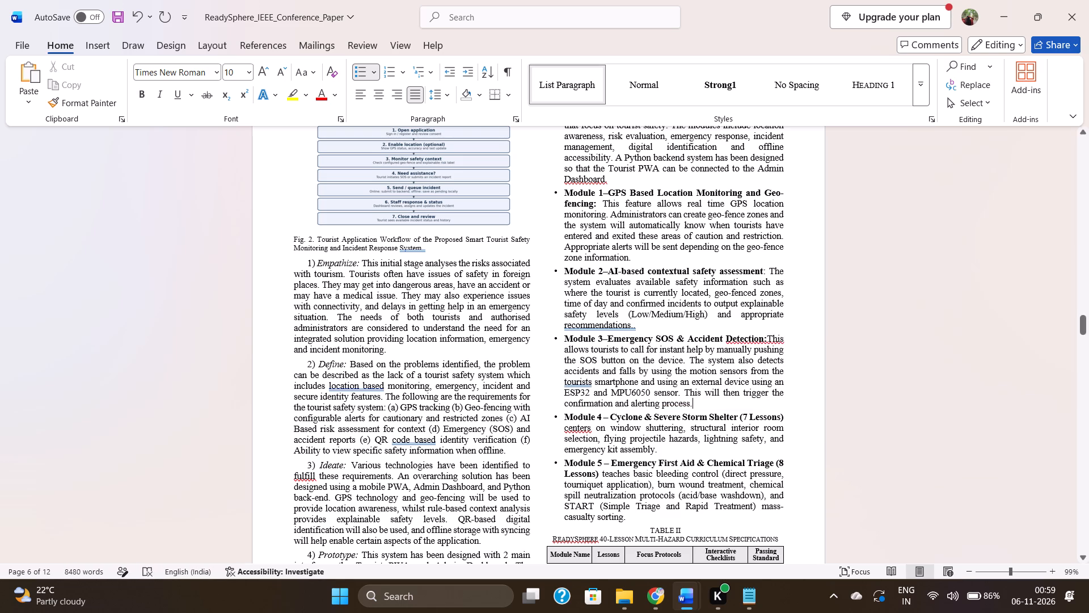
click(641, 325)
key(BackSpace)
Insert a space after the colon in the Module 3 title.
click(769, 341)
key(space)
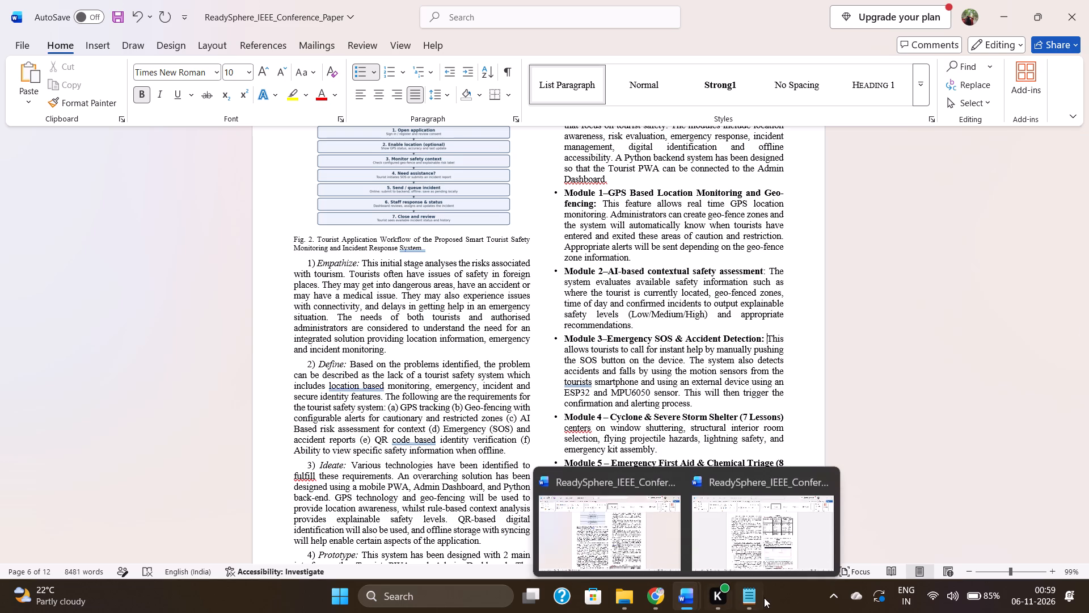
Copy the "Incident Reporting & Admin Response" text from Notepad and replace Module 4's cyclone and storm shelter text with it in Word.
click(732, 520)
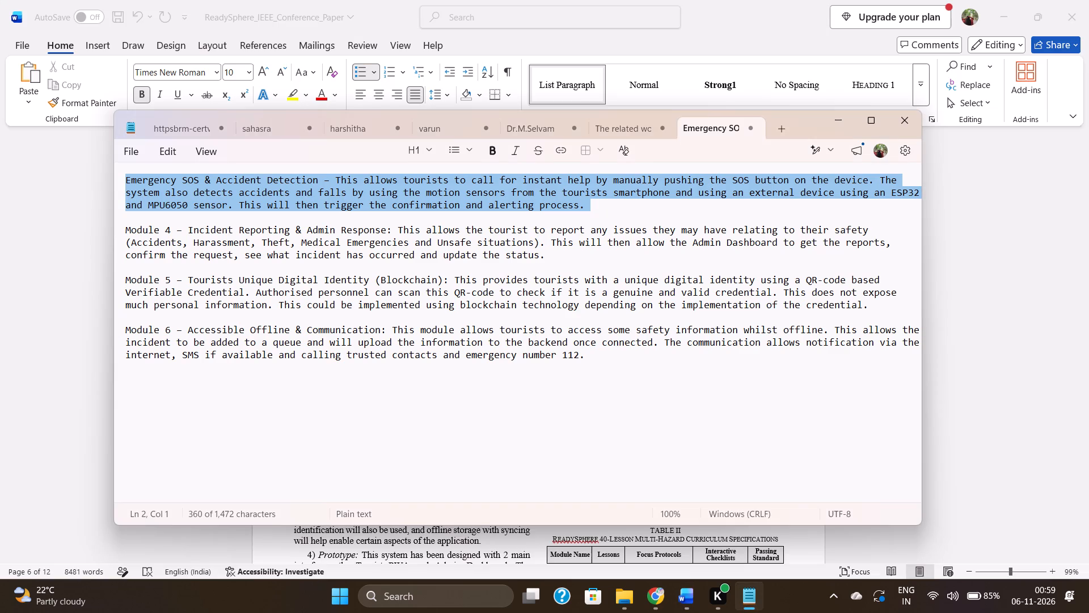
click(191, 232)
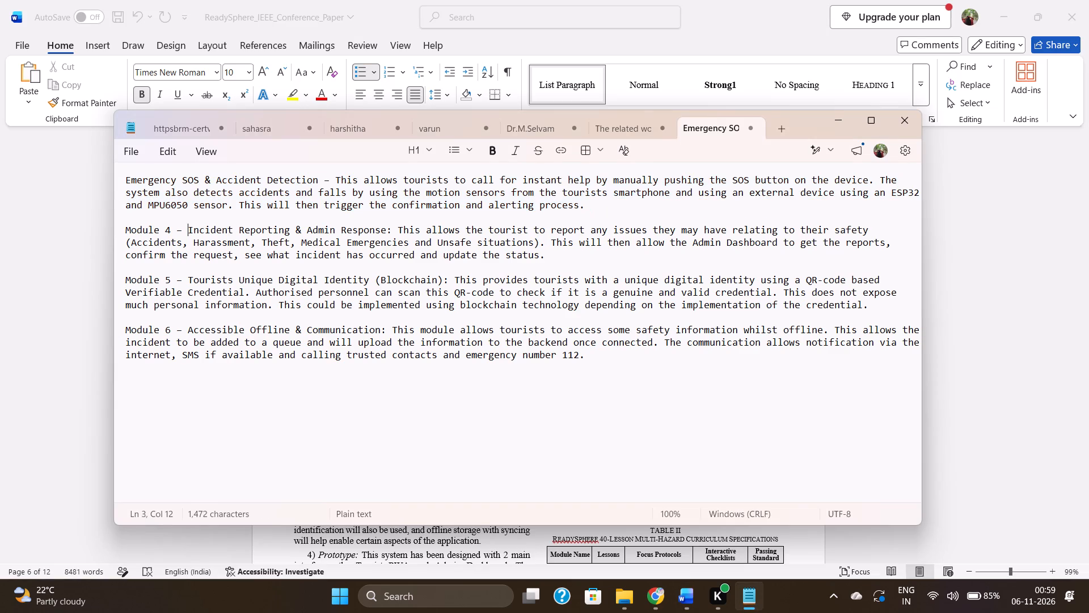
drag(185, 228, 505, 273)
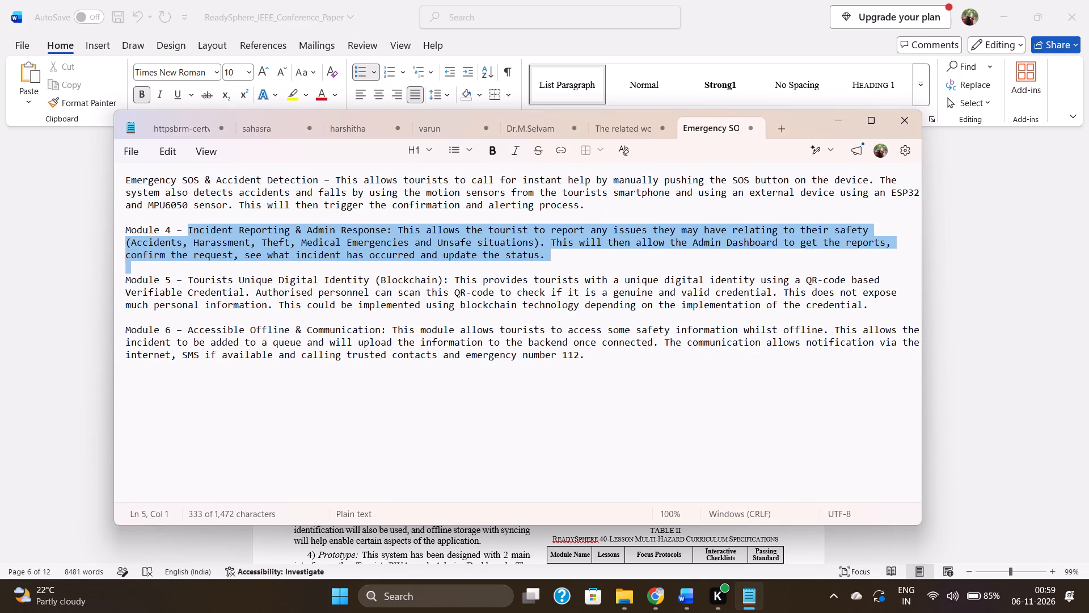
drag(505, 273, 518, 270)
key(ctrl+c)
click(690, 591)
click(659, 517)
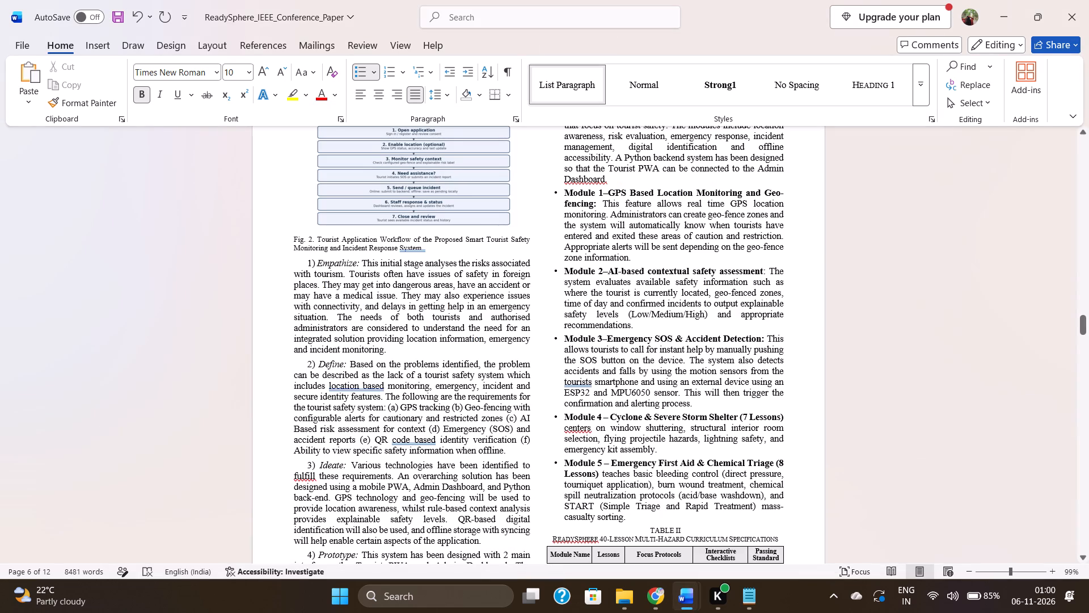
drag(610, 415, 651, 446)
key(ctrl+v)
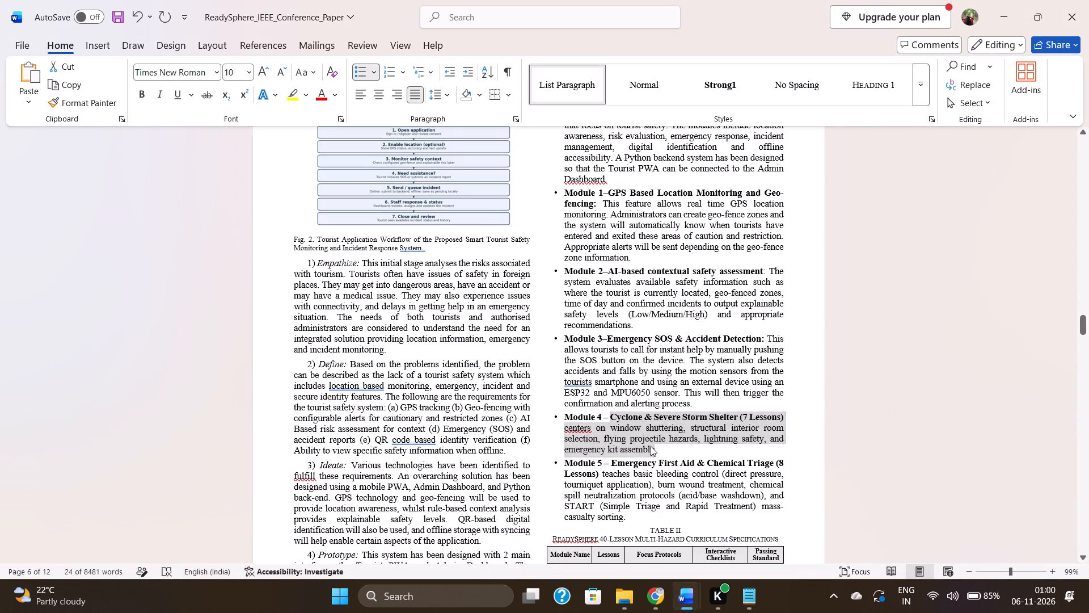
Delete the empty line and the extra period left after Module 4's new text.
key(BackSpace)
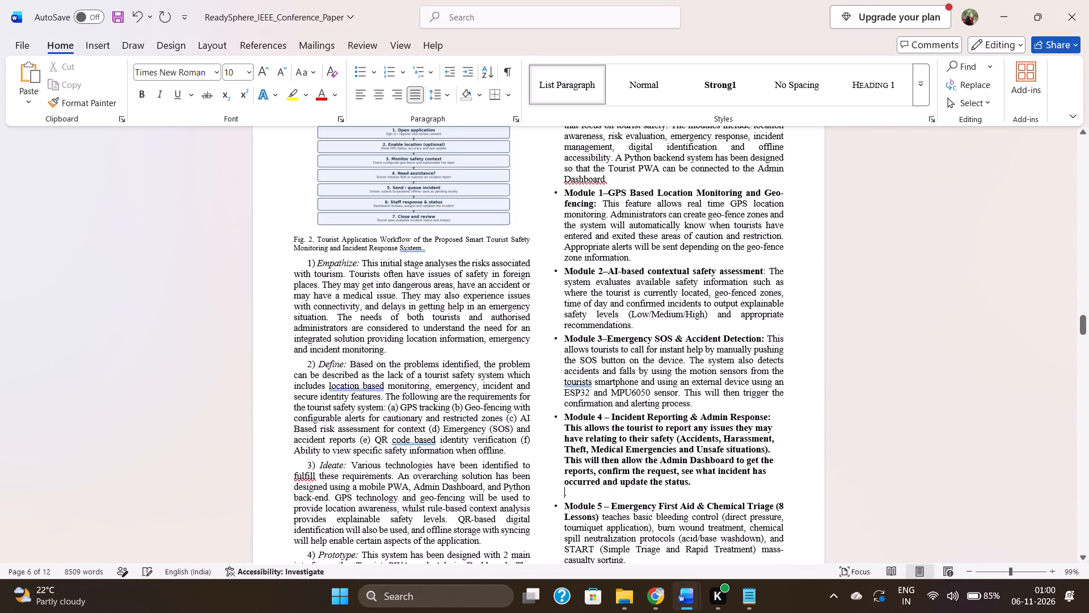
key(BackSpace)
key(BackSpace)
key(BackSpace)
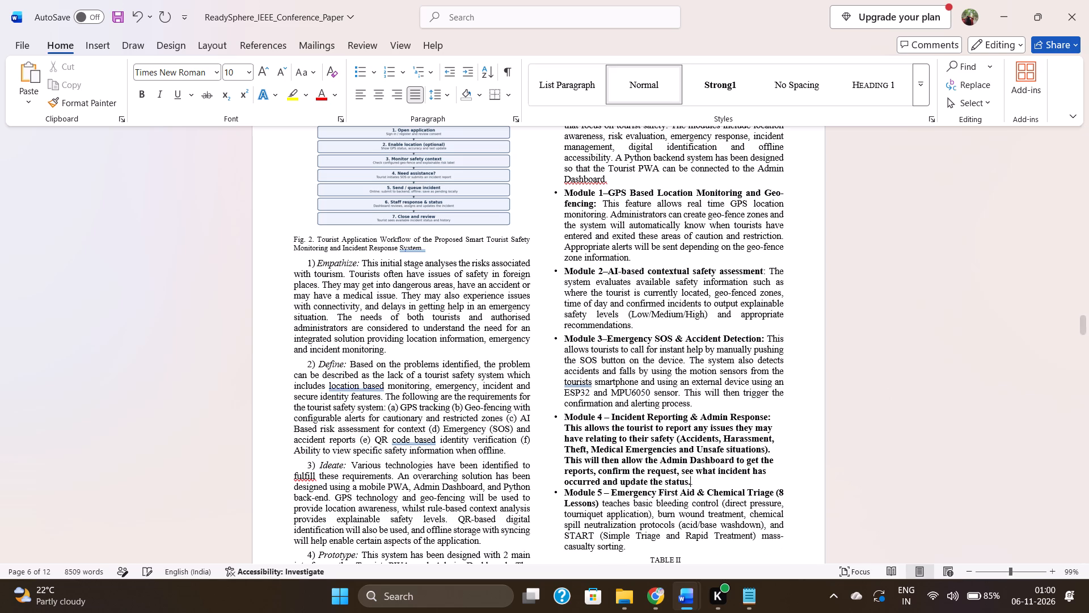
key(Right)
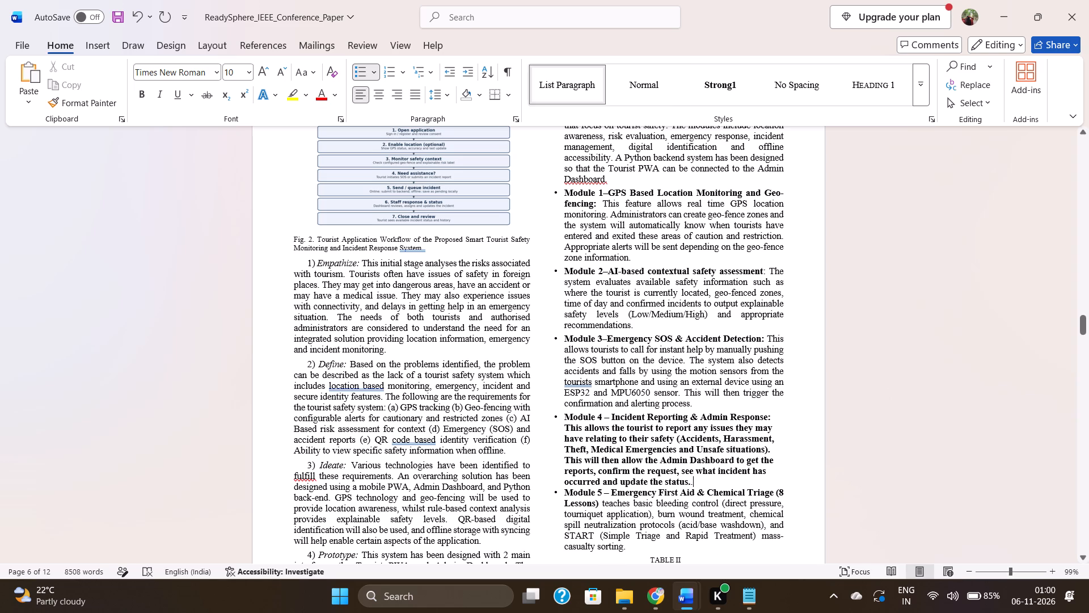
key(BackSpace)
Remove bold from Module 4's description, leaving the "Incident Reporting & Admin Response" title bold.
drag(693, 485, 561, 429)
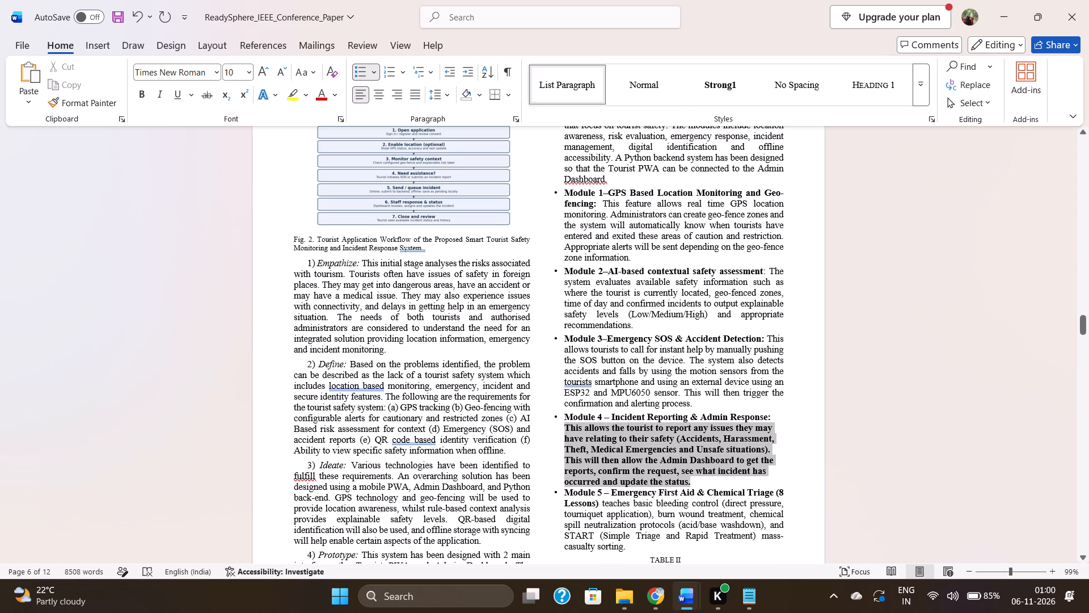
drag(561, 429, 562, 429)
click(577, 404)
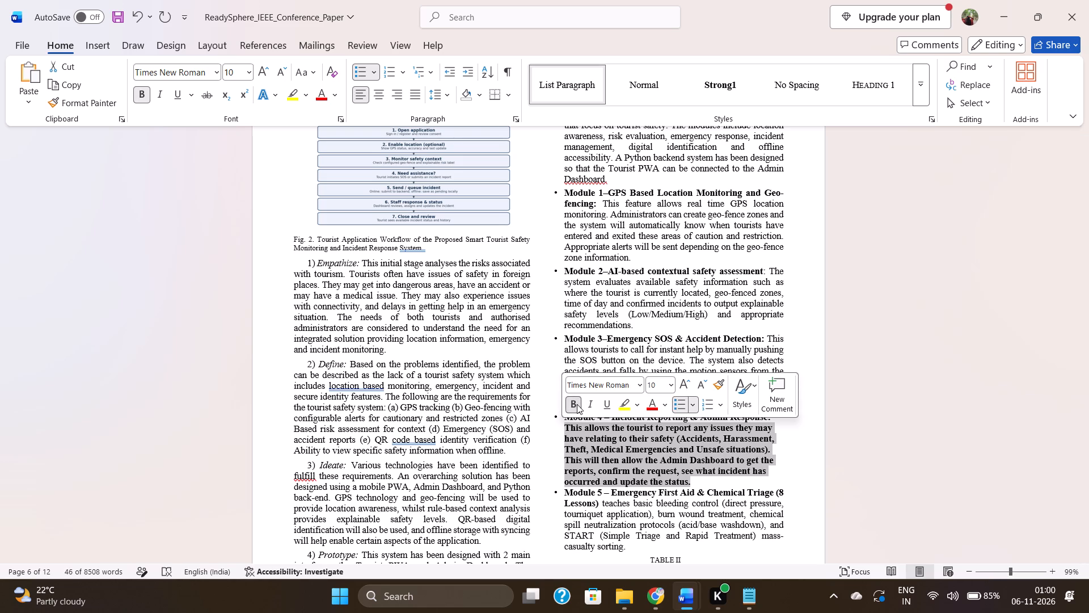
click(635, 480)
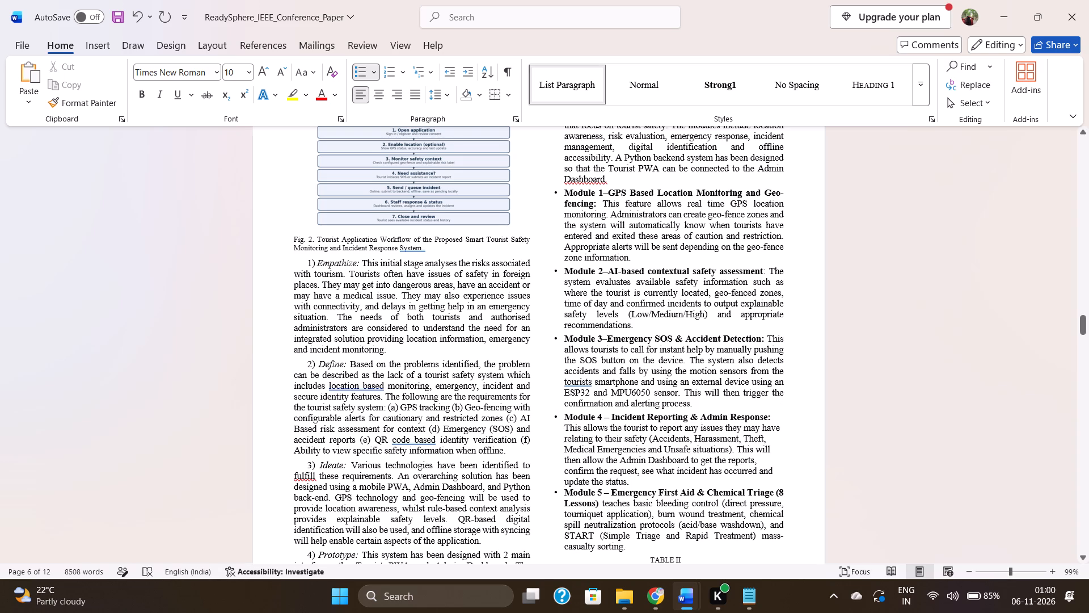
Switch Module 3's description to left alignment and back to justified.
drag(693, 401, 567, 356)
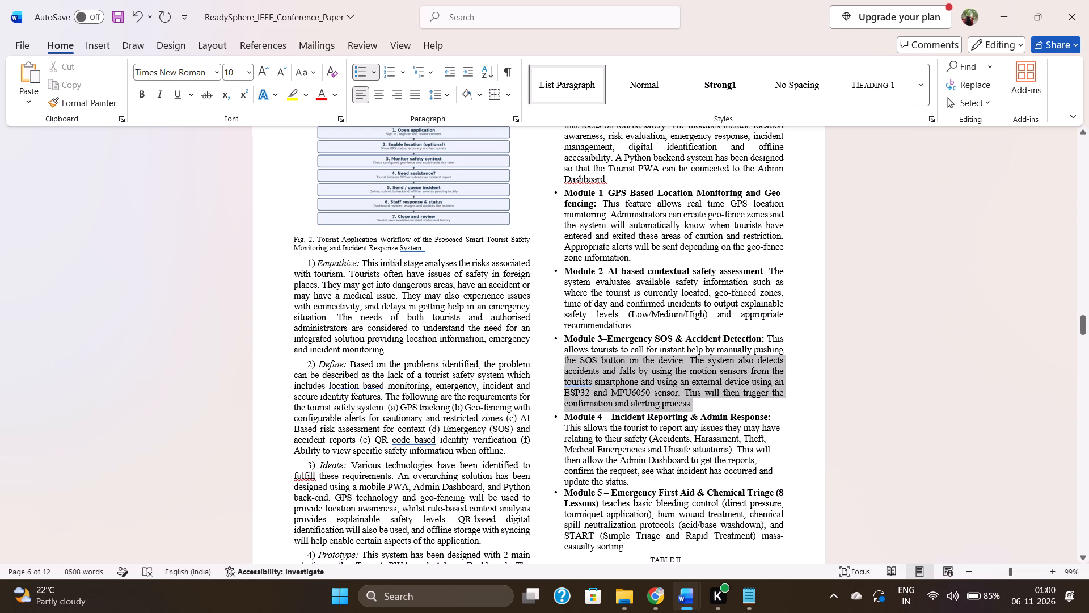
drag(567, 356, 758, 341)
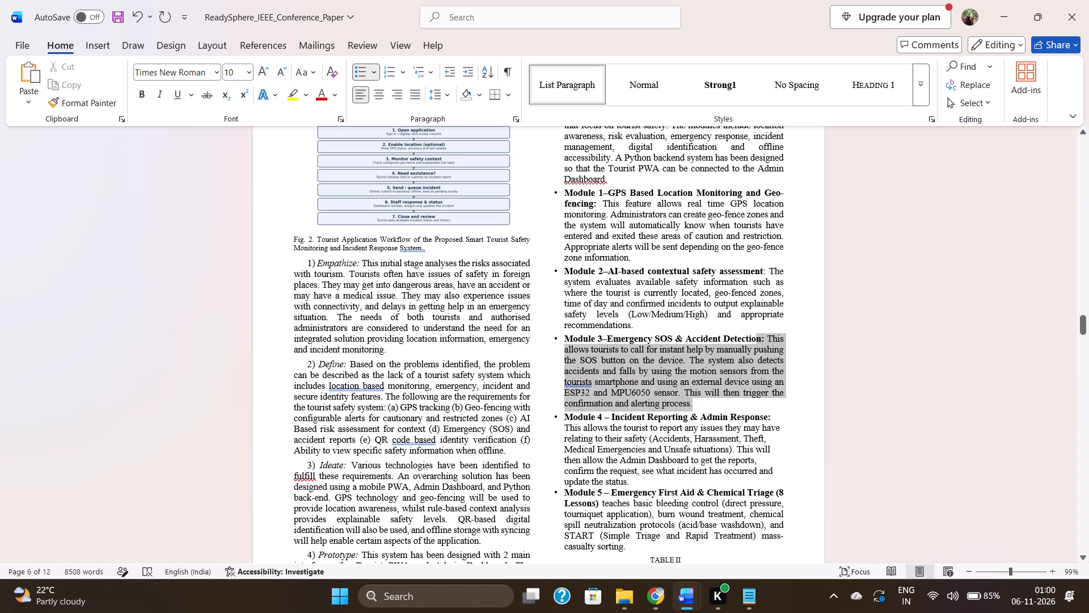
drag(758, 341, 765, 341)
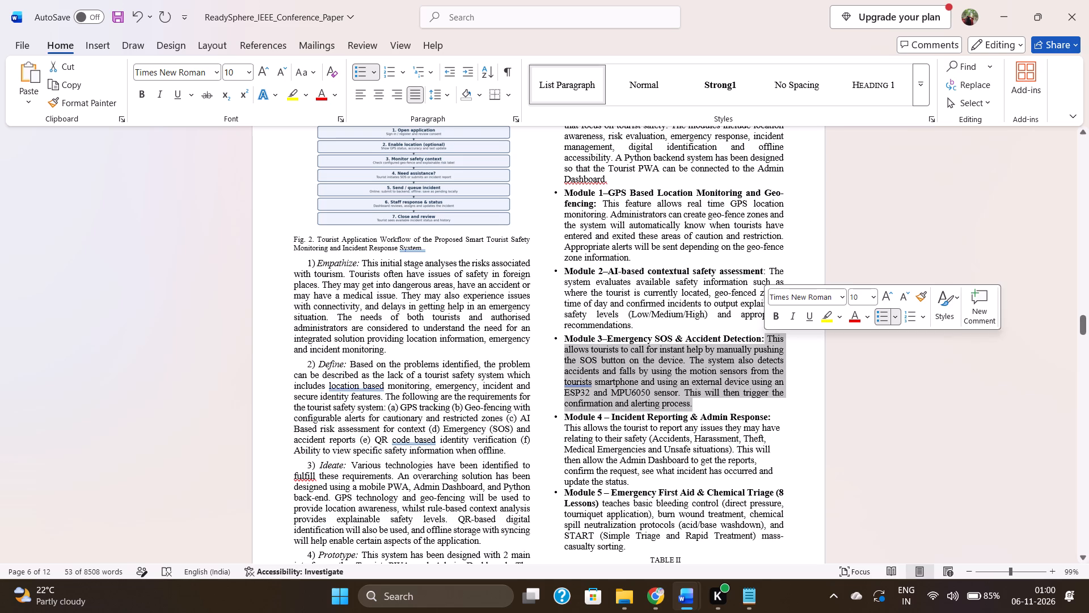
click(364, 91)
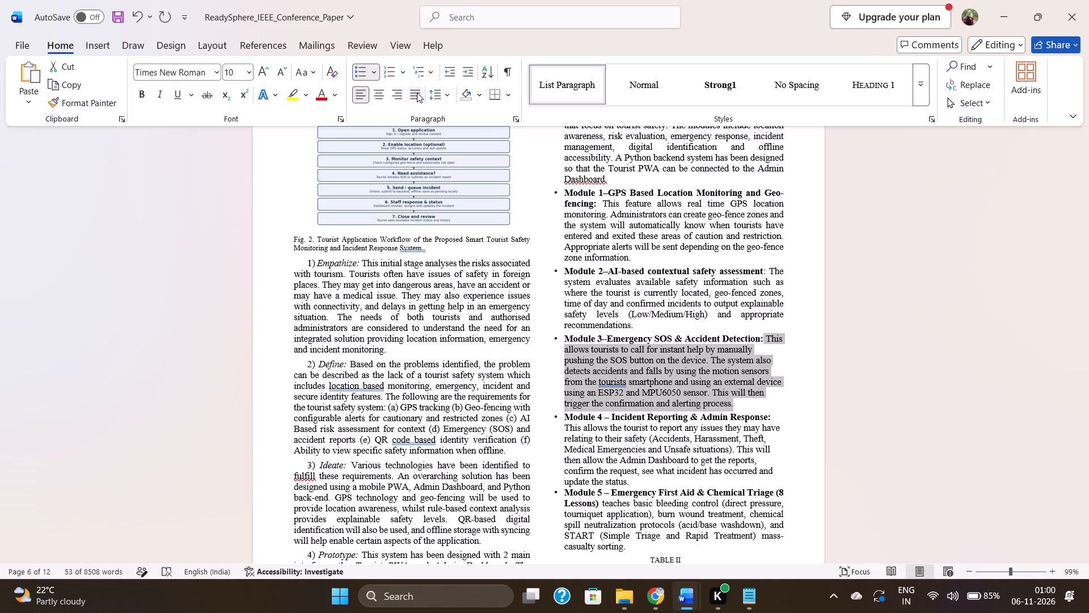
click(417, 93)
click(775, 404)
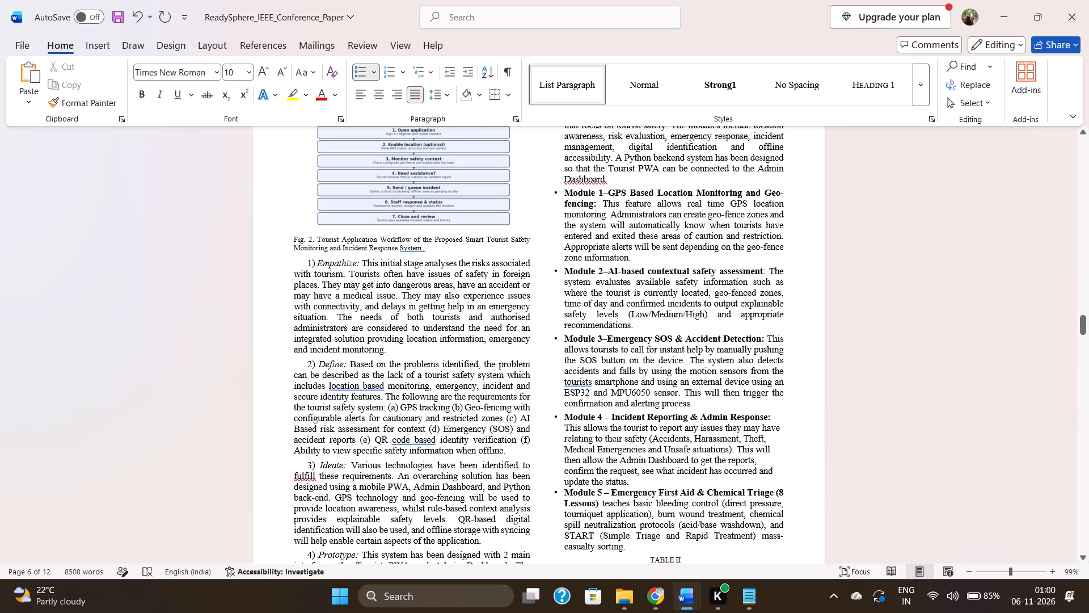
Justify Module 4's "Incident Reporting & Admin Response" paragraph to match the other modules.
drag(628, 480, 565, 425)
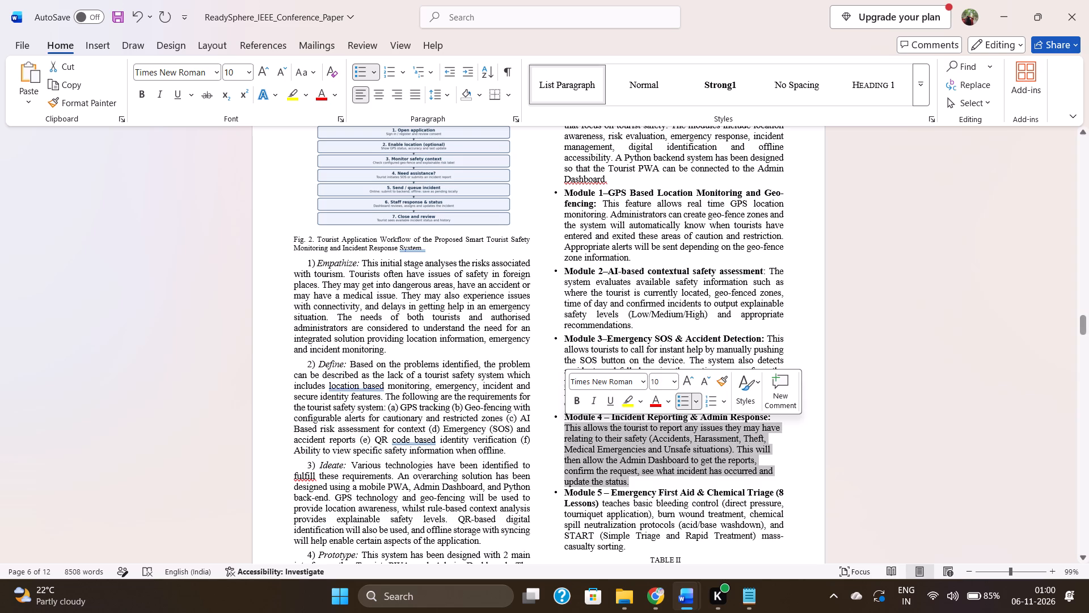
click(408, 96)
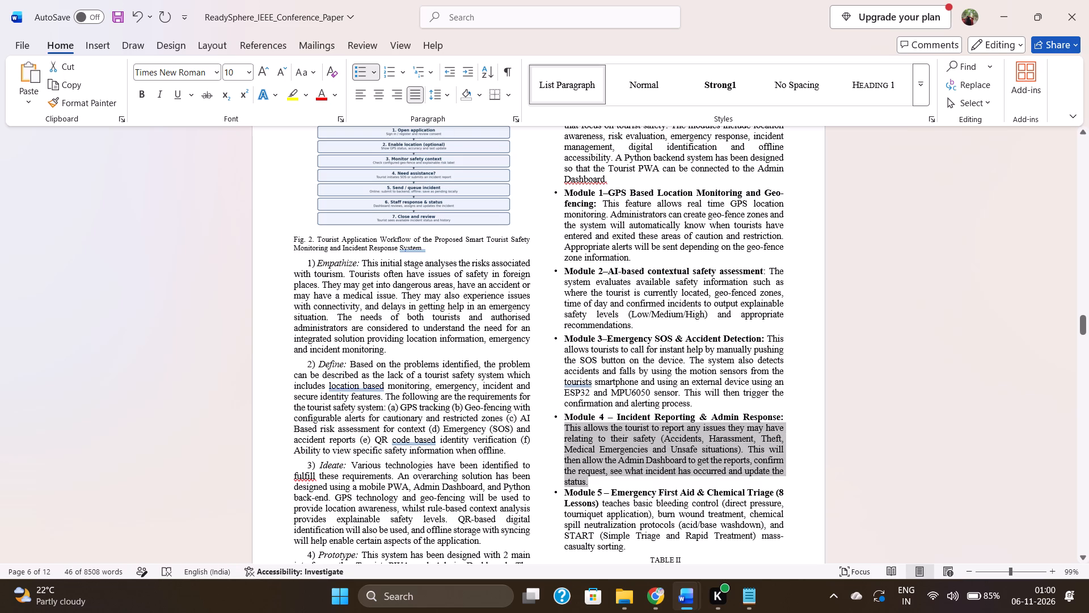
click(723, 465)
Copy the "Tourists Unique Digital Identity (Blockchain)" text from Notepad and replace Module 5's first aid and chemical triage text with it in Word.
scroll(723, 465, down, 1)
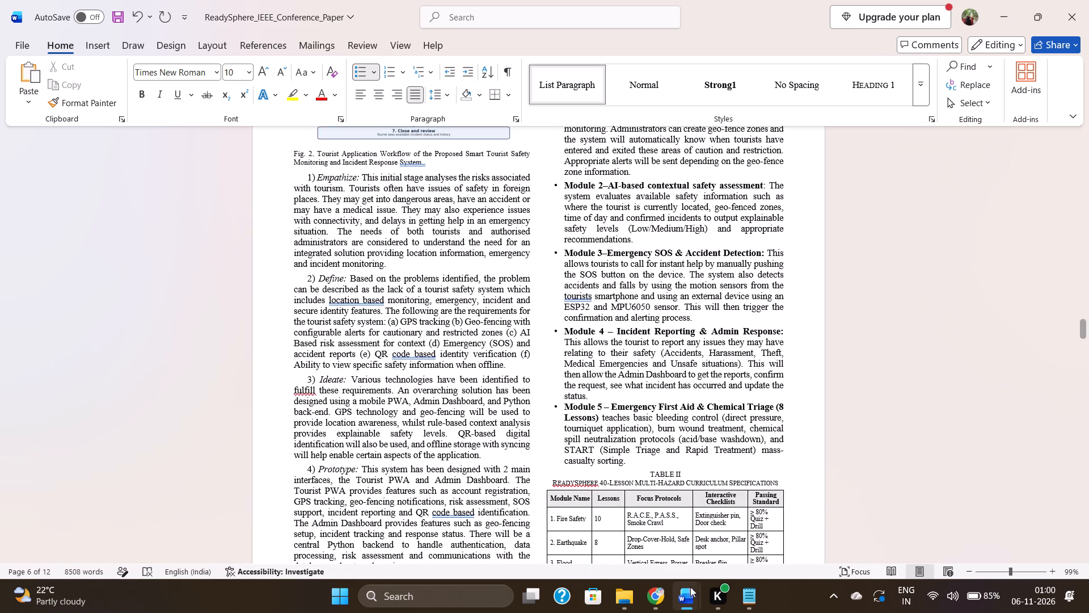
click(749, 597)
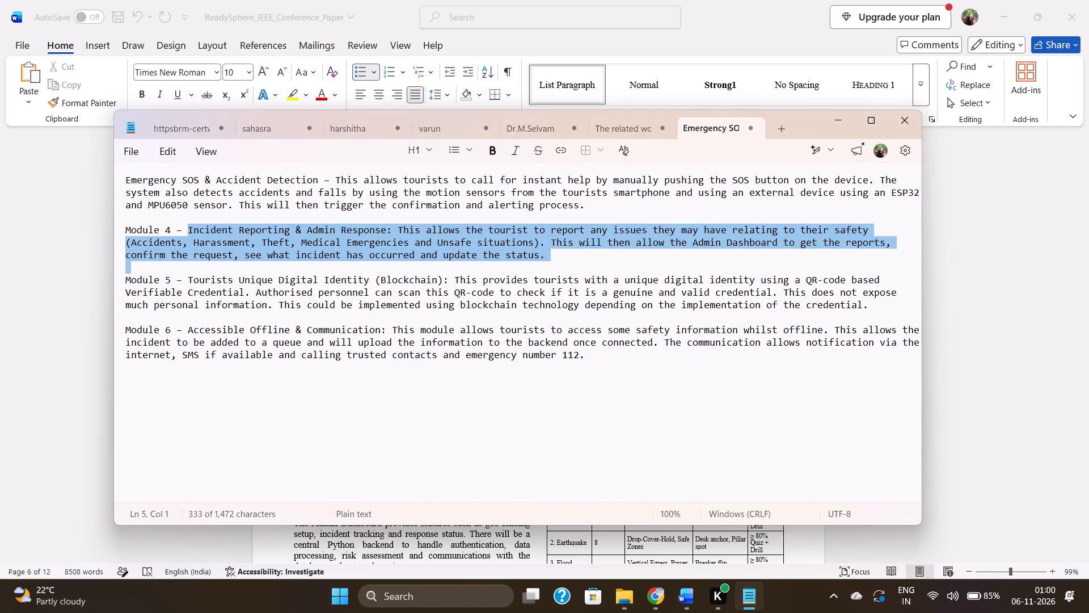
drag(188, 279, 556, 315)
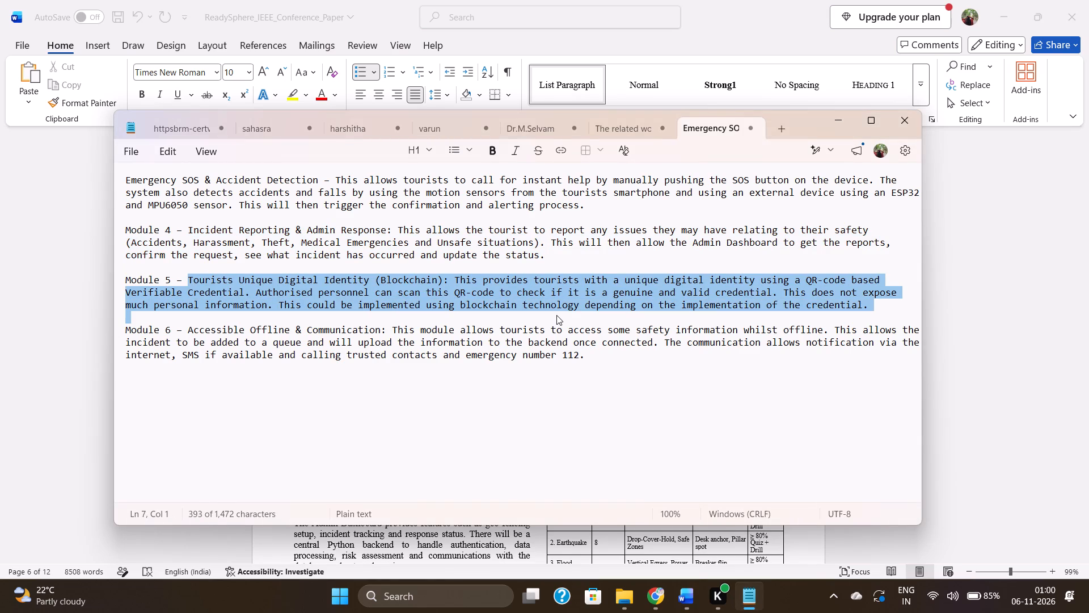
key(ctrl+c)
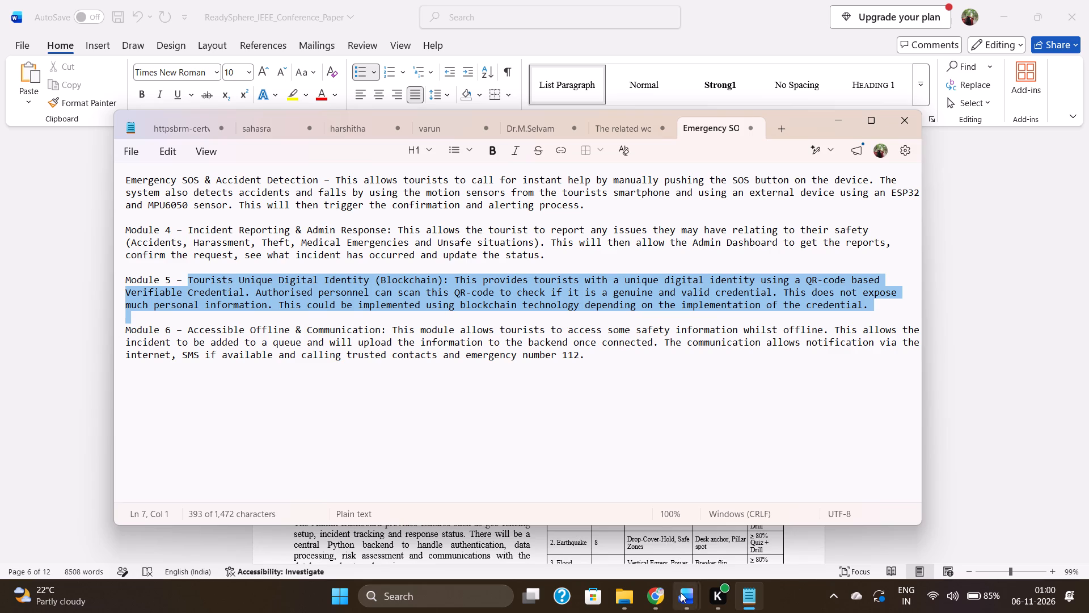
click(669, 556)
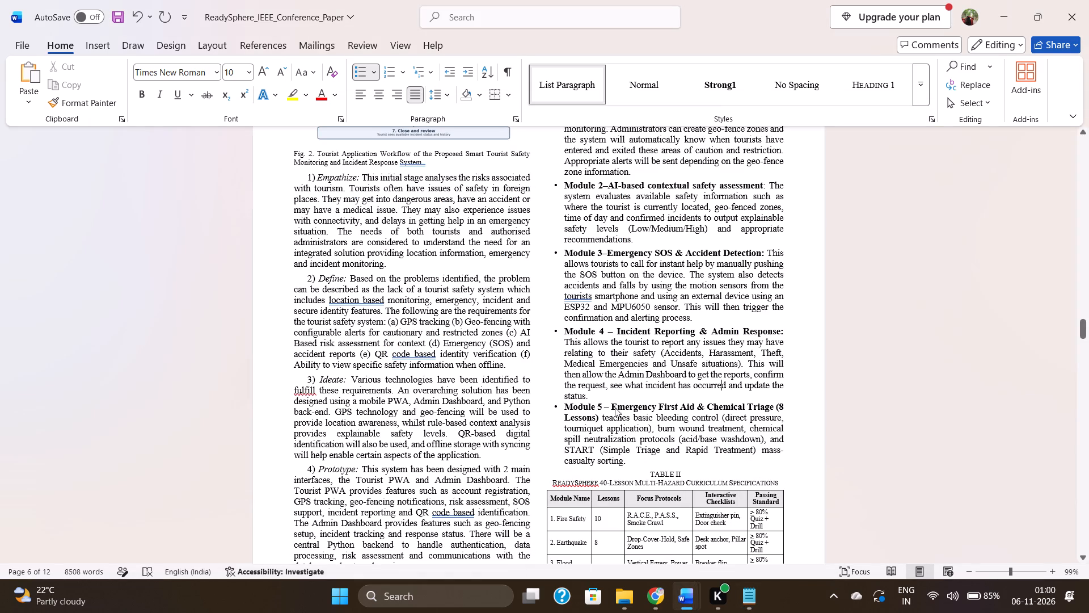
click(610, 403)
drag(610, 403, 618, 435)
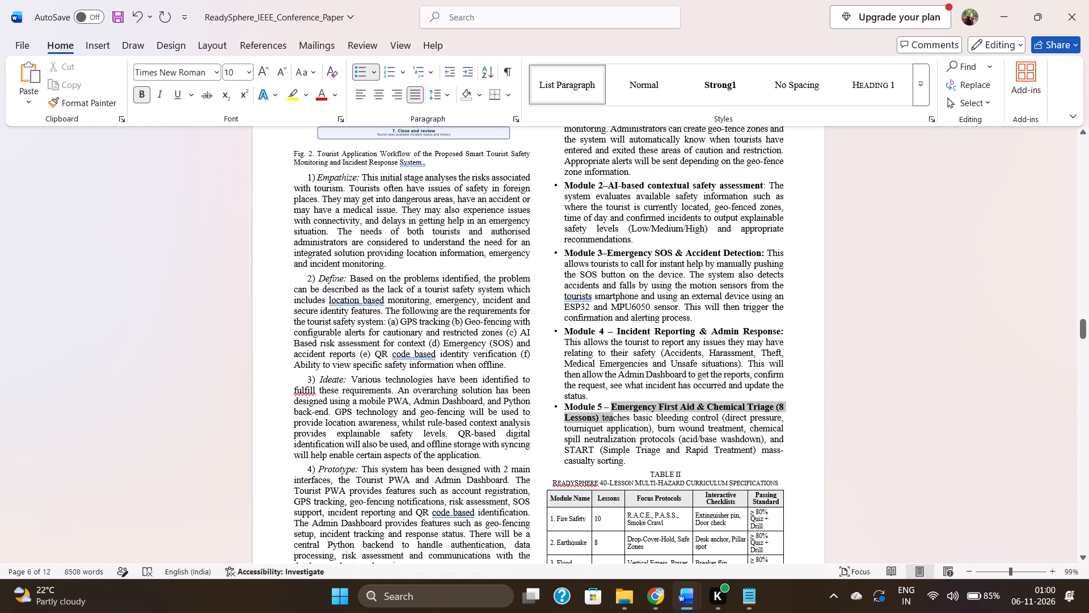
drag(618, 435, 622, 457)
key(ctrl+v)
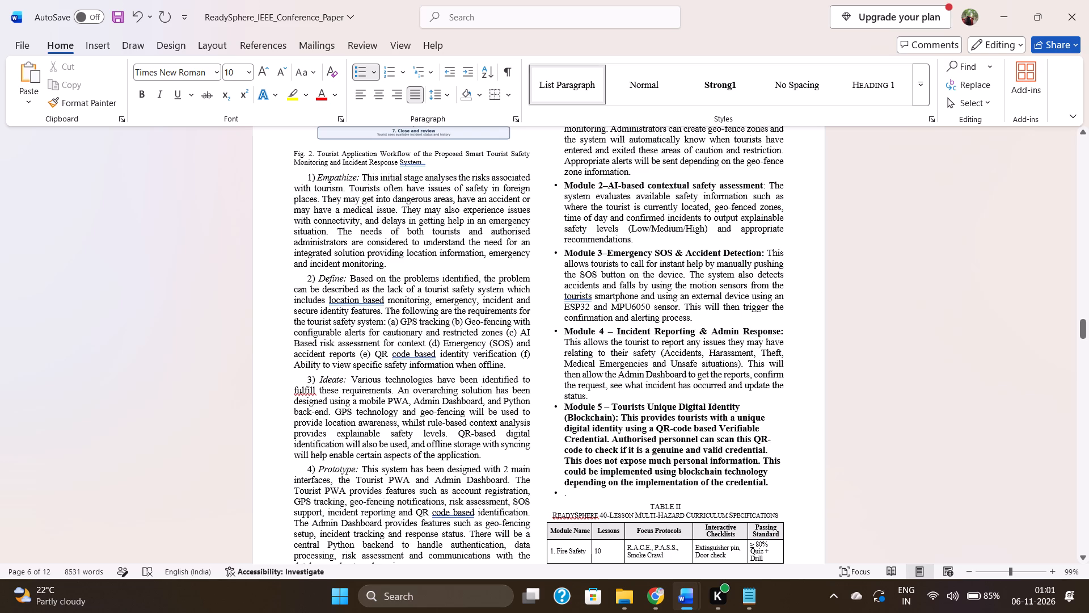
Remove bold from Module 5's description, leaving the "Tourists Unique Digital Identity (Blockchain)" title bold.
drag(773, 484, 627, 413)
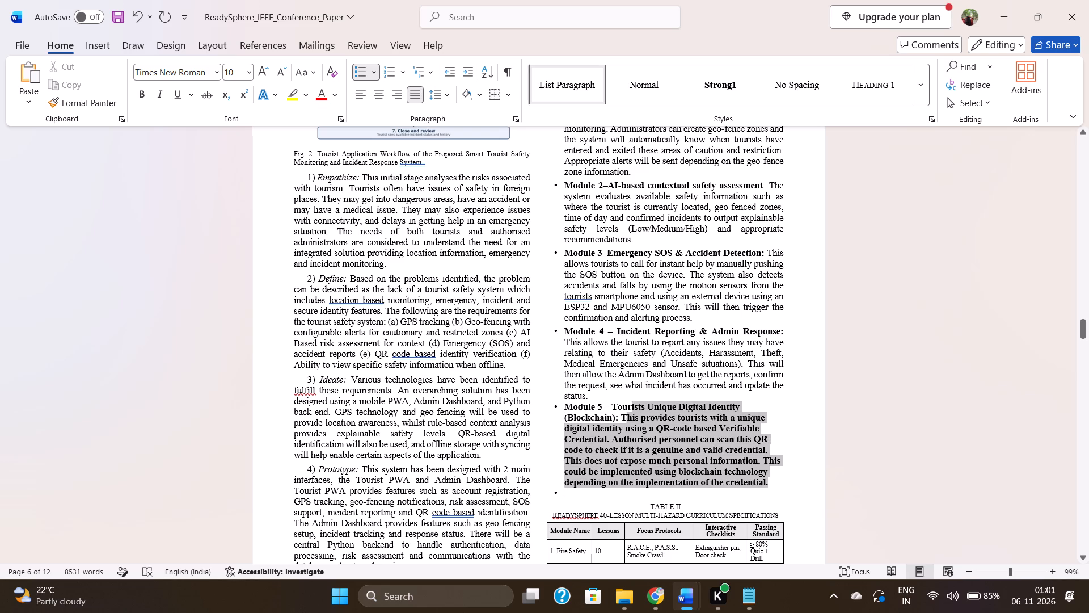
drag(627, 413, 622, 417)
click(638, 389)
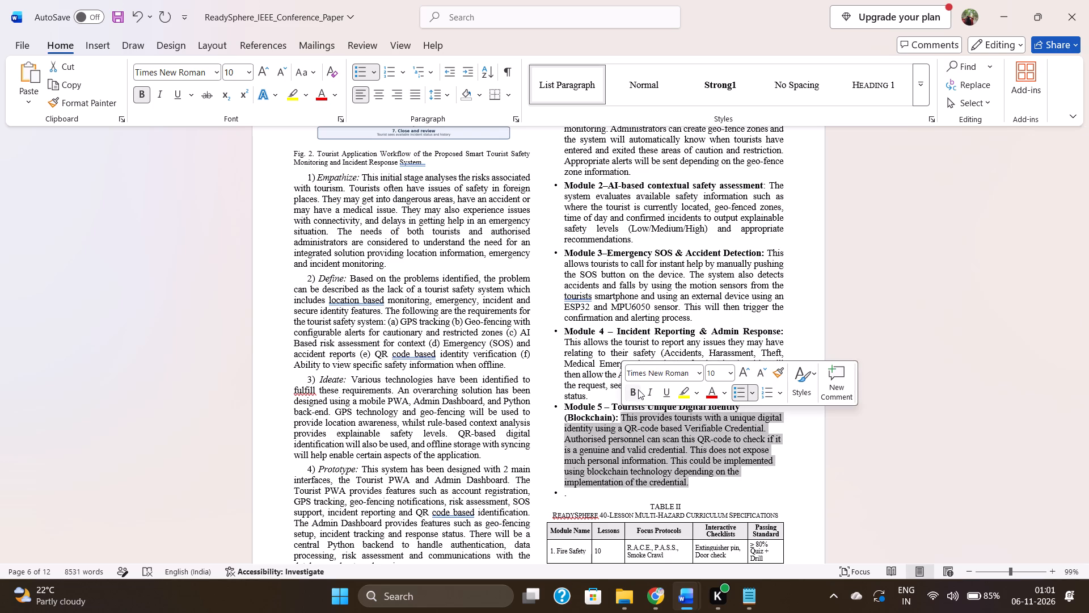
click(677, 452)
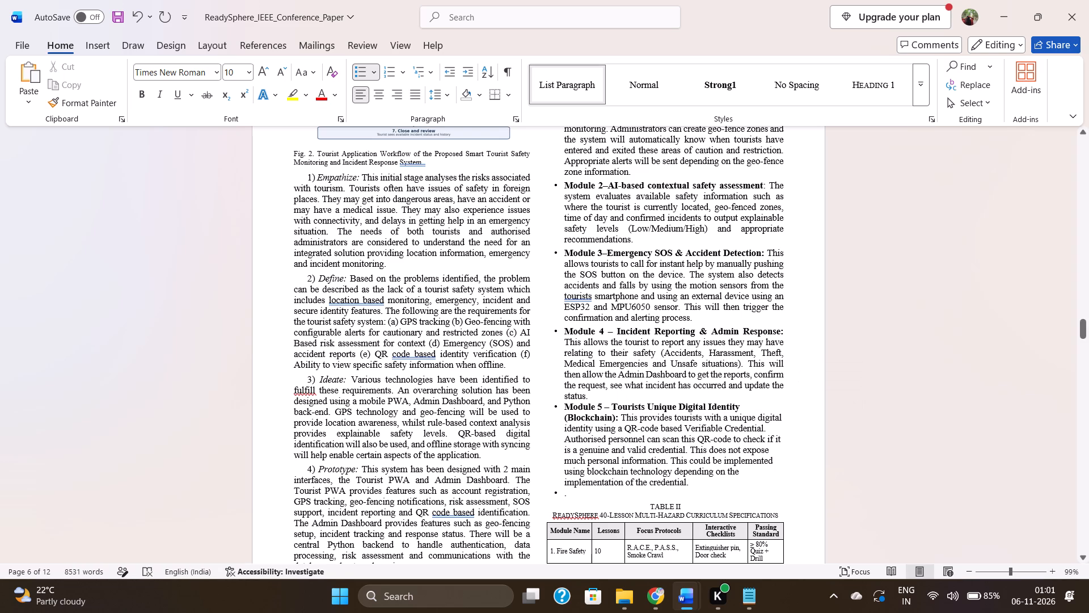
Justify Module 5's paragraph to match the other modules.
drag(613, 404, 682, 478)
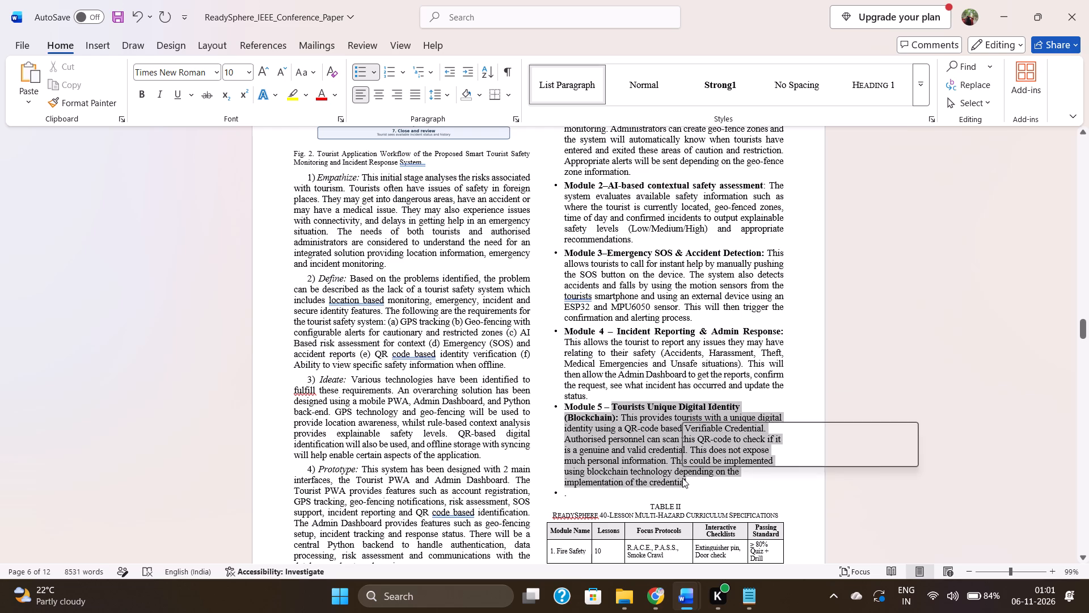
click(414, 96)
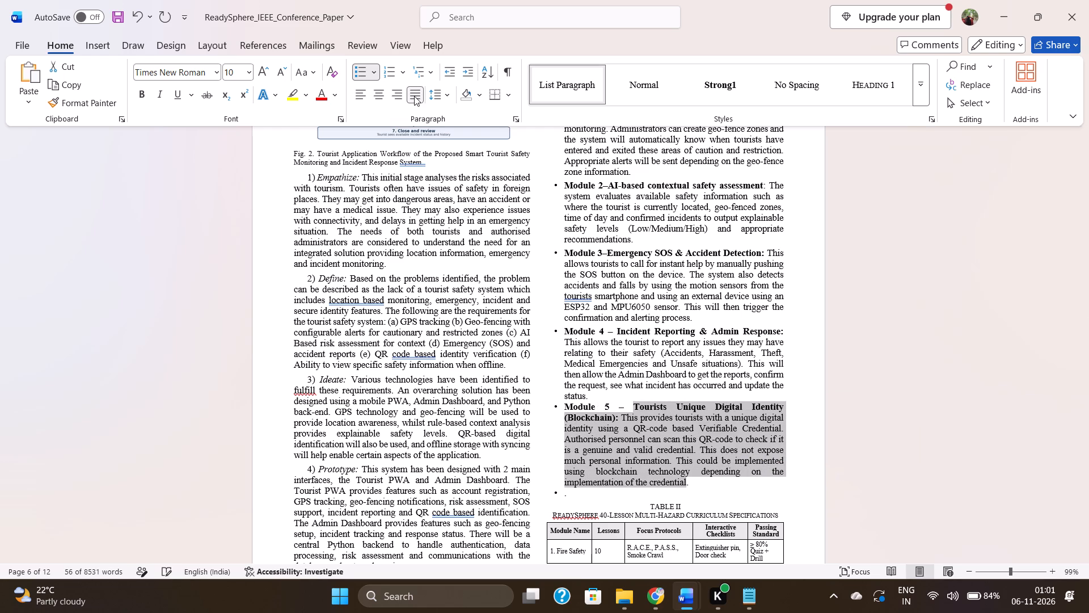
click(683, 405)
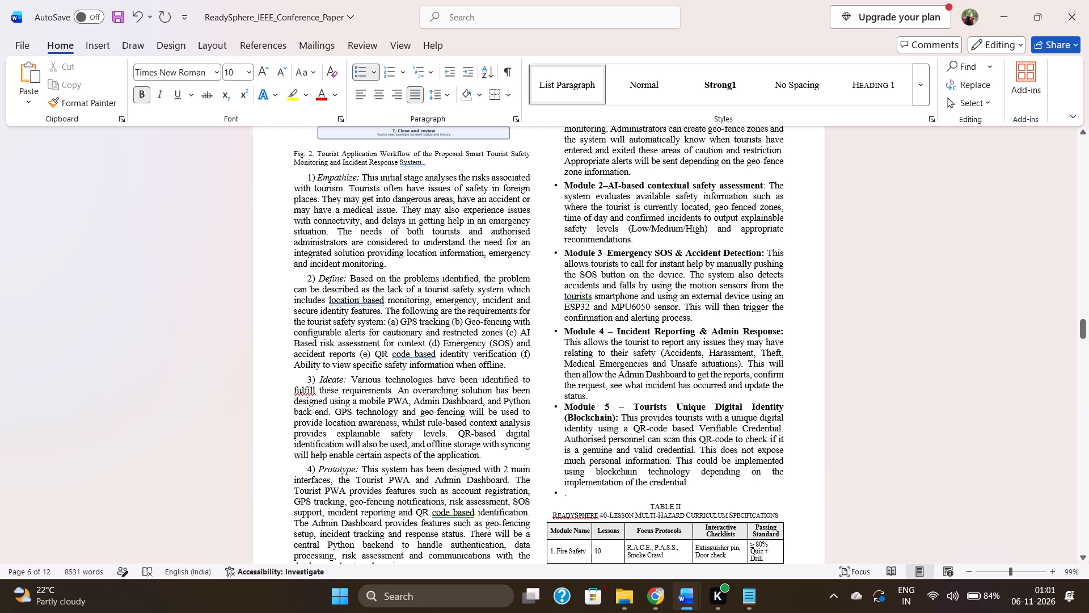
click(700, 482)
Copy the full "Module 6 – Accessible Offline & Communication" paragraph from Notepad into the leftover bullet below Module 5 in Word.
click(628, 499)
click(737, 606)
click(373, 387)
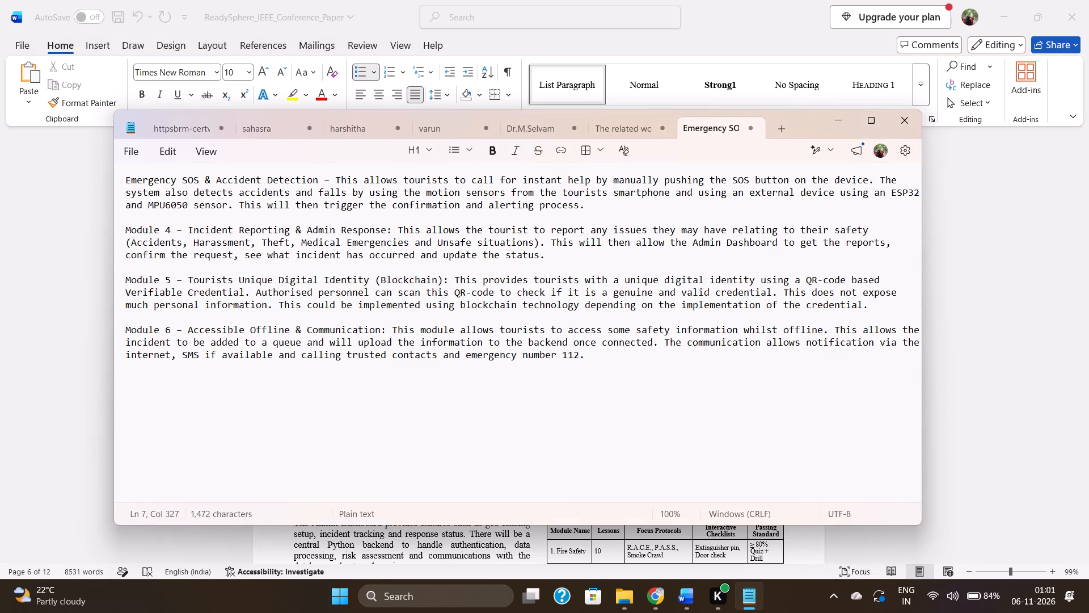
drag(124, 326, 513, 383)
key(ctrl+c)
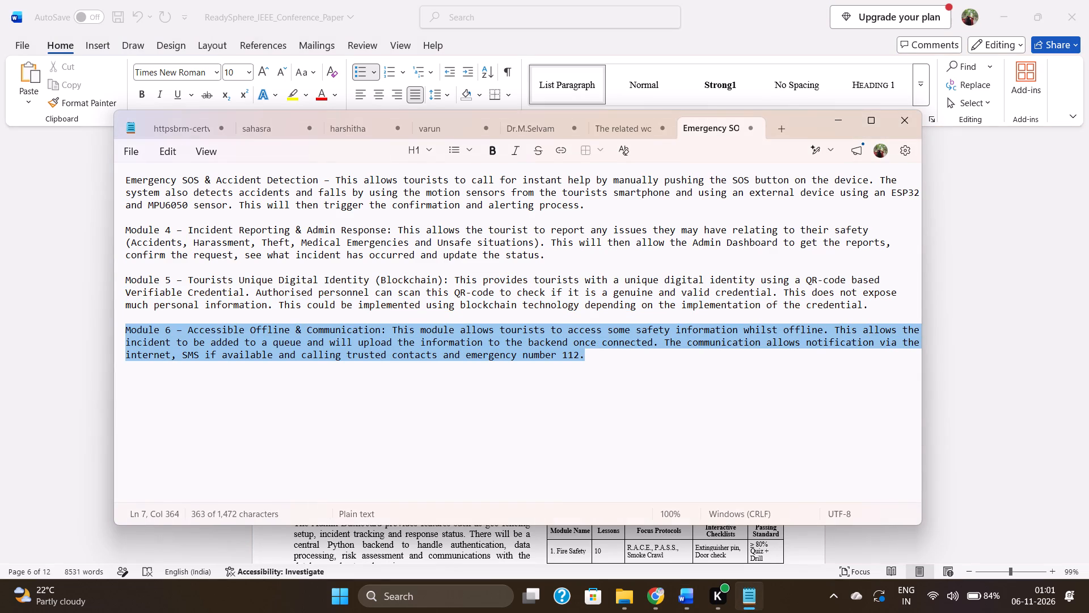
click(1088, 367)
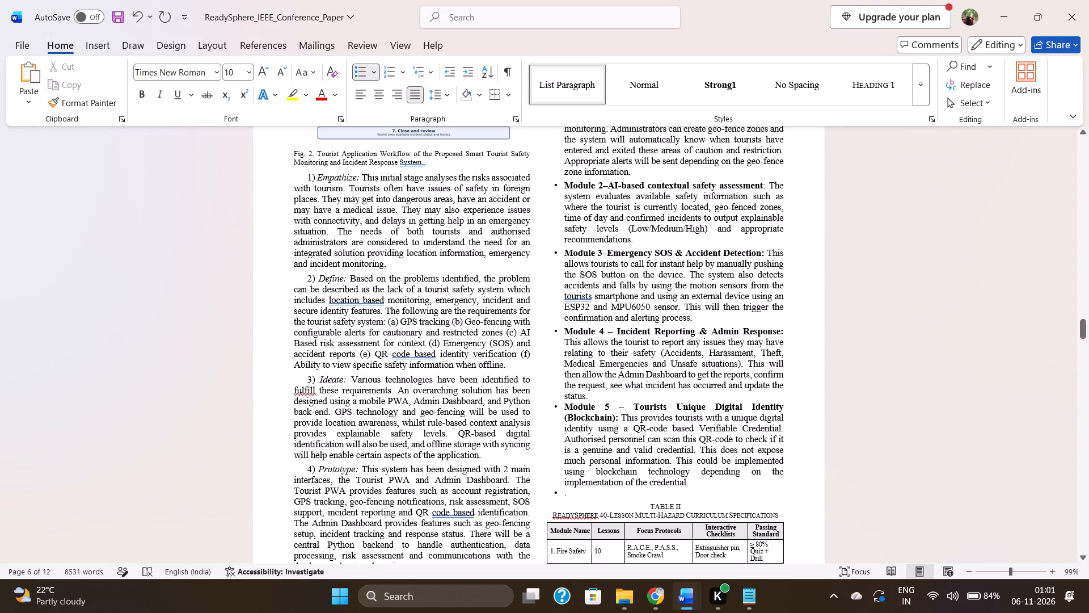
key(ctrl+v)
Make the "Module 6" label bold at the start of the new bullet.
scroll(748, 495, down, 2)
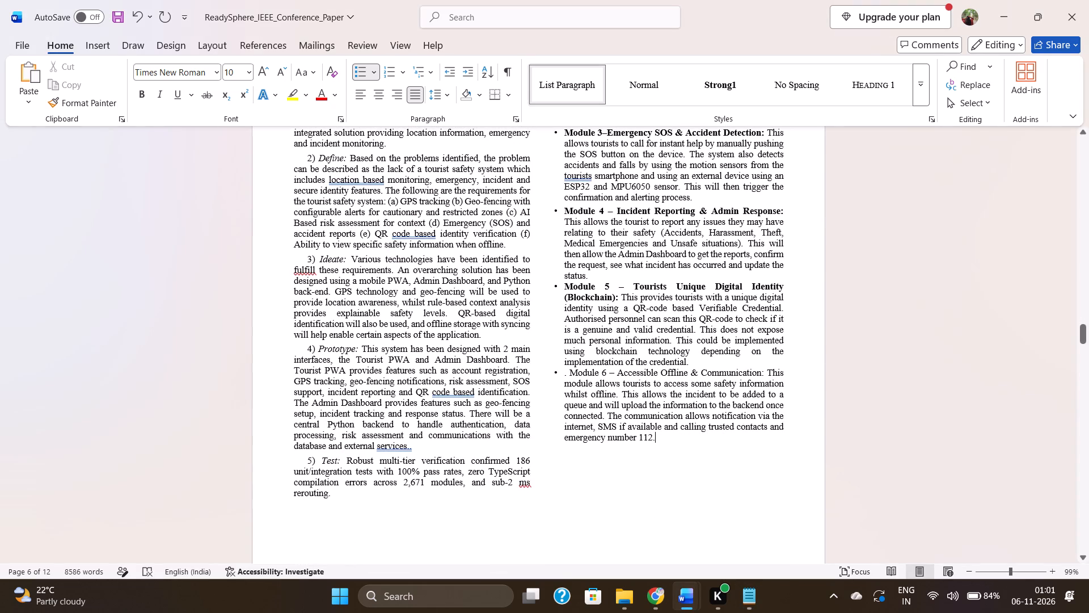
drag(605, 375, 571, 371)
click(577, 349)
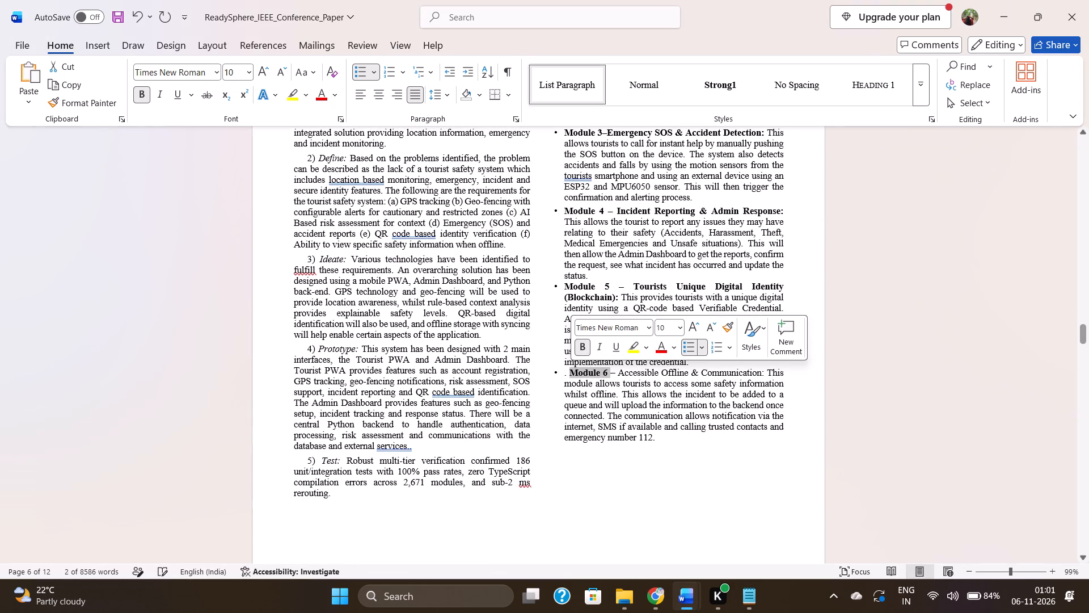
Delete the stray period and space before the "Module 6" label.
click(571, 368)
key(BackSpace)
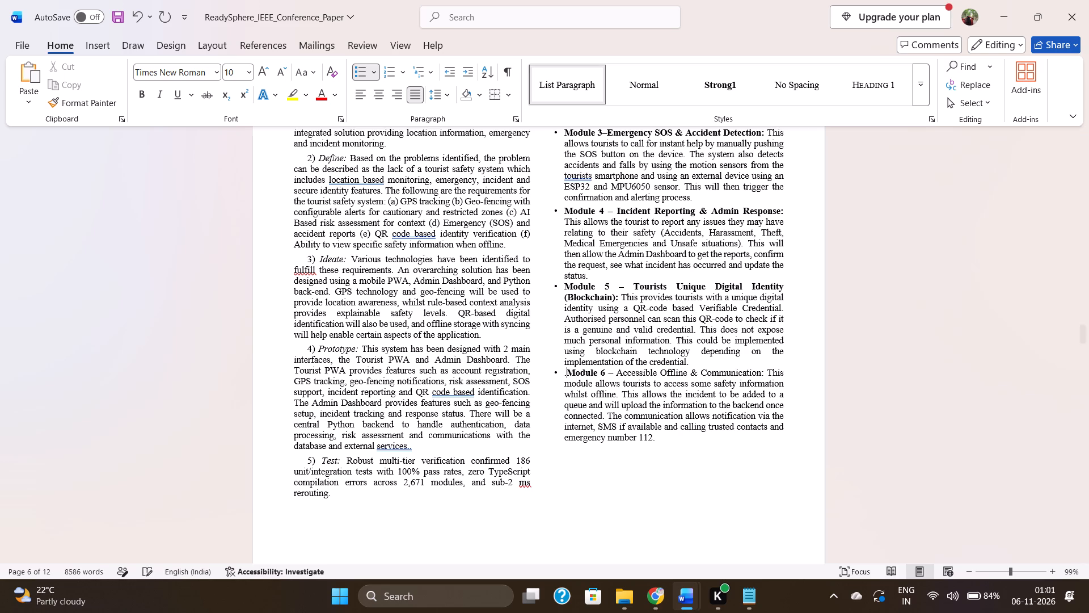
key(BackSpace)
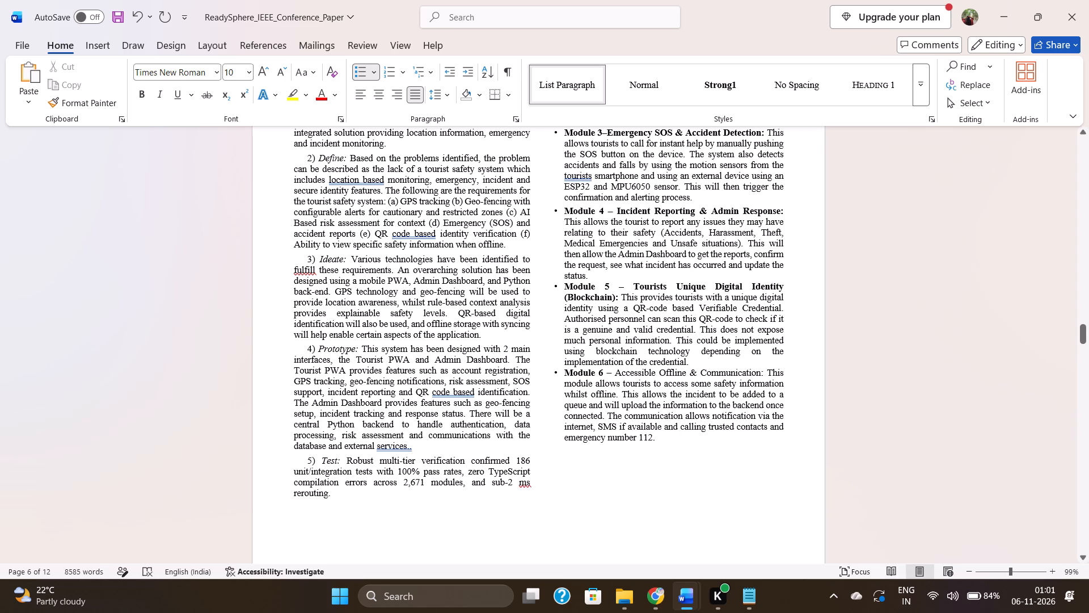
Make the "Accessible Offline & Communication" title of Module 6 bold.
drag(614, 370, 733, 372)
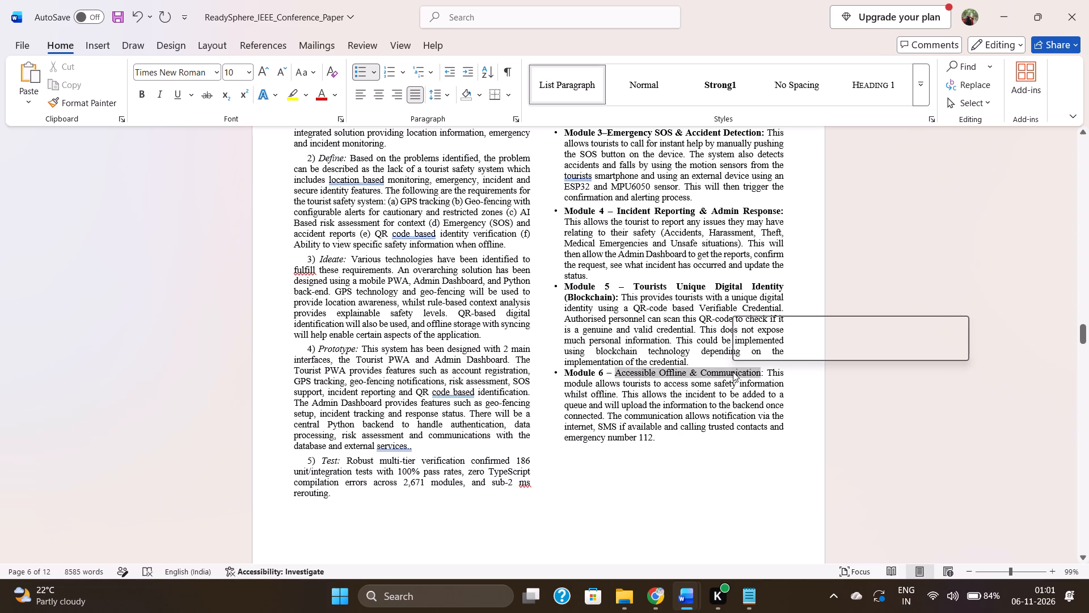
click(741, 343)
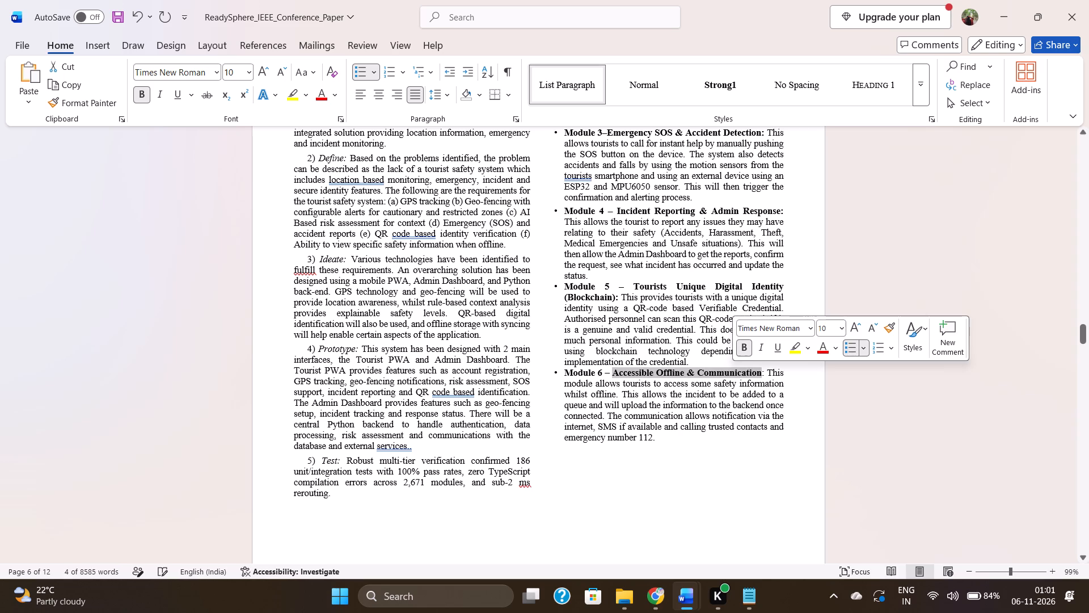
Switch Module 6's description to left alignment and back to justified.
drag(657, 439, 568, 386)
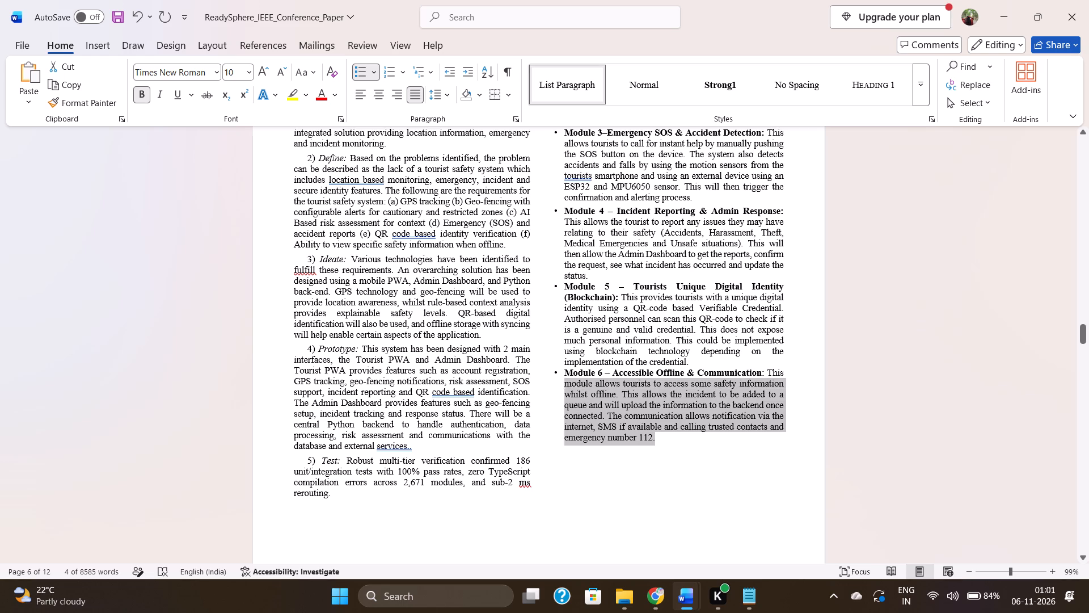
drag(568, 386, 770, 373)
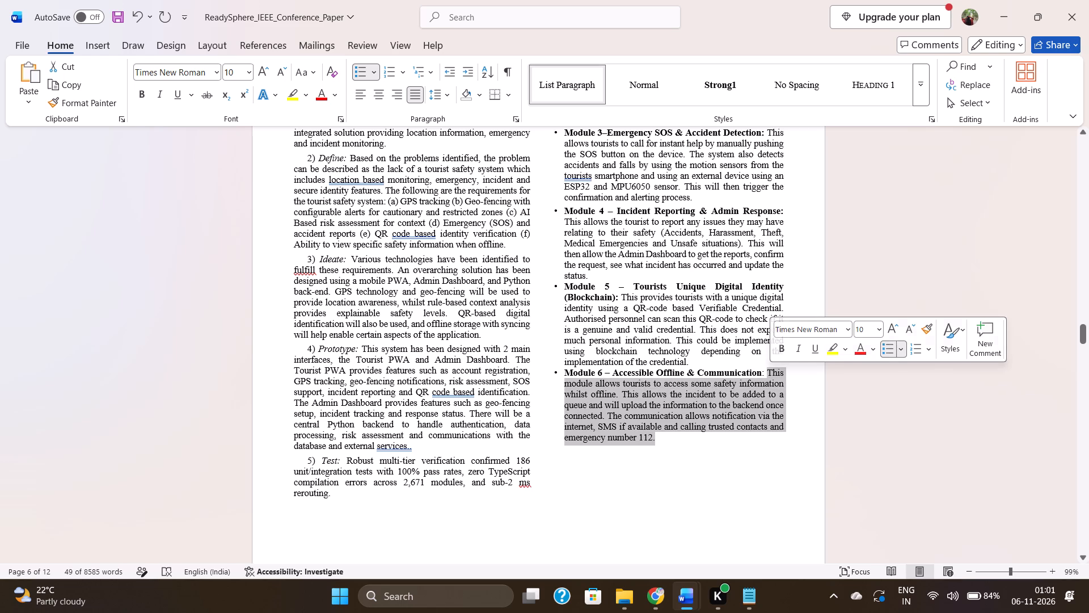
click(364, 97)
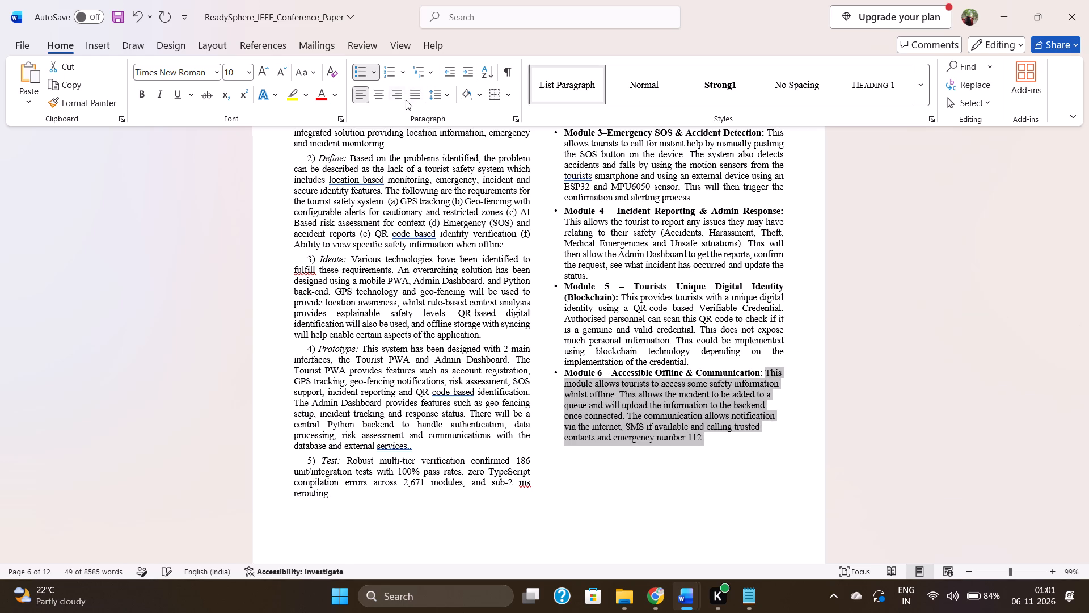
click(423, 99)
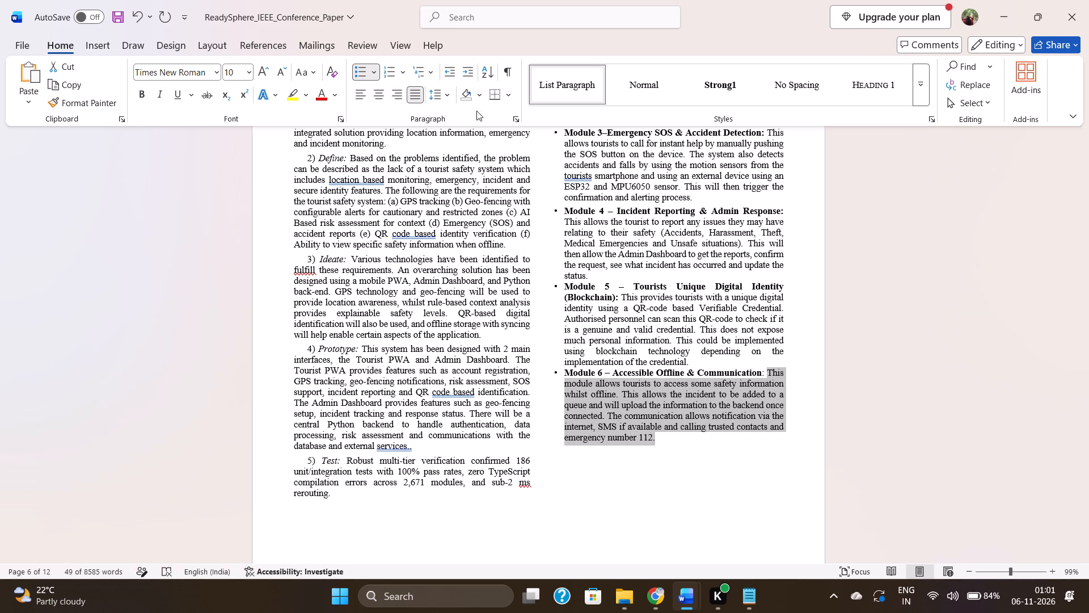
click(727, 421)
Review the content following Module 6, including Table II and section VI, for leftover ReadySphere material.
scroll(727, 421, down, 1)
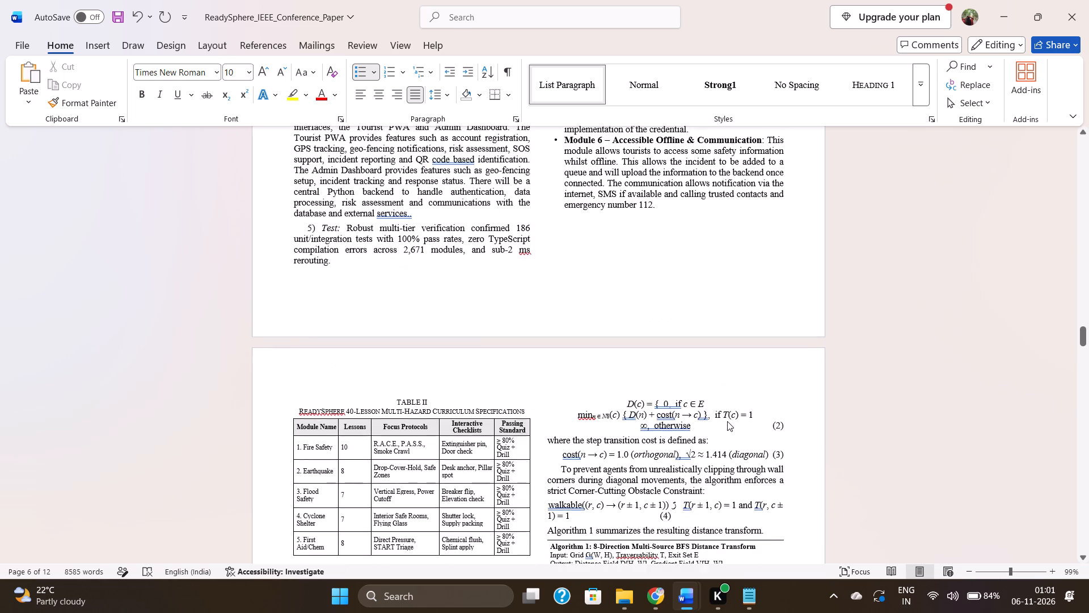
scroll(727, 421, down, 1)
click(653, 220)
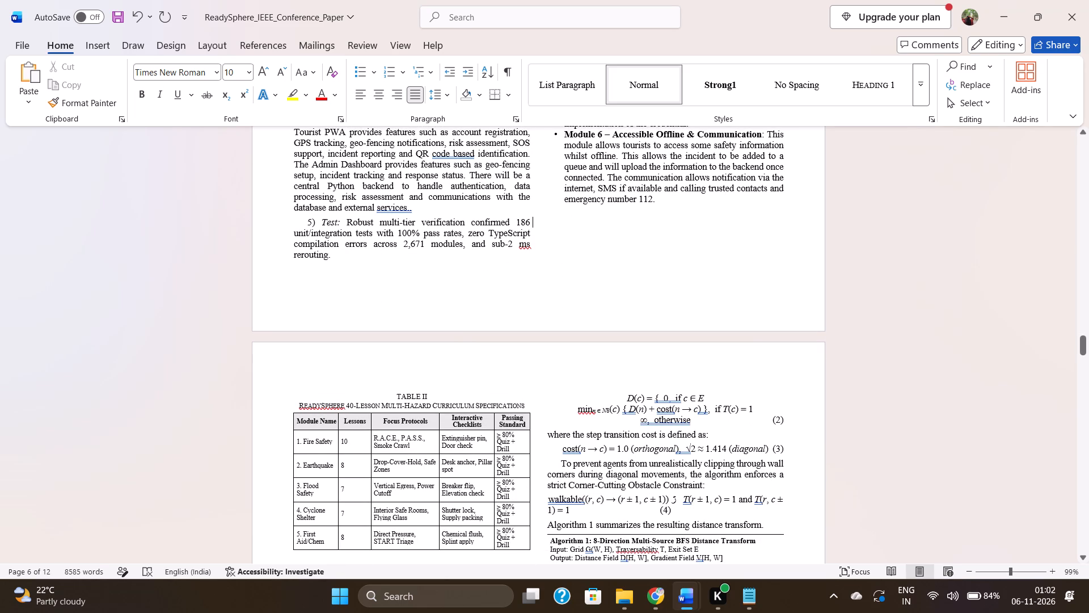
scroll(686, 364, down, 2)
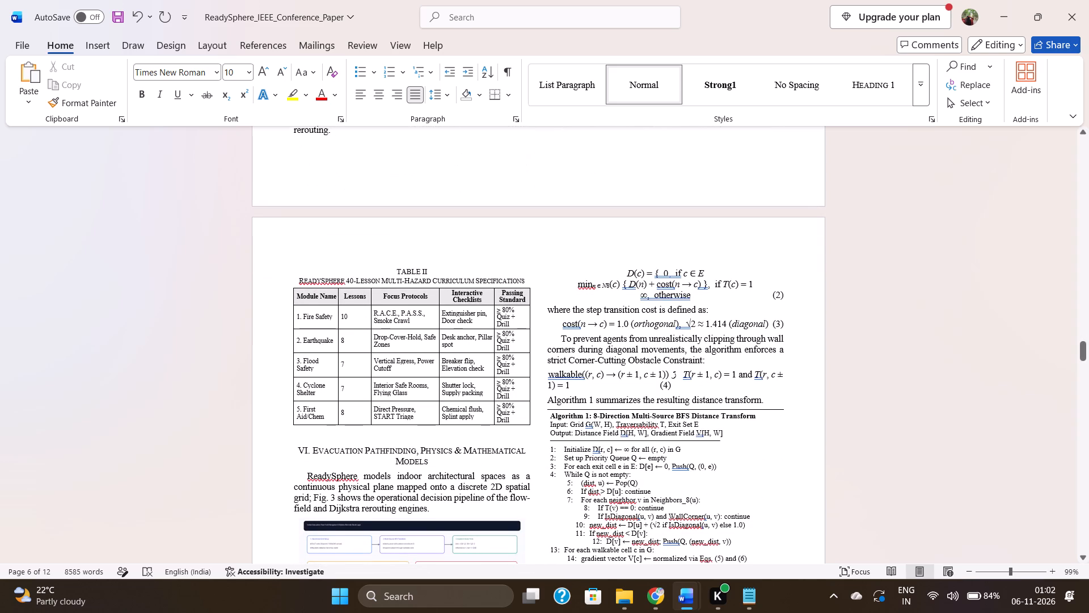
scroll(686, 364, down, 2)
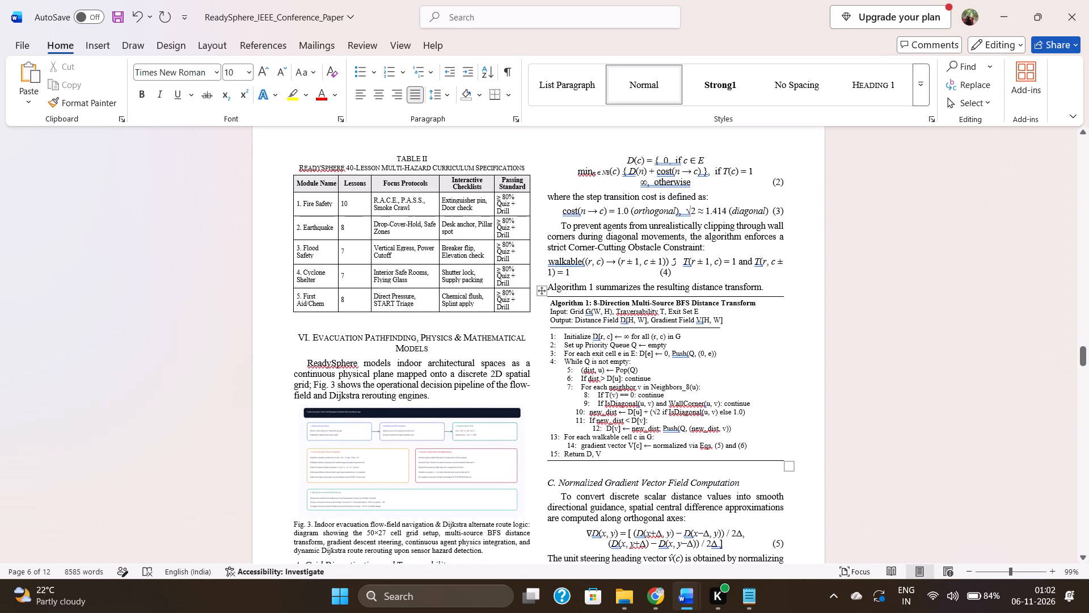
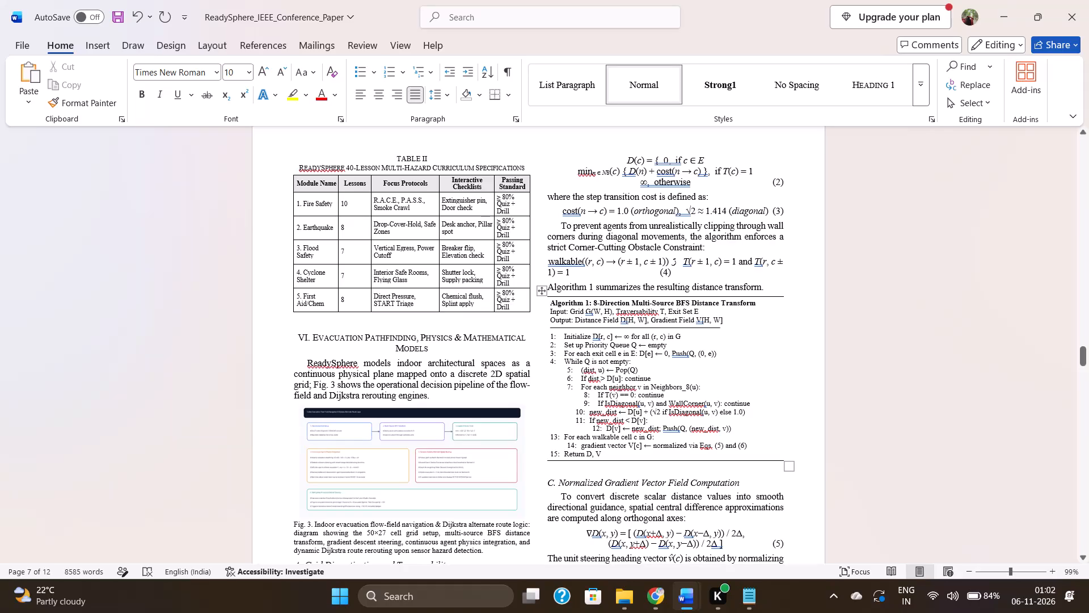
Review the paper from the Research Gap section and Table I through the Module 6 description and Table II.
scroll(861, 345, up, 5)
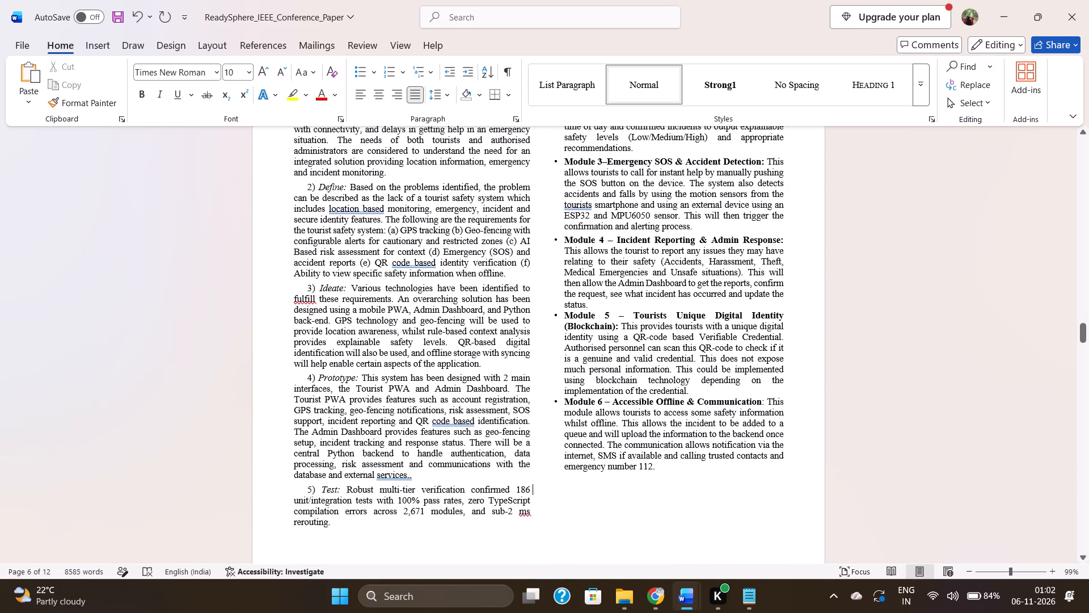
scroll(861, 345, down, 4)
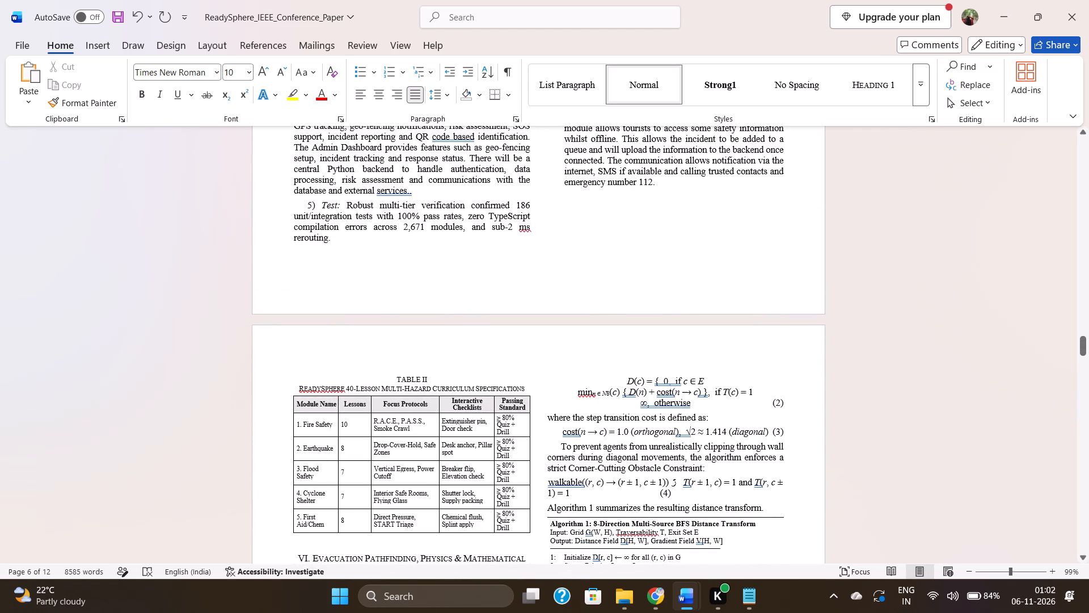
scroll(482, 369, up, 10)
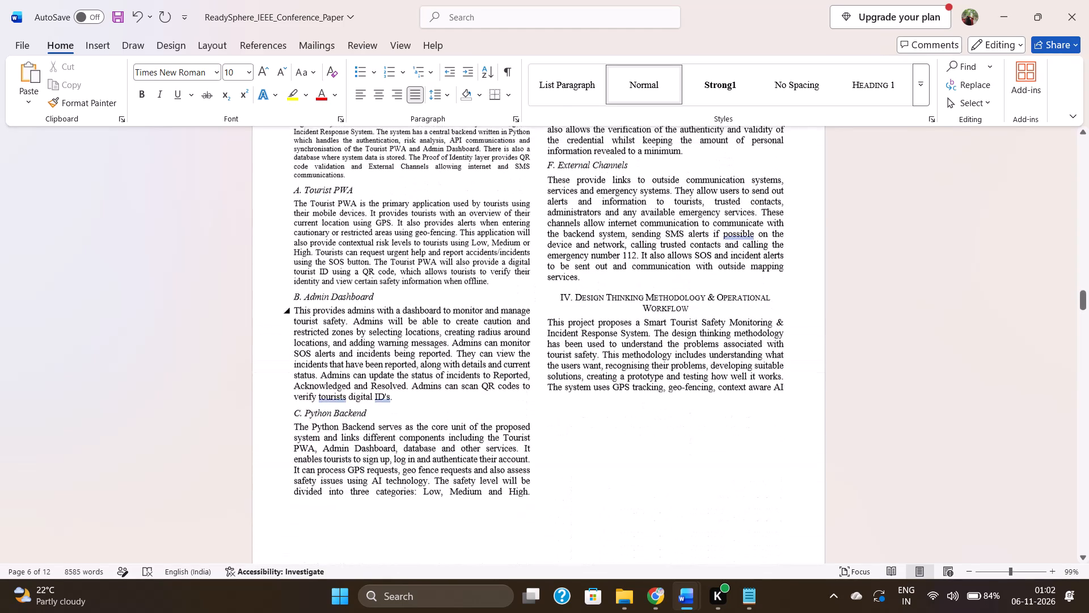
scroll(482, 369, up, 6)
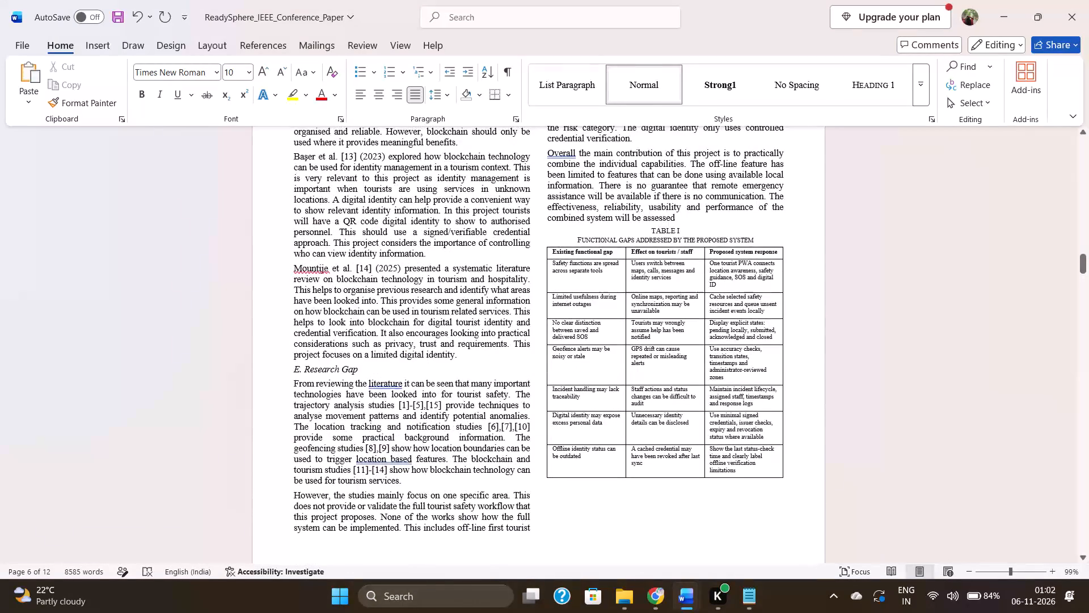
scroll(482, 369, up, 1)
scroll(482, 369, down, 8)
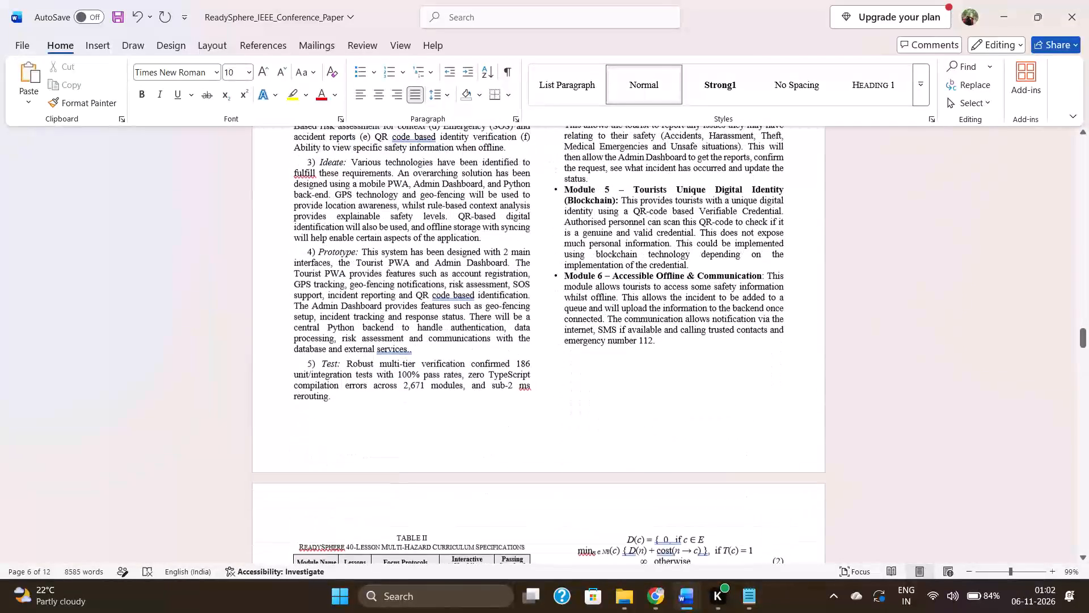
scroll(482, 369, down, 4)
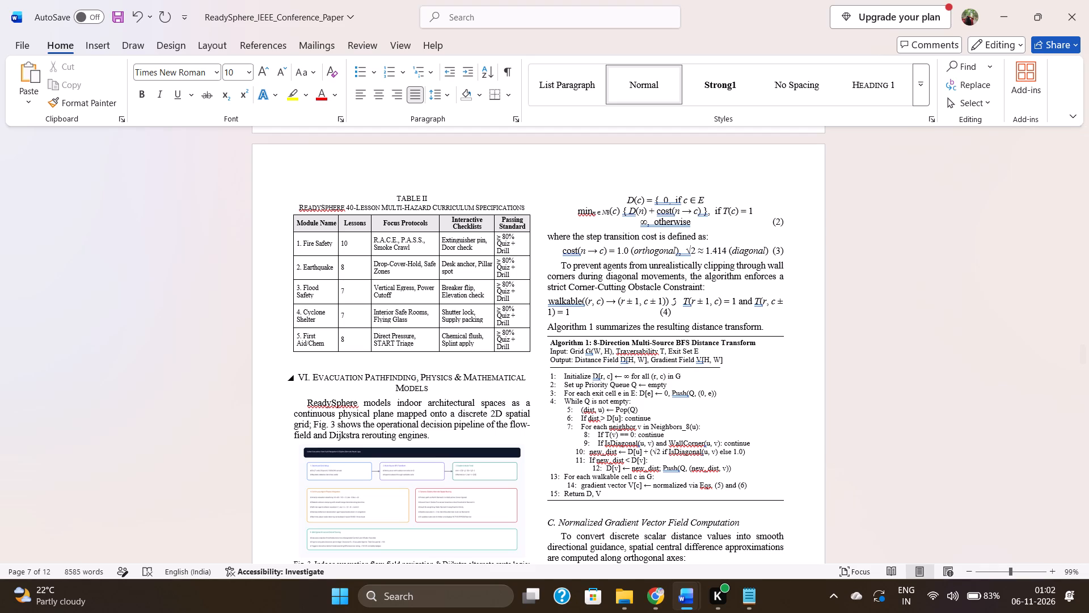
Re-read sections III to V, from the system architecture and its components to the design thinking stages and safety modules.
scroll(351, 225, up, 2)
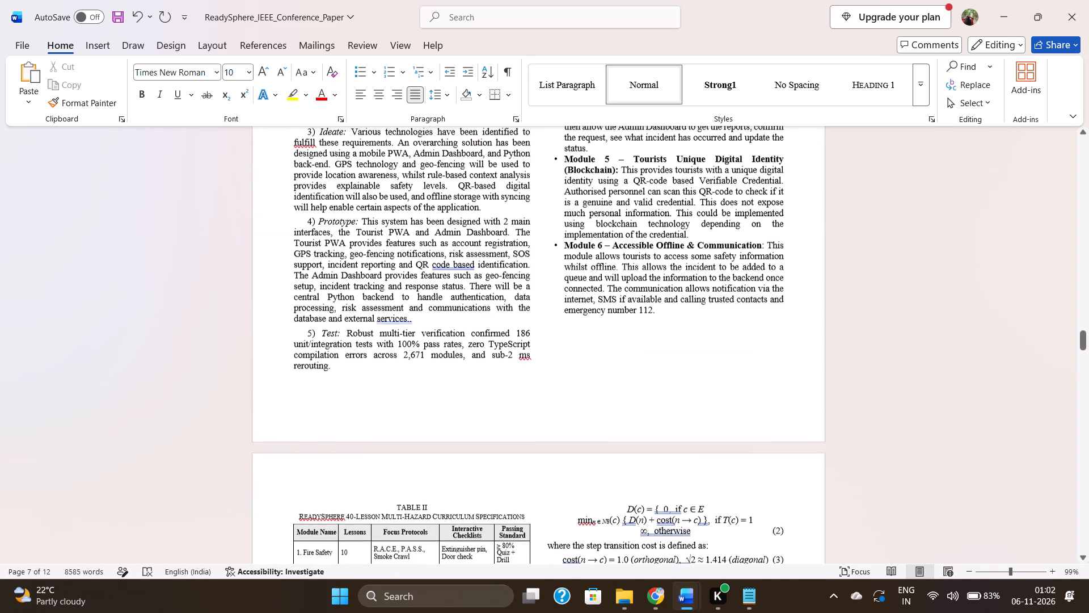
scroll(351, 225, up, 5)
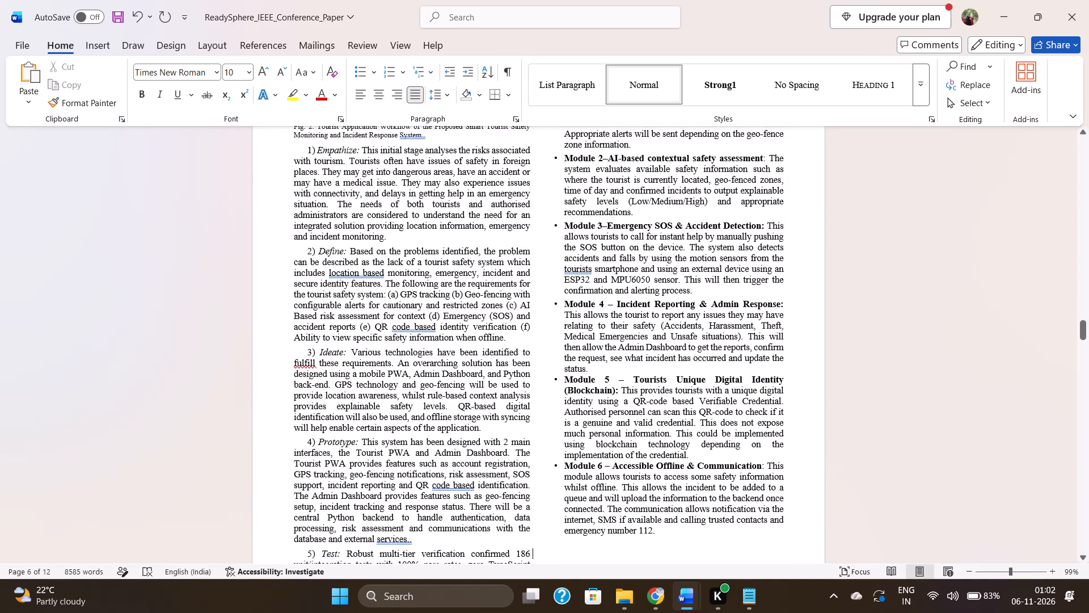
scroll(351, 225, up, 8)
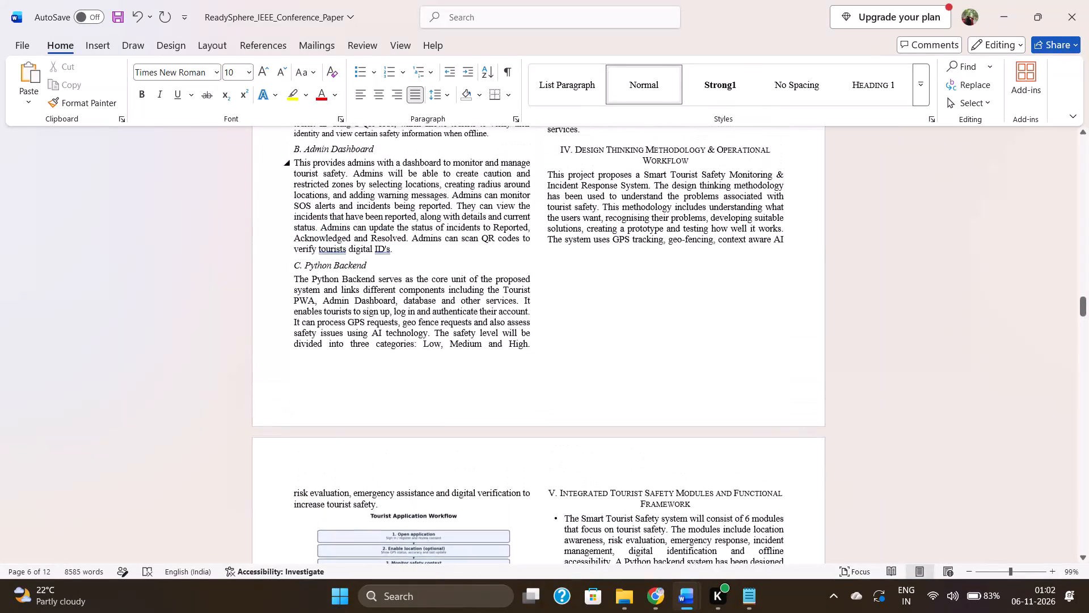
scroll(351, 225, right, 1)
scroll(351, 225, down, 2)
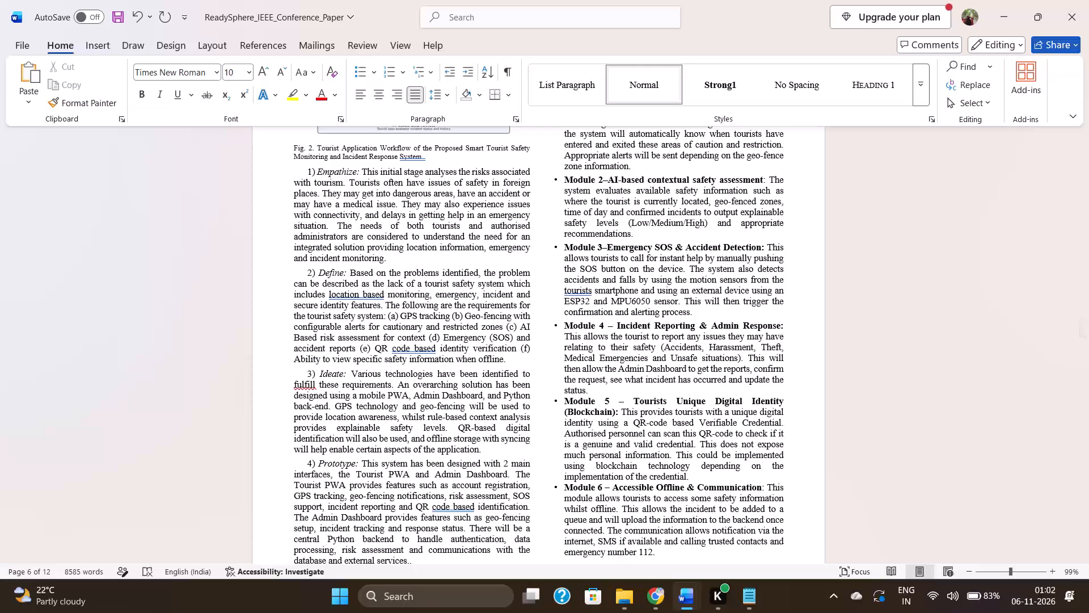
scroll(641, 284, up, 7)
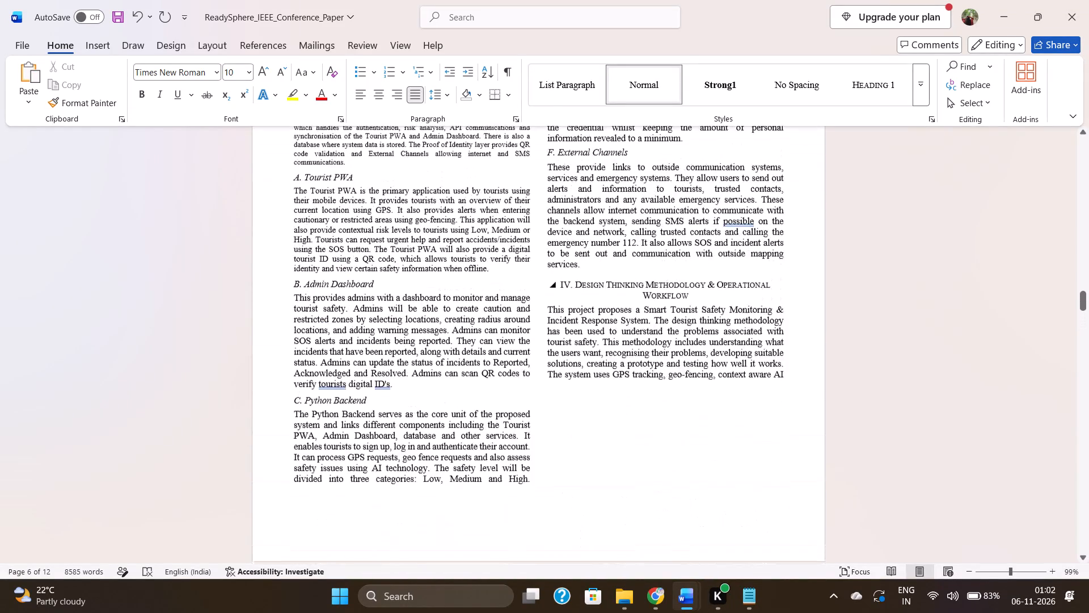
scroll(641, 284, up, 3)
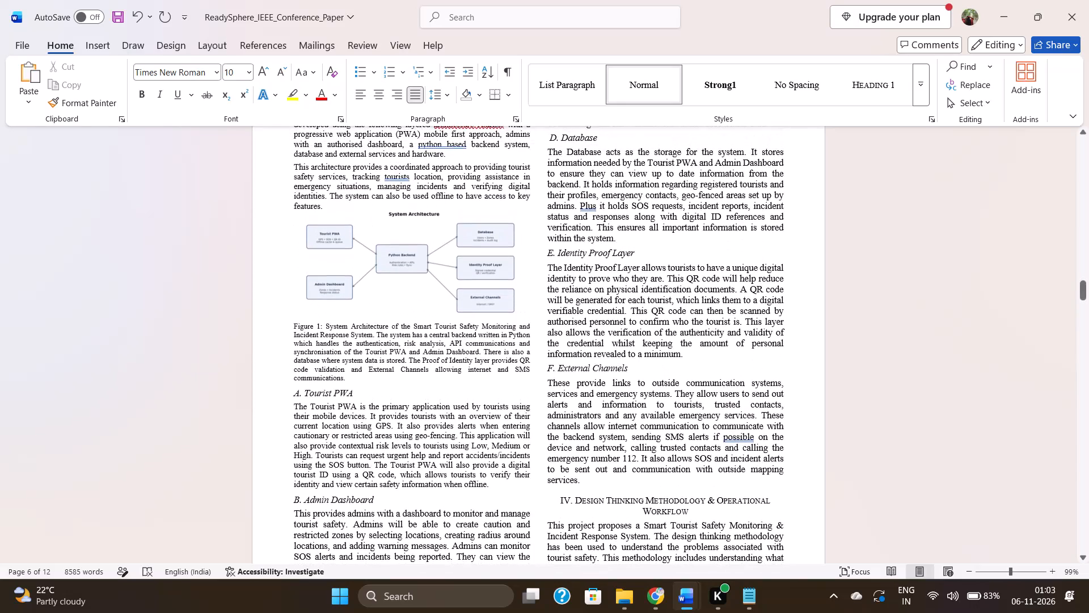
scroll(641, 284, right, 2)
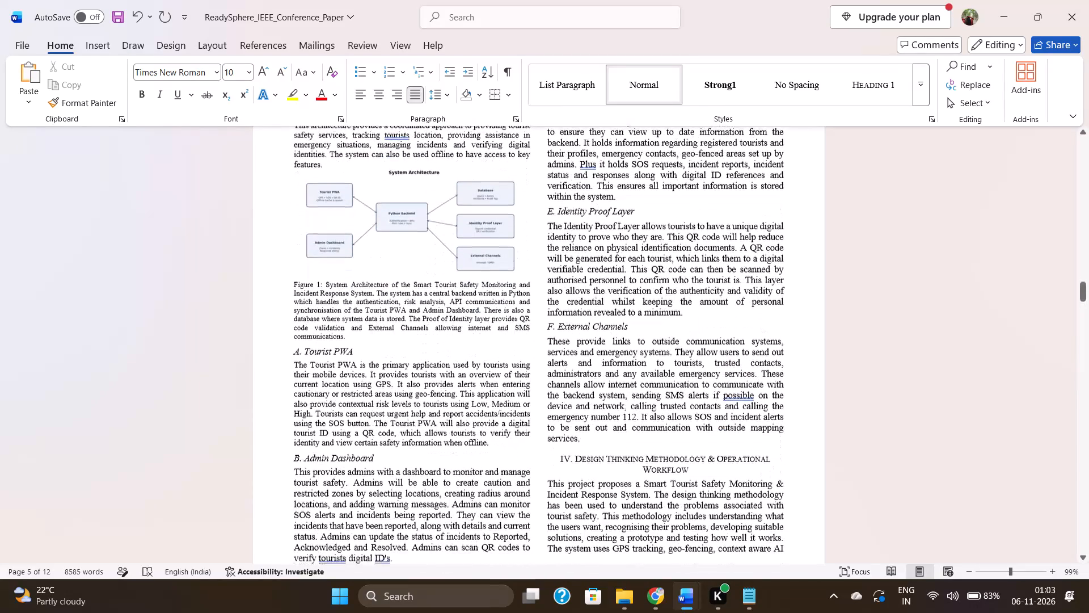
scroll(641, 284, right, 2)
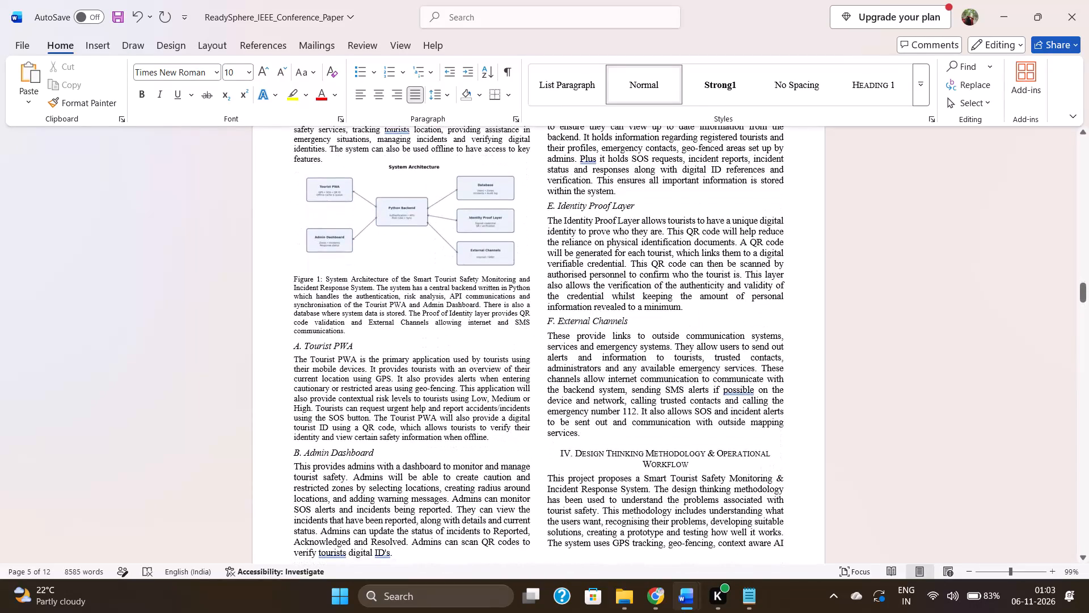
scroll(641, 284, right, 2)
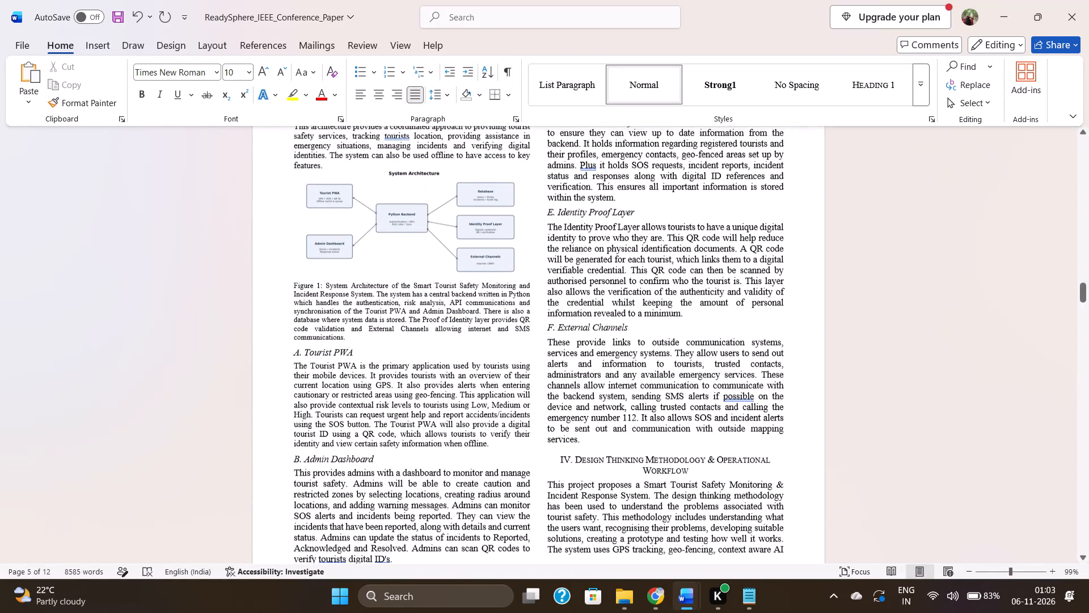
scroll(641, 284, down, 4)
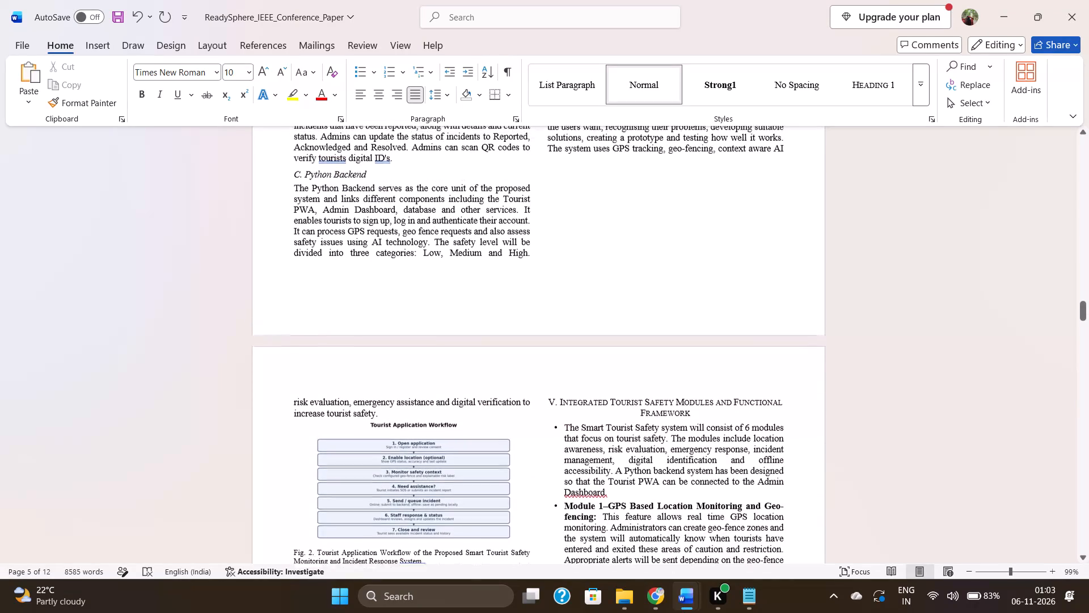
scroll(641, 284, down, 2)
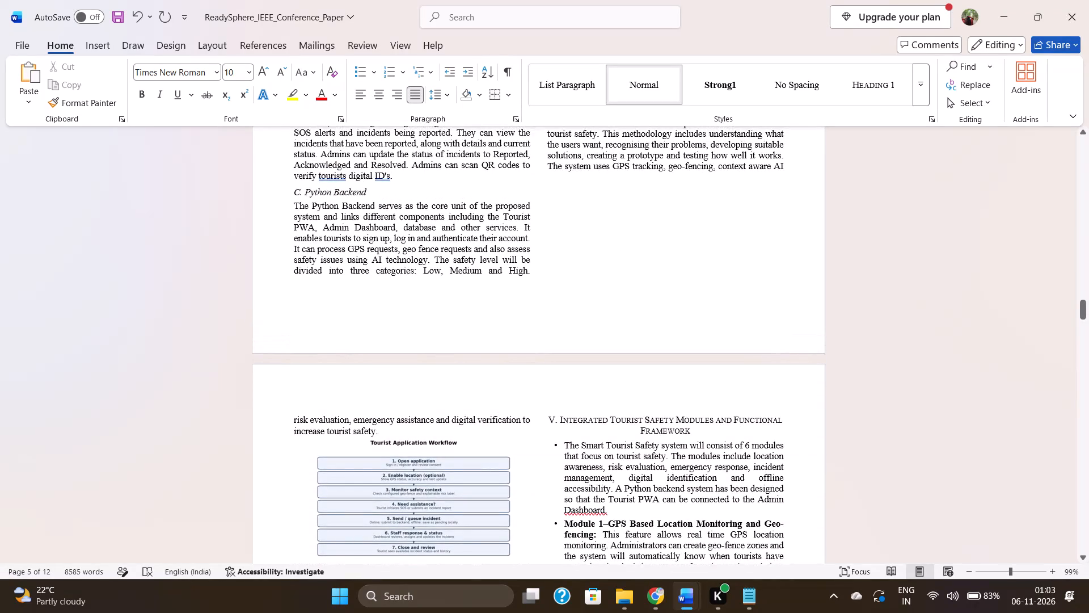
scroll(641, 284, down, 3)
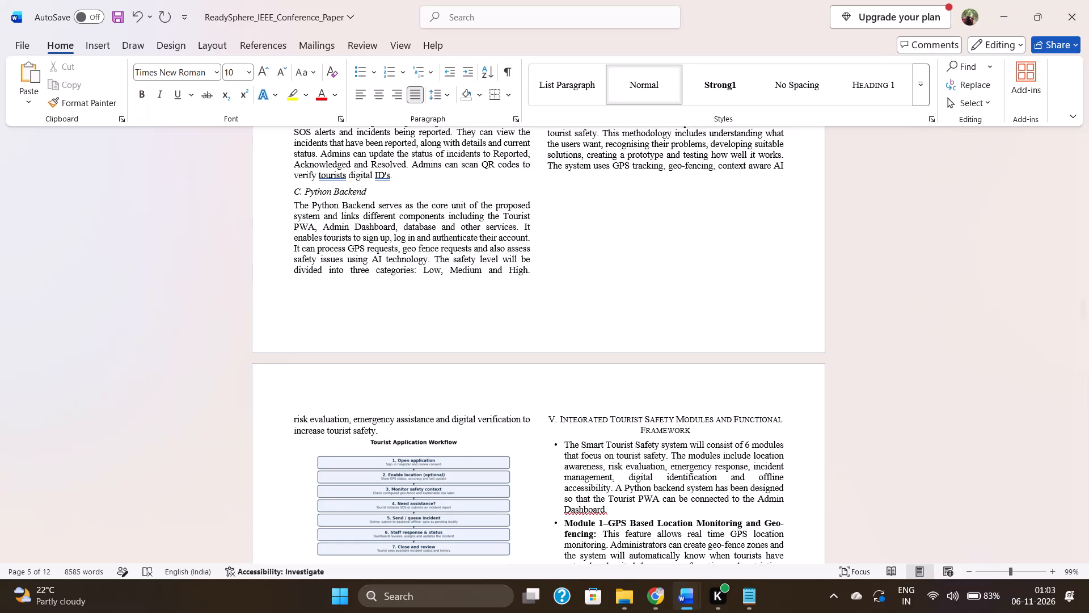
scroll(721, 365, right, 1)
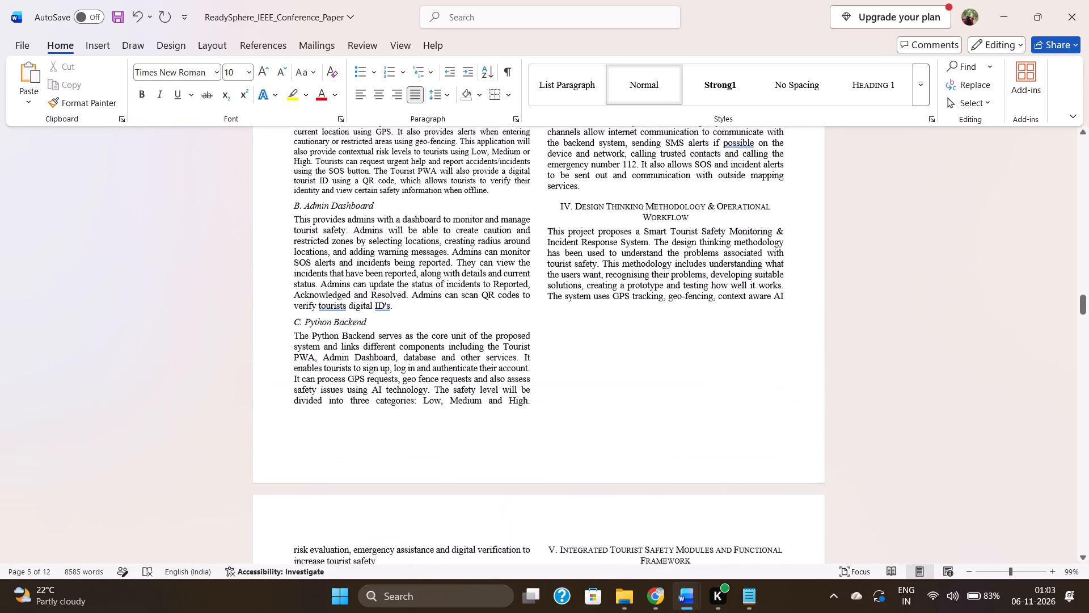
scroll(721, 365, right, 2)
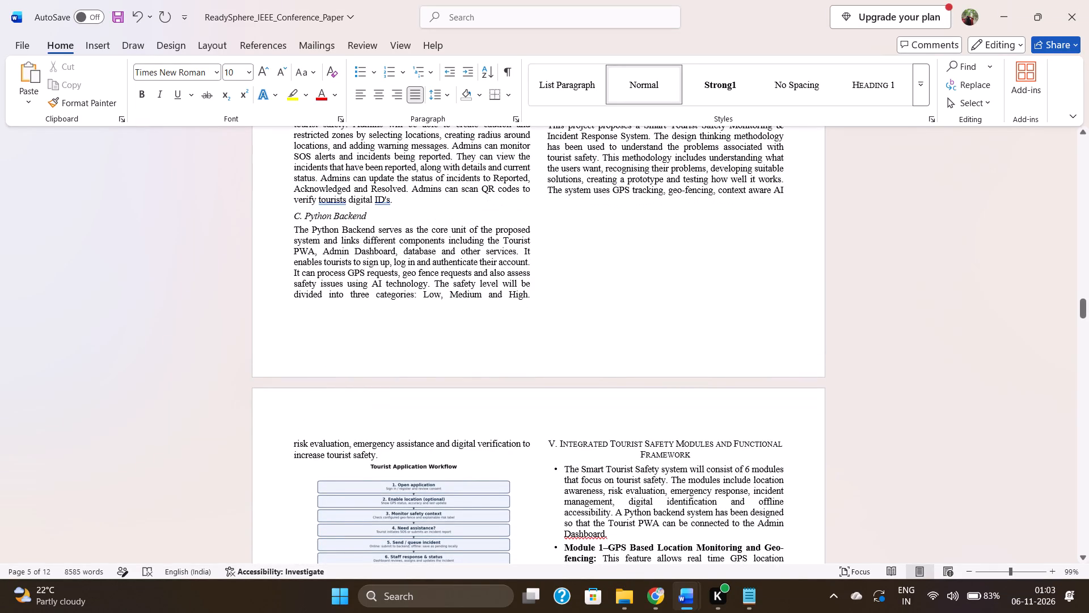
scroll(721, 365, right, 1)
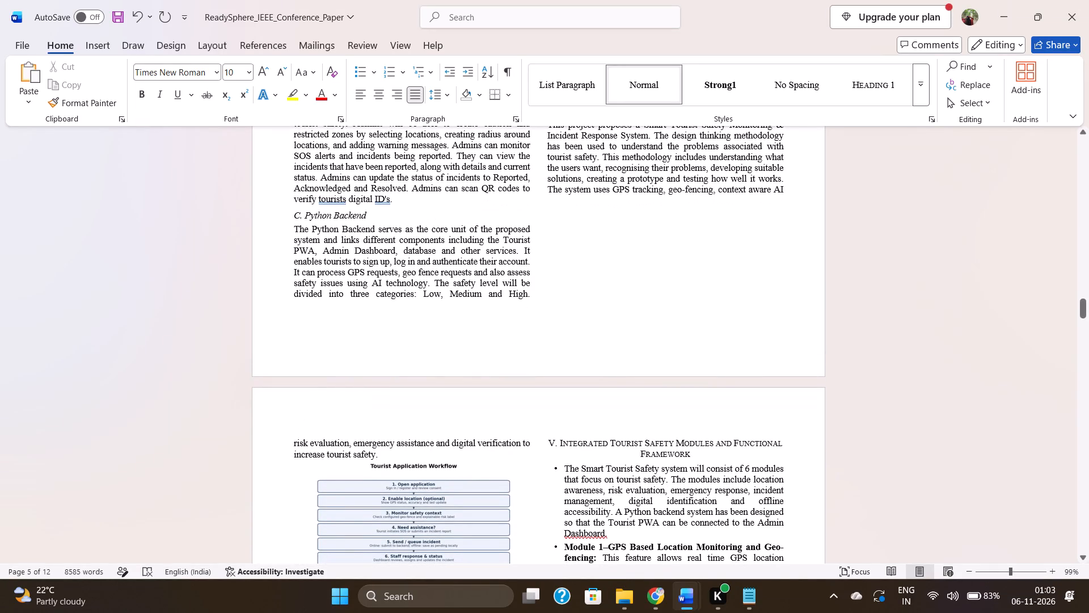
scroll(721, 365, right, 1)
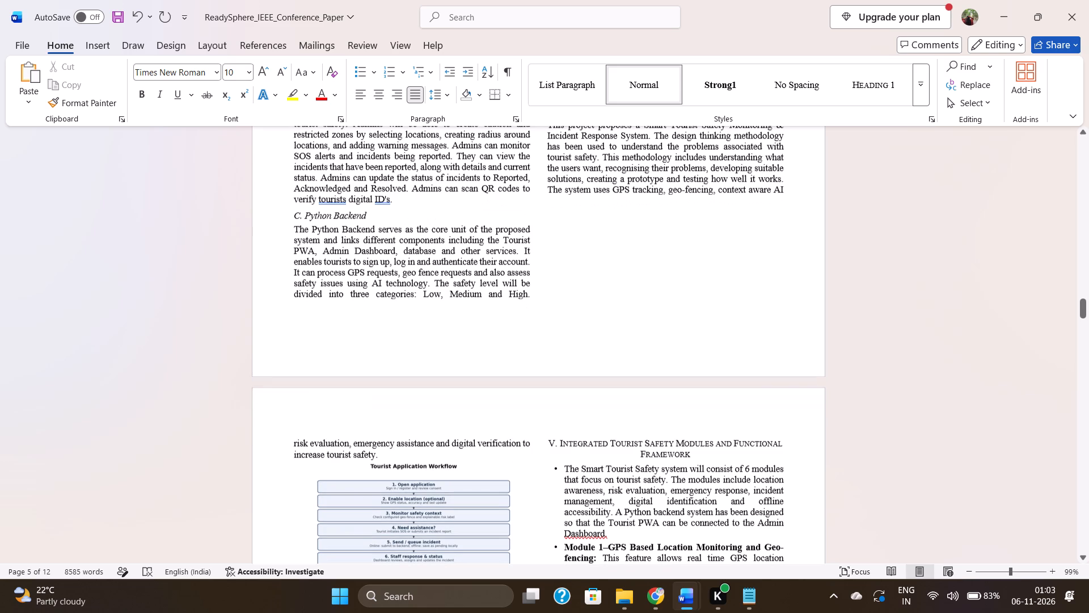
Delete the ReadySphere 40-lesson curriculum caption and its hazard module table, keeping the TABLE II label.
scroll(721, 365, down, 2)
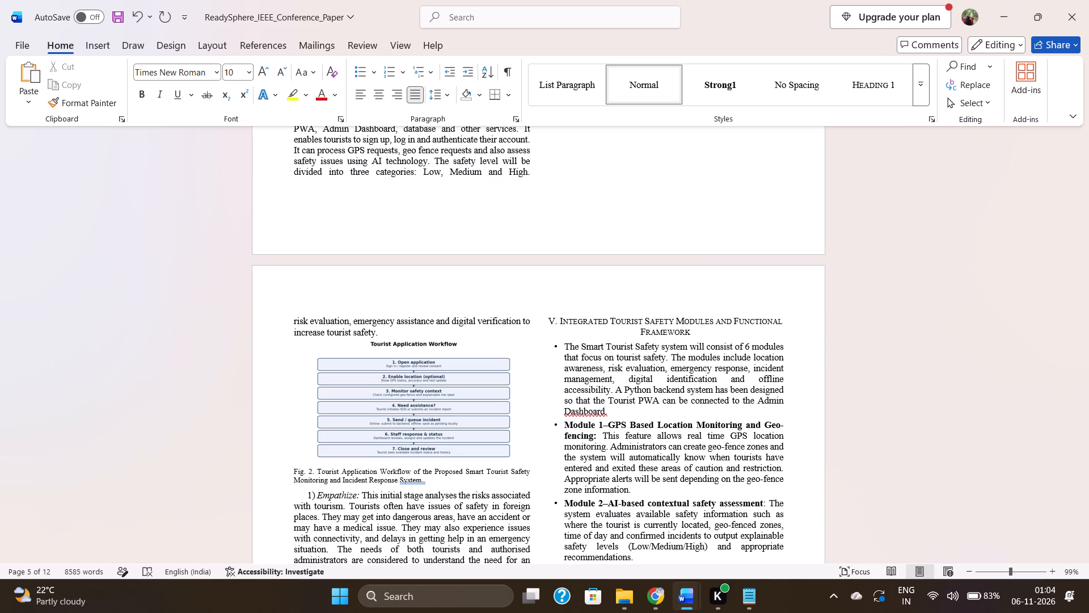
scroll(662, 330, down, 3)
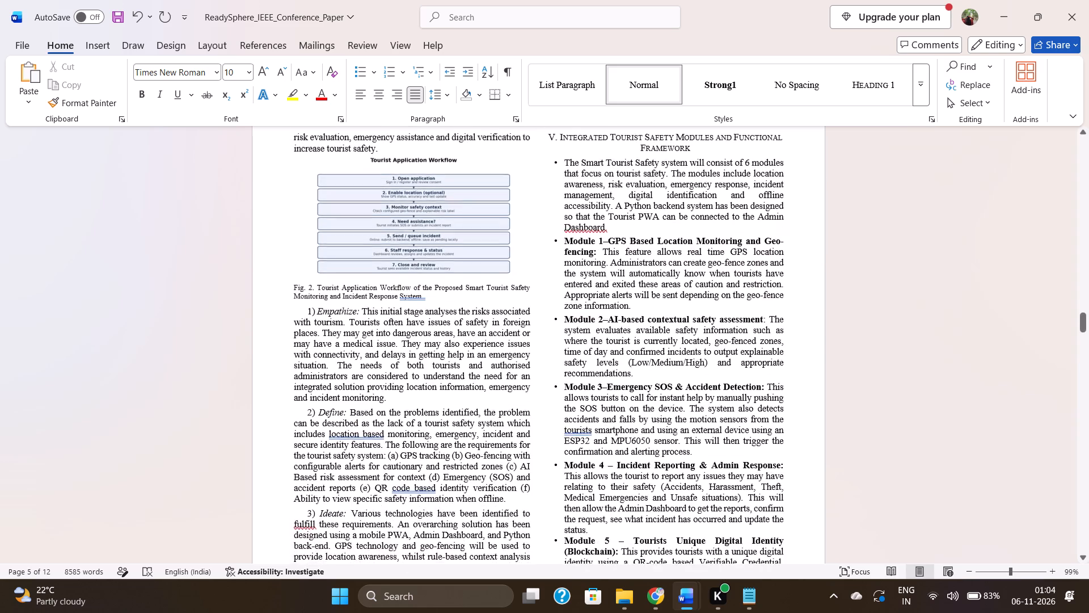
scroll(662, 330, down, 8)
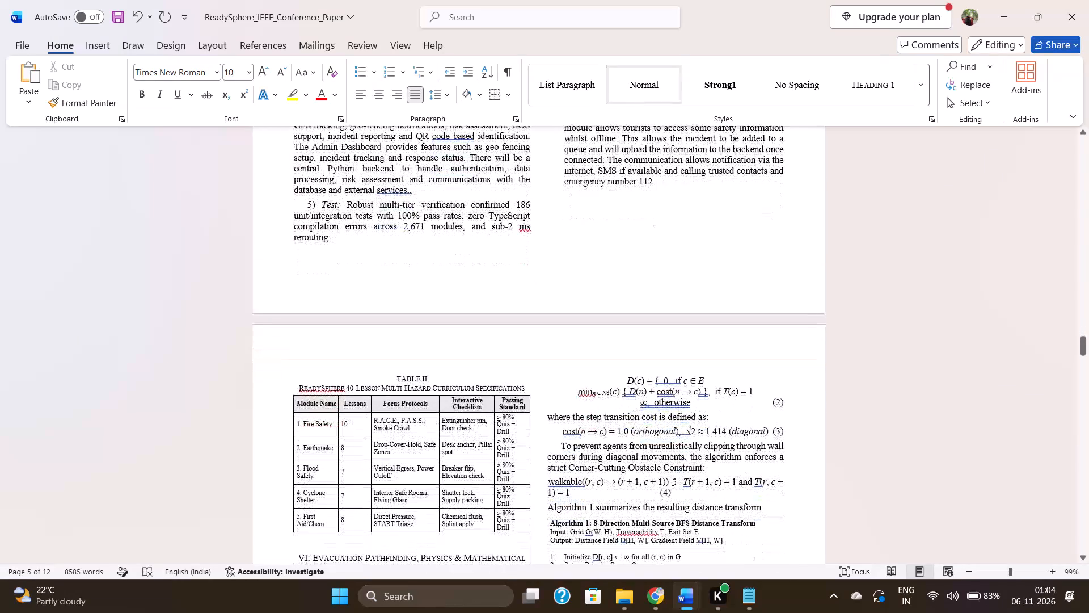
drag(295, 387, 350, 409)
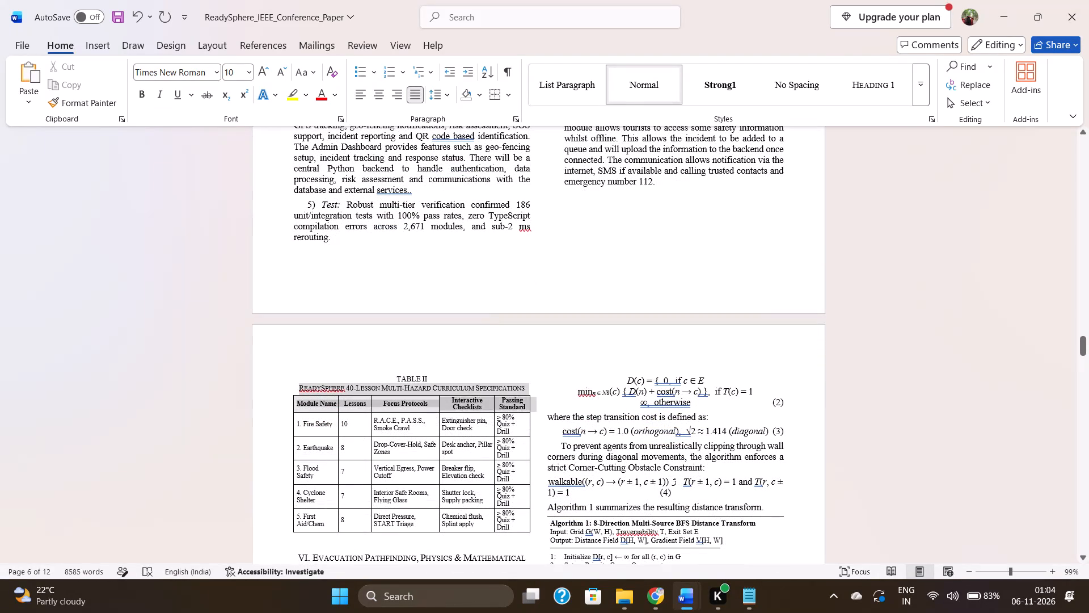
drag(350, 409, 442, 519)
key(BackSpace)
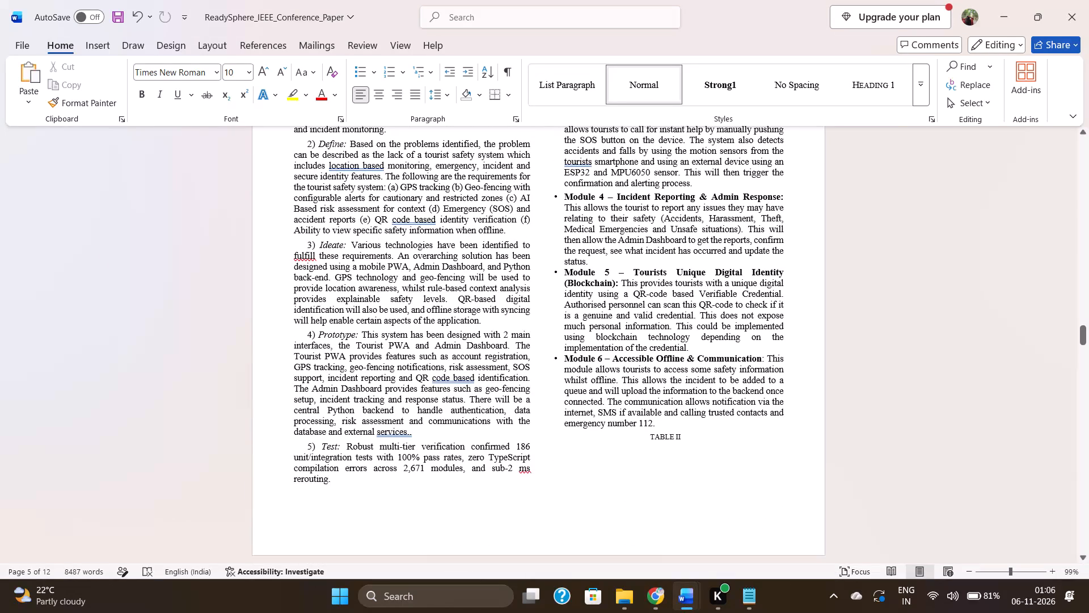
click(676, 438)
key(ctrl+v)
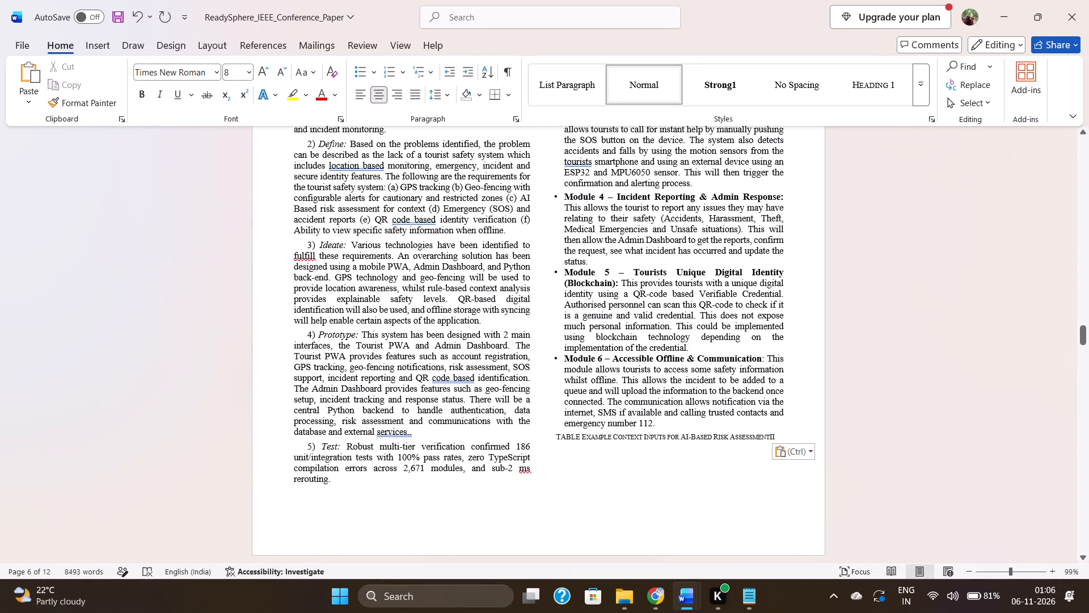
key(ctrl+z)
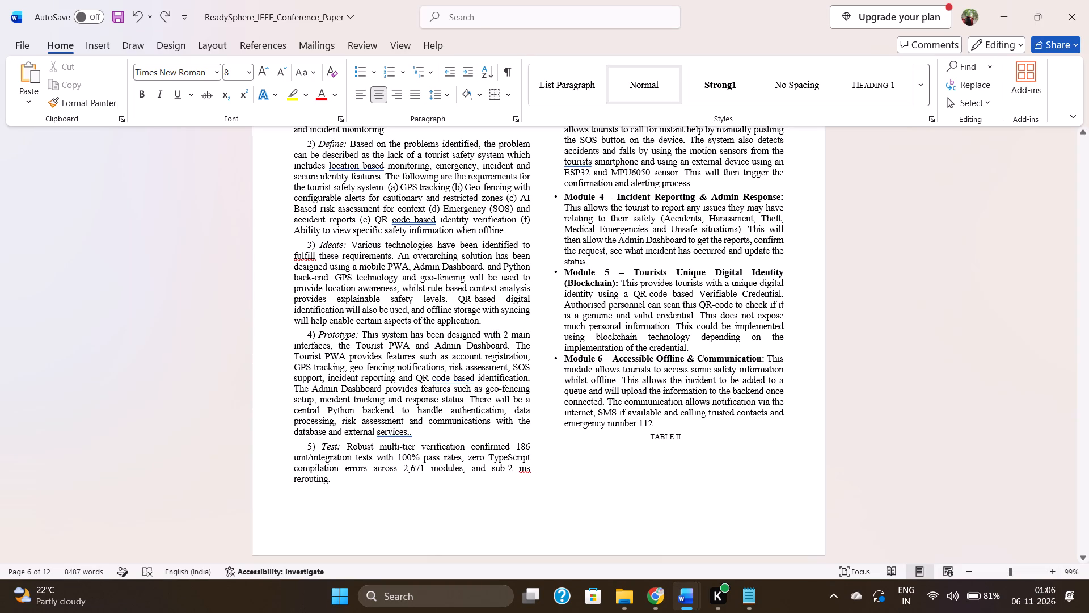
Add the caption "Example Context Inputs for AI-Based Risk Assessment" on a new line below the TABLE II label.
click(685, 439)
key(Return)
key(ctrl+v)
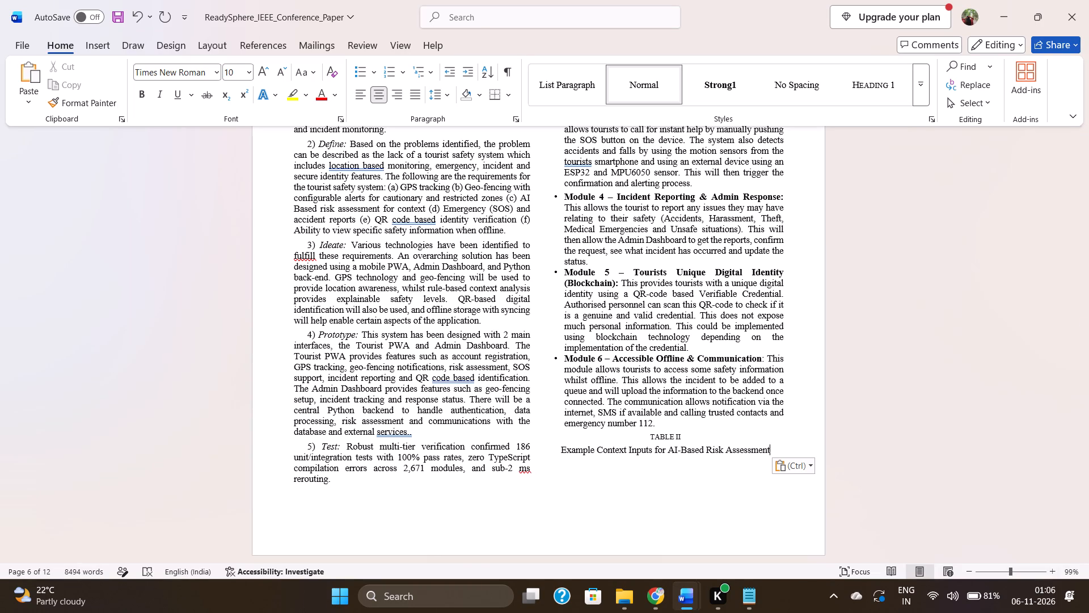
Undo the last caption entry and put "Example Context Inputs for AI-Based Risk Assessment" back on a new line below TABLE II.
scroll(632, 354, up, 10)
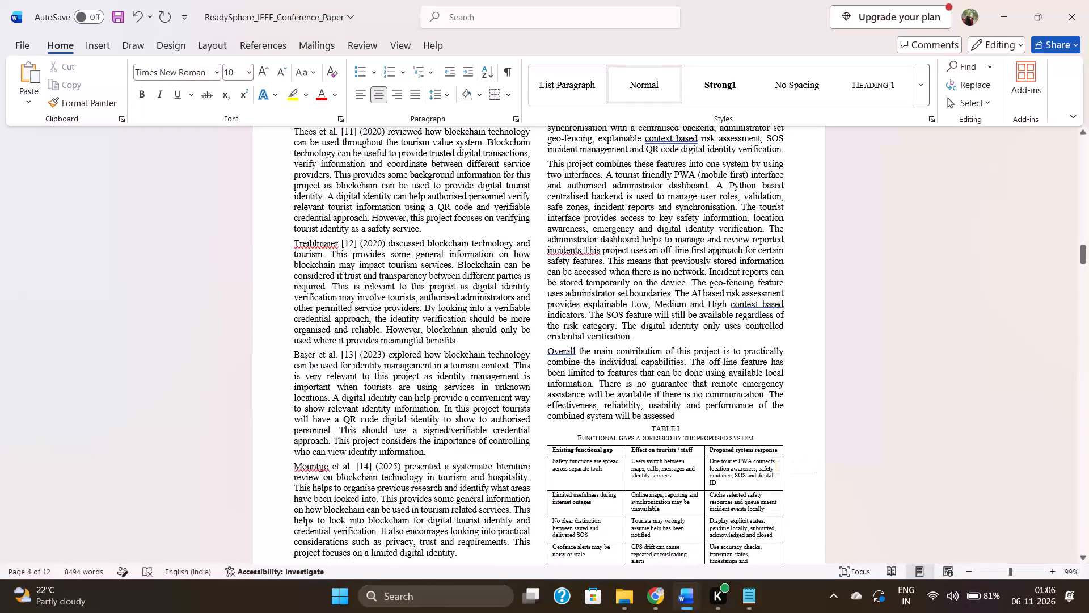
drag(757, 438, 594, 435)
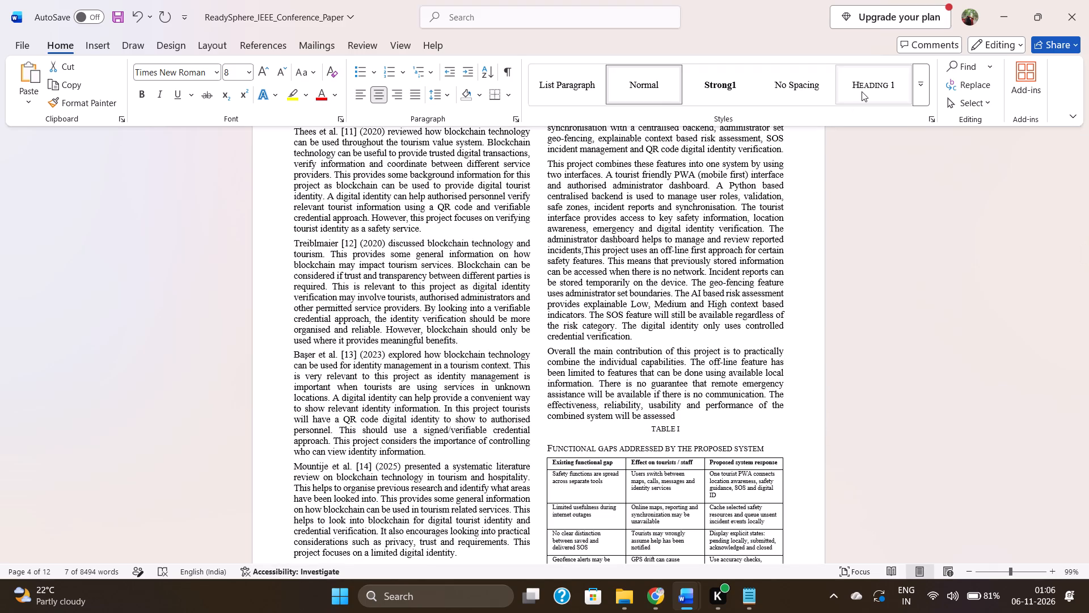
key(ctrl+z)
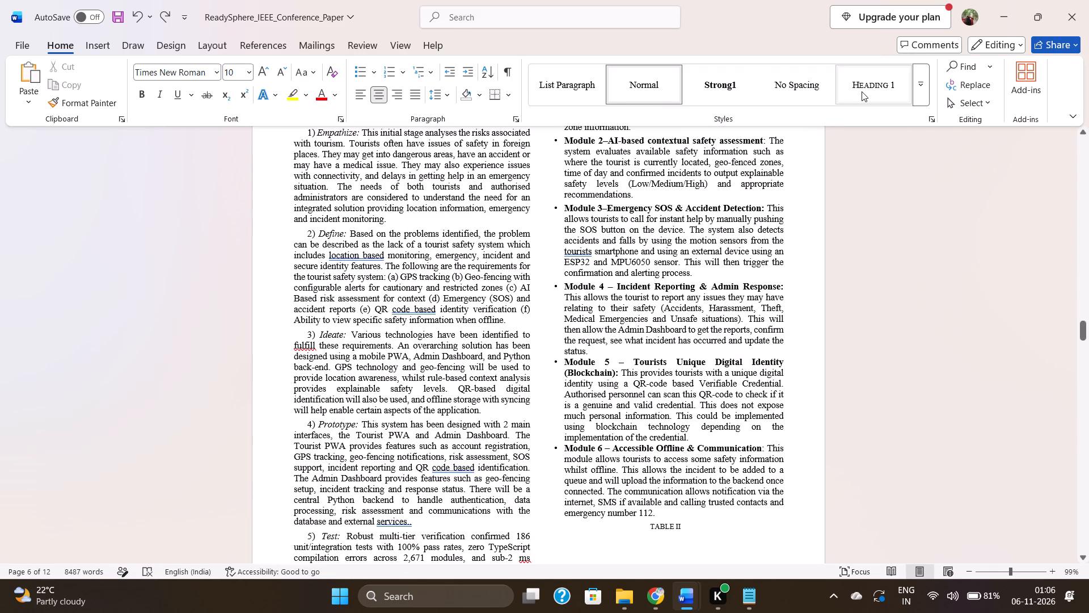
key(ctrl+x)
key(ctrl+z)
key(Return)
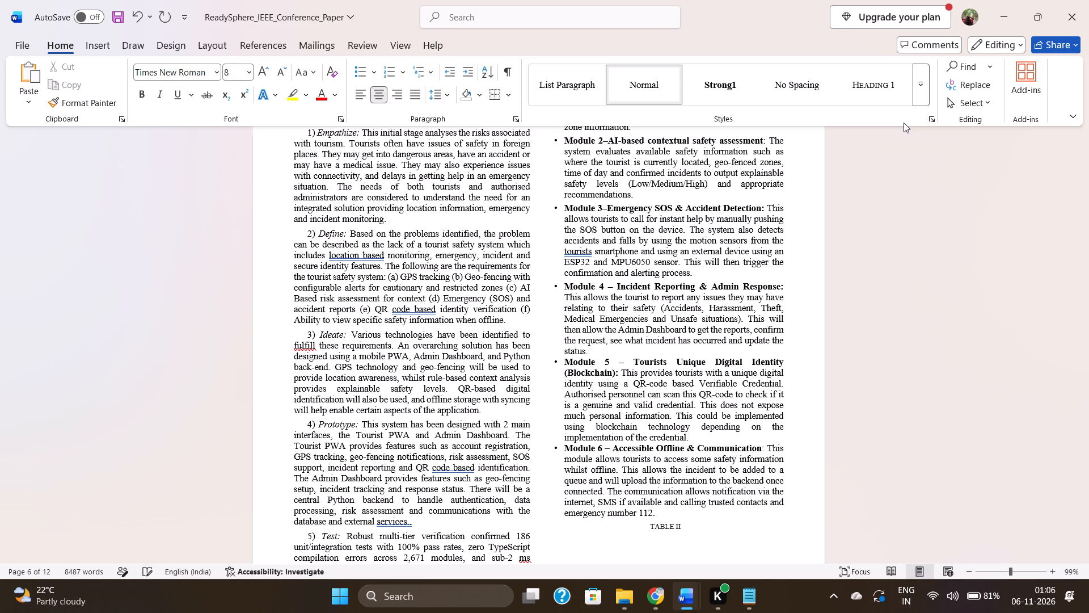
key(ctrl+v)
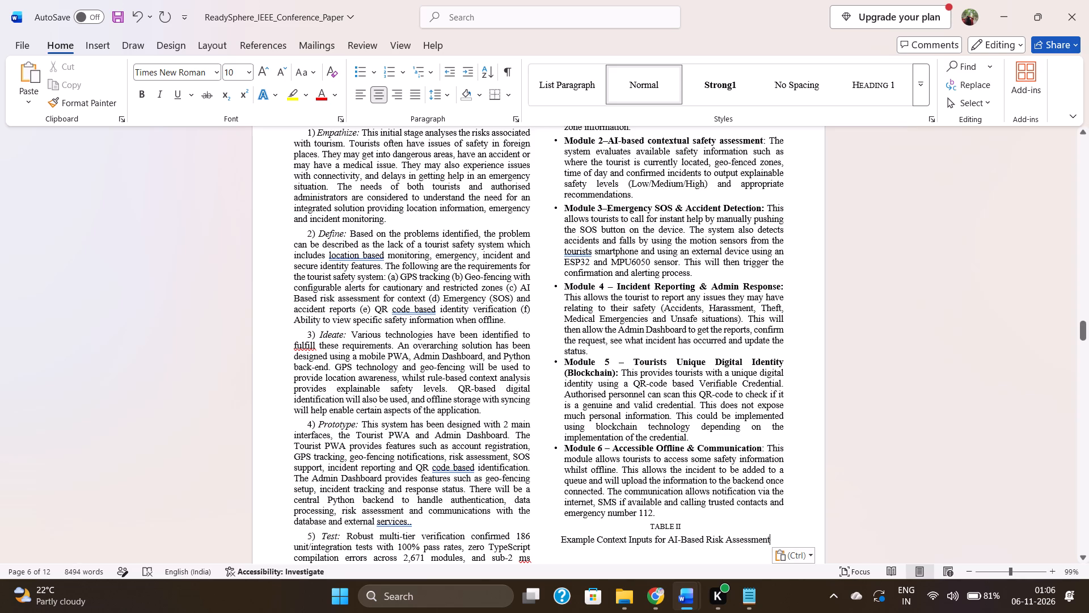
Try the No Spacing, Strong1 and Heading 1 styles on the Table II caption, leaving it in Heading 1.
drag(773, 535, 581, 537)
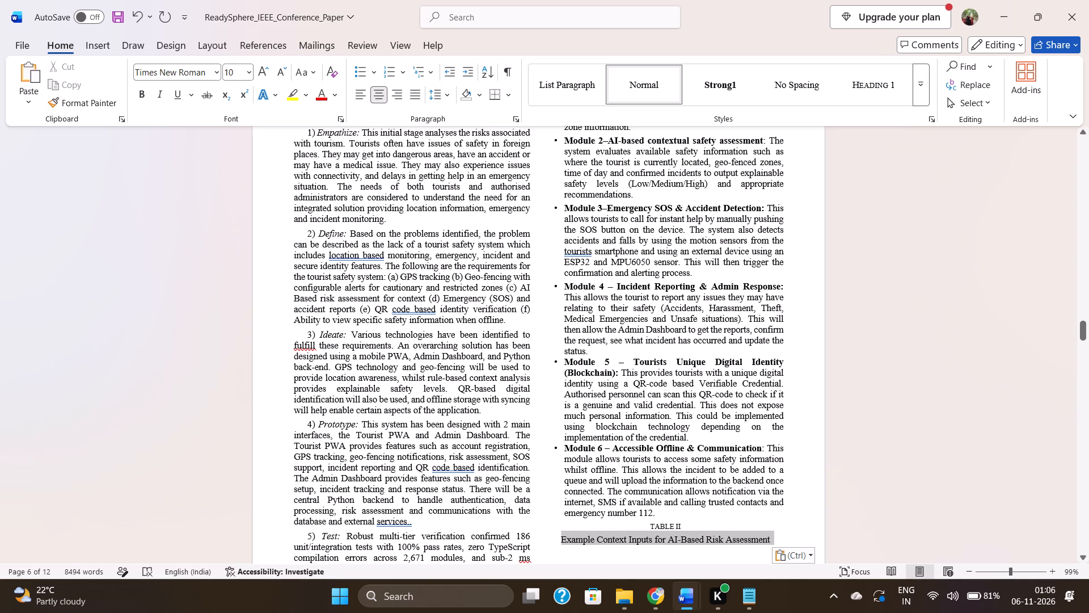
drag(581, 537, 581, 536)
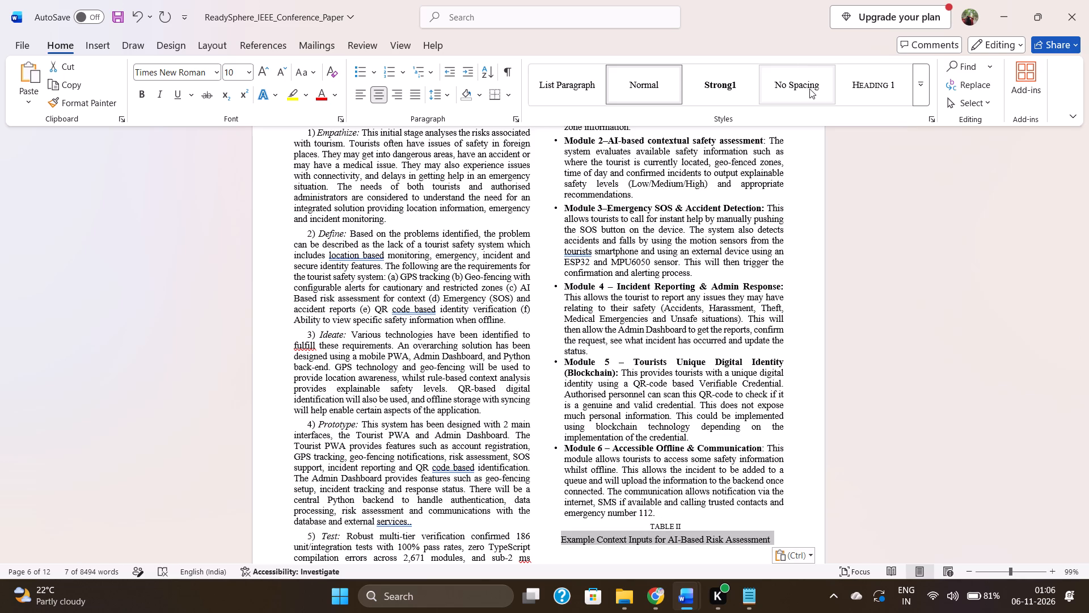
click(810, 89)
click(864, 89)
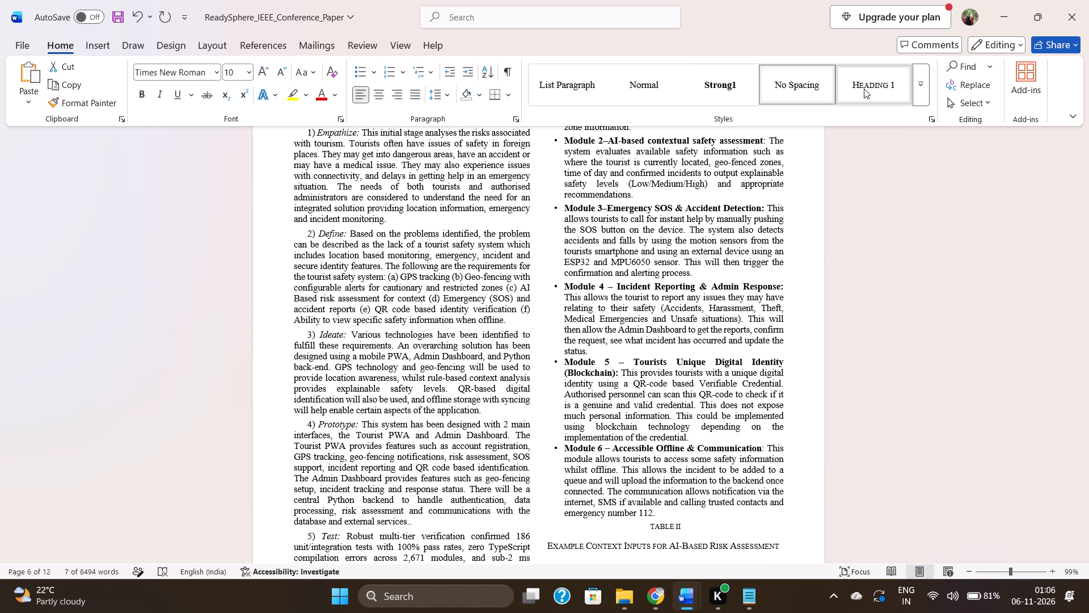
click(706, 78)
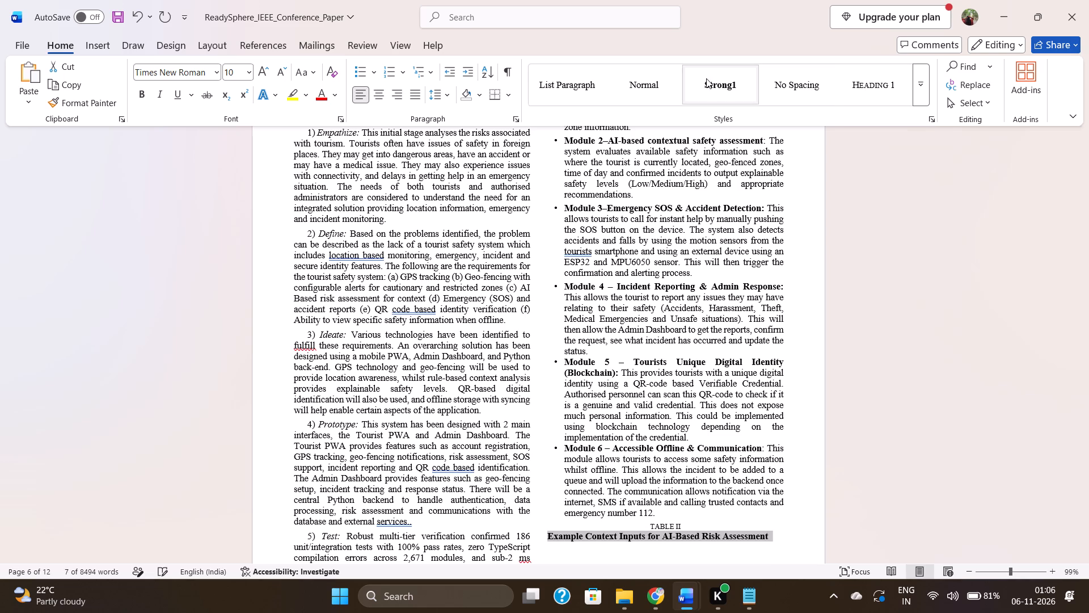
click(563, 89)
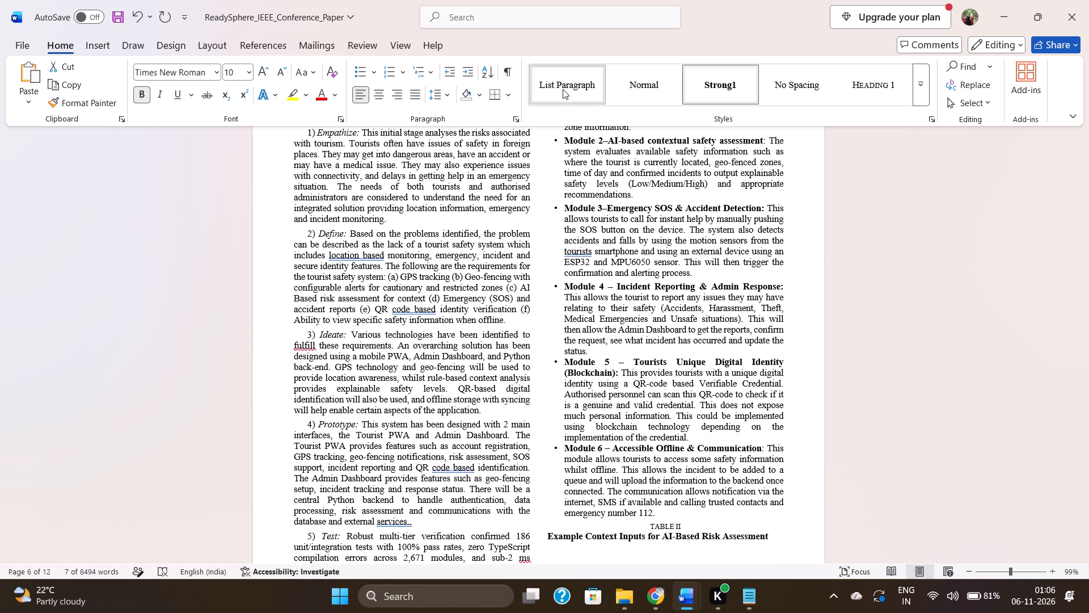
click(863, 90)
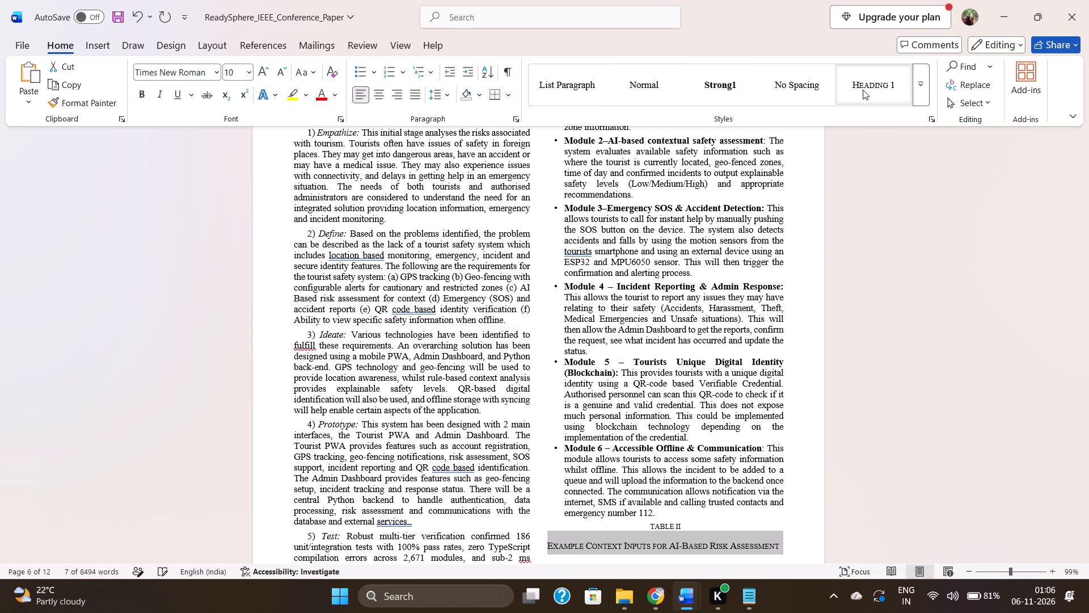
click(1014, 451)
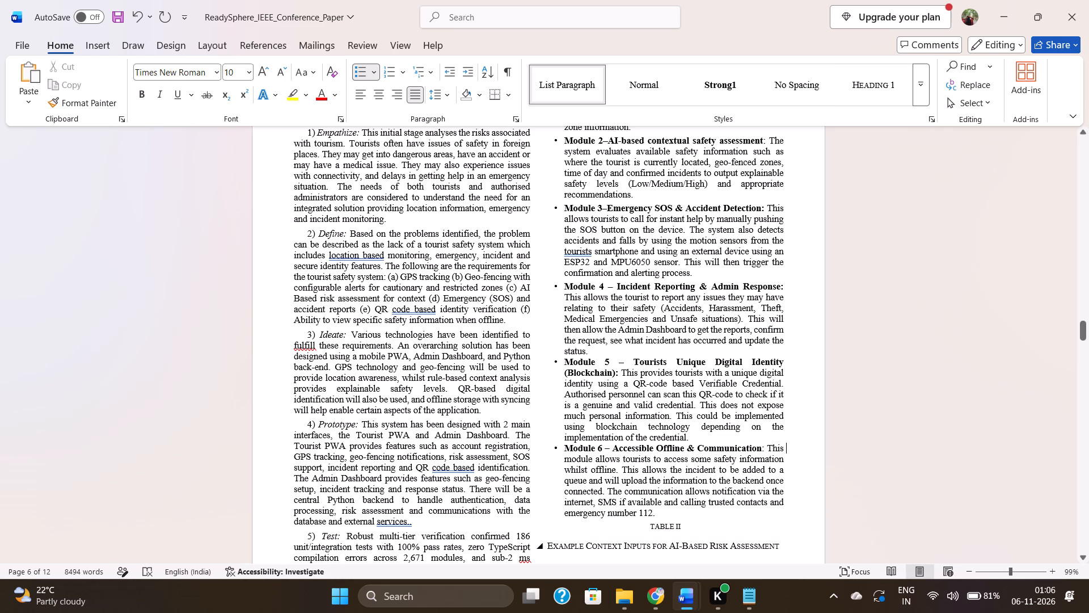
Set the Table II caption "Example Context Inputs for AI-Based Risk Assessment" to the Normal style.
drag(682, 524, 653, 525)
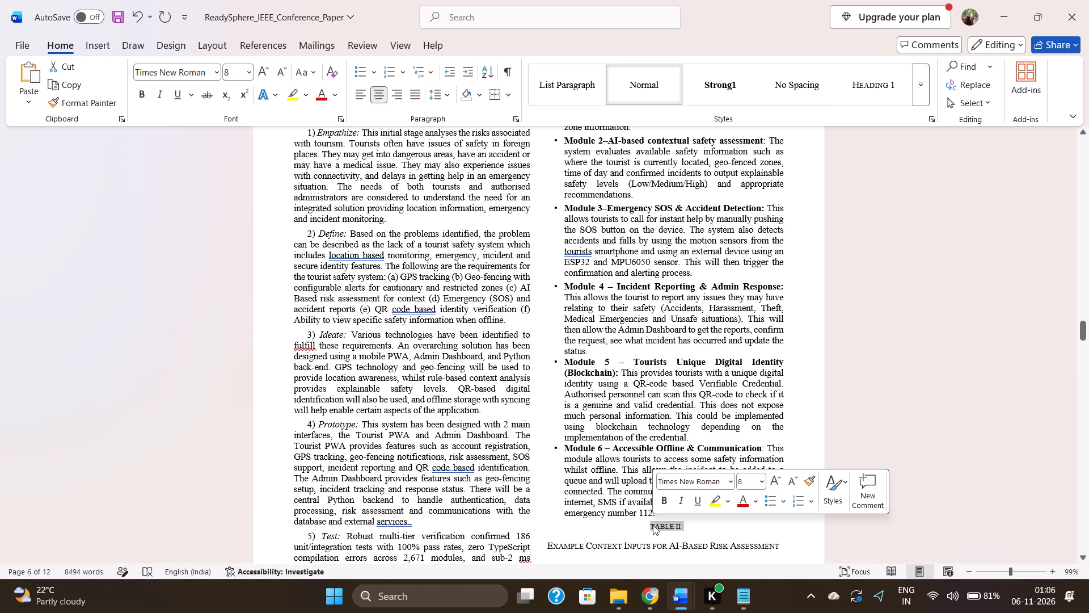
click(776, 545)
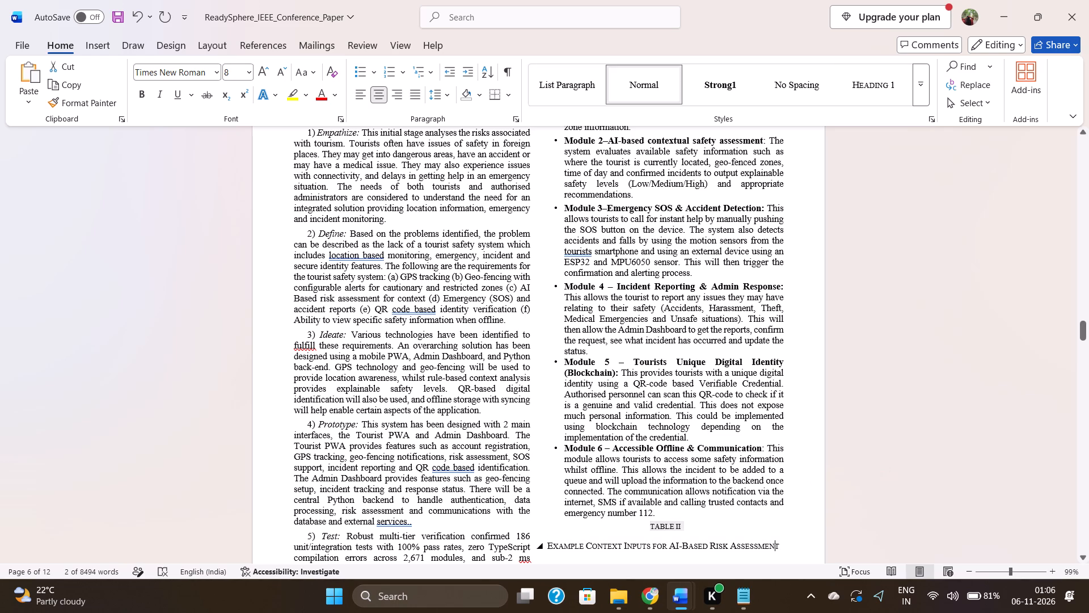
drag(780, 546, 568, 538)
click(638, 79)
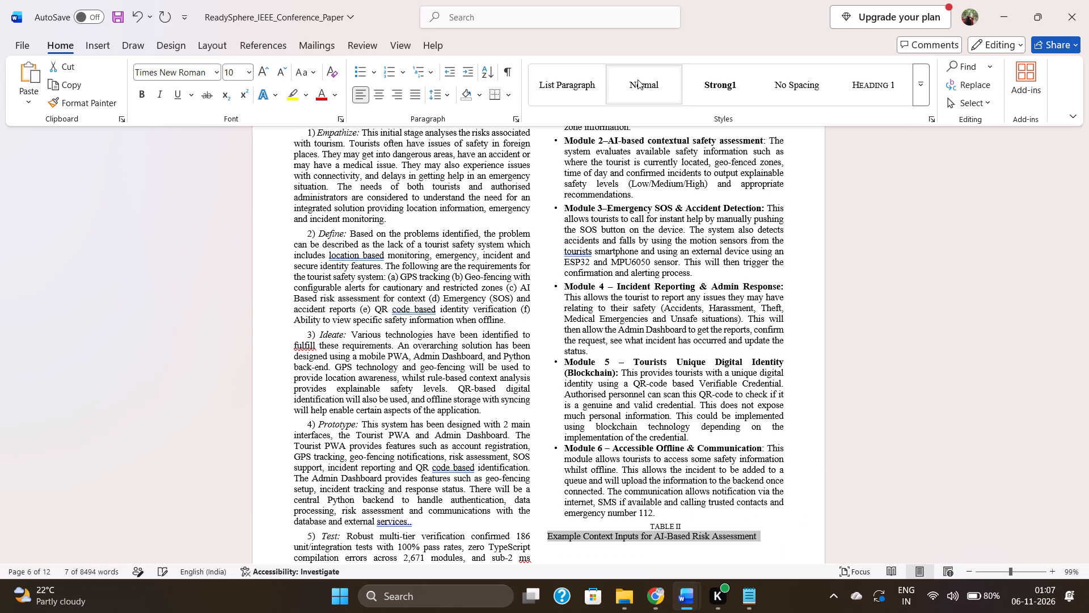
click(936, 343)
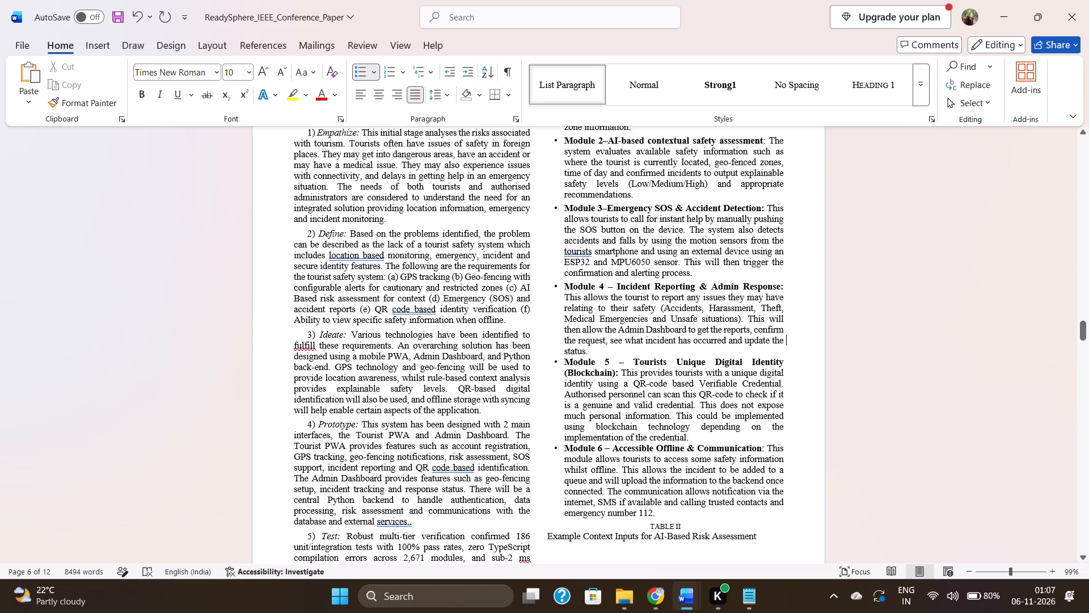
Center the Table II caption under its TABLE II label.
scroll(785, 360, right, 1)
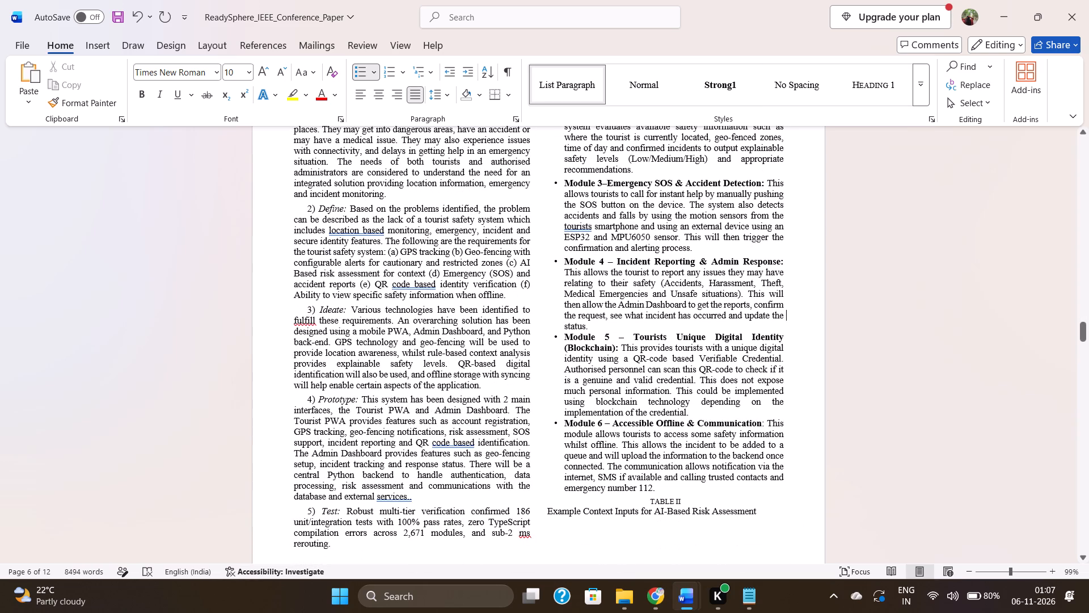
click(543, 511)
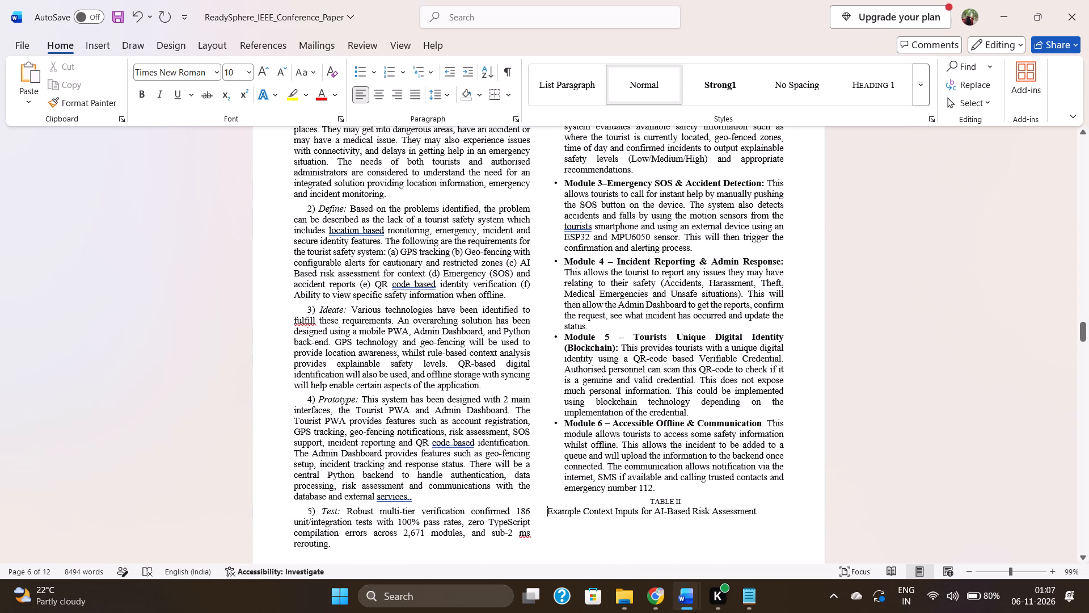
drag(546, 514, 724, 509)
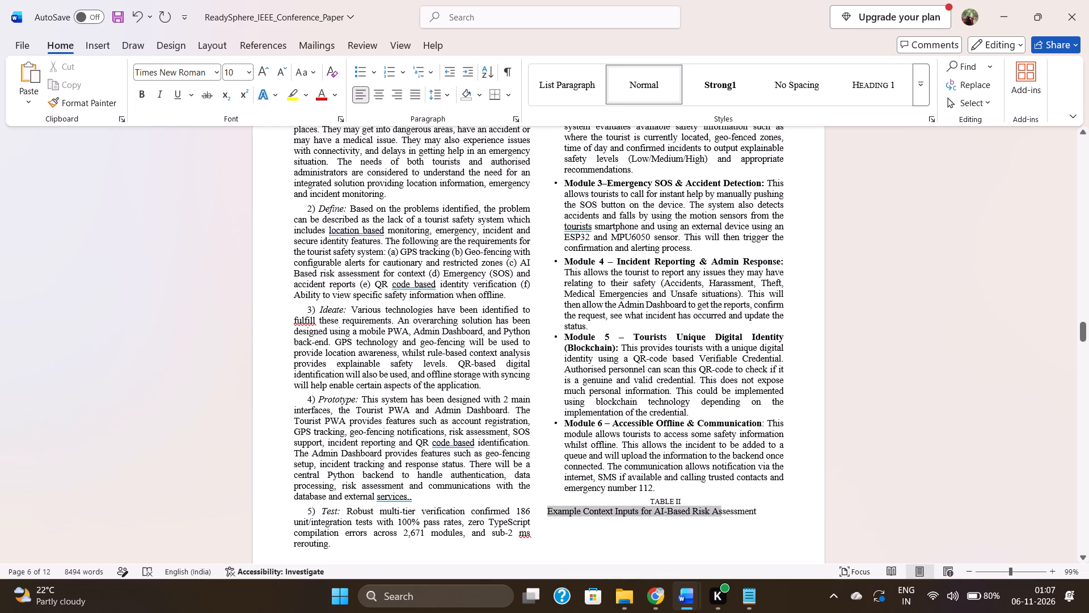
drag(724, 509, 756, 512)
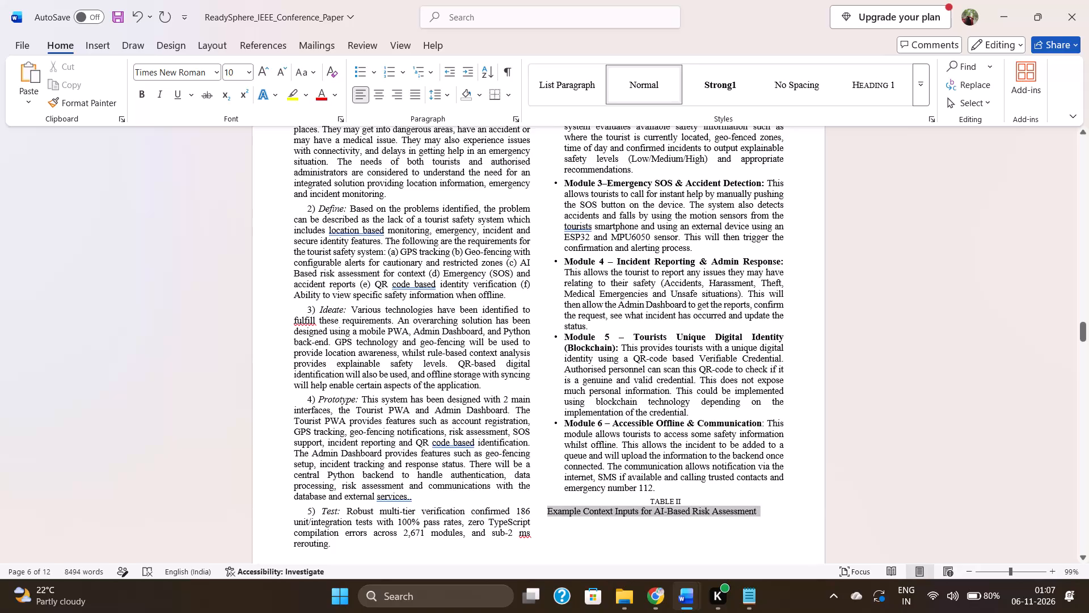
drag(756, 512, 761, 512)
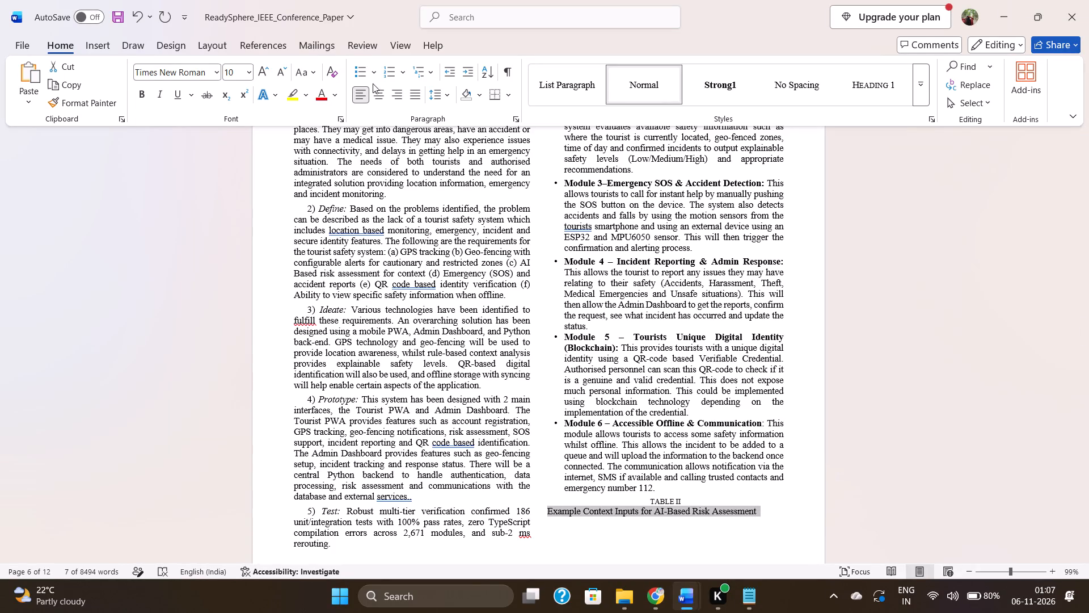
click(379, 95)
click(757, 401)
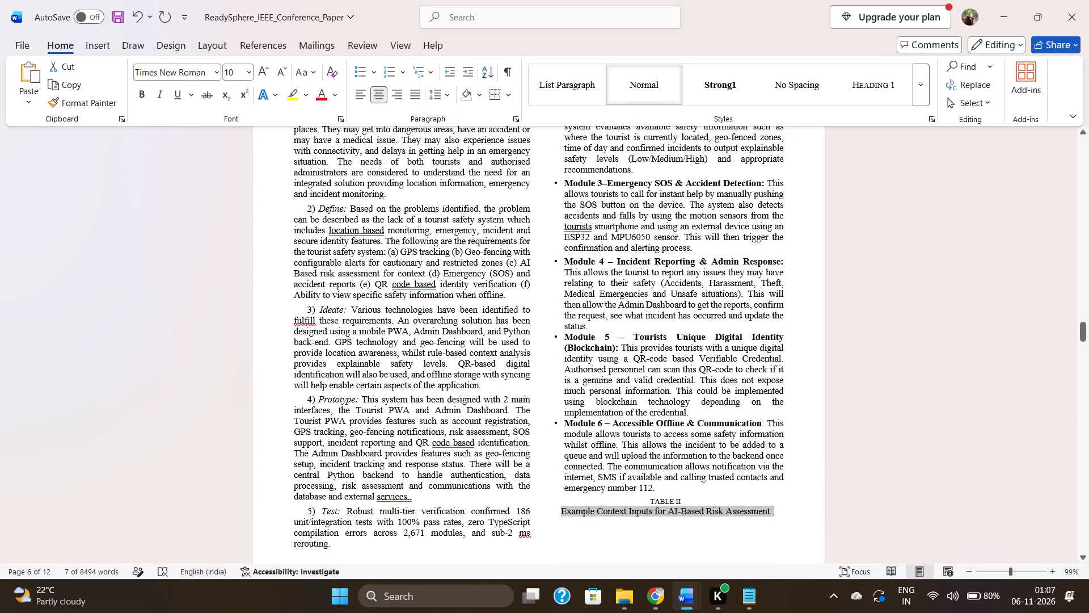
click(775, 513)
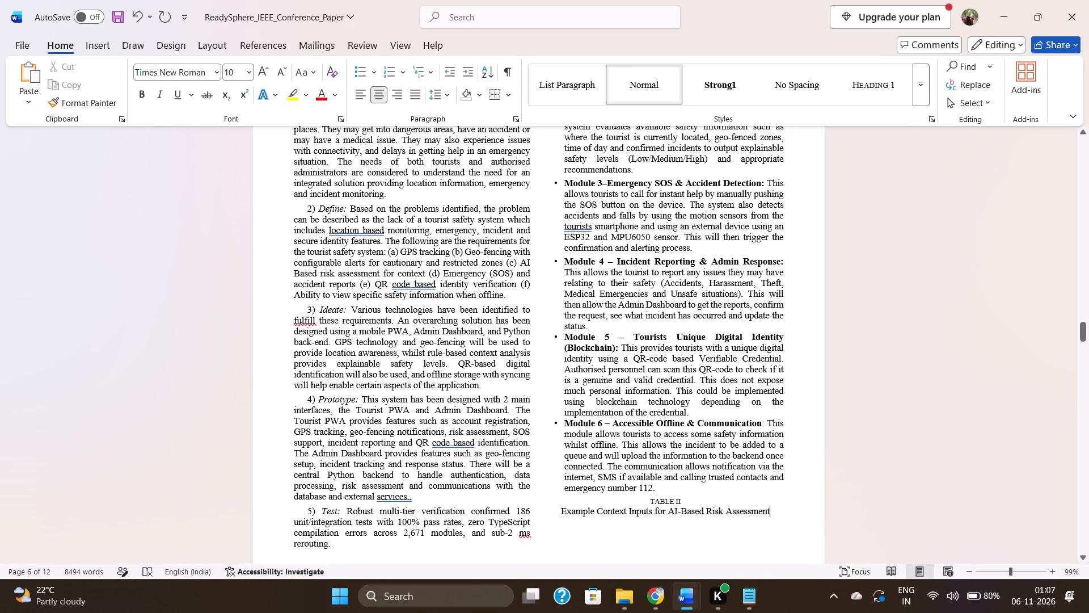
Examine the font, size and alignment of Table I's label and its caption "Functional Gaps Addressed by the Proposed System" against the body text.
scroll(775, 513, up, 10)
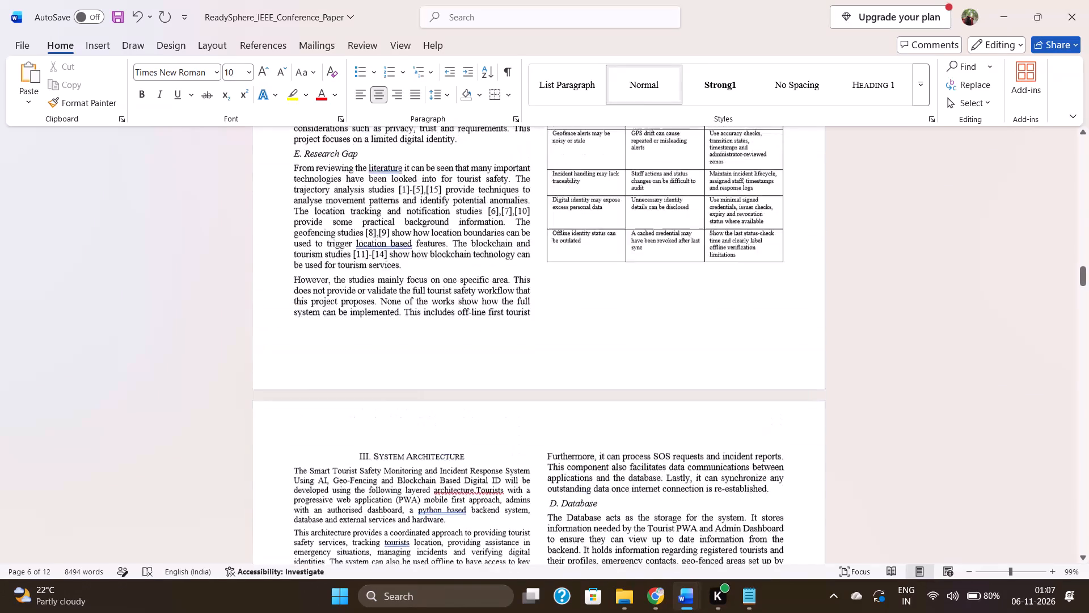
scroll(775, 513, up, 2)
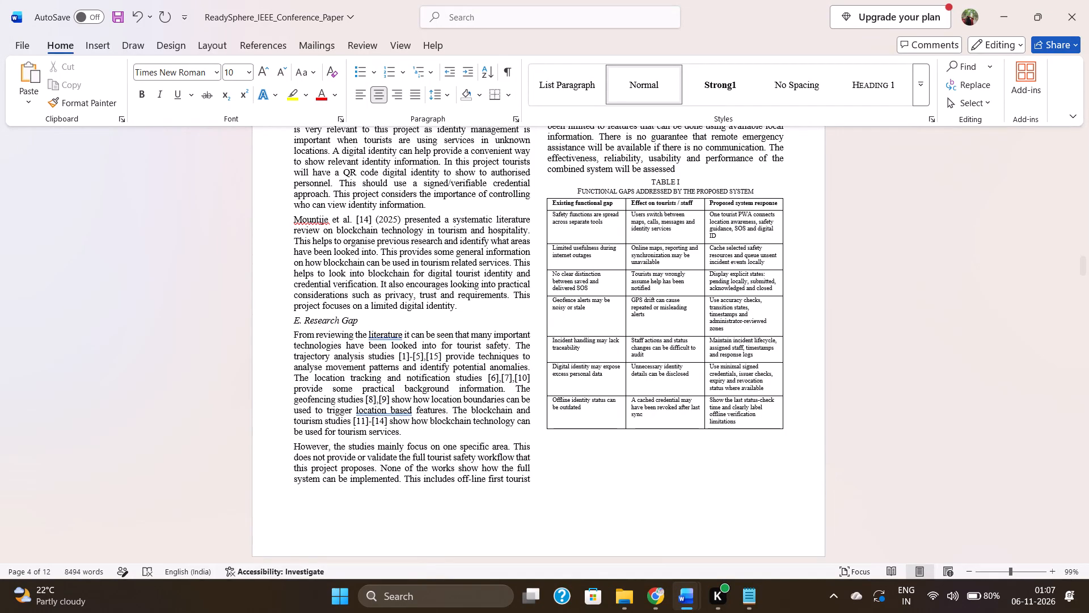
click(759, 191)
drag(759, 191, 674, 184)
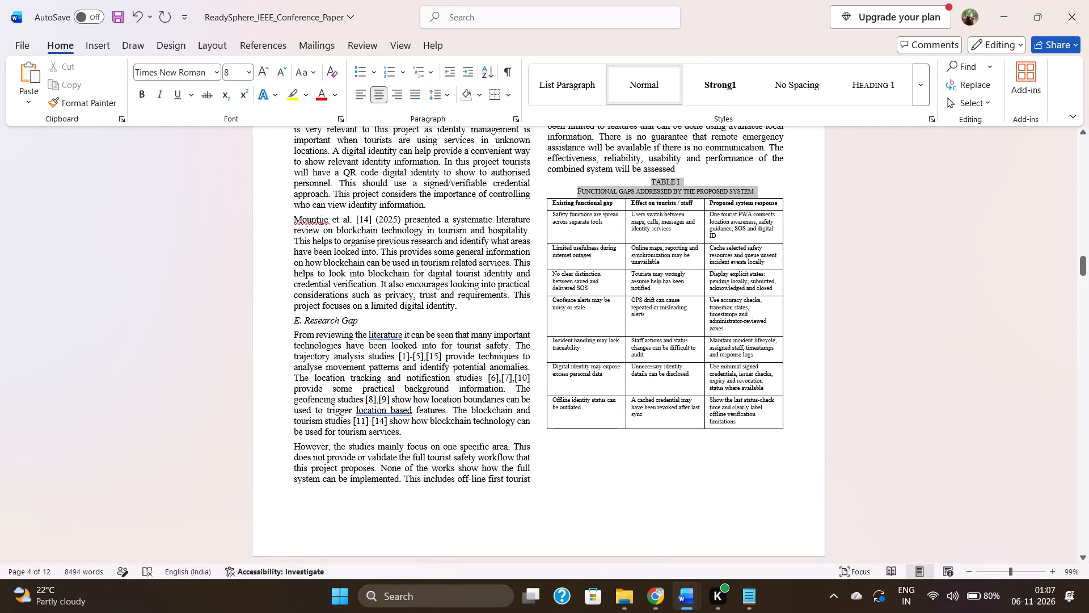
drag(674, 184, 598, 194)
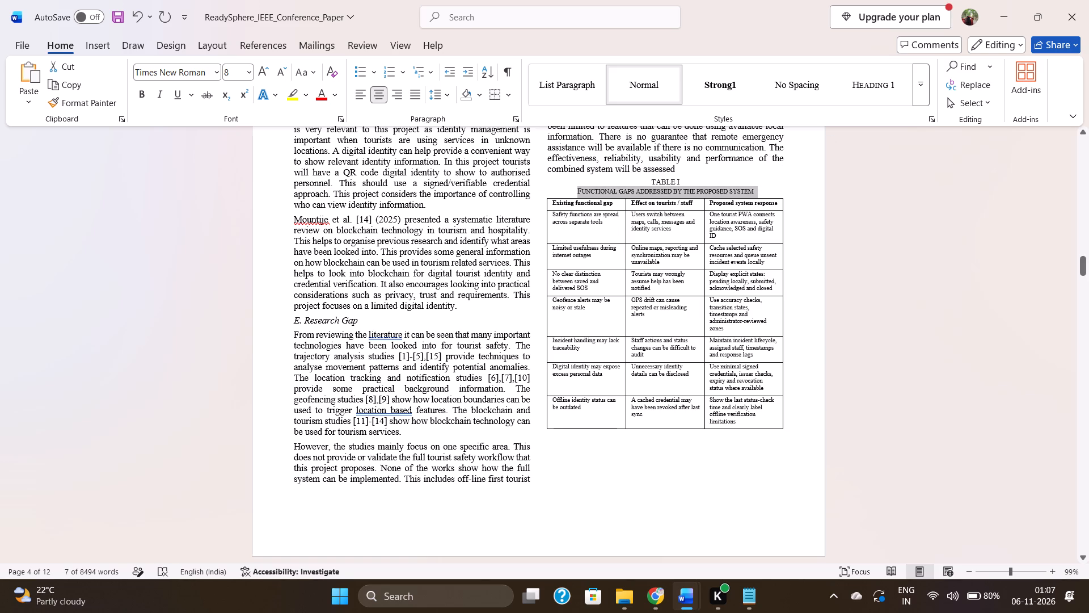
click(968, 335)
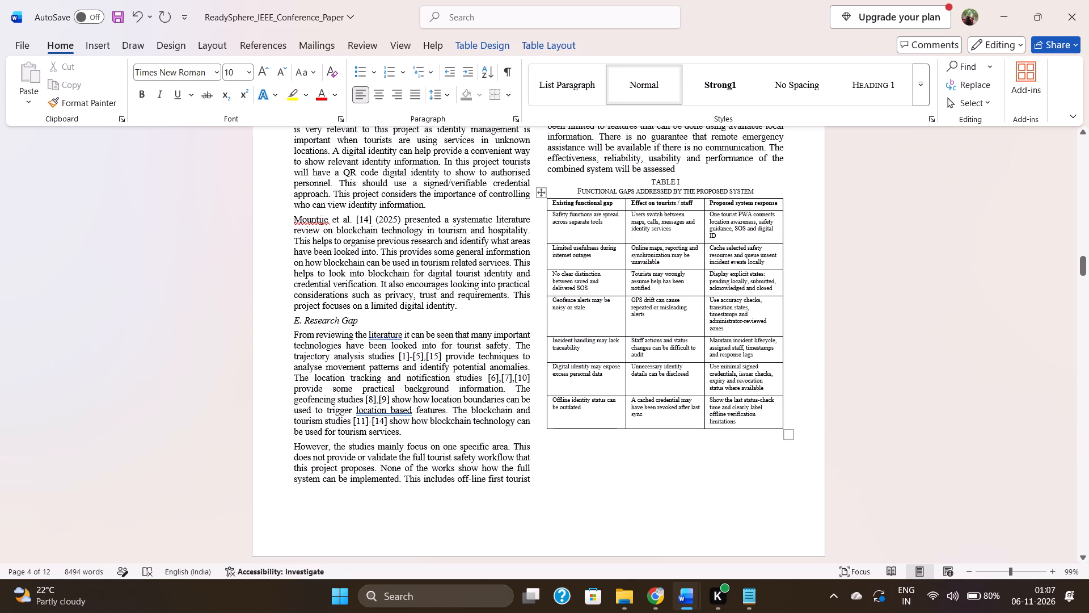
click(738, 162)
click(482, 211)
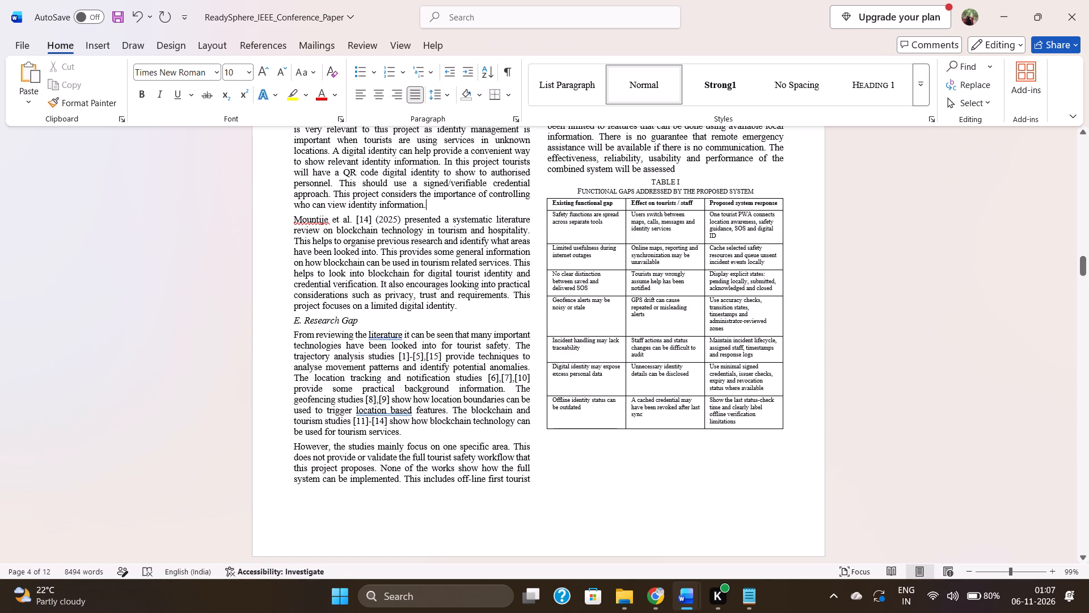
drag(468, 306, 404, 194)
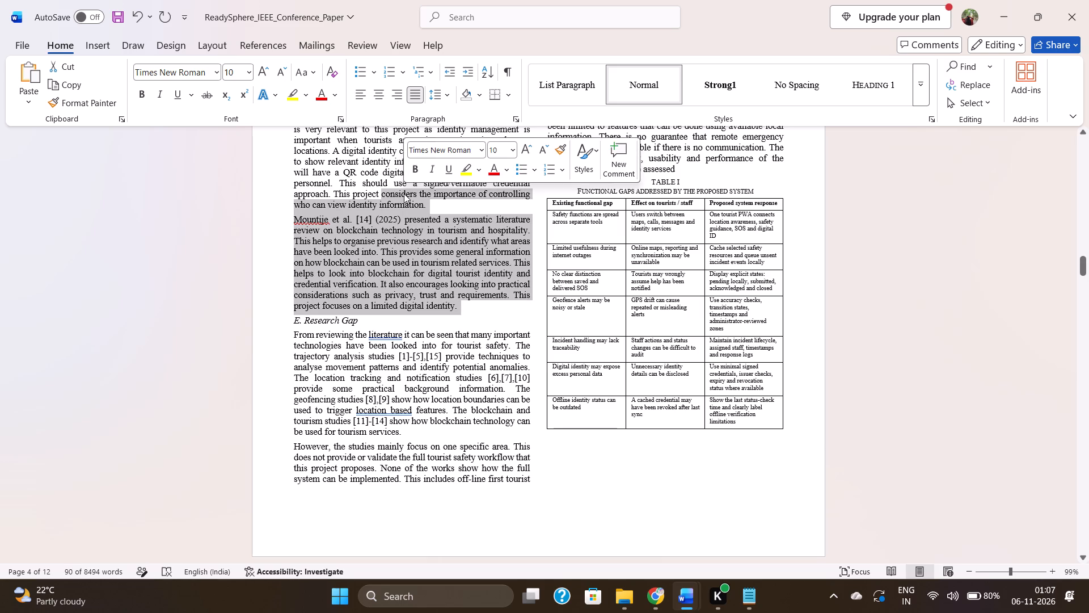
click(885, 311)
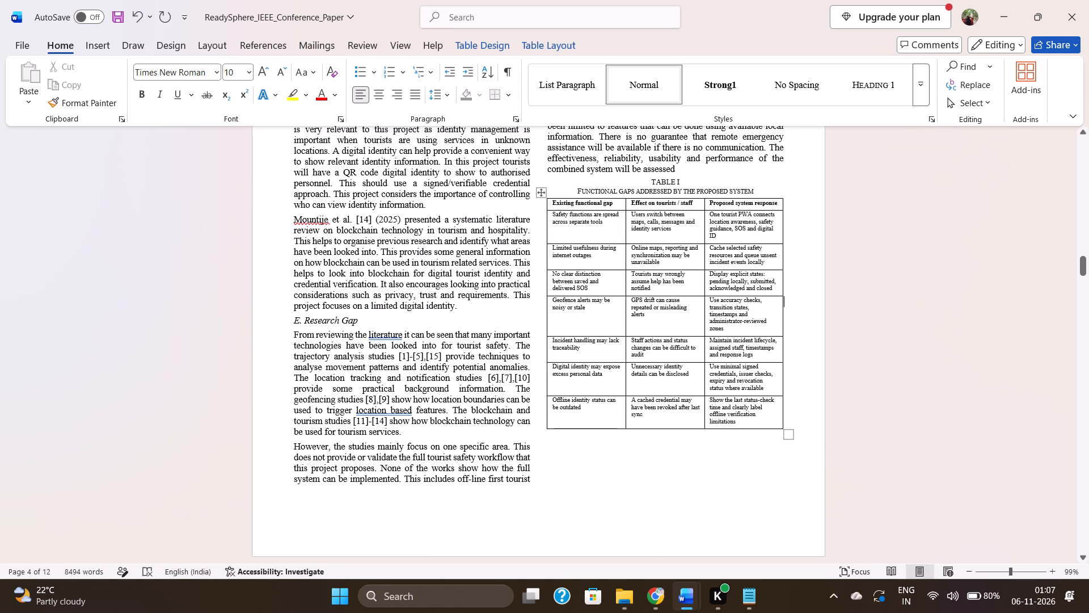
drag(681, 178, 645, 177)
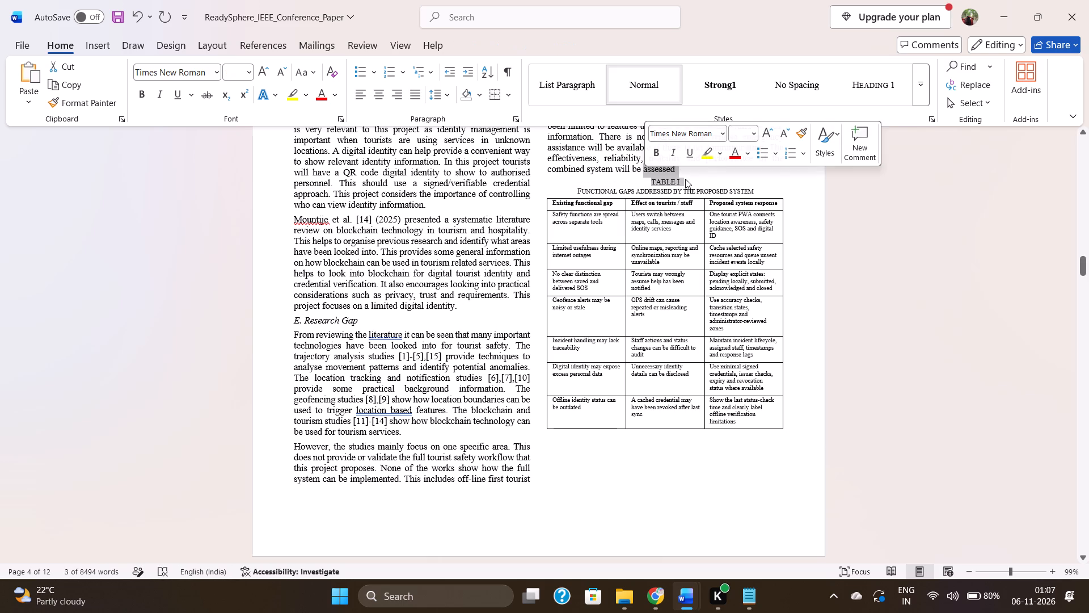
click(686, 179)
drag(686, 179, 651, 178)
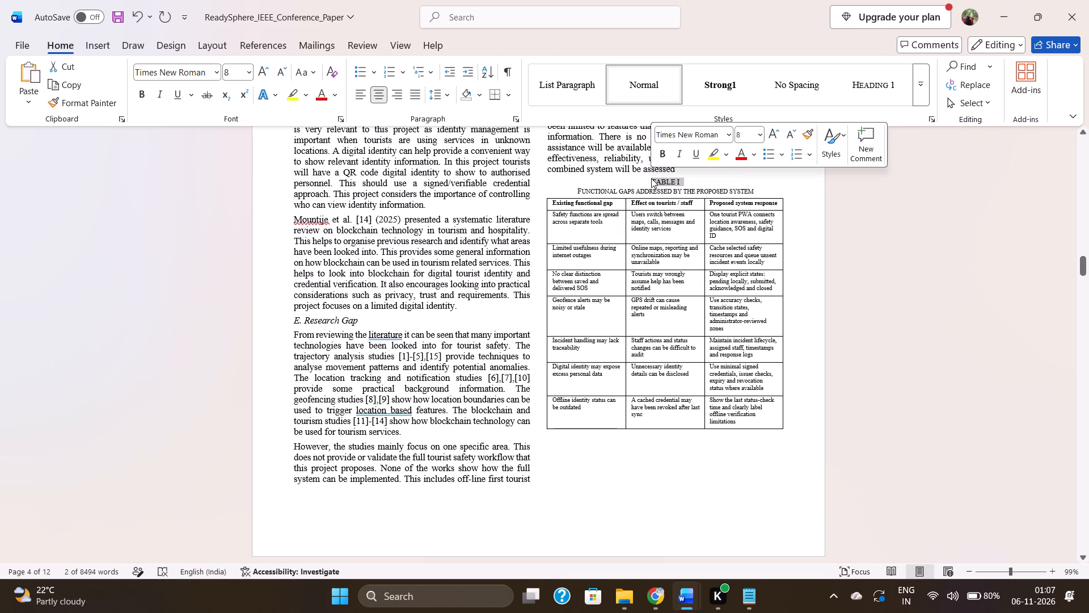
click(947, 301)
Return to Table II on page 6 and place the cursor just below its caption "Example Context Inputs for AI-Based Risk Assessment".
scroll(947, 301, down, 3)
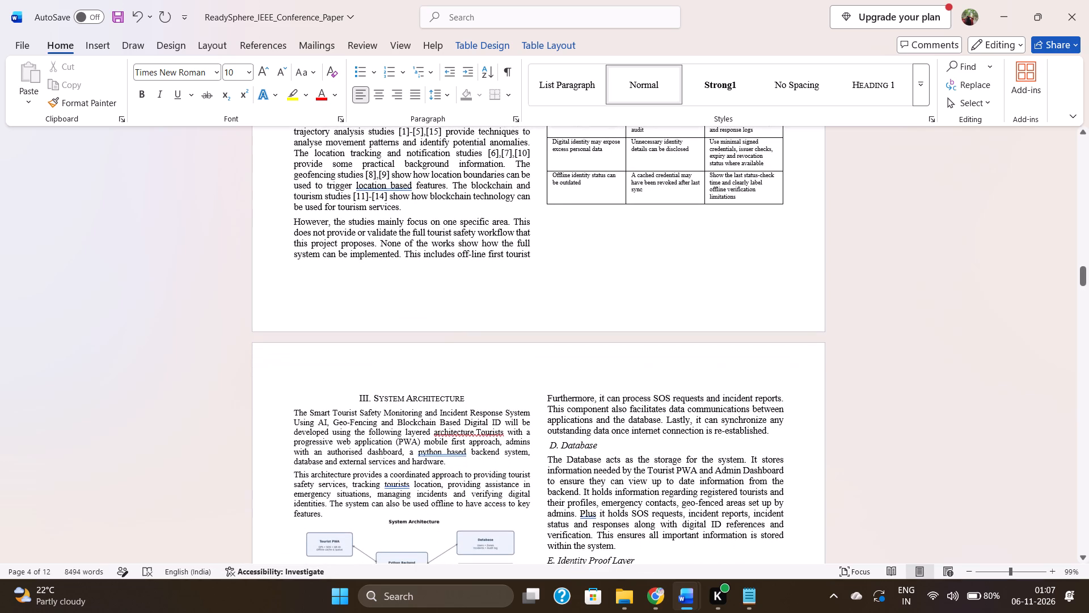
scroll(947, 301, down, 7)
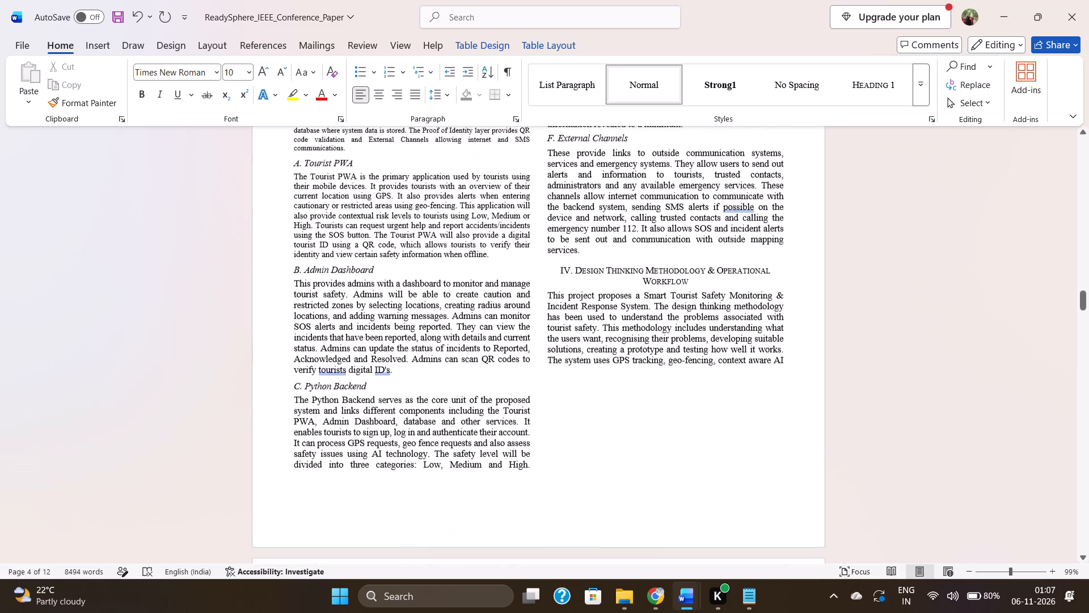
scroll(947, 301, down, 6)
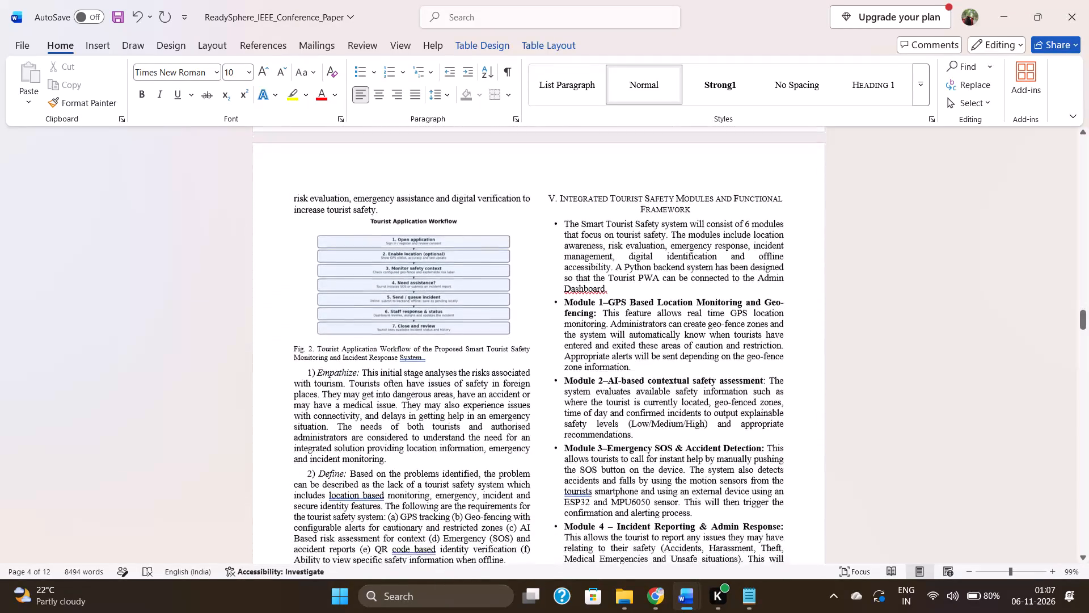
scroll(947, 301, right, 1)
scroll(947, 301, down, 5)
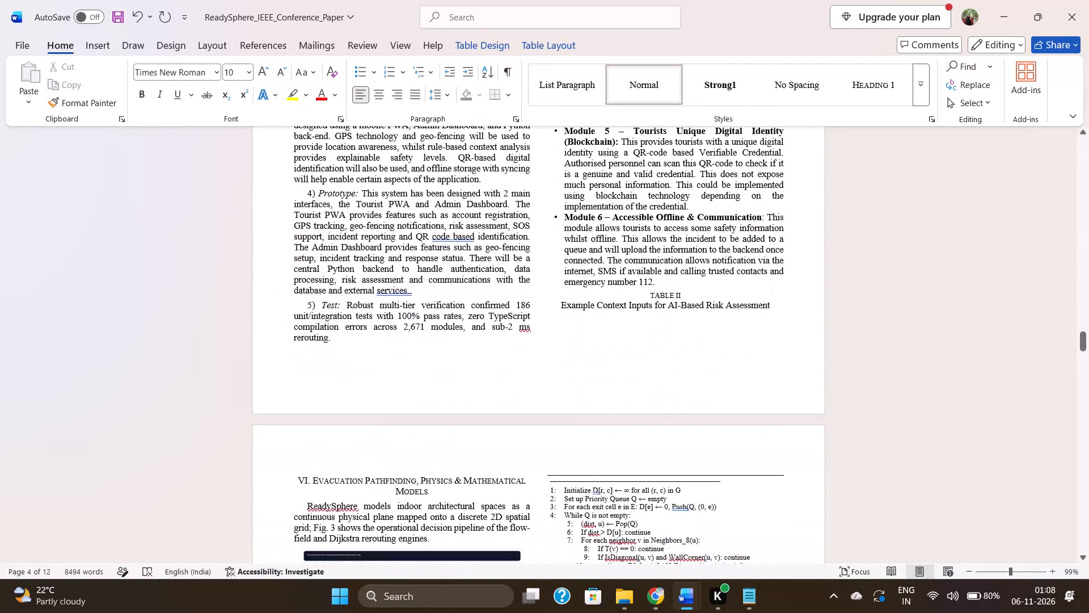
scroll(947, 301, down, 2)
click(787, 182)
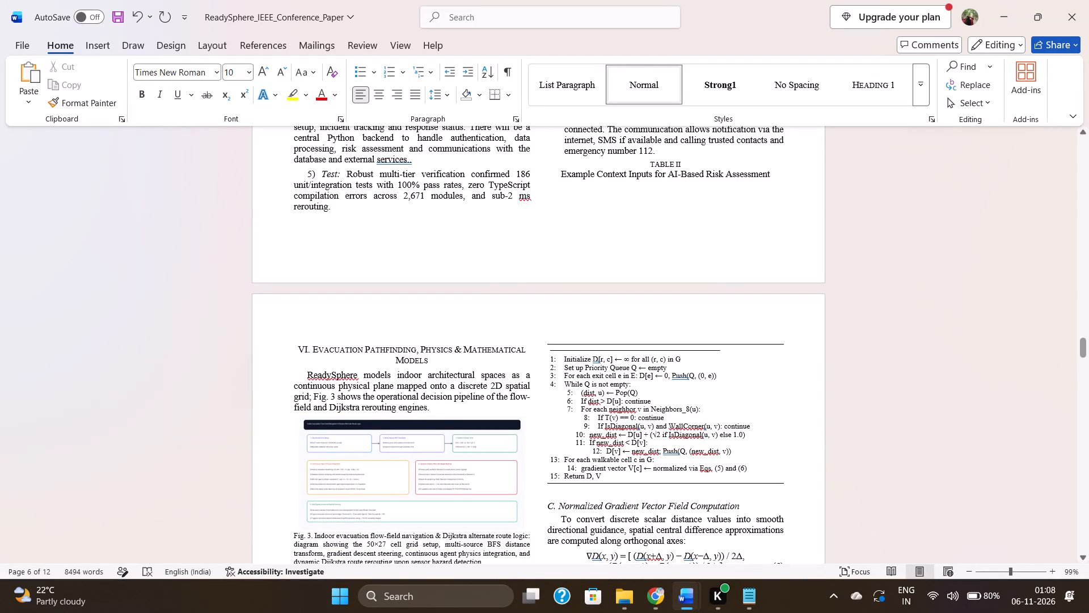
scroll(642, 288, up, 1)
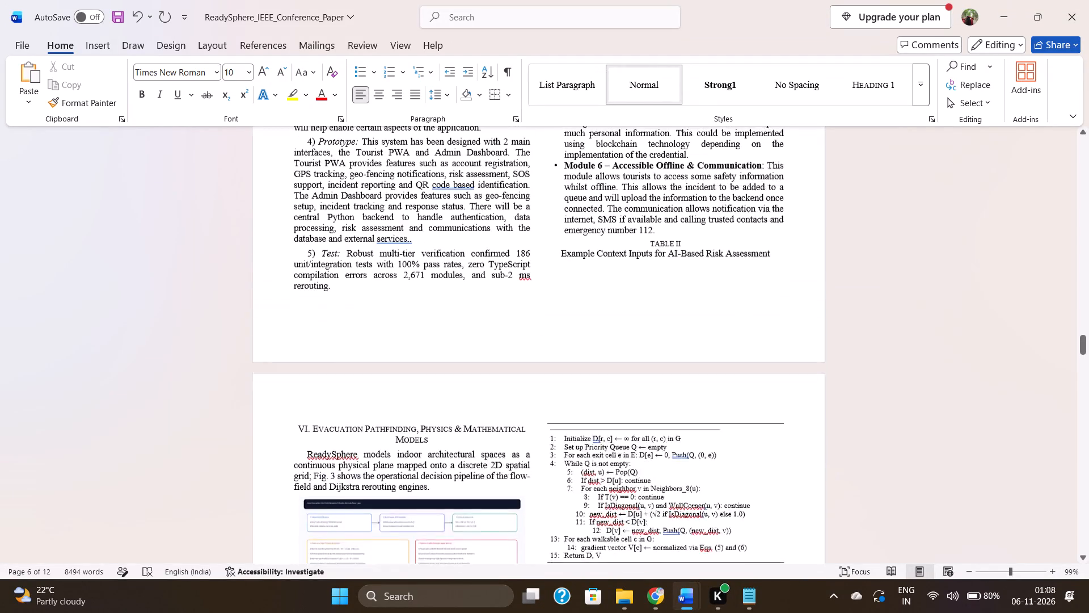
scroll(642, 288, up, 1)
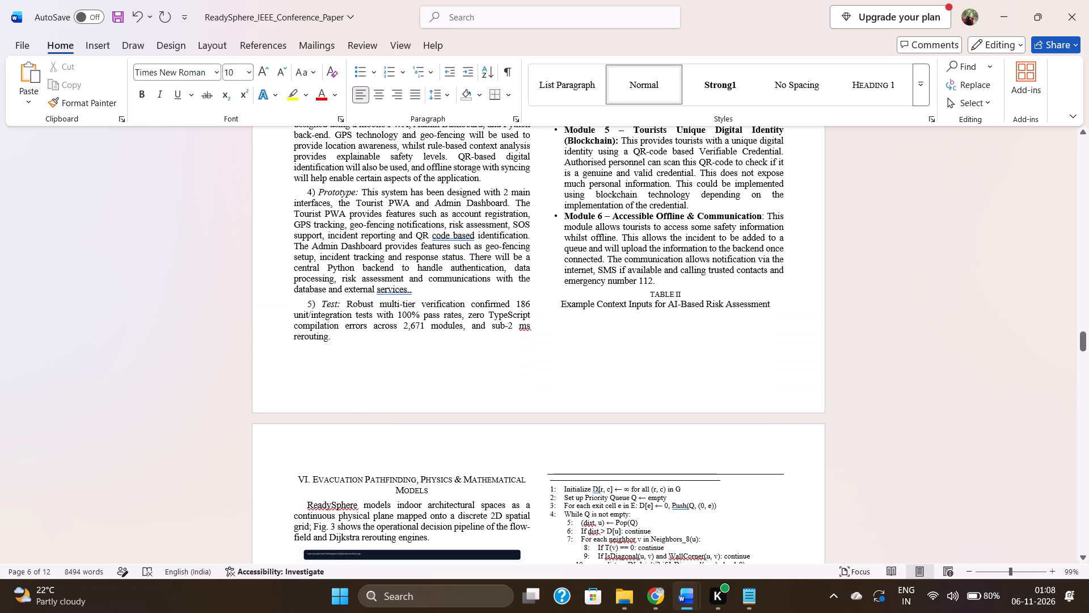
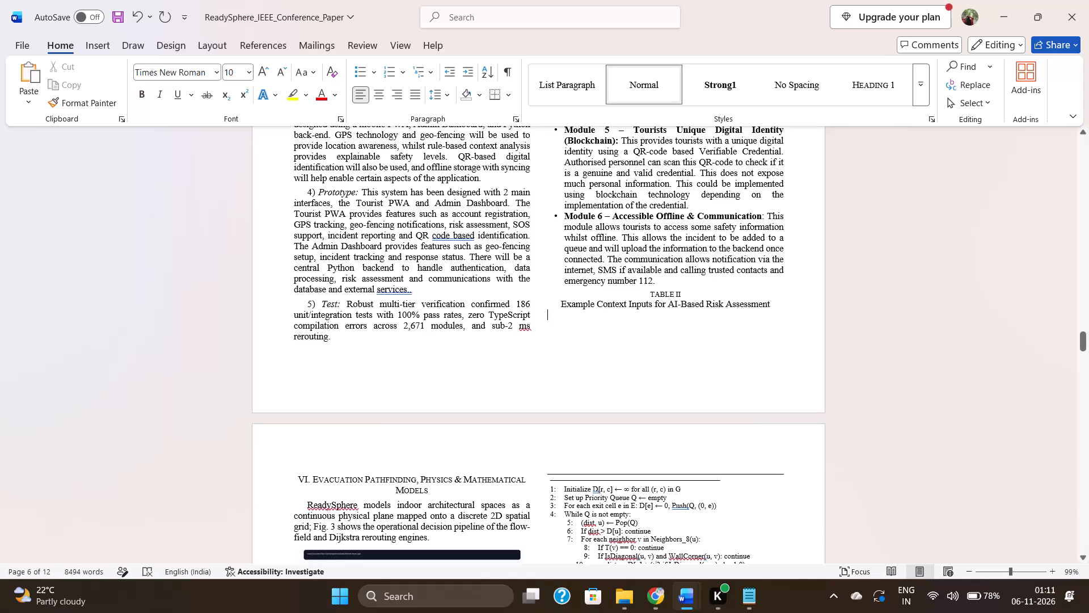
Start inserting a table with specified dimensions beneath the TABLE II caption "Example Context Inputs for AI-Based Risk Assessment".
click(88, 43)
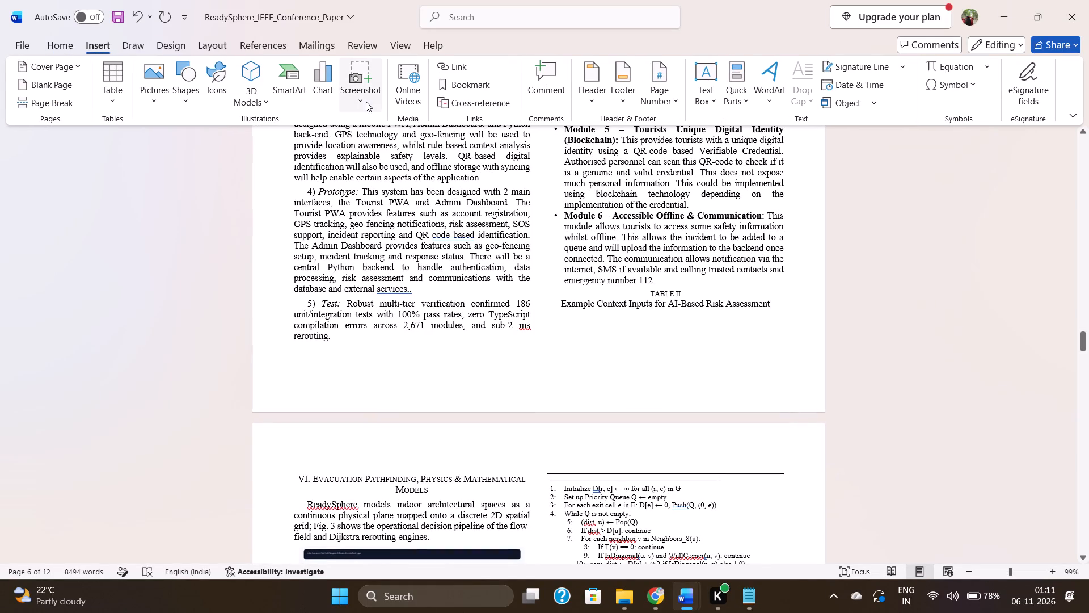
click(119, 103)
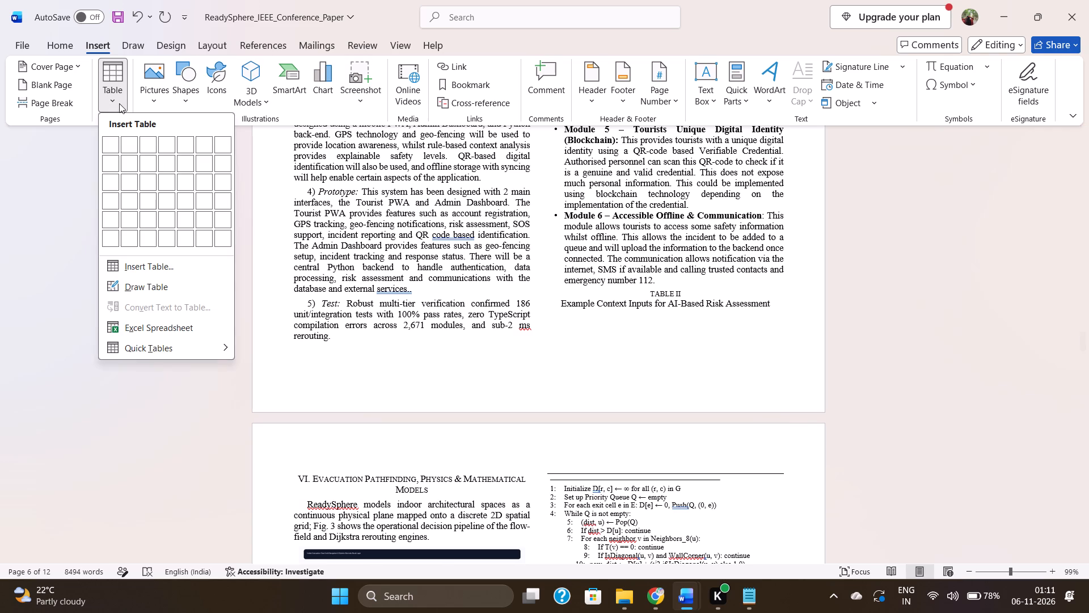
click(168, 266)
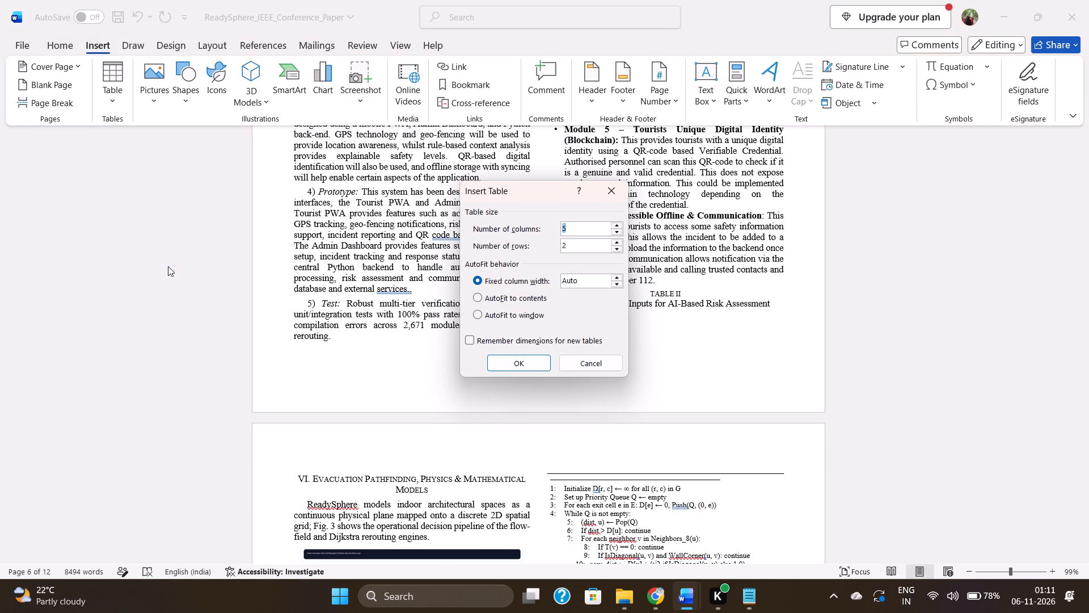
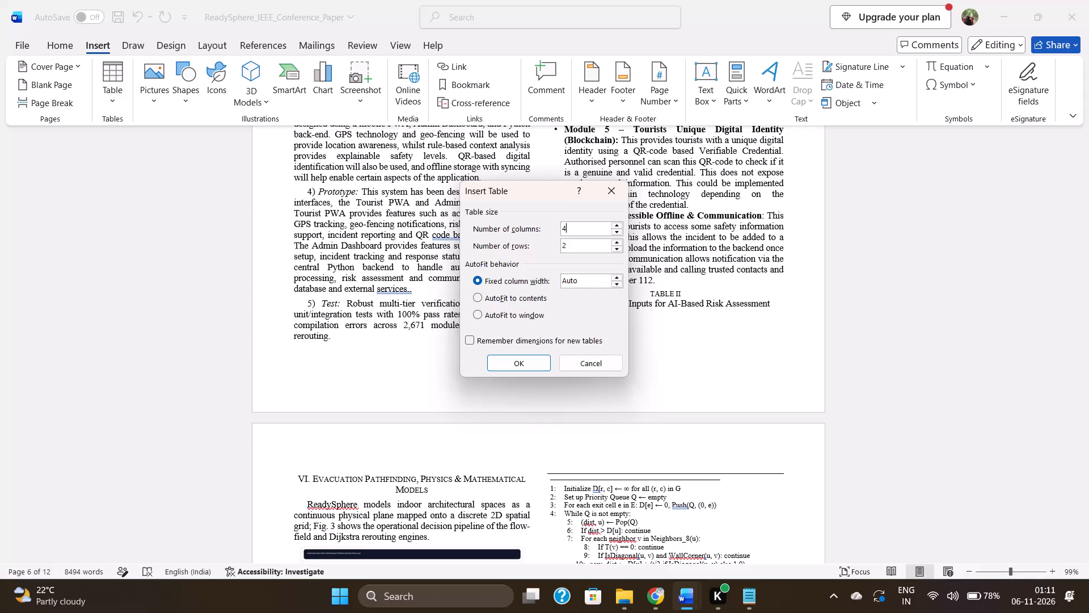
Set the row count to 8 and insert the 4-column table beneath the TABLE II caption.
click(583, 247)
key(BackSpace)
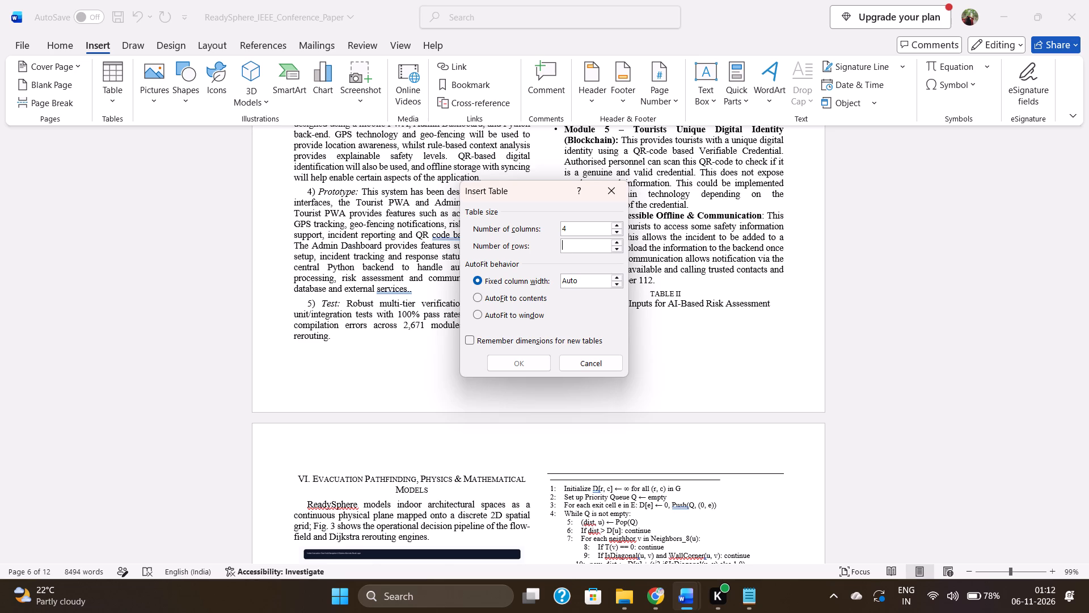
key(8)
key(Return)
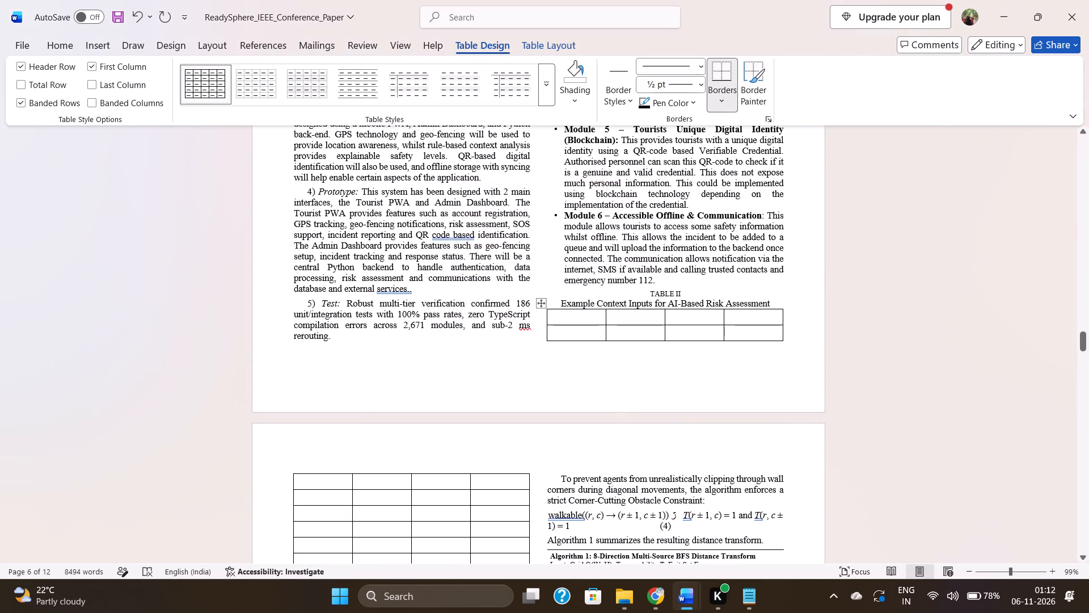
Add two line breaks after the TABLE II caption text to push the empty table down.
click(771, 304)
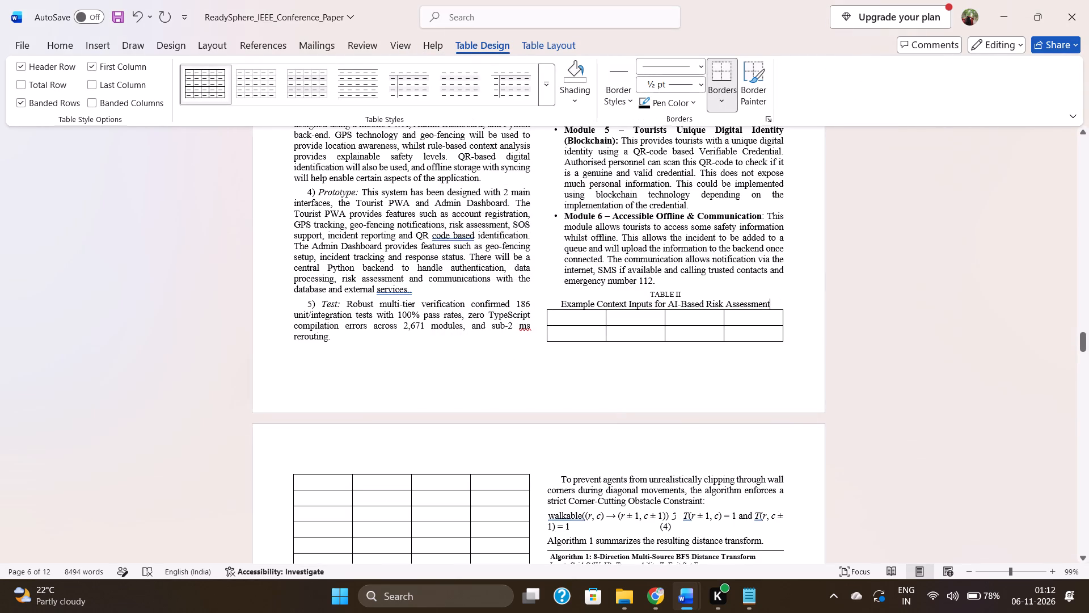
key(Return)
key(Return)
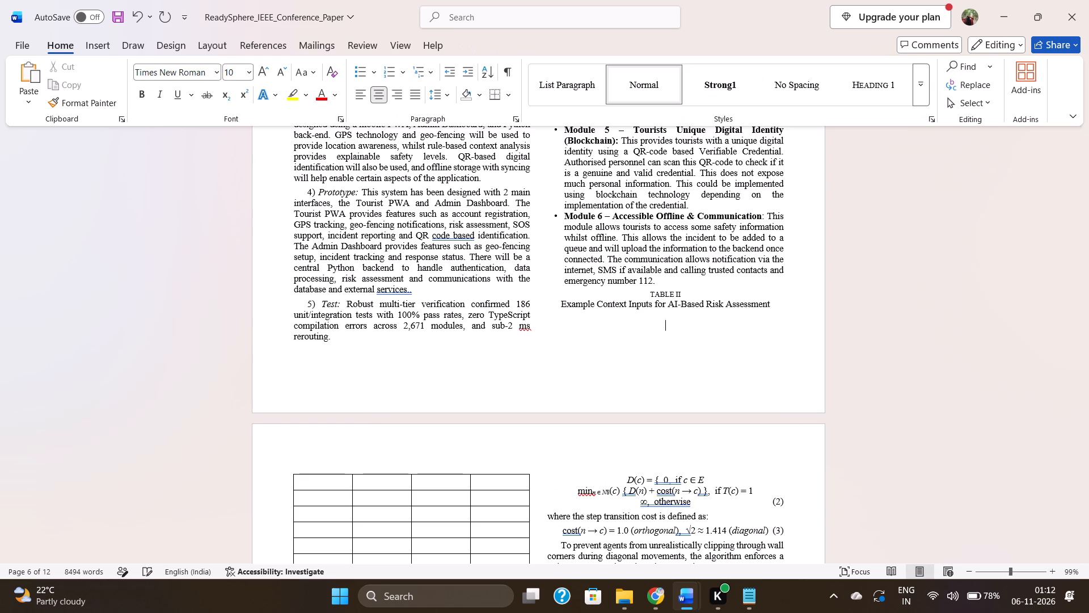
Copy the heading "Context input" from Table 4 of the conference paper PDF in Chrome into the new Word table's first header cell.
scroll(629, 381, down, 2)
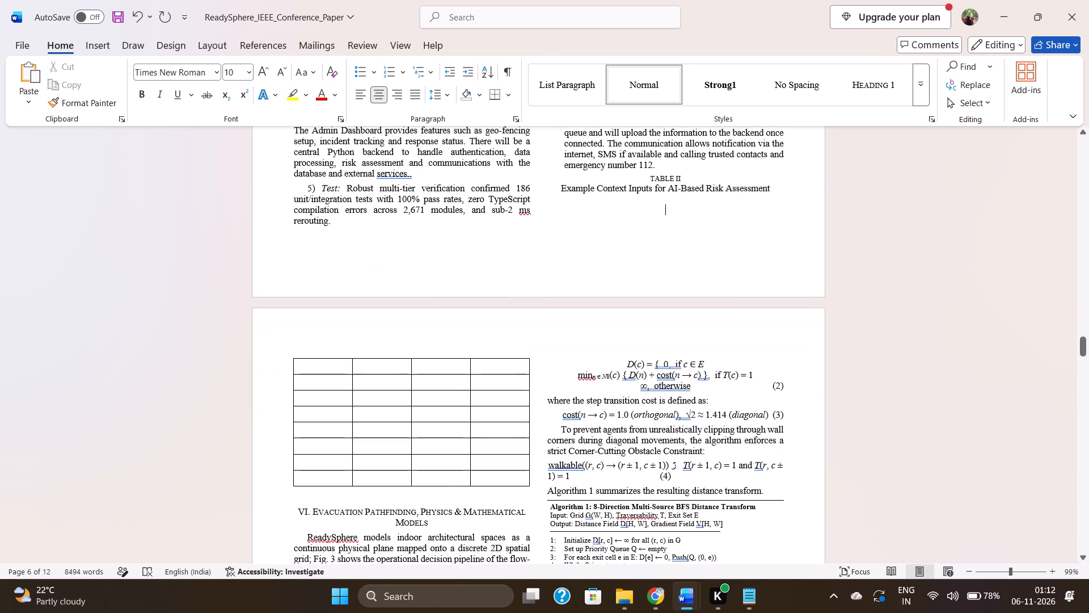
click(327, 369)
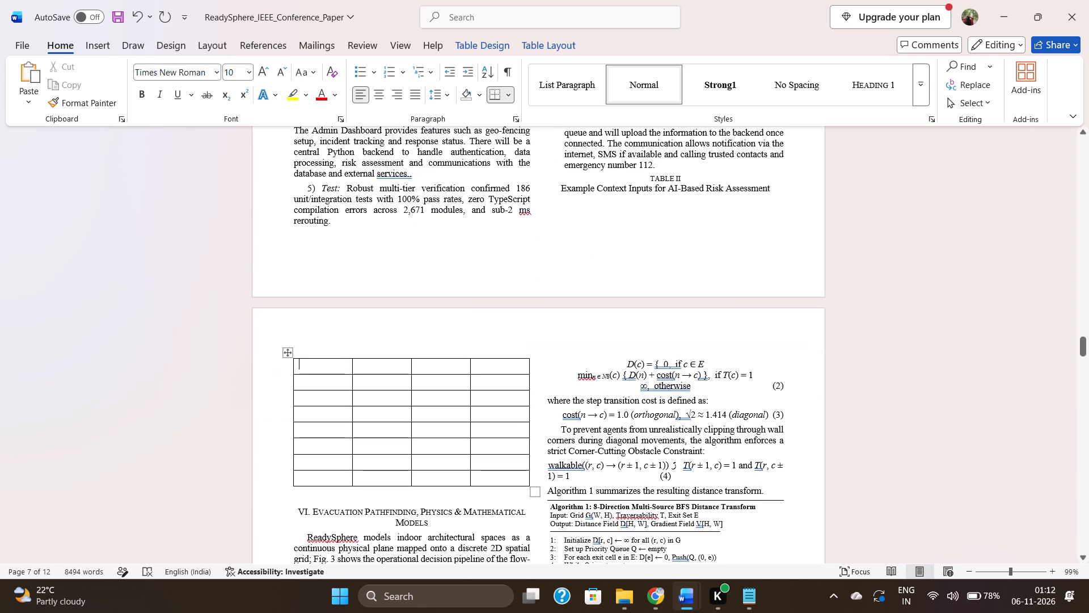
click(653, 599)
click(296, 19)
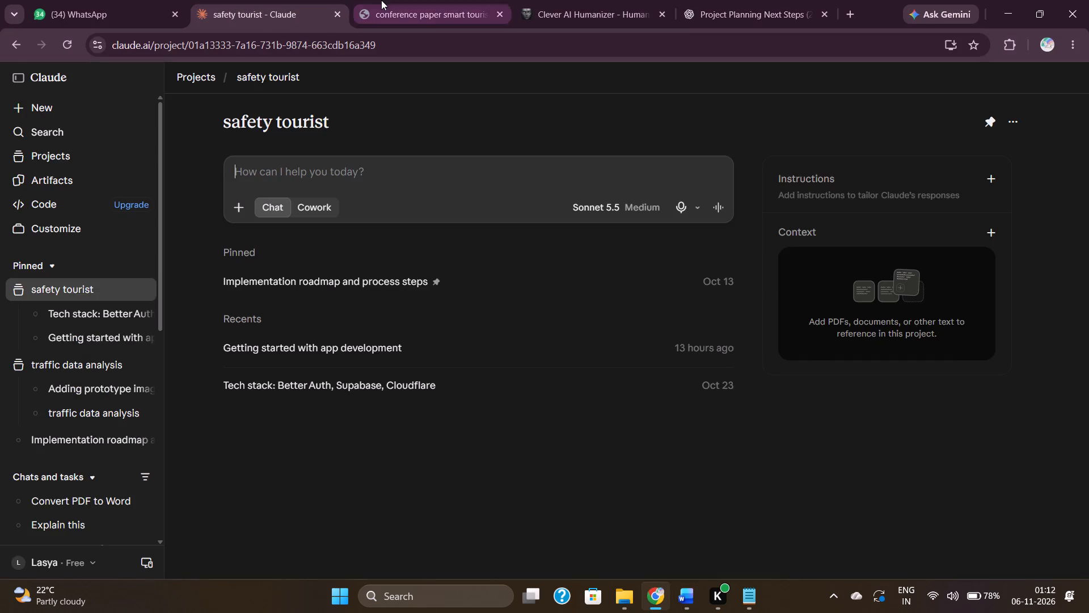
click(381, 0)
click(491, 303)
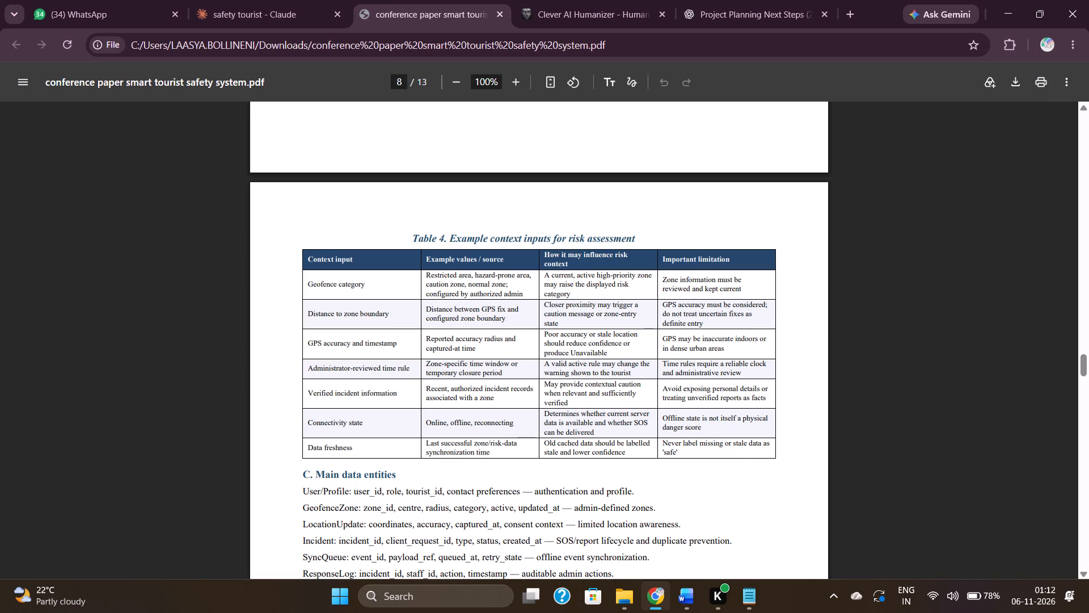
drag(304, 260, 357, 259)
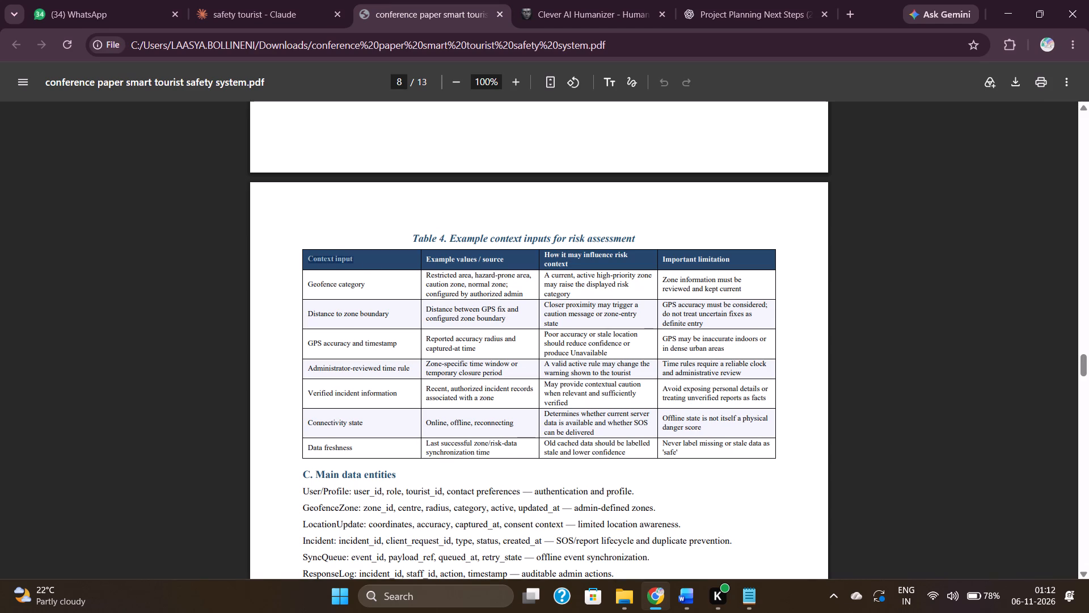
key(ctrl+c)
click(589, 533)
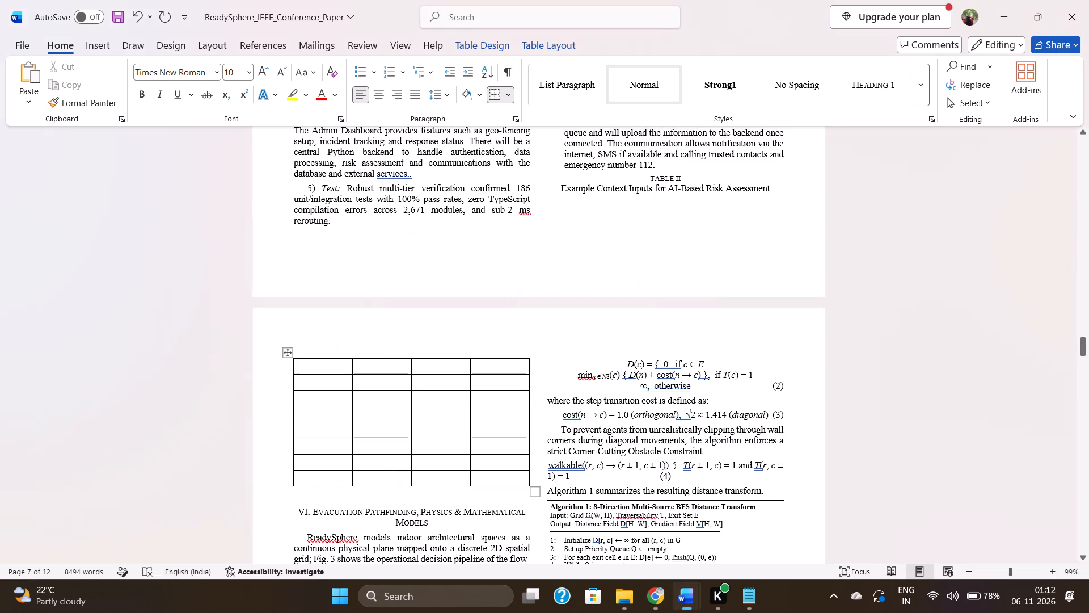
key(ctrl+v)
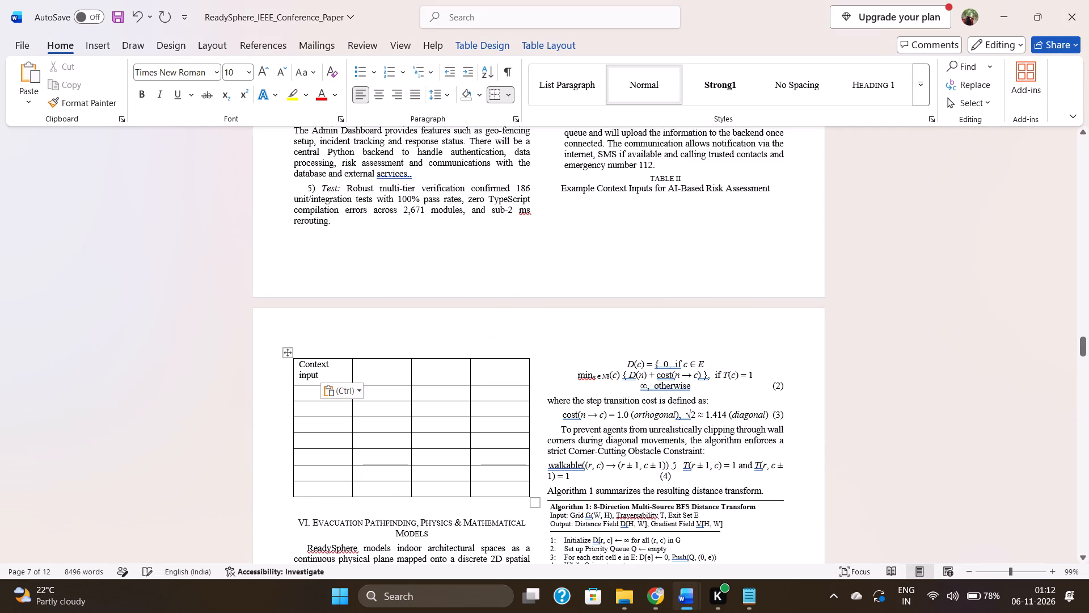
Format the "Context input" heading as 6.5 pt bold.
drag(323, 375, 299, 366)
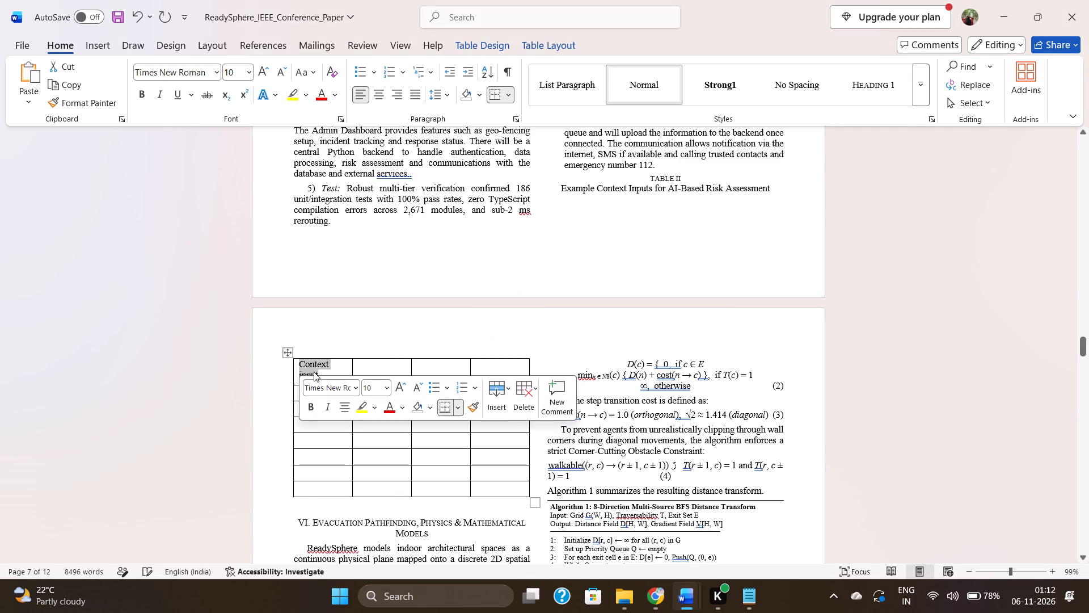
click(376, 388)
text(6.5)
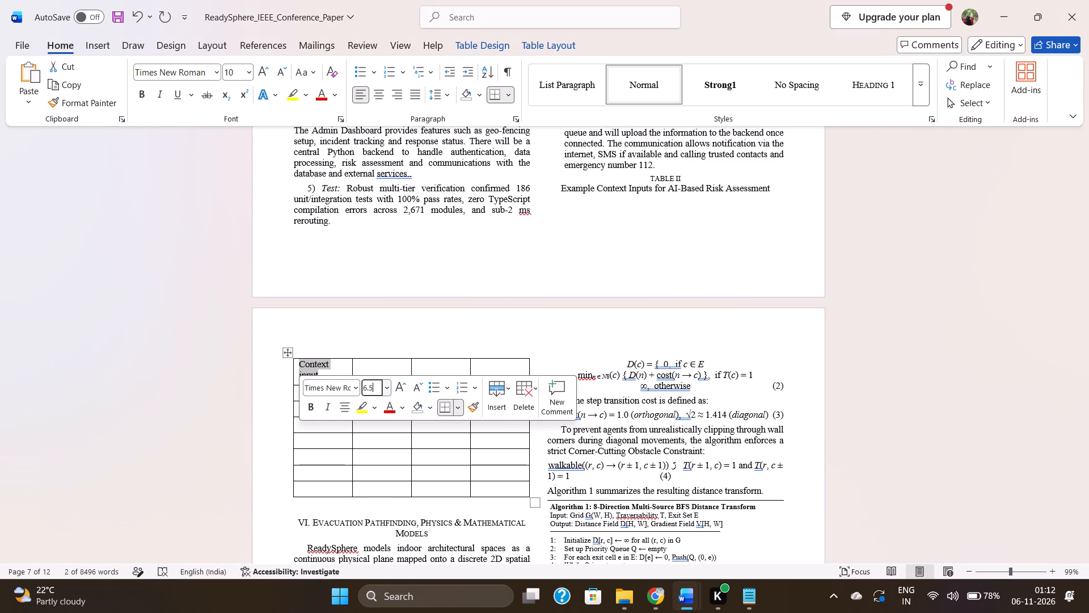
key(Return)
click(317, 408)
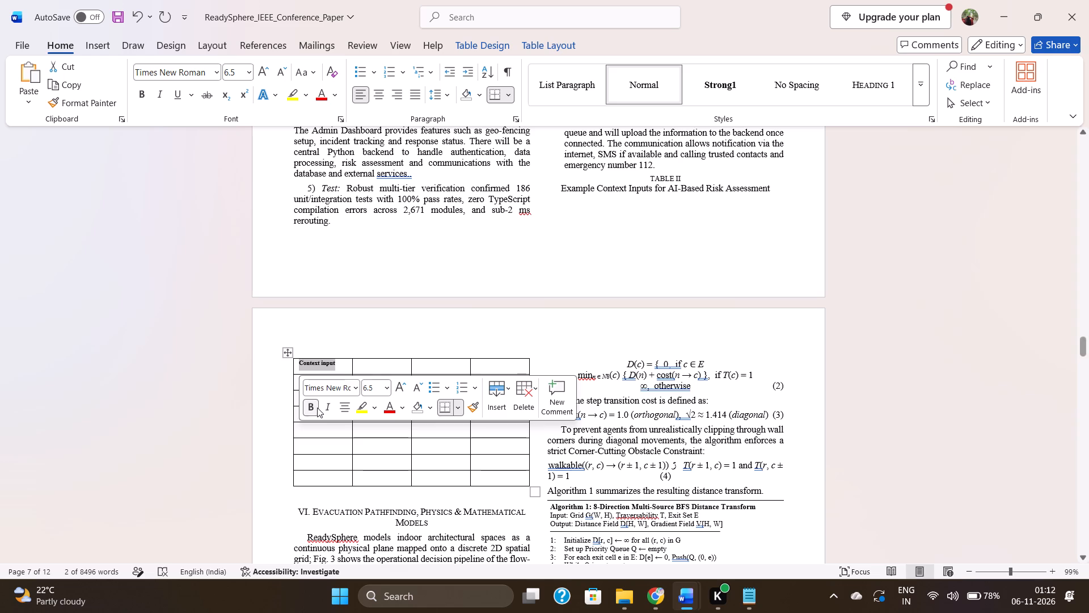
Copy the heading "Example values / source" from the PDF's Table 4 in Chrome into the Word table's second header cell.
click(361, 316)
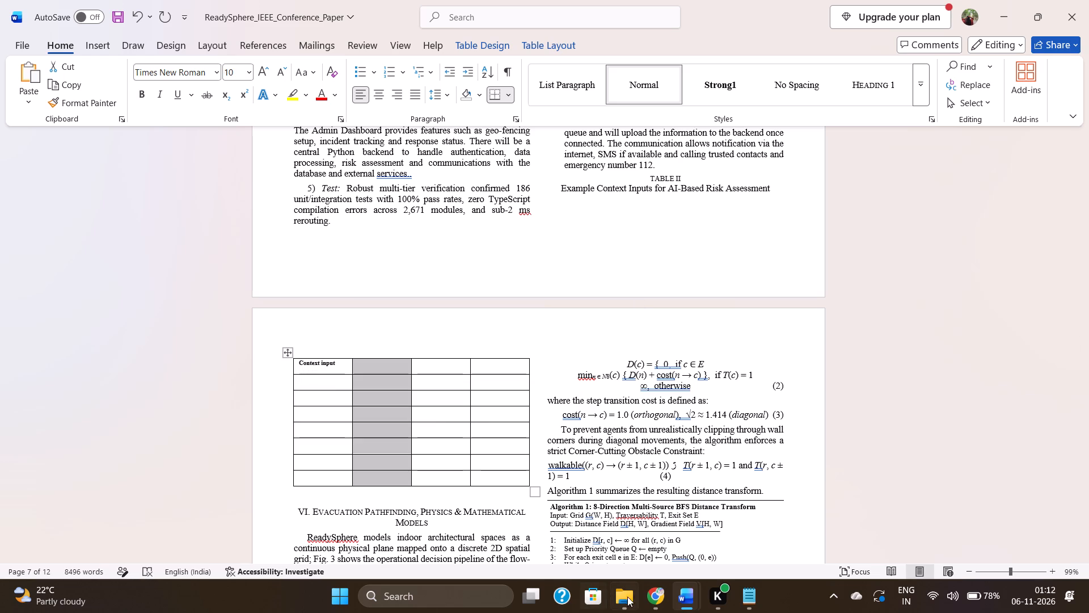
click(663, 597)
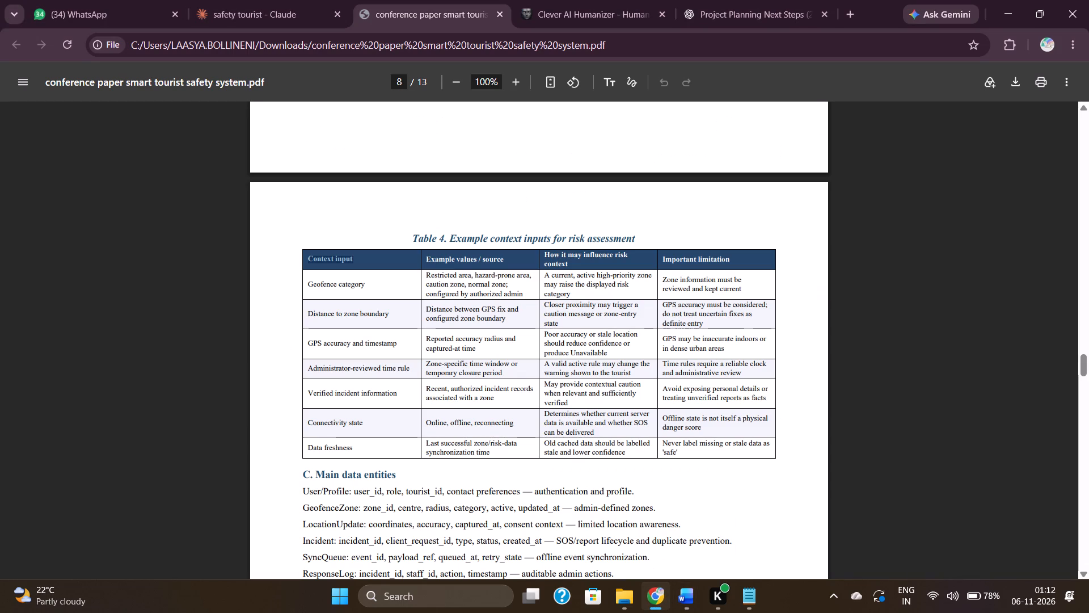
drag(423, 258, 508, 260)
key(ctrl+c)
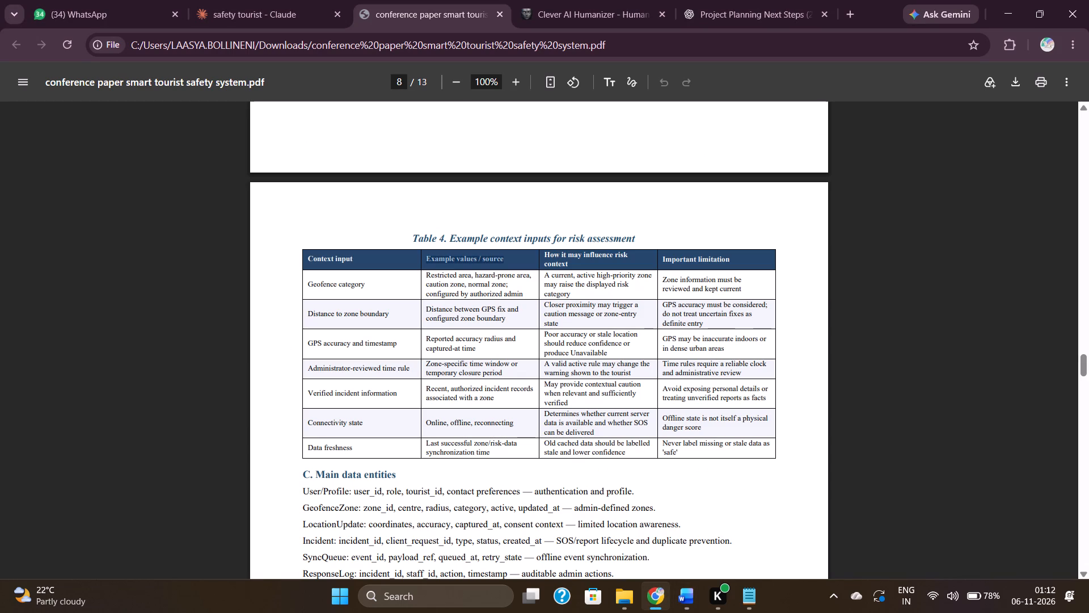
click(693, 596)
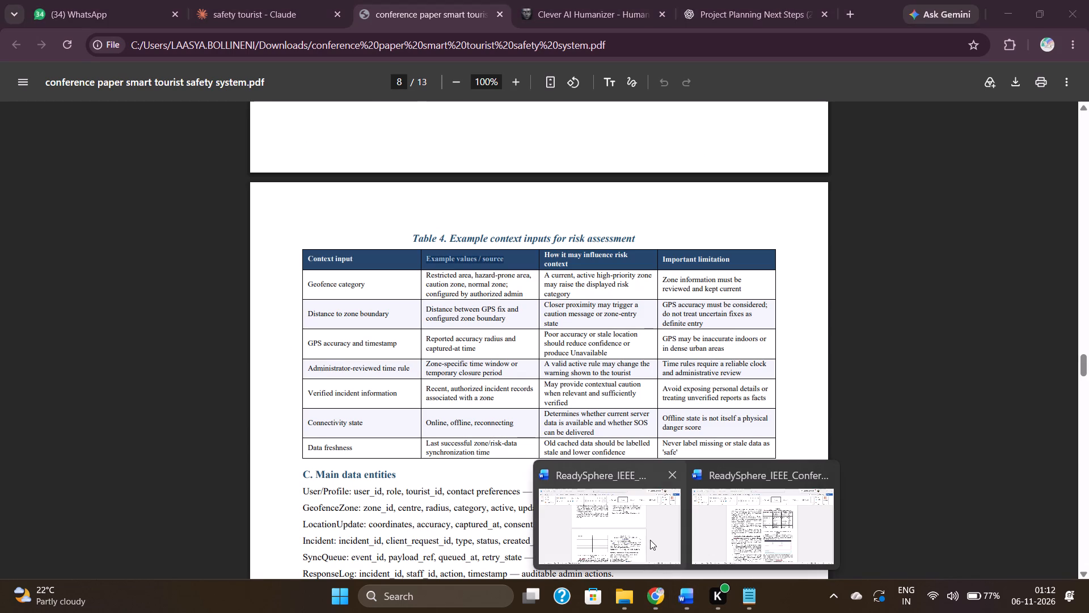
click(650, 540)
click(379, 366)
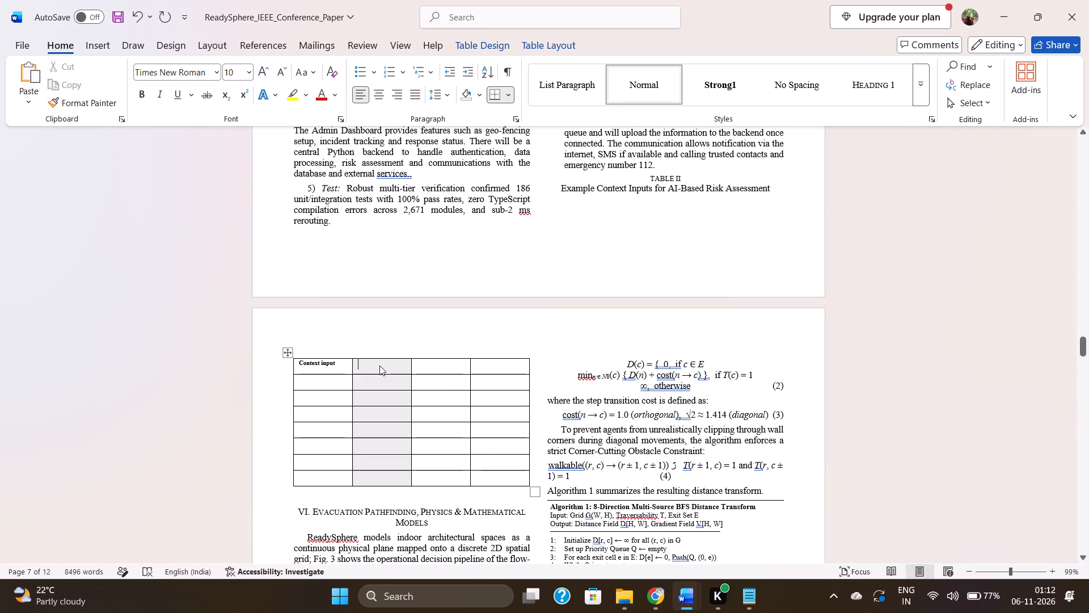
key(ctrl+v)
Format the "Example values / source" heading as bold at 6.5 pt.
drag(392, 383, 386, 379)
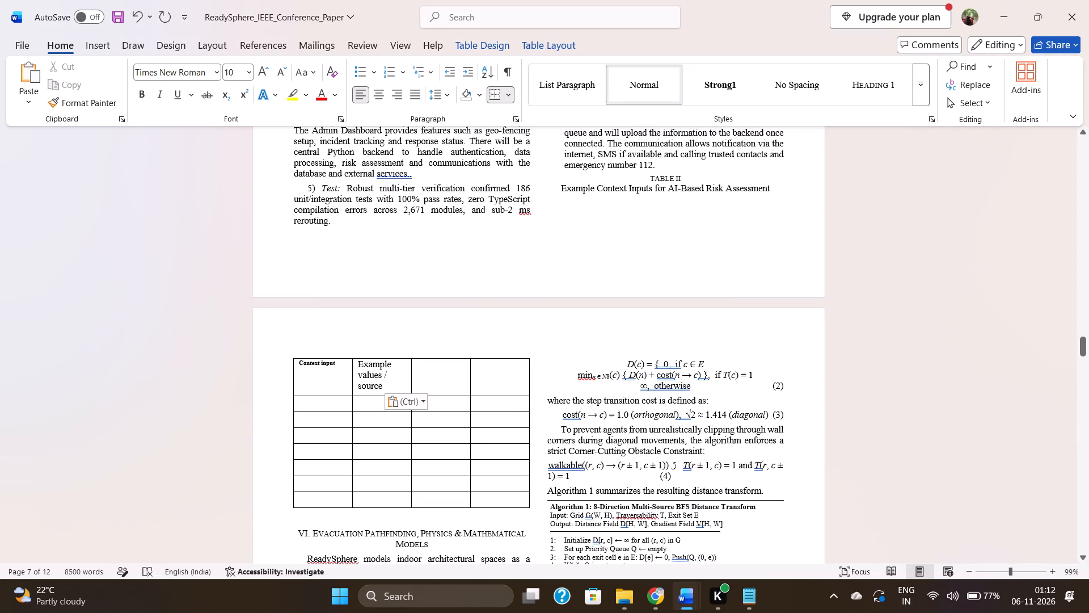
drag(386, 379, 360, 366)
click(370, 406)
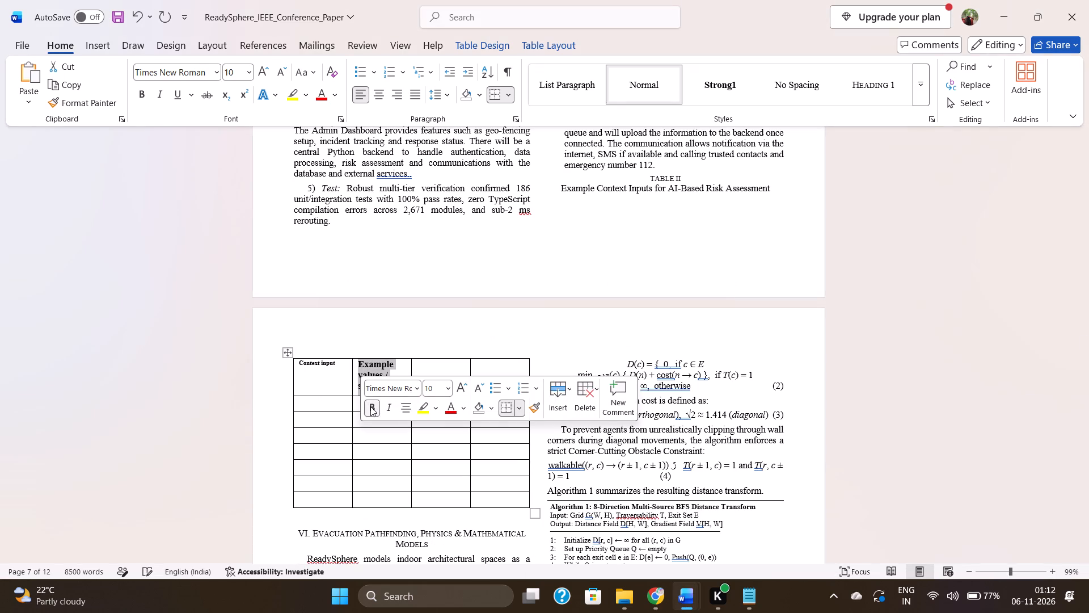
click(440, 392)
text(6.5)
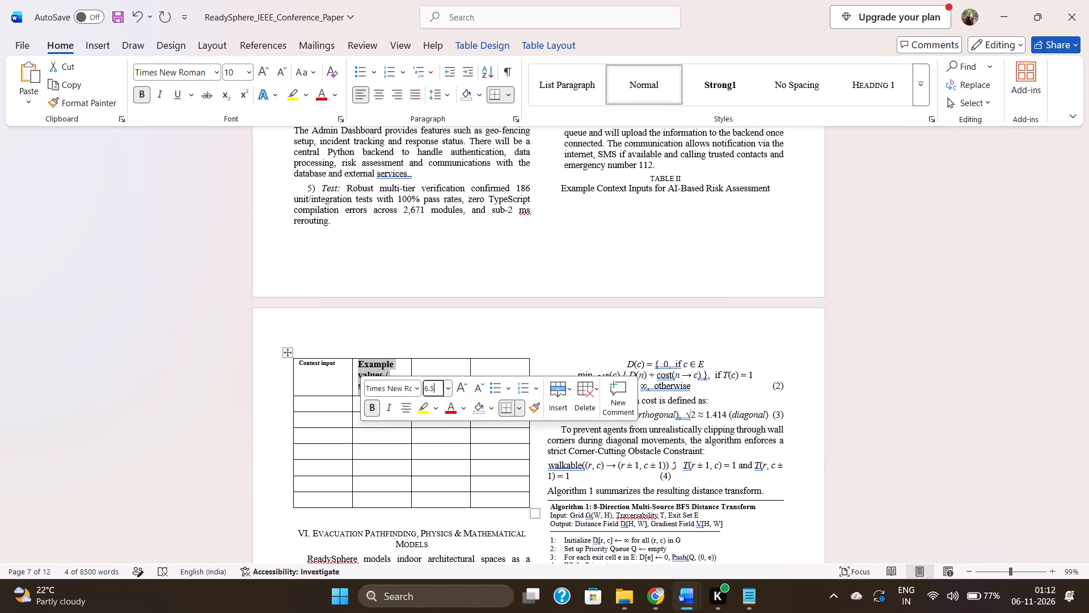
key(Return)
Copy the heading "How it may influence risk context" from the PDF's Table 4 in Chrome into the Word table's third header cell.
click(497, 326)
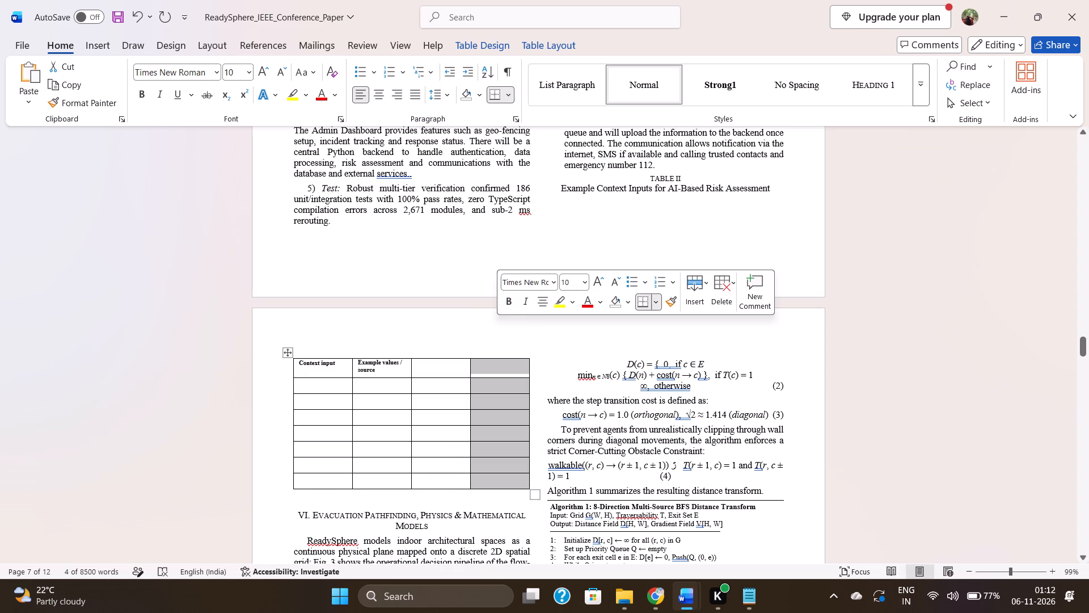
click(430, 372)
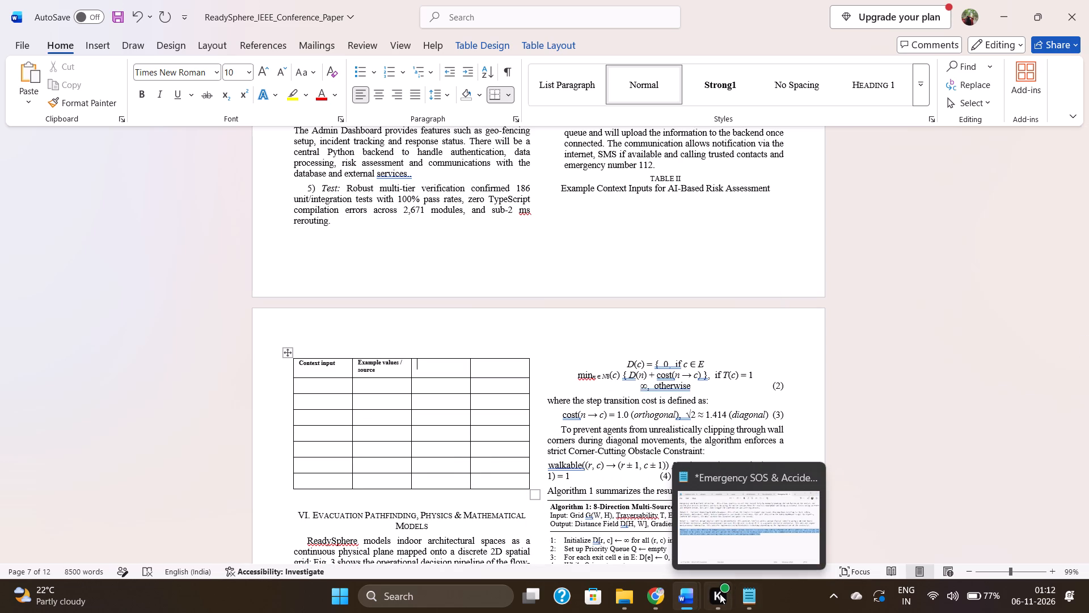
click(648, 601)
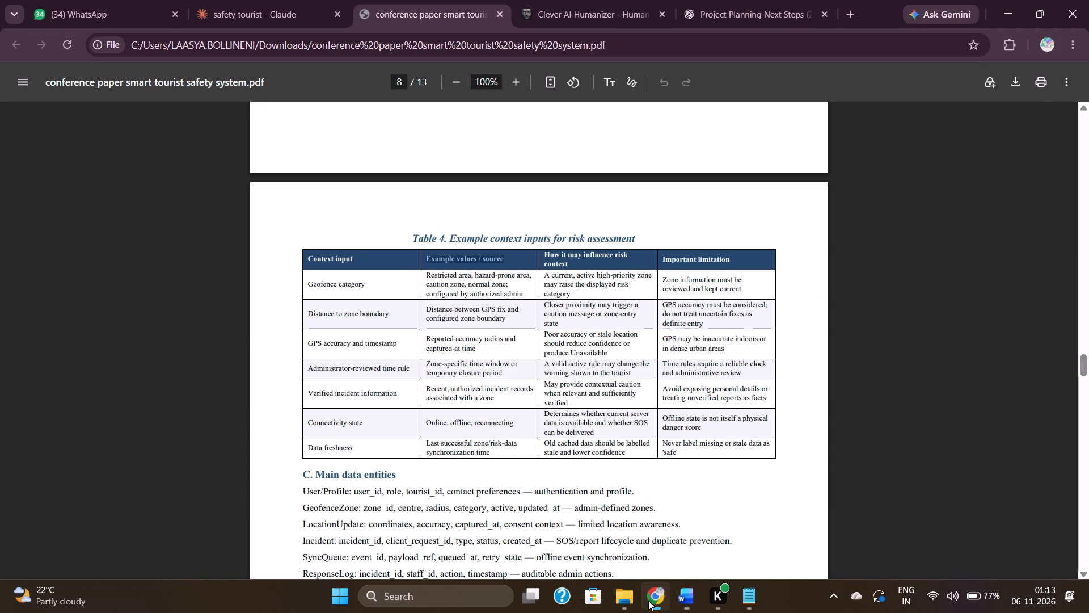
drag(570, 263, 548, 255)
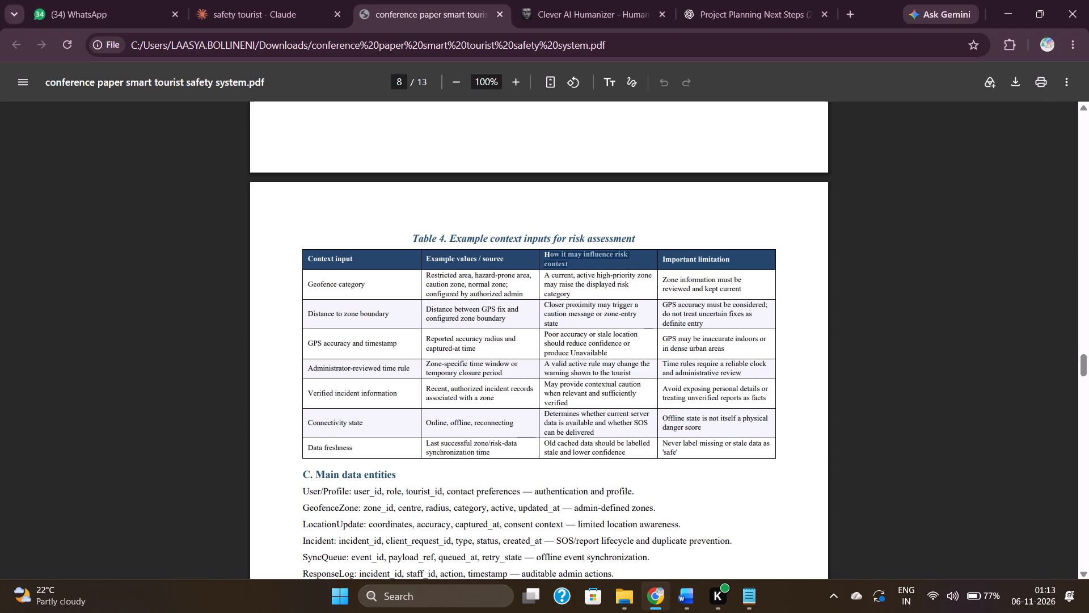
drag(548, 255, 544, 253)
key(ctrl+c)
click(634, 561)
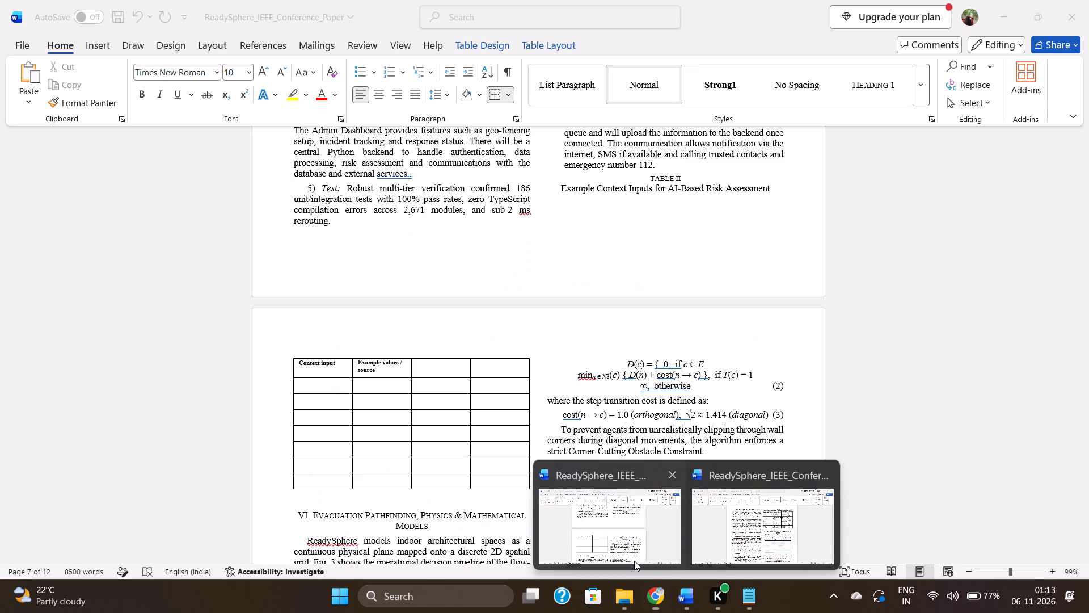
key(ctrl+v)
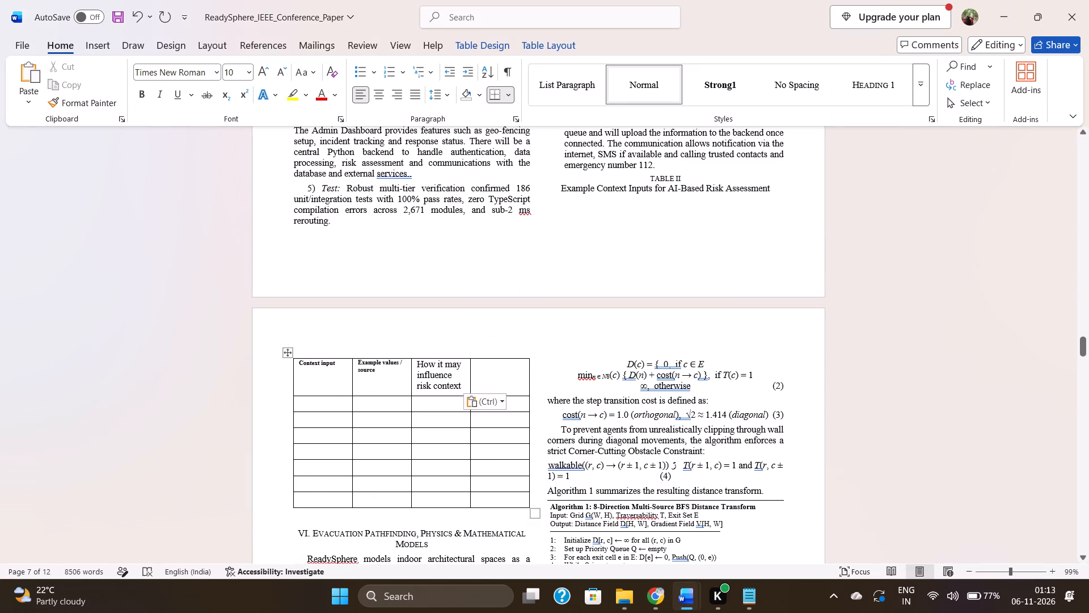
Format the "How it may influence risk context" heading as bold at 6.5 pt.
drag(462, 386, 421, 365)
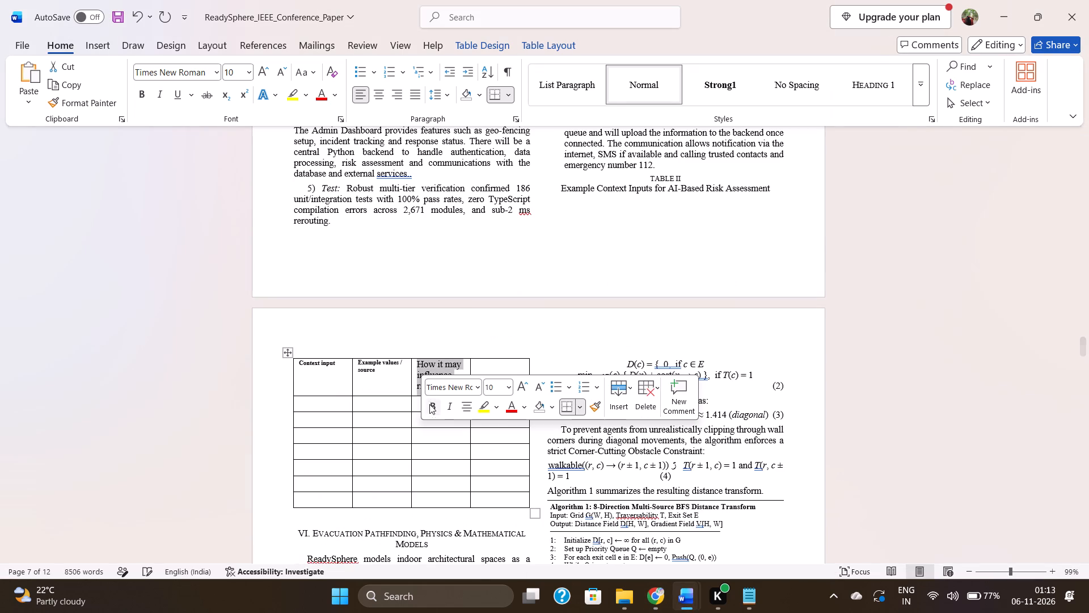
click(430, 406)
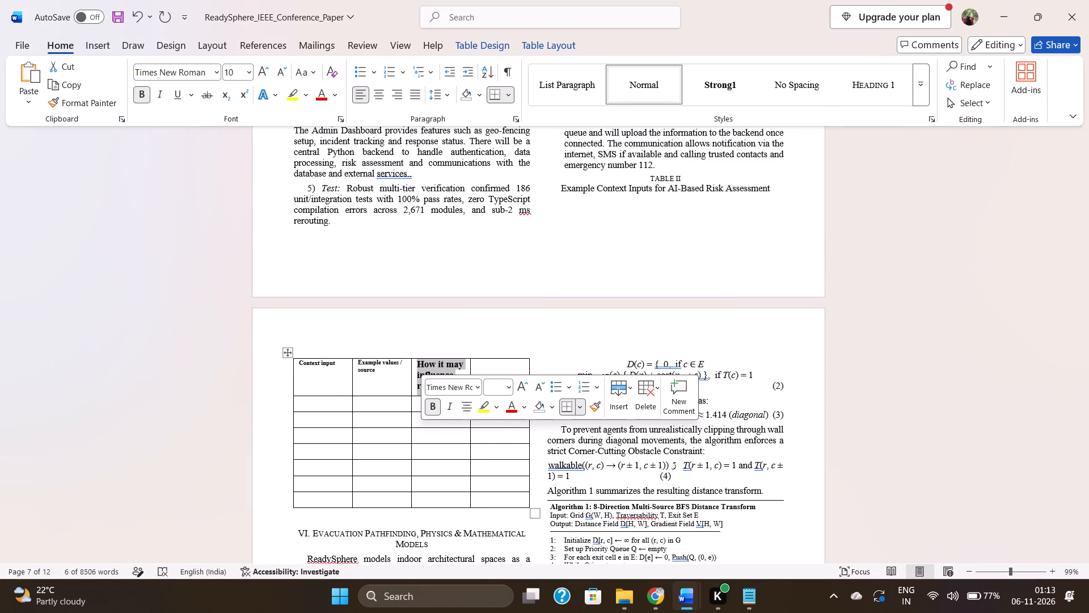
click(494, 387)
text(6.5)
key(Return)
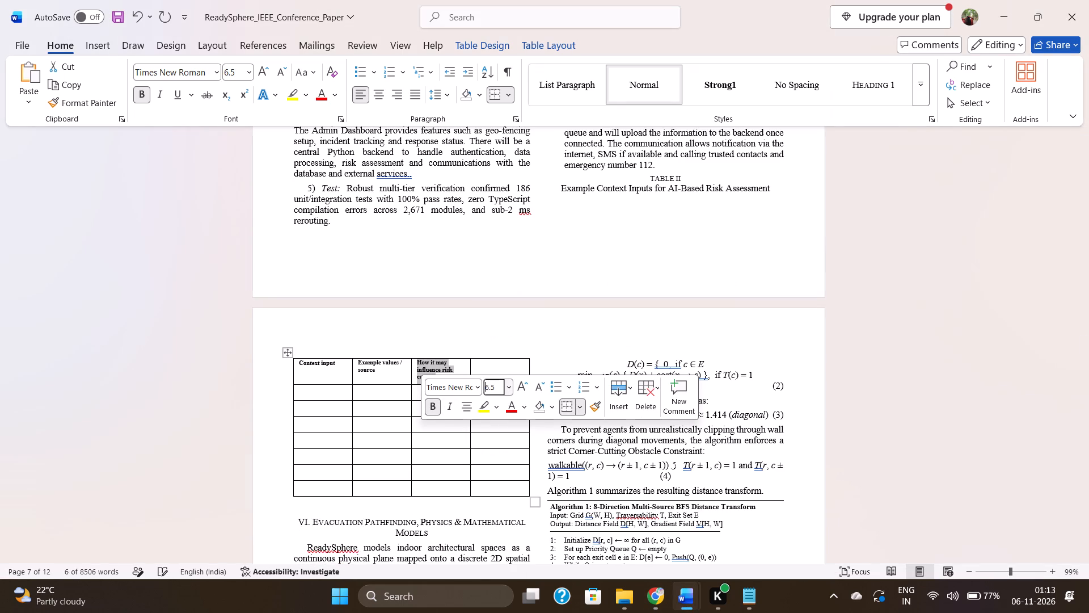
Copy the heading "Important limitation" from the PDF's Table 4 in Chrome into the Word table's fourth header cell.
click(511, 365)
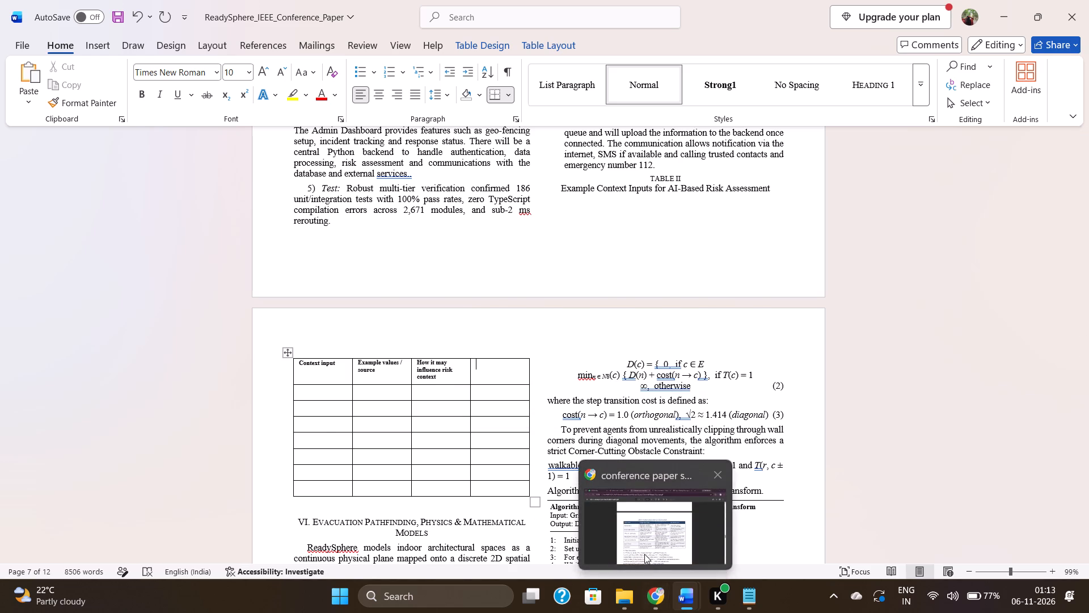
click(644, 554)
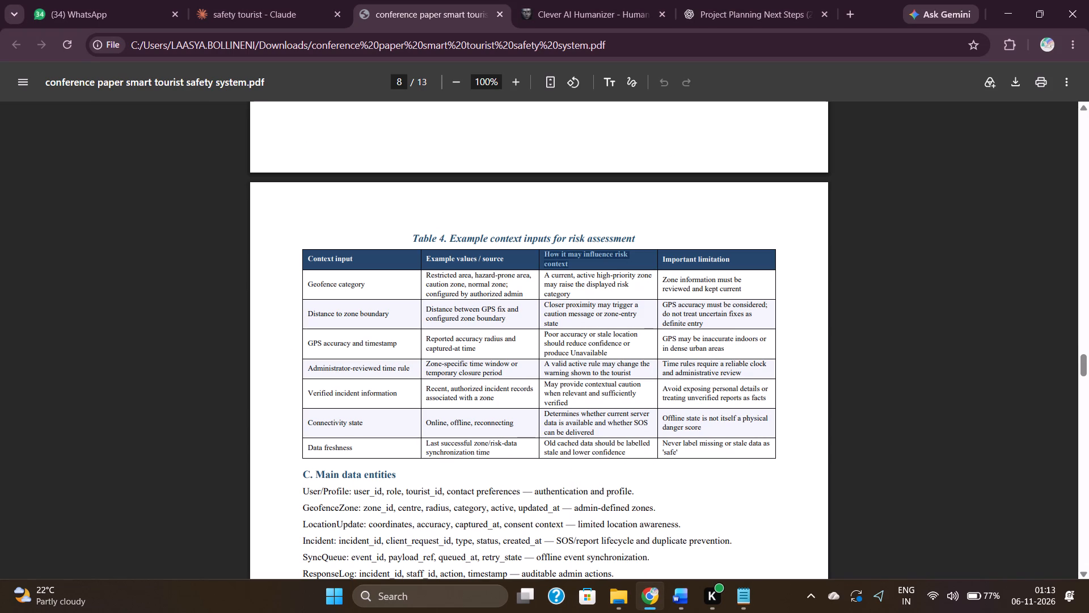
drag(731, 264, 668, 259)
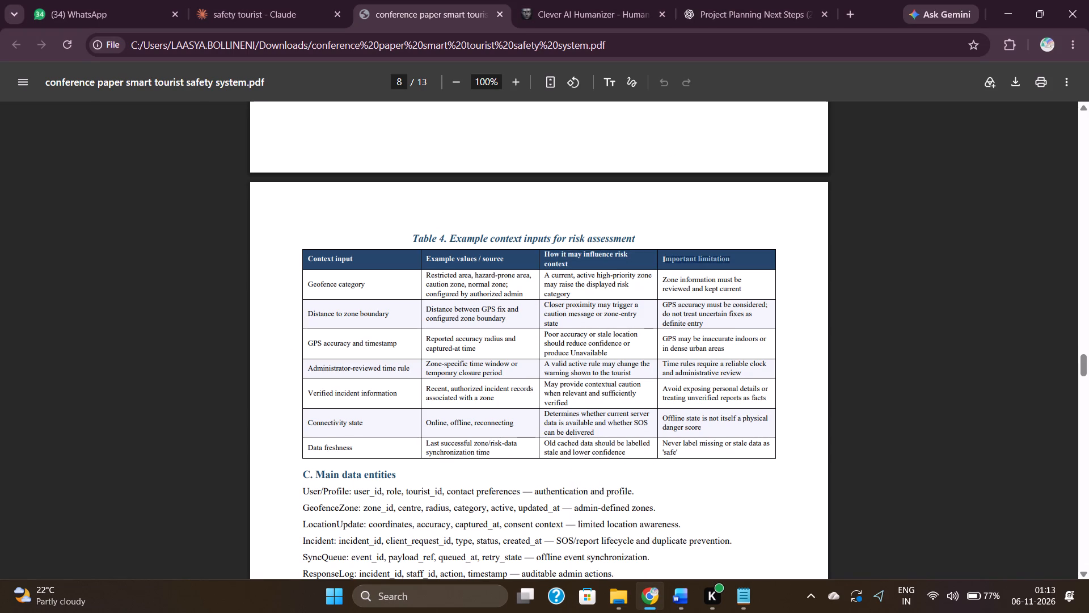
drag(668, 259, 662, 259)
key(ctrl+c)
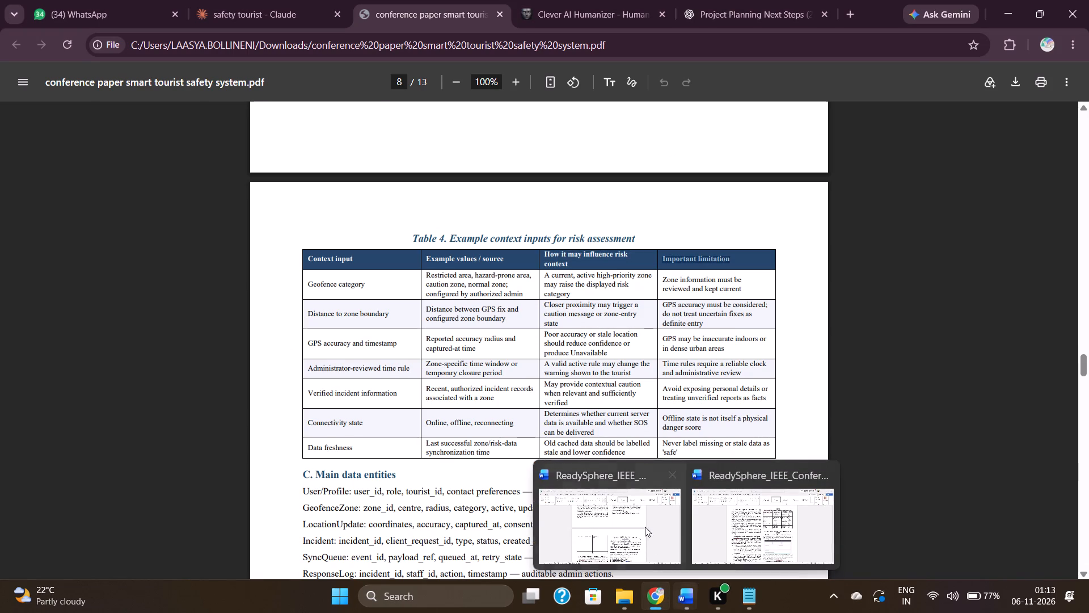
click(645, 527)
key(ctrl+v)
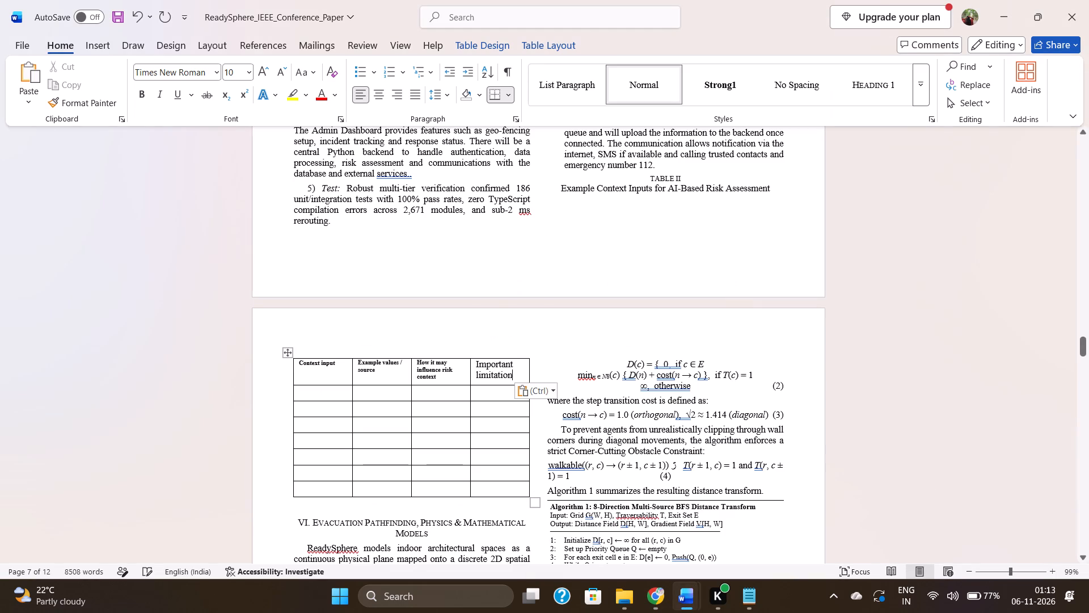
Set the "Important limitation" heading's font size to 6.5 pt.
drag(514, 372, 473, 362)
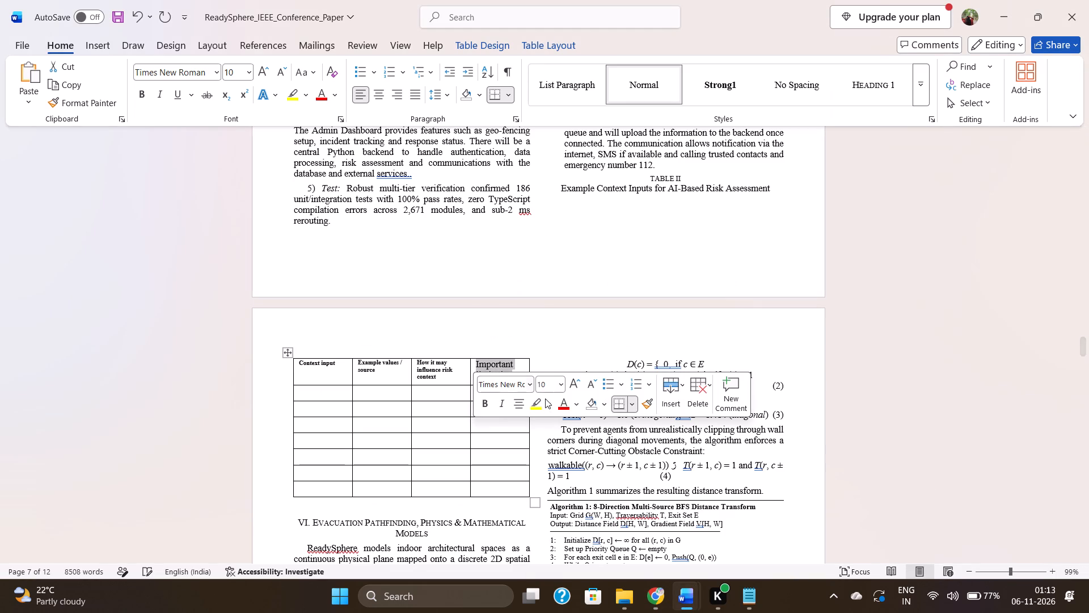
click(551, 387)
text(6.5)
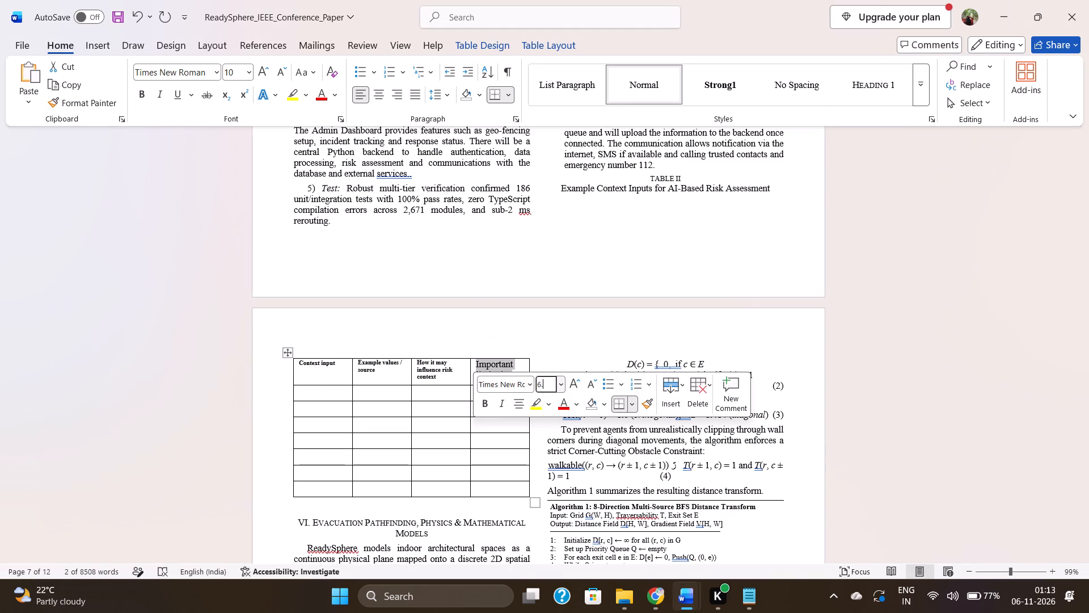
key(Return)
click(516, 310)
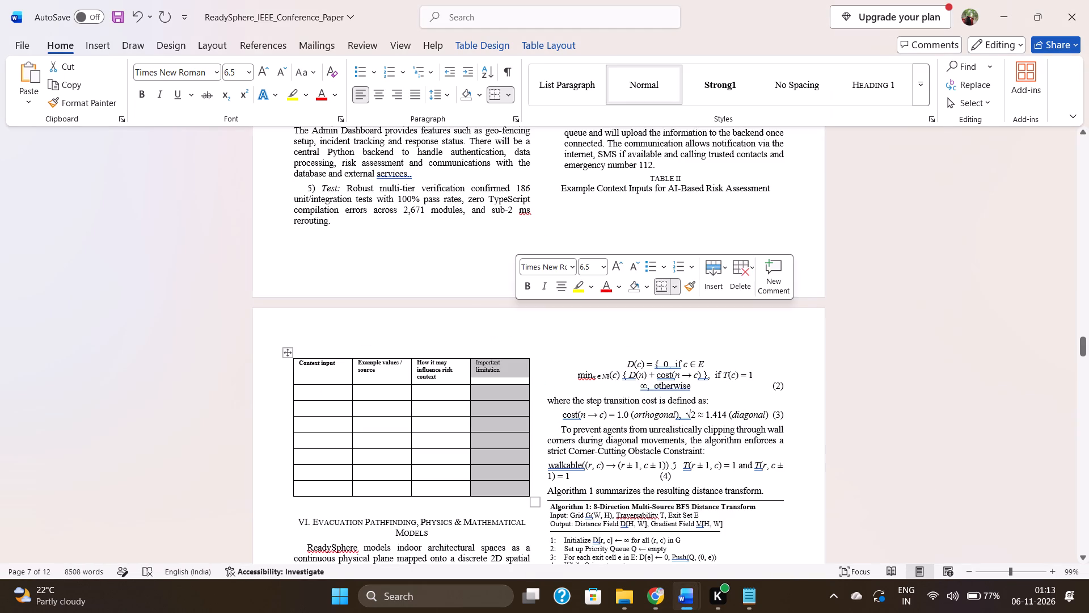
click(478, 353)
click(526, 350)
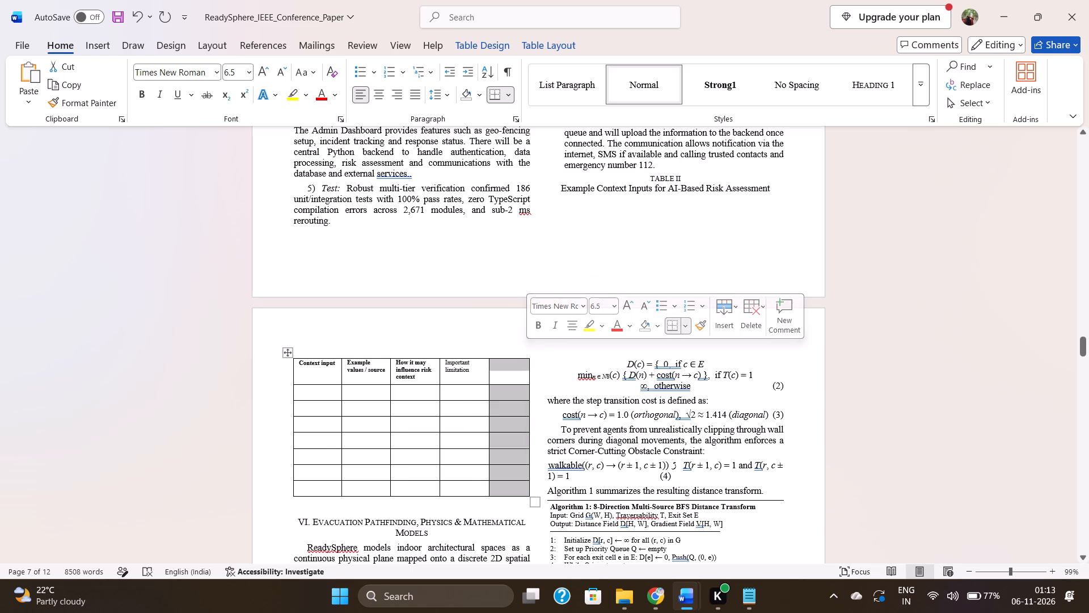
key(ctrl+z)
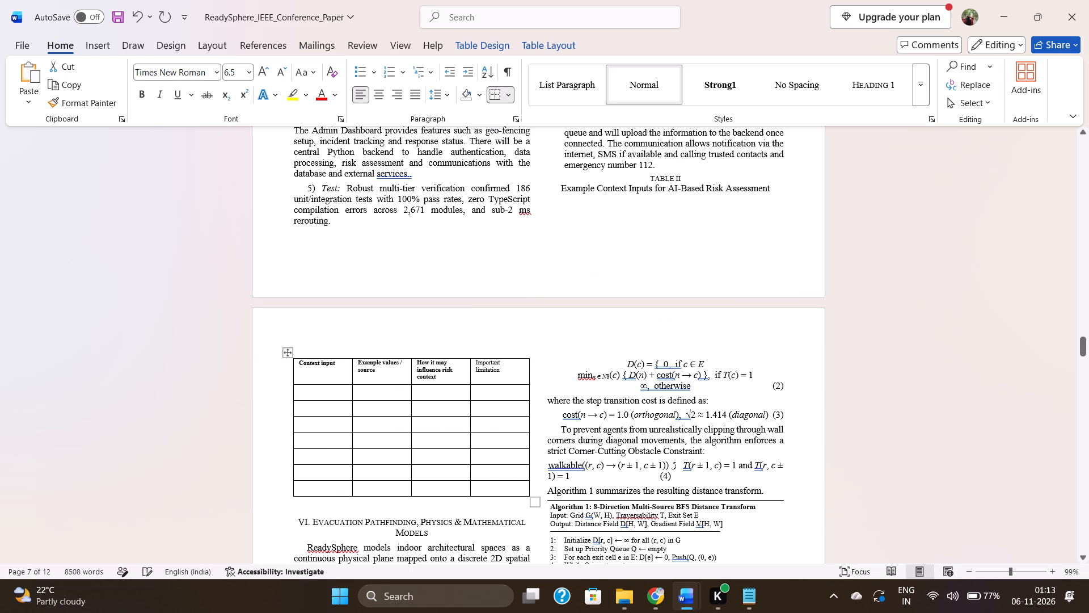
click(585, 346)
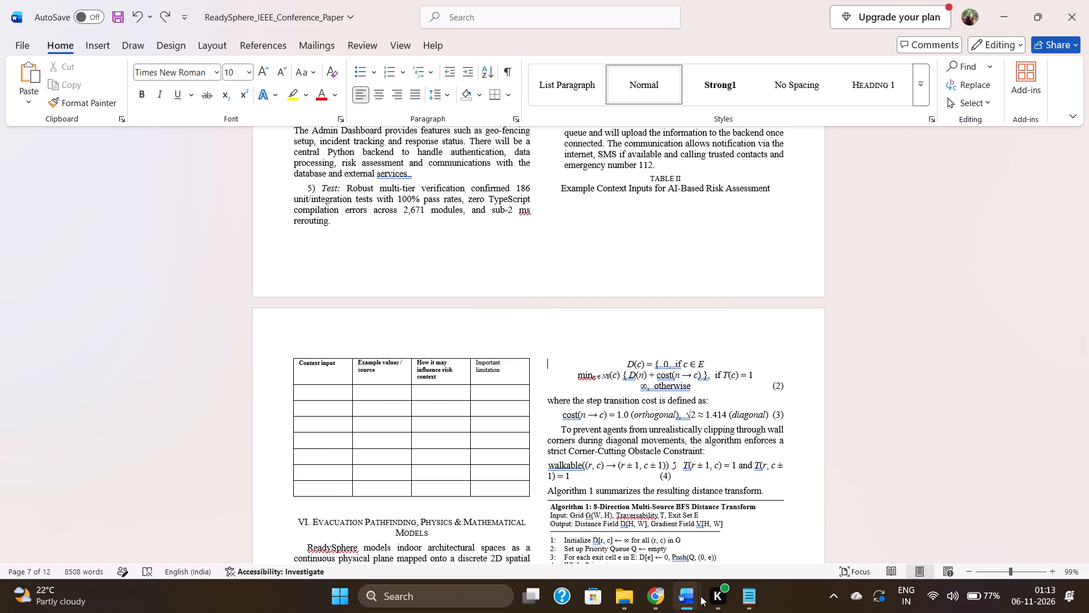
Copy "Geofence category" from the PDF's Table 4 in Chrome into the Word table's first cell under "Context input".
click(644, 531)
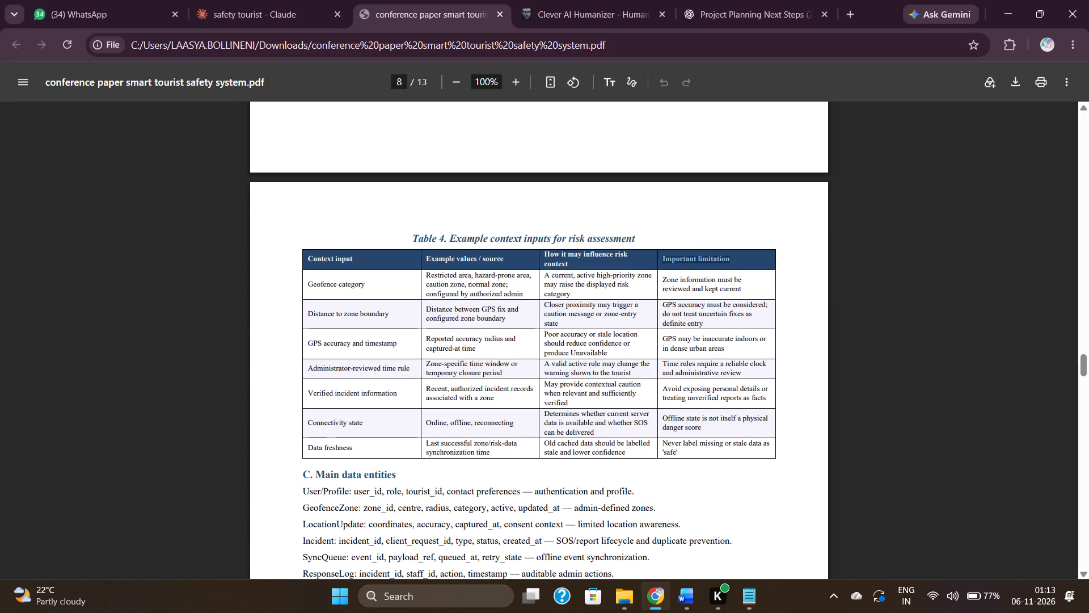
drag(370, 285, 300, 278)
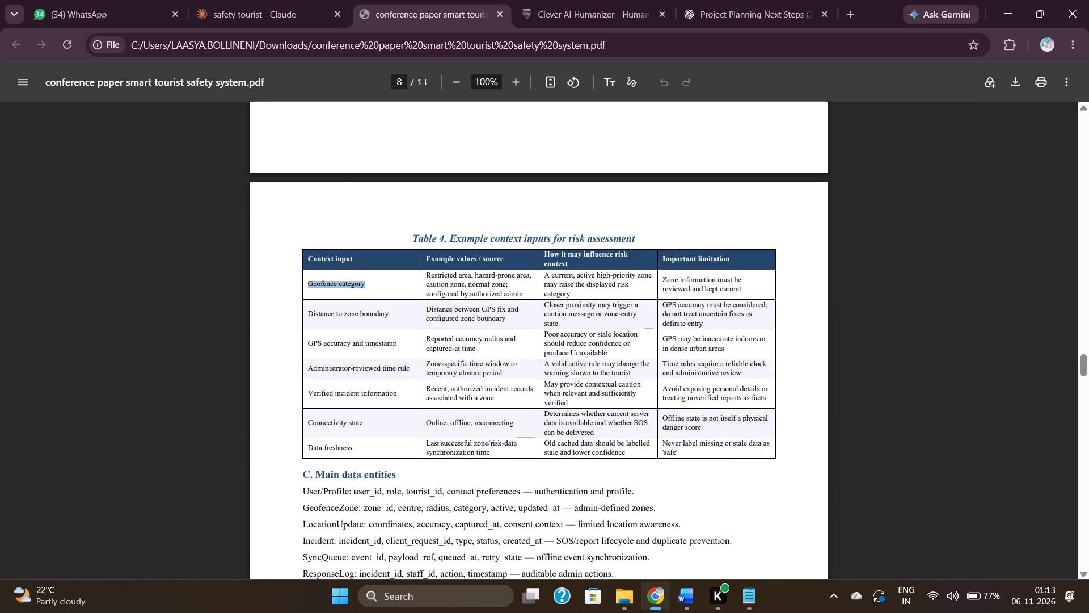
key(ctrl+c)
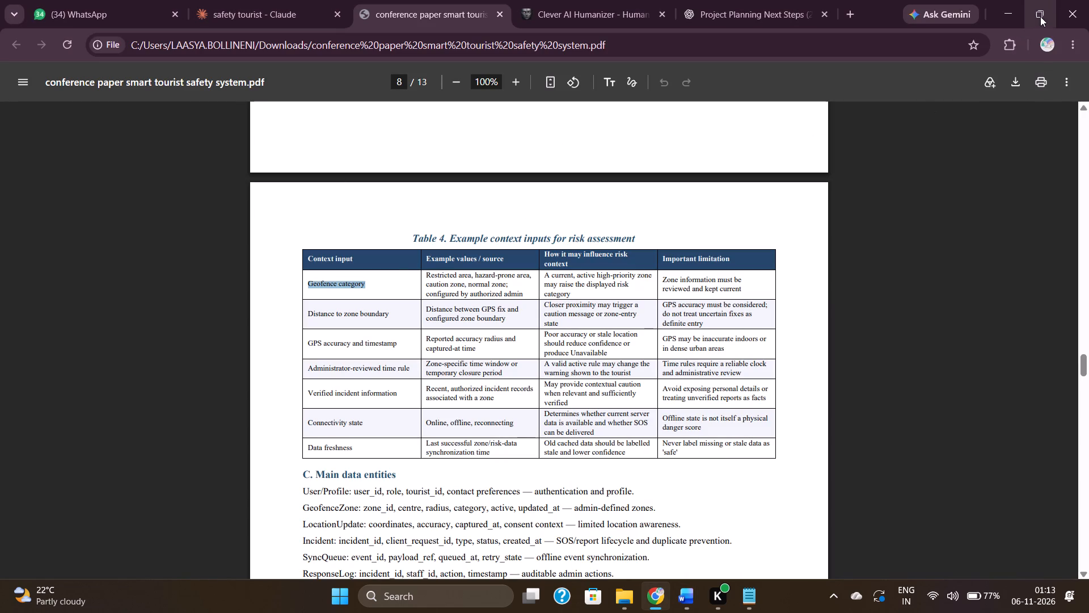
click(1040, 16)
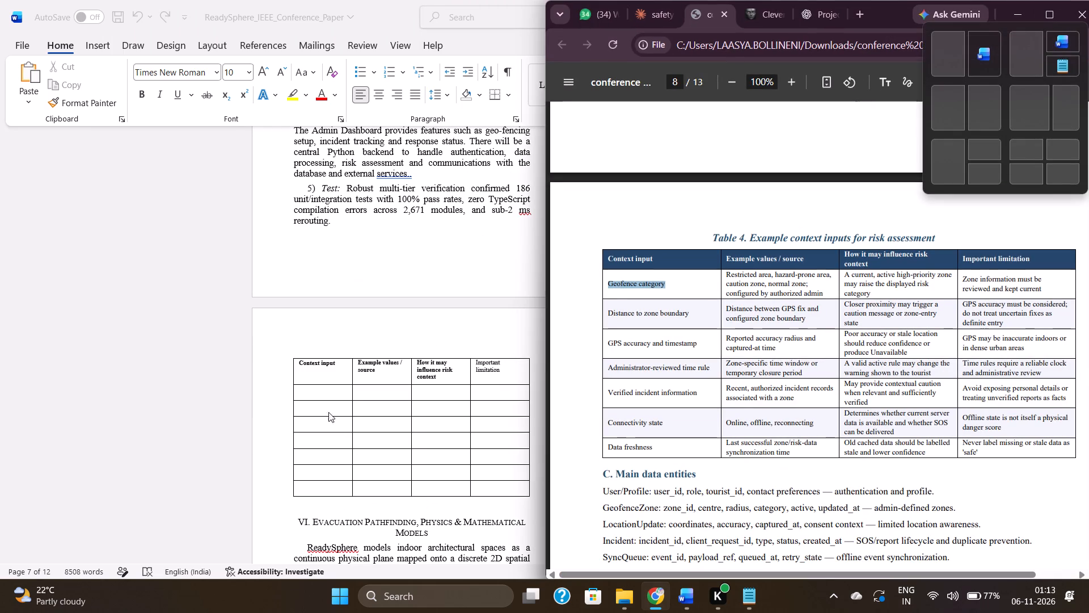
click(325, 392)
click(325, 392)
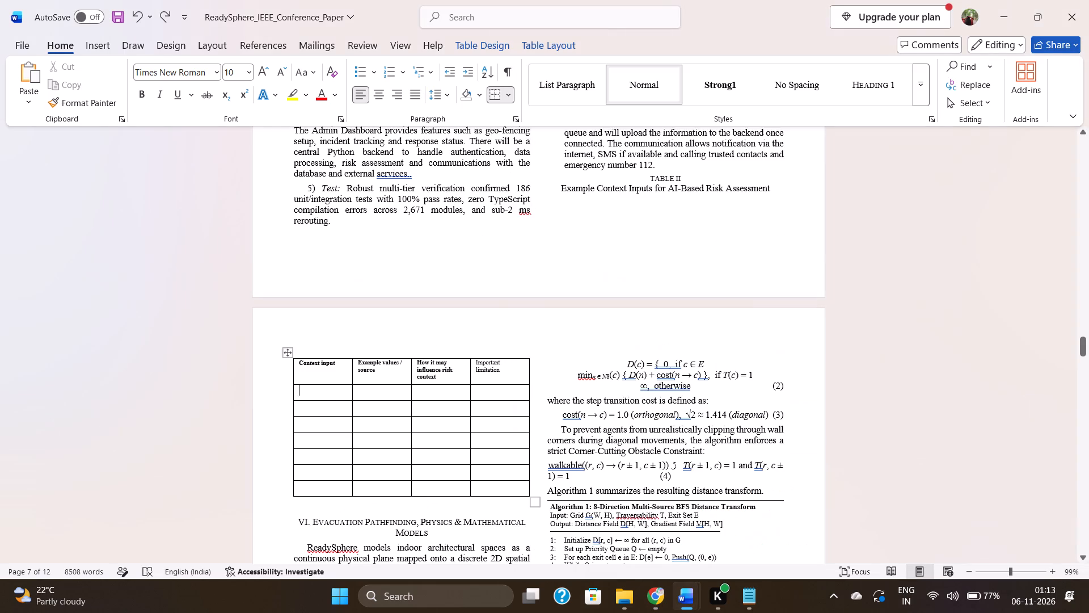
key(ctrl+v)
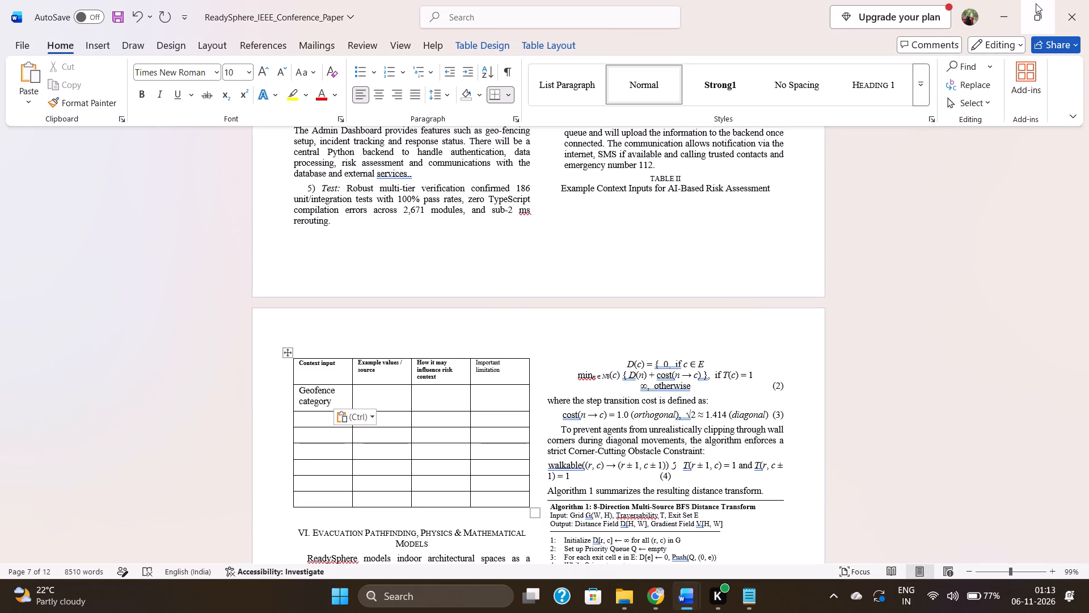
Tile Word beside Chrome and copy "Distance to zone boundary" from the PDF's Table 4 into the cell below "Geofence category".
click(955, 47)
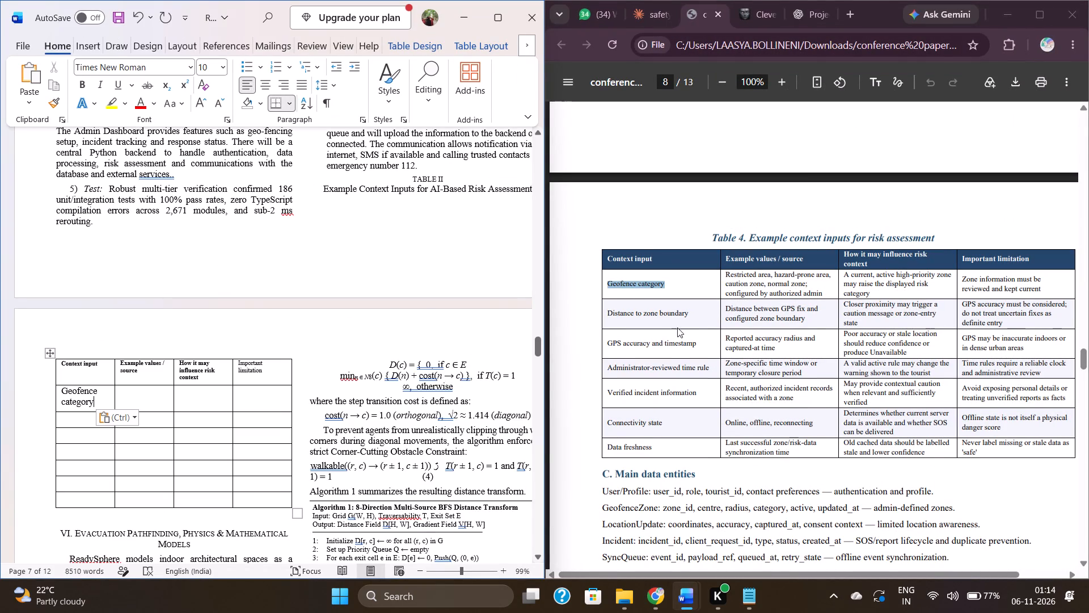
click(691, 318)
click(691, 318)
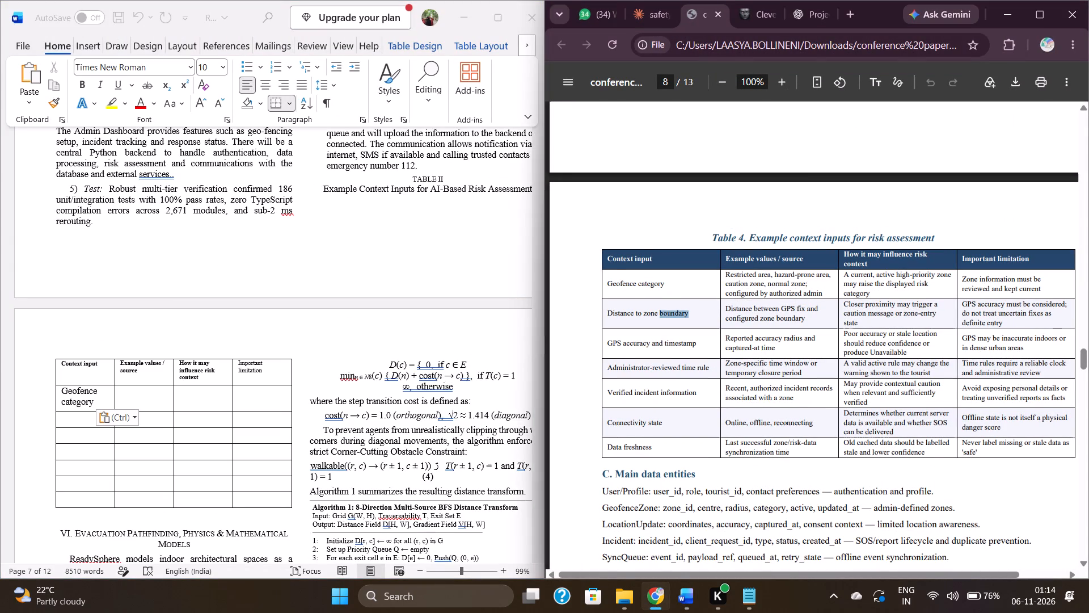
click(691, 313)
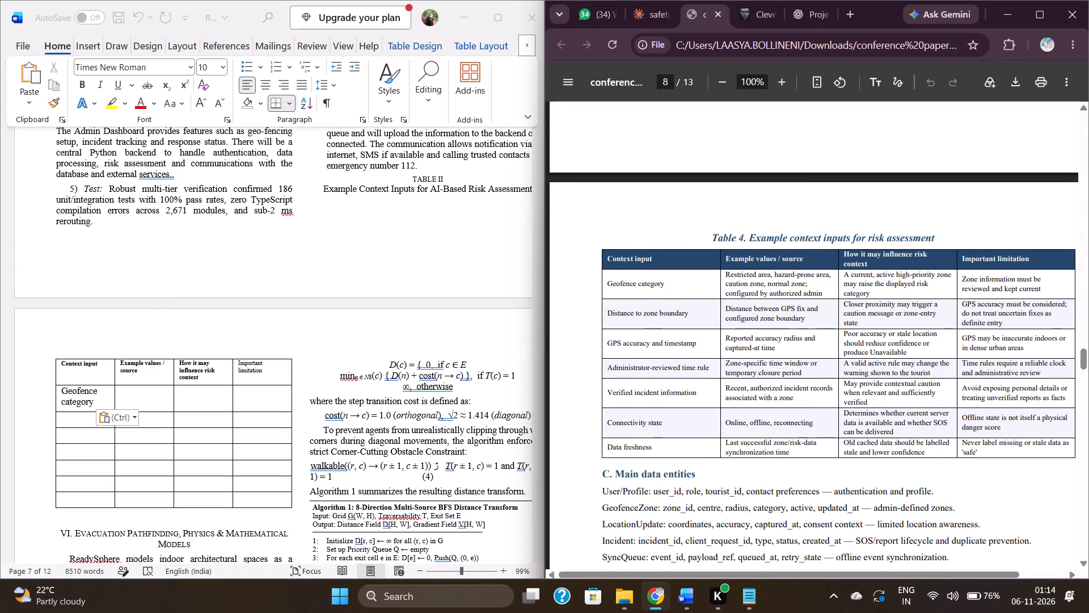
drag(687, 315, 605, 313)
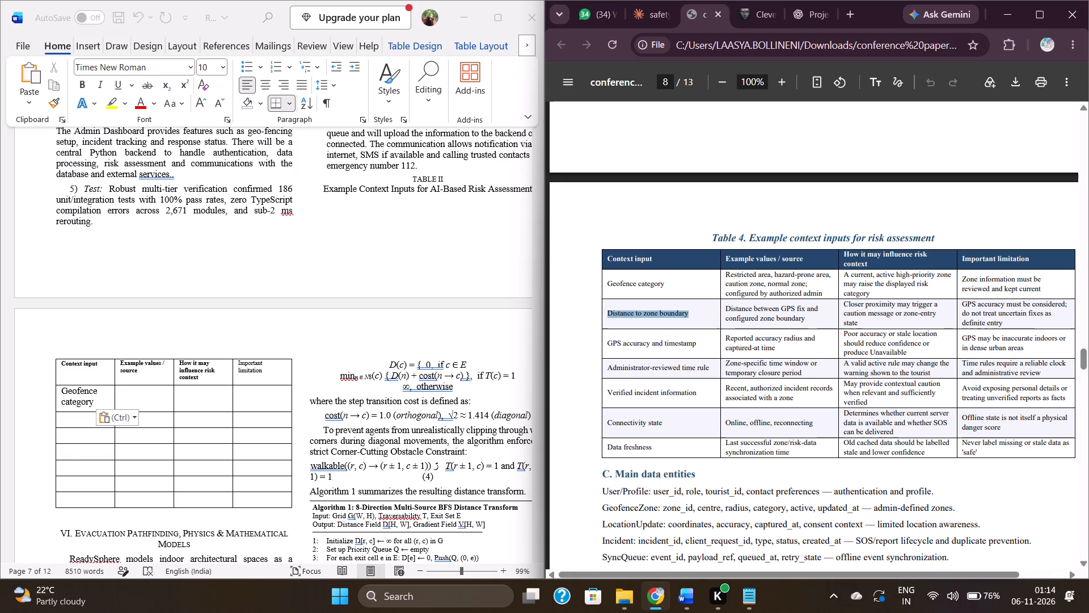
key(ctrl+c)
click(79, 421)
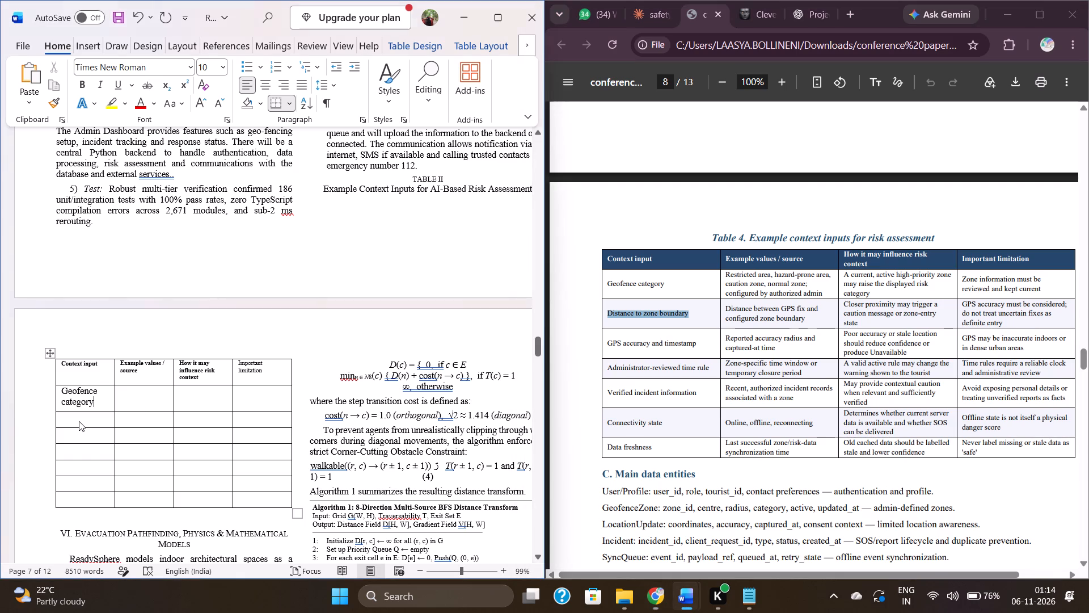
click(88, 415)
key(ctrl+v)
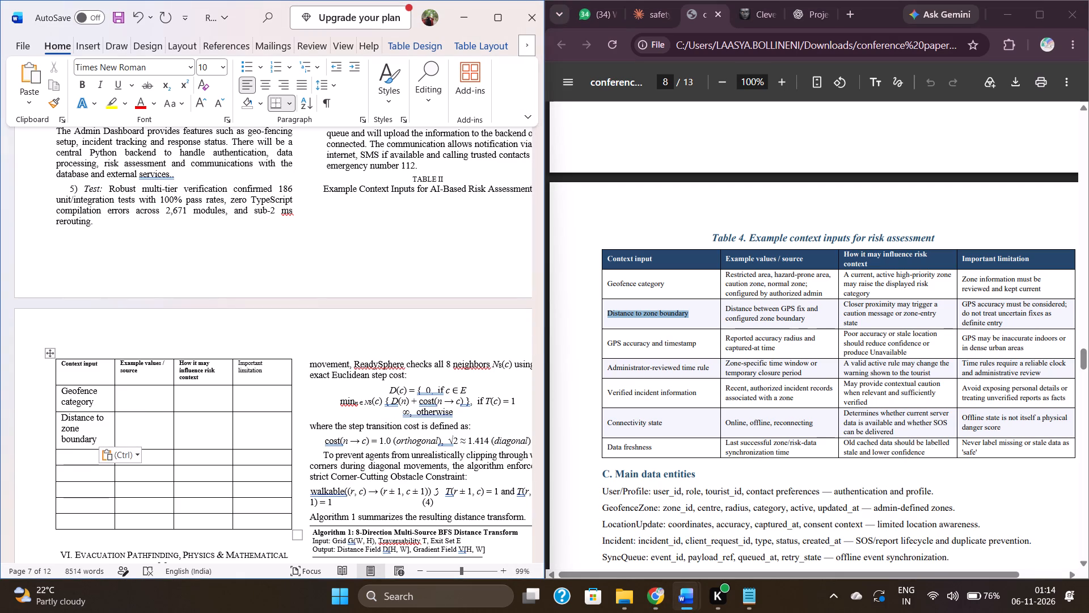
Copy "GPS accuracy and timestamp" from the PDF in Chrome into the Word table cell below "Distance to zone boundary".
drag(698, 346, 586, 345)
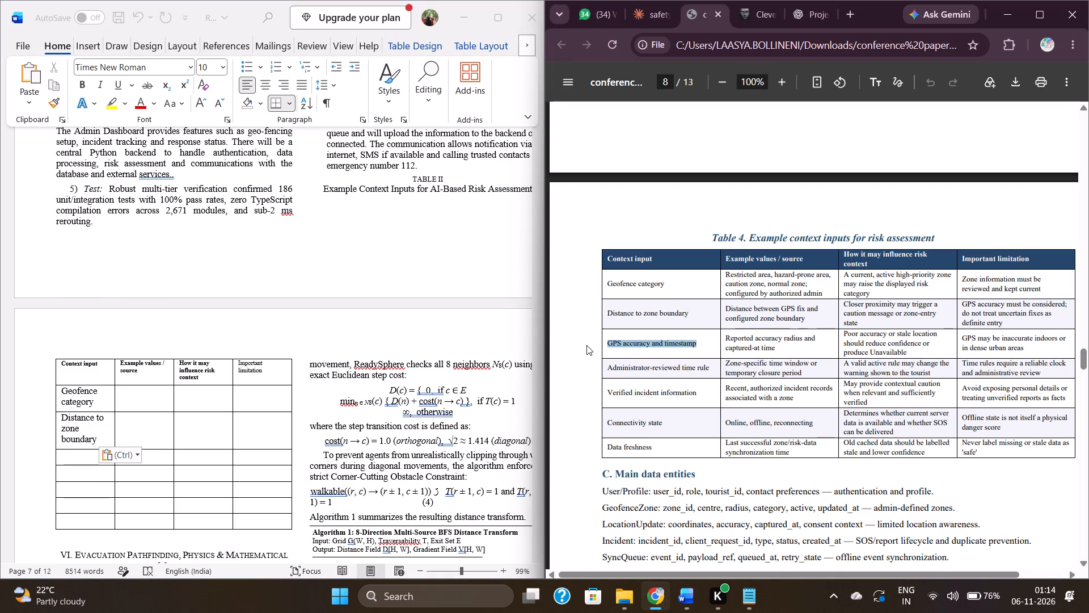
key(ctrl+c)
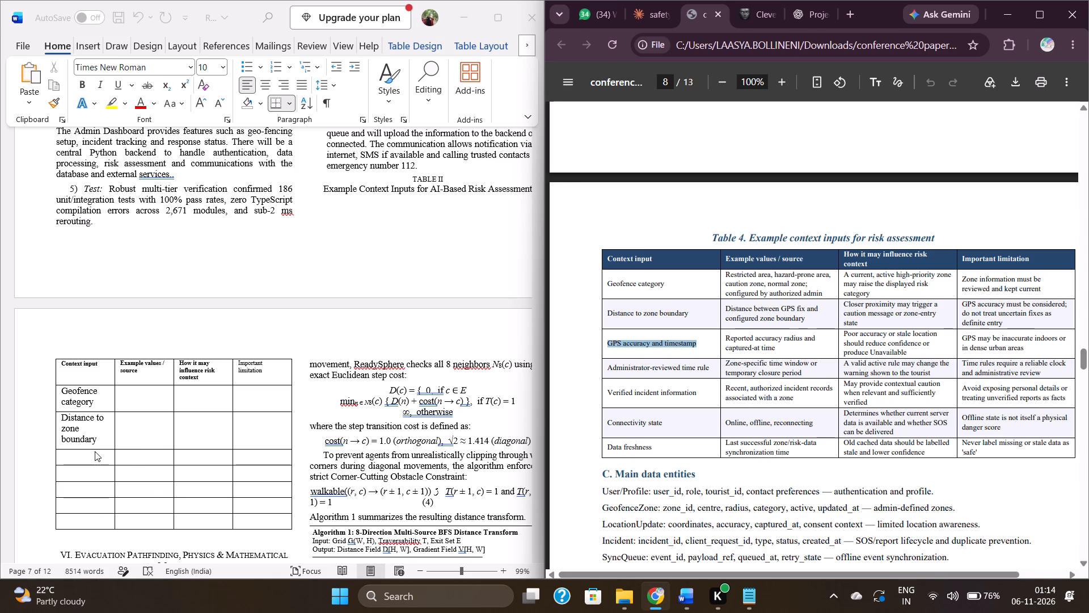
click(95, 451)
click(95, 456)
key(ctrl+c)
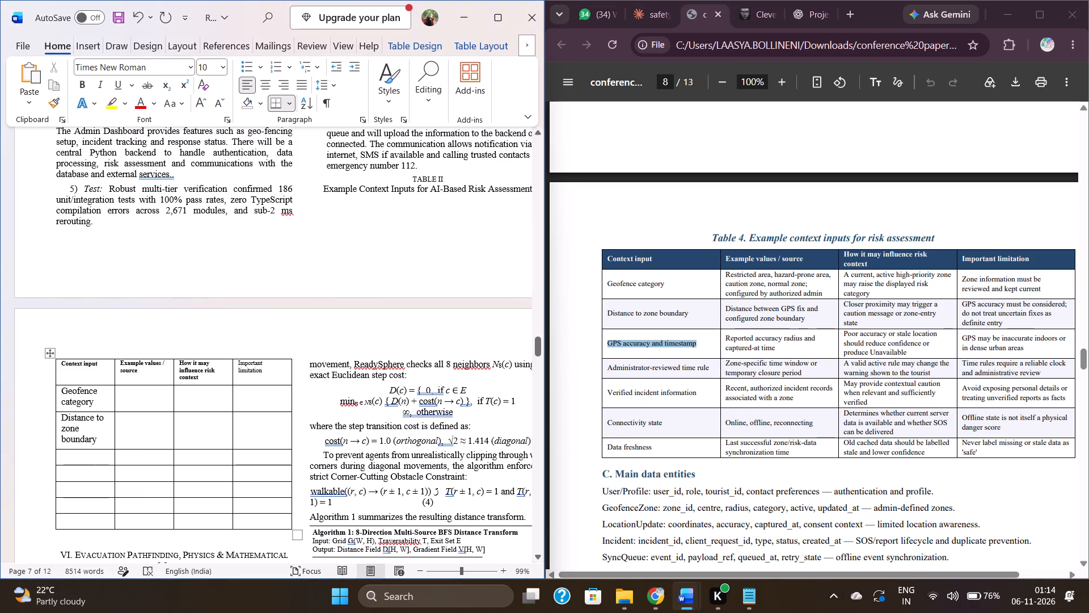
key(ctrl+v)
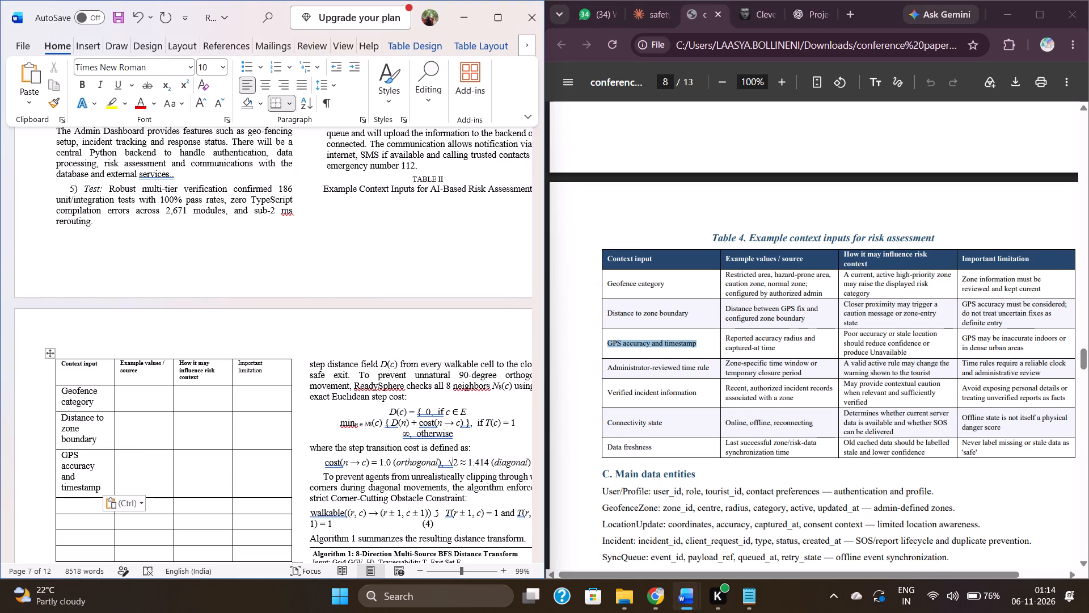
Copy "Administrator-reviewed time rule" from the PDF in Chrome into the Word table cell below "GPS accuracy and timestamp".
drag(711, 366, 605, 364)
key(ctrl+c)
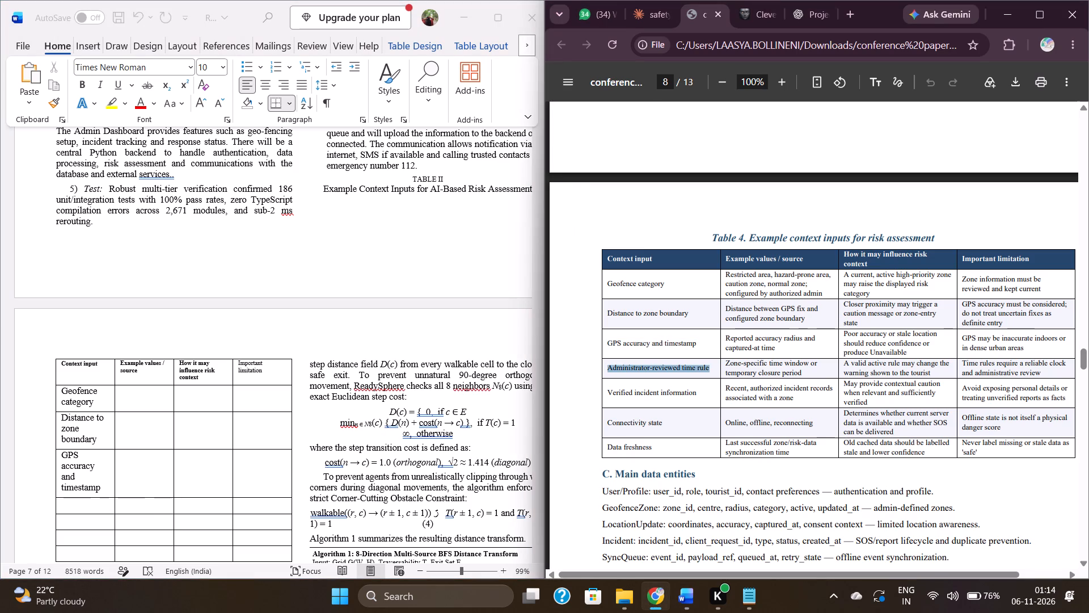
scroll(272, 468, down, 1)
click(96, 426)
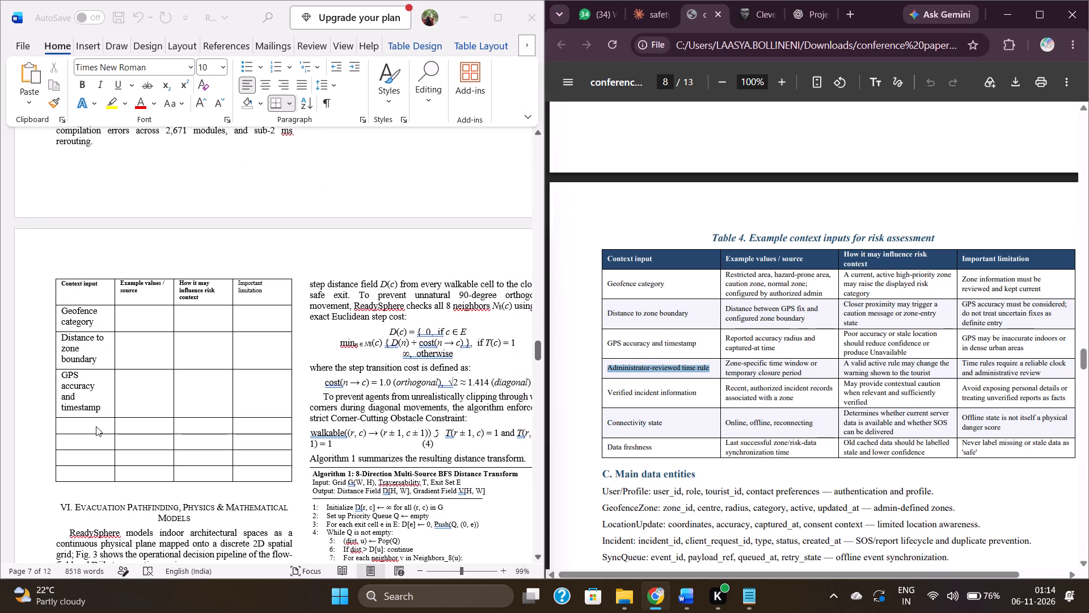
click(96, 426)
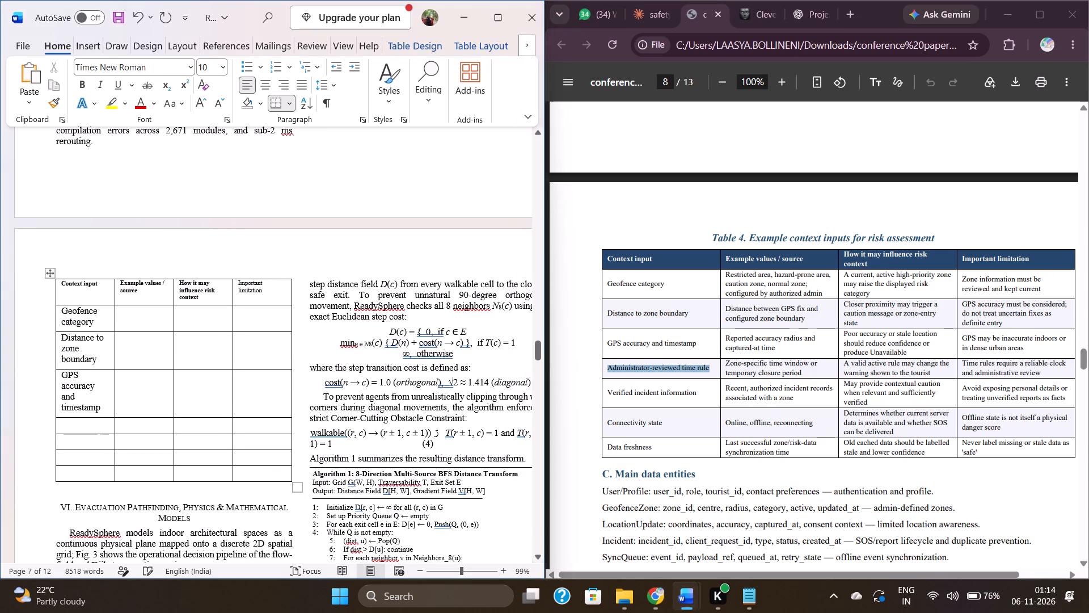
key(ctrl+v)
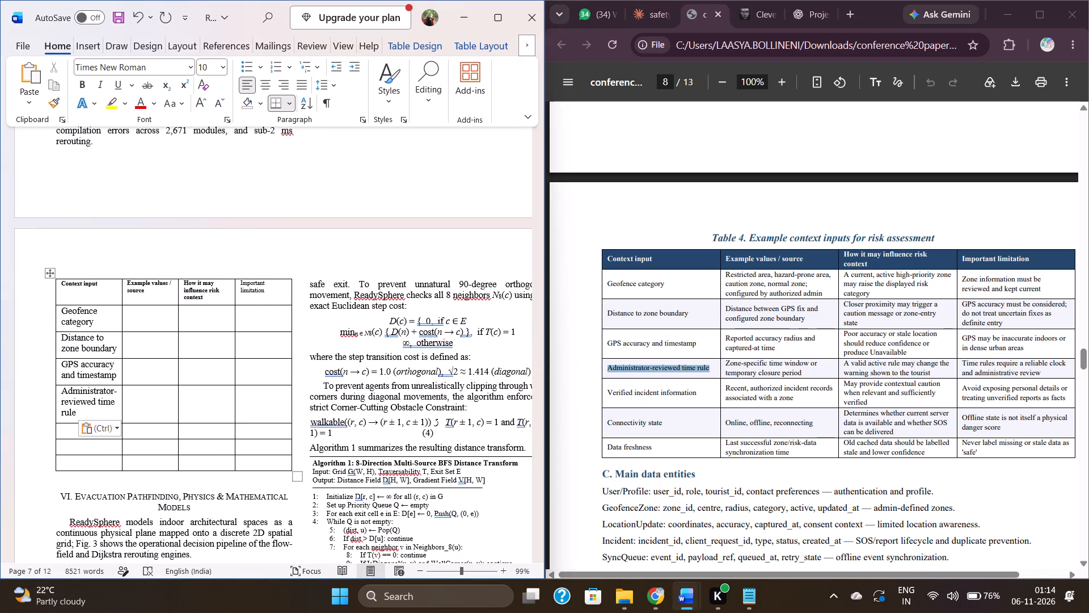
Copy "Verified incident information" from the PDF in Chrome into the Word table cell below "Administrator-reviewed time rule".
drag(698, 392, 593, 397)
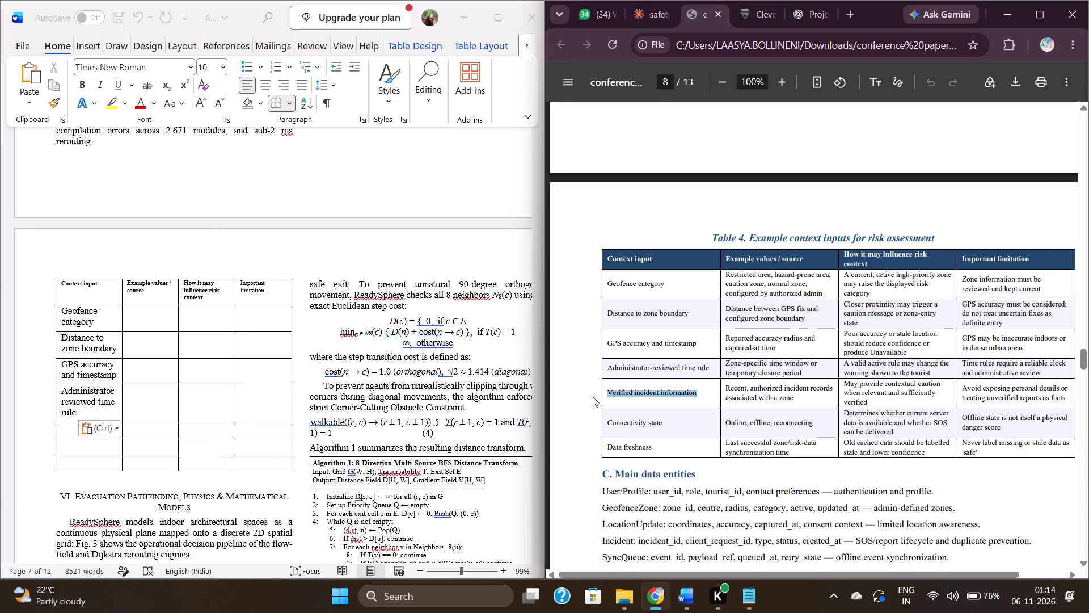
key(ctrl+c)
click(97, 429)
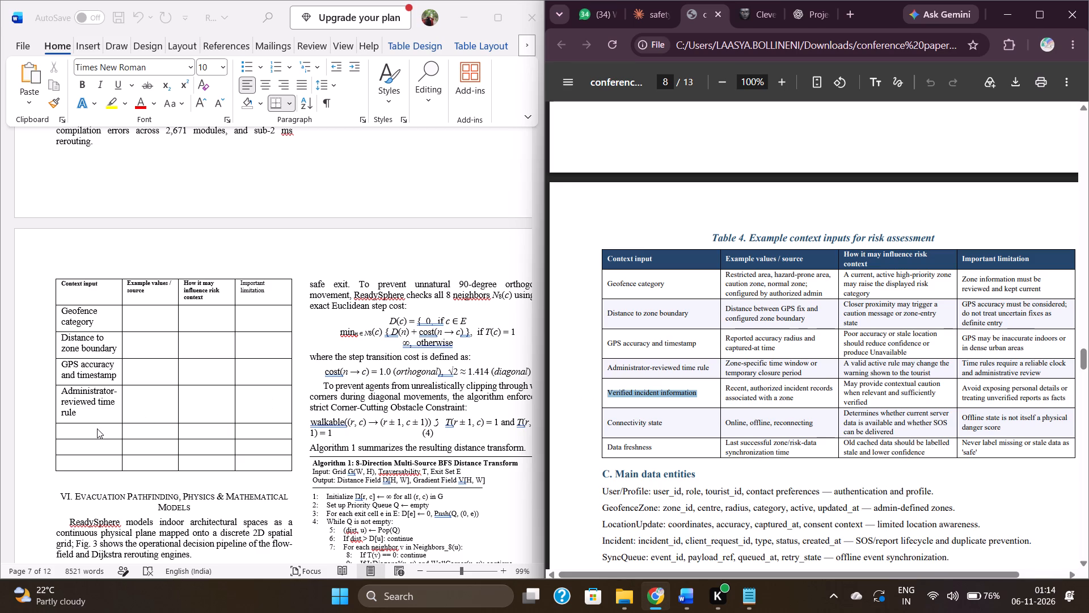
click(100, 430)
key(ctrl+v)
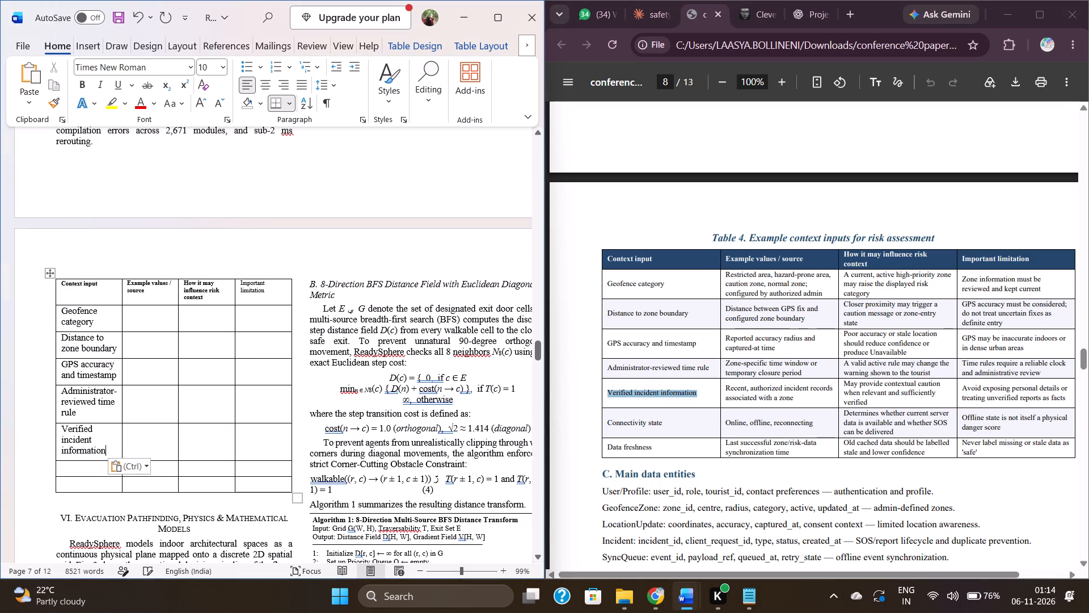
Copy "Connectivity state" from the PDF in Chrome into the Word table cell below "Verified incident information".
drag(663, 427, 607, 433)
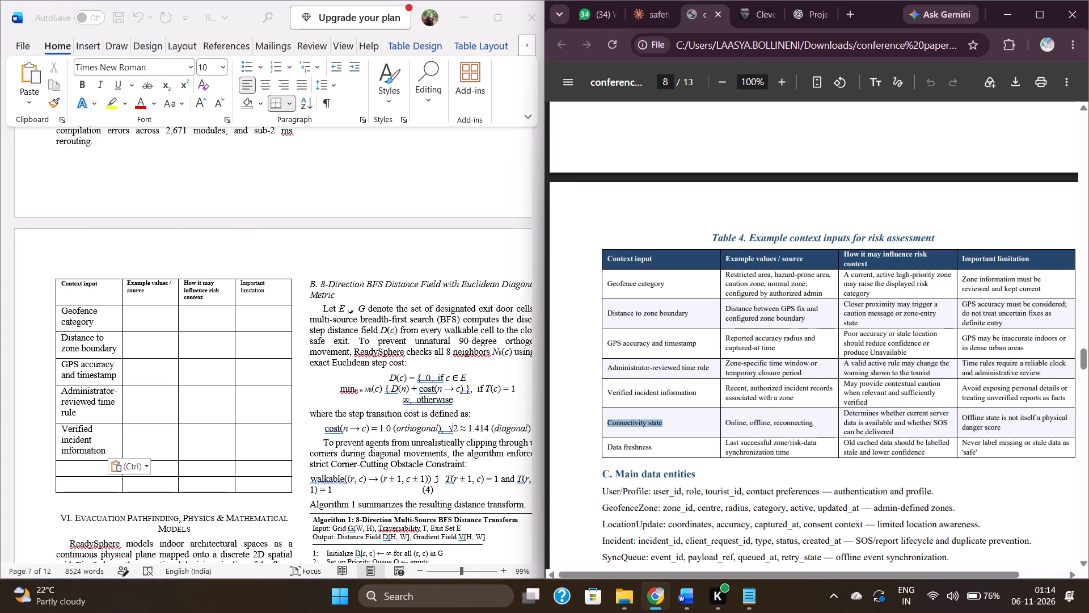
drag(607, 433, 592, 433)
key(ctrl+c)
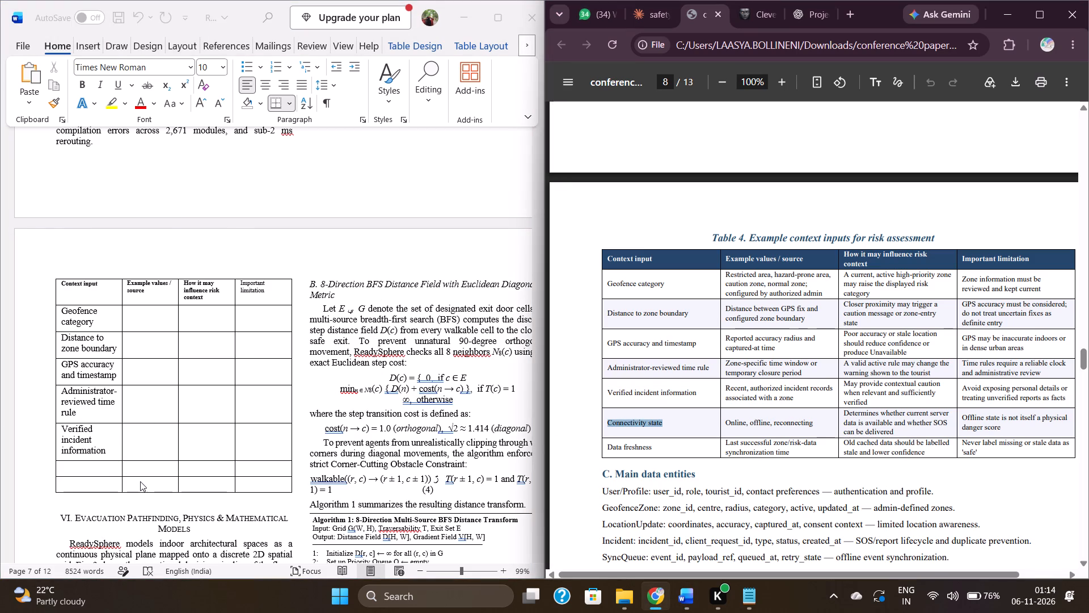
click(105, 469)
click(105, 469)
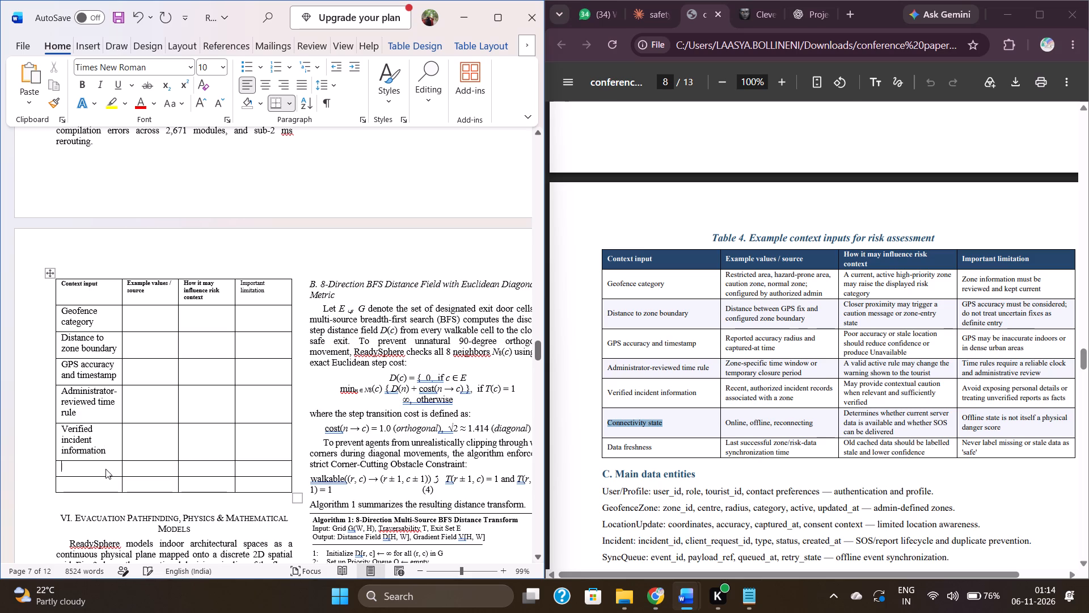
key(ctrl+v)
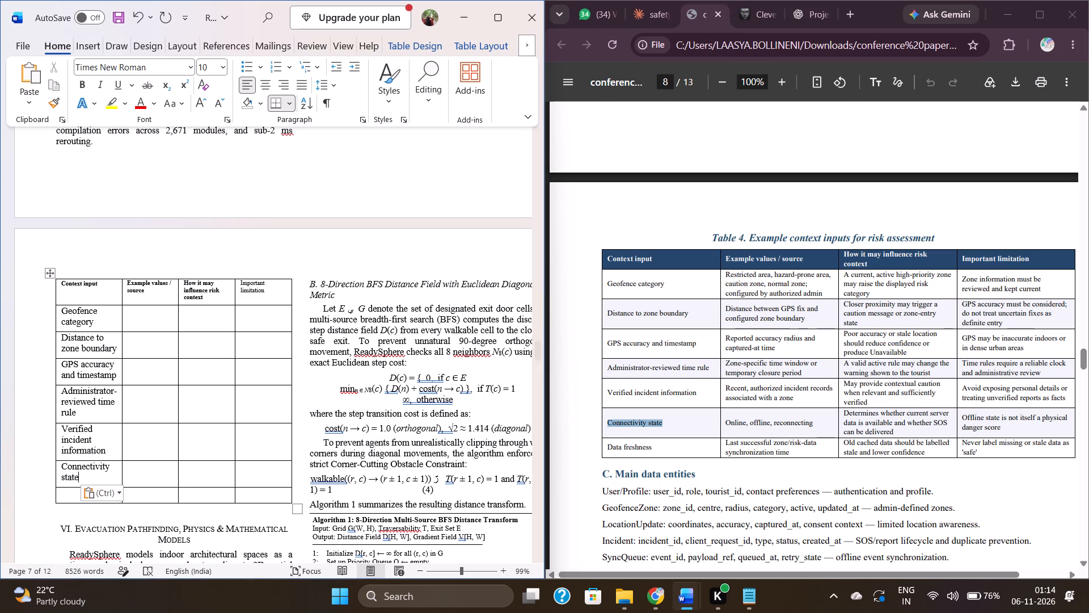
Copy "Data freshness" from the PDF in Chrome into the Word table cell below "Connectivity state".
drag(655, 446, 607, 446)
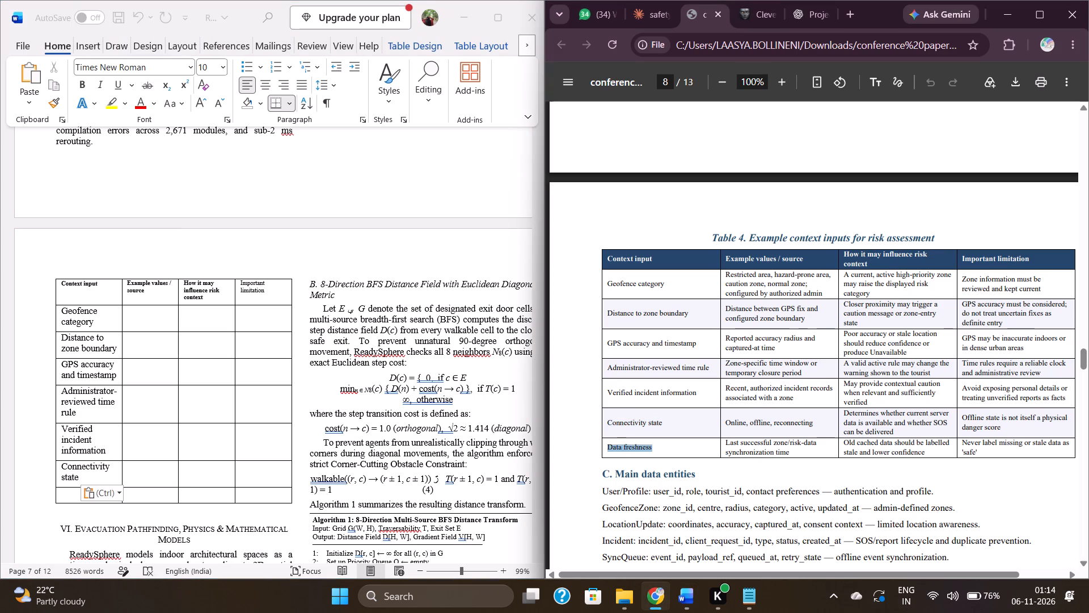
drag(607, 446, 607, 446)
key(ctrl+c)
click(82, 492)
click(82, 492)
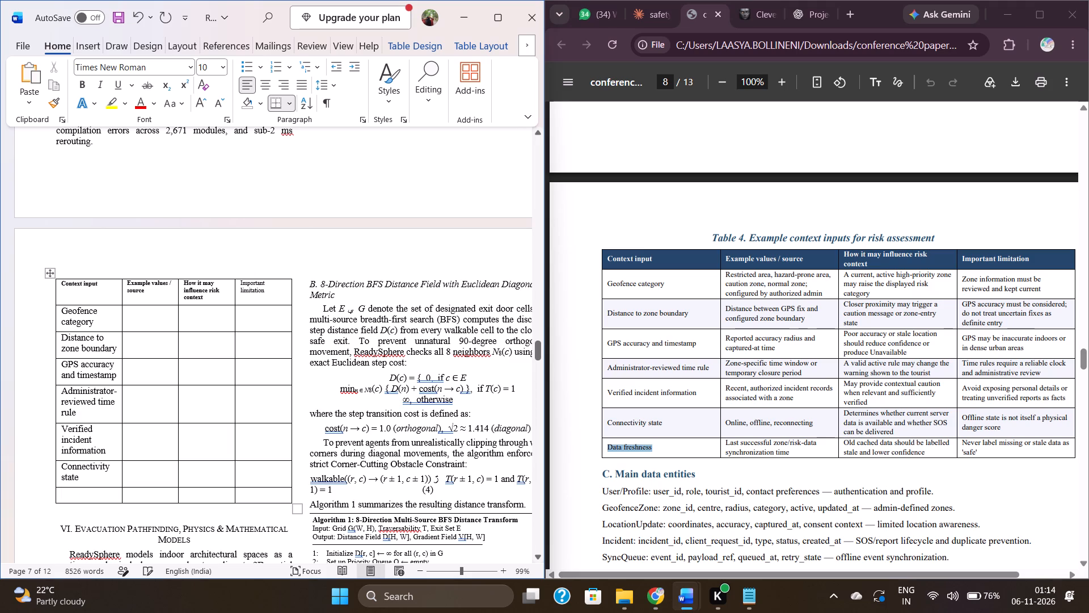
key(ctrl+v)
Set the font size of the "Data freshness" and "Connectivity state" cells to 6.5.
drag(116, 494, 44, 498)
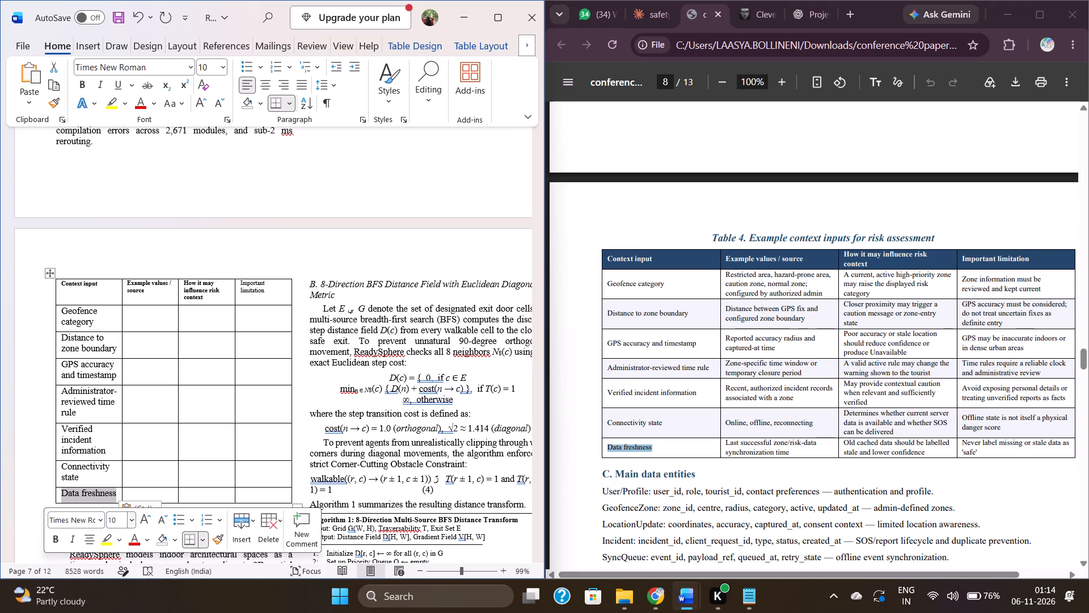
click(122, 519)
text(6.5)
key(Return)
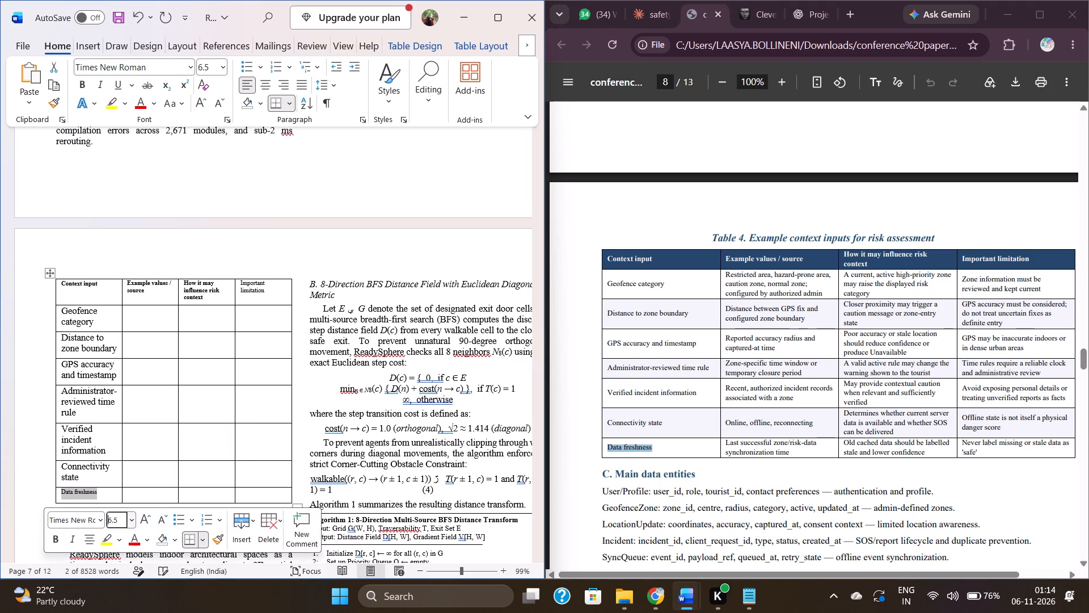
click(94, 471)
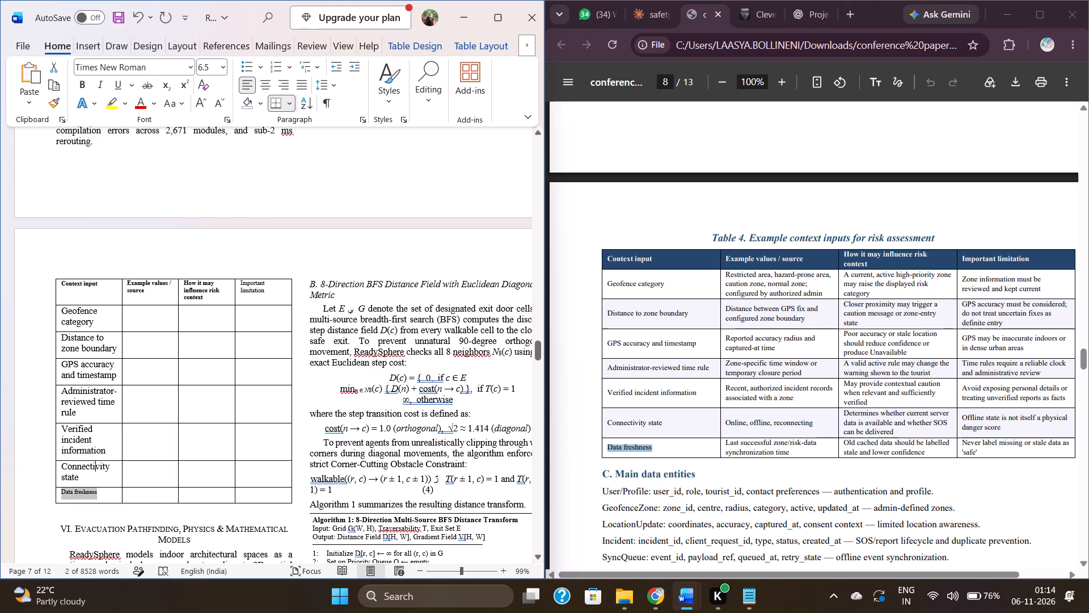
drag(99, 480, 62, 467)
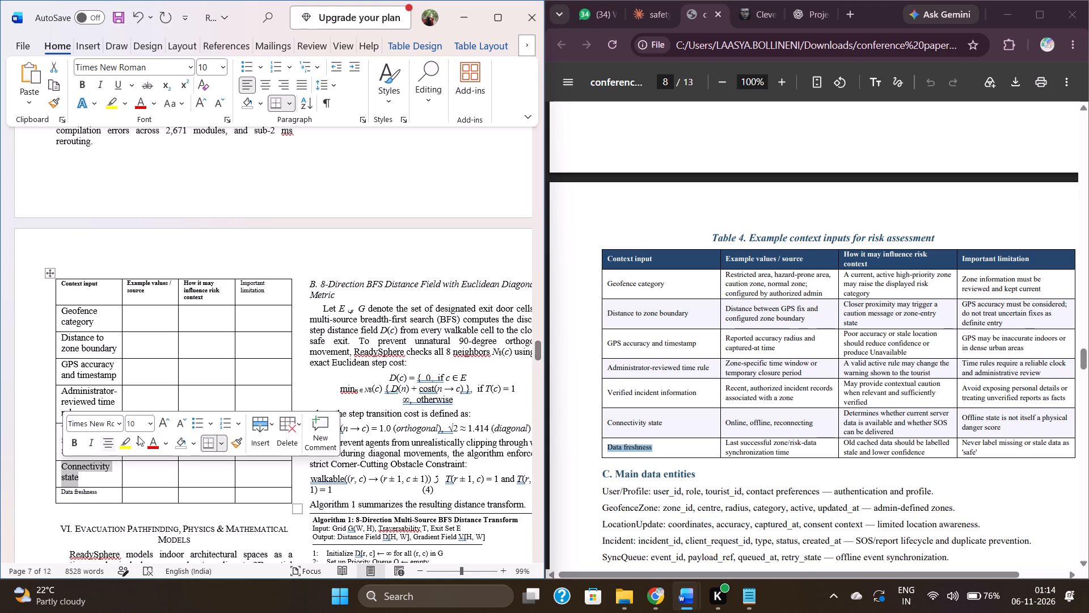
click(133, 418)
text(6.5)
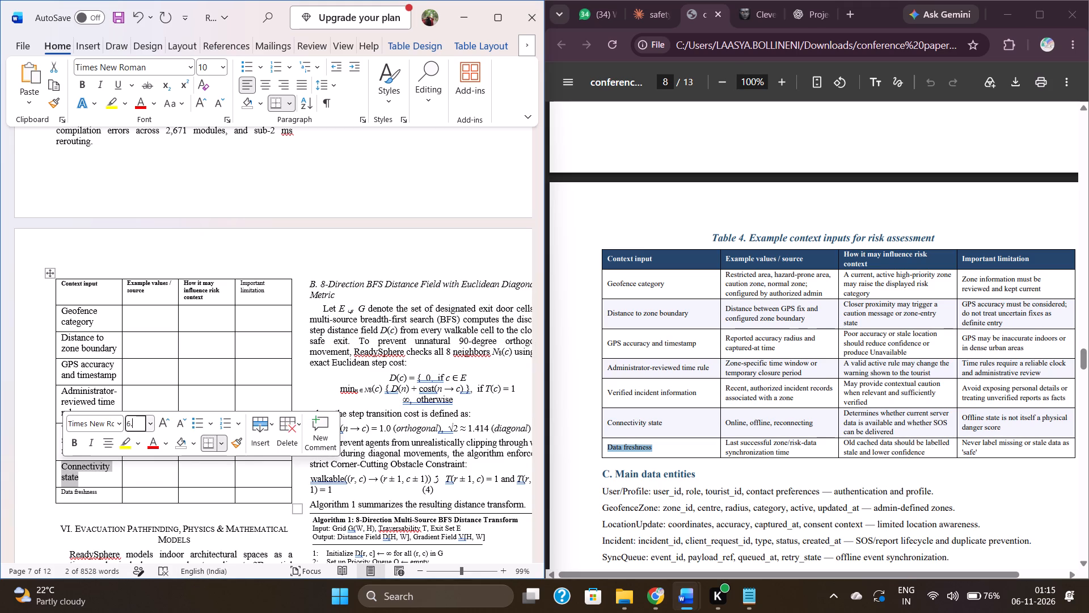
key(Return)
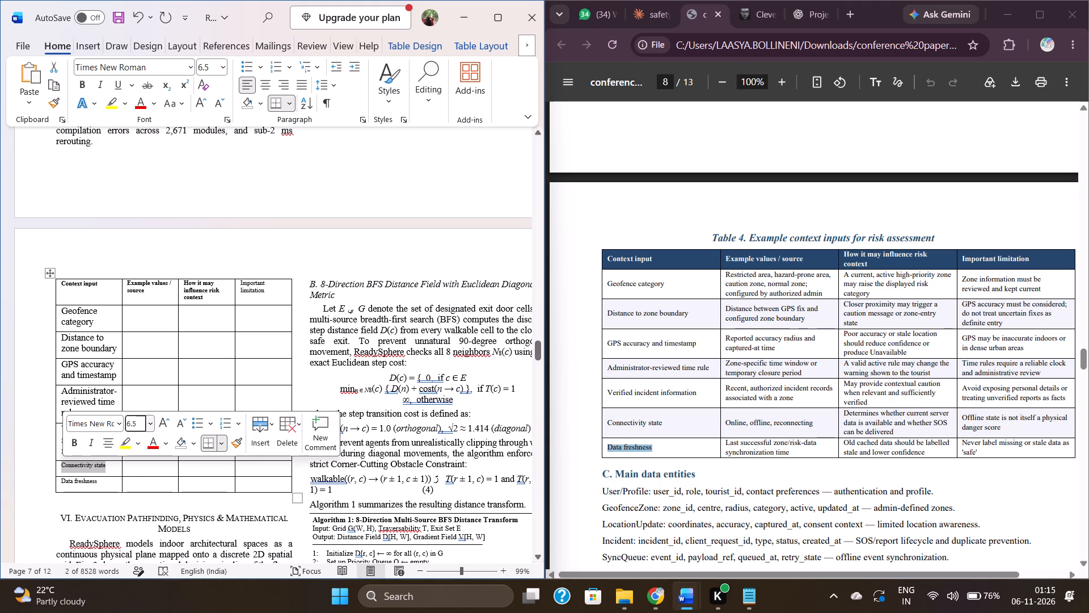
Set the font size of the "Distance to zone boundary" and "GPS accuracy and timestamp" cells to 6.5.
drag(117, 349, 58, 337)
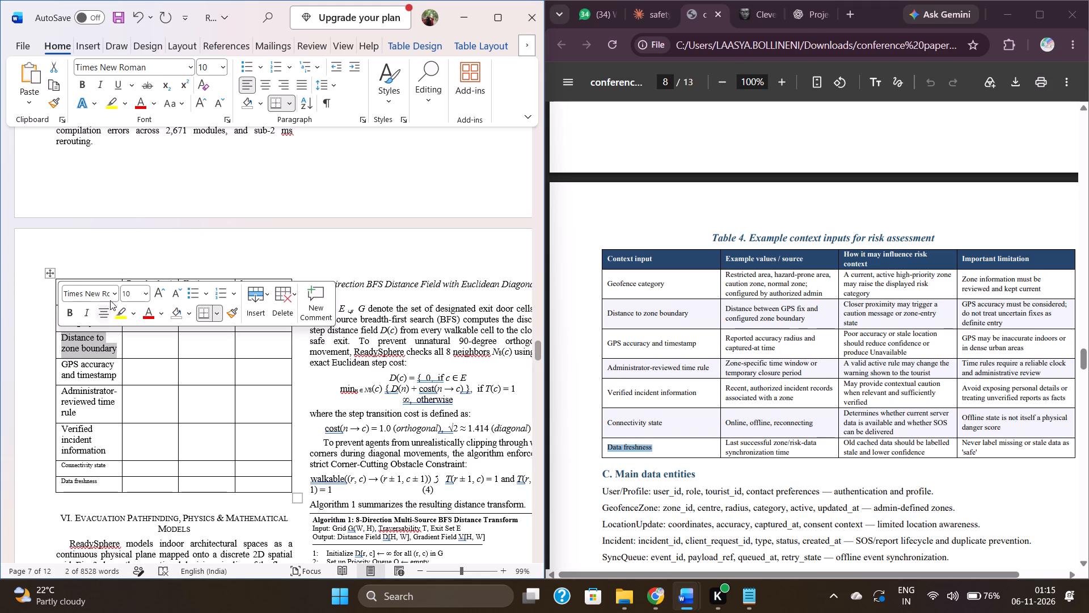
click(129, 292)
text(6.5)
key(Return)
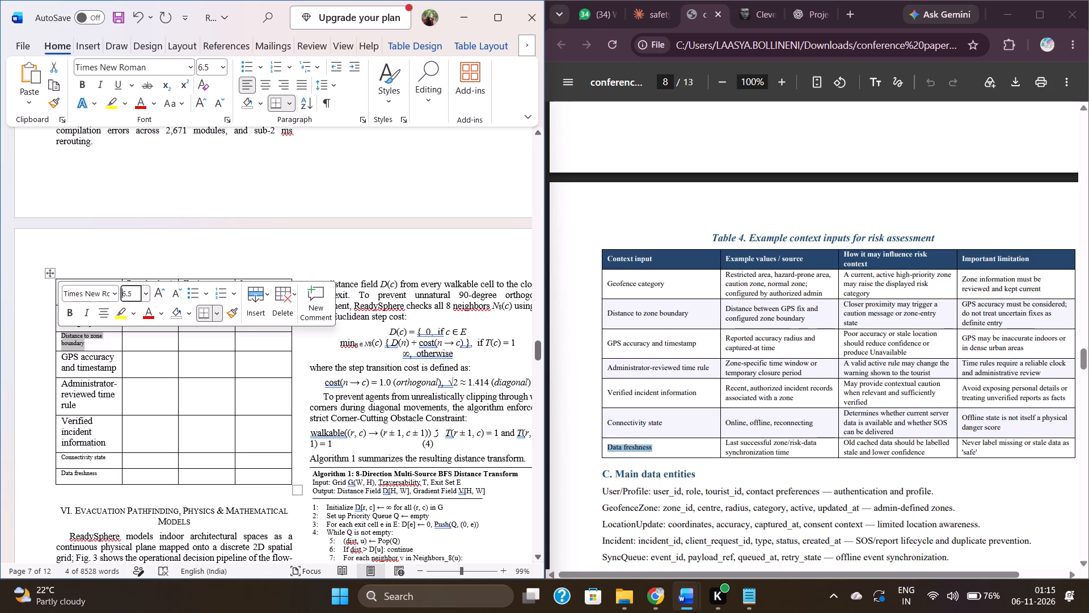
drag(116, 367, 62, 360)
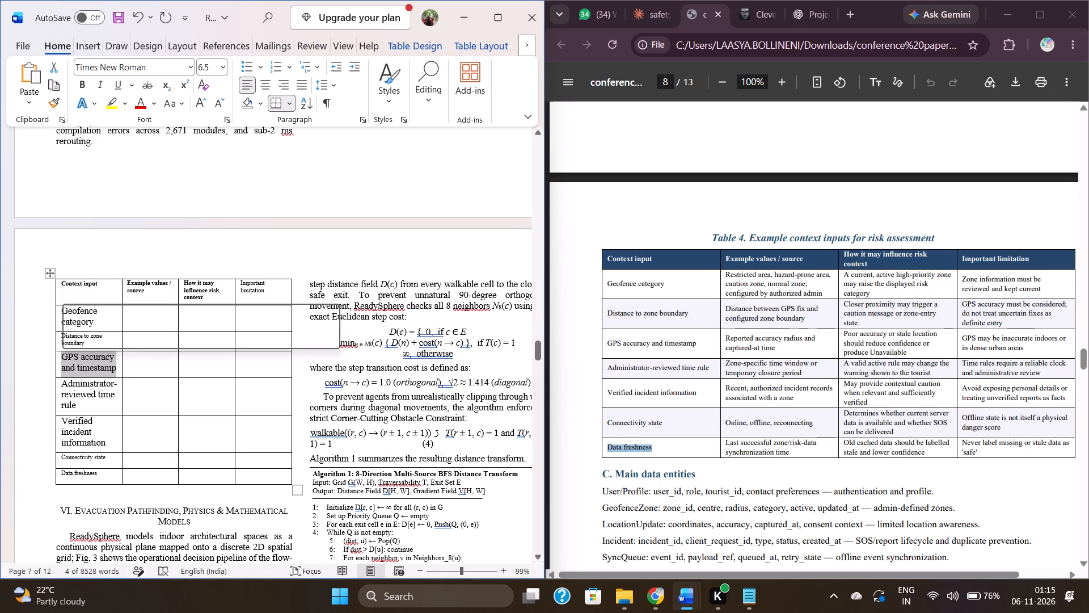
click(137, 315)
text(6.5)
key(Return)
Set the font size of the "Administrator-reviewed time rule" and "Verified incident information" cells to 6.5.
drag(91, 396, 69, 376)
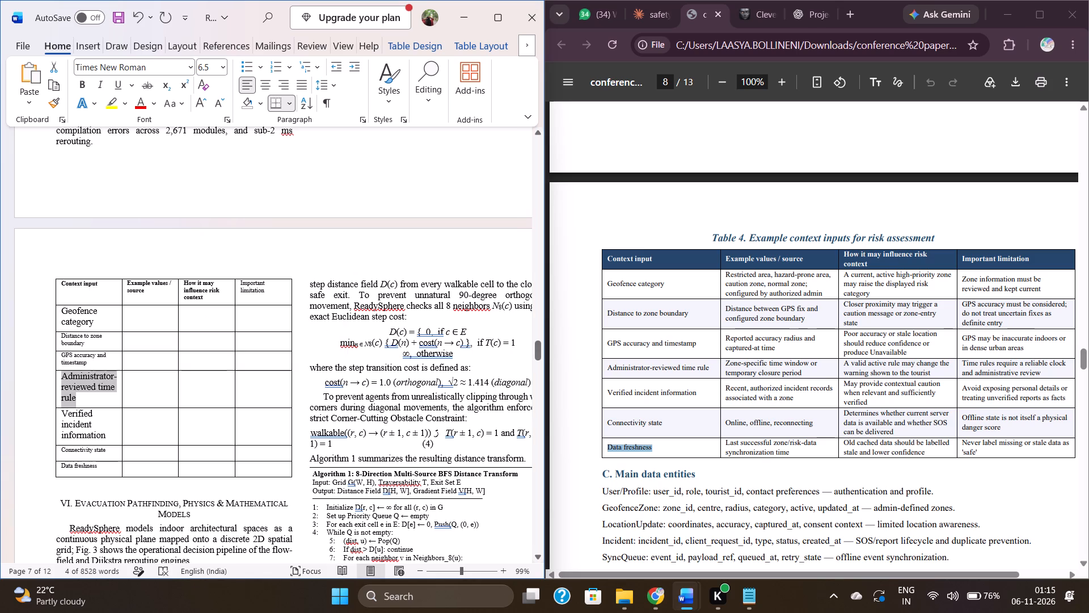
drag(69, 376, 67, 375)
click(143, 328)
text(6.5)
key(Return)
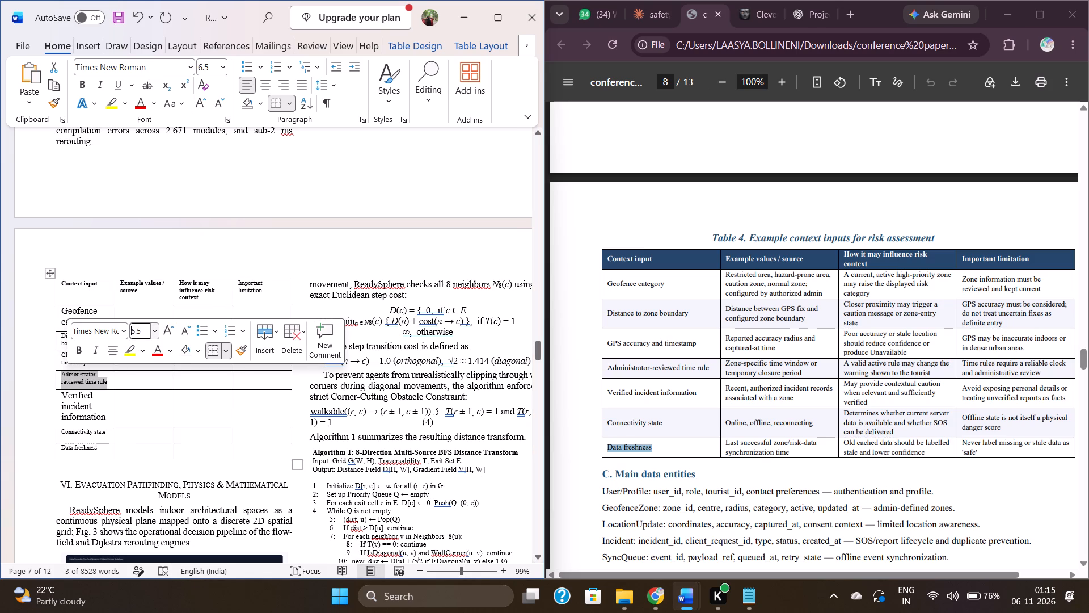
drag(109, 419, 57, 392)
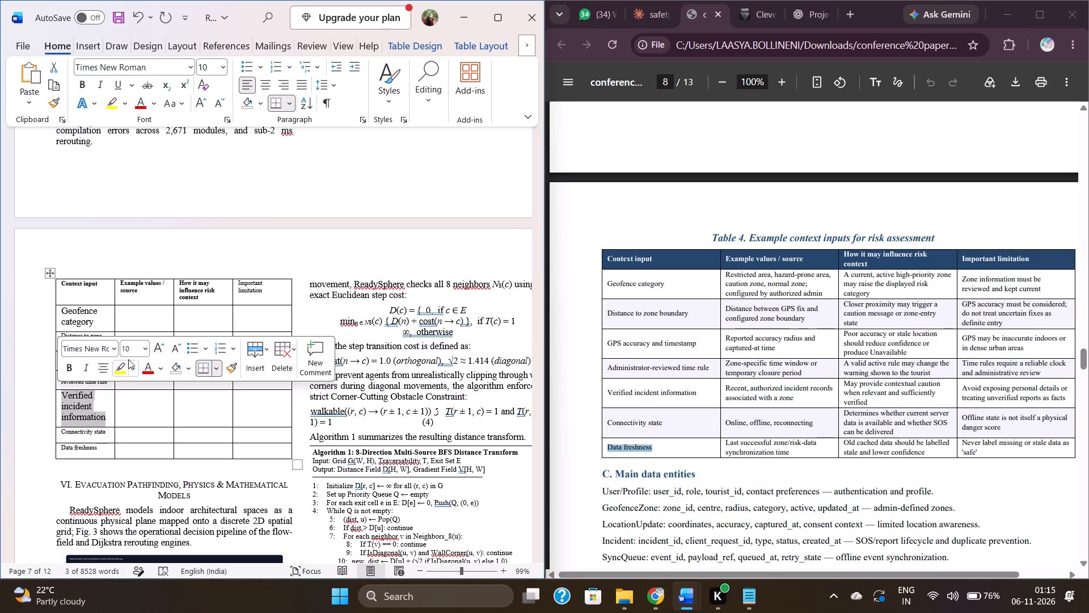
click(138, 349)
text(6.5)
key(Return)
Set the font size of the "Geofence category" cell to 6.5.
click(96, 321)
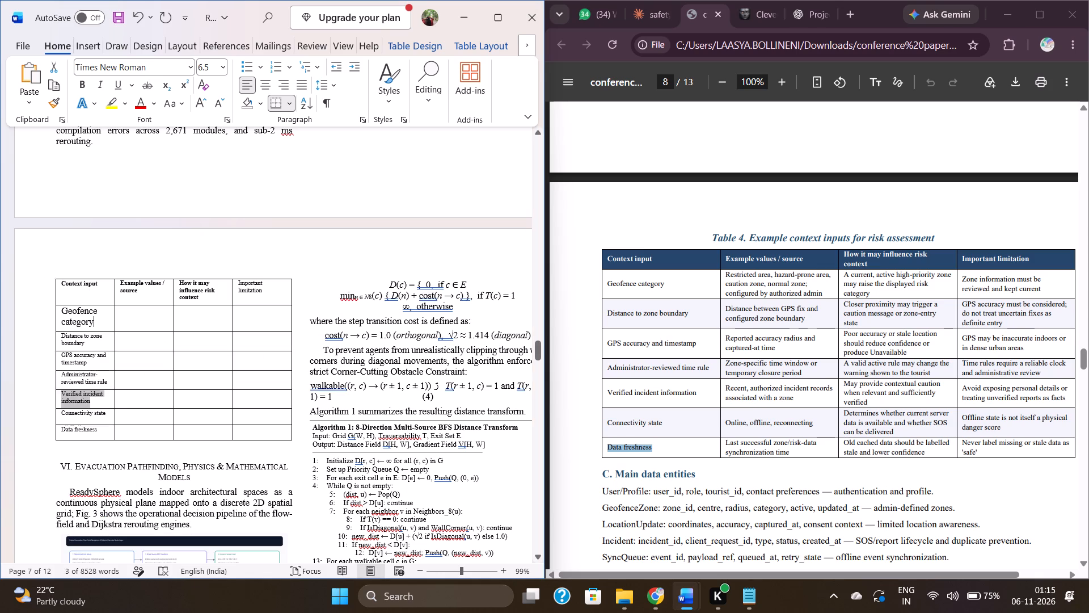
drag(96, 321, 64, 309)
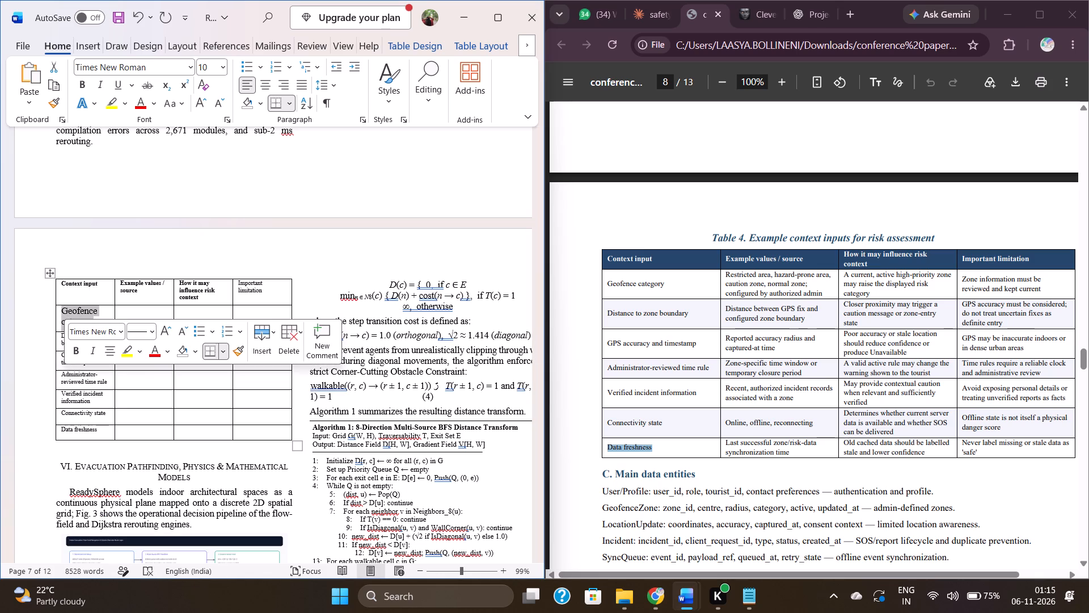
click(133, 327)
text(6.5)
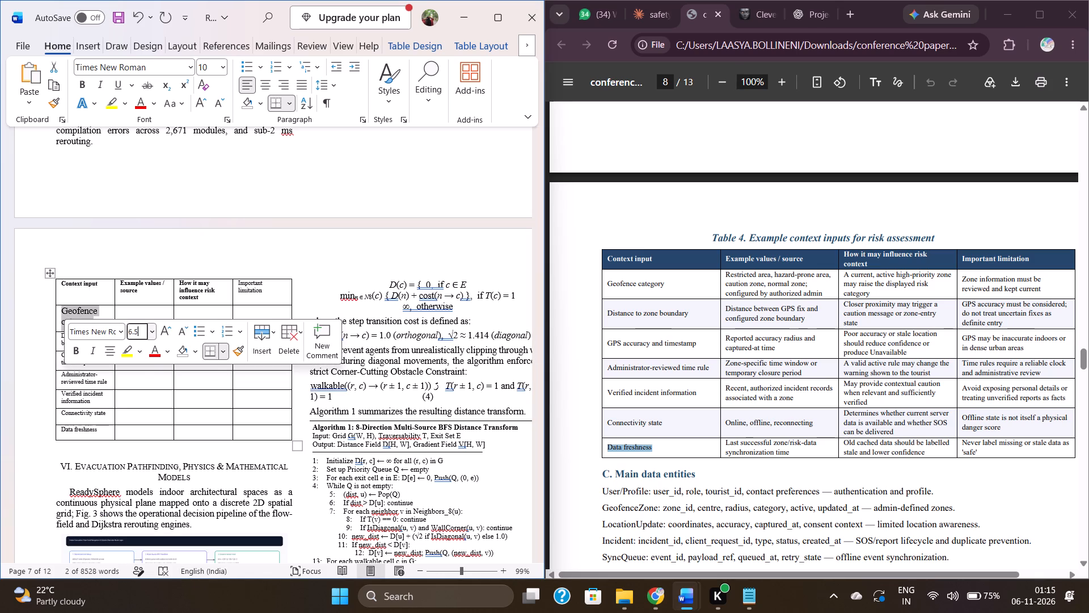
key(Return)
Copy the Geofence category's "Restricted area, hazard-prone area..." text from the PDF in Chrome into Word's matching "Example values / source" cell.
click(163, 310)
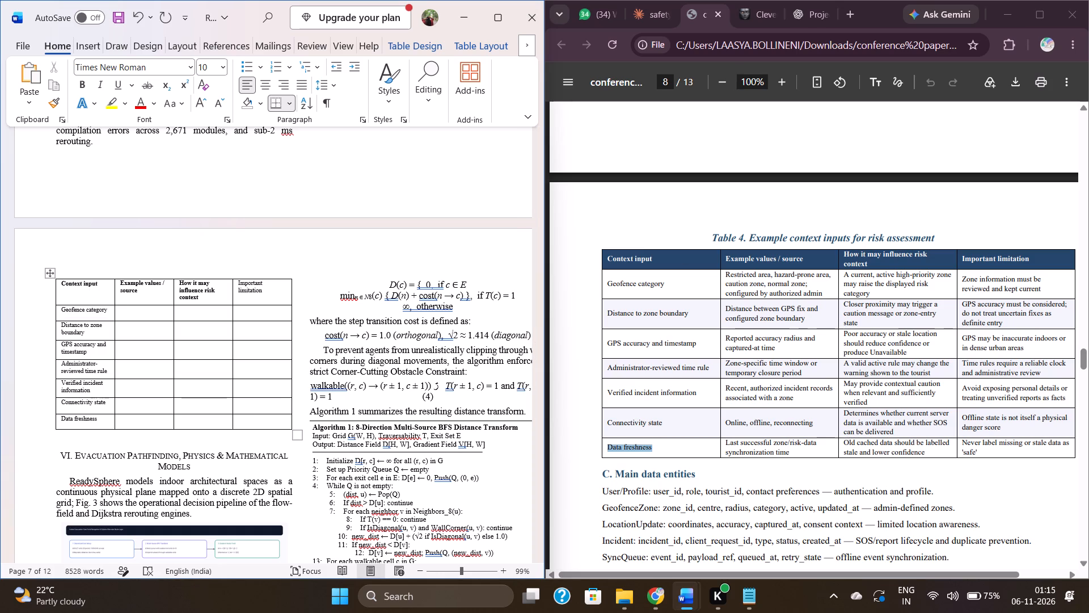
drag(723, 275, 827, 296)
key(ctrl+c)
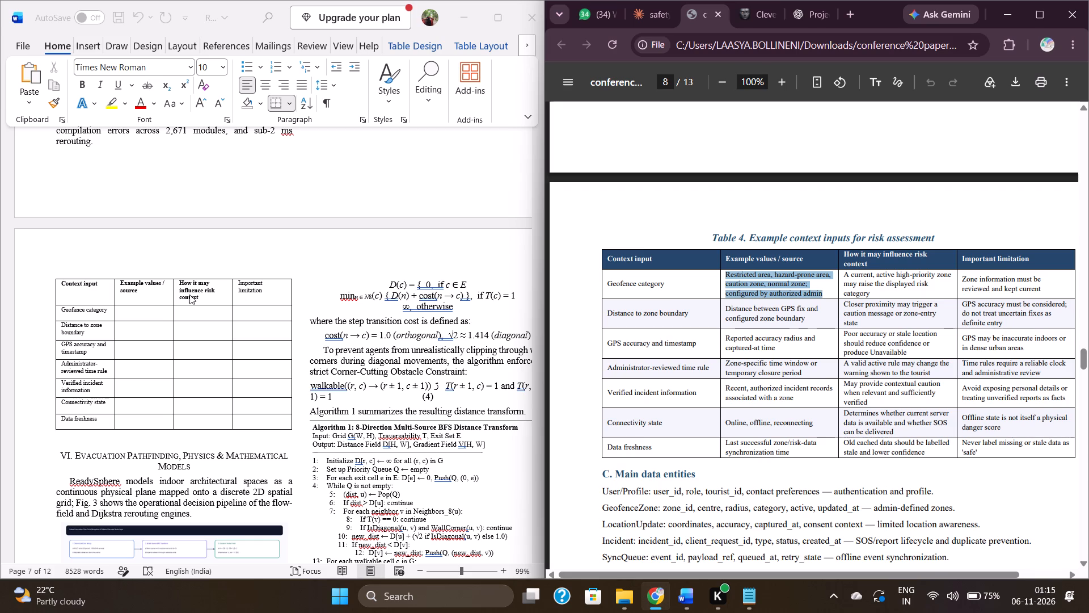
click(157, 312)
key(ctrl+v)
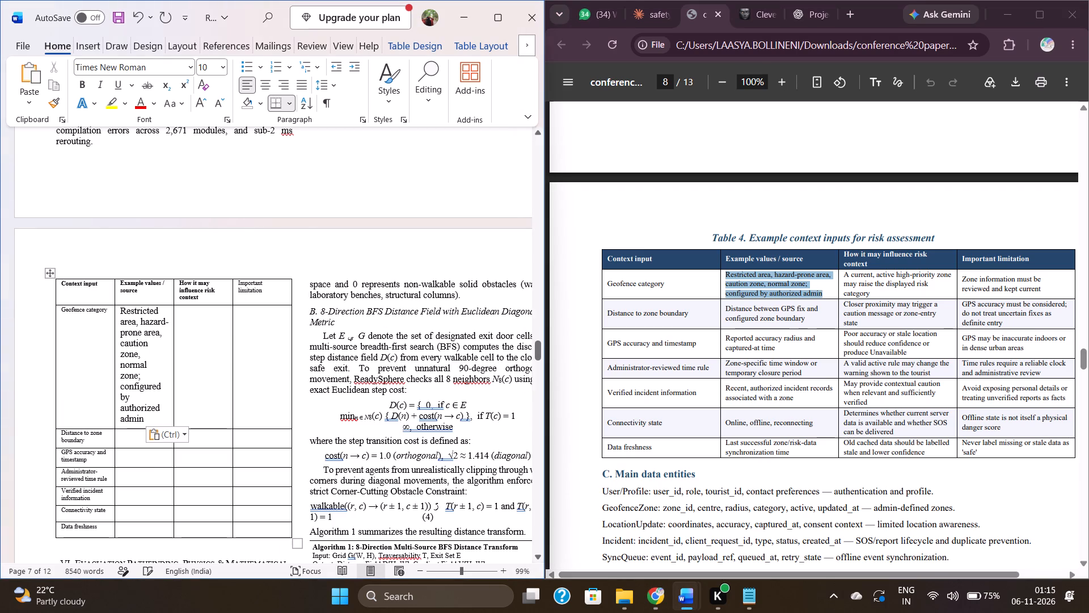
Set the font size of the Geofence category's "Example values / source" text to 6.5.
drag(164, 423, 121, 311)
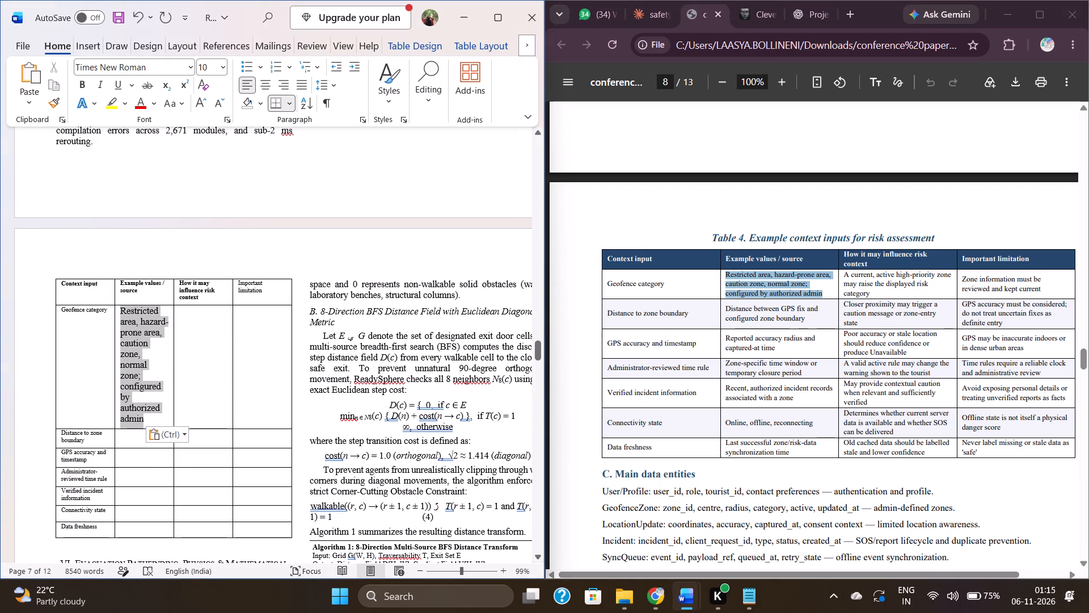
drag(121, 311, 121, 310)
click(199, 330)
text(6.5)
key(Return)
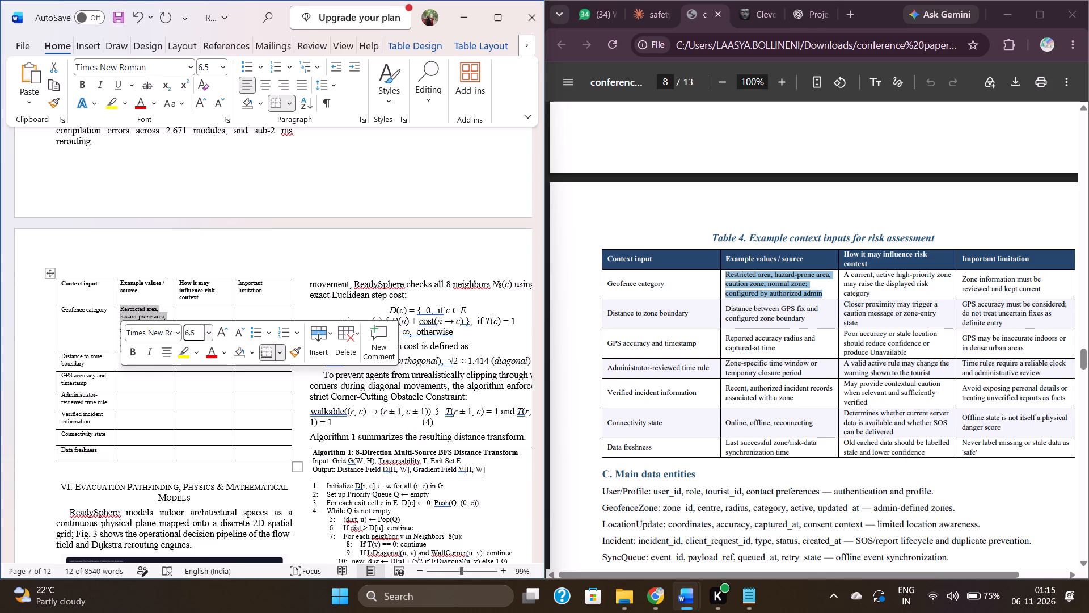
Copy "A current, active high-priority zone may raise the displayed risk category" from Chrome's PDF into Word's Geofence category cell under "How it may influence risk context".
click(231, 310)
click(200, 325)
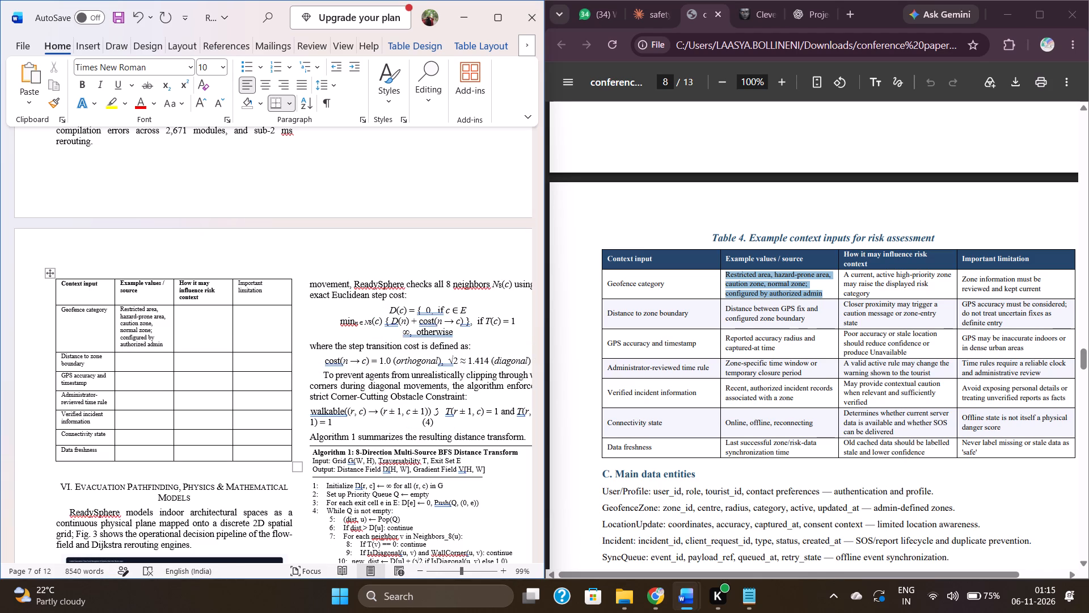
drag(873, 295, 844, 277)
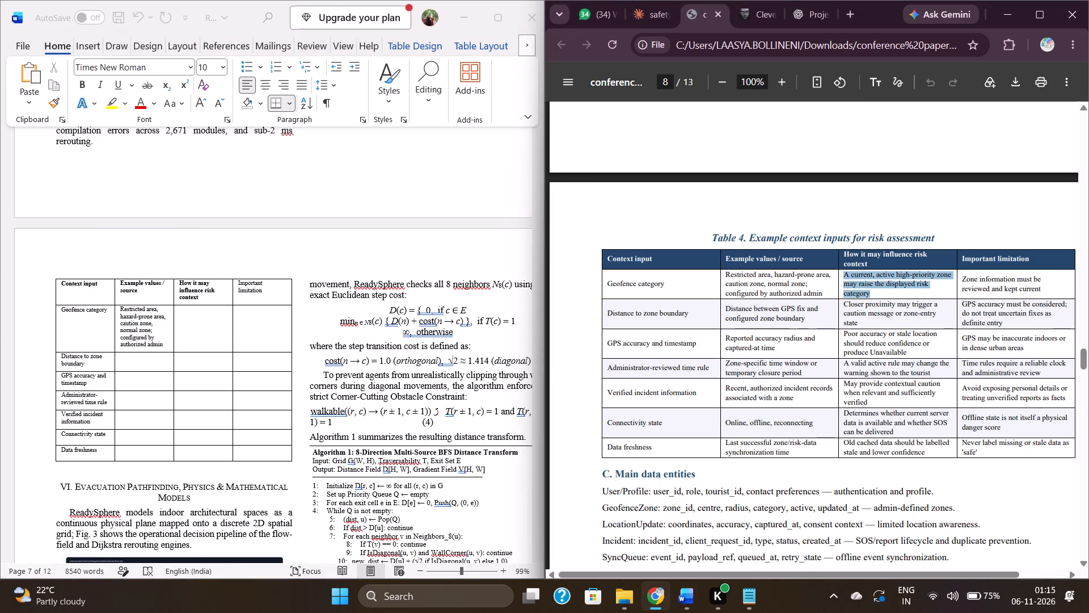
key(ctrl+c)
click(208, 322)
key(ctrl+v)
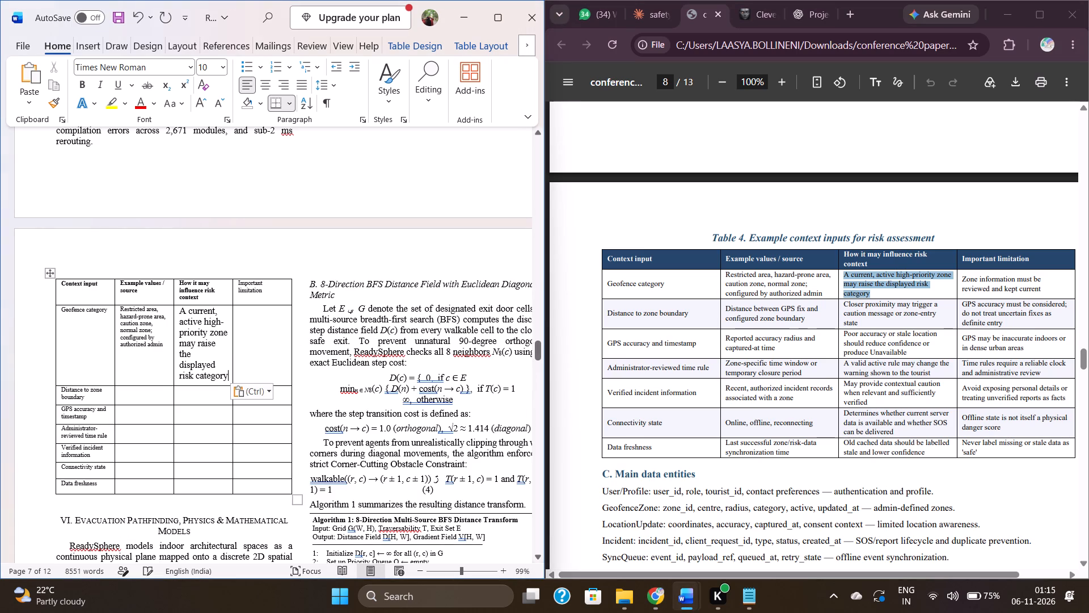
Set the font size of the Geofence category's "How it may influence risk context" text to 6.5.
drag(227, 377, 176, 307)
click(252, 329)
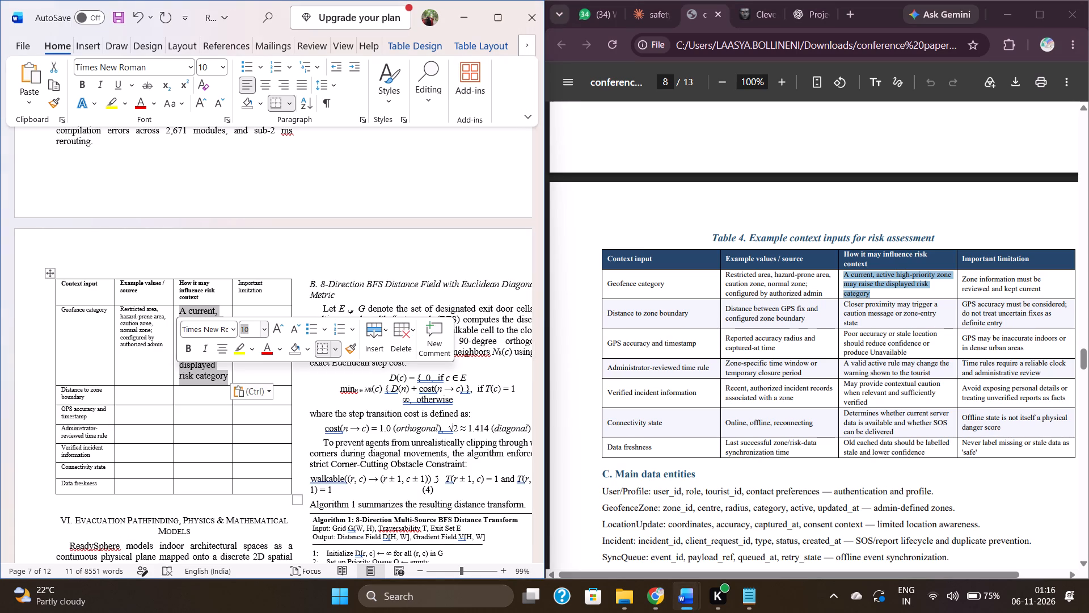
text(6.5)
key(Return)
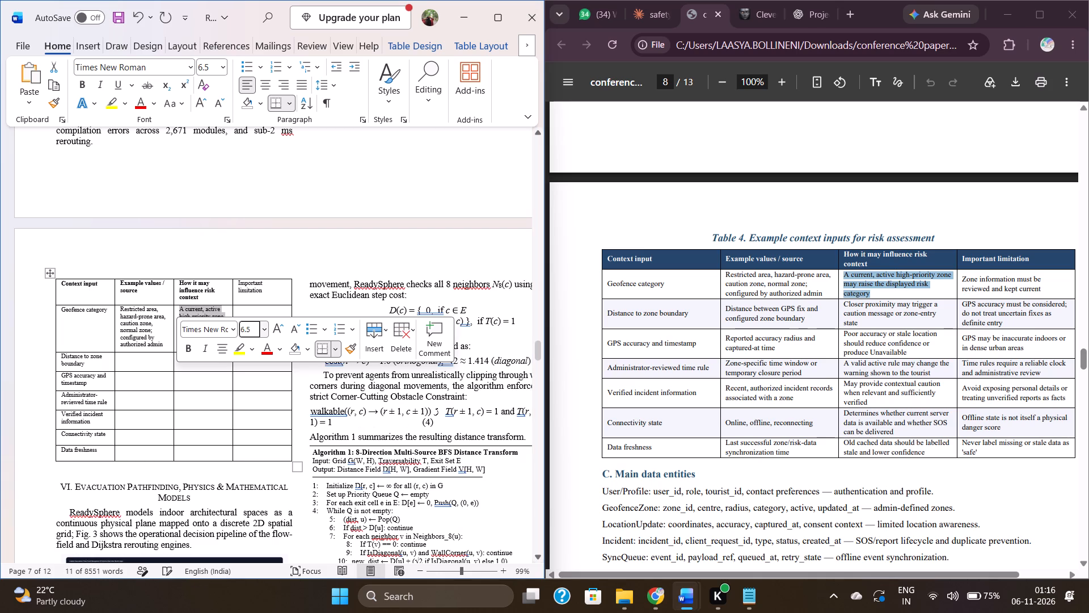
Copy "Zone information must be reviewed and kept current" from Chrome's PDF into Word's Geofence category cell under "Important limitation" and set it to size 6.5.
click(257, 312)
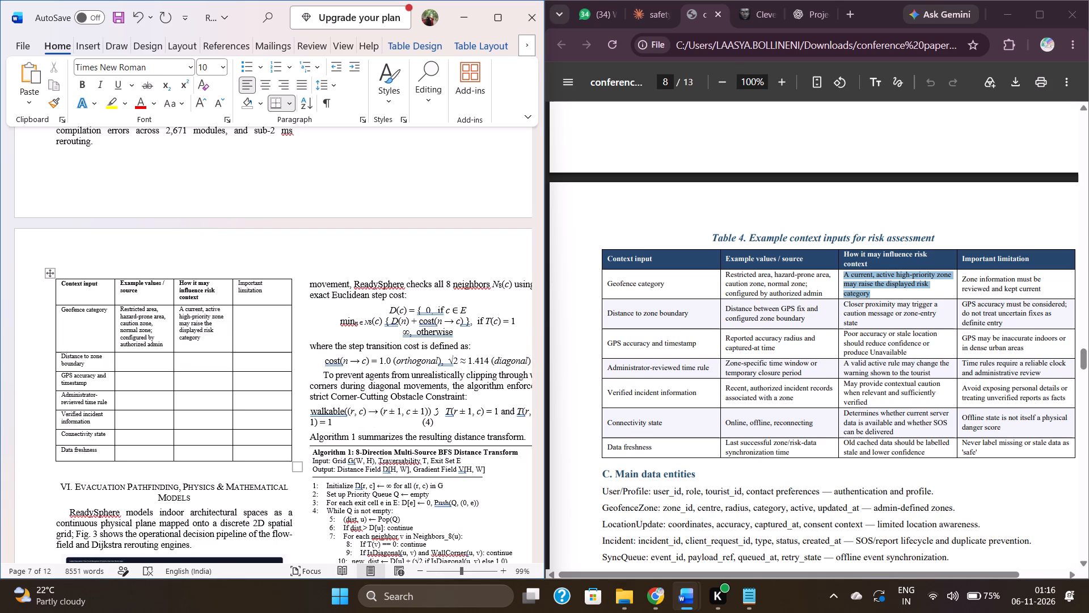
click(1045, 296)
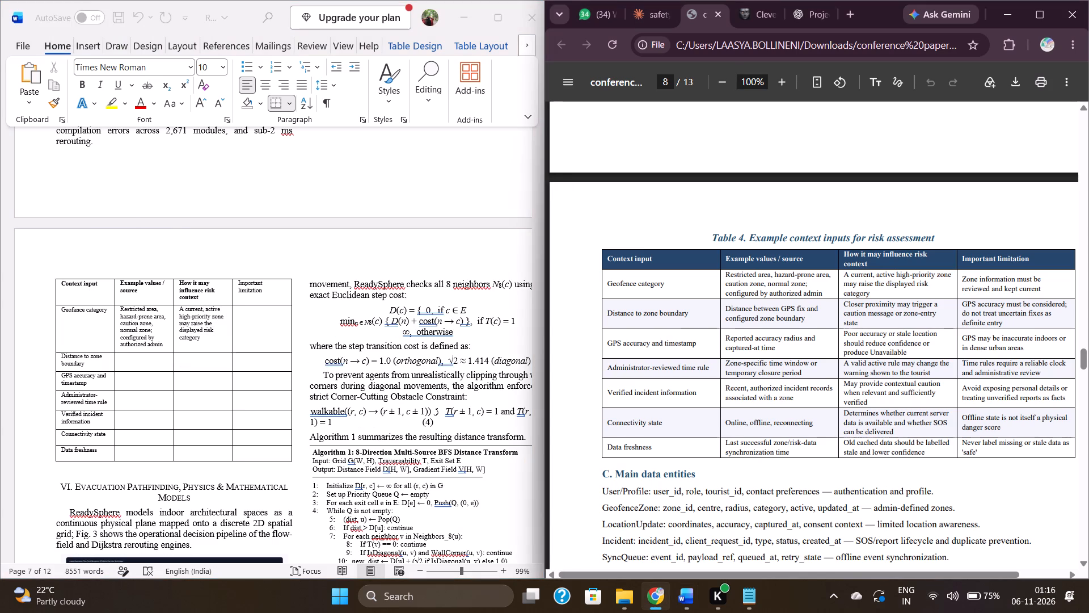
drag(1044, 289, 960, 277)
key(ctrl+c)
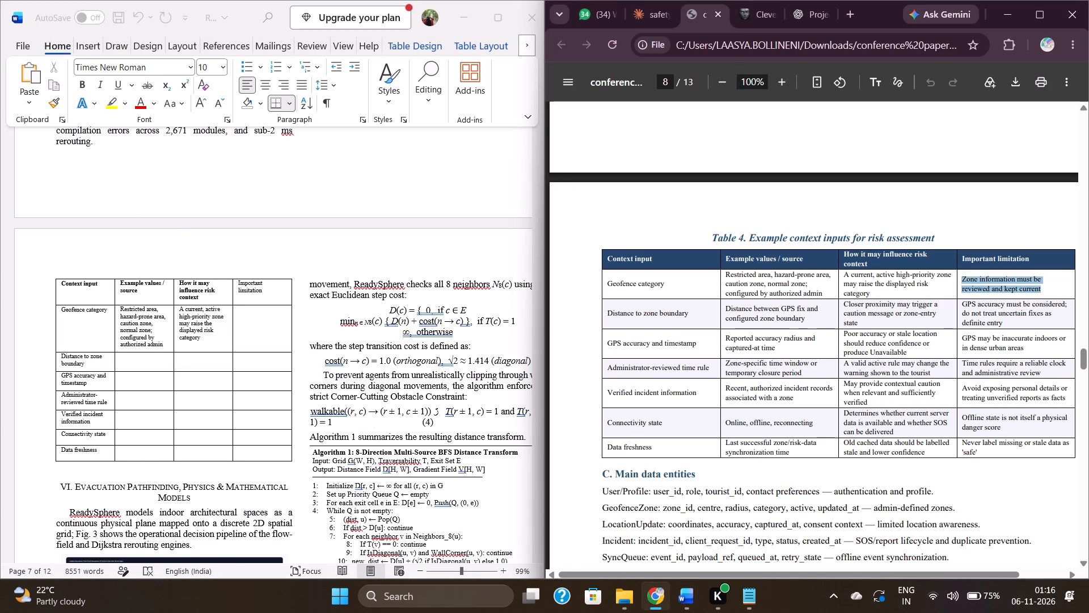
click(266, 326)
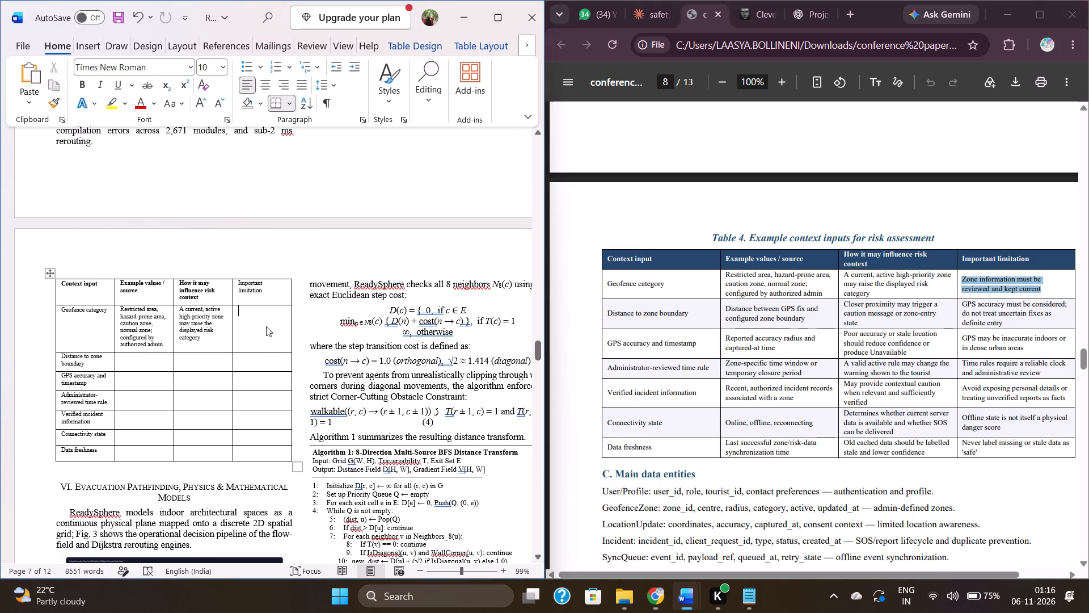
key(ctrl+v)
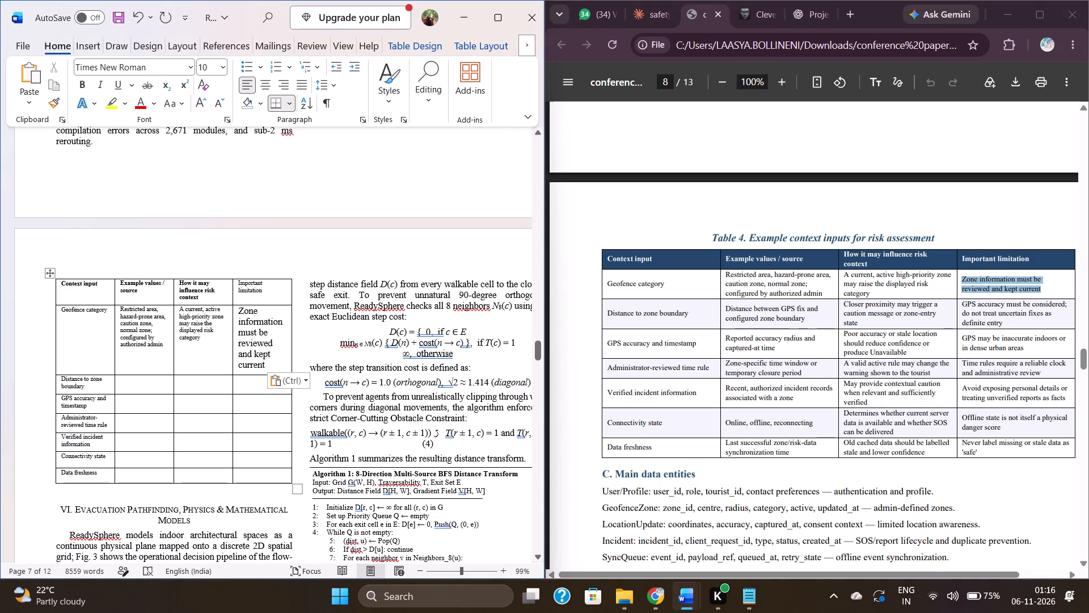
drag(275, 362, 241, 311)
click(316, 333)
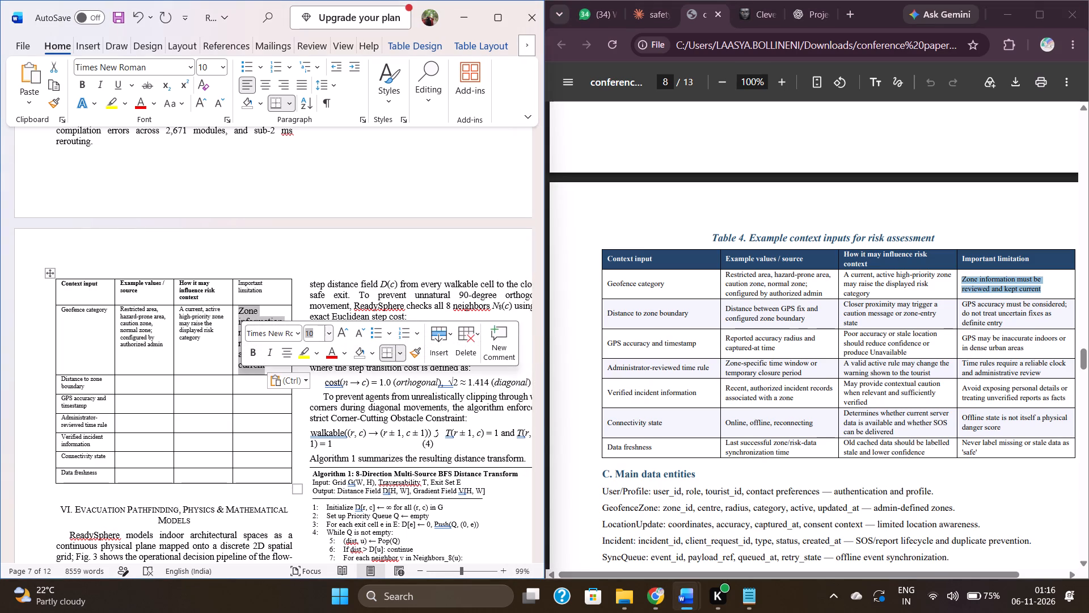
text(6.5)
key(Return)
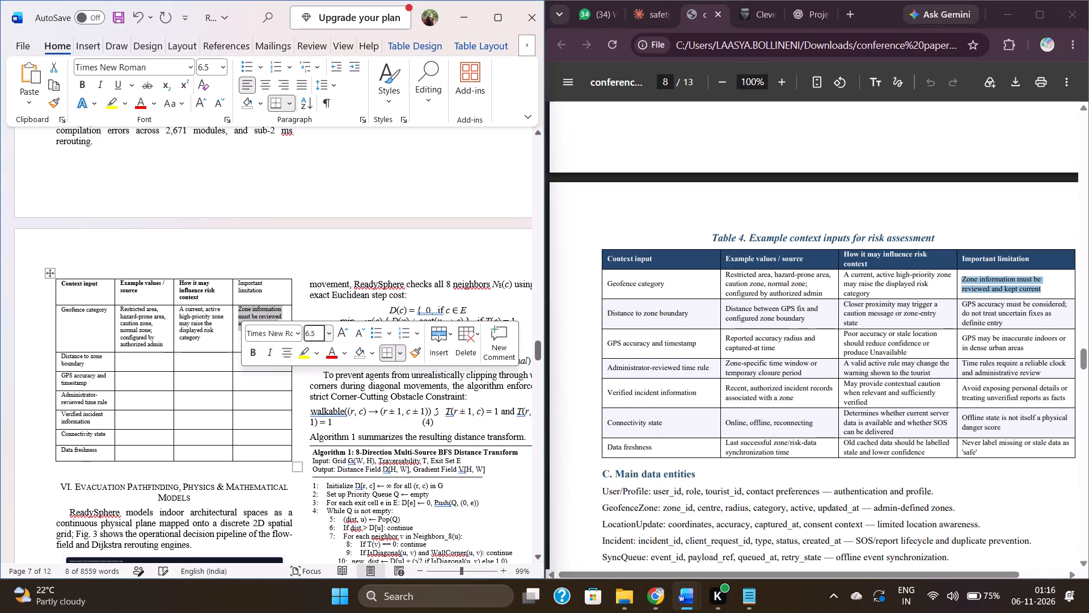
click(339, 247)
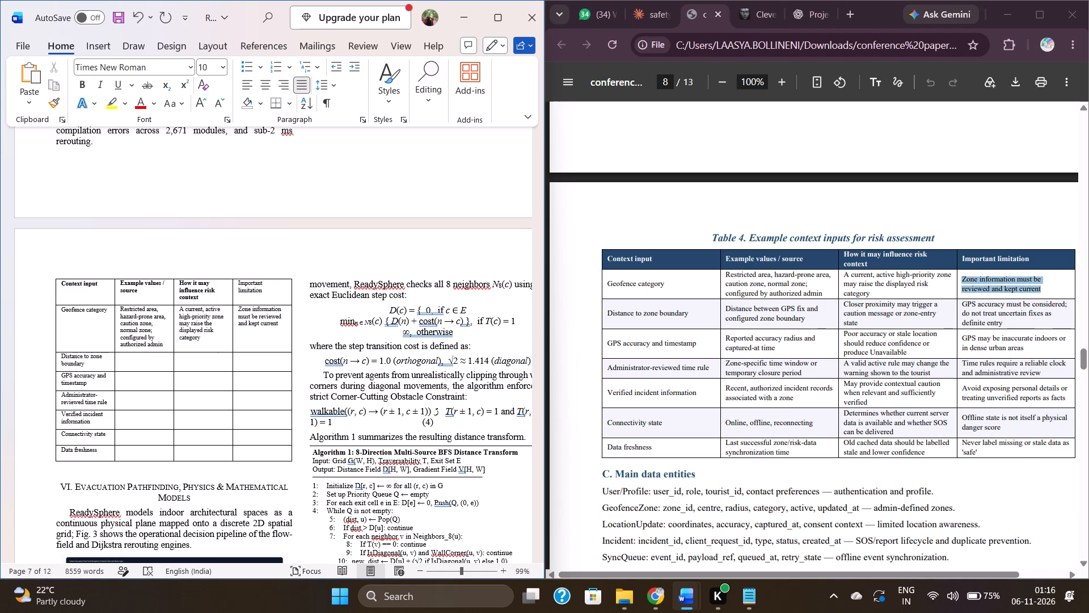
Copy "Distance between GPS fix and configured zone boundary" from Chrome's PDF into Word's Distance to zone boundary row under "Example values / source" at size 6.5.
drag(808, 321, 719, 312)
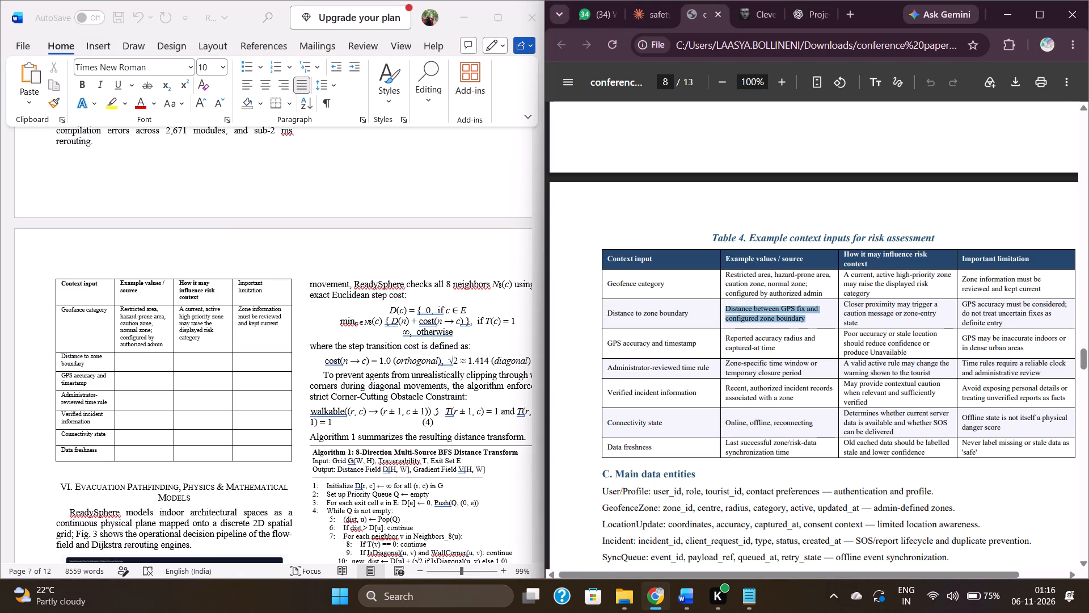
key(ctrl+c)
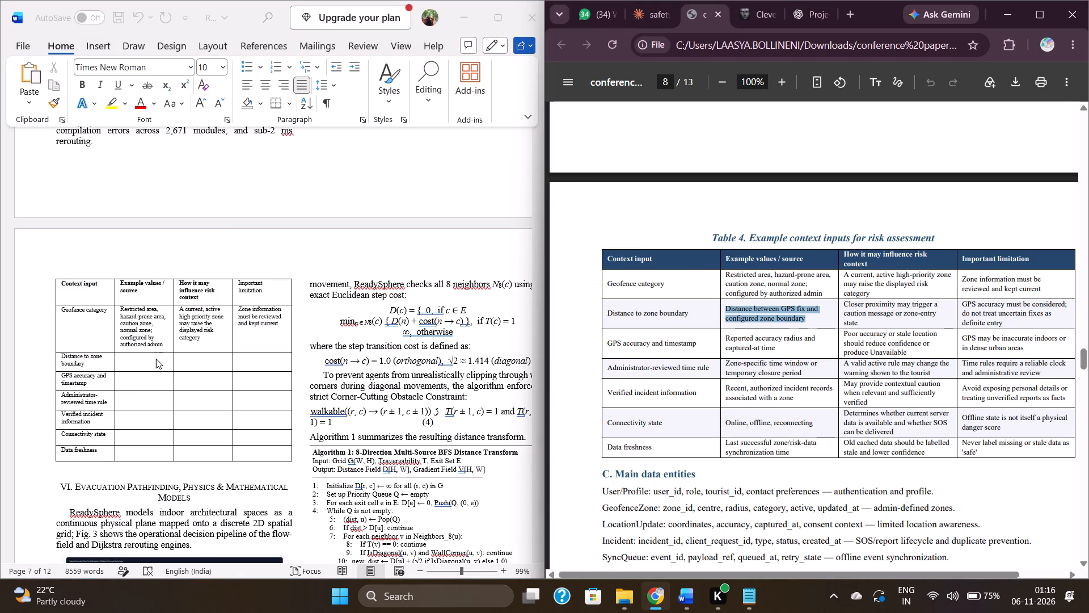
click(156, 359)
click(156, 359)
click(156, 359)
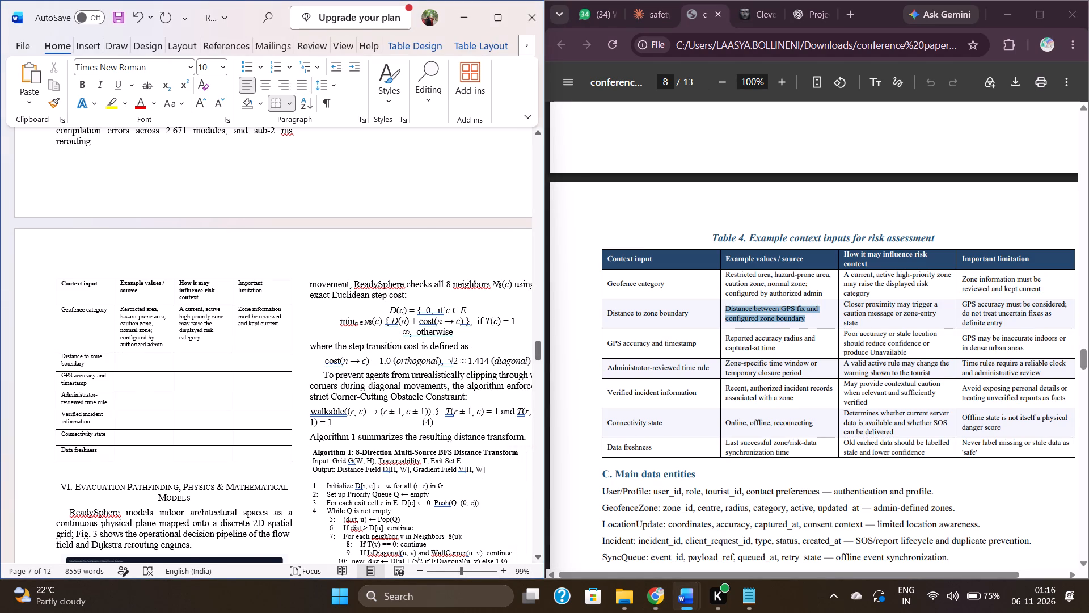
key(ctrl+v)
drag(159, 408, 120, 352)
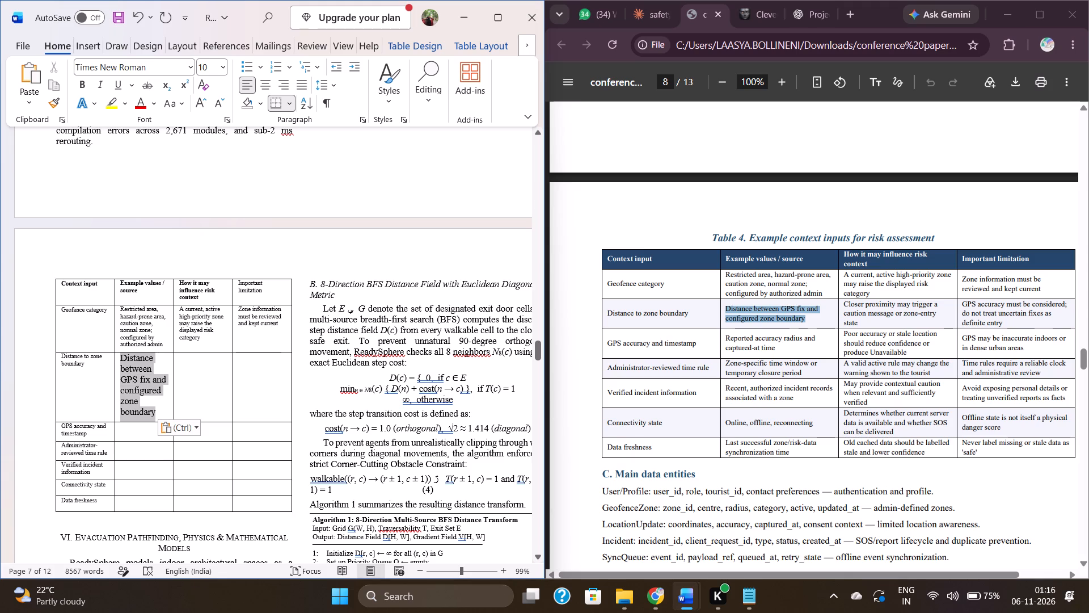
drag(120, 352, 120, 352)
click(193, 305)
text(6.5)
key(Return)
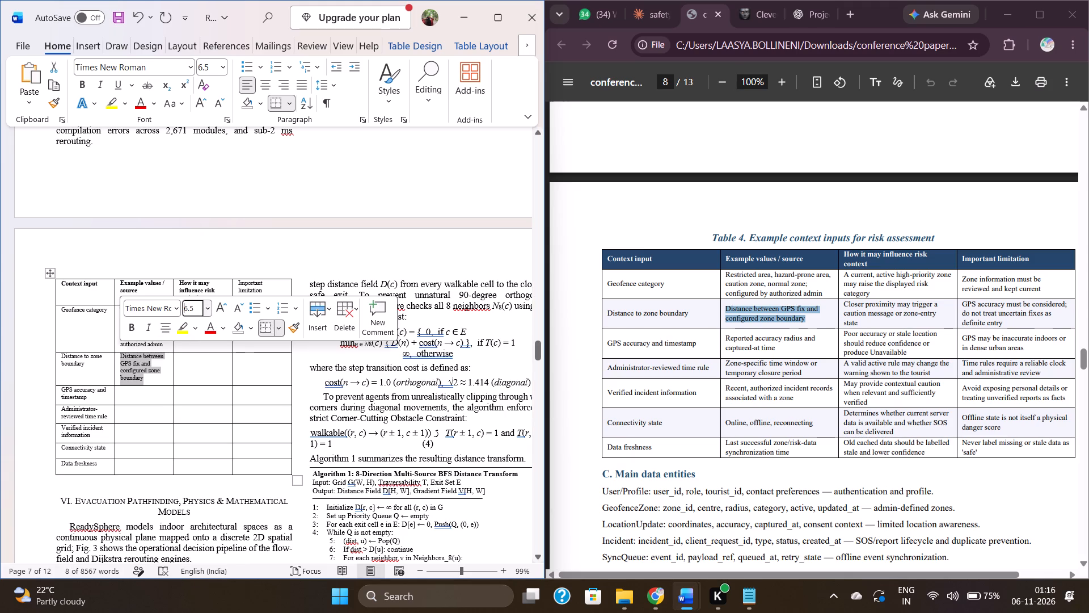
Copy the PDF's "Closer proximity may trigger a caution message..." text into Word's Distance to zone boundary row under "How it may influence risk context" at size 6.5.
click(192, 361)
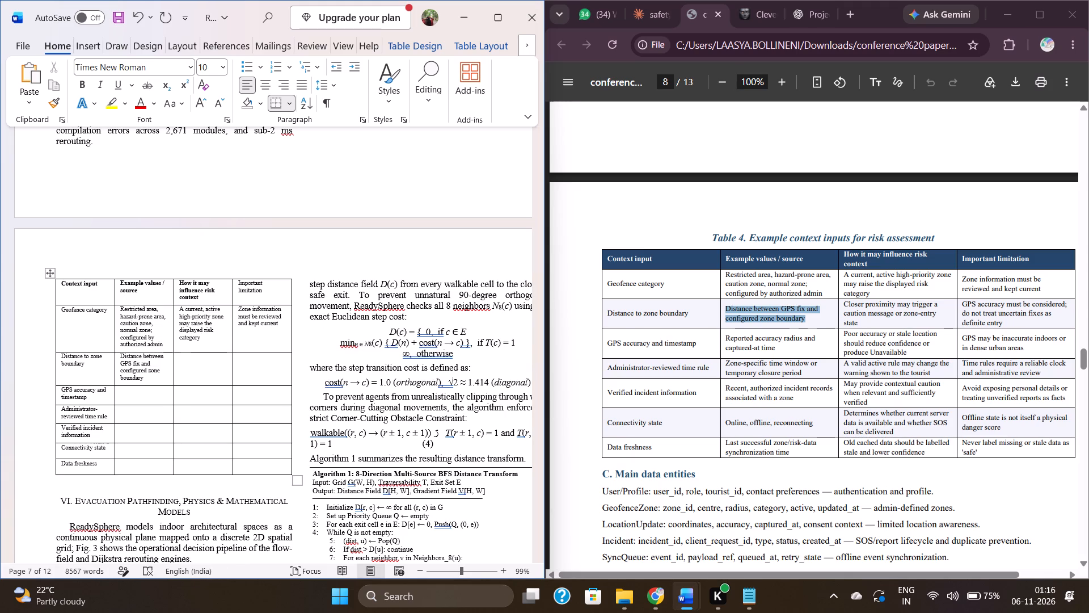
drag(860, 326, 841, 303)
key(ctrl+c)
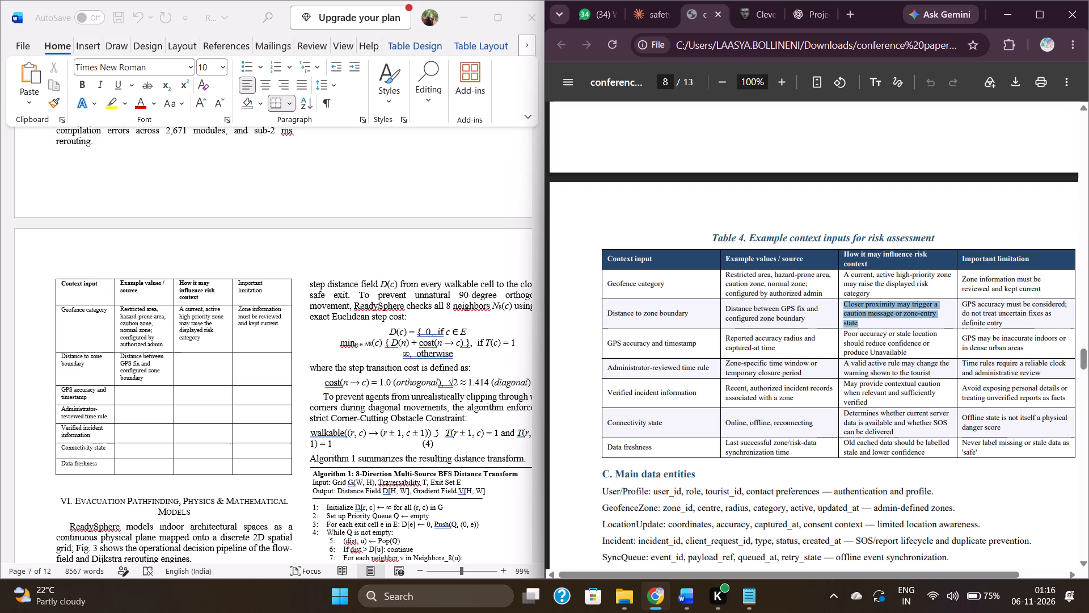
click(171, 367)
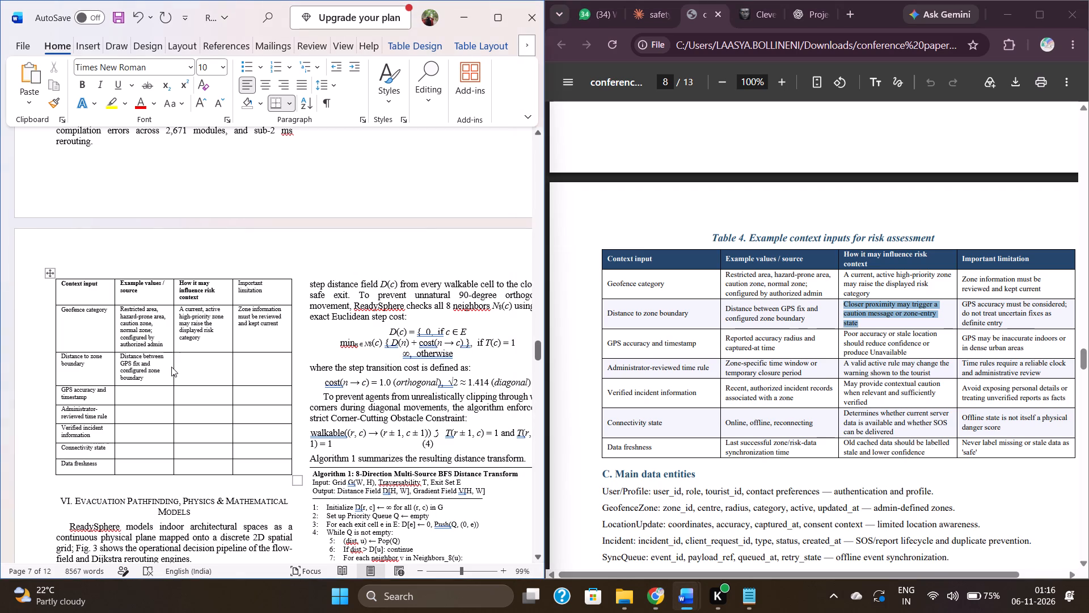
key(ctrl+v)
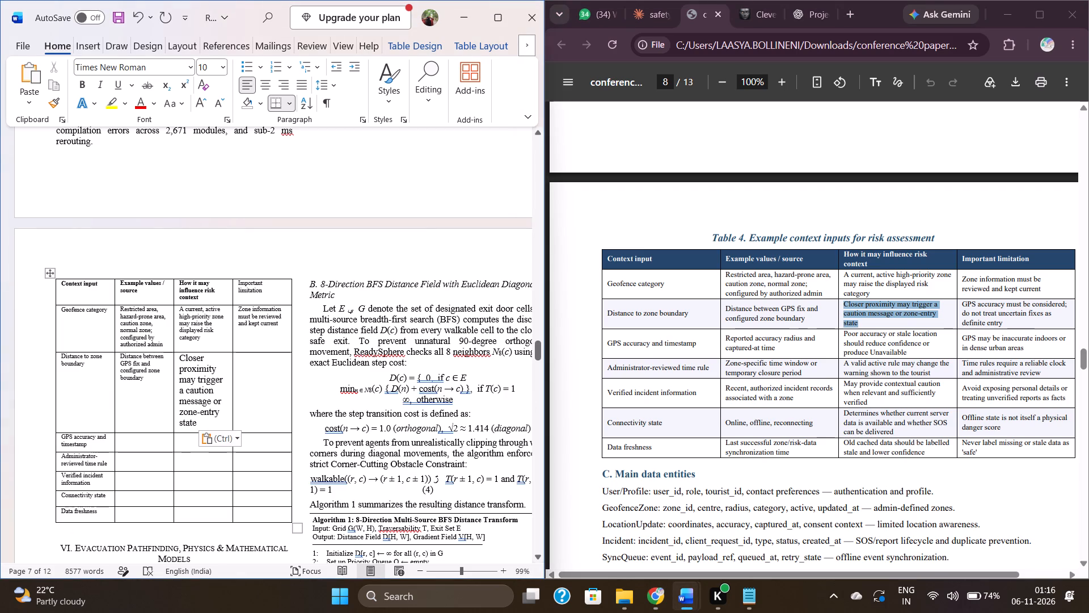
drag(207, 427, 178, 359)
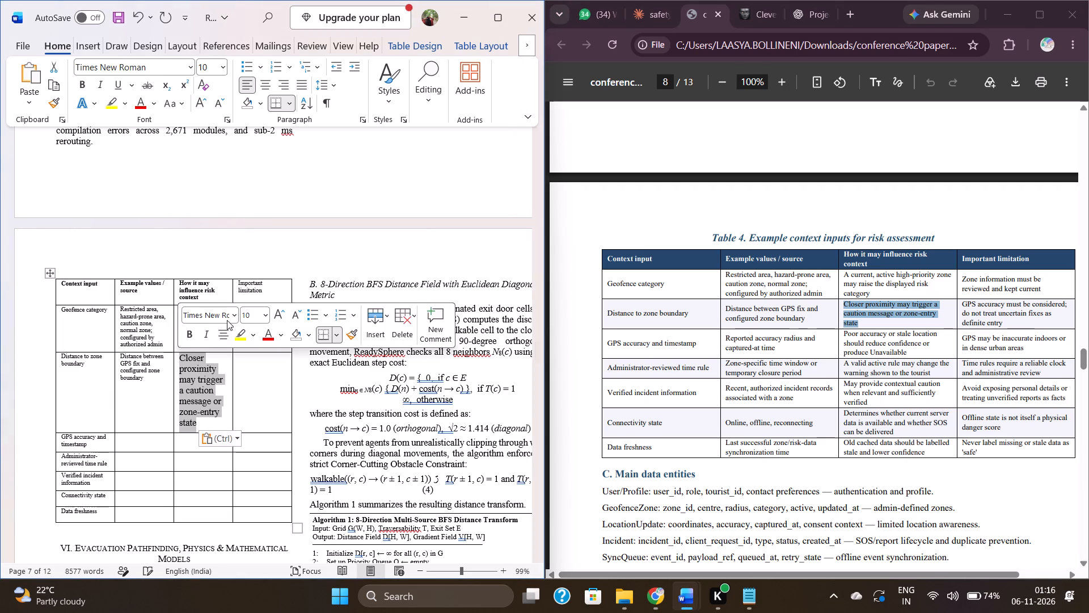
click(247, 314)
text(6.5)
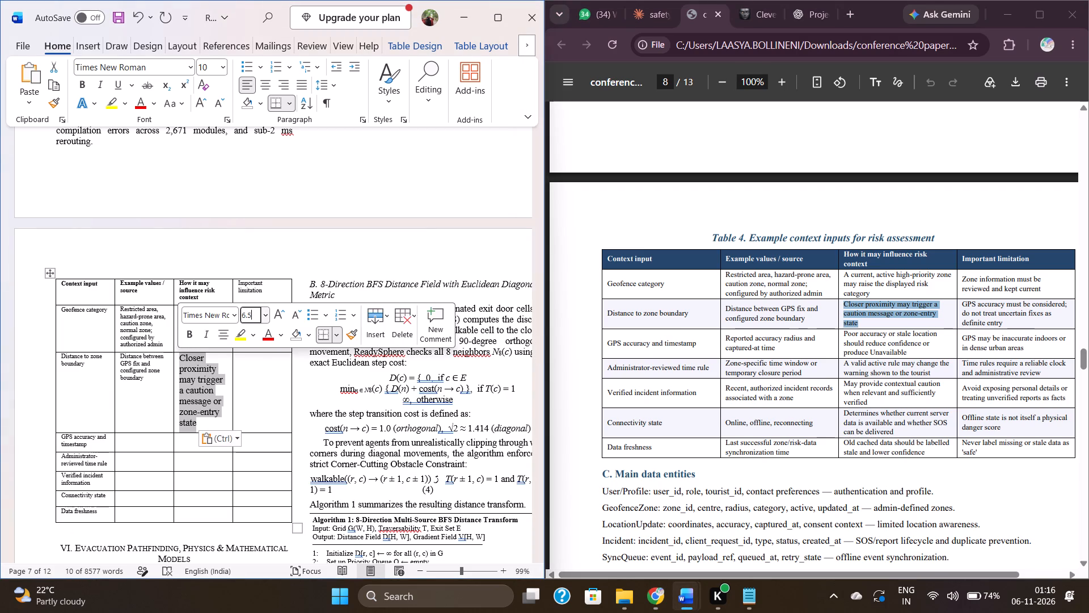
key(Return)
Copy the PDF's "GPS accuracy must be considered..." text into Word's Distance to zone boundary row under "Important limitation" and set it to size 6.5.
click(262, 371)
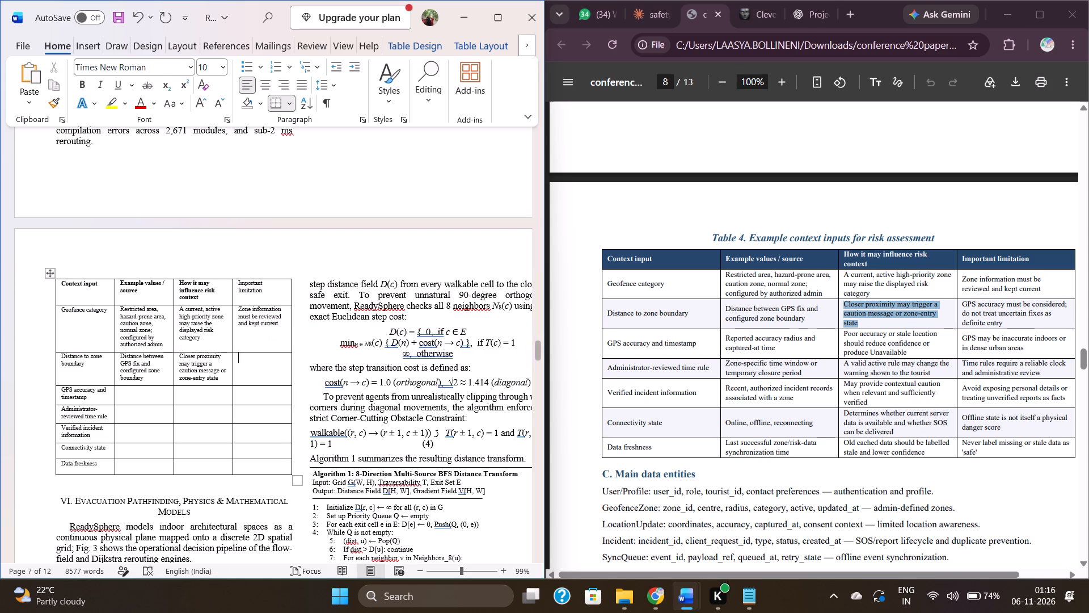
drag(1006, 324, 995, 321)
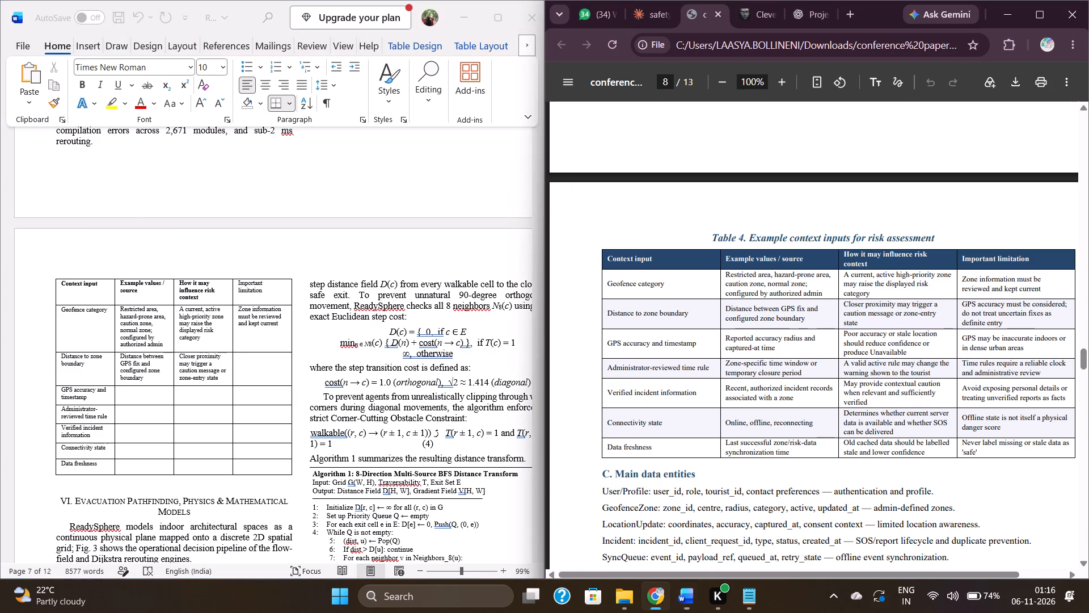
drag(995, 321, 960, 304)
key(ctrl+c)
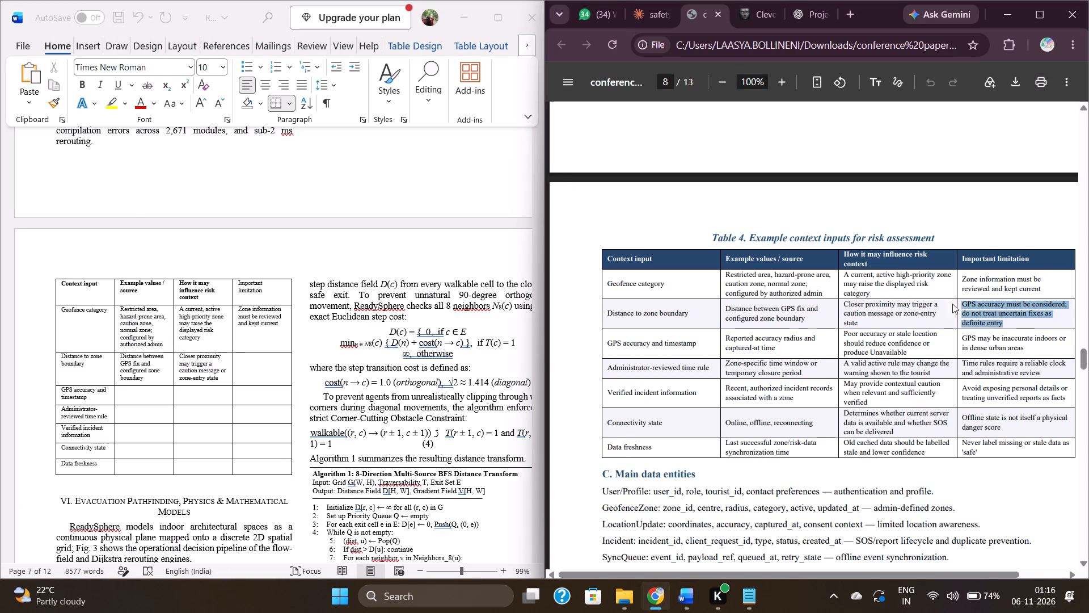
click(266, 366)
key(ctrl+v)
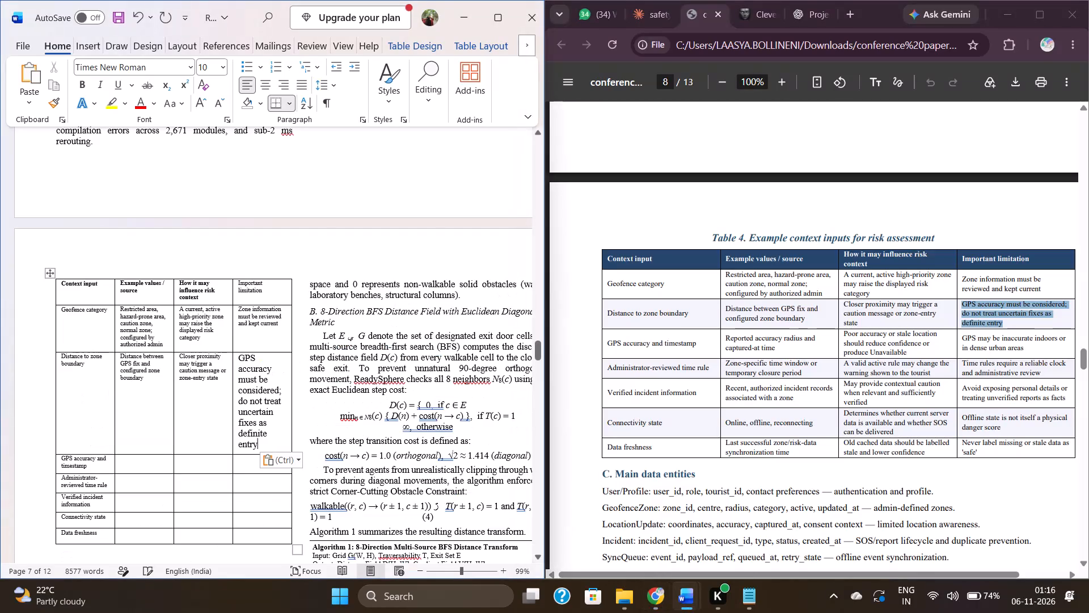
drag(275, 443, 240, 359)
click(316, 311)
text(6.5)
key(Return)
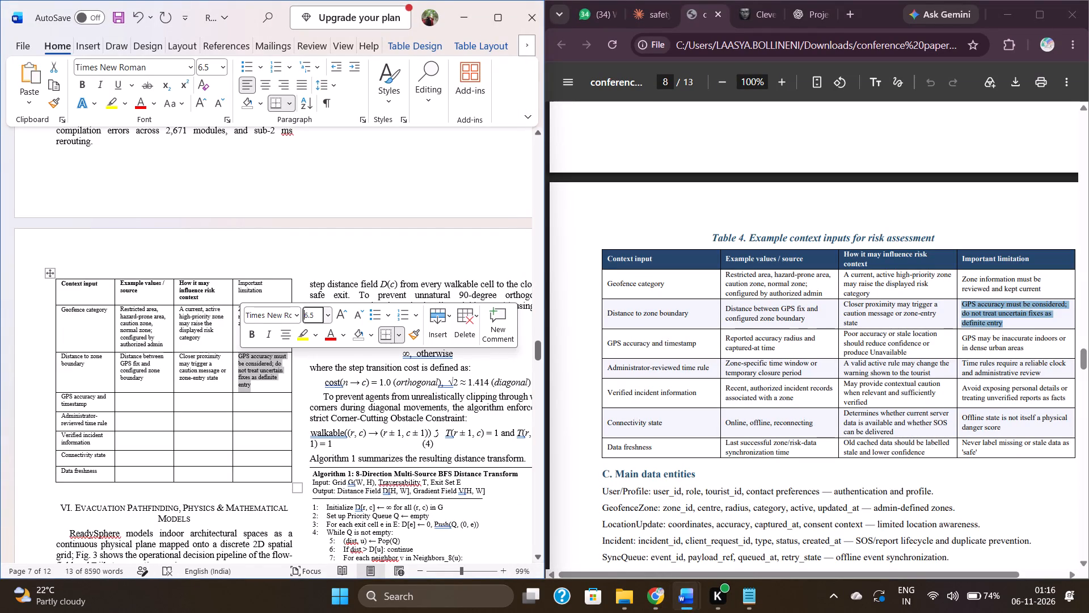
click(153, 409)
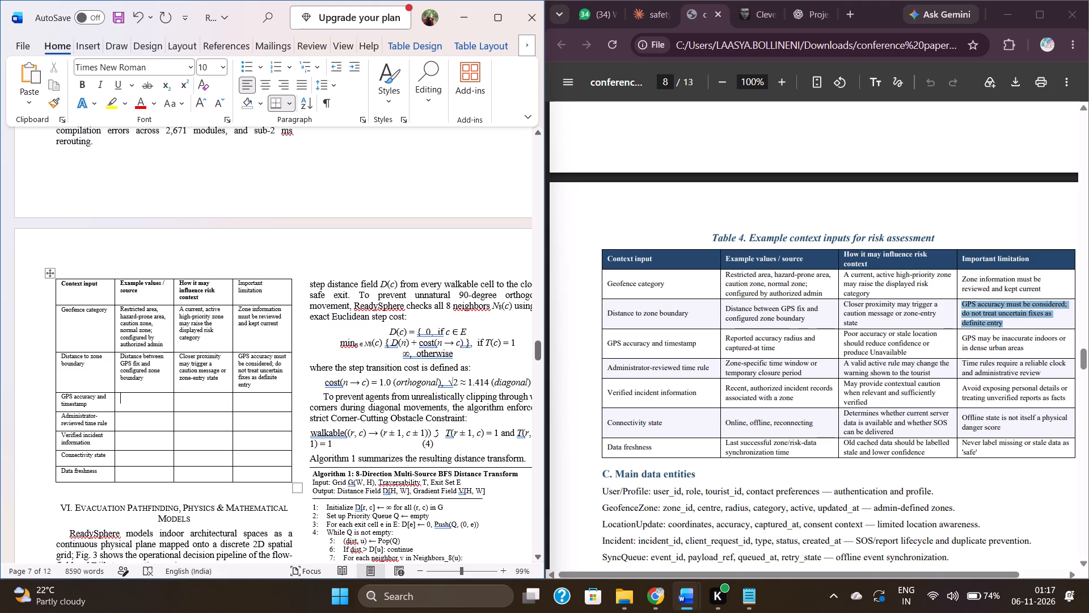
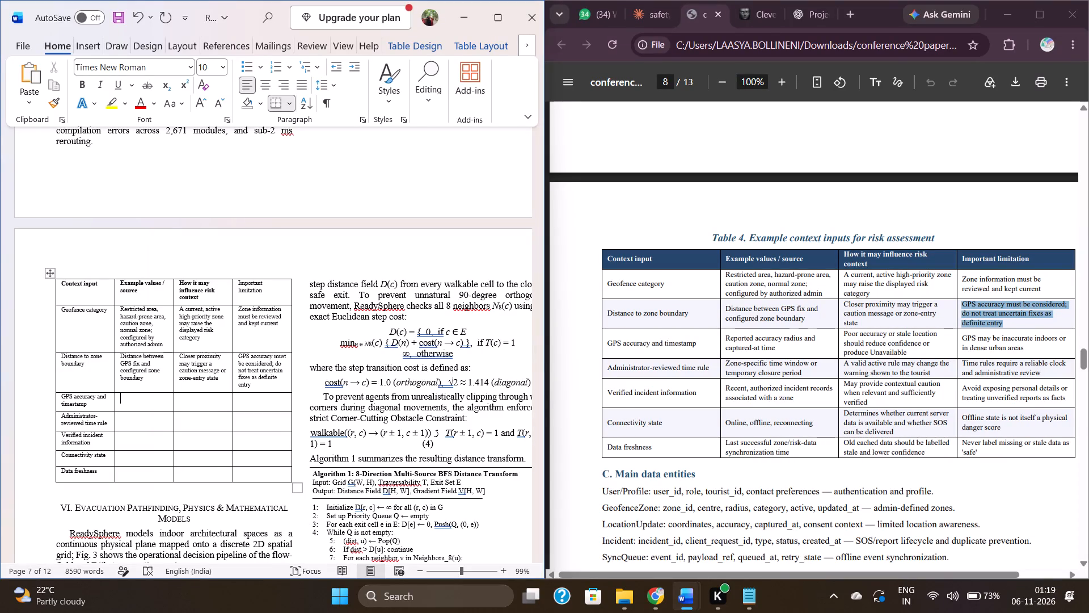
Copy "Reported accuracy radius and captured-at time" from Chrome's PDF into Word's GPS accuracy and timestamp row under "Example values / source" at size 6.5.
drag(779, 349, 724, 334)
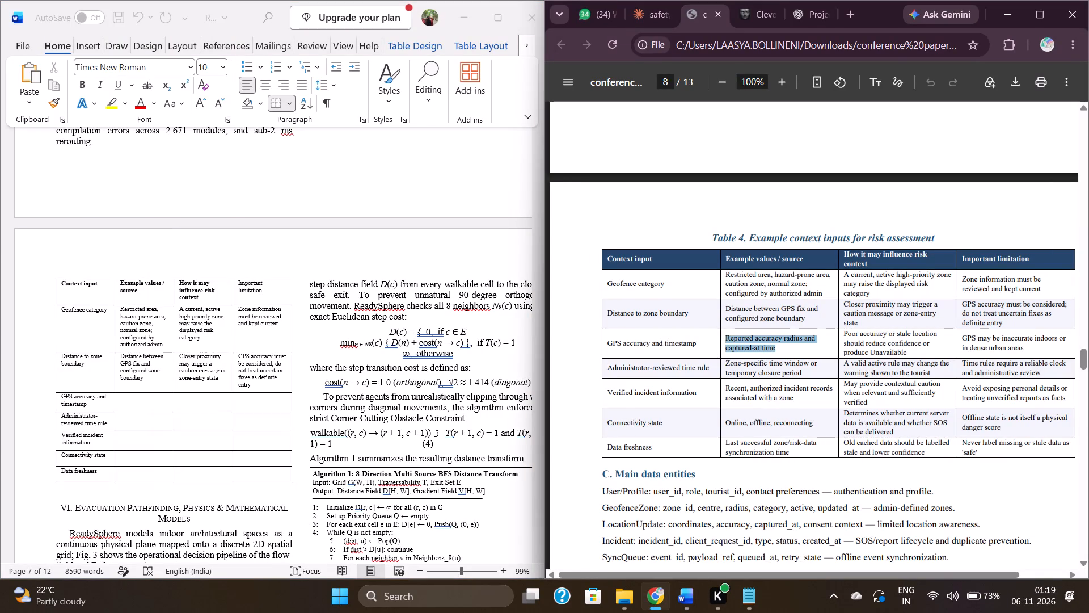
key(ctrl+c)
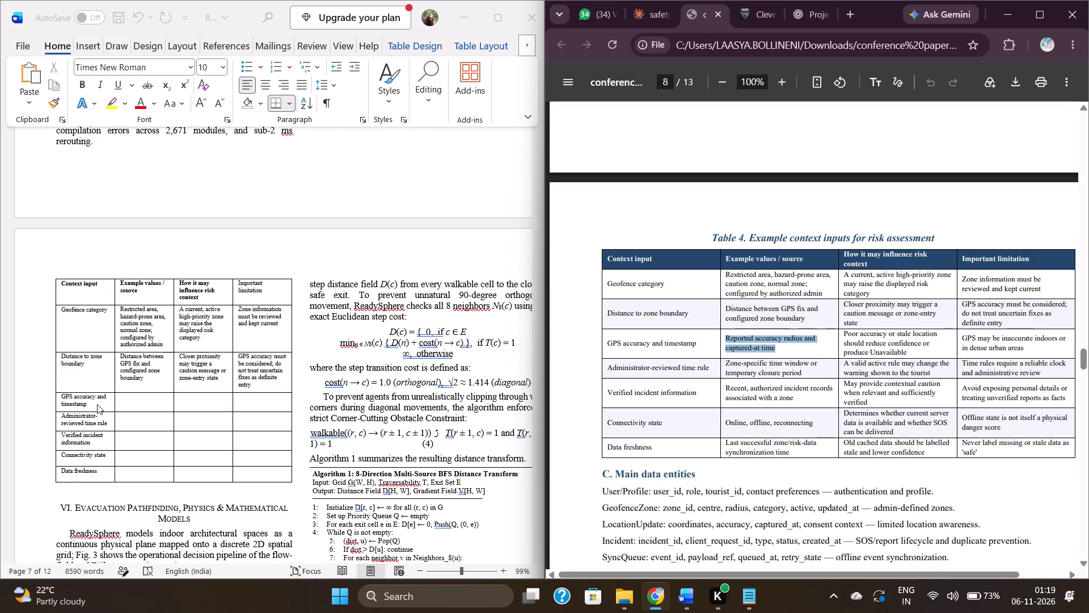
click(130, 400)
key(ctrl+v)
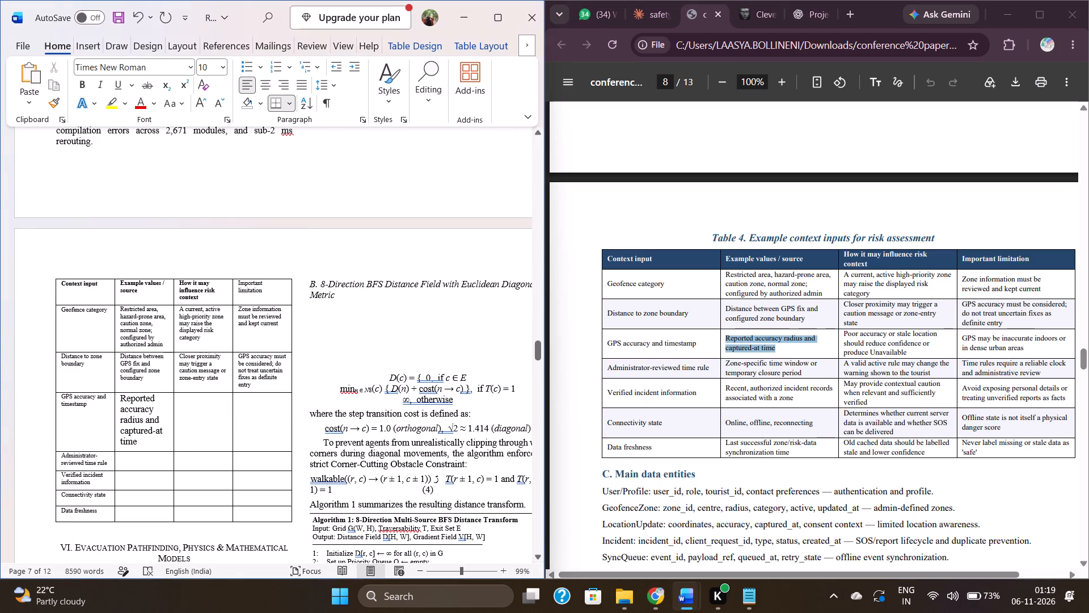
drag(146, 438, 128, 402)
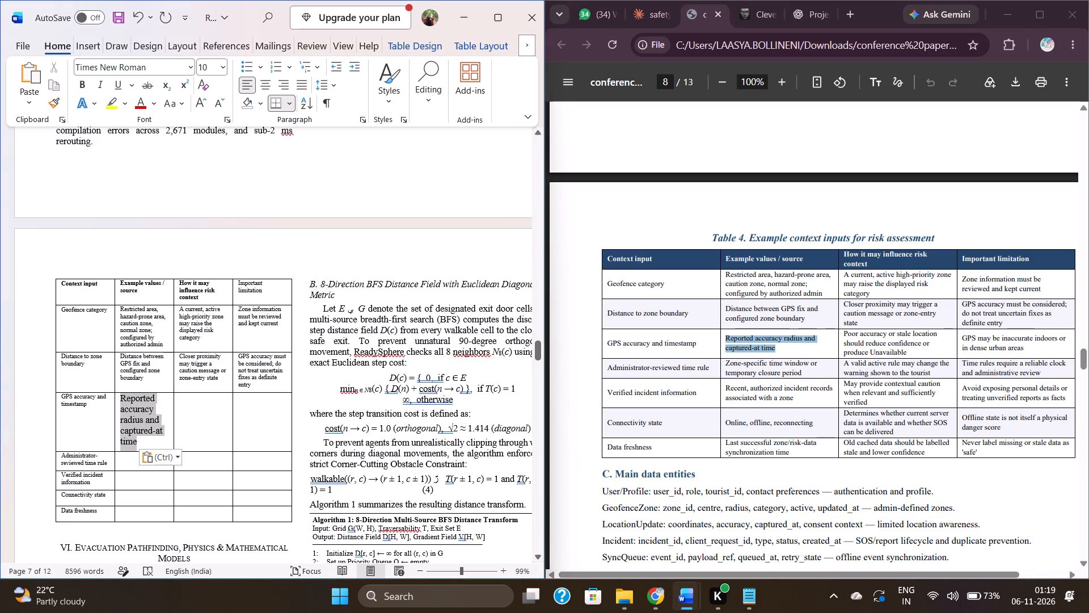
drag(128, 402, 125, 399)
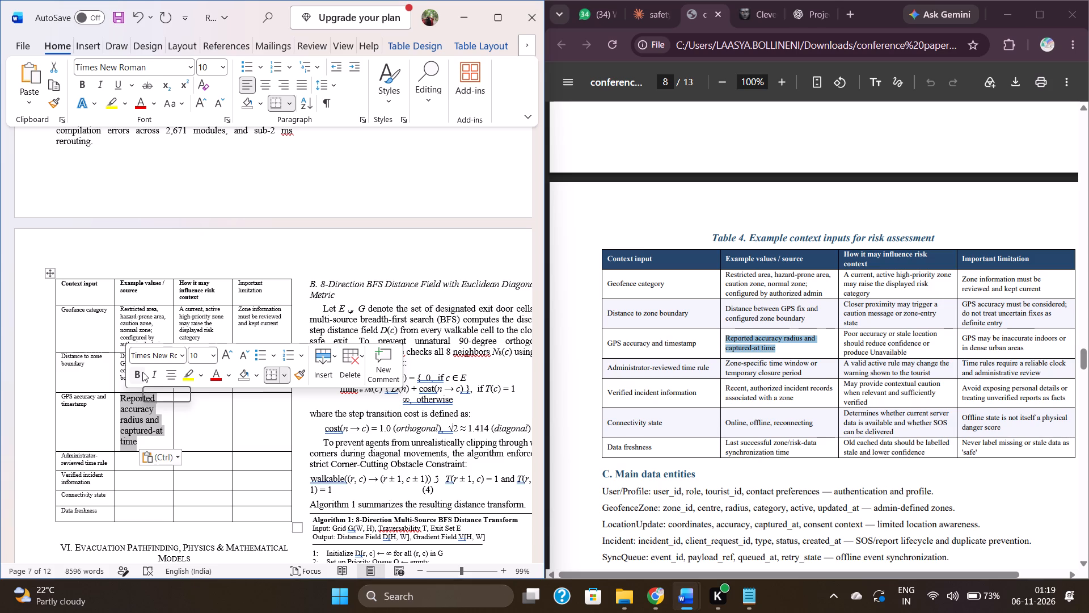
click(199, 356)
text(6.5)
key(Return)
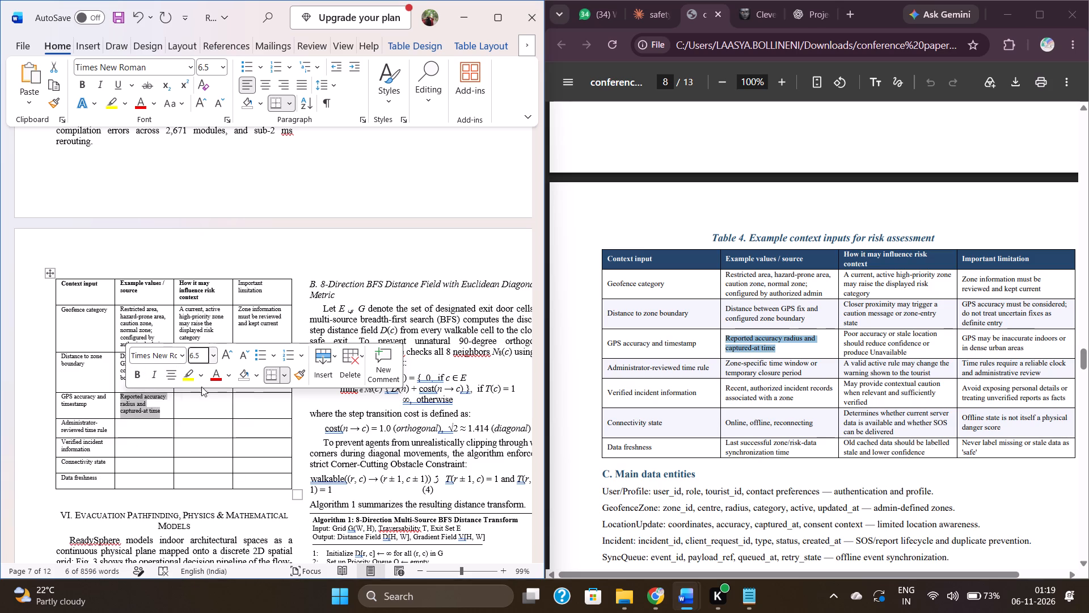
click(208, 404)
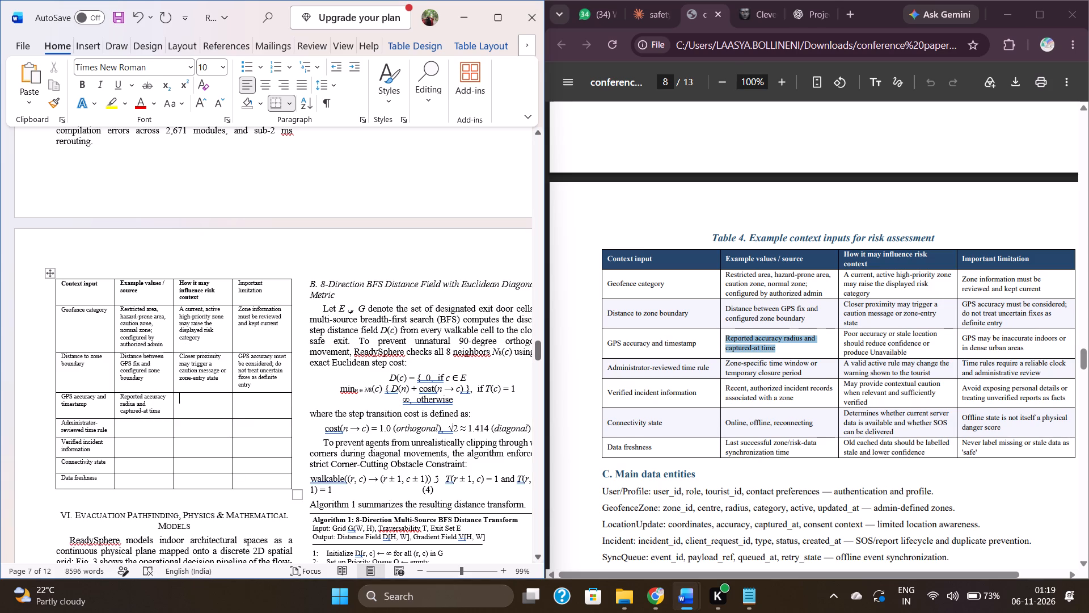
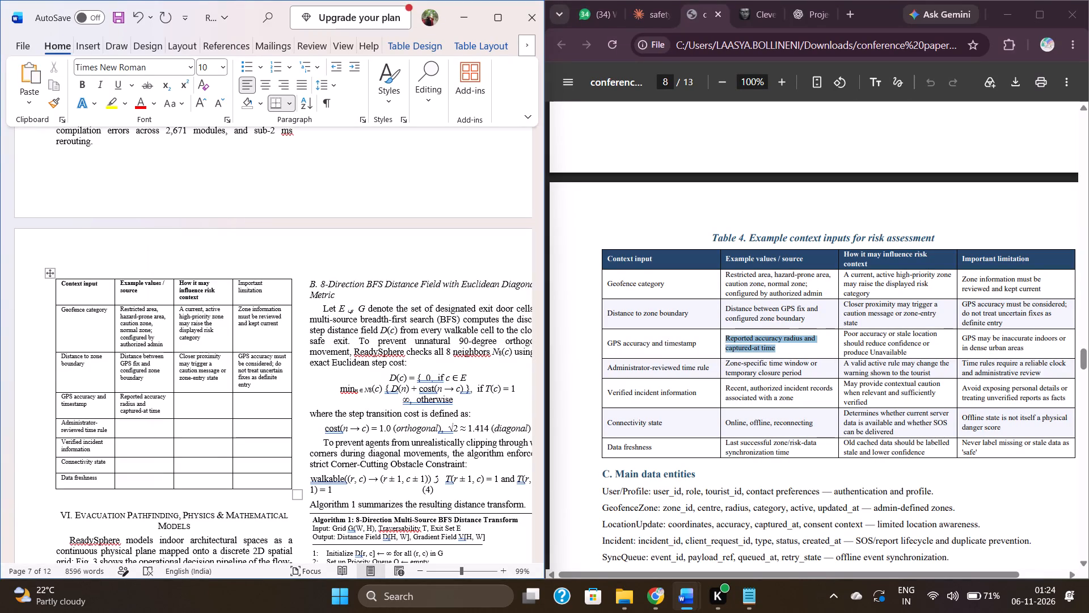
Copy "Poor accuracy or stale location should reduce confidence or produce Unavailable" from Chrome's PDF into Word's GPS accuracy row, influence column, at size 6.5.
drag(910, 351, 841, 334)
key(ctrl+c)
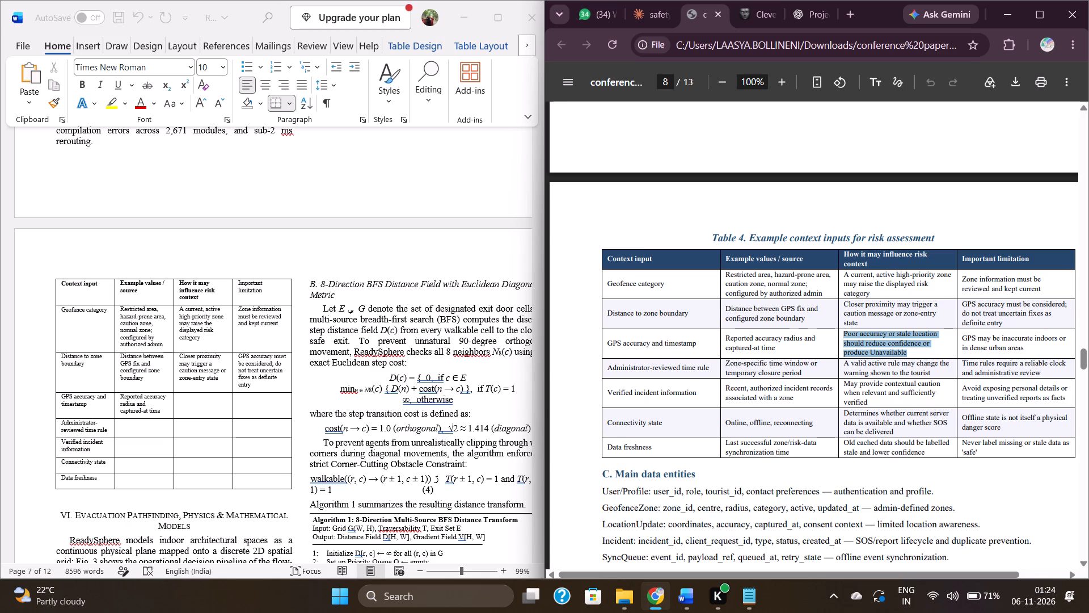
click(189, 400)
key(ctrl+v)
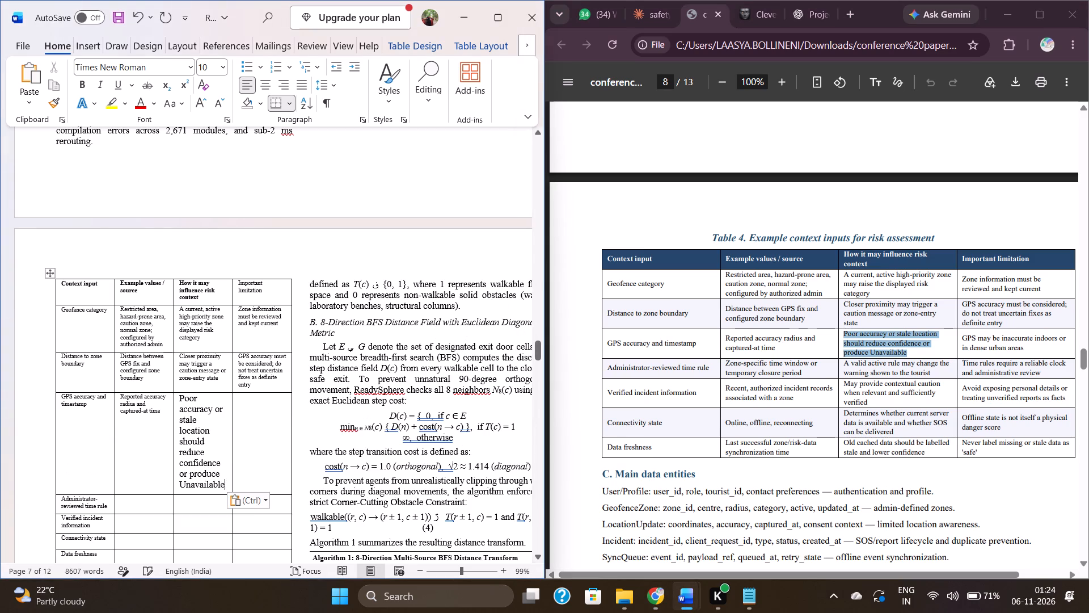
drag(227, 487, 172, 393)
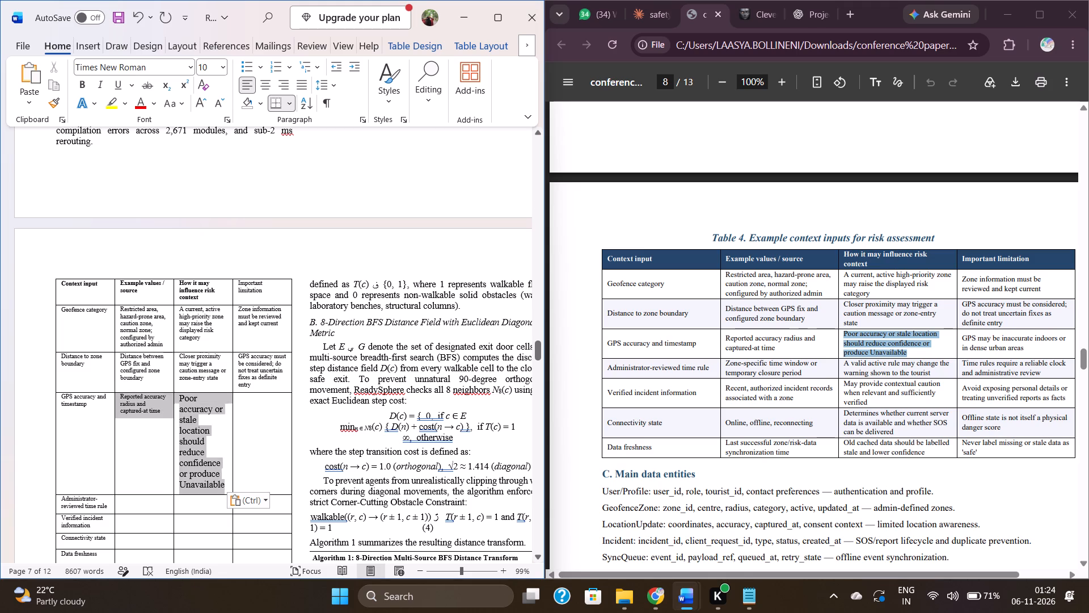
drag(172, 393, 190, 402)
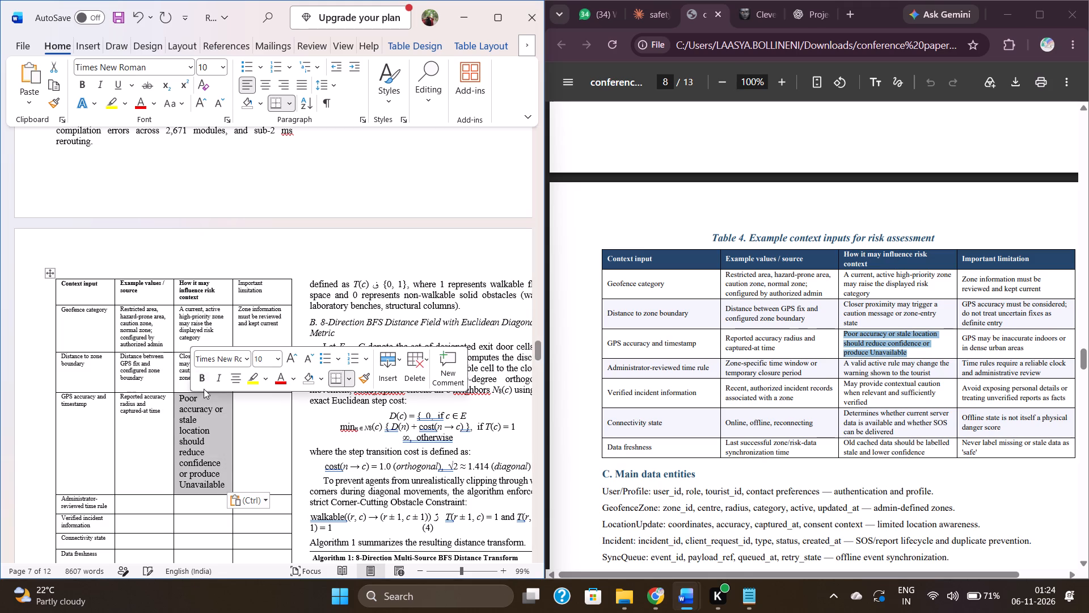
click(265, 359)
text(6.5)
key(Return)
click(269, 414)
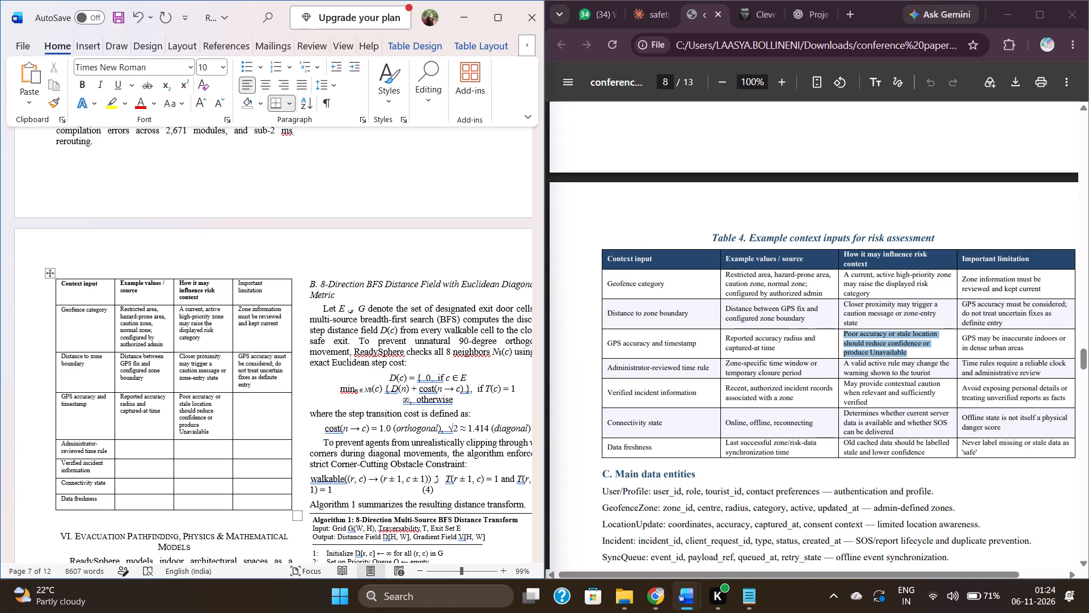
Copy "GPS may be inaccurate indoors or in dense urban areas" from Chrome's PDF into Word's GPS accuracy row under "Important limitation" at size 6.5.
drag(1027, 348, 959, 333)
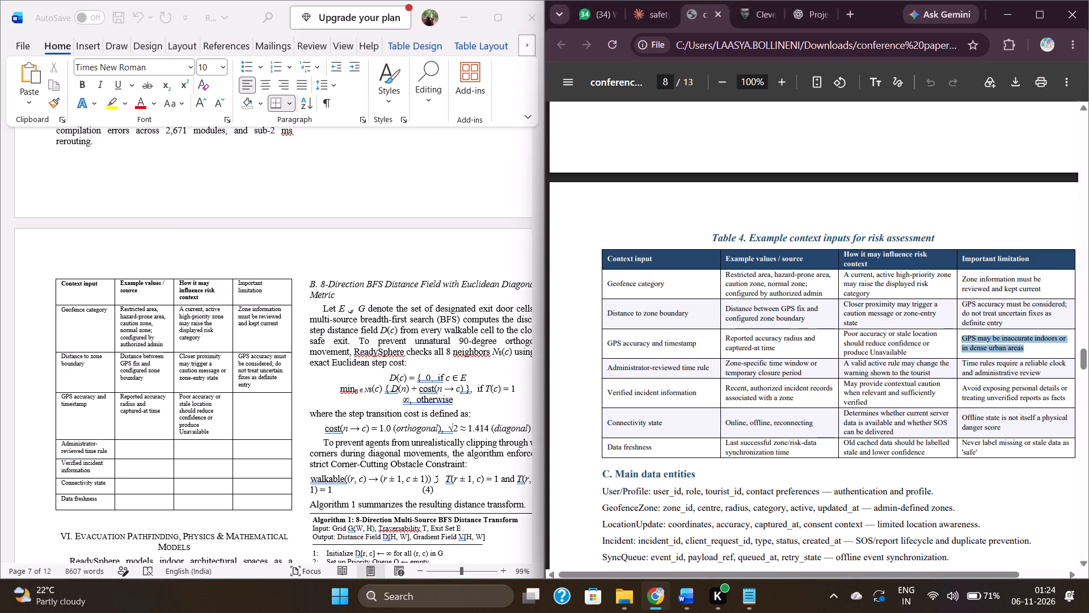
key(ctrl+c)
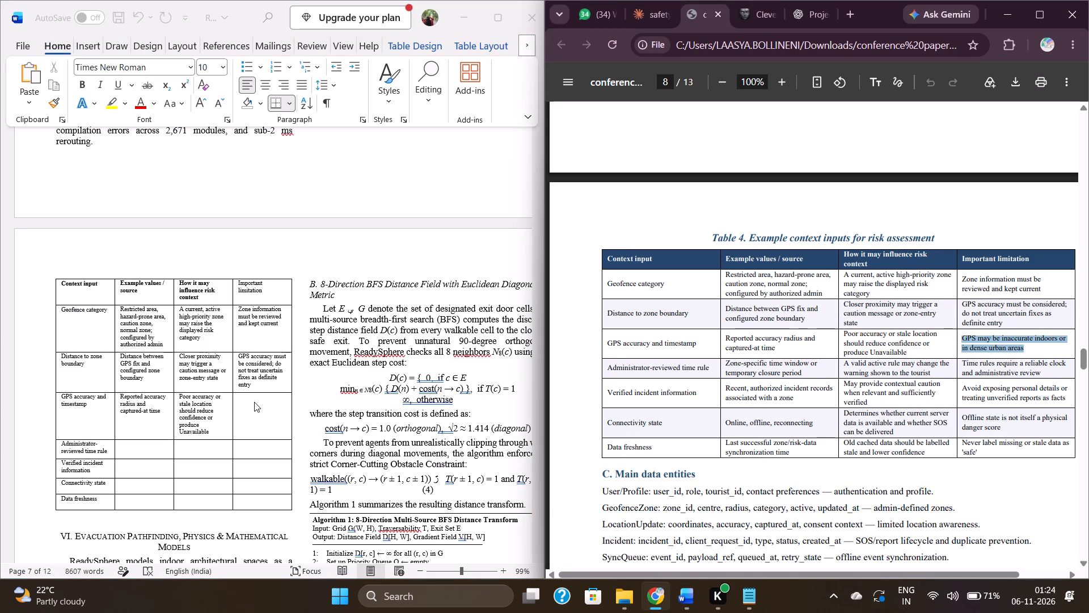
click(254, 402)
key(ctrl+v)
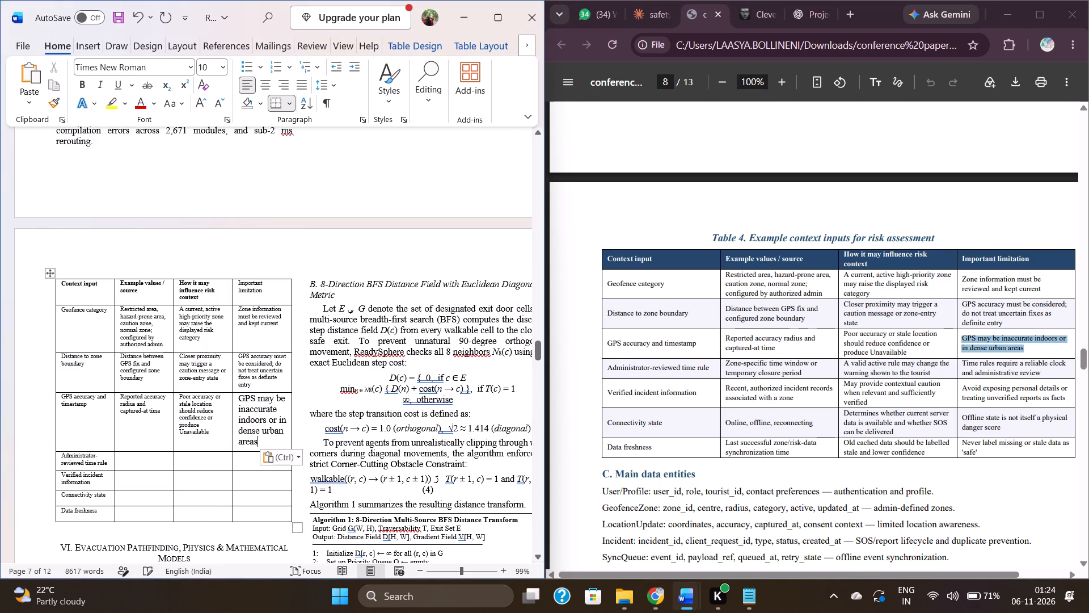
drag(264, 437, 235, 396)
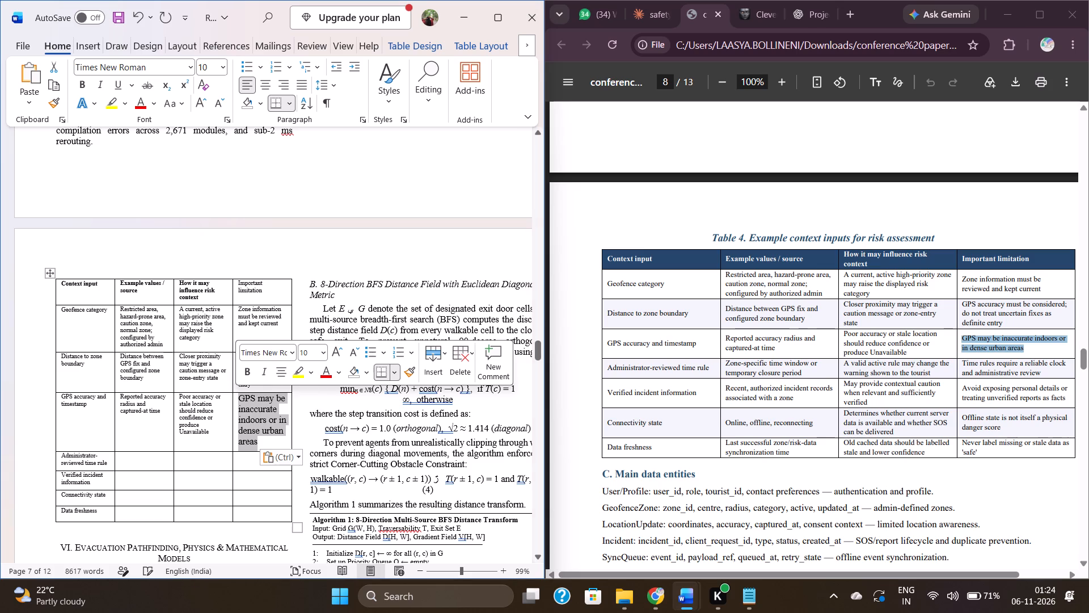
click(320, 355)
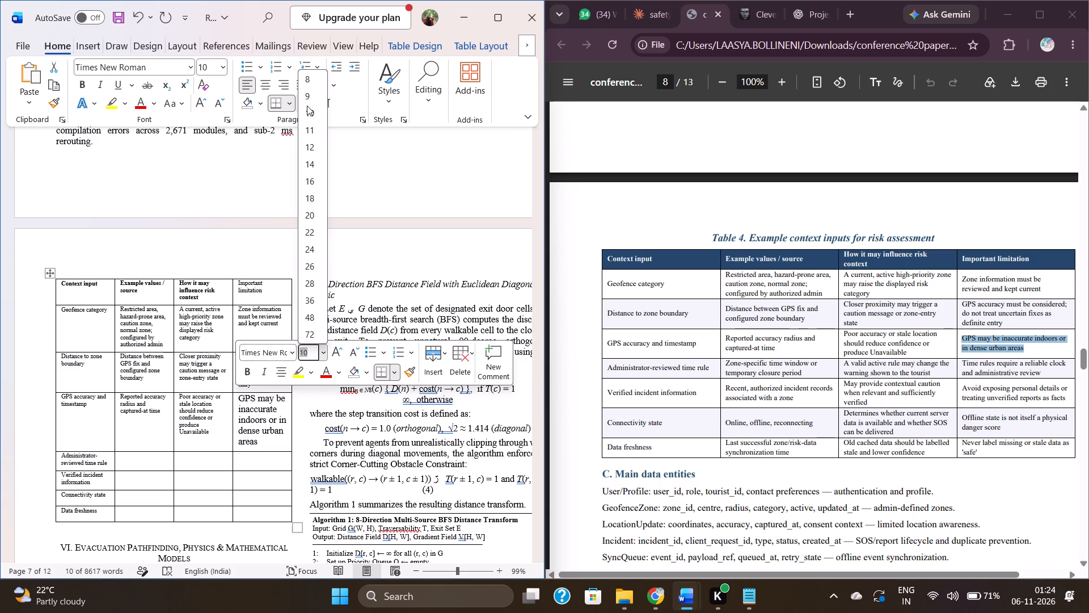
click(307, 354)
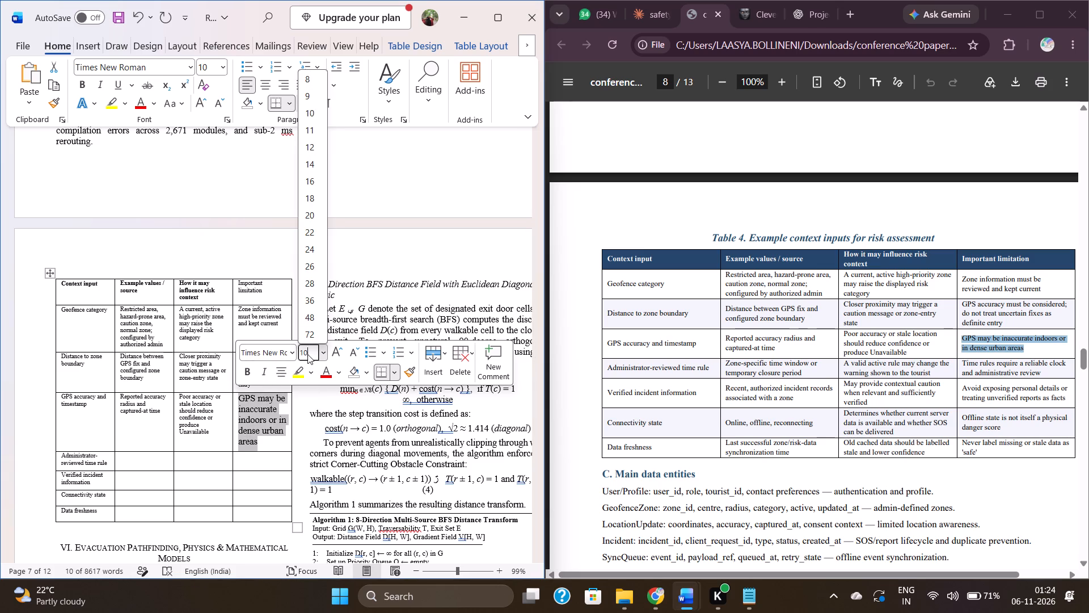
key(BackSpace)
key(BackSpace)
text(6.5)
key(Return)
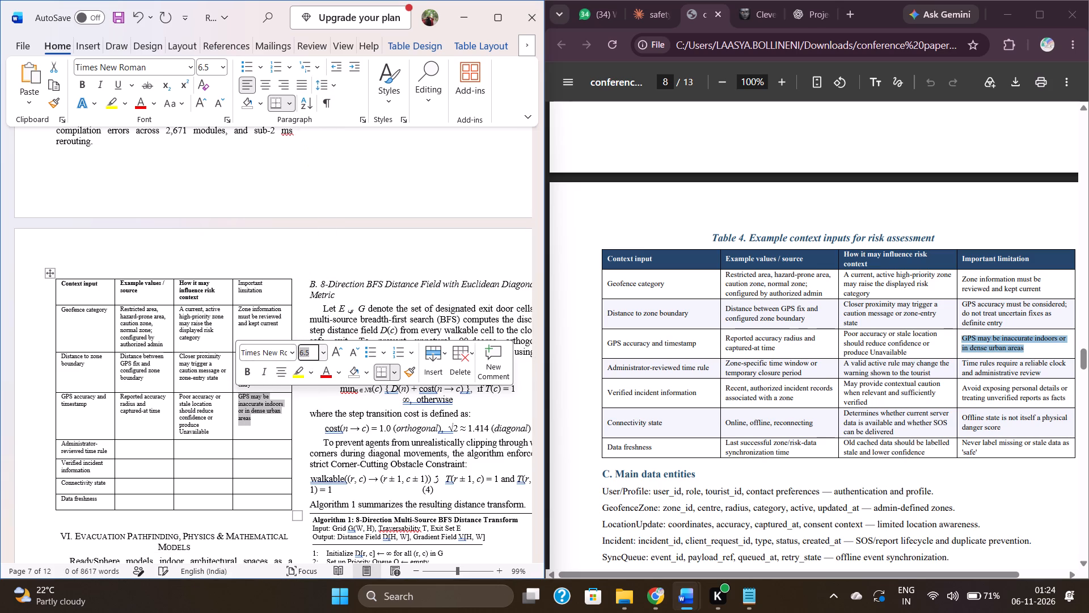
click(149, 450)
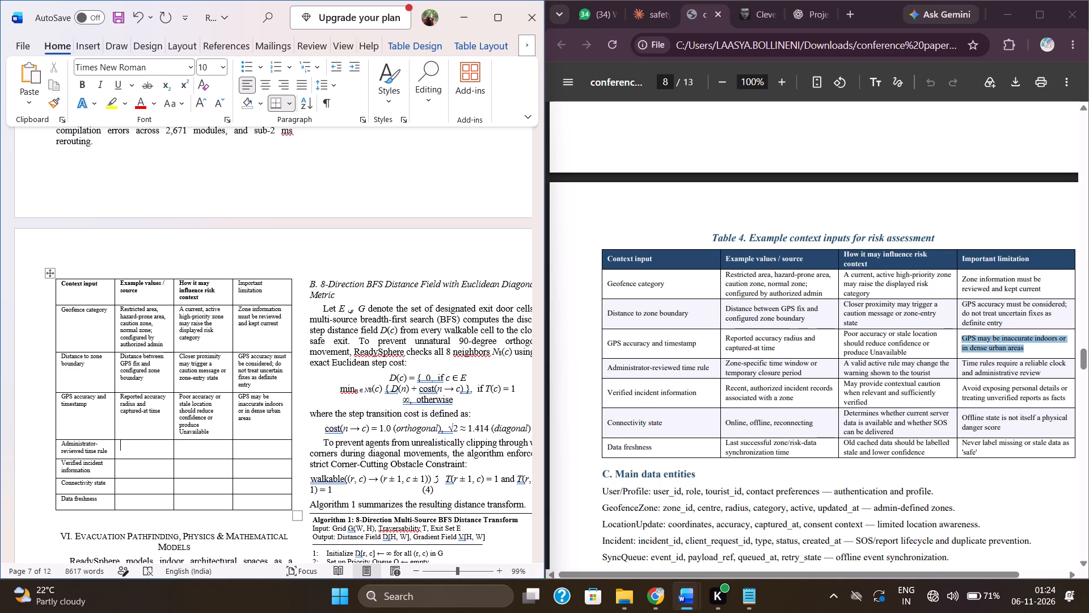
Copy "Time rules require a reliable clock and administrative review" from Chrome's PDF into Word's Administrator-reviewed time rule row under "Important limitation" at size 6.5.
drag(961, 364, 1044, 372)
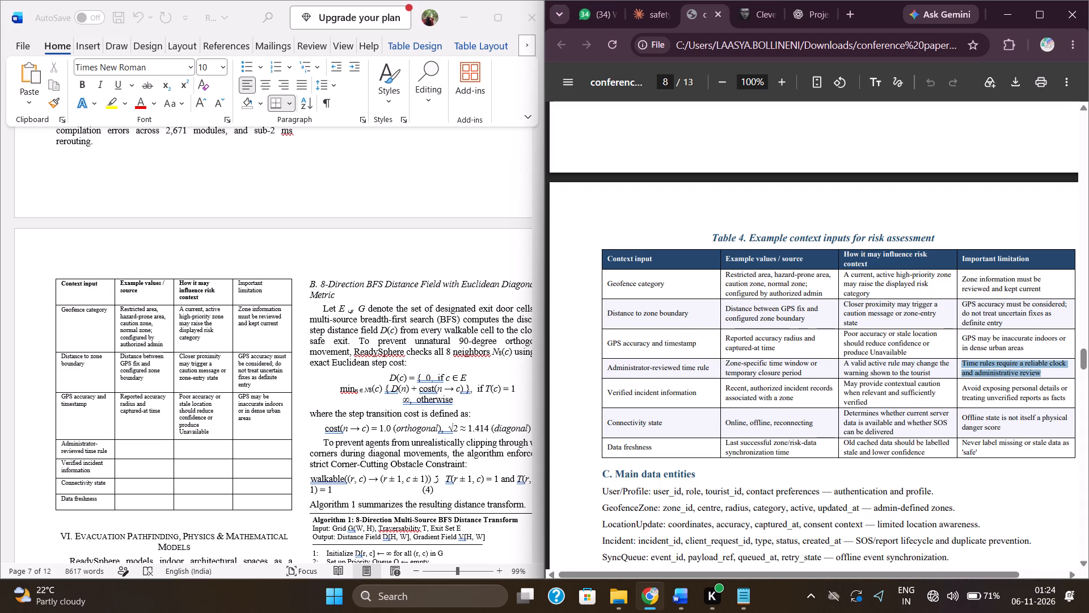
key(ctrl+c)
click(263, 442)
click(263, 447)
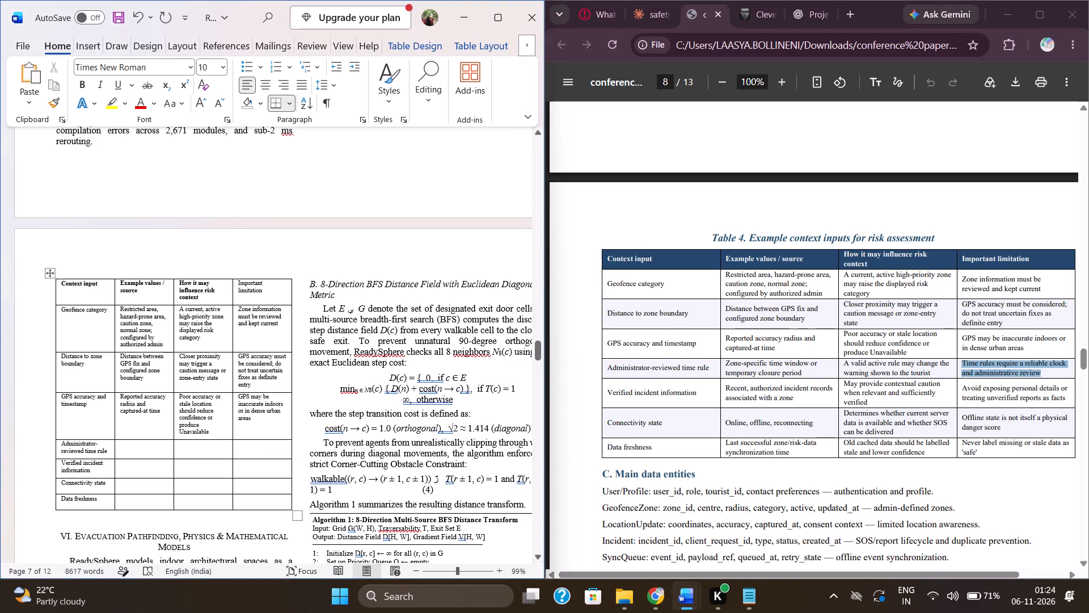
key(ctrl+v)
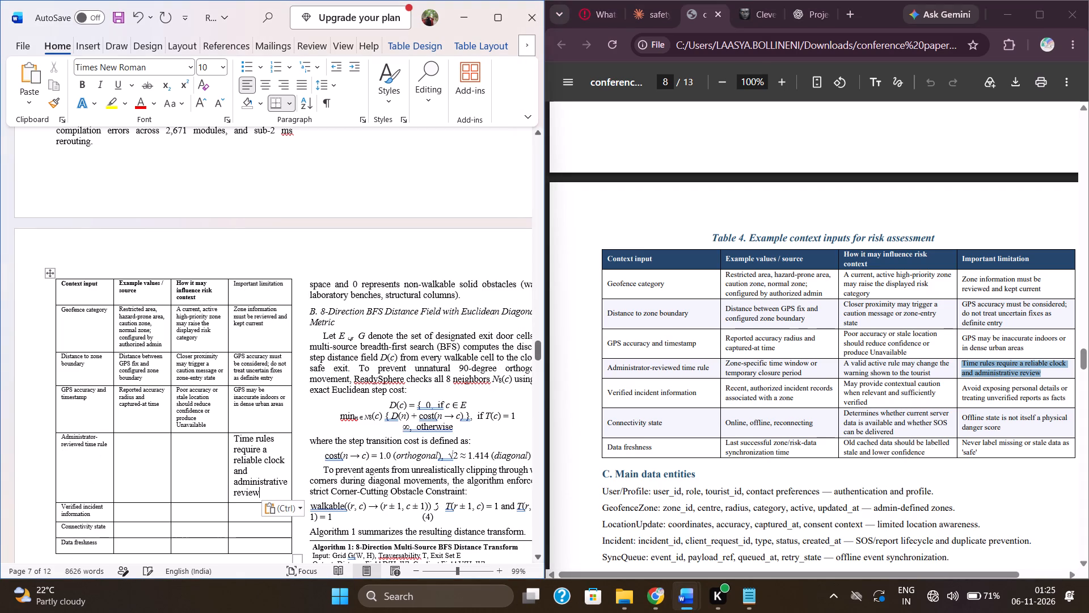
drag(259, 495, 235, 439)
click(308, 389)
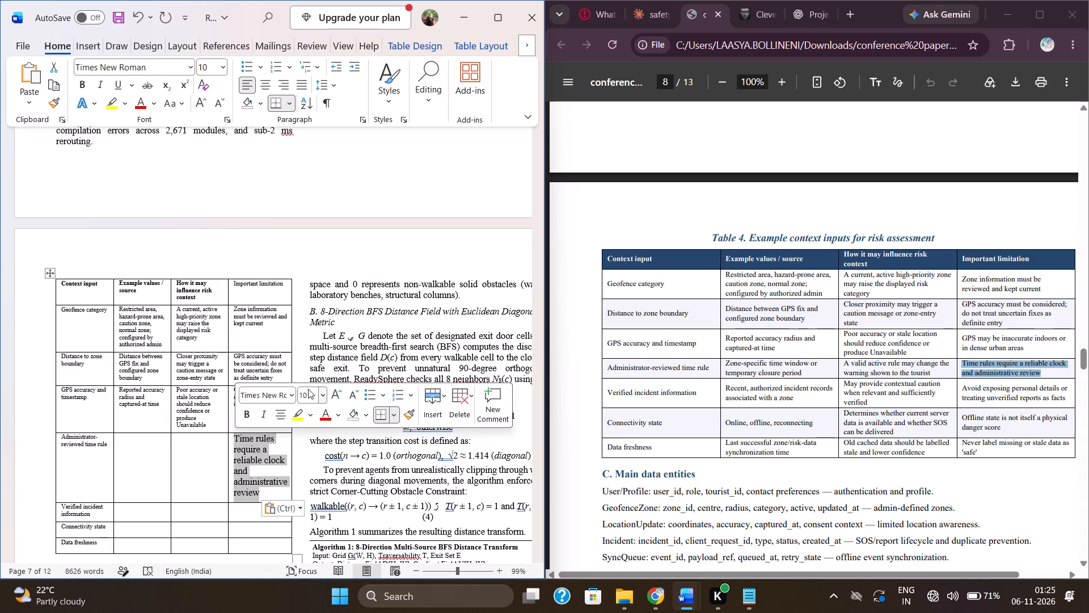
click(311, 393)
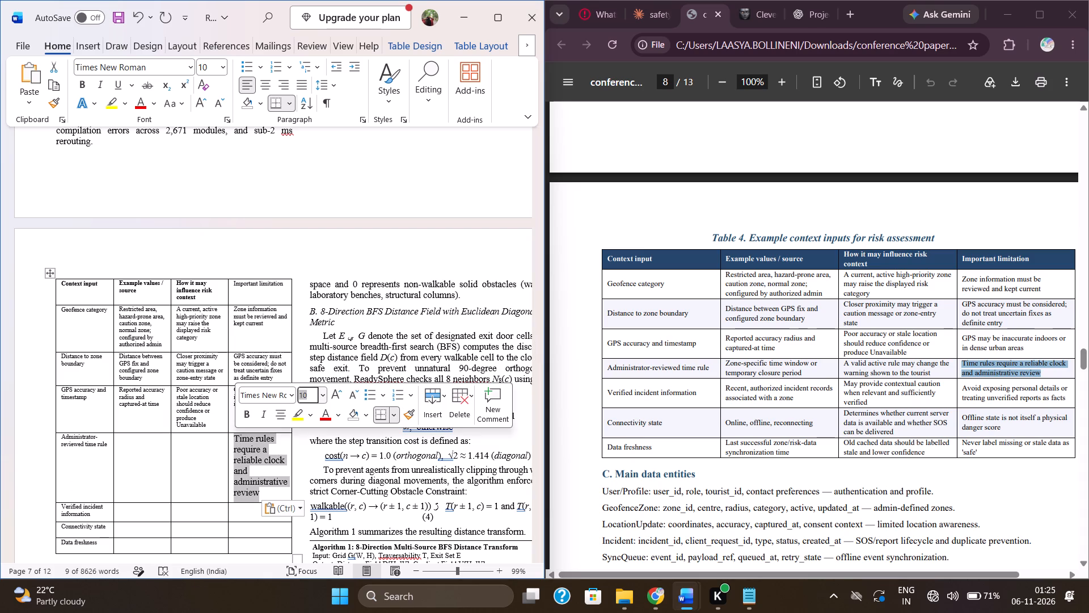
key(BackSpace)
text(6.5)
key(Return)
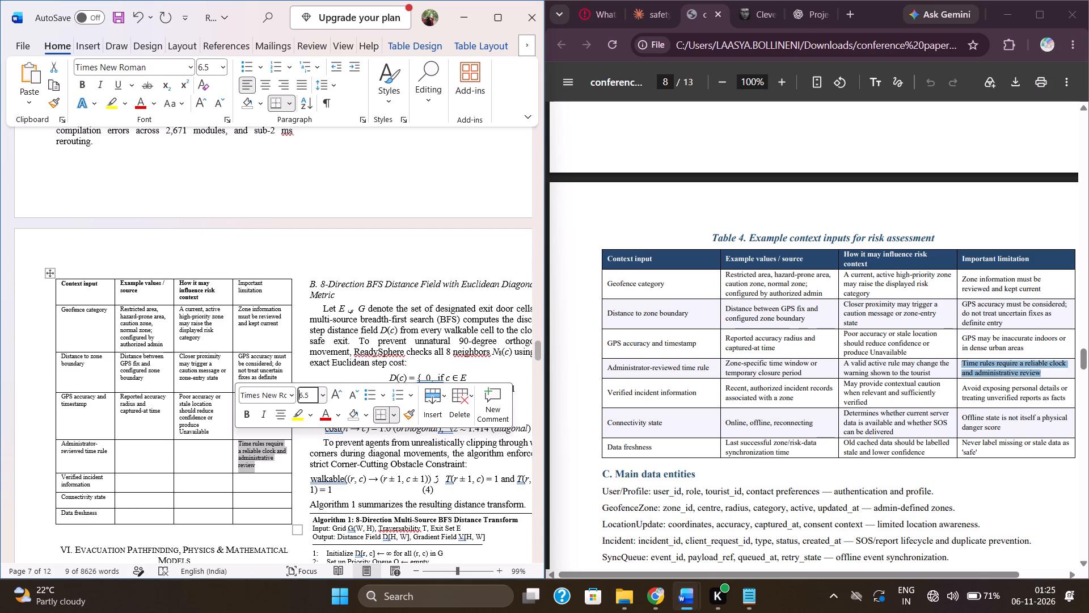
Copy "Avoid exposing personal details or treating unverified reports as facts" from Chrome's PDF into Word's Verified incident information row under "Important limitation" at size 6.5.
drag(1065, 395, 980, 388)
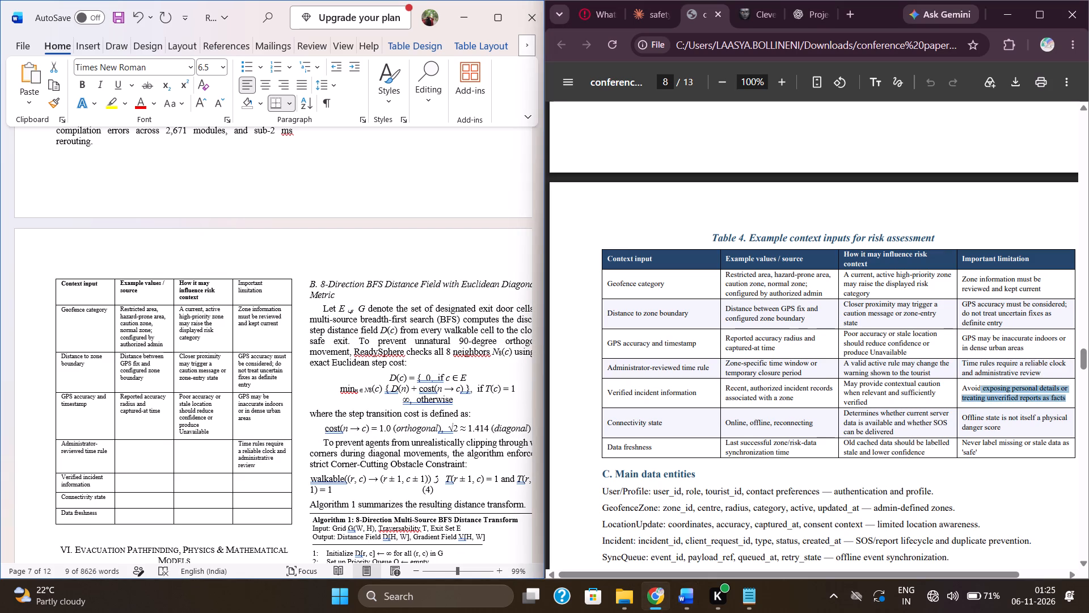
drag(980, 388, 961, 387)
key(ctrl+c)
click(270, 477)
click(270, 483)
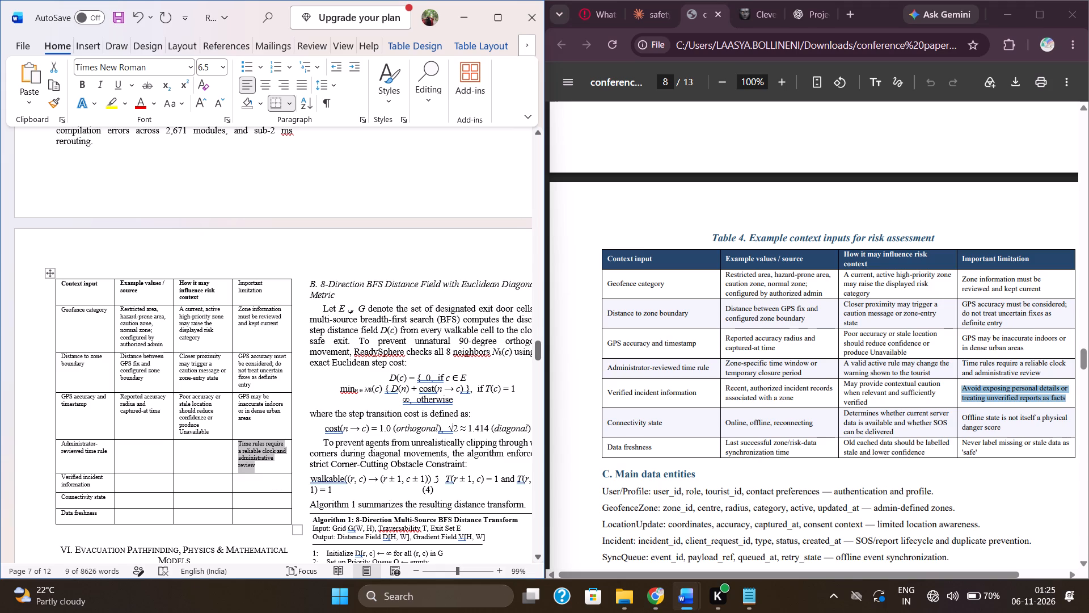
key(ctrl+v)
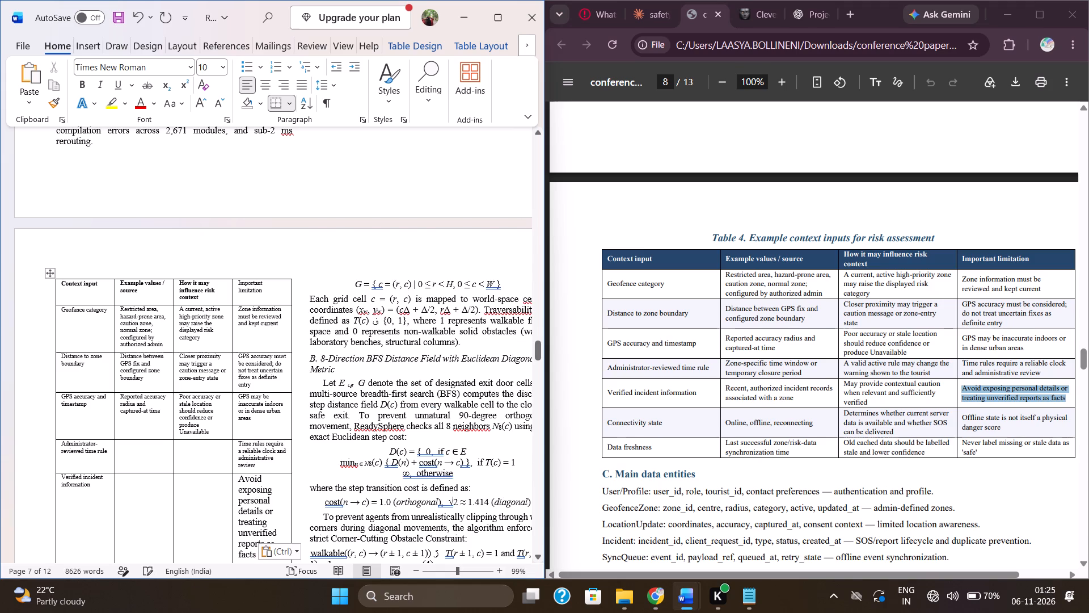
scroll(270, 483, down, 3)
drag(262, 343, 256, 280)
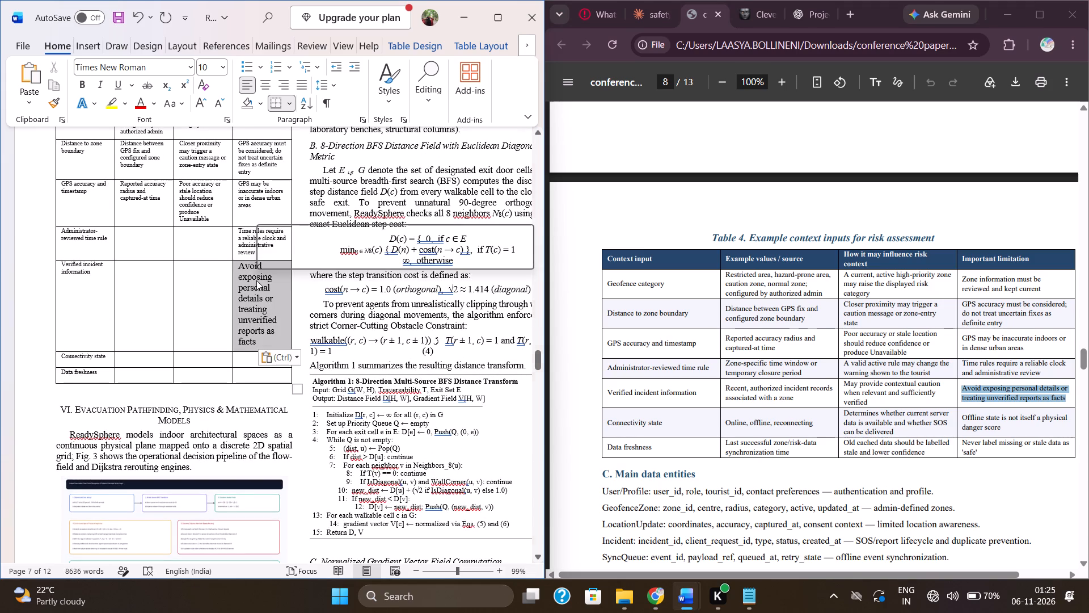
click(332, 237)
text(6.5)
key(Return)
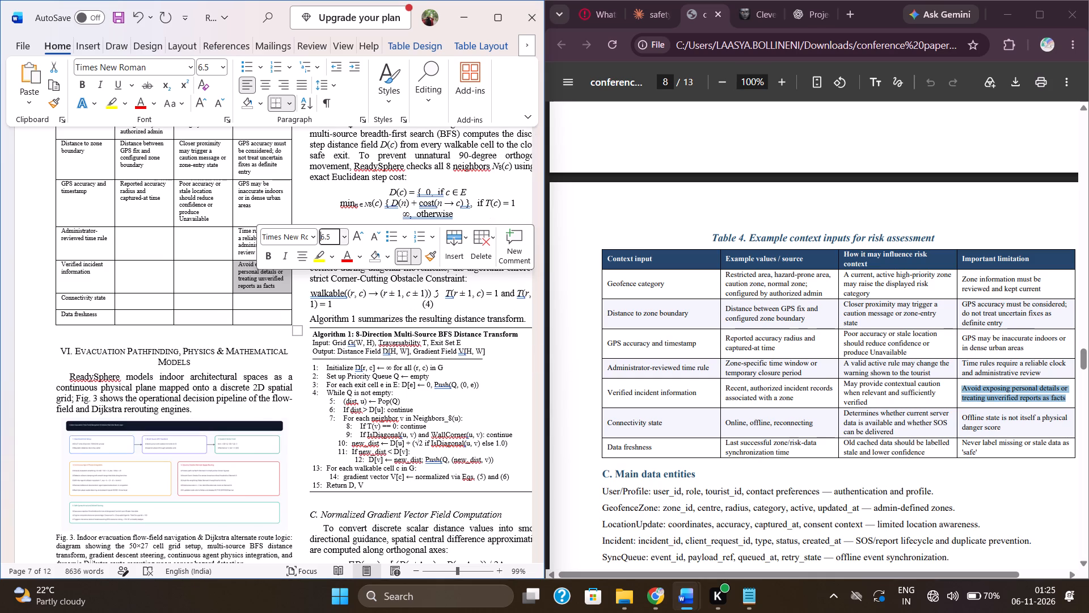
Copy "Offline state is not itself a physical danger score" from Chrome's PDF into Word's Connectivity state row under "Important limitation" at size 6.5.
drag(1002, 431, 972, 415)
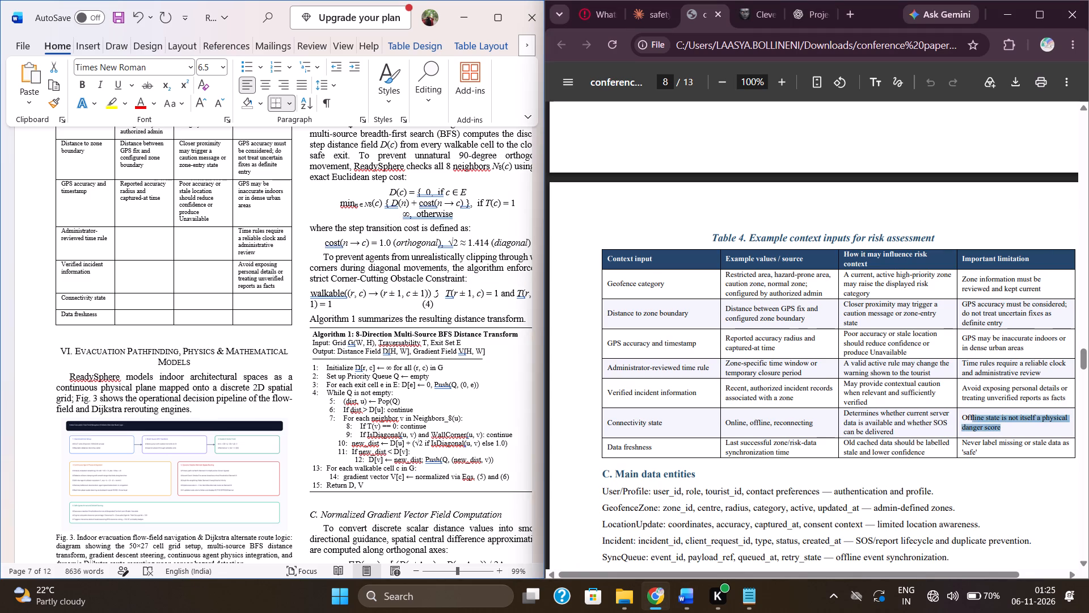
drag(972, 415, 964, 412)
key(ctrl+c)
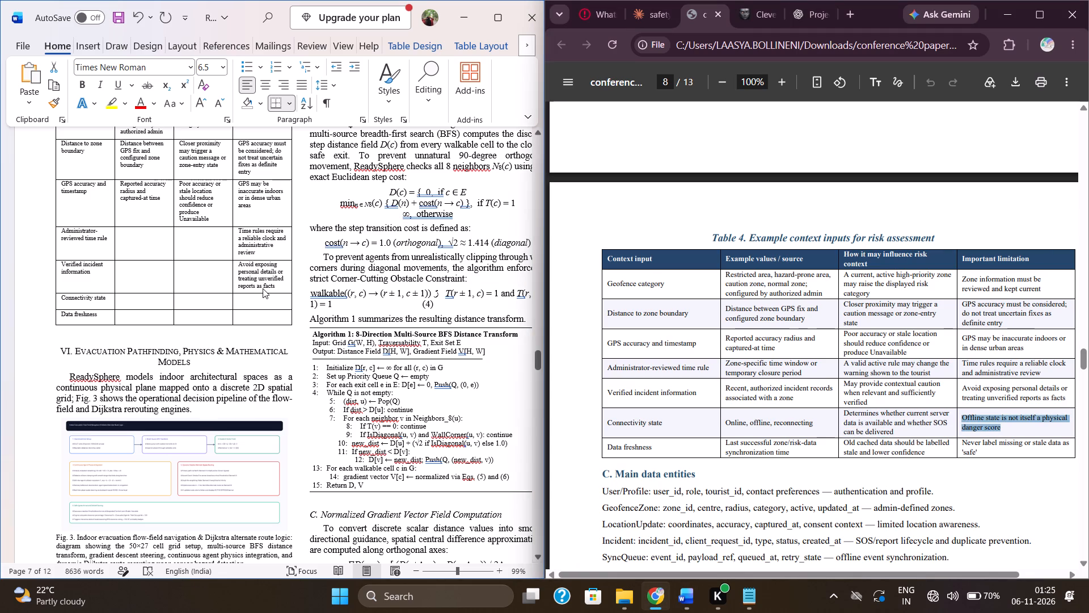
click(268, 297)
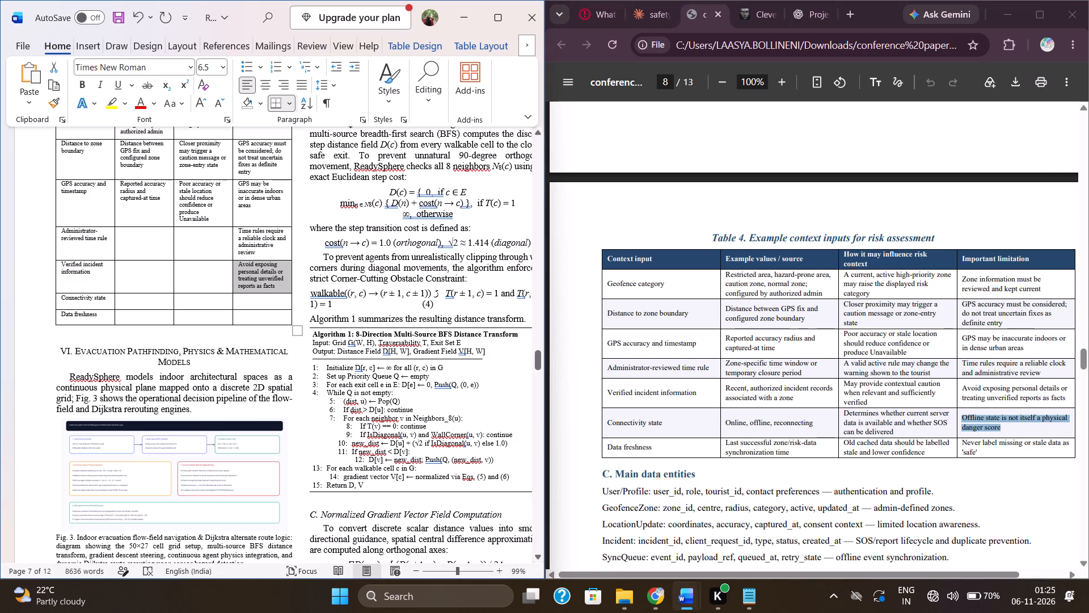
click(275, 306)
key(ctrl+v)
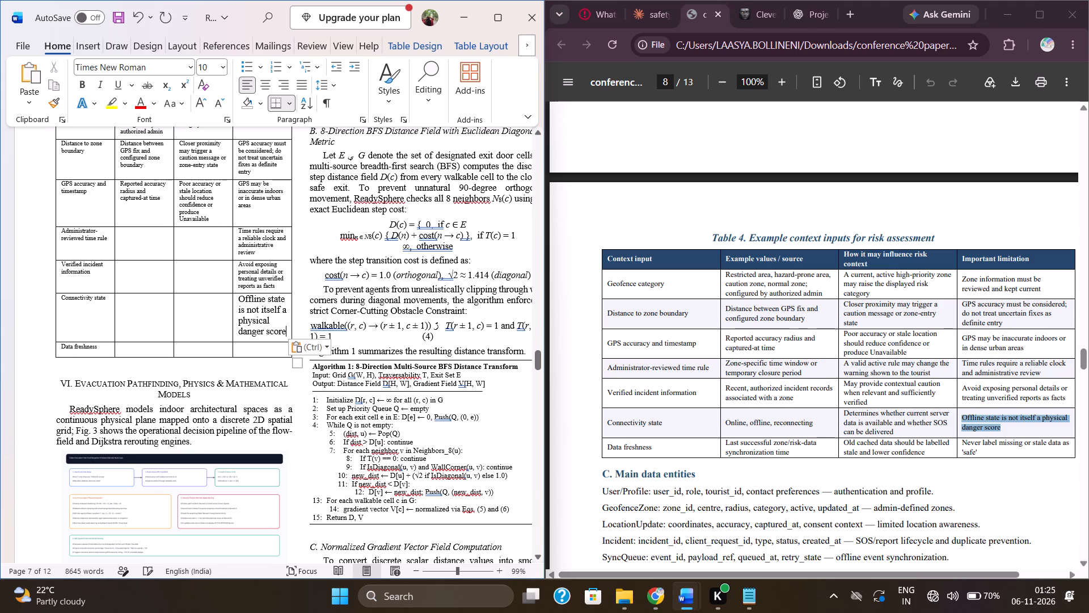
drag(285, 330, 258, 306)
drag(258, 306, 247, 302)
click(325, 258)
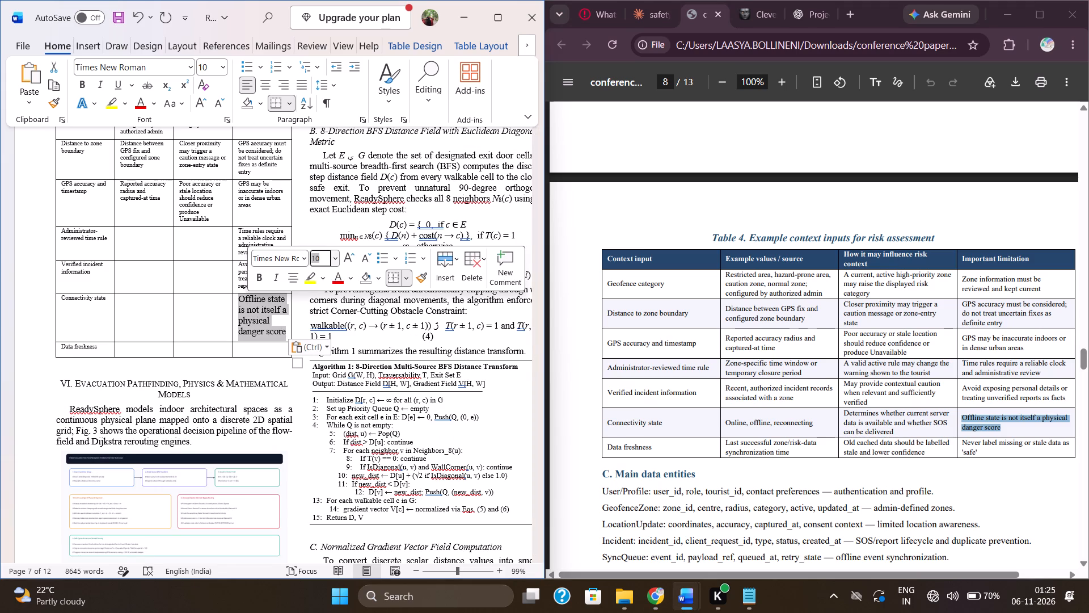
text(6.5)
key(Return)
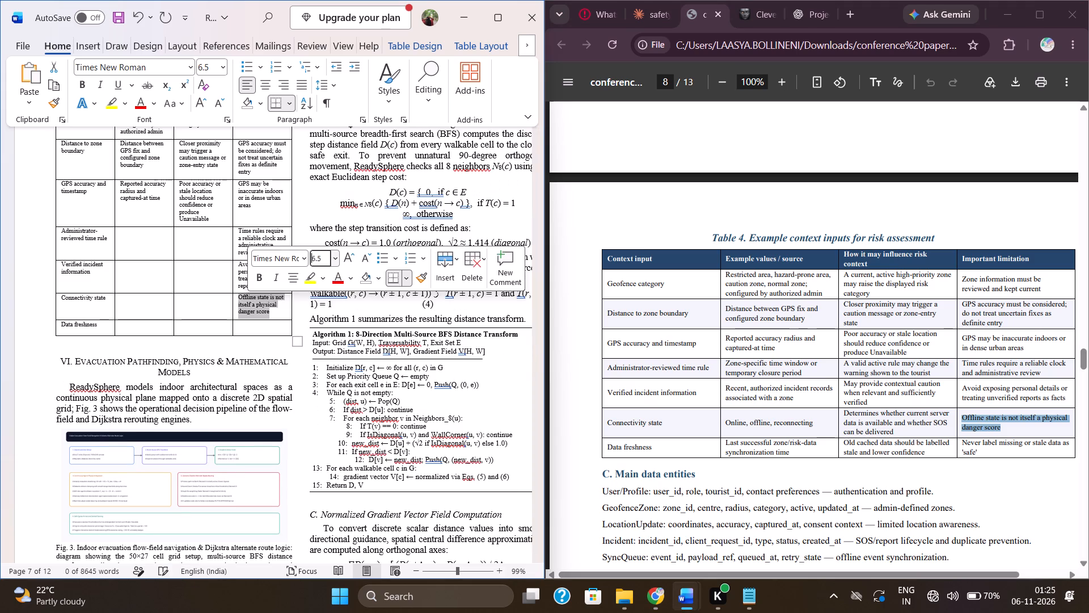
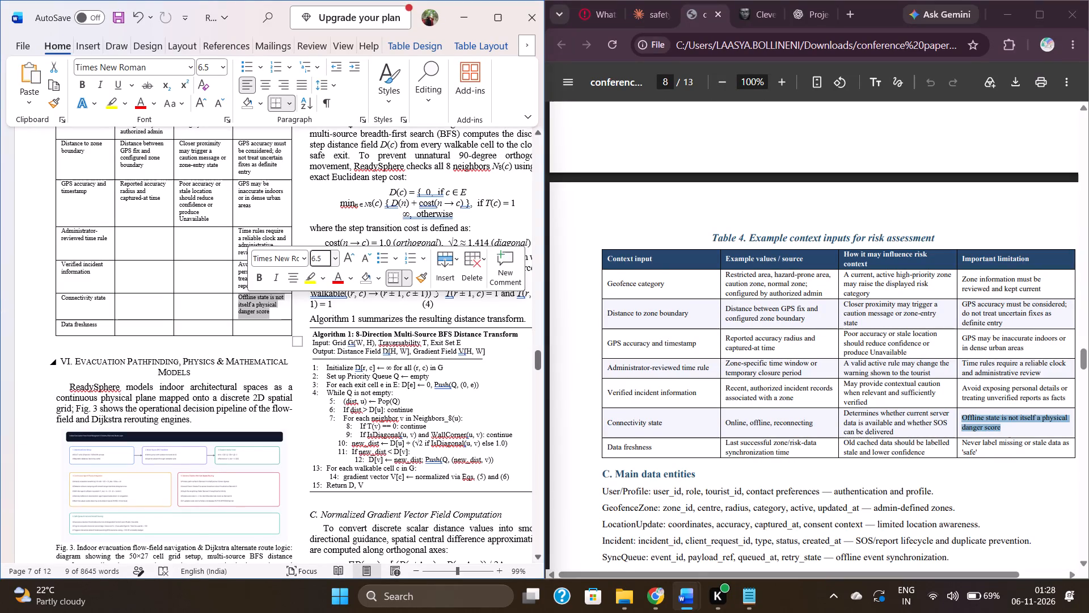
Copy "Never label missing or stale data as 'safe'" from Chrome's PDF into Word's Data freshness row under "Important limitation" at size 6.5.
click(201, 341)
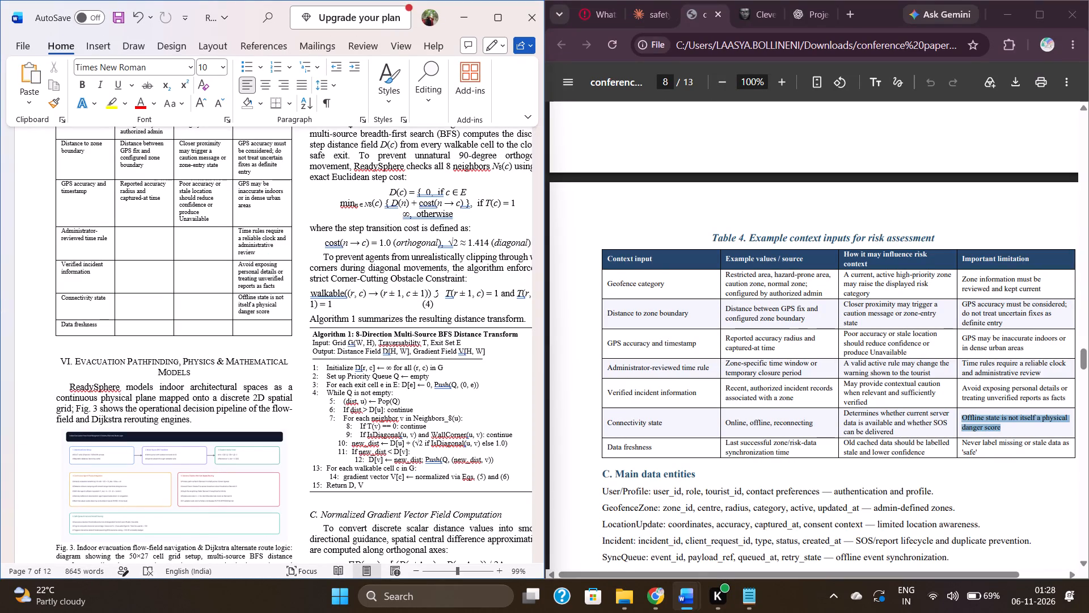
drag(984, 451, 960, 443)
click(960, 443)
drag(960, 443, 980, 456)
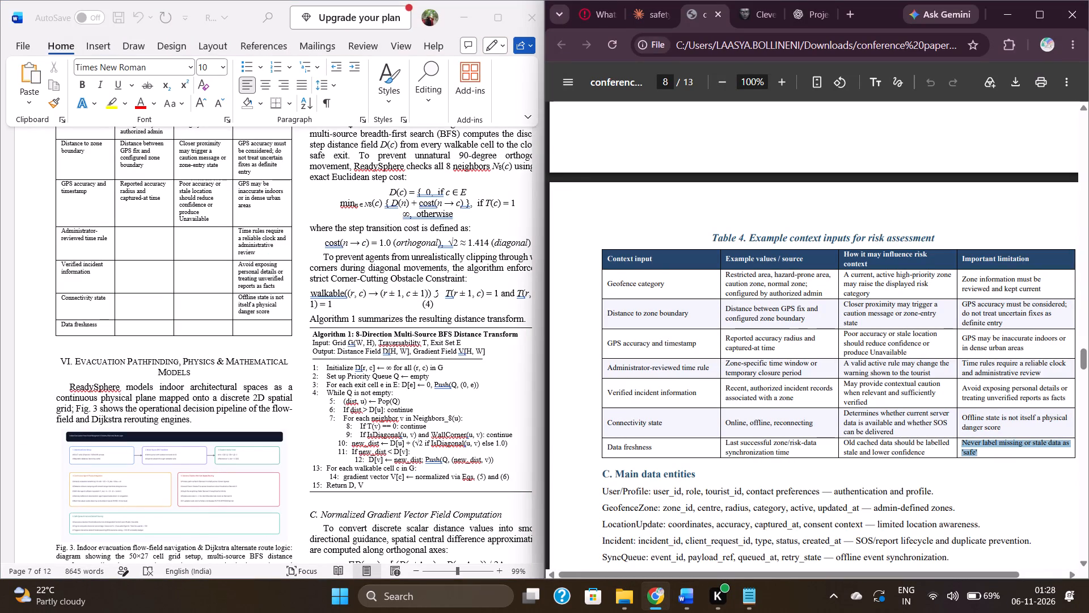
key(ctrl+c)
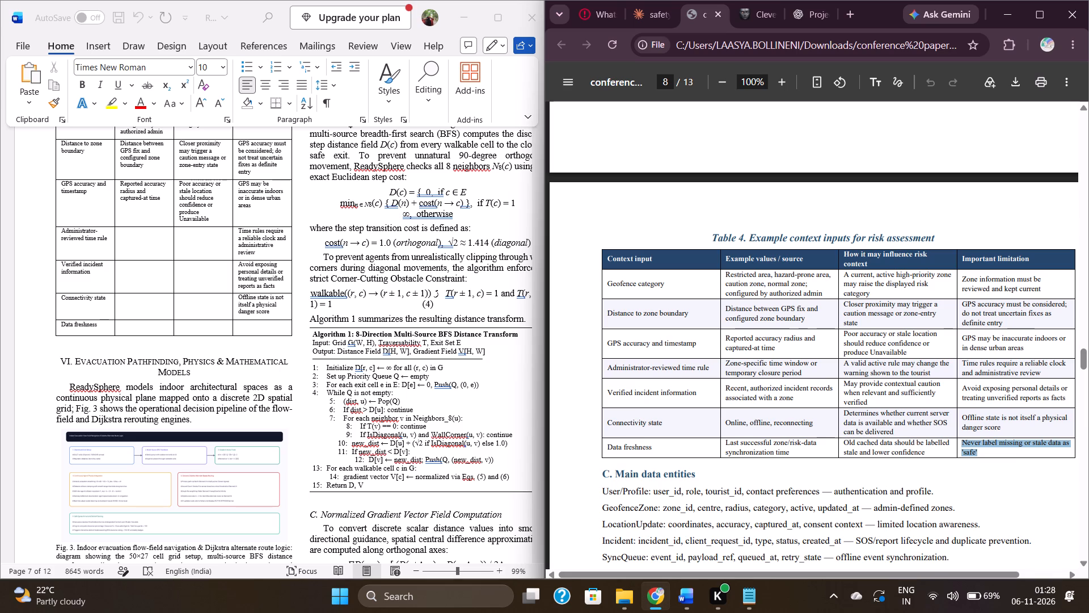
click(272, 322)
click(272, 325)
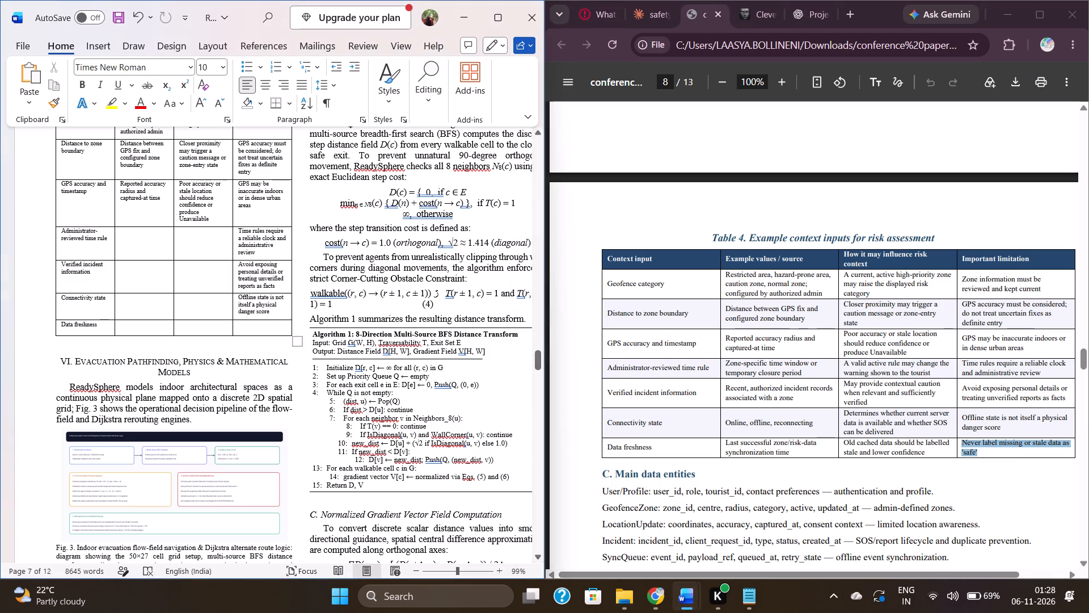
key(ctrl+v)
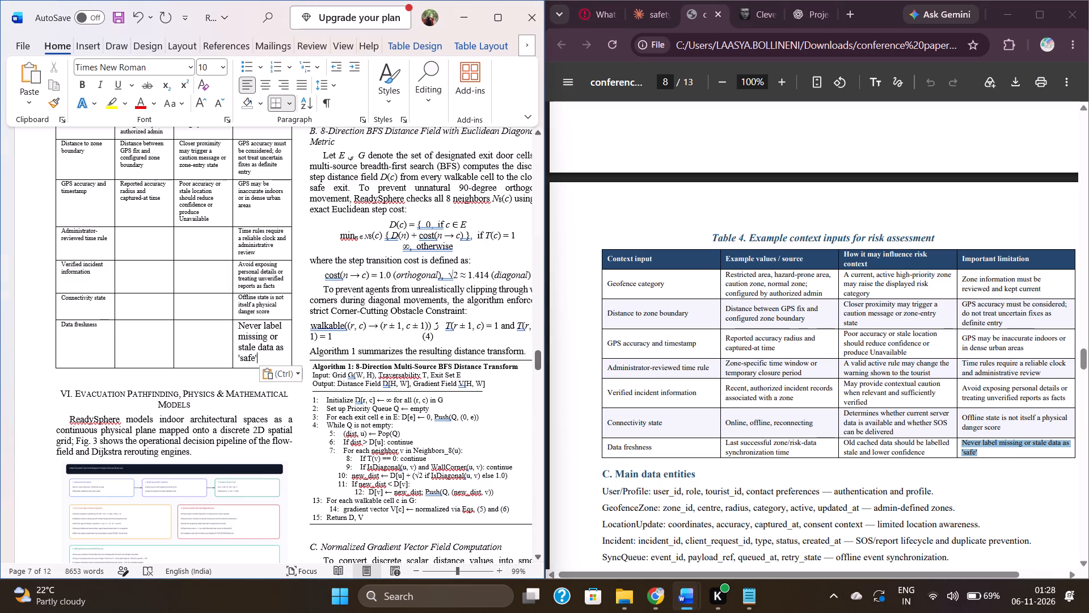
drag(272, 354, 243, 327)
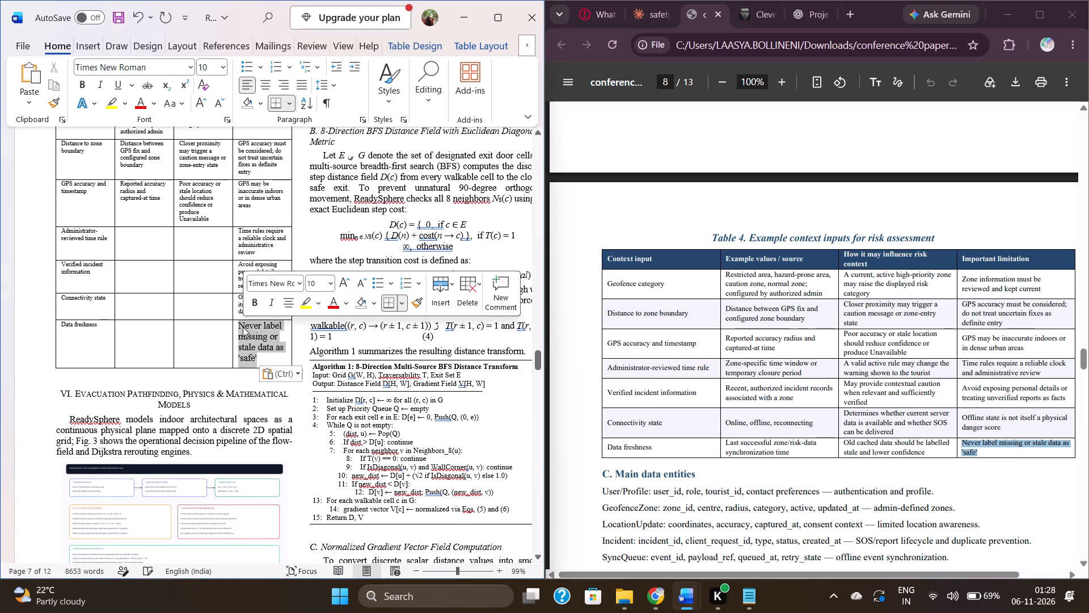
click(317, 282)
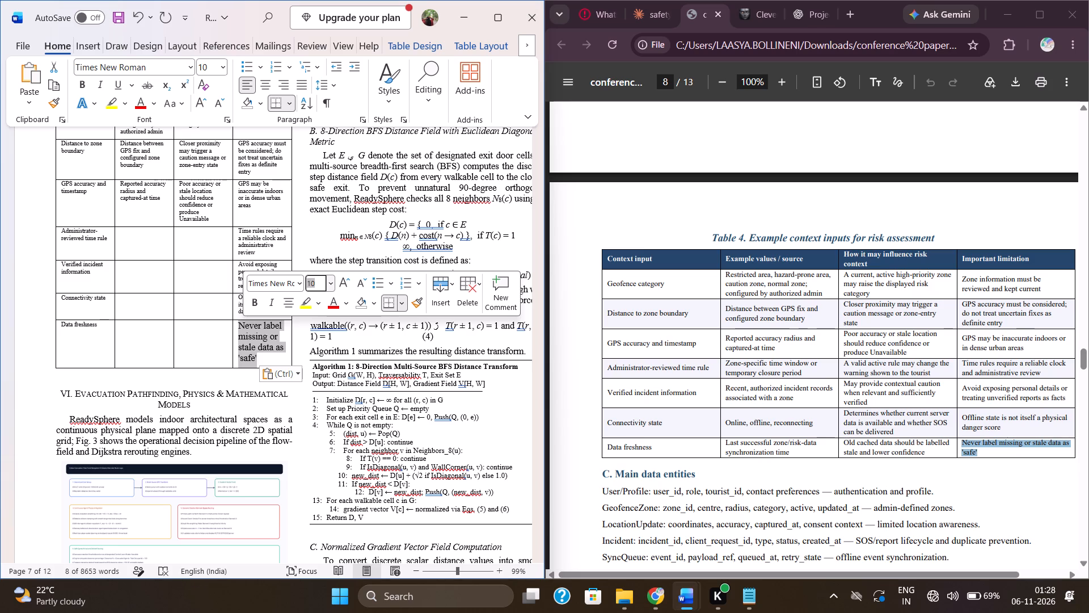
text(6.5)
key(Return)
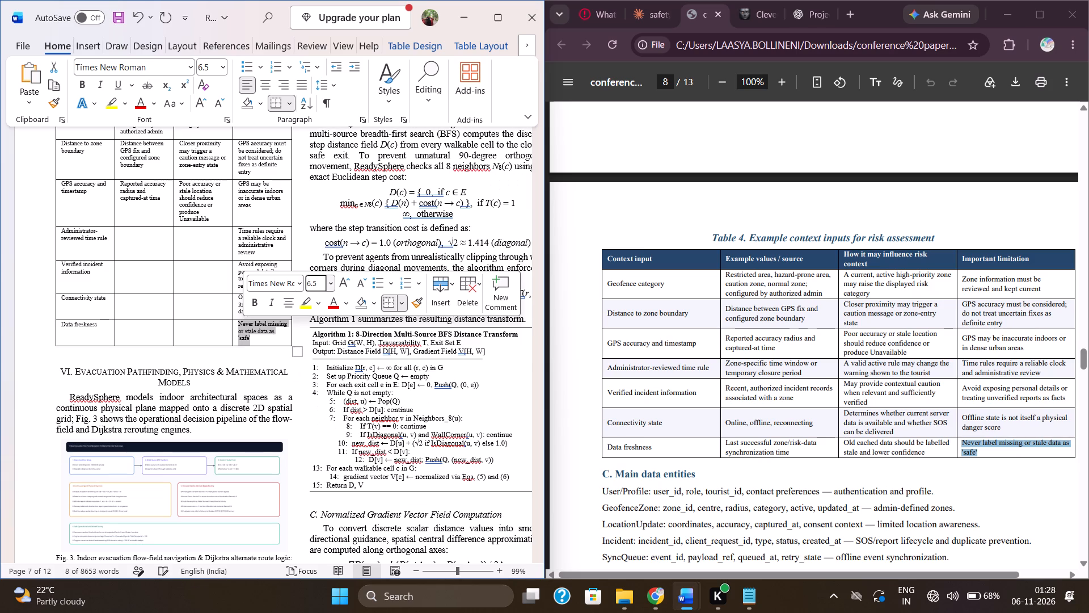
Copy "Old cached data should be labelled stale and lower confidence" from Chrome's PDF into Word's Data freshness row, risk-influence column, at size 6.5.
click(203, 337)
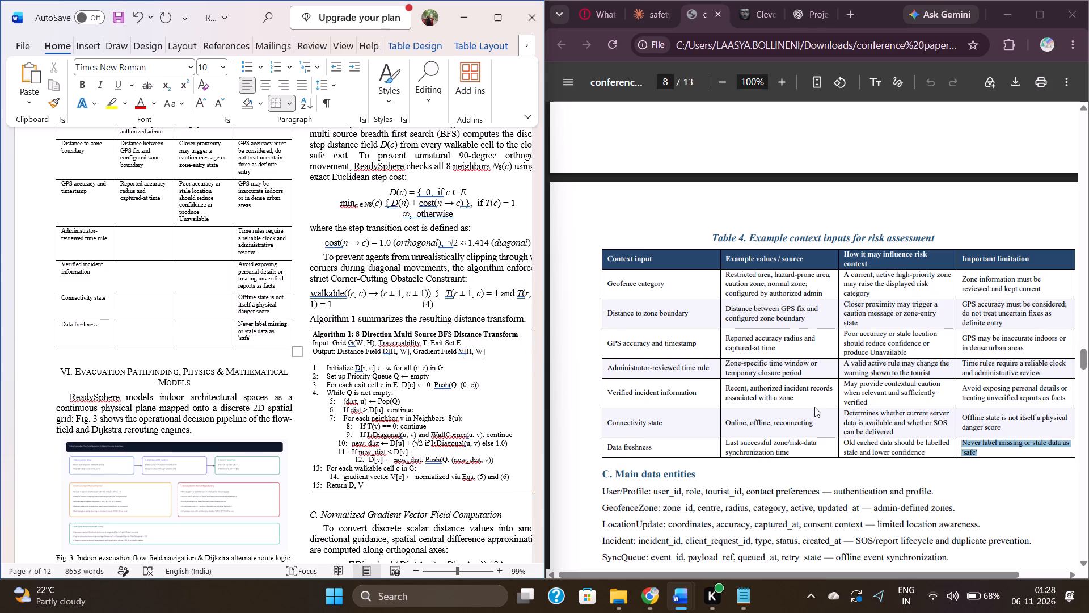
drag(934, 452, 859, 444)
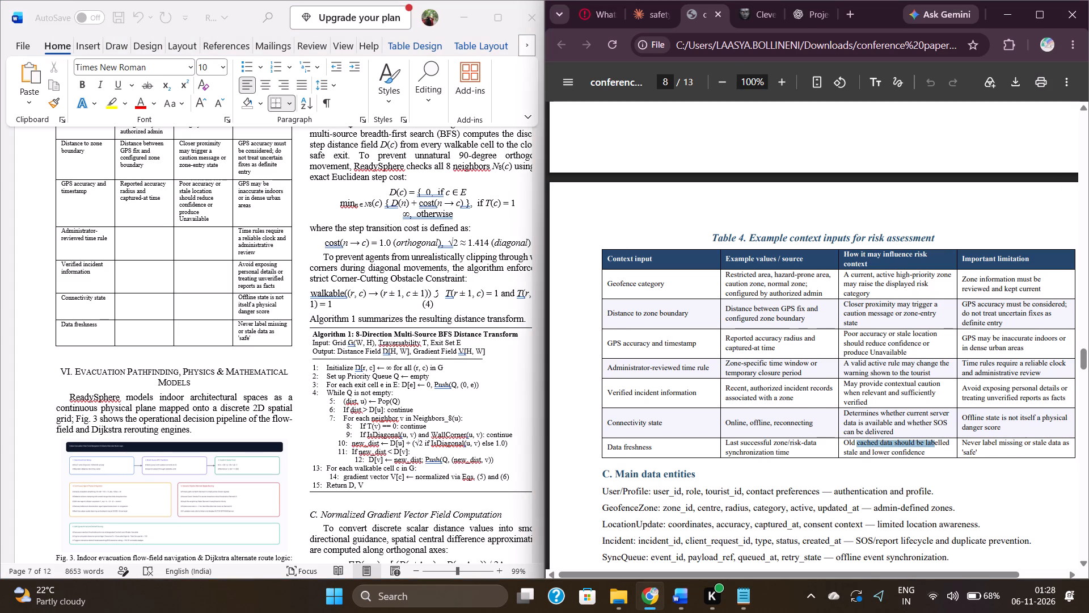
drag(859, 444, 855, 443)
drag(841, 442, 911, 452)
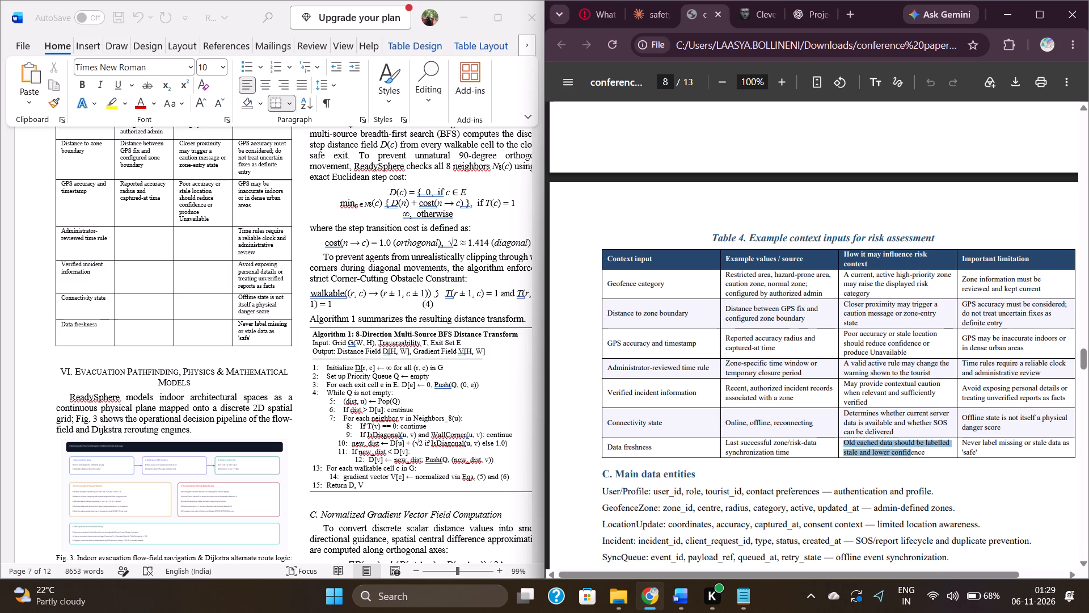
drag(911, 452, 928, 454)
key(ctrl+c)
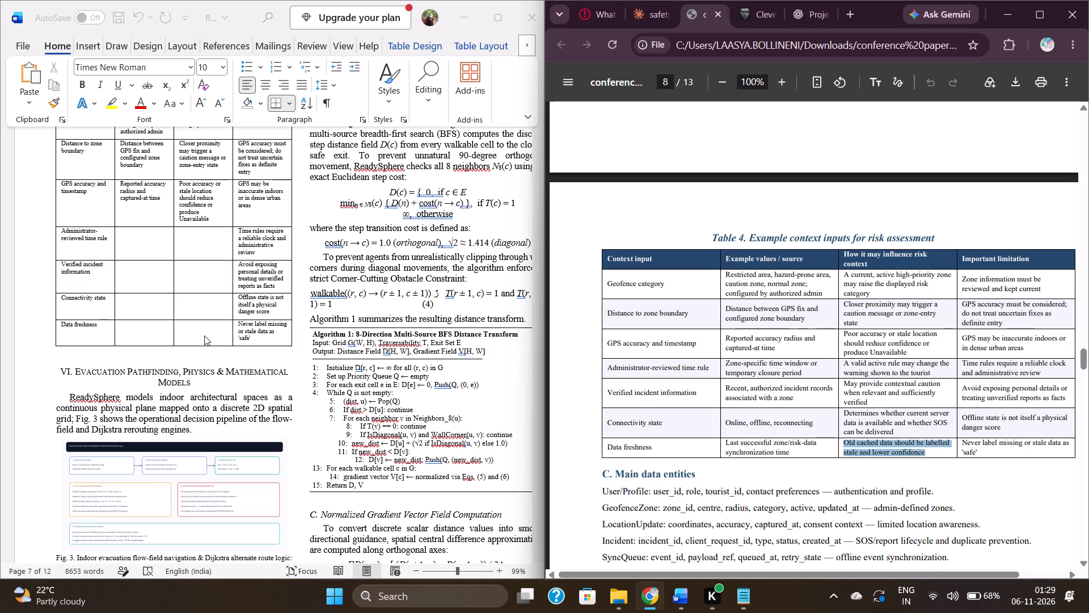
click(204, 335)
key(ctrl+v)
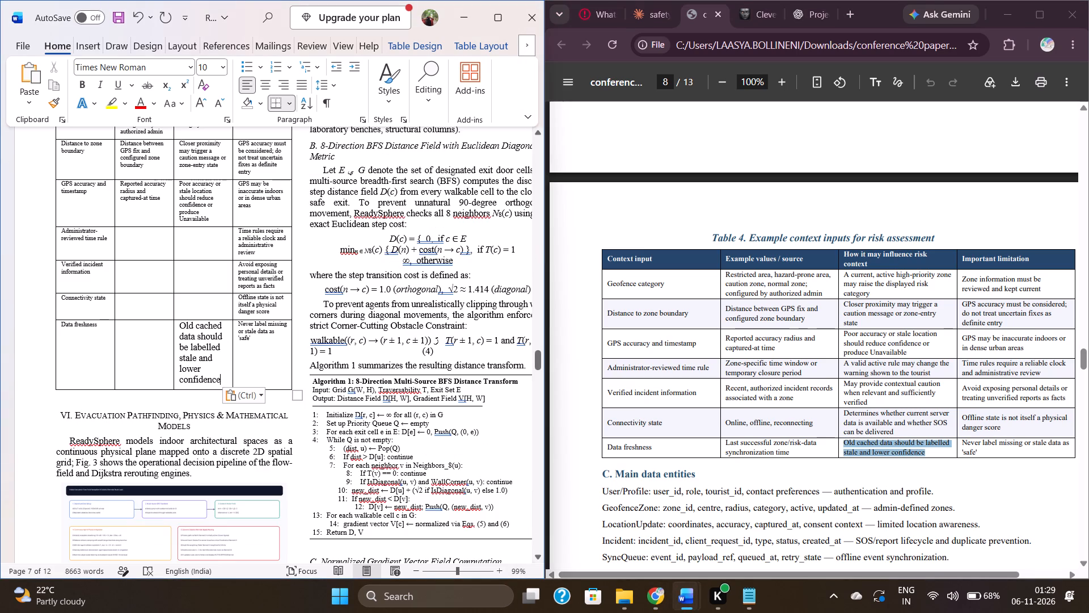
drag(222, 381, 192, 338)
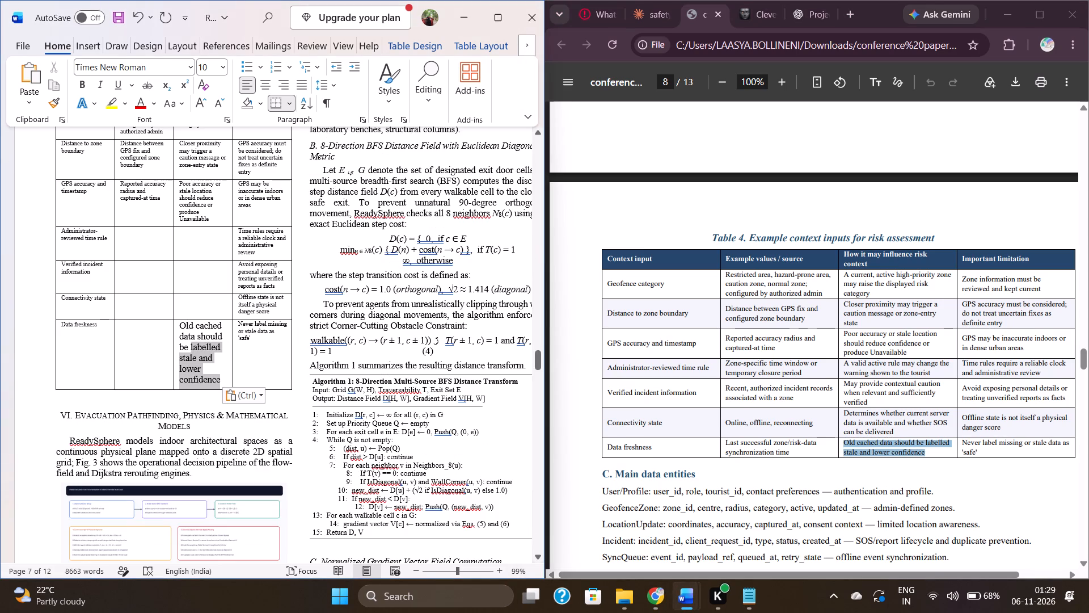
drag(192, 338, 185, 328)
click(260, 287)
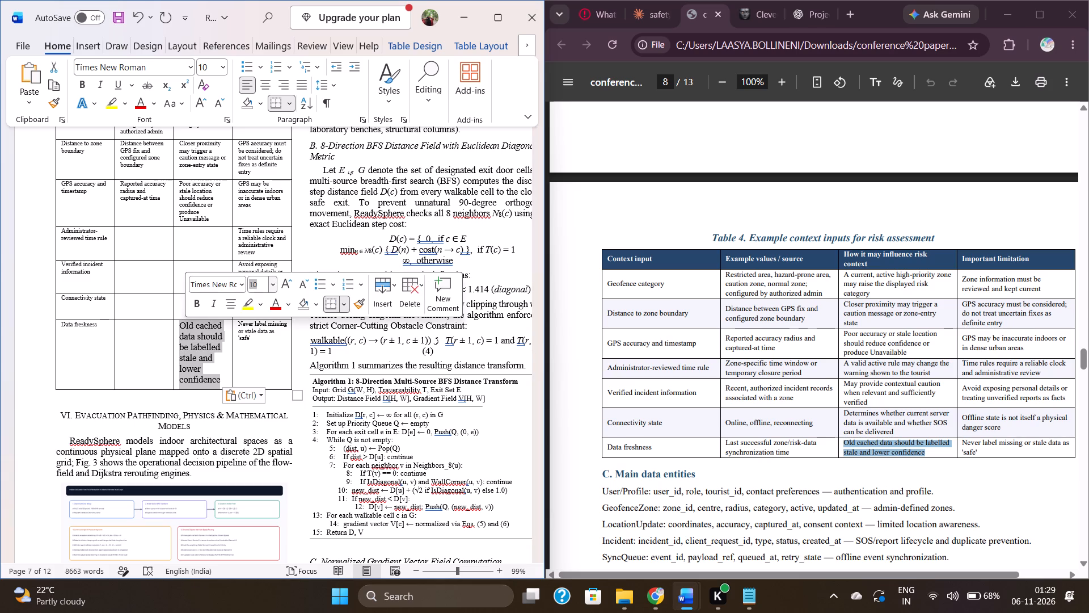
text(6.5)
key(Return)
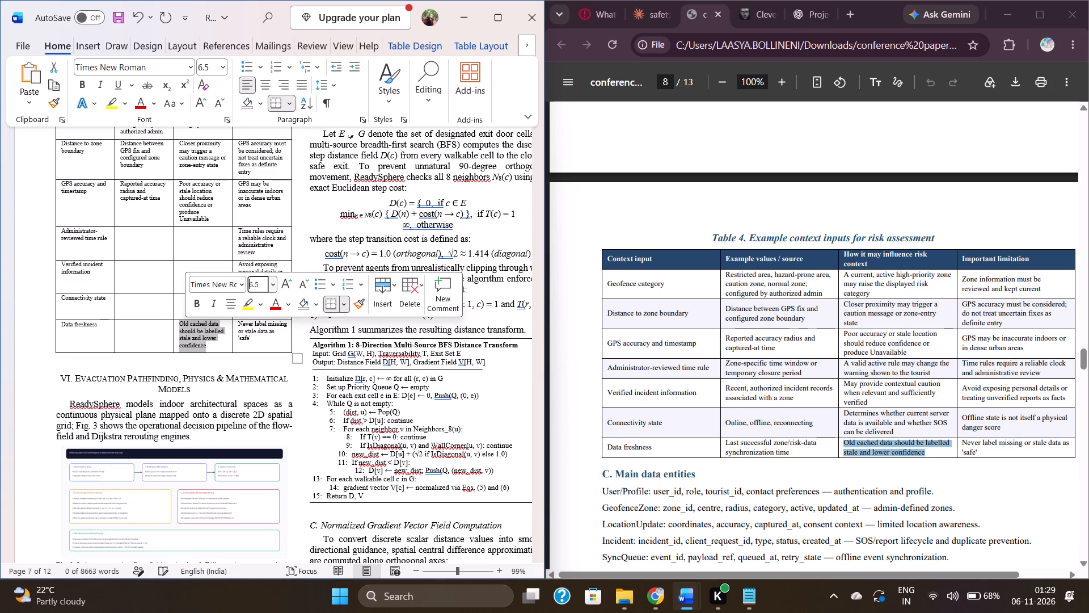
Copy "Last successful zone/risk-data synchronization time" from Chrome's PDF into Word's Data freshness row under "Example values / source" at size 6.5.
click(799, 451)
drag(799, 451, 753, 446)
click(753, 446)
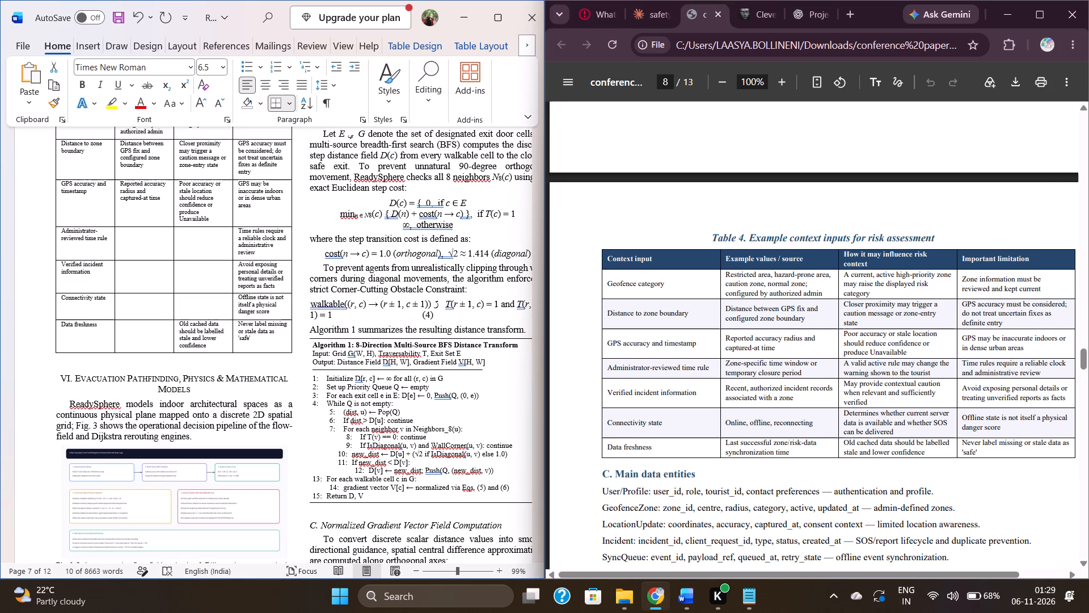
drag(794, 453, 726, 443)
key(ctrl+c)
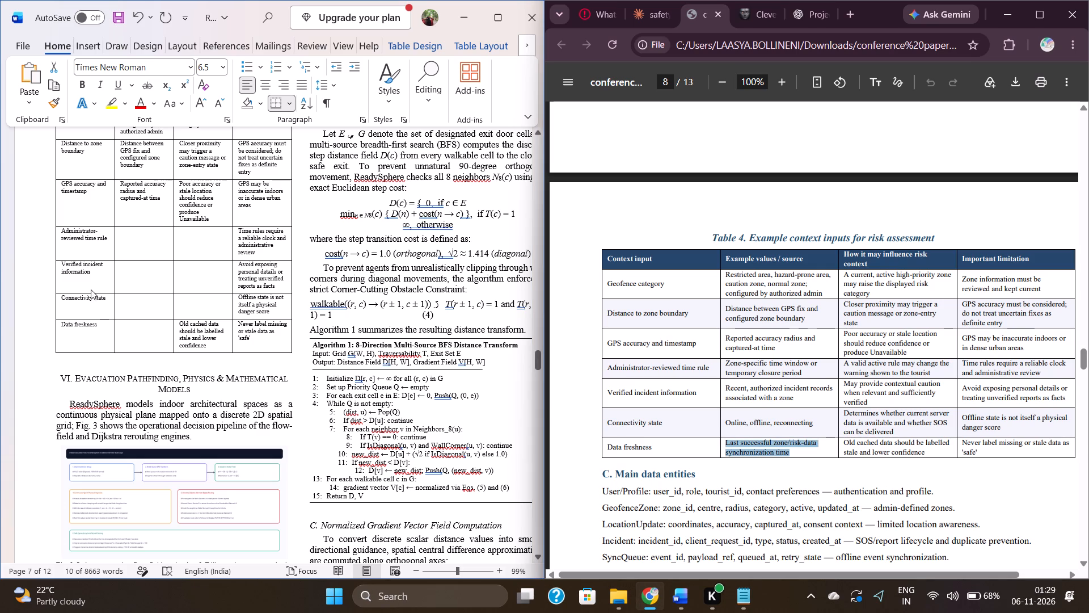
click(135, 329)
click(135, 329)
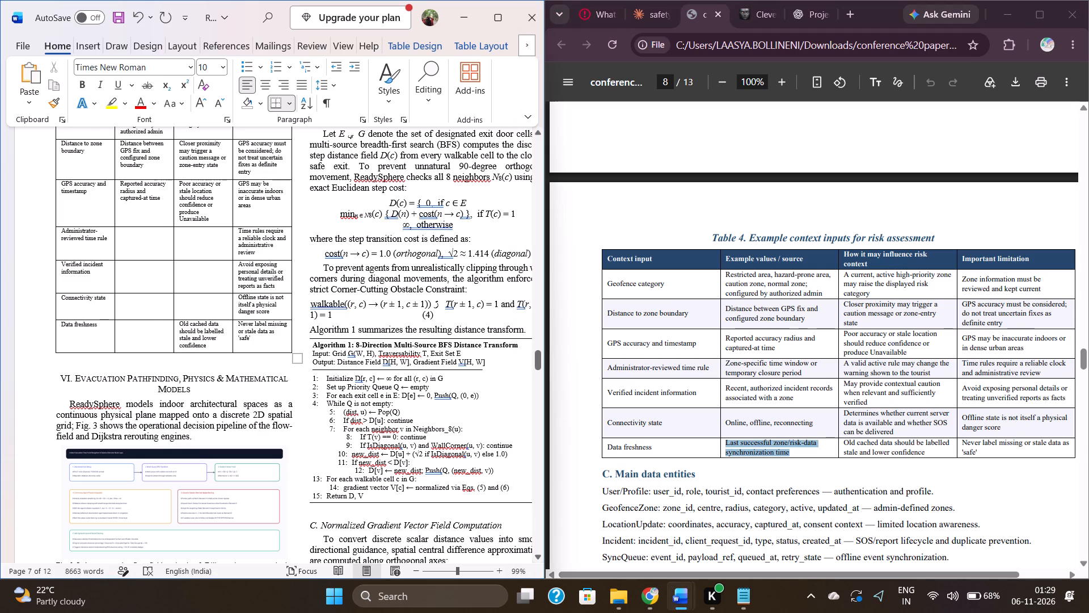
key(ctrl+v)
drag(135, 360, 115, 328)
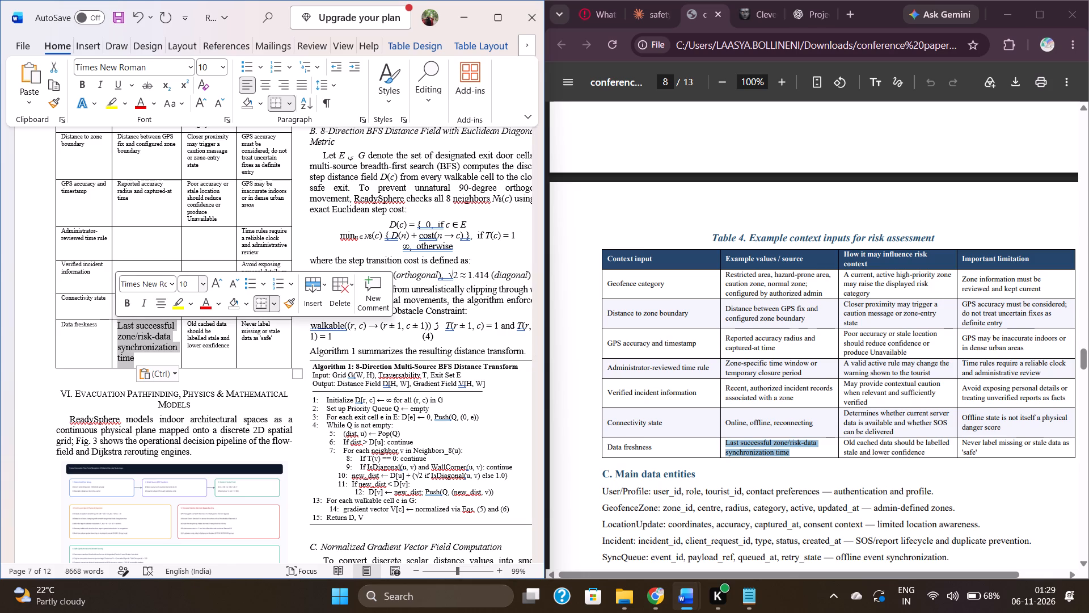
click(190, 286)
text(6.5)
key(Return)
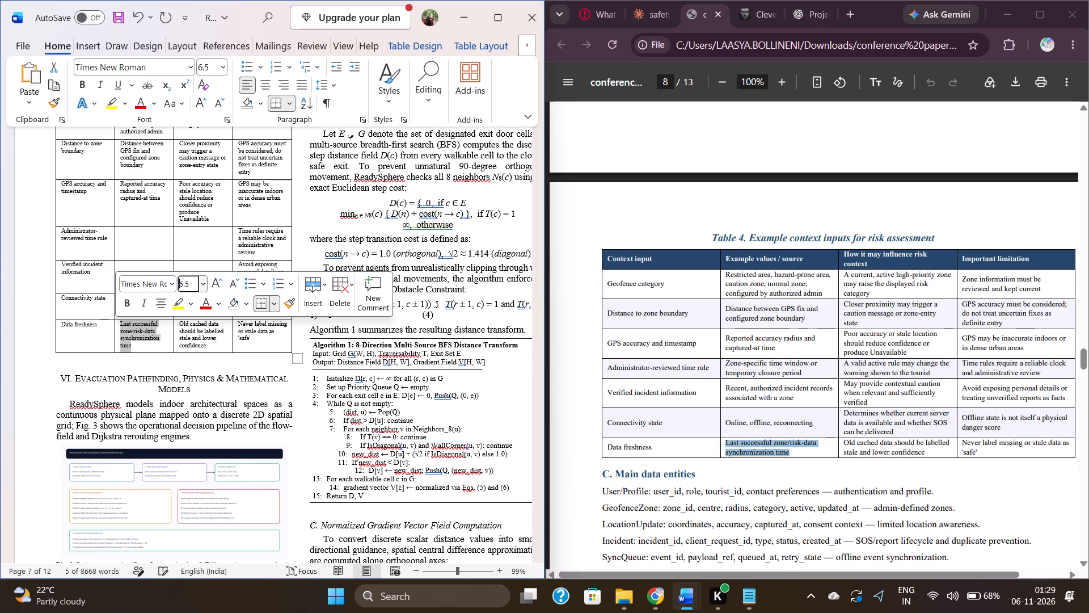
click(221, 366)
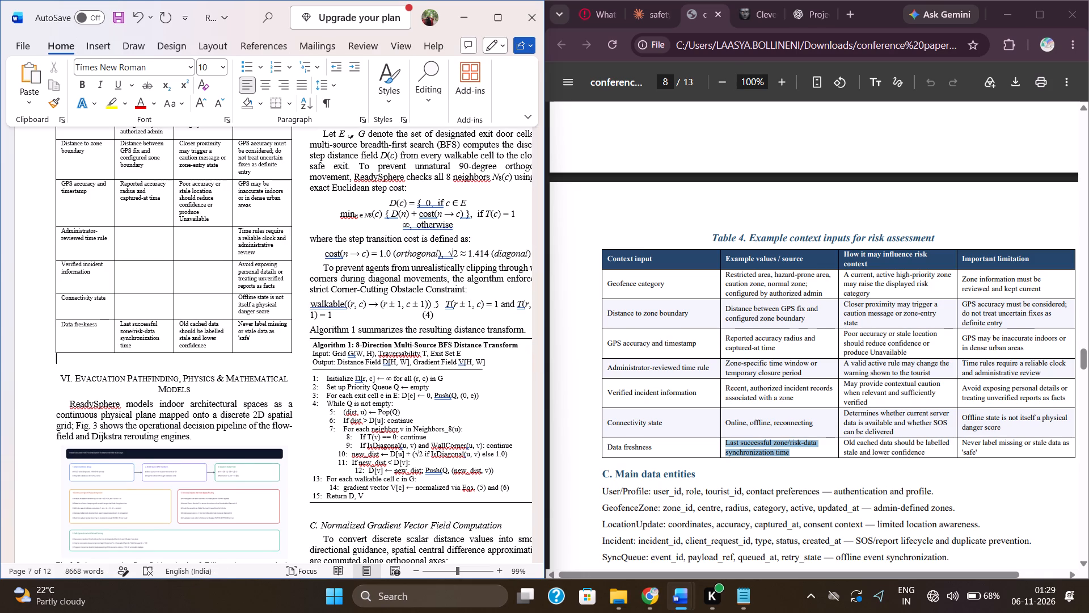
Copy "Online, offline, reconnecting" from Chrome's PDF into Word's Connectivity state row under "Example values / source" at size 6.5.
drag(821, 426, 732, 425)
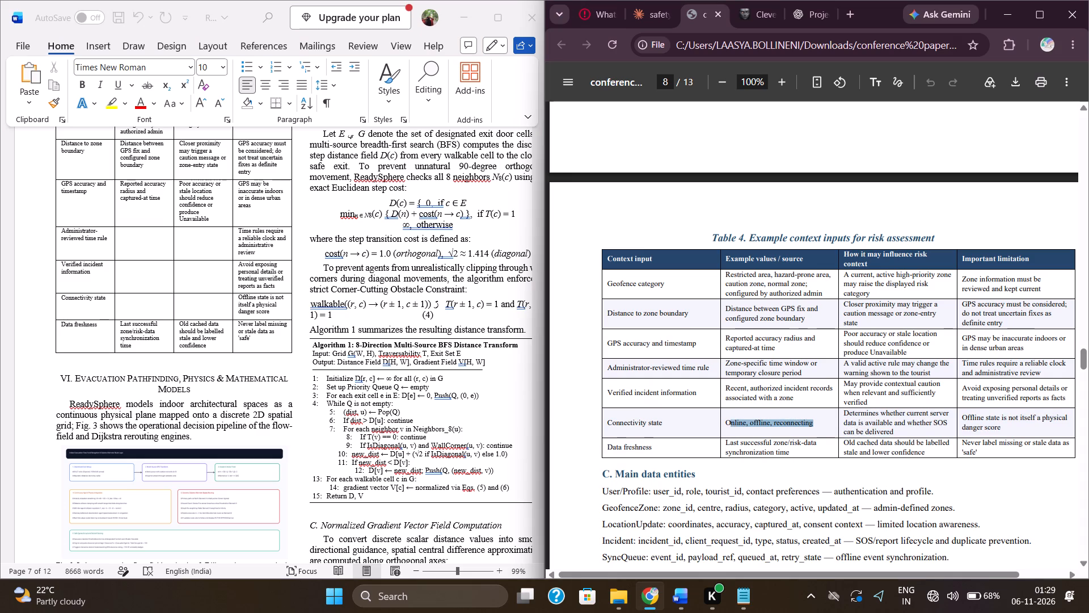
drag(732, 425, 724, 421)
key(ctrl+c)
click(127, 304)
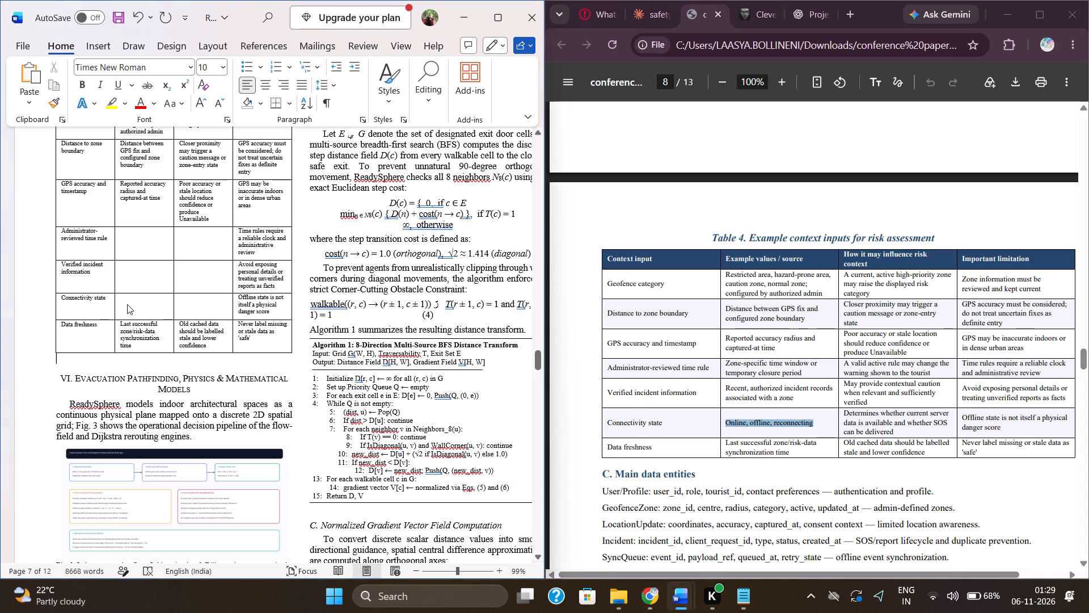
click(137, 303)
key(ctrl+v)
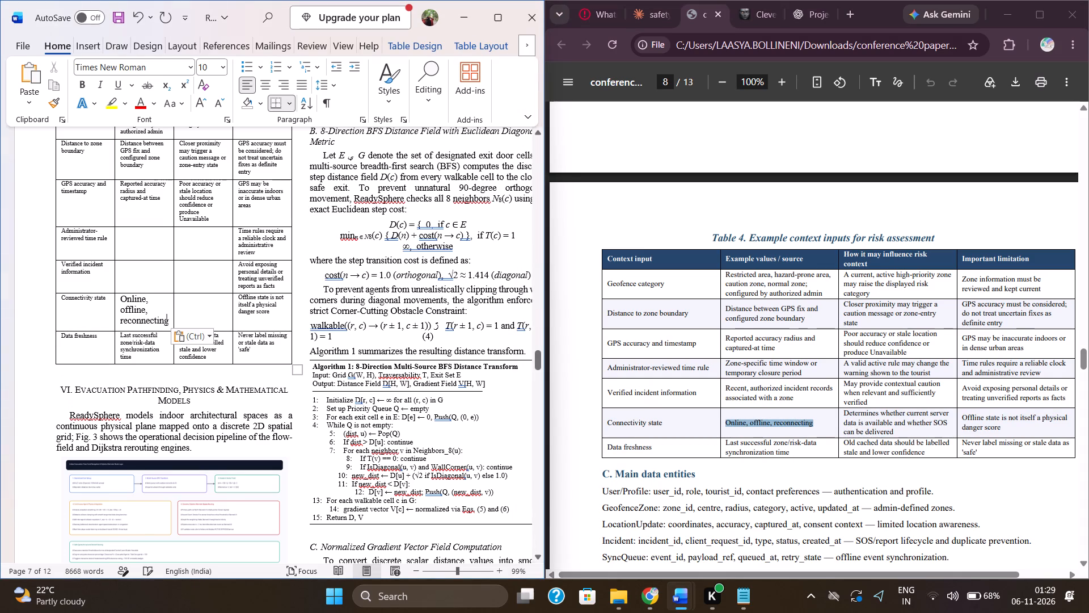
drag(168, 317, 130, 307)
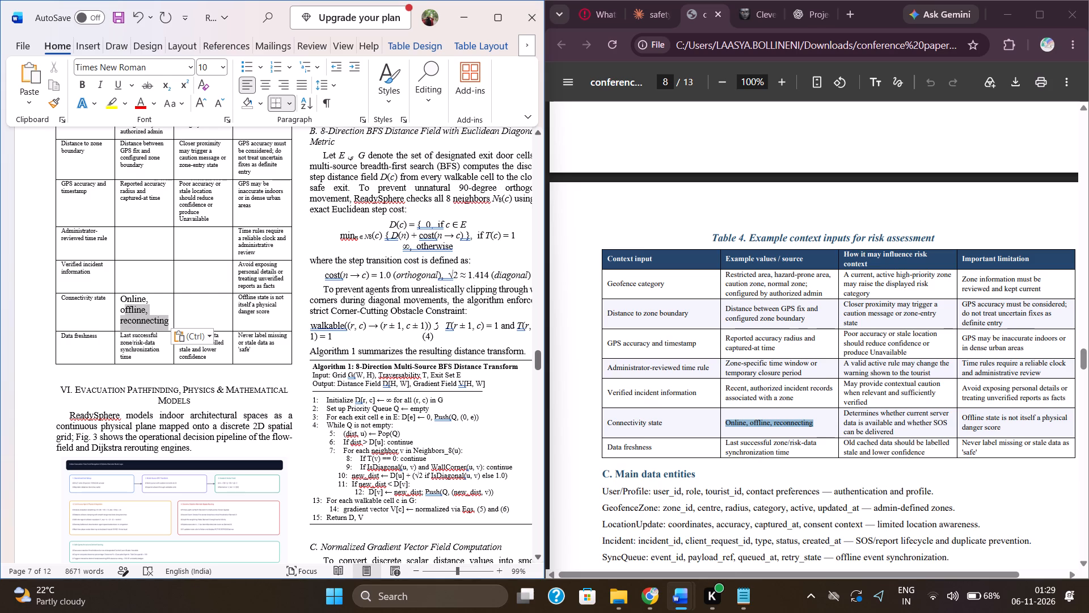
drag(130, 307, 120, 298)
click(199, 253)
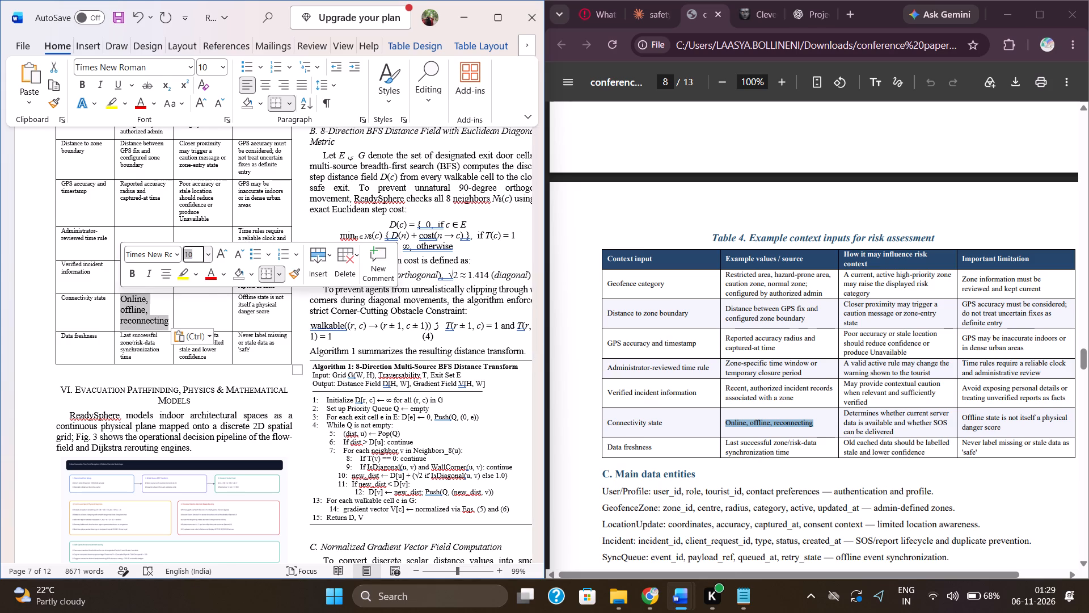
text(6.5)
key(Return)
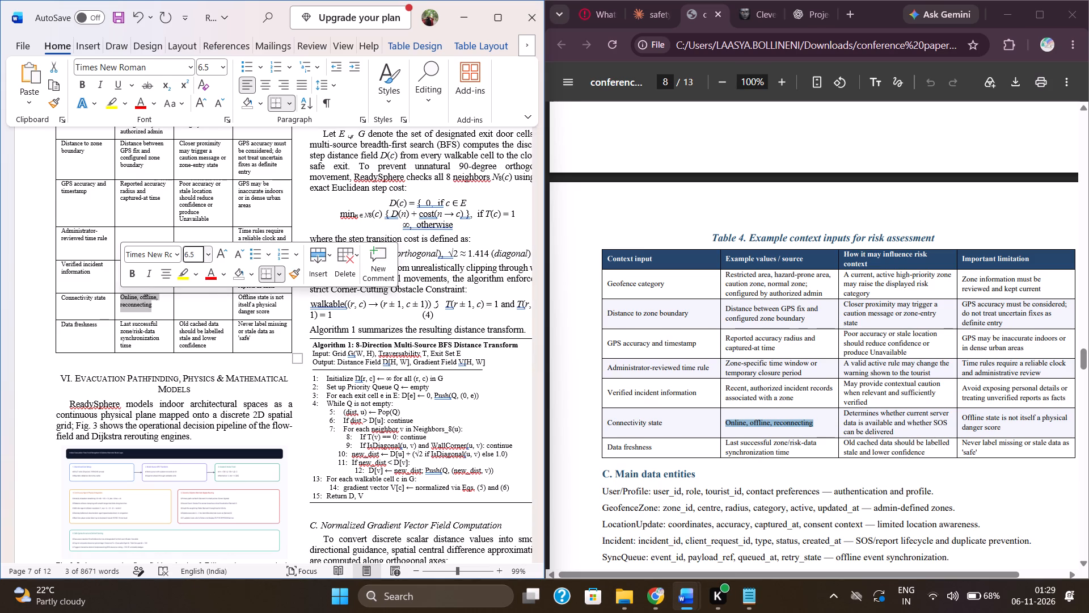
Copy "Determines whether current server data is available and whether SOS can be delivered" from Chrome's PDF into Word's Connectivity state risk-influence cell at size 6.5.
drag(894, 432, 843, 413)
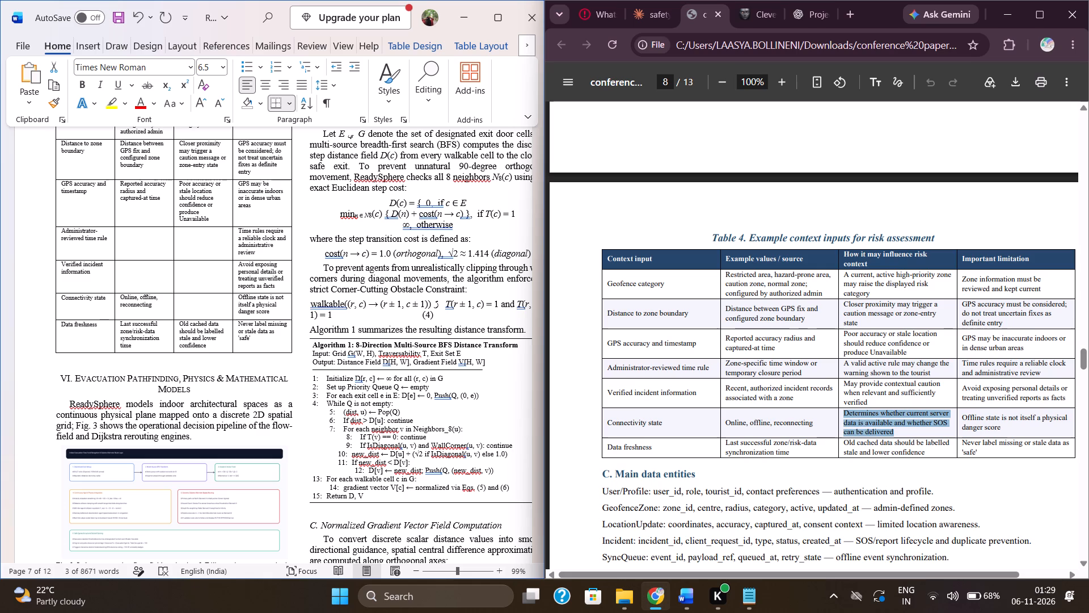
key(ctrl+c)
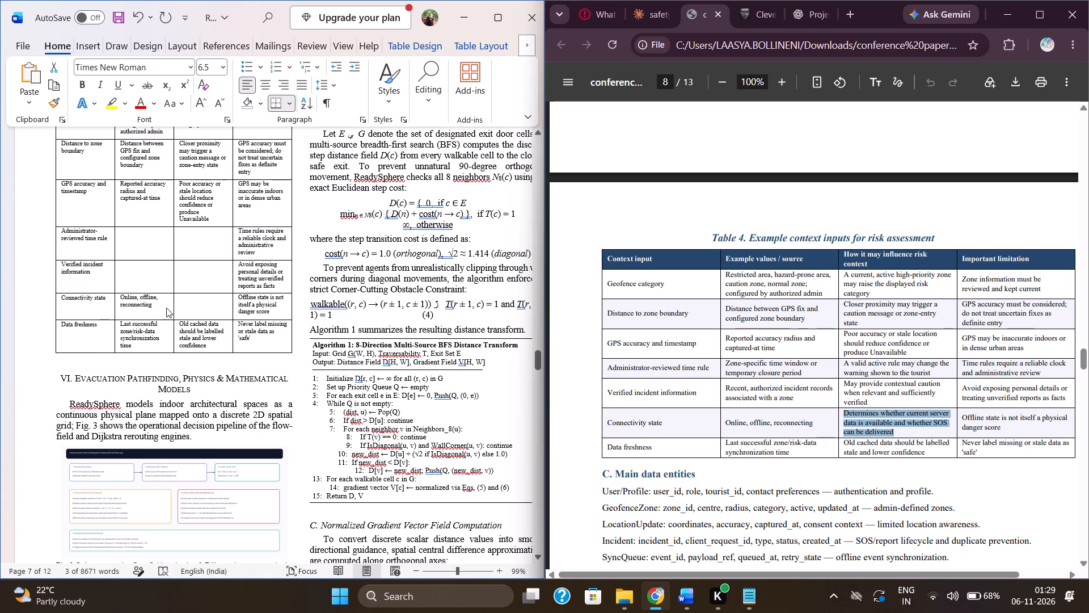
click(188, 301)
click(193, 303)
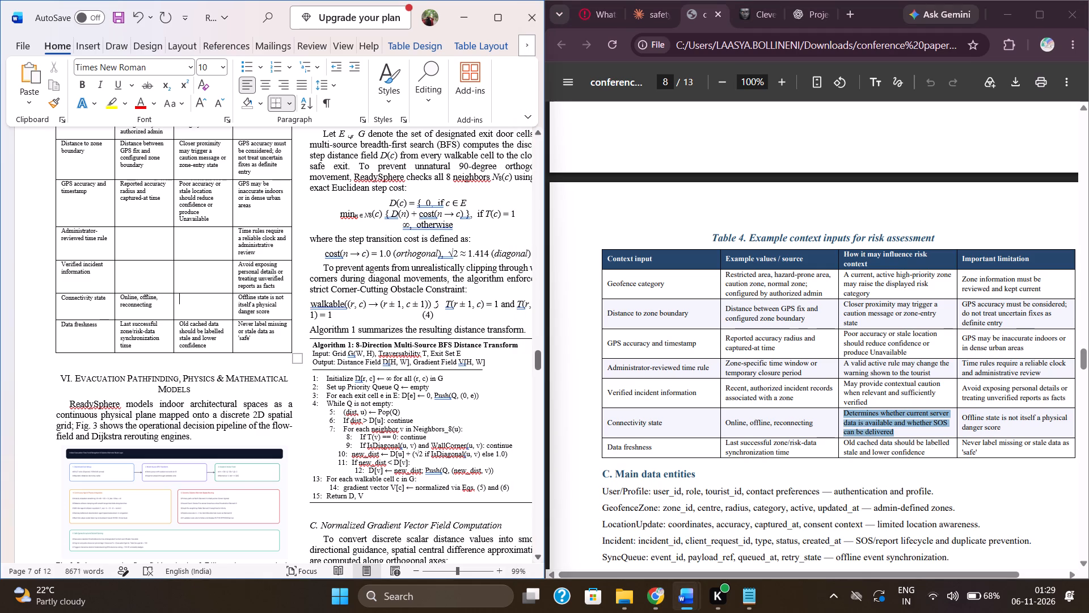
key(ctrl+v)
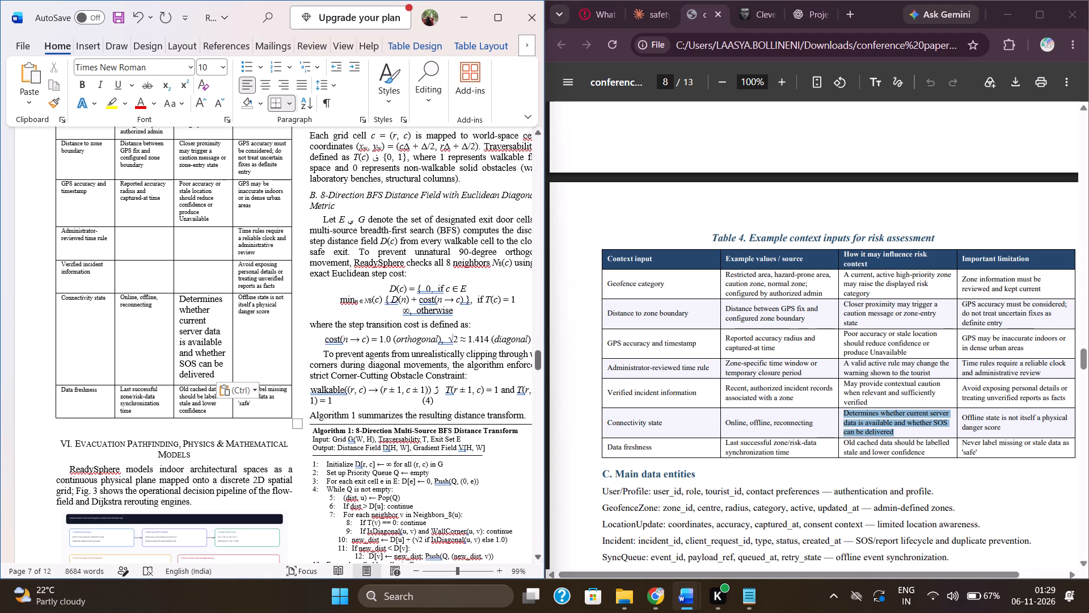
drag(217, 371, 180, 296)
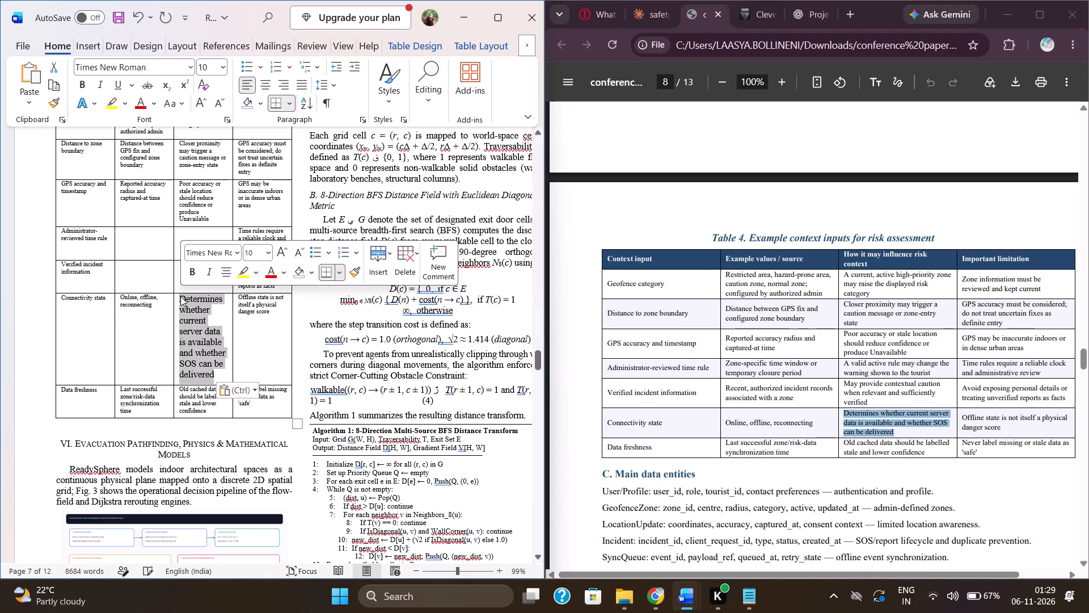
click(256, 256)
text(6.5)
key(Return)
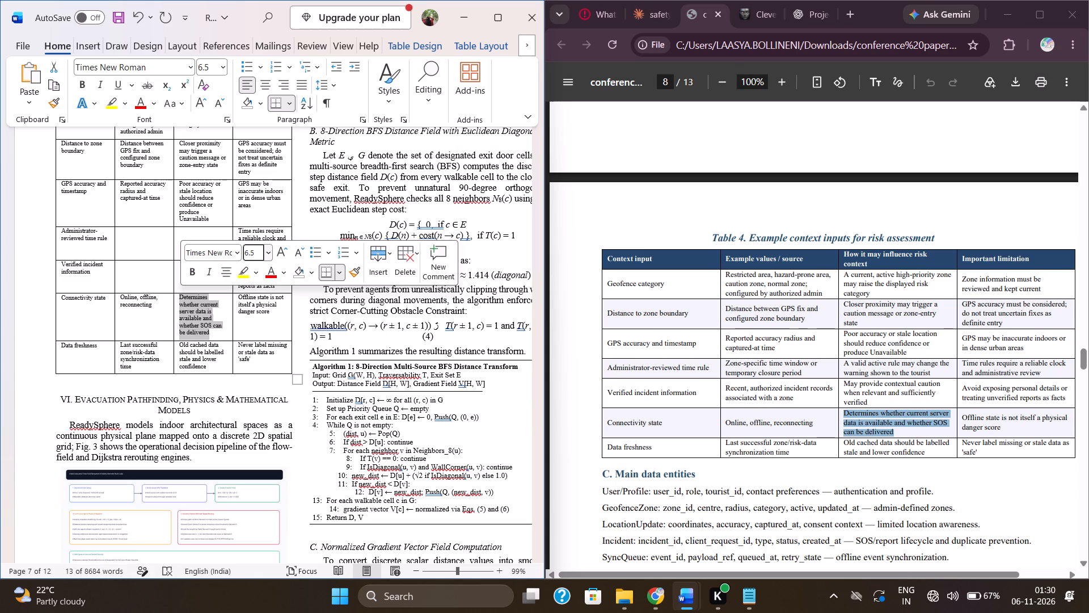
click(149, 241)
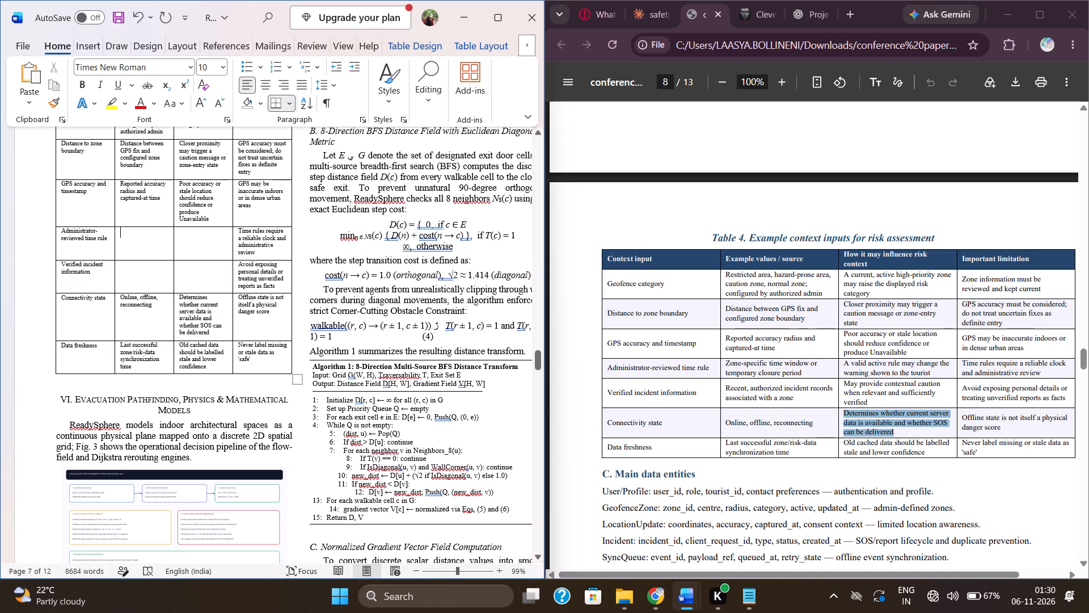
click(267, 324)
click(273, 324)
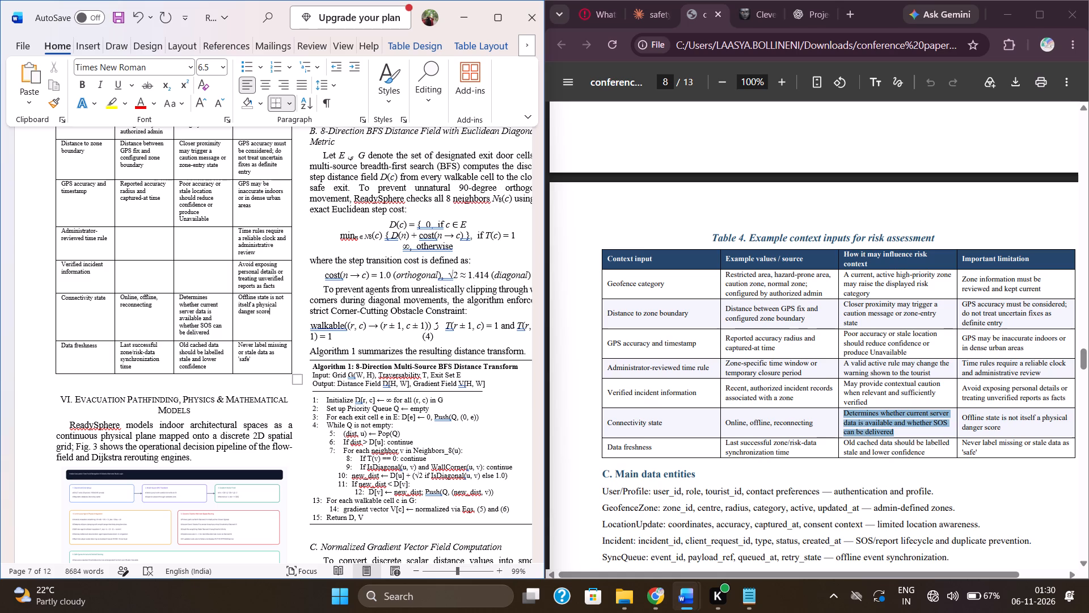
Copy "May provide contextual caution when relevant and sufficiently verified" from Chrome's PDF into Word's Verified incident information row, risk-influence column, at size 6.5.
drag(872, 402, 839, 383)
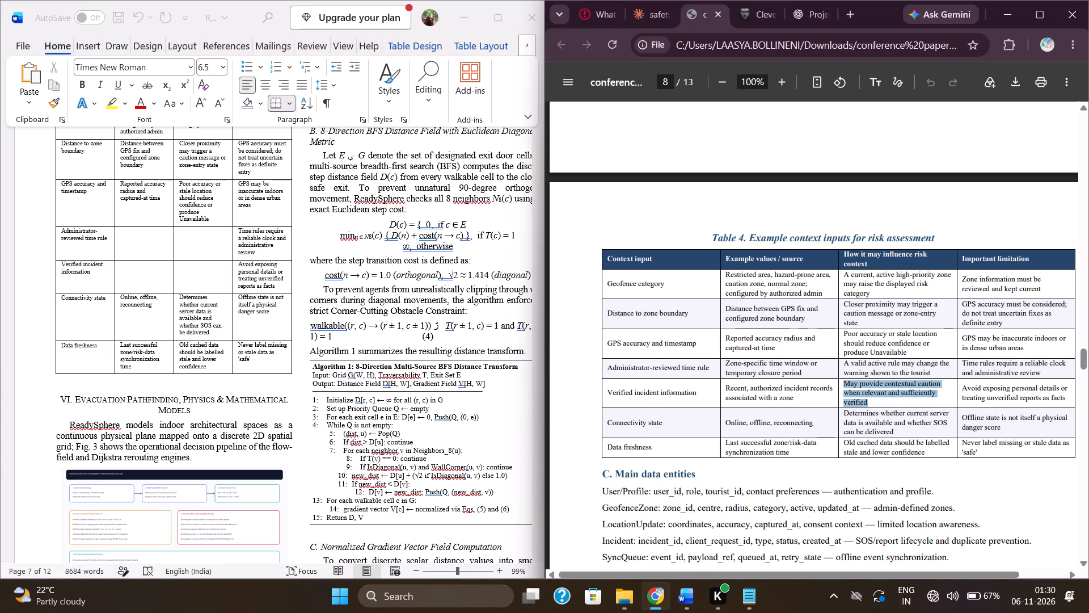
key(ctrl+c)
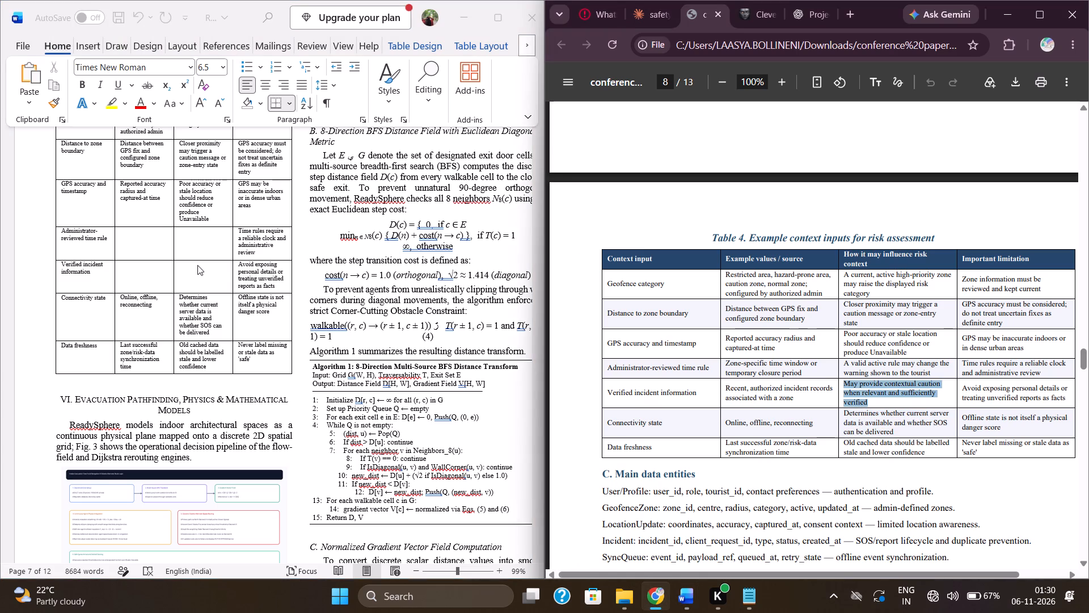
click(197, 265)
click(198, 275)
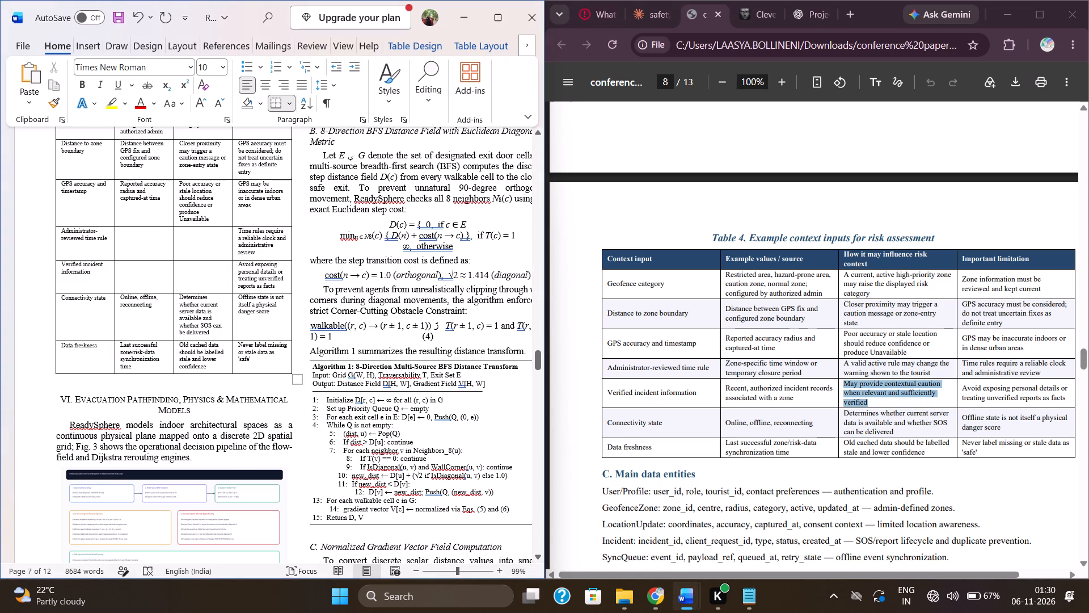
key(ctrl+v)
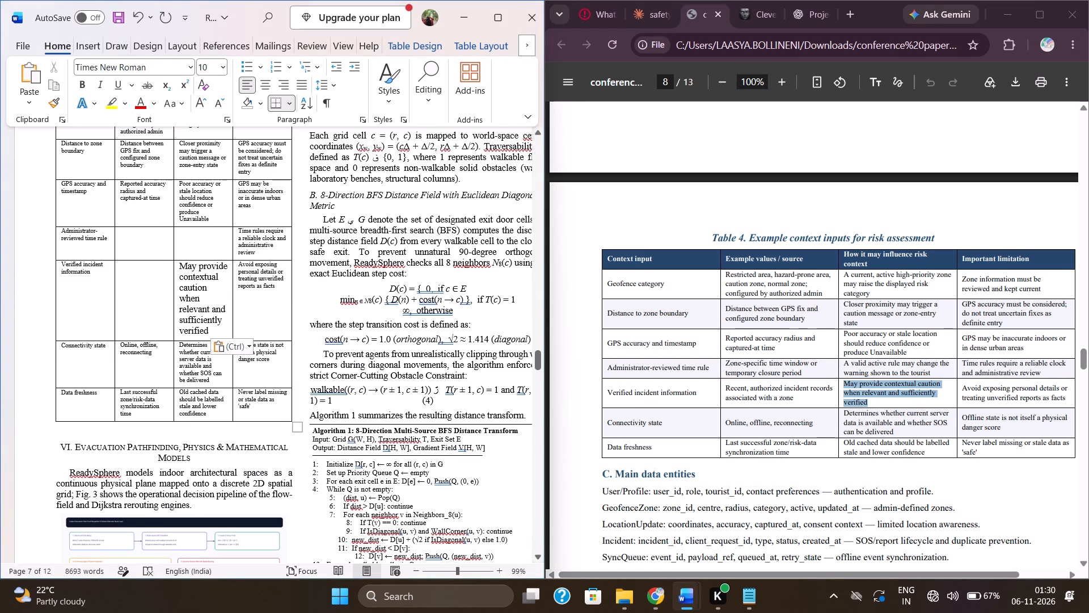
drag(214, 329, 175, 268)
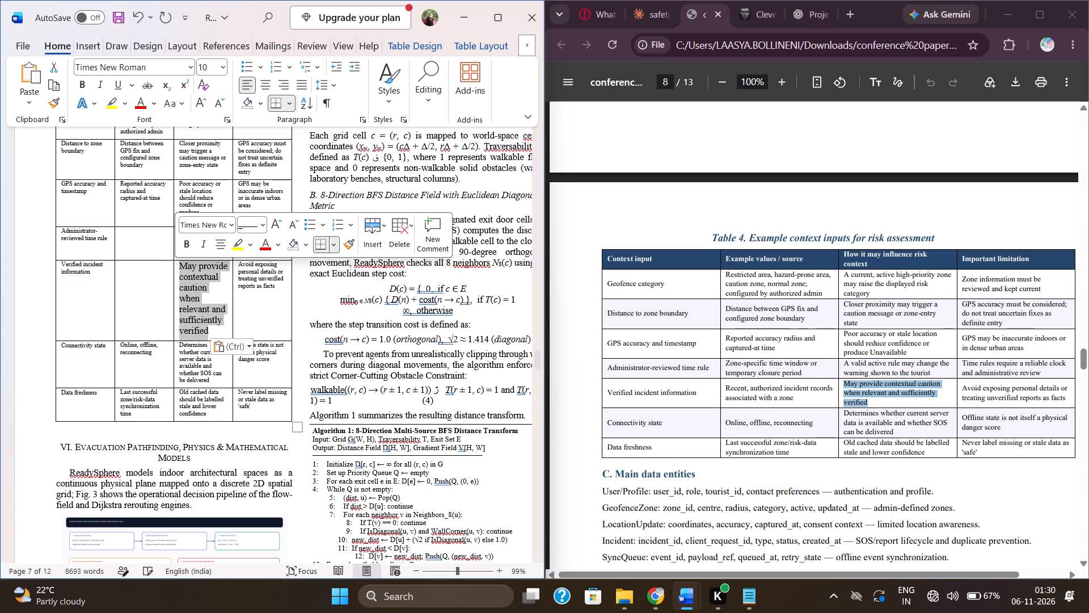
click(255, 222)
text(6.5)
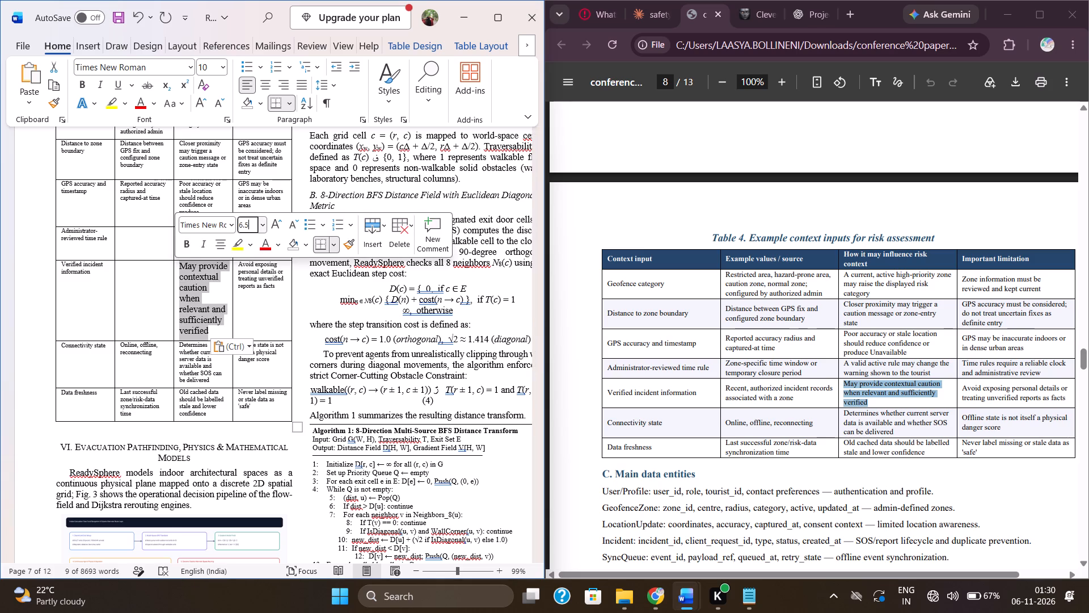
key(Return)
Copy "Recent, authorized incident records associated with a zone" from Chrome's PDF into Word's Verified incident information row under "Example values / source" at size 6.5.
click(149, 283)
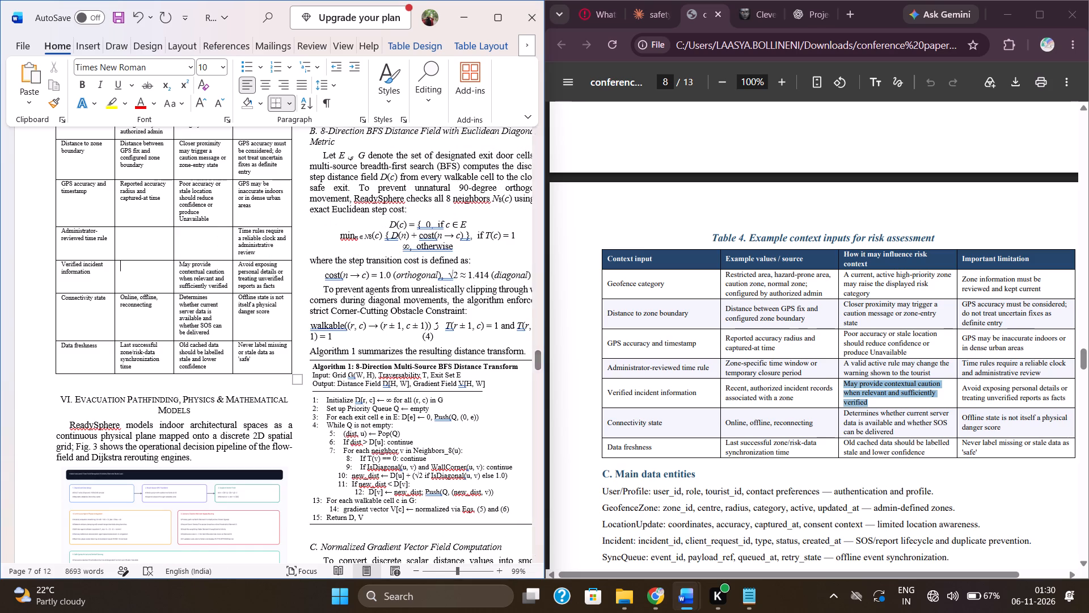
drag(803, 400, 738, 389)
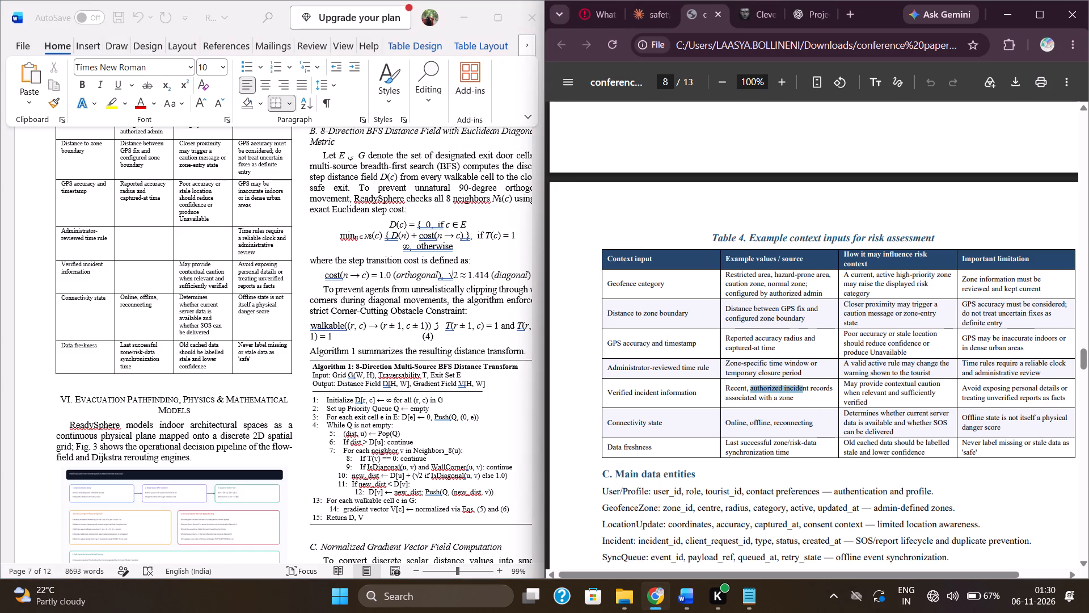
drag(738, 389, 724, 389)
drag(796, 398, 735, 393)
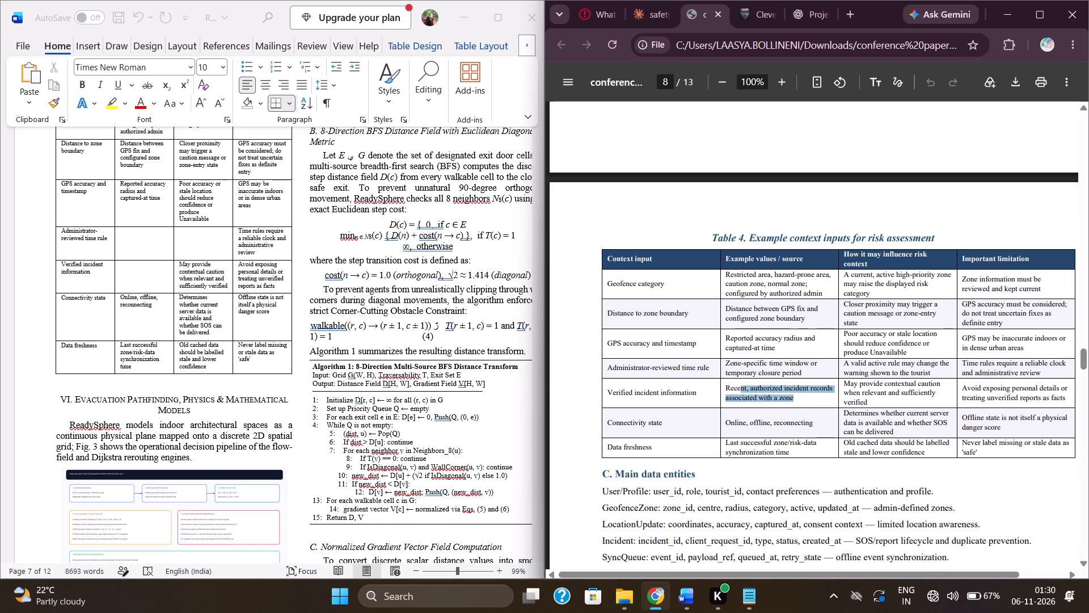
drag(735, 393, 724, 387)
key(ctrl+c)
click(143, 276)
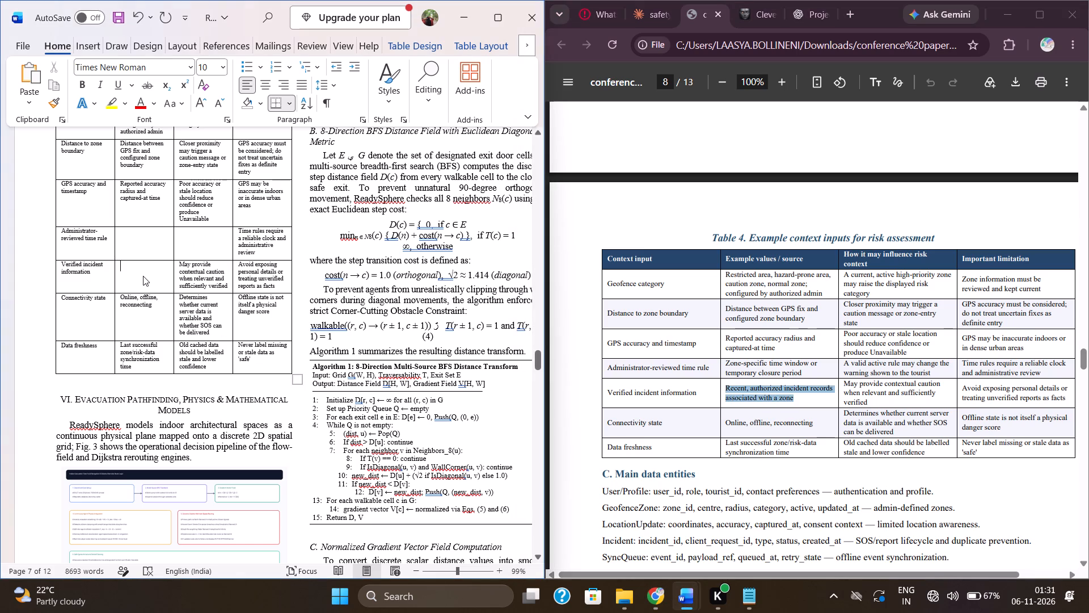
key(ctrl+v)
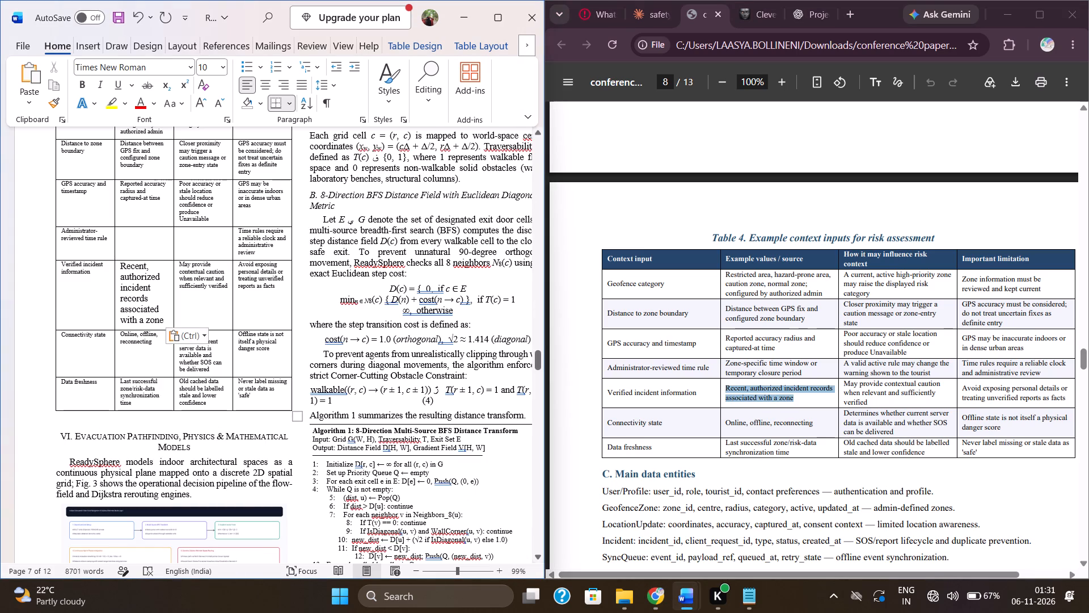
drag(163, 317, 158, 312)
drag(158, 312, 124, 267)
click(199, 226)
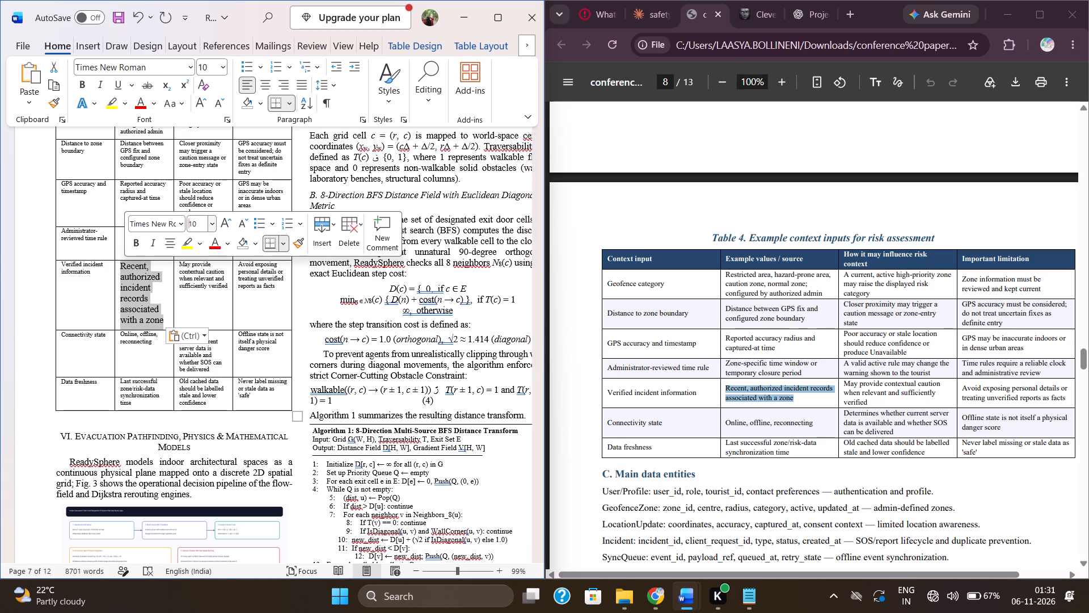
text(6.5)
key(Return)
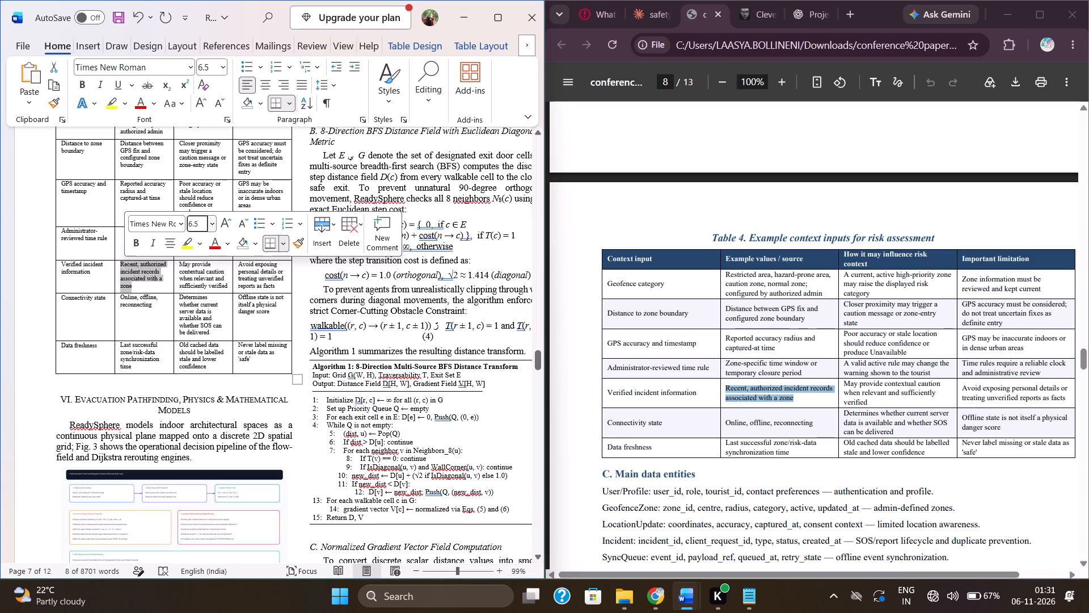
click(124, 371)
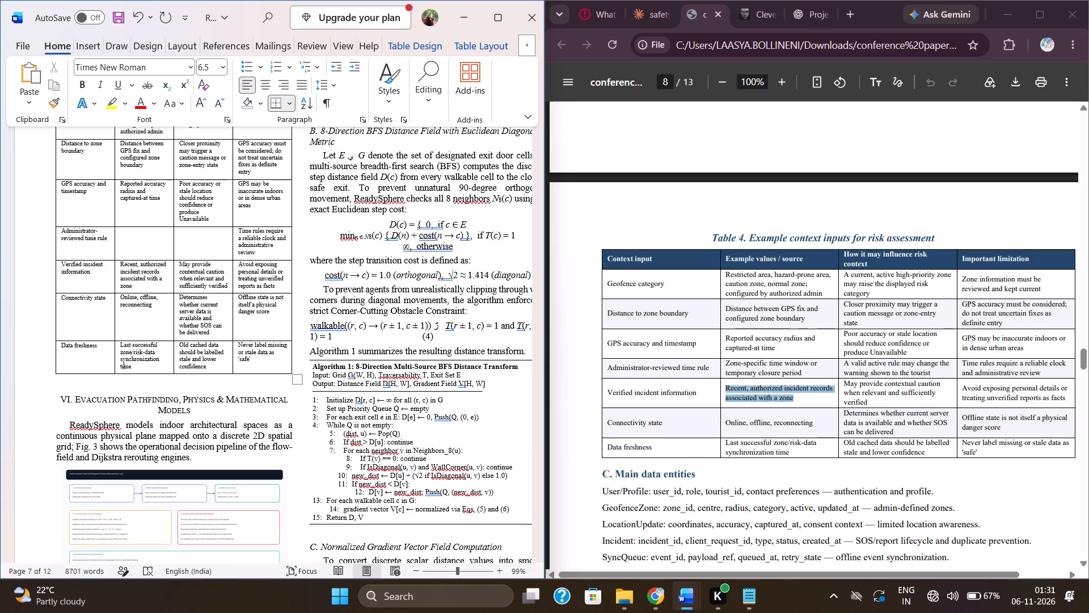
Copy "Zone-specific time window or temporary closure period" from Chrome's PDF into Word's Administrator-reviewed time rule row under "Example values / source" at size 6.5.
drag(807, 371, 726, 360)
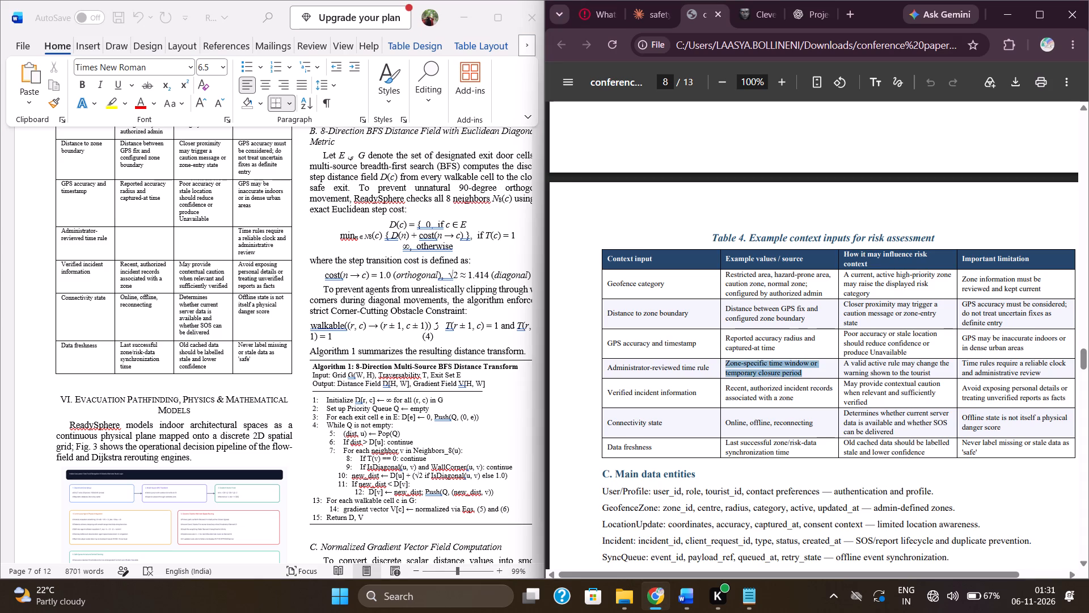
drag(726, 360, 725, 360)
key(ctrl+c)
click(153, 234)
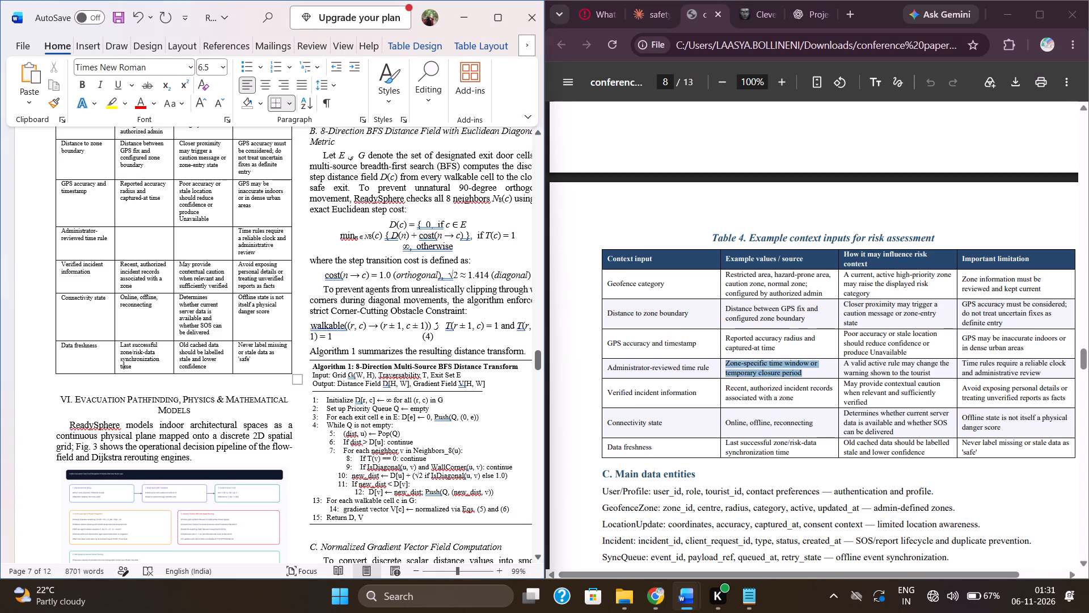
click(152, 241)
key(ctrl+v)
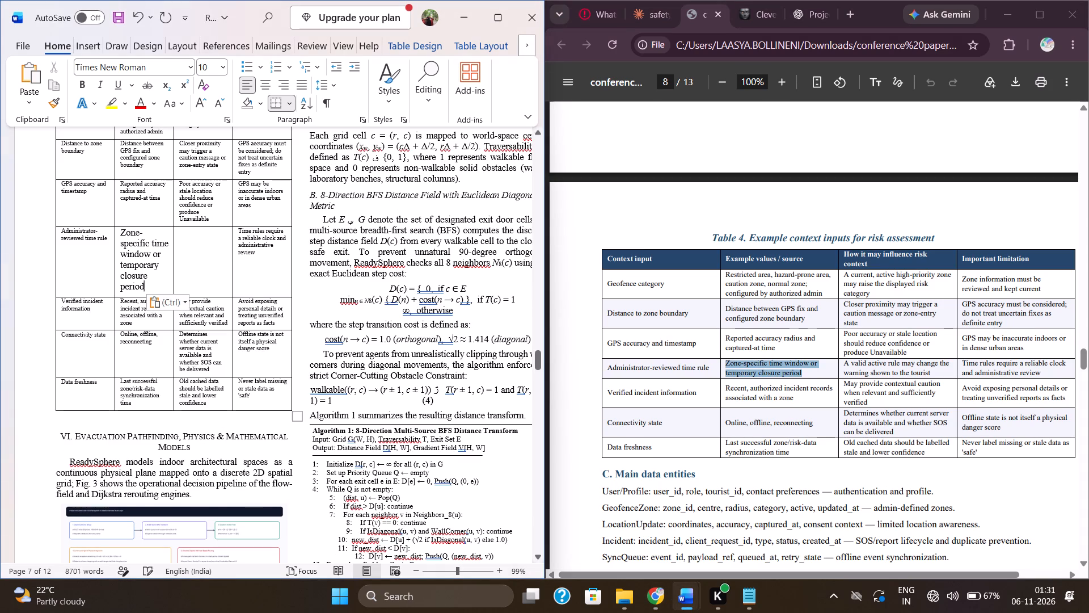
drag(141, 288, 140, 275)
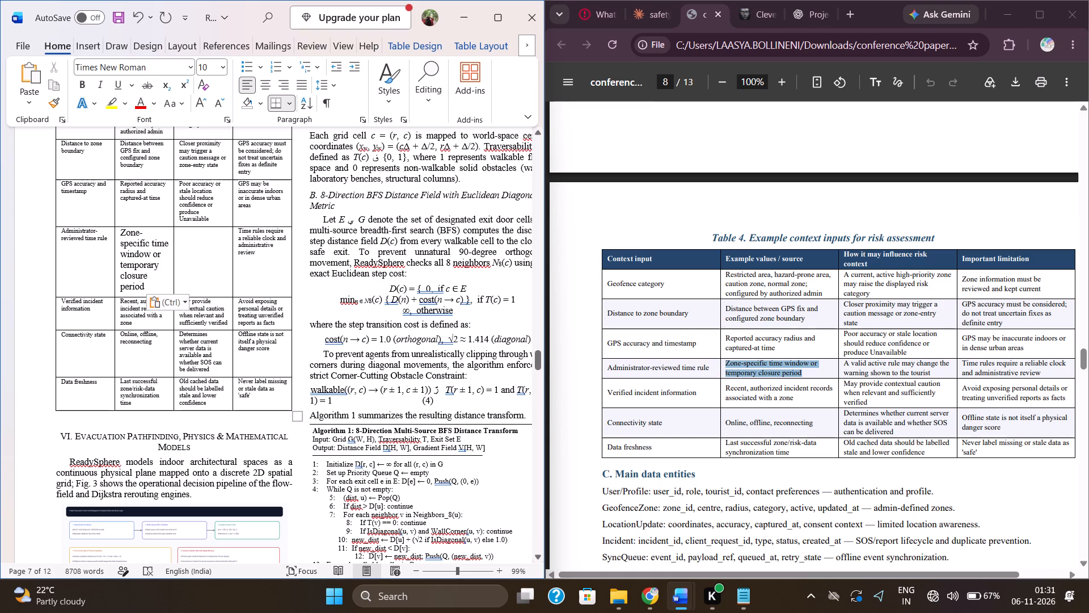
drag(140, 275, 121, 233)
click(200, 190)
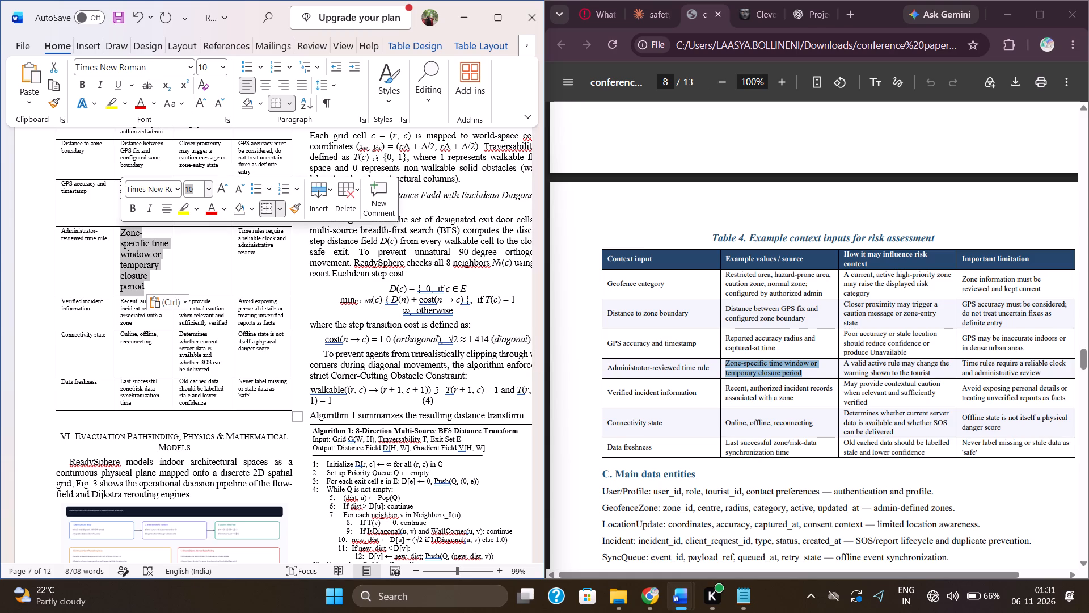
text(6.5)
key(Return)
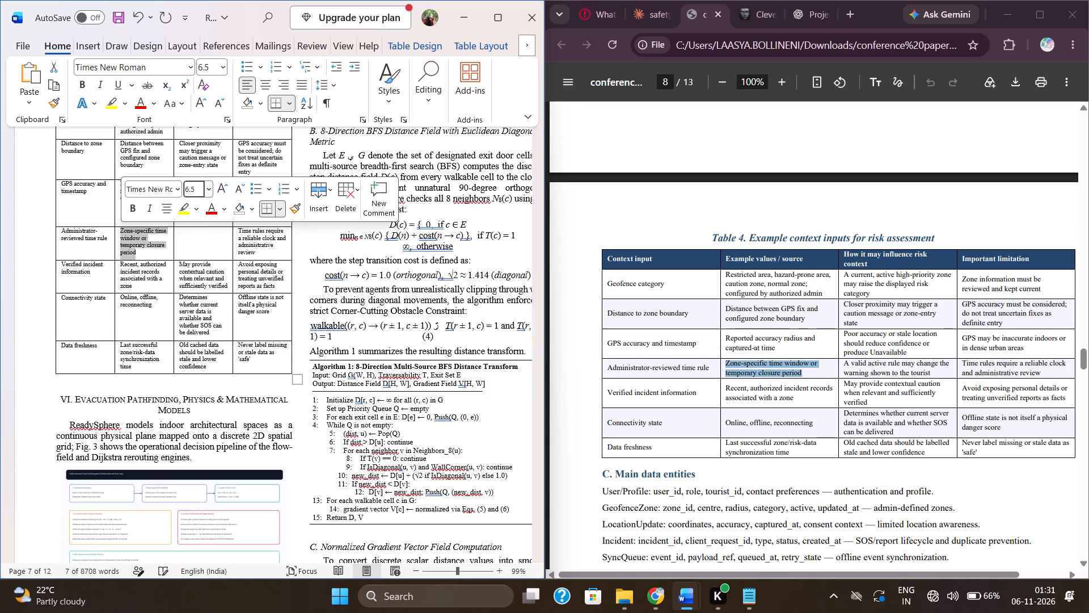
Copy "A valid active rule may change the warning shown to the tourist" from Chrome's PDF into Word's Administrator-reviewed time rule risk-influence cell at size 6.5.
click(201, 237)
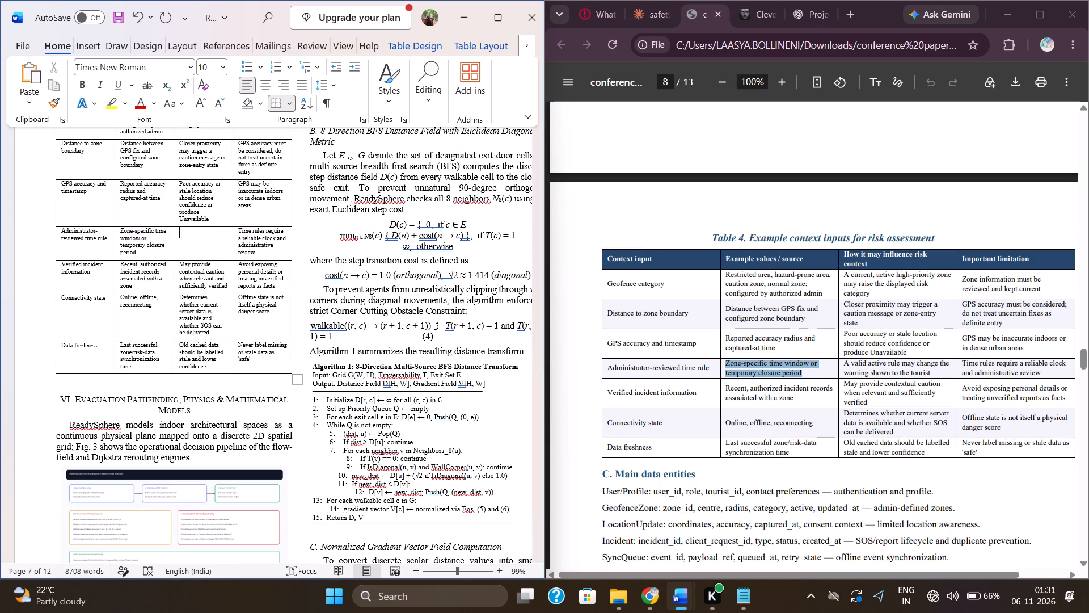
drag(932, 375, 838, 366)
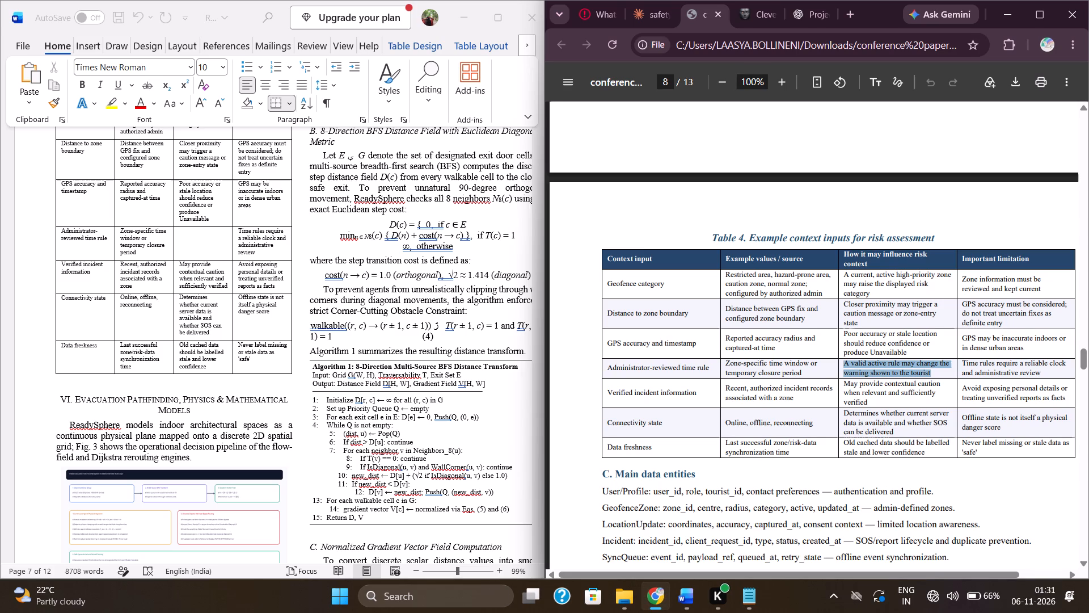
key(ctrl+c)
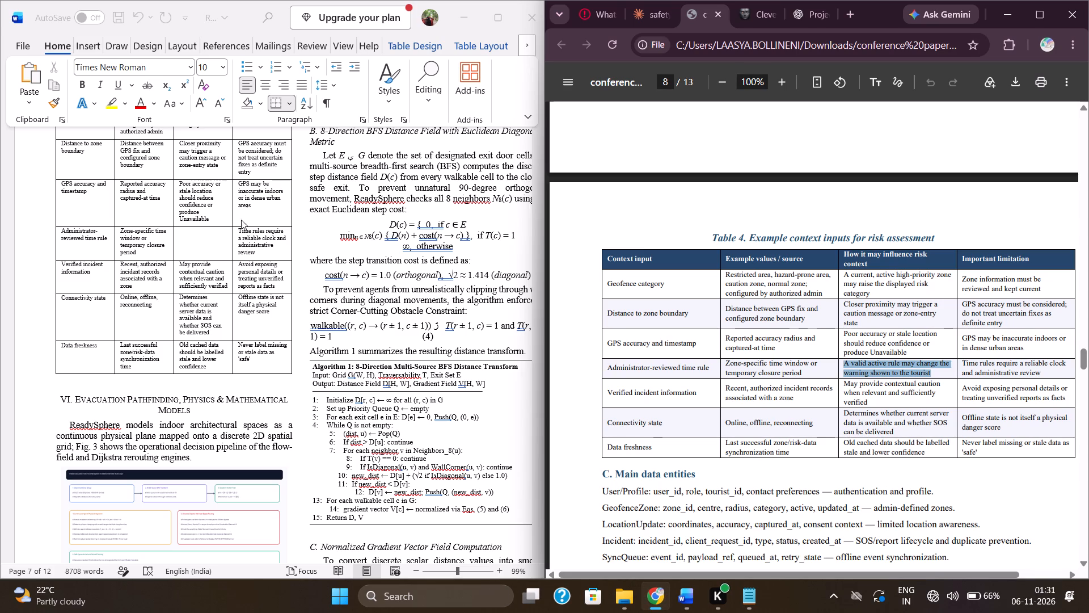
click(202, 236)
key(ctrl+v)
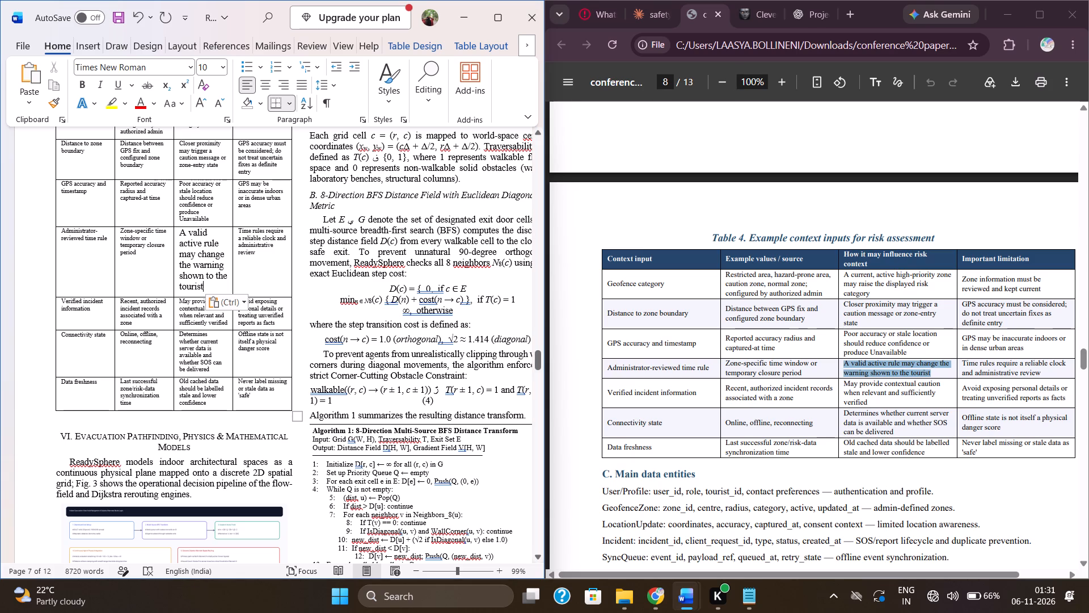
drag(205, 286, 181, 242)
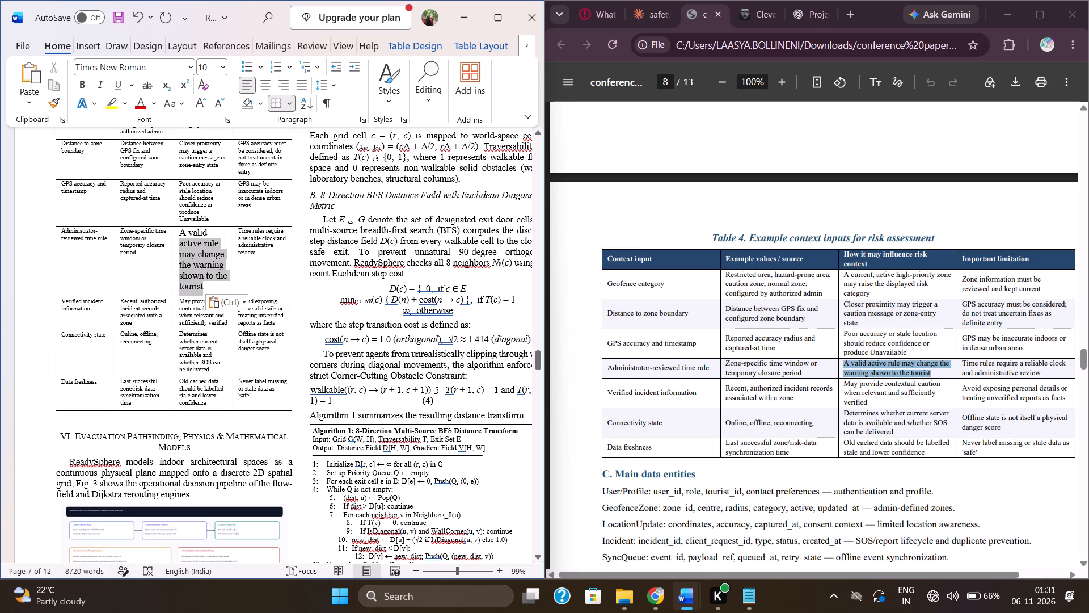
drag(181, 242, 179, 236)
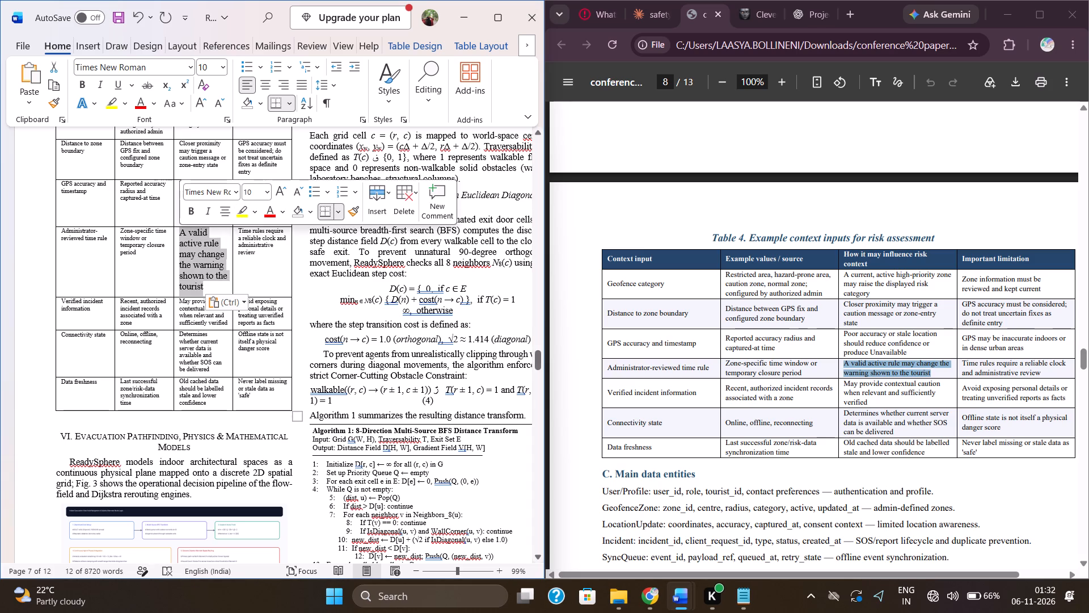
click(256, 191)
text(6.5)
key(Return)
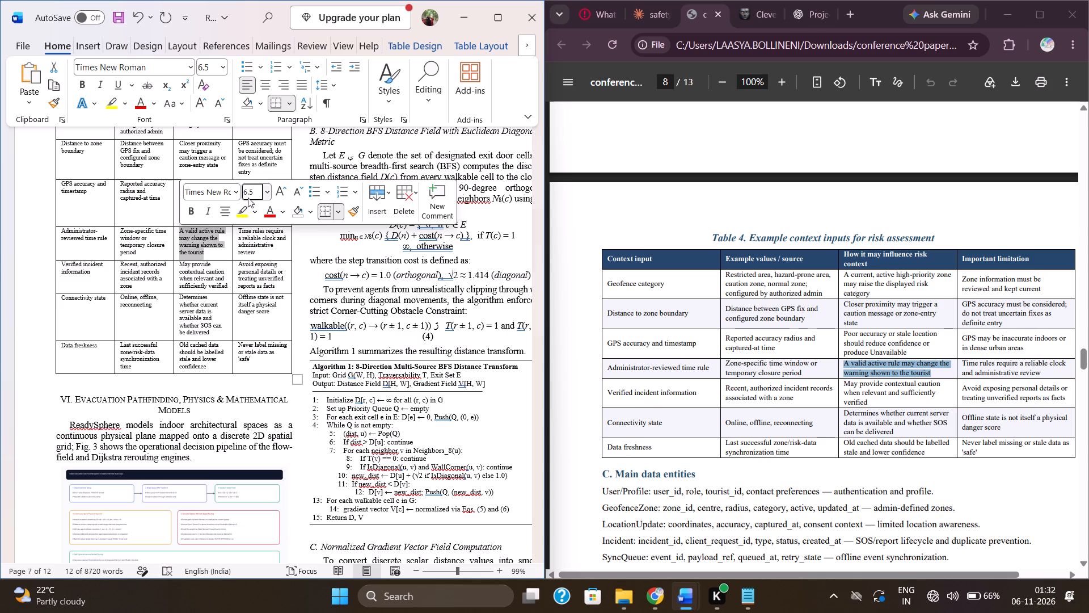
click(270, 389)
Review the filled context-input table and following pages in Word, and the data entities section and Table 5 in Chrome's source PDF.
scroll(270, 389, up, 1)
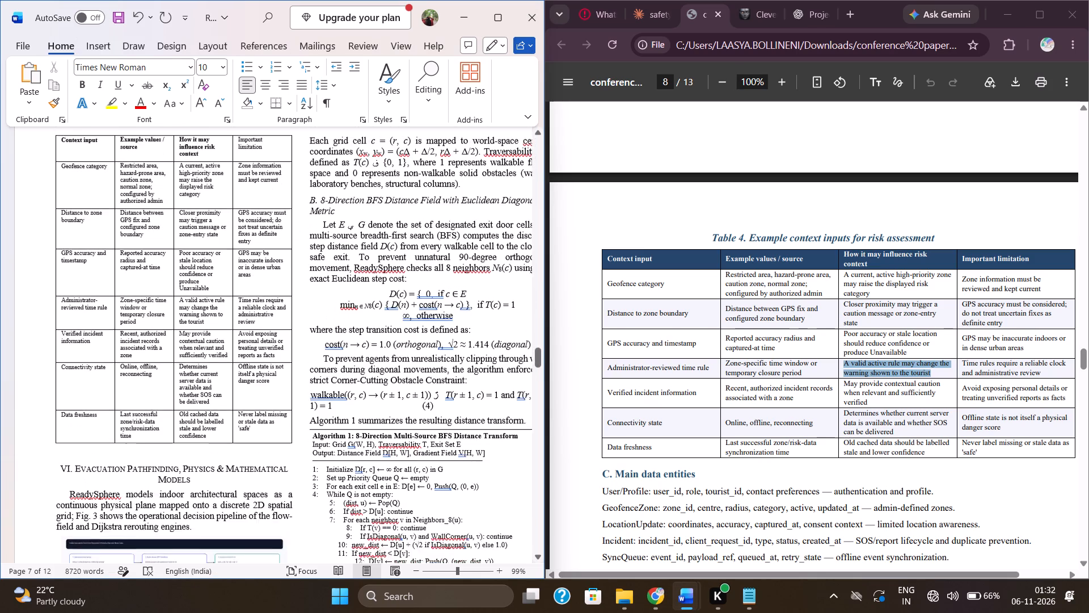
scroll(270, 389, up, 1)
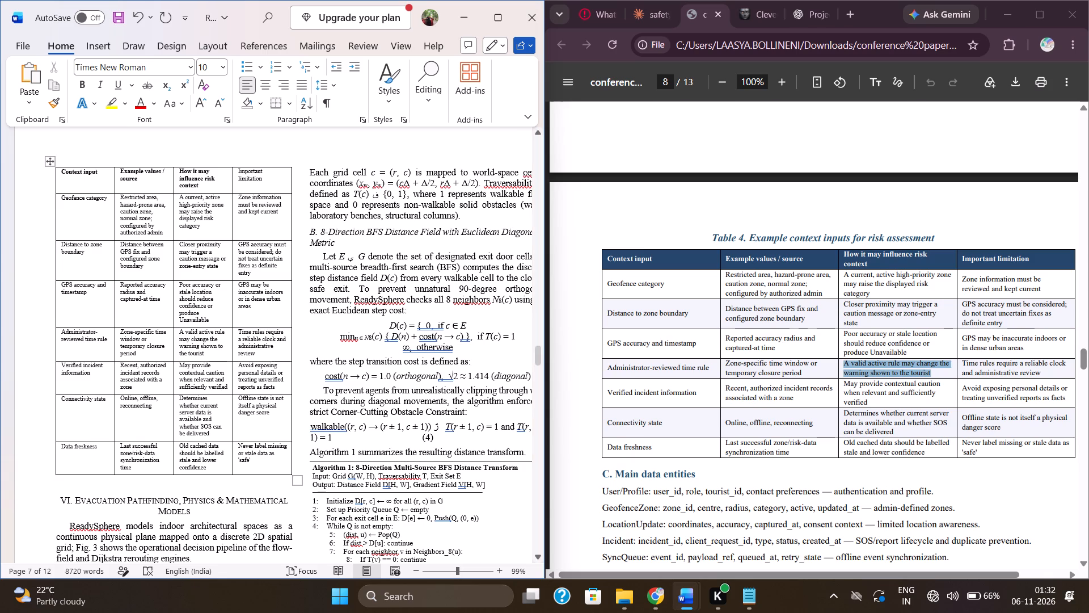
scroll(446, 406, down, 2)
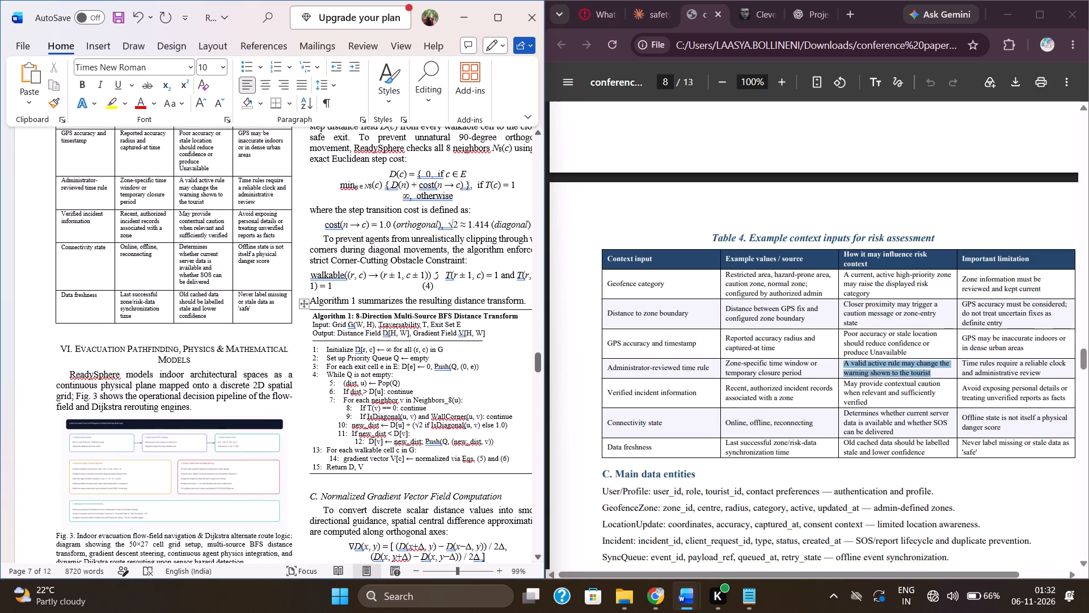
scroll(446, 401, down, 4)
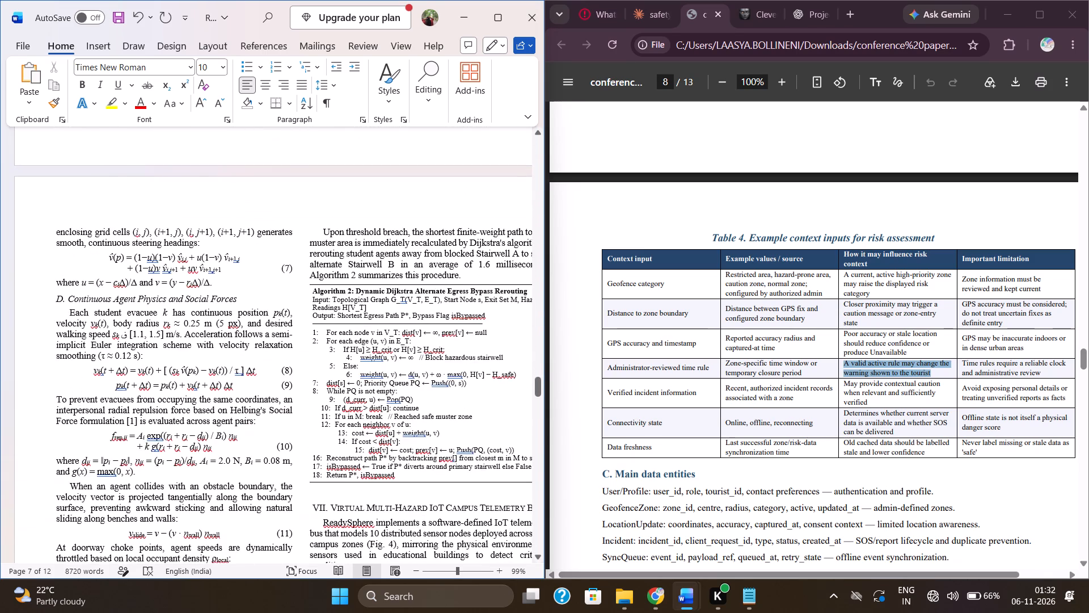
scroll(446, 401, down, 1)
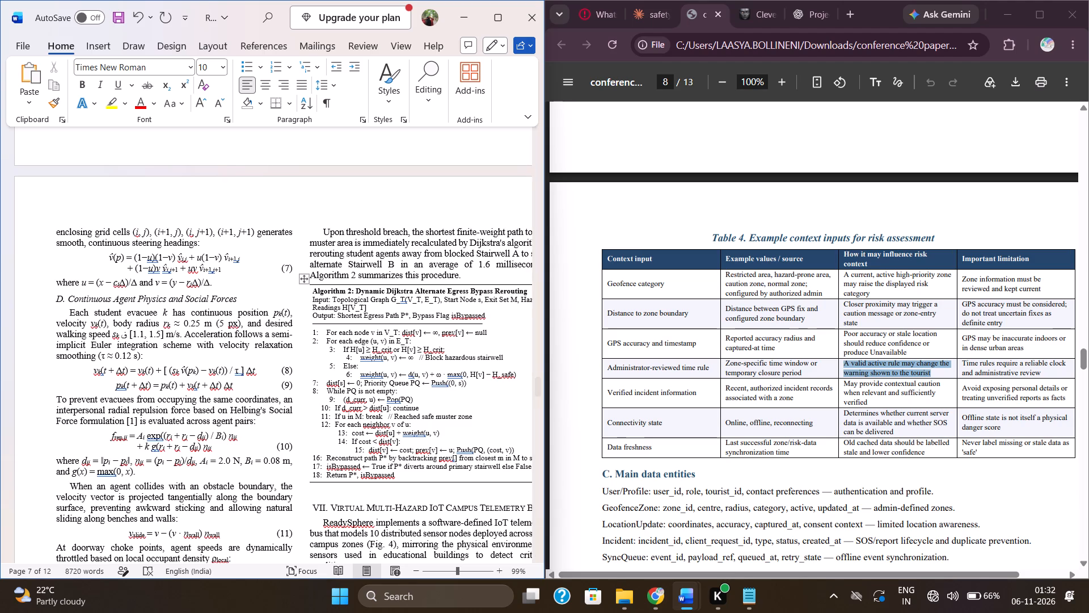
scroll(733, 409, down, 2)
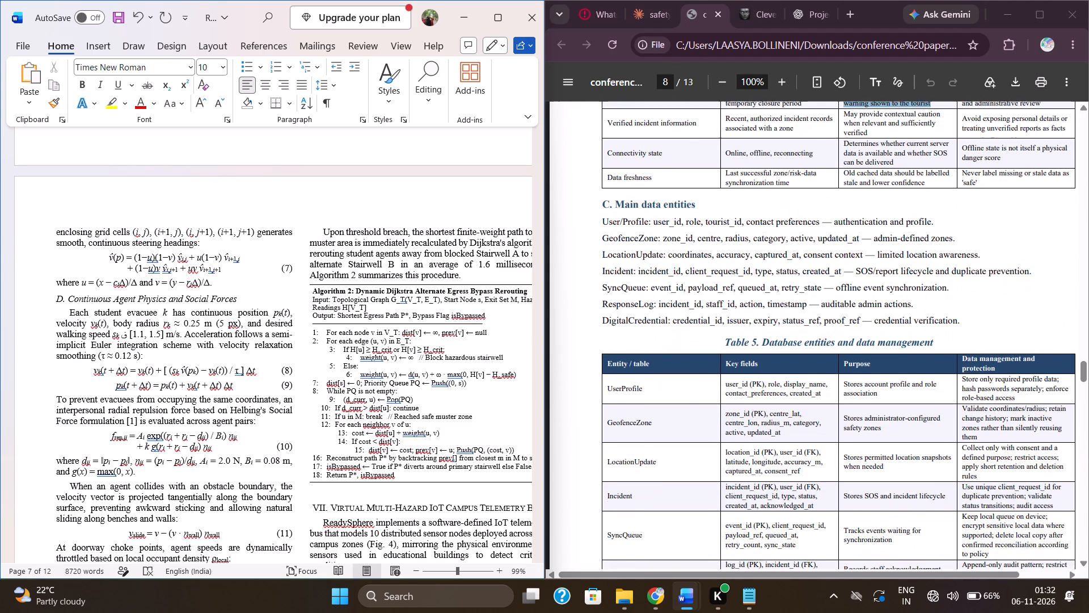
scroll(733, 409, down, 2)
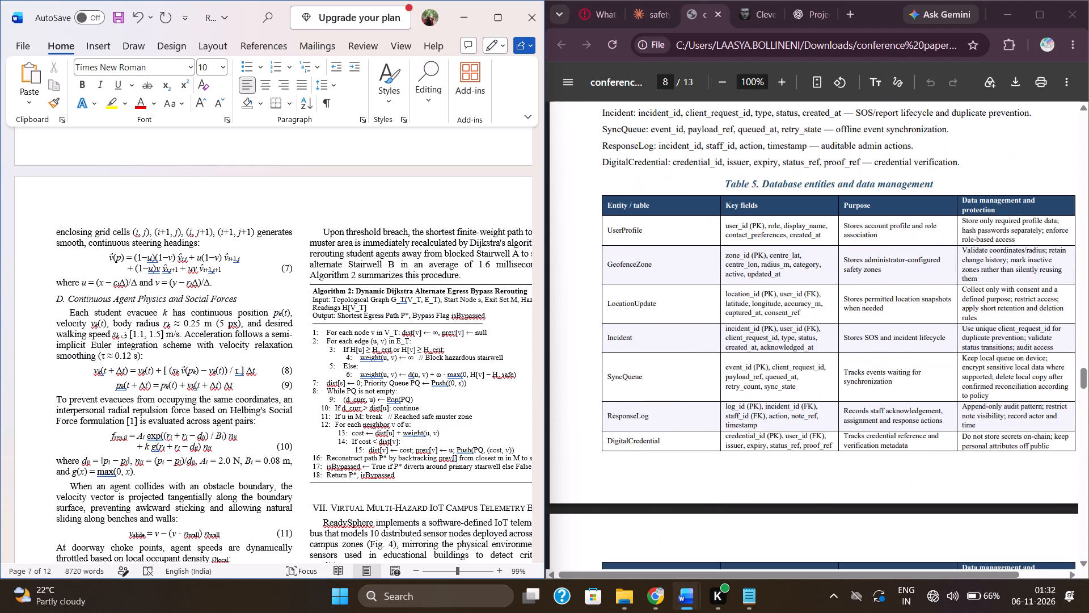
scroll(733, 409, down, 1)
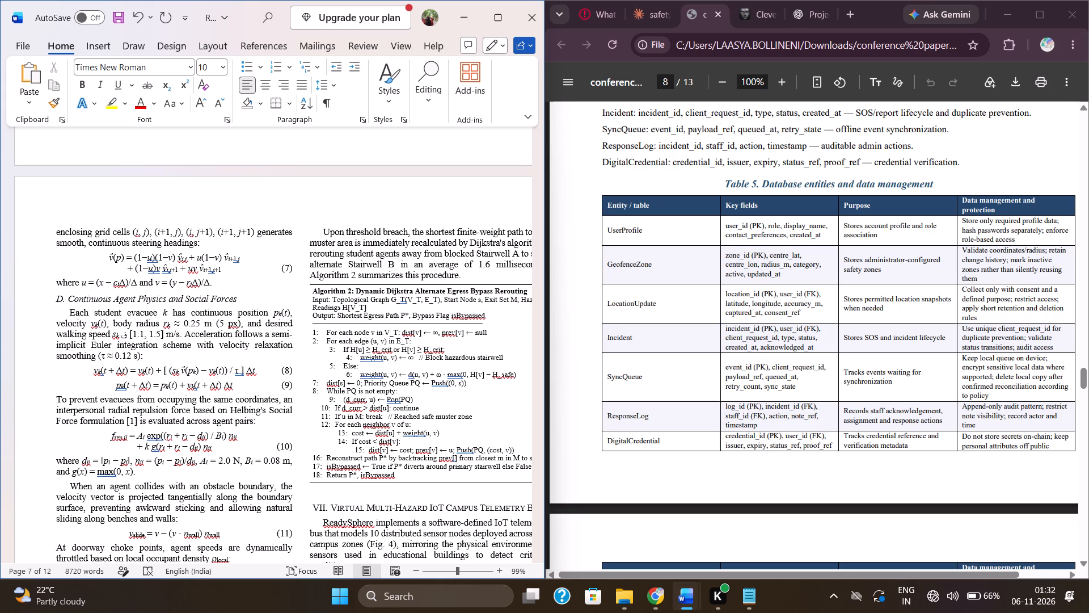
scroll(197, 229, up, 3)
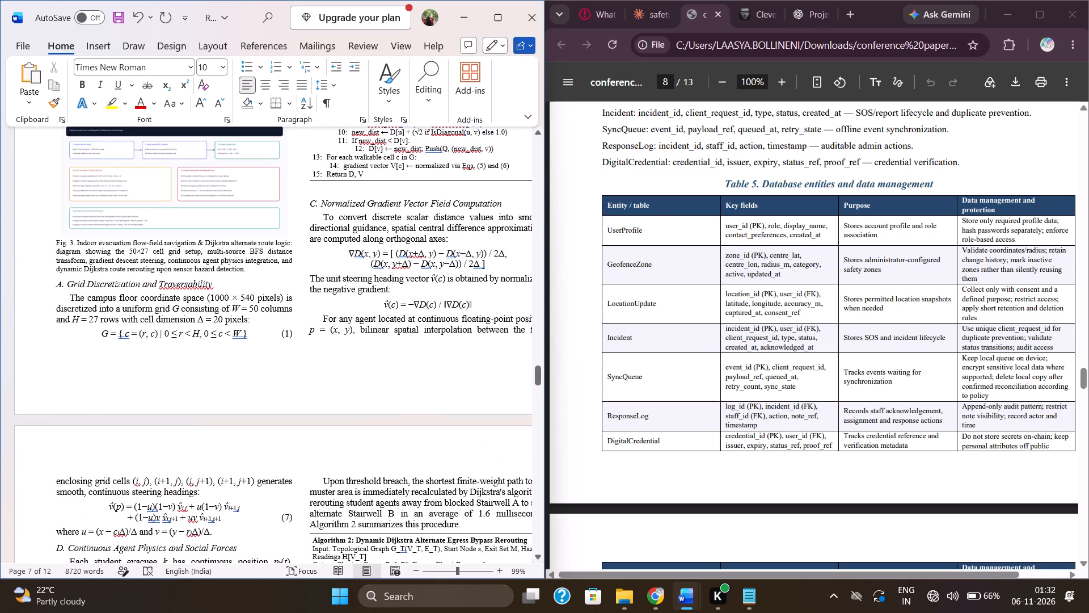
Minimize the Chrome and Notepad windows to clear the space beside the Word paper.
click(1004, 15)
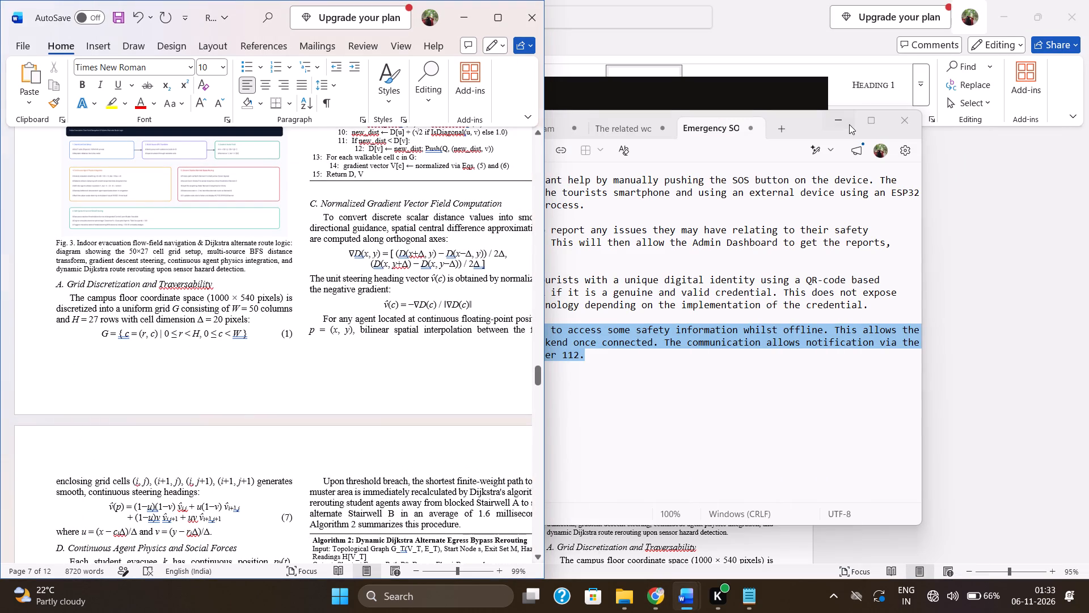
click(849, 128)
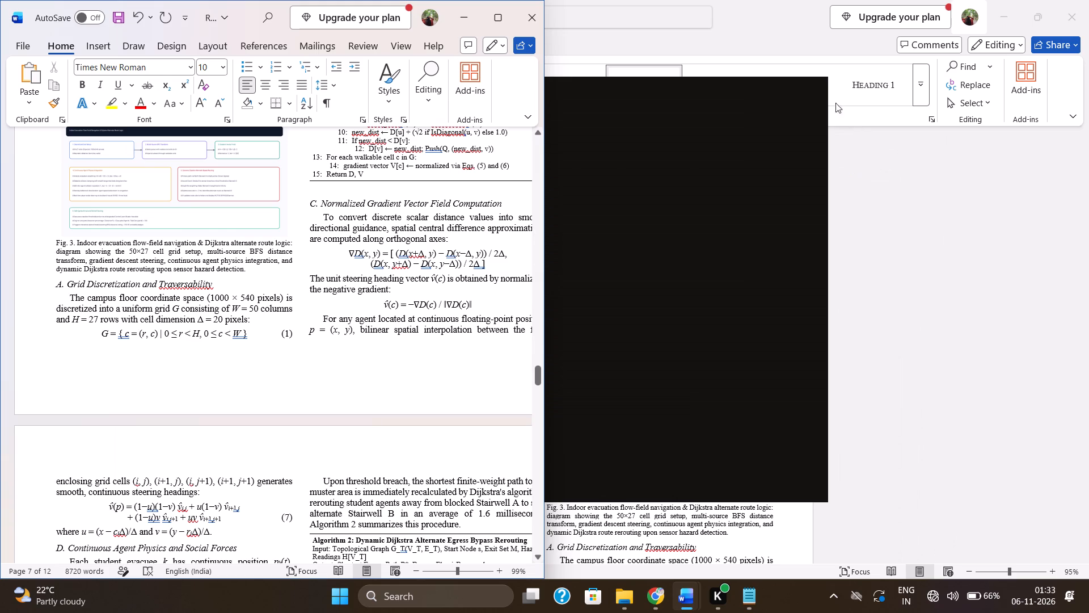
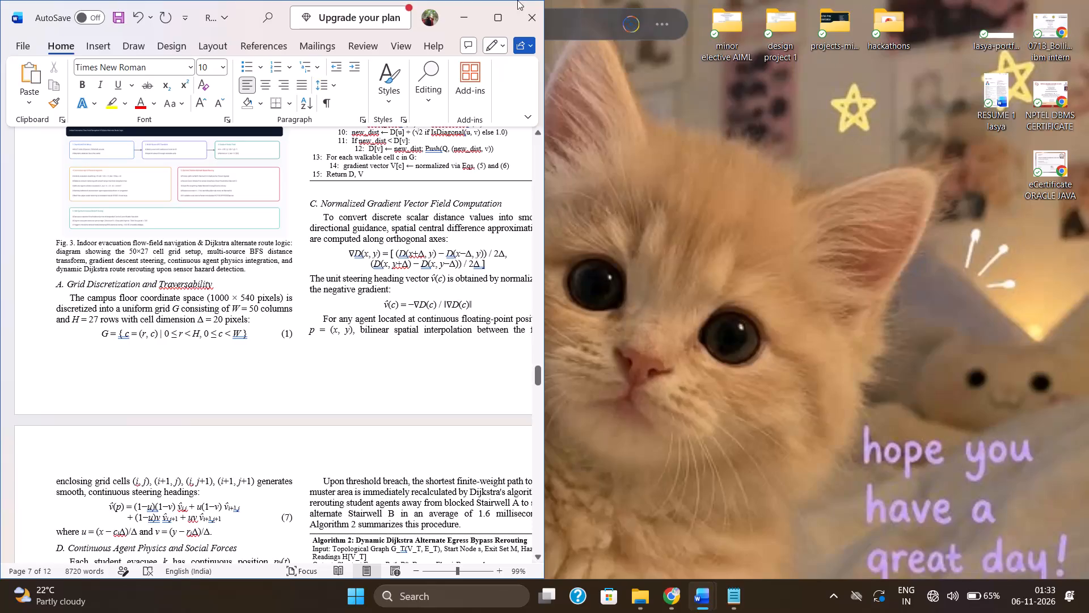
Maximize the paper's window and review it from the evacuation pathfinding section through Table III's sensor specifications and the telemetry normalization section.
click(491, 29)
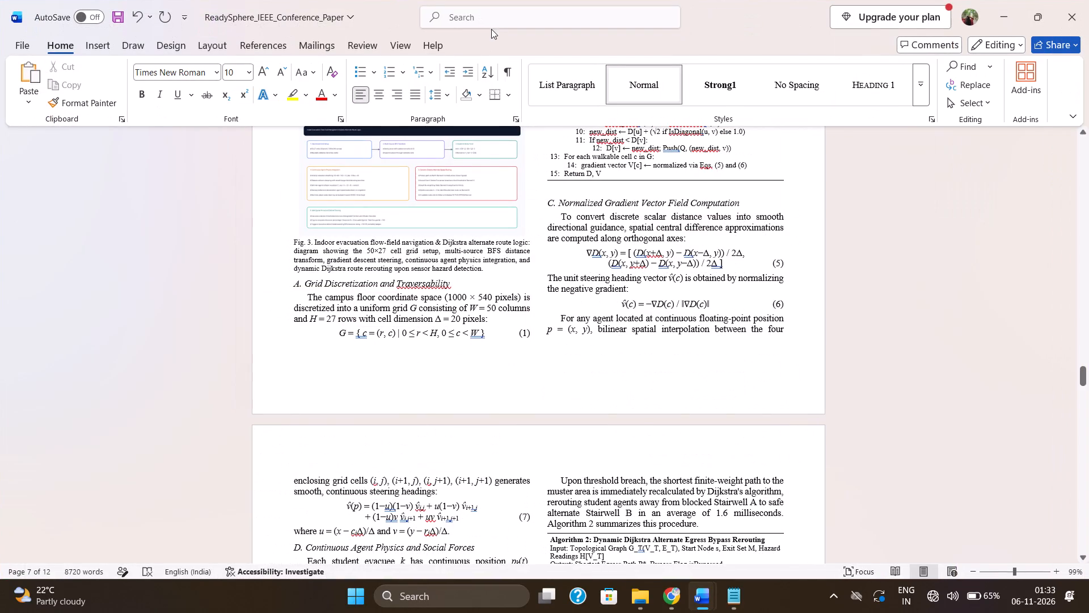
scroll(491, 29, up, 4)
scroll(444, 251, up, 3)
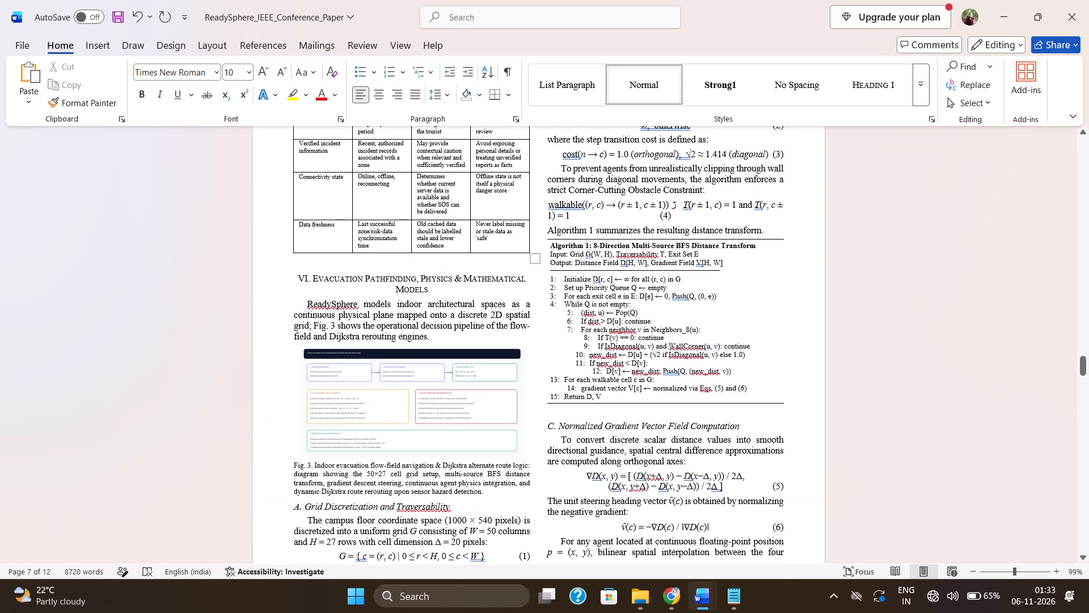
scroll(444, 251, up, 5)
scroll(444, 251, down, 4)
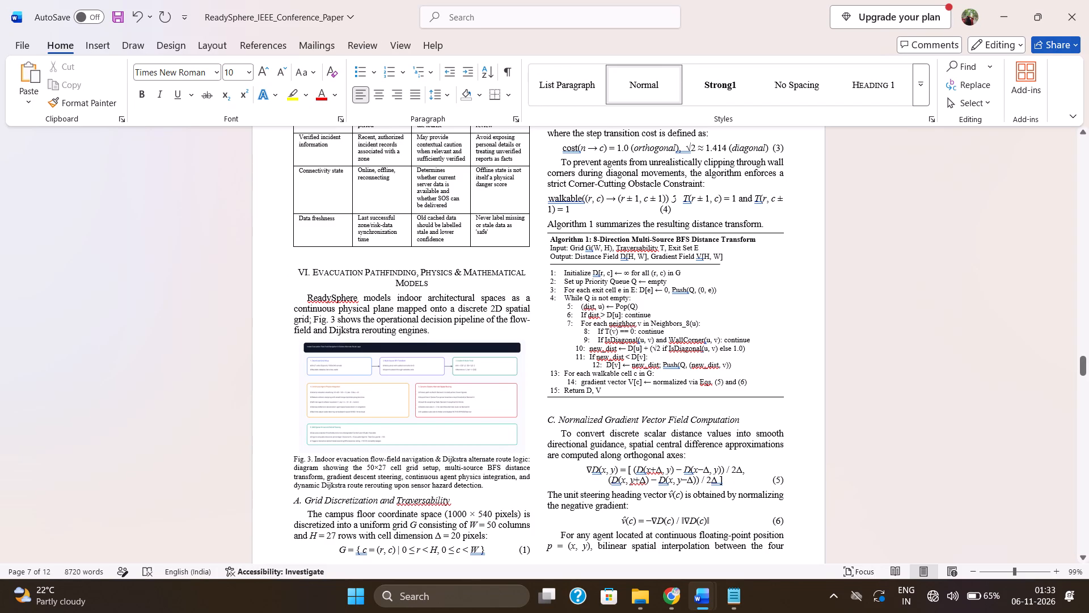
scroll(440, 341, down, 3)
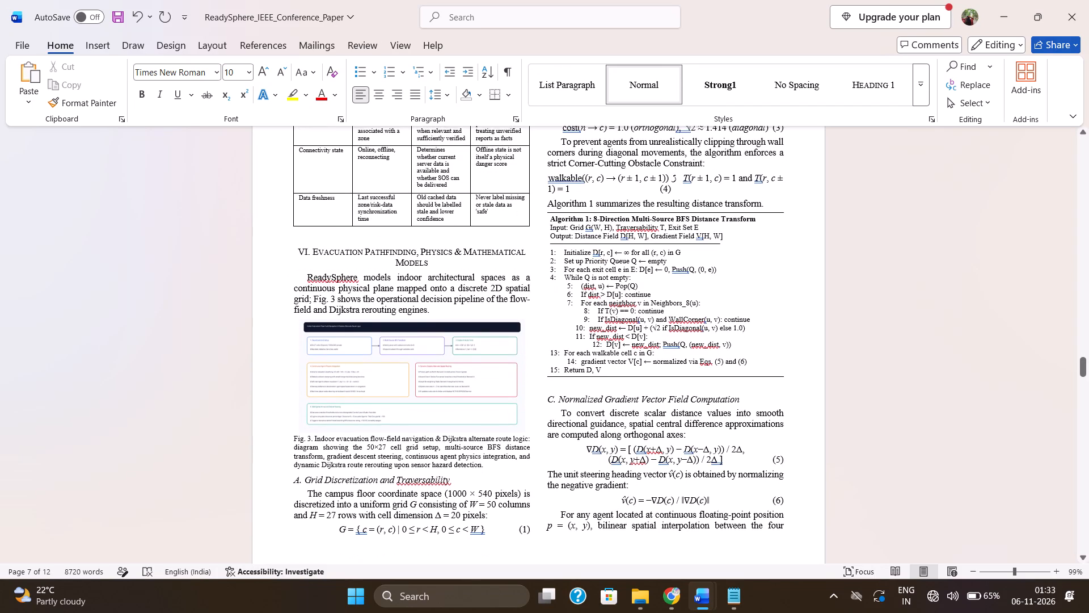
scroll(440, 341, down, 3)
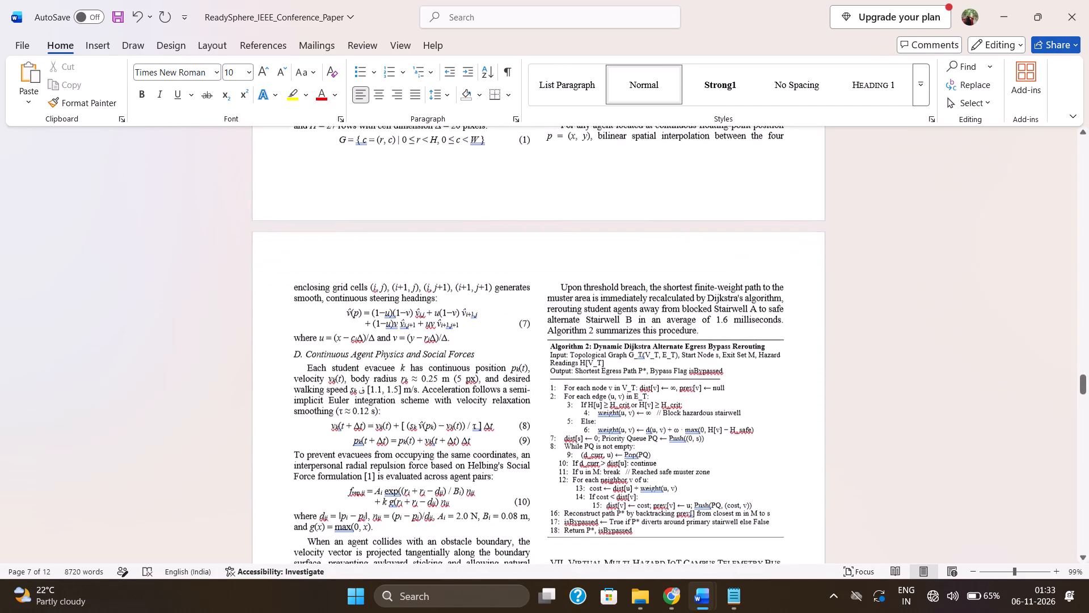
scroll(440, 341, down, 2)
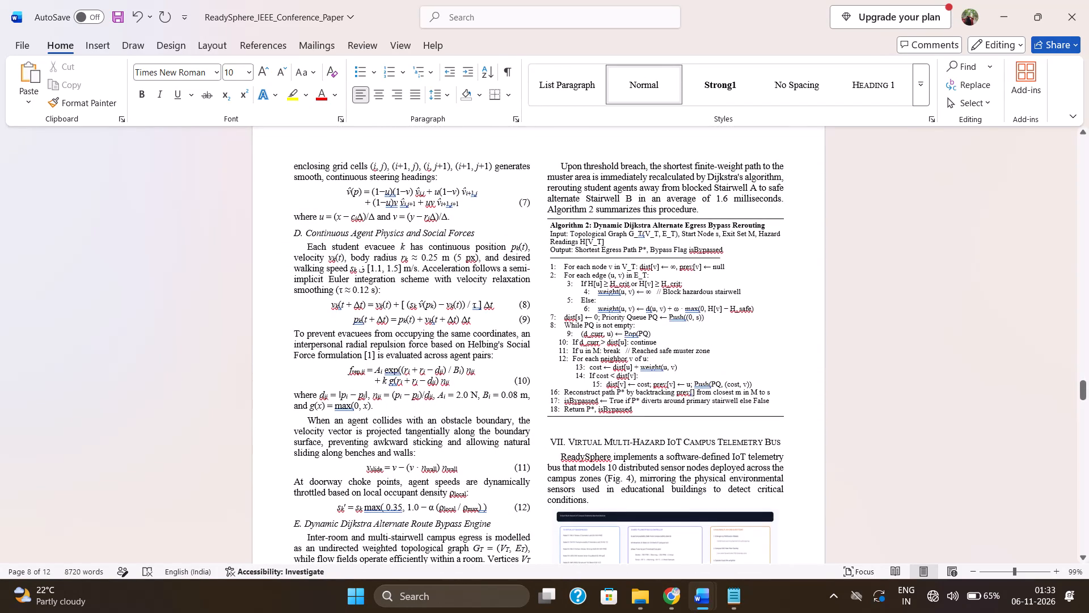
scroll(686, 377, down, 2)
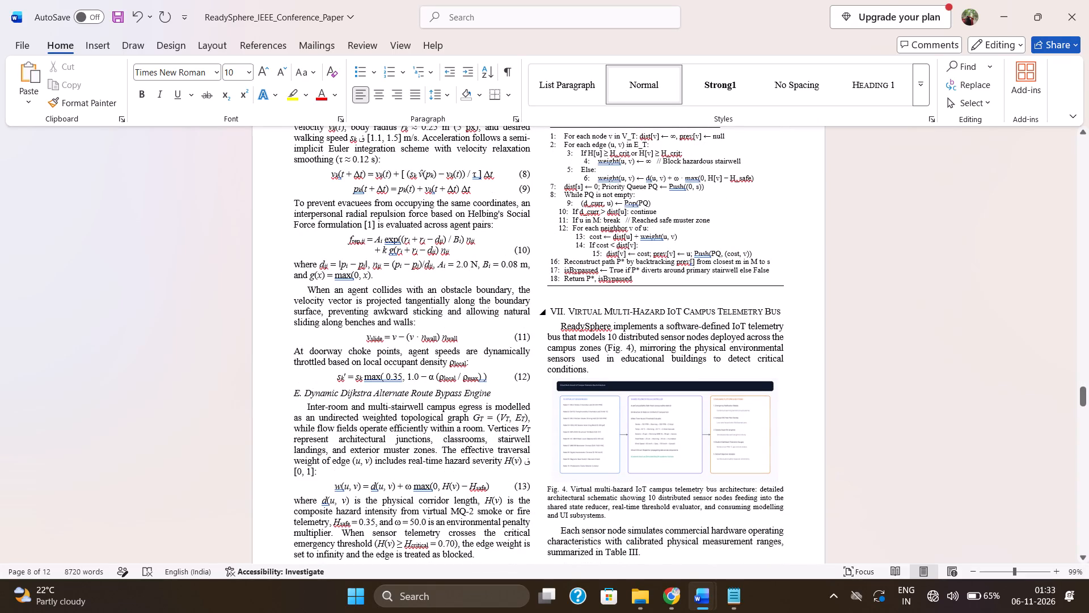
scroll(763, 321, down, 3)
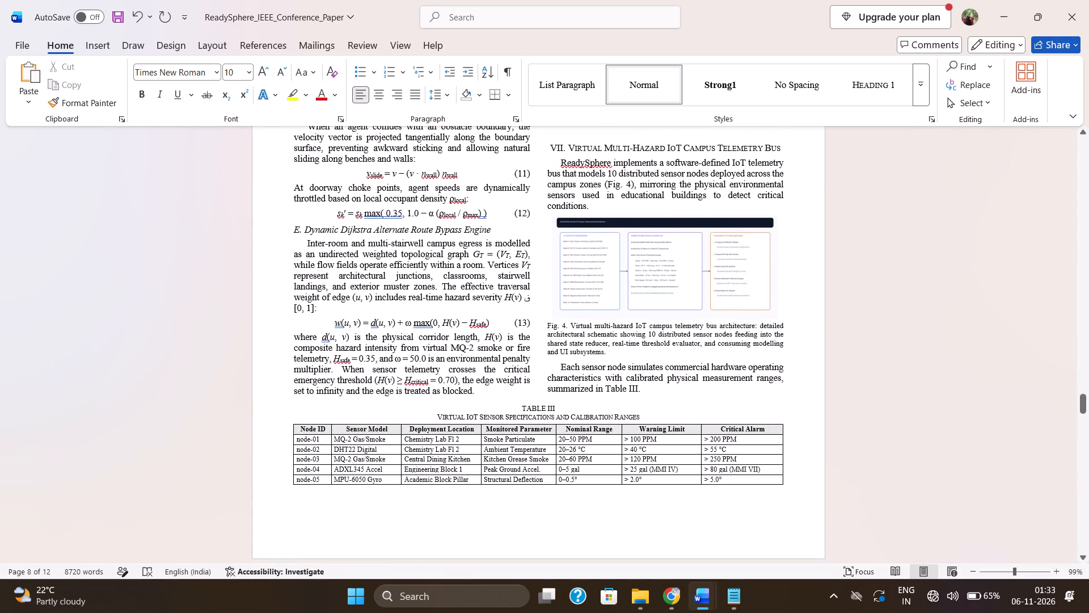
scroll(763, 321, down, 1)
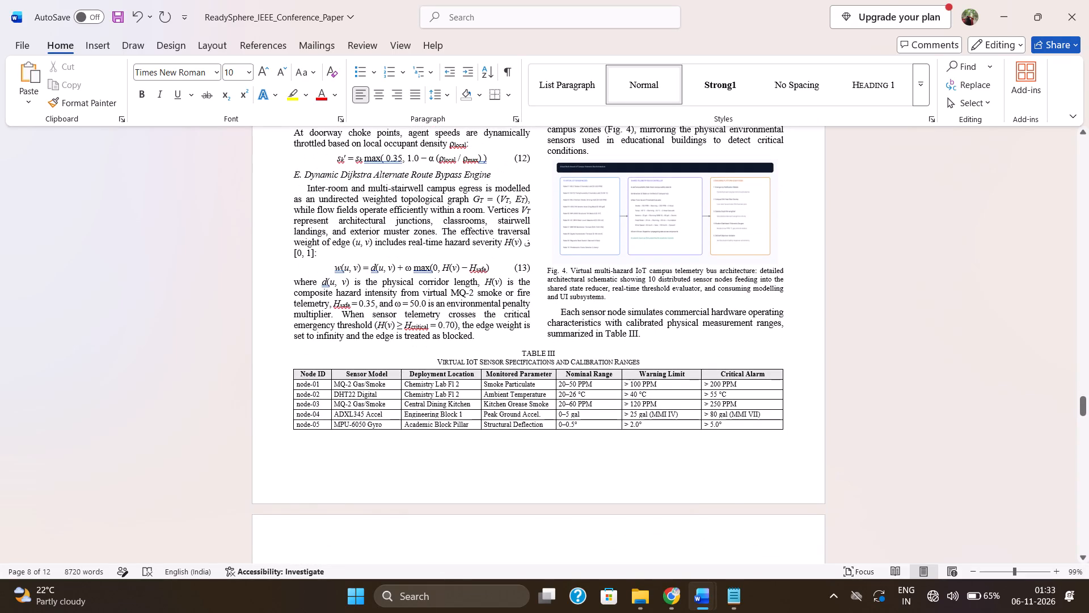
scroll(757, 300, down, 2)
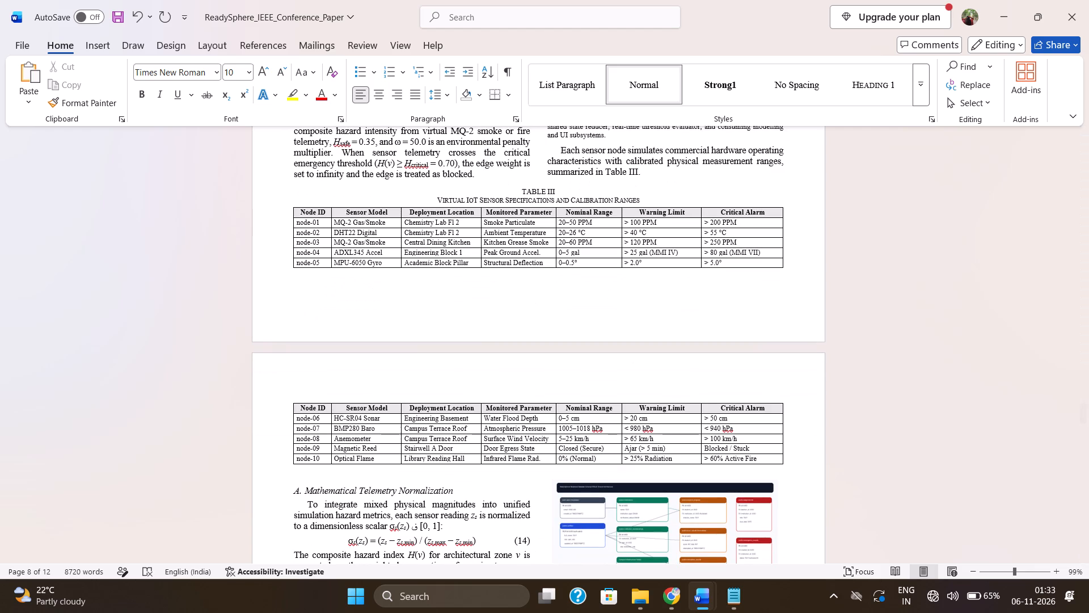
scroll(757, 300, down, 2)
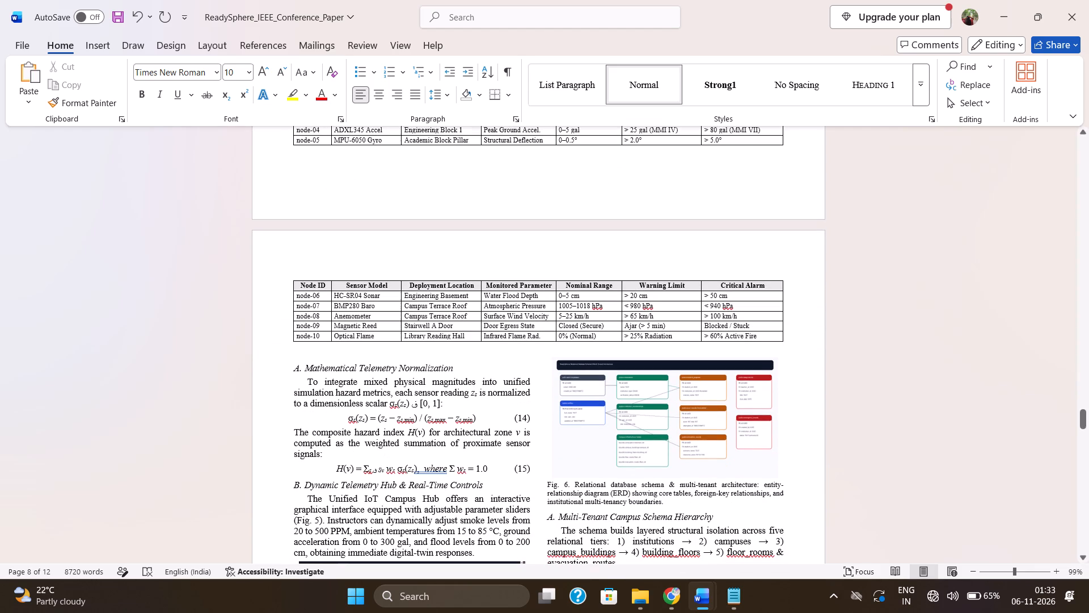
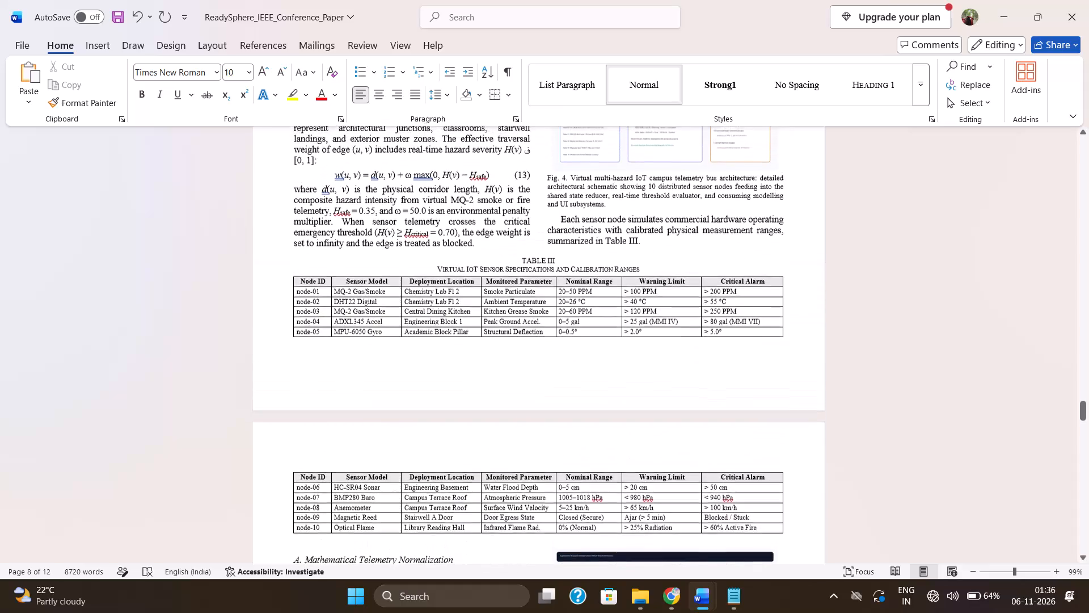
Review the page covering continuous agent physics, Algorithm 2's Dijkstra egress rerouting and the IoT telemetry bus introduction above Table III.
scroll(757, 300, up, 4)
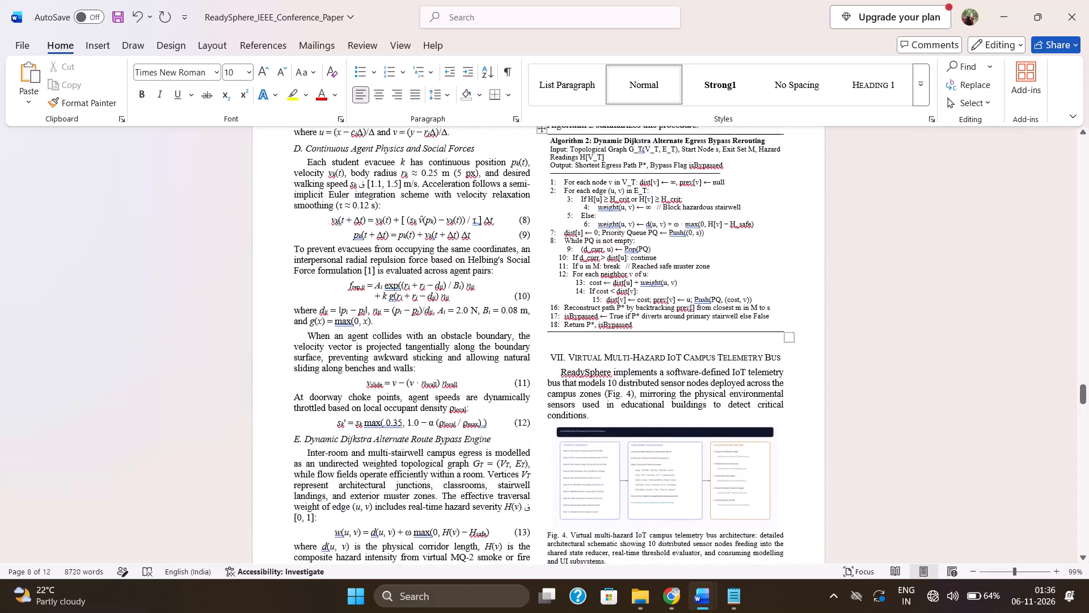
scroll(757, 300, up, 4)
scroll(757, 300, down, 2)
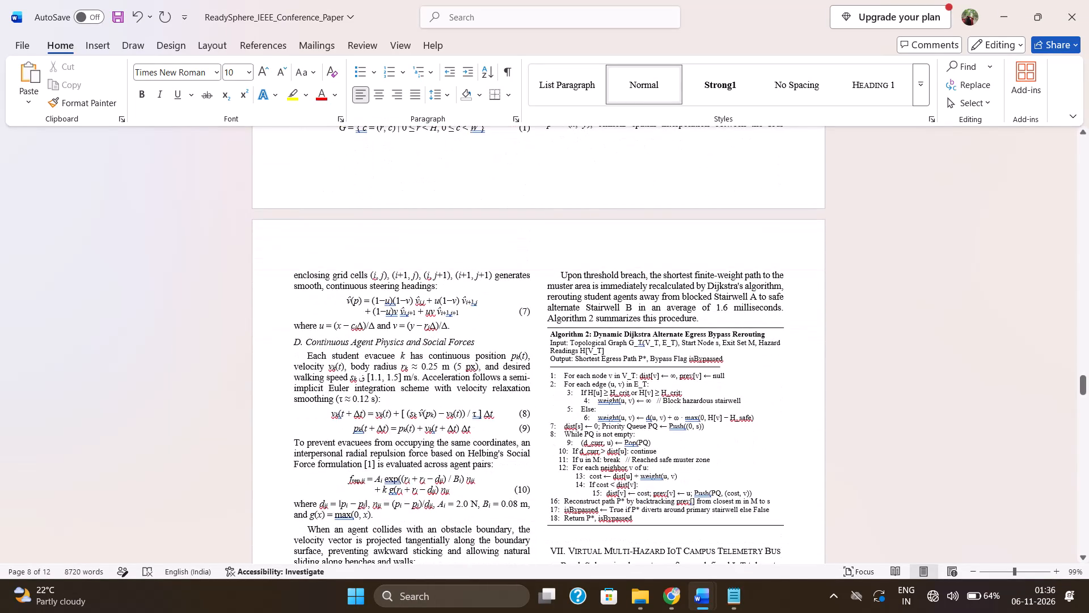
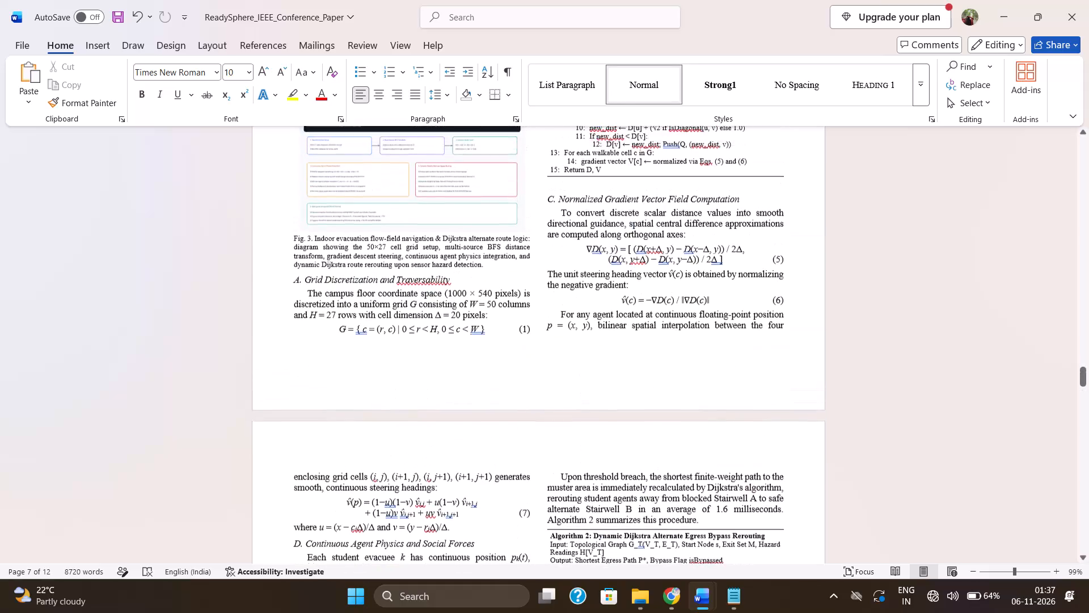
Review page 6's Fig. 2 tourist workflow, design thinking stages and Section V module descriptions leading up to Table II.
scroll(757, 300, down, 1)
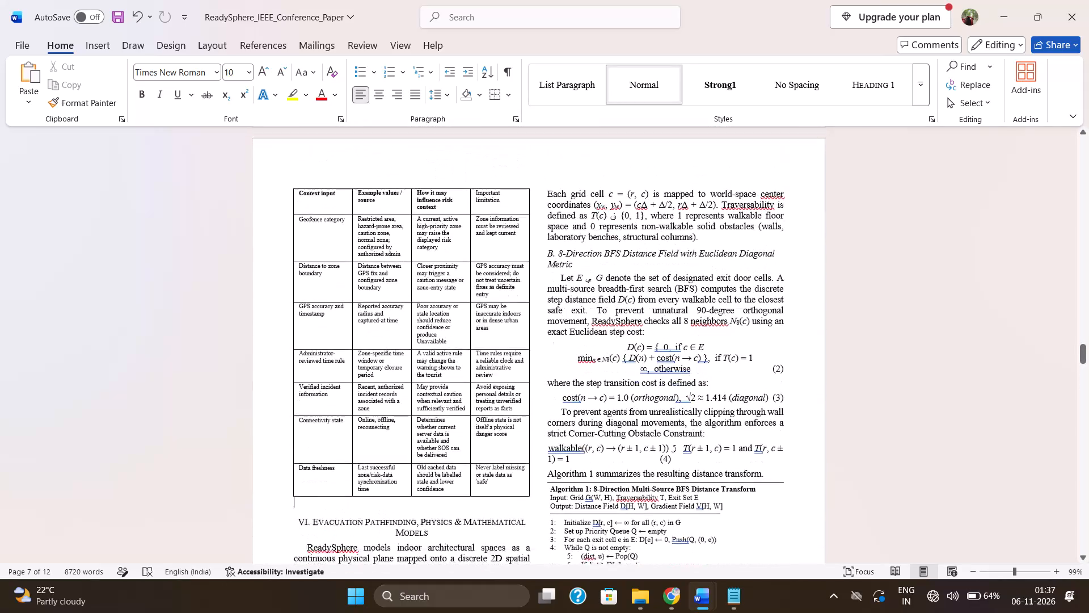
scroll(757, 300, down, 1)
scroll(757, 300, up, 4)
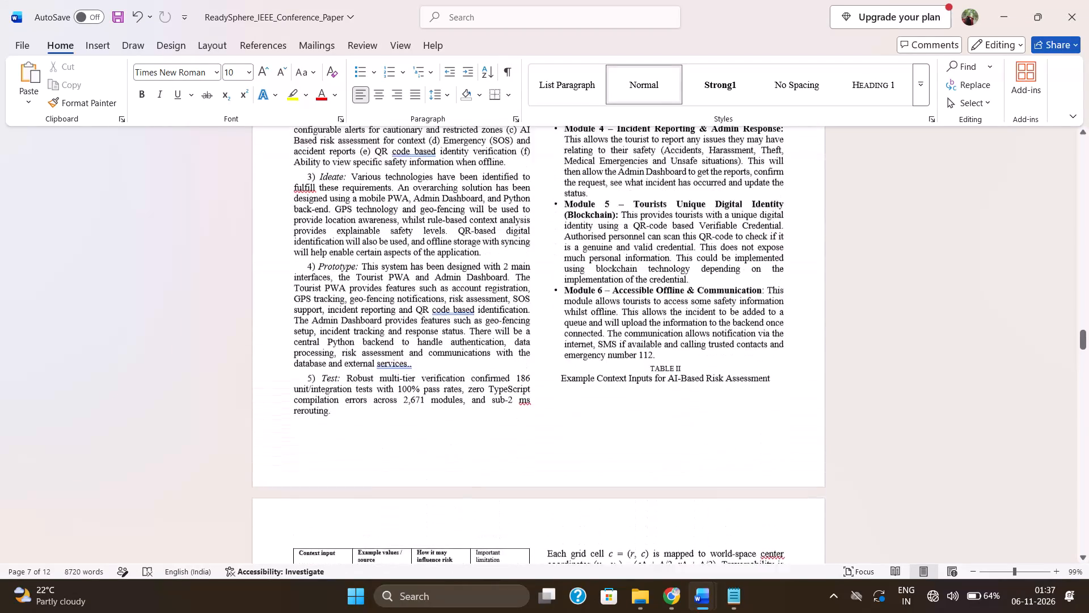
scroll(757, 300, up, 4)
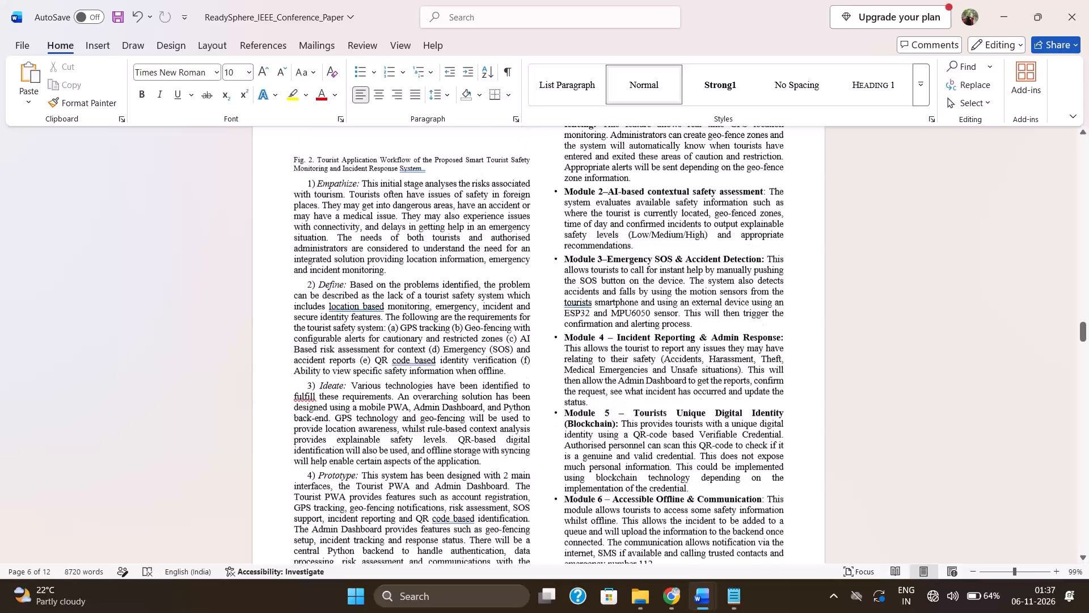
scroll(757, 300, up, 2)
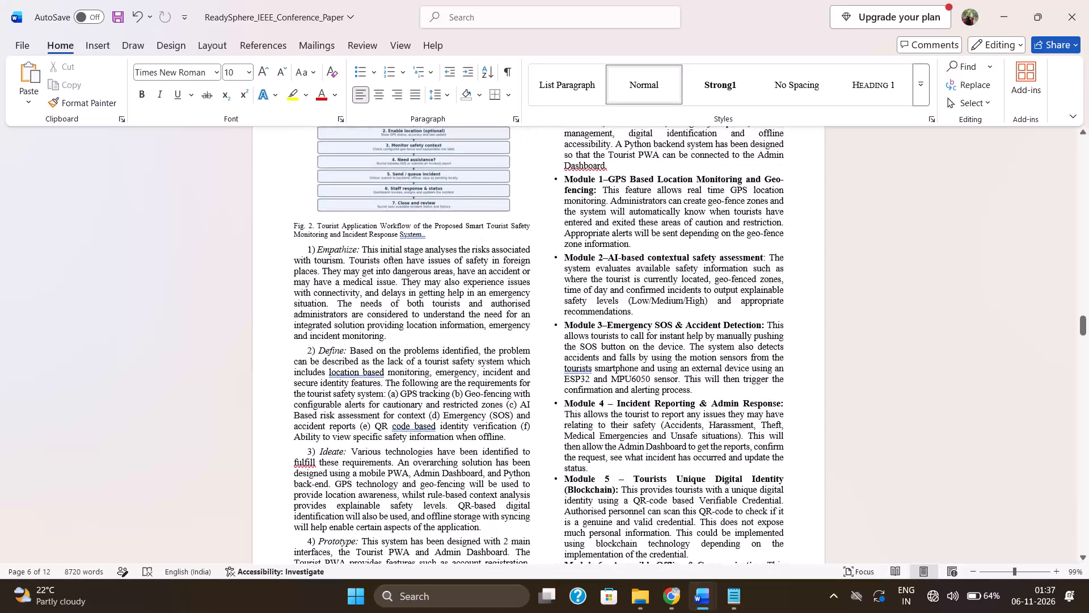
scroll(757, 300, up, 1)
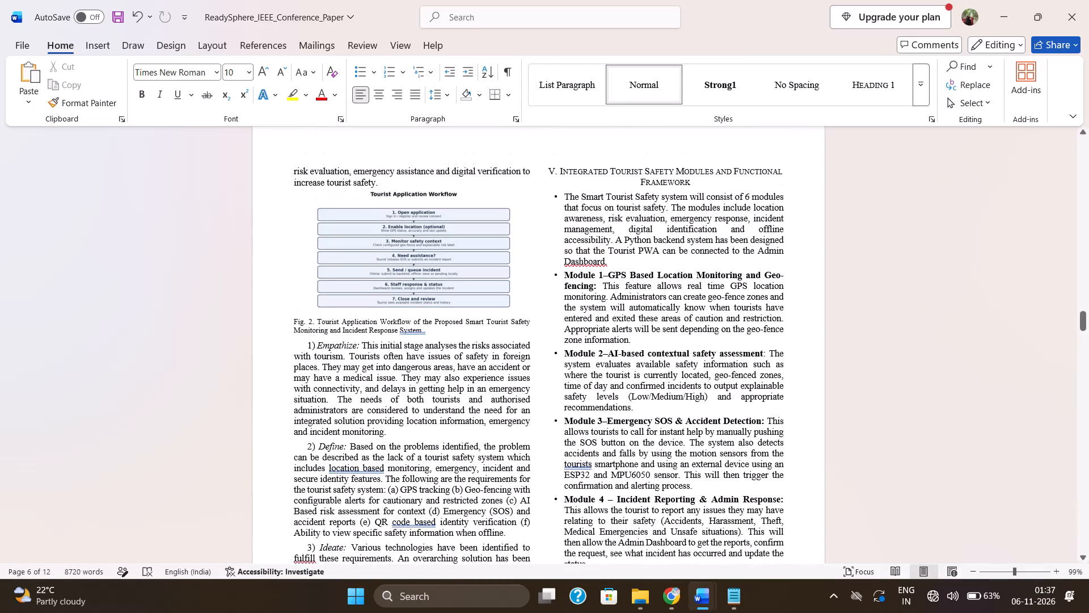
Review from the Section V modules through Table II to Section VI's Fig. 3, Algorithm 1 and gradient vector field equations.
scroll(757, 300, down, 2)
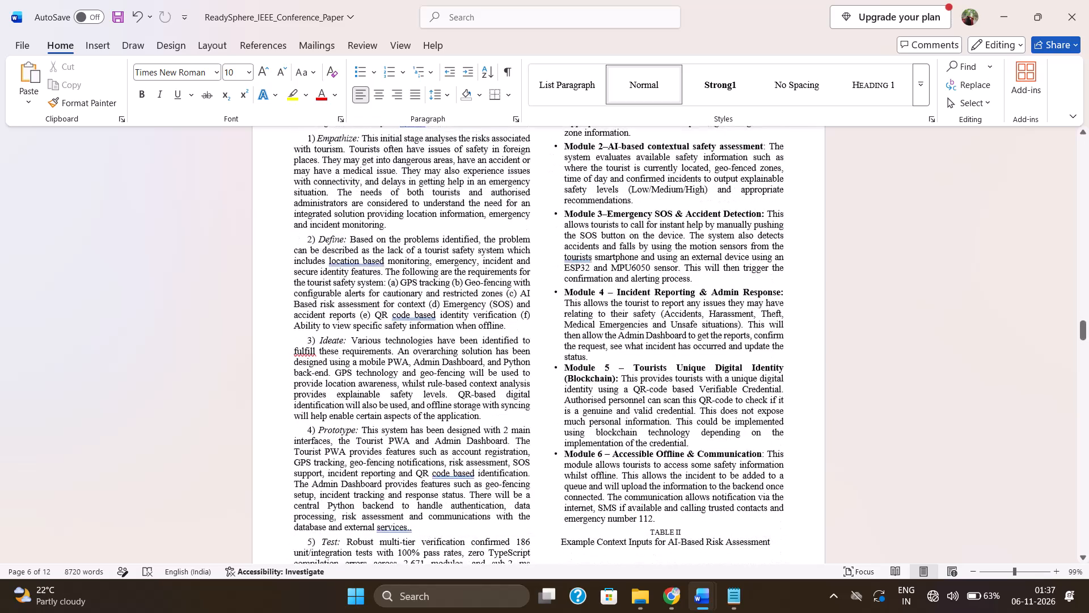
scroll(757, 300, down, 3)
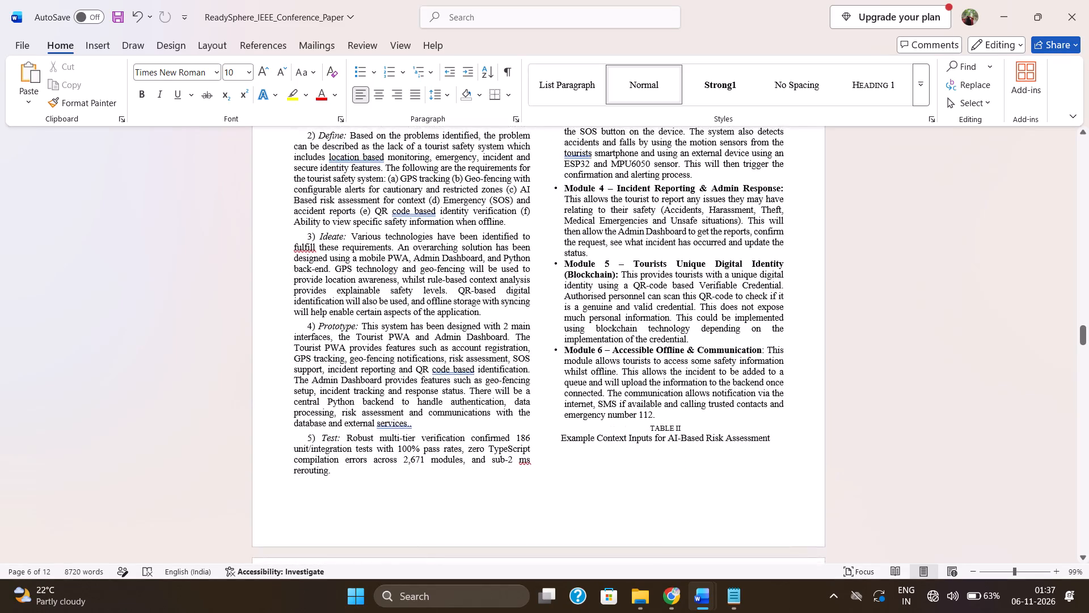
scroll(757, 300, down, 3)
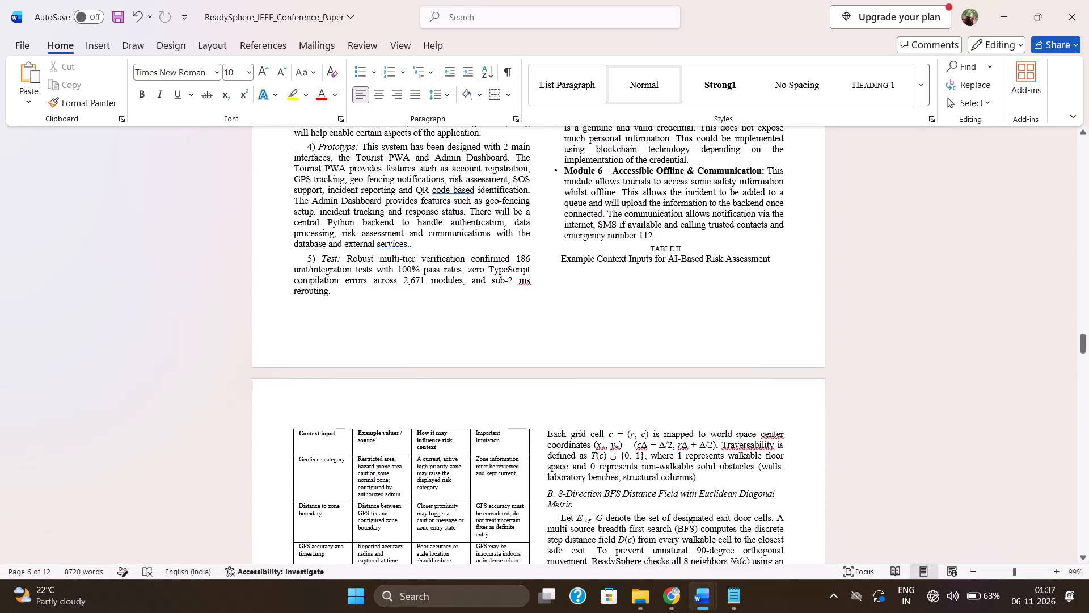
scroll(757, 300, down, 4)
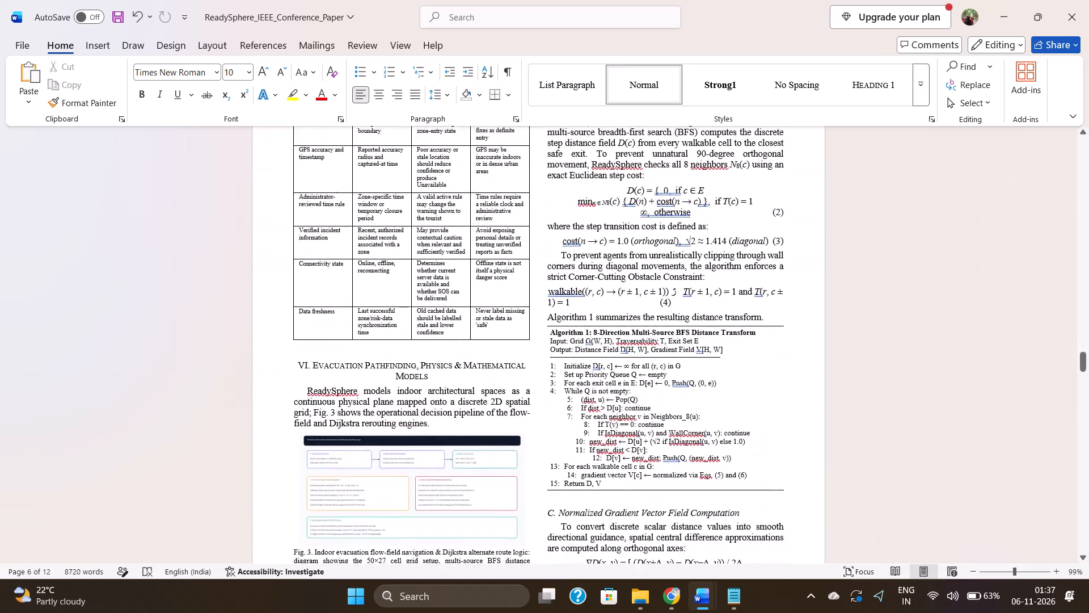
scroll(757, 300, down, 5)
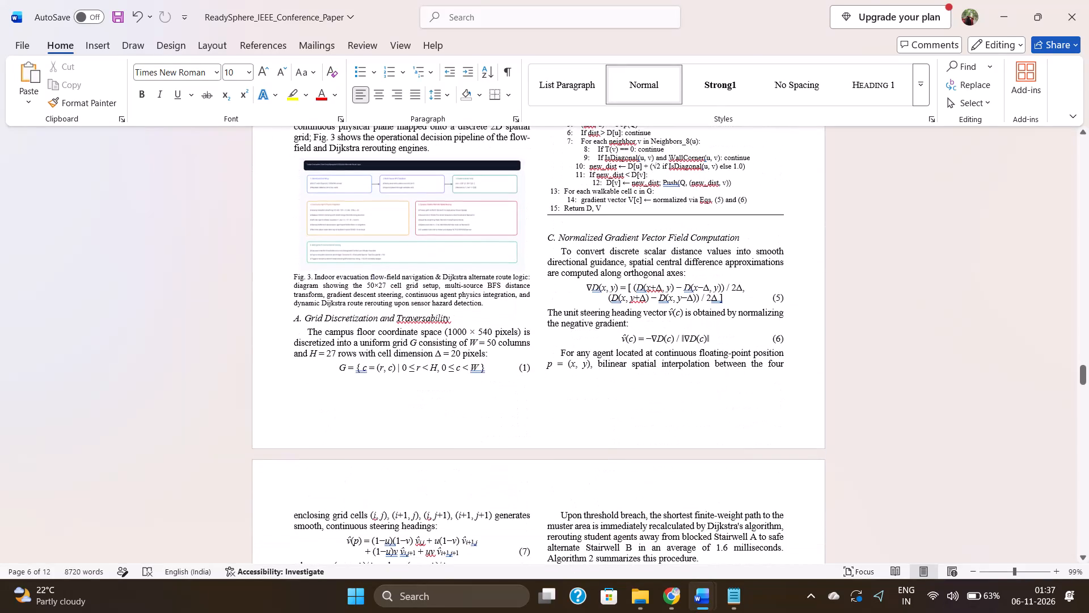
scroll(757, 300, down, 1)
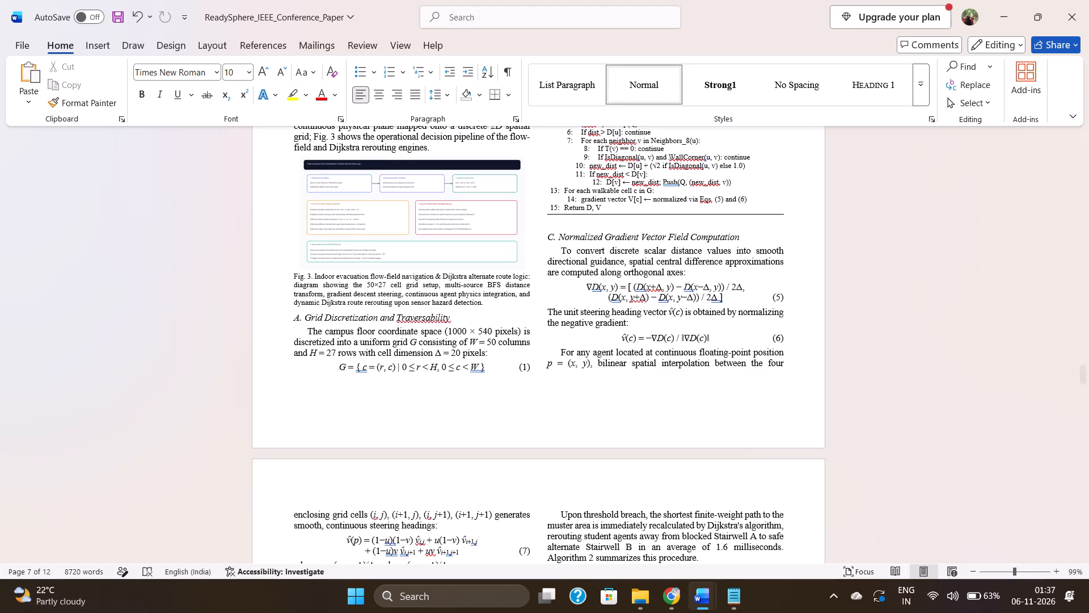
Recheck the Table II caption placement, the end of page 5 and the Fig. 2 caption, and glance at the source PDF in Chrome.
scroll(757, 300, up, 2)
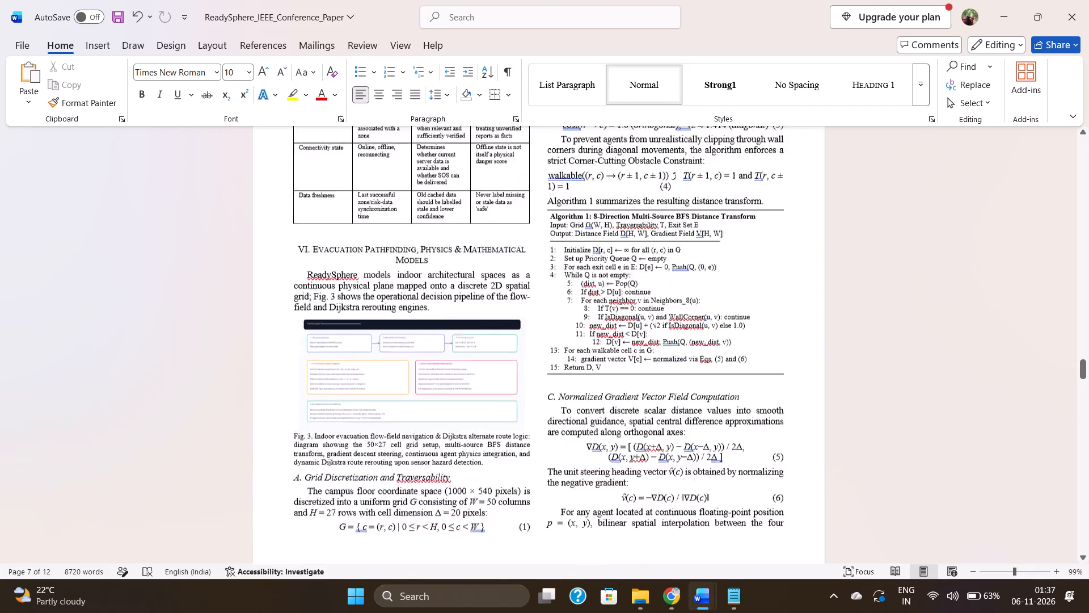
scroll(757, 300, up, 10)
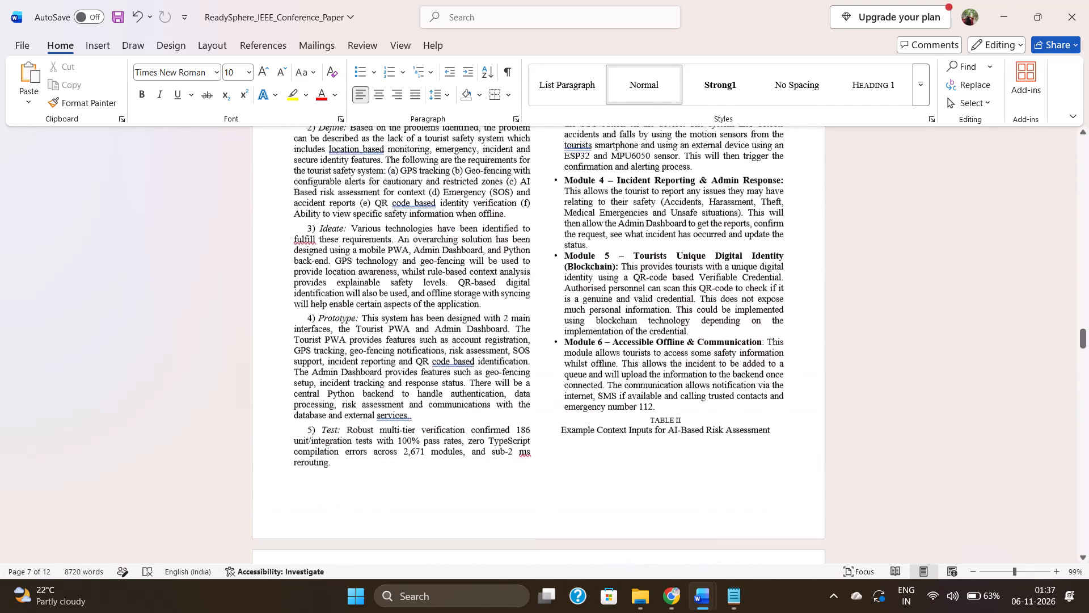
scroll(757, 300, up, 6)
scroll(757, 300, down, 2)
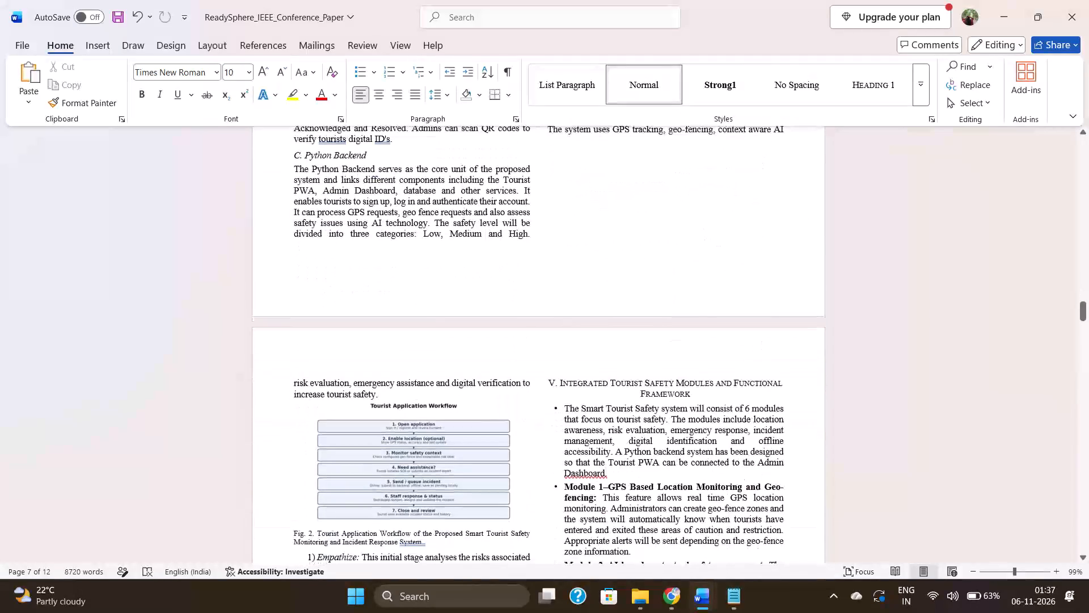
click(476, 450)
click(614, 242)
scroll(614, 242, down, 1)
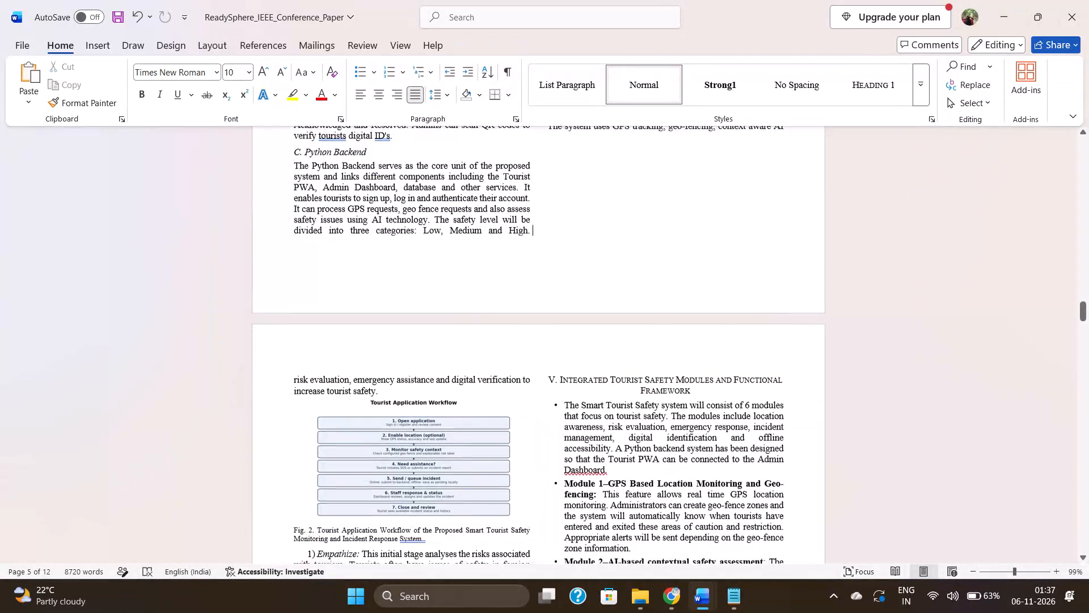
scroll(614, 242, down, 1)
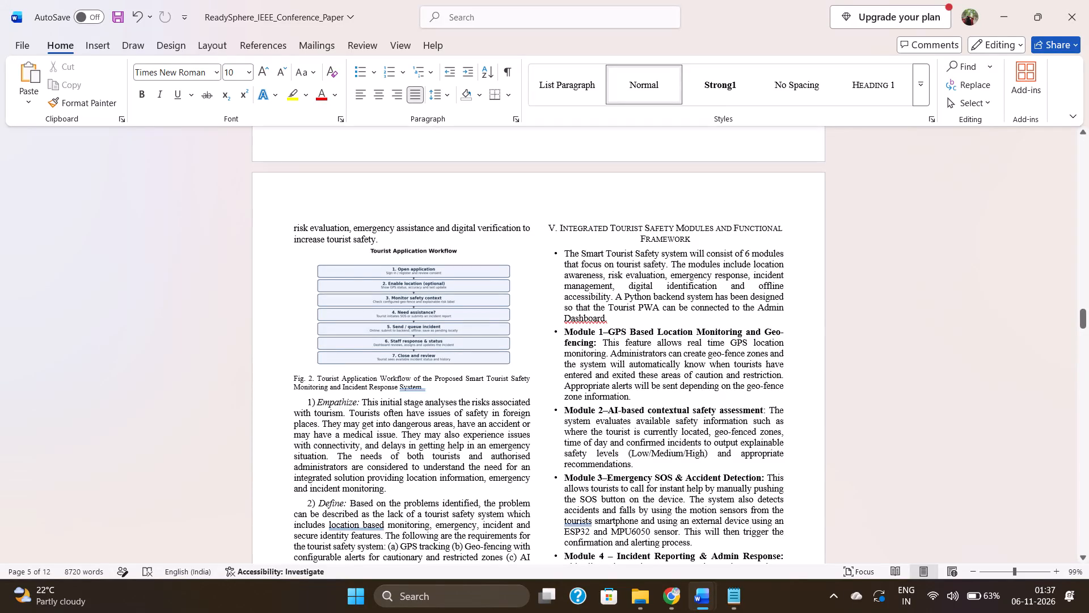
click(465, 387)
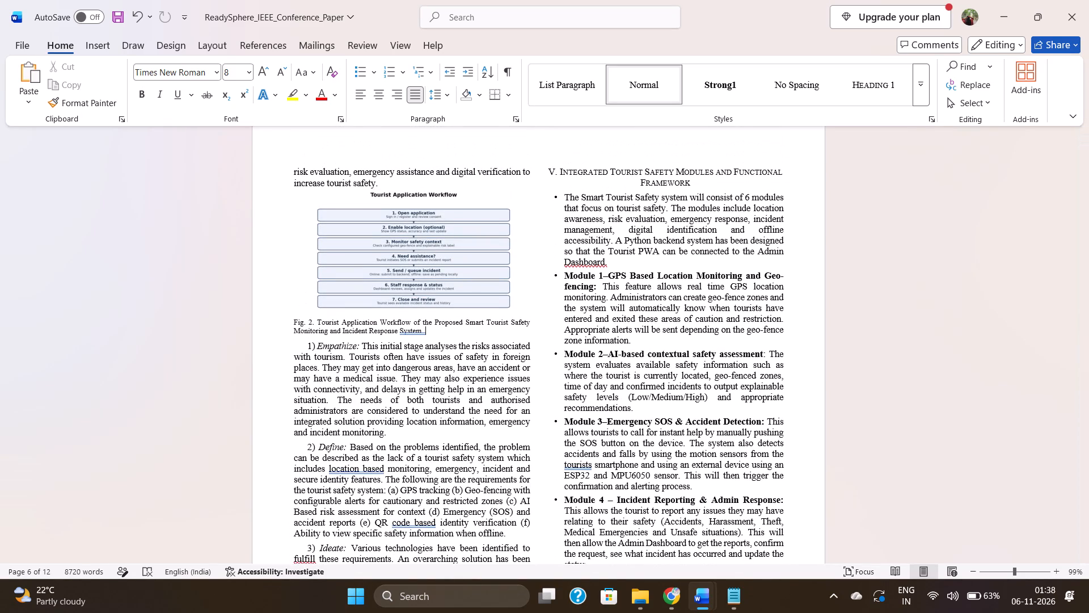
click(677, 597)
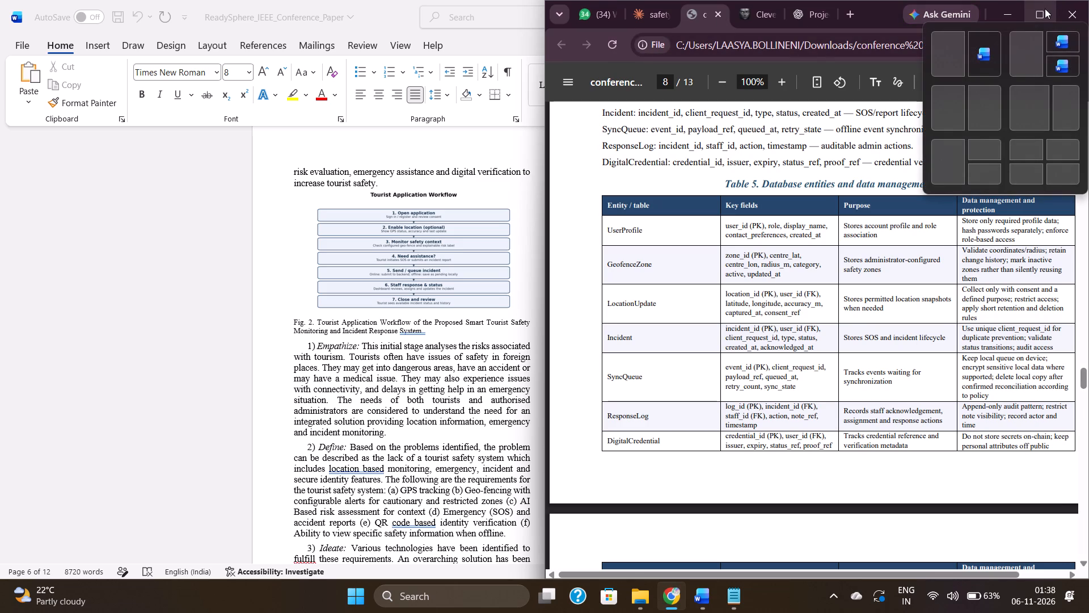
click(173, 308)
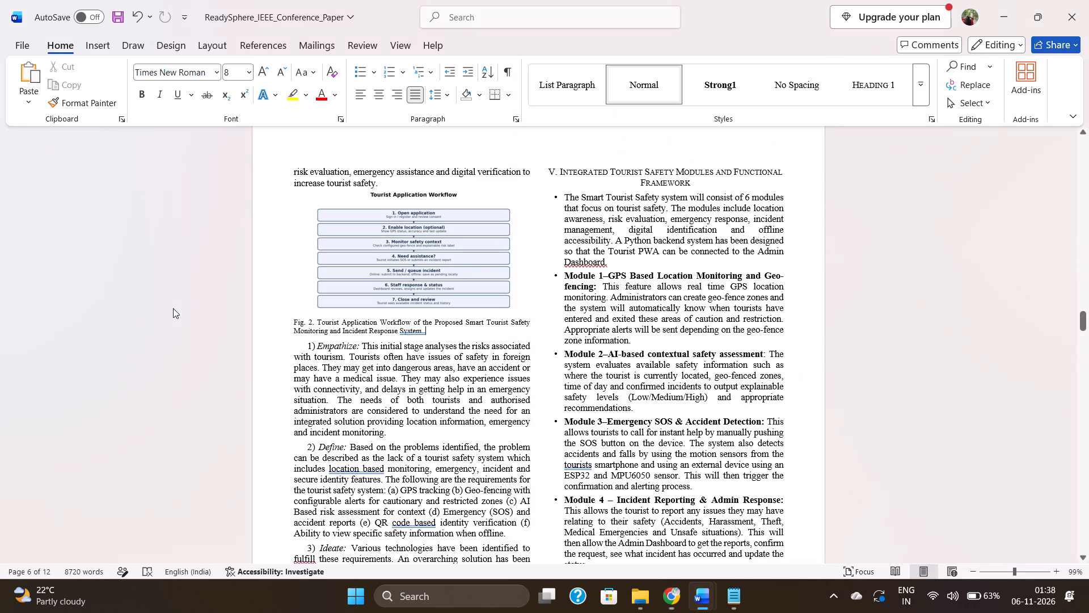
Review the design thinking stages on page 6 and Section III's system architecture figure and component descriptions on page 5.
scroll(674, 298, down, 1)
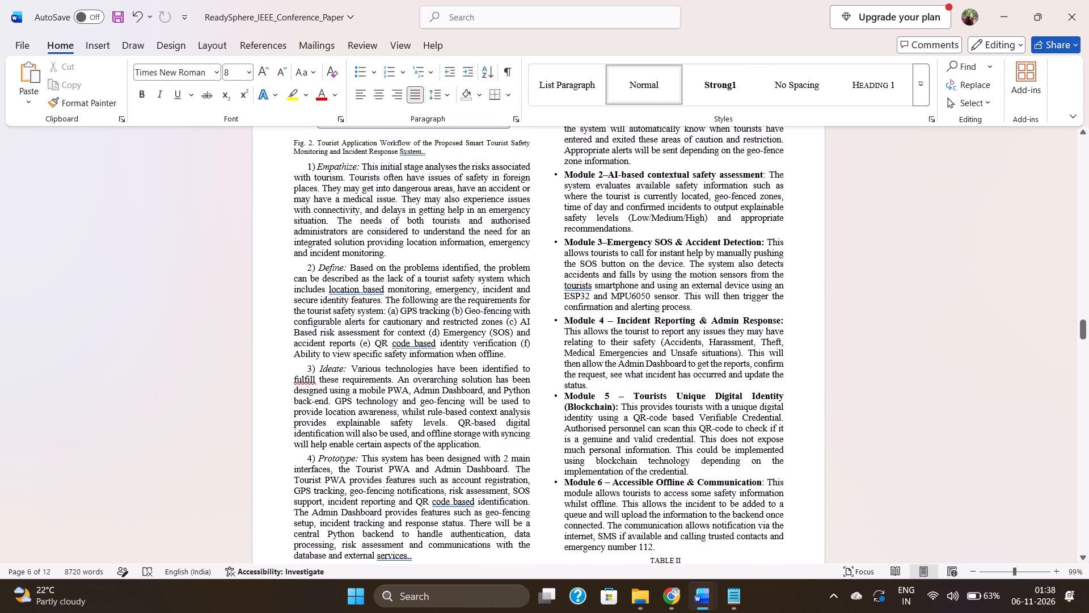
scroll(674, 298, down, 1)
scroll(674, 298, up, 1)
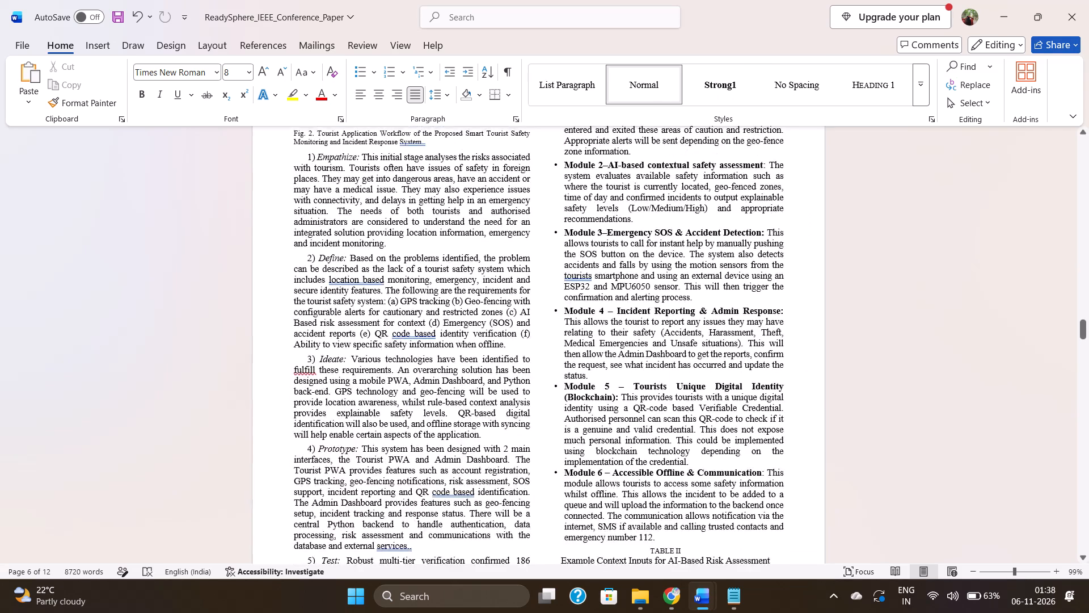
scroll(674, 298, up, 6)
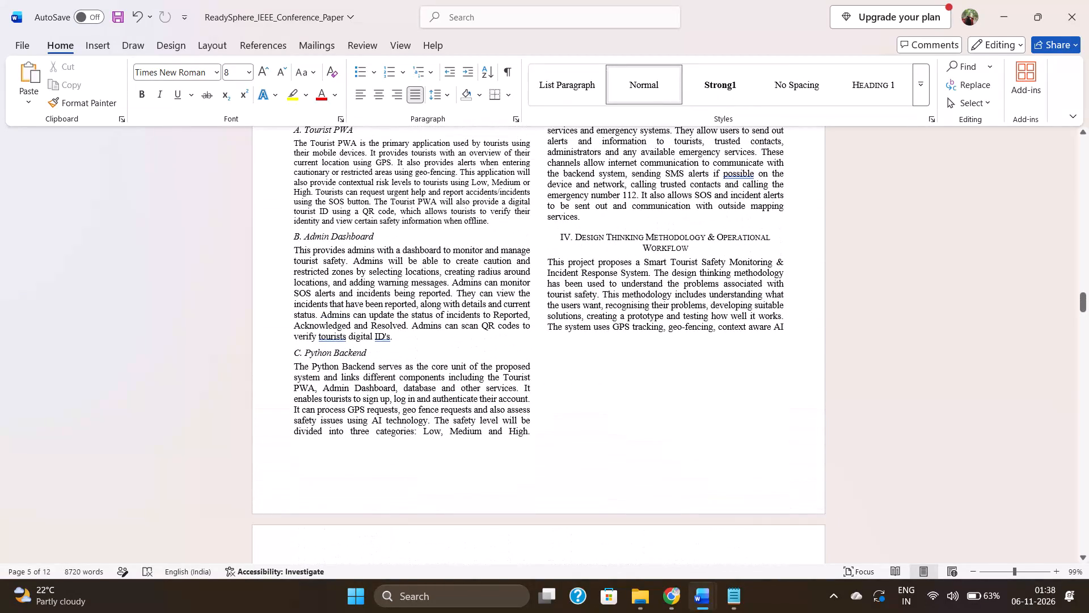
scroll(674, 298, up, 1)
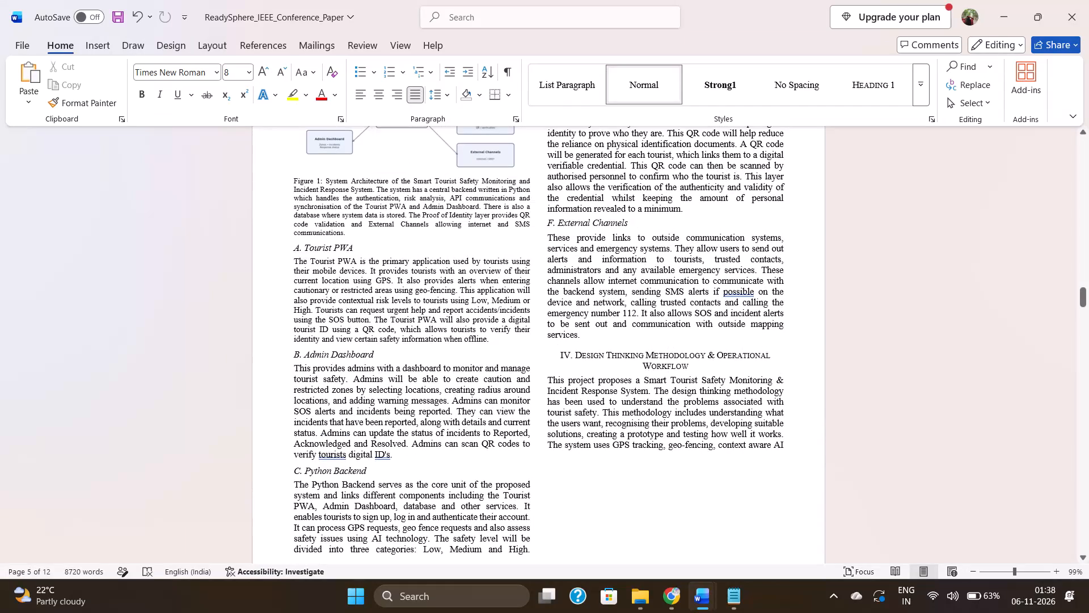
scroll(674, 298, up, 4)
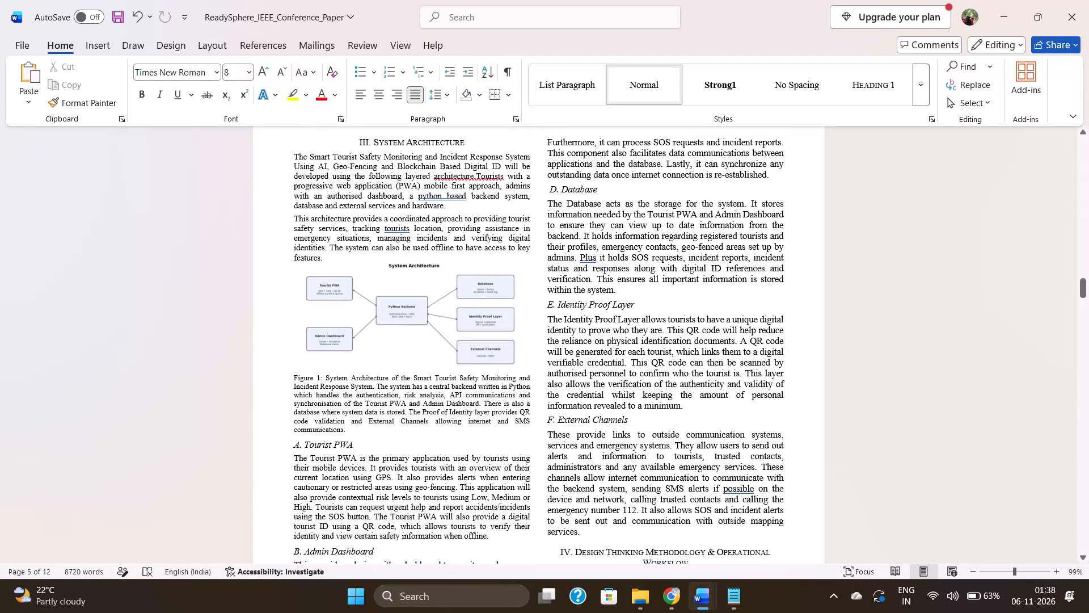
scroll(647, 313, up, 2)
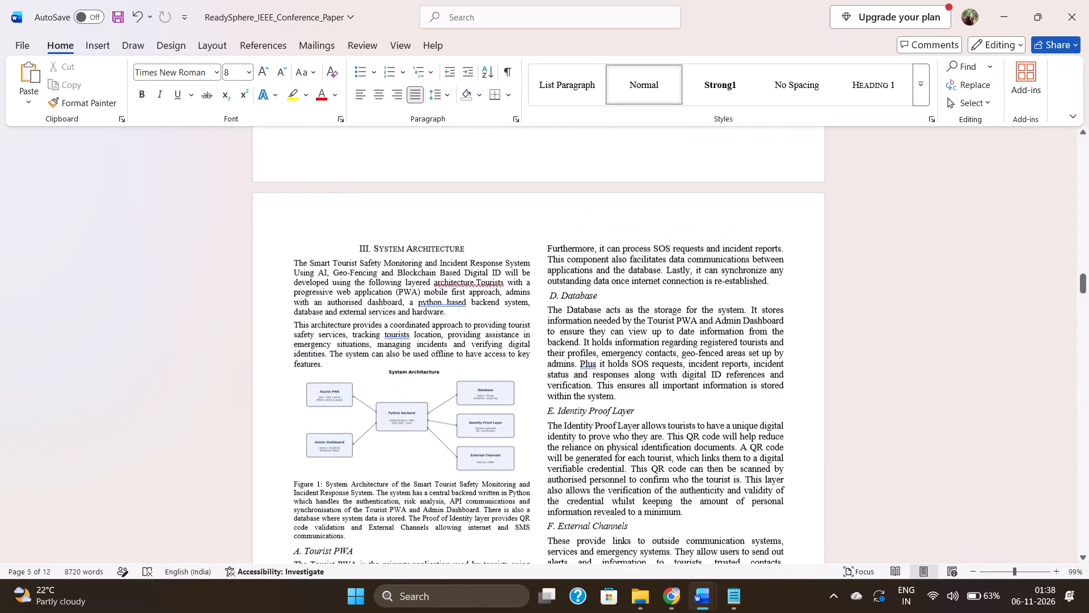
scroll(647, 313, up, 2)
scroll(647, 313, down, 6)
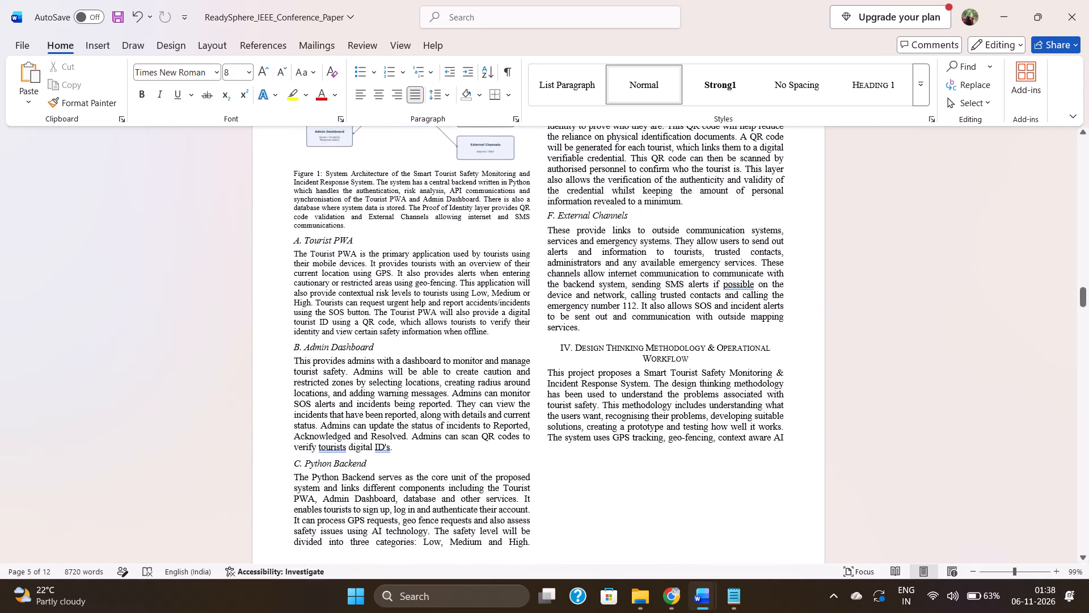
scroll(647, 313, down, 1)
Examine the literature review from Table I back to the Tourist Safety and Emergency System subsection on page 3.
scroll(647, 313, up, 9)
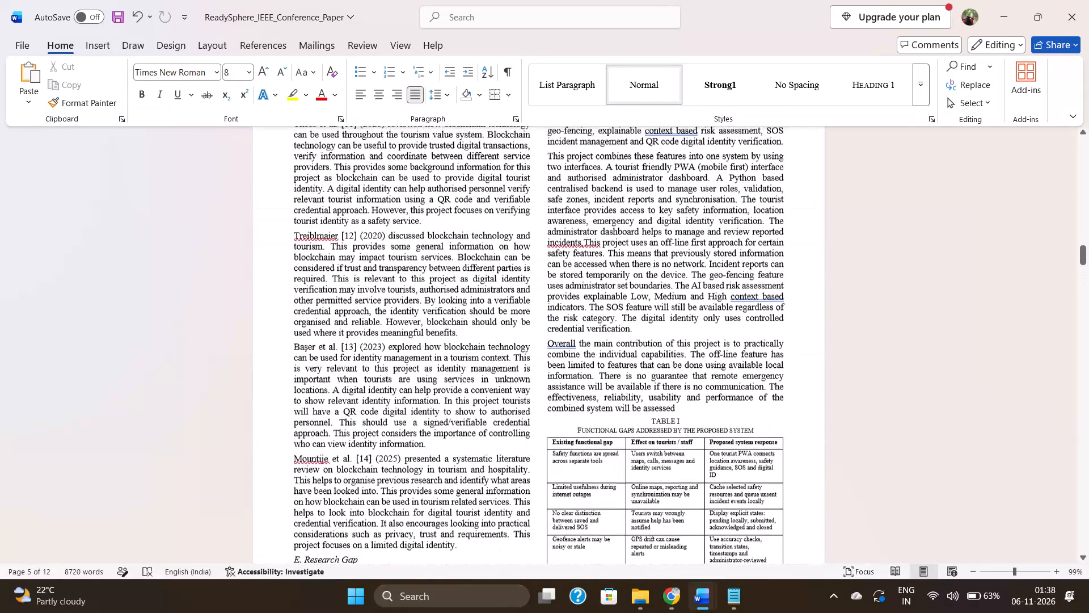
scroll(647, 313, up, 5)
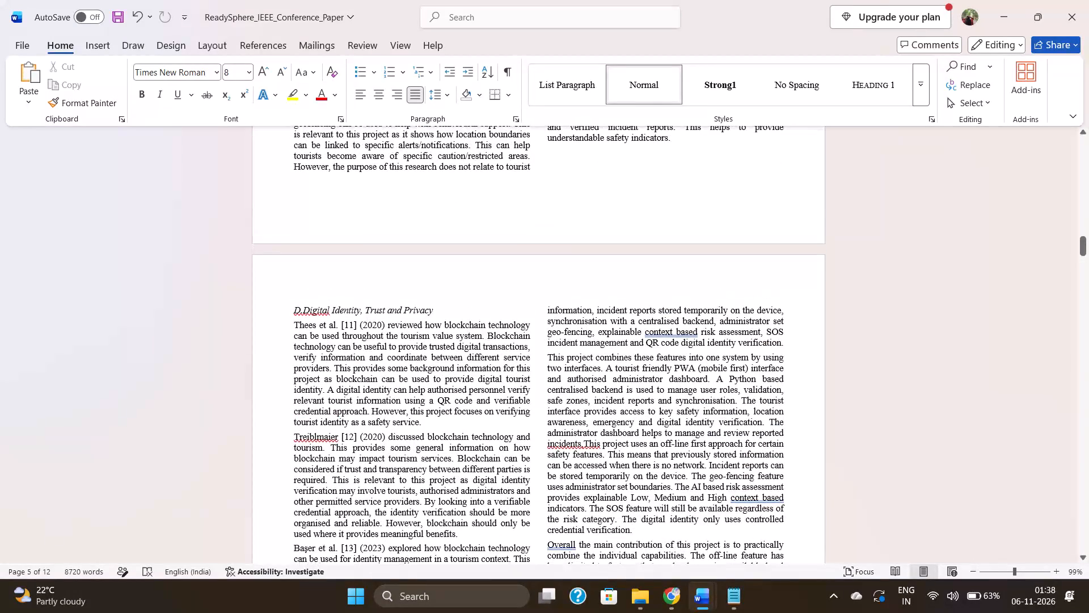
scroll(647, 313, up, 6)
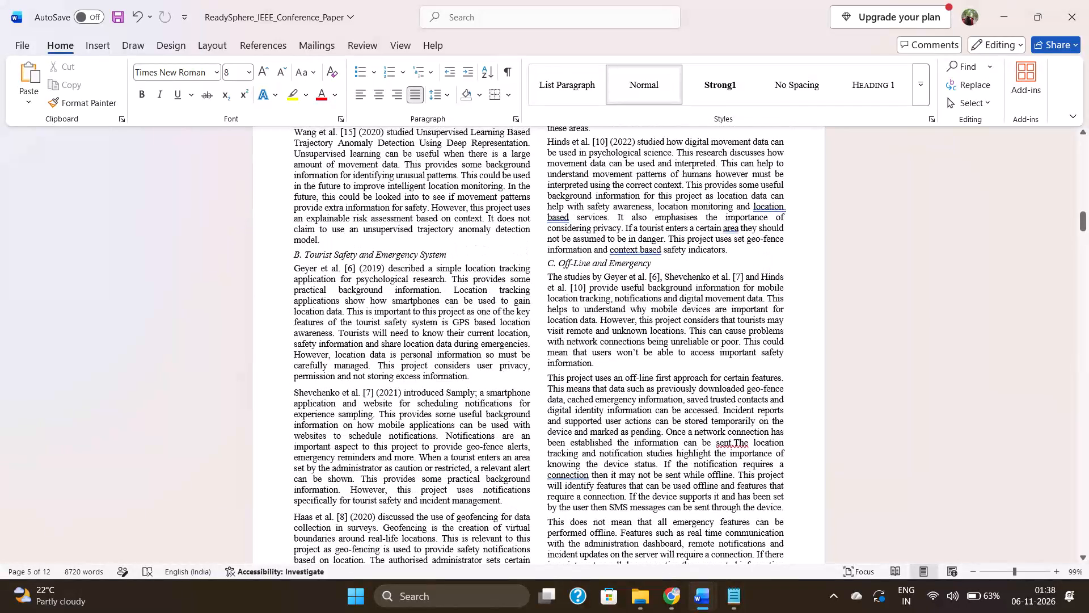
scroll(647, 313, up, 1)
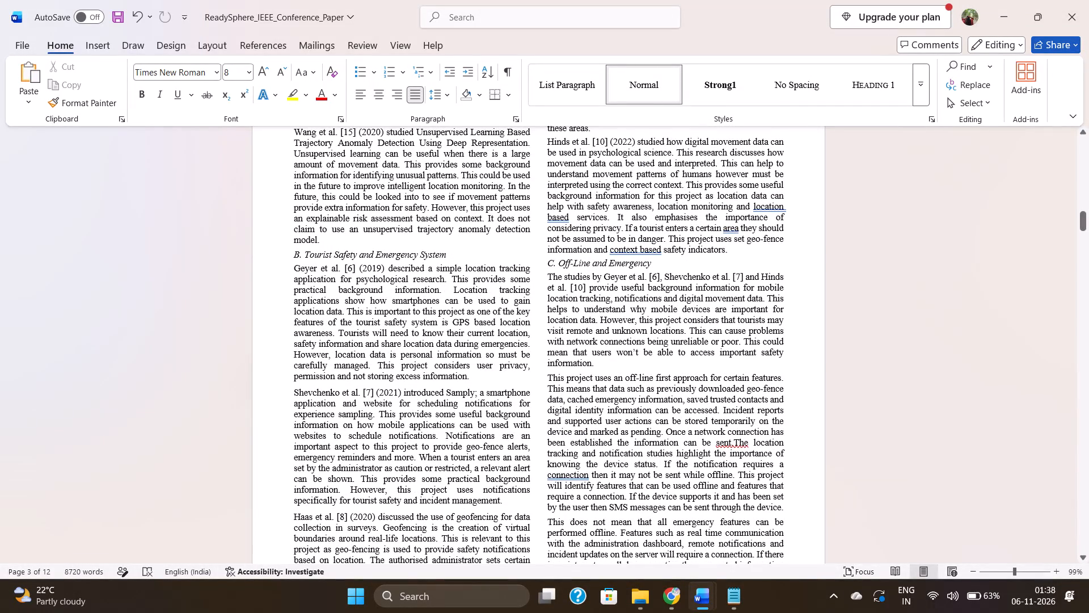
Reread the literature review's offline and emergency, digital identity and research gap subsections along with Table I's functional gaps.
click(619, 368)
scroll(619, 368, down, 6)
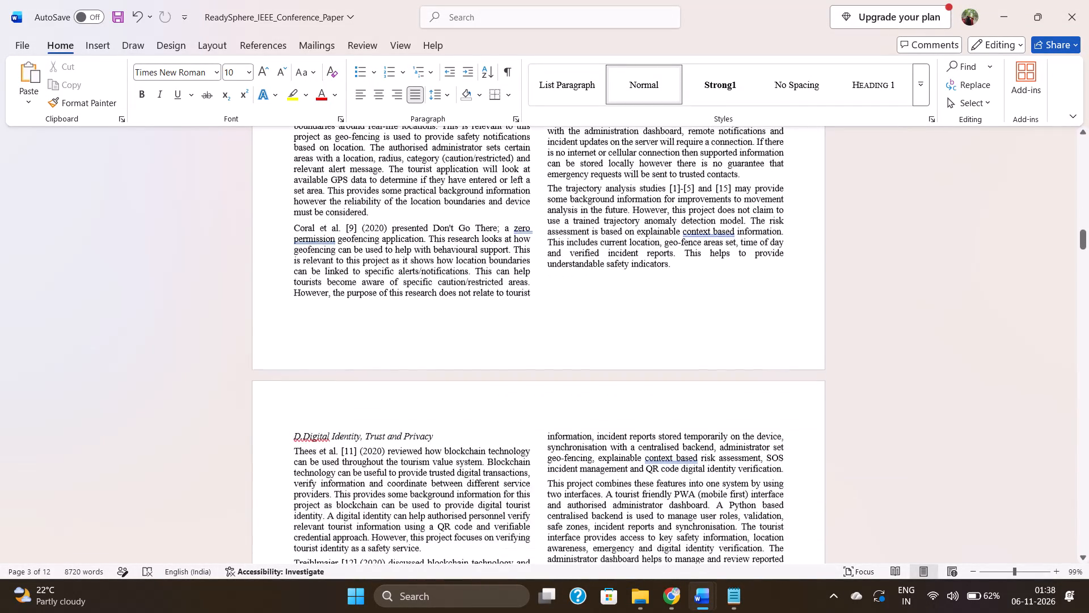
scroll(619, 368, down, 5)
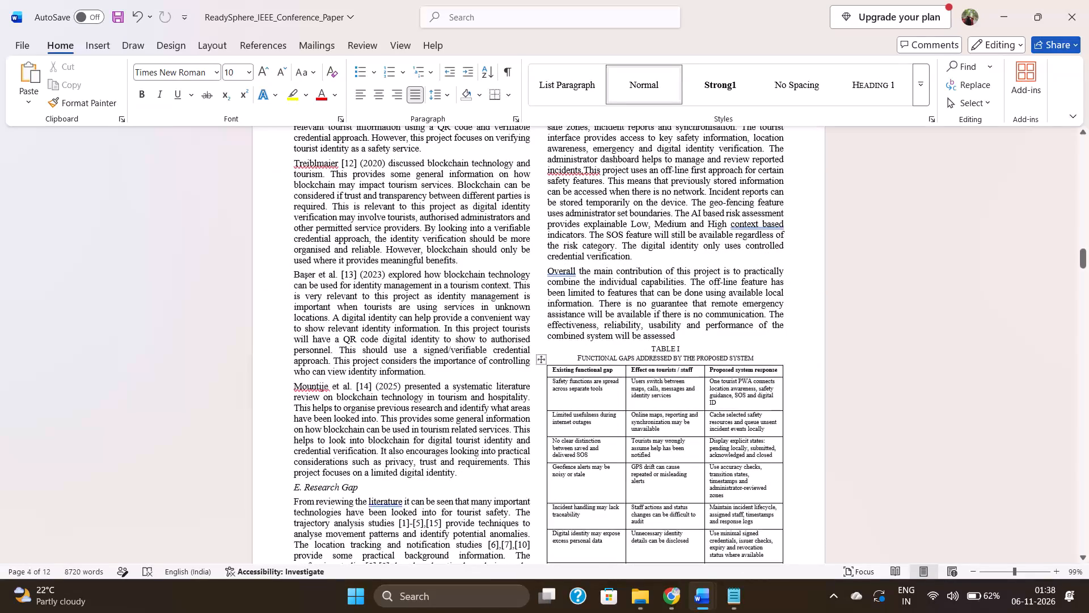
scroll(641, 238, up, 3)
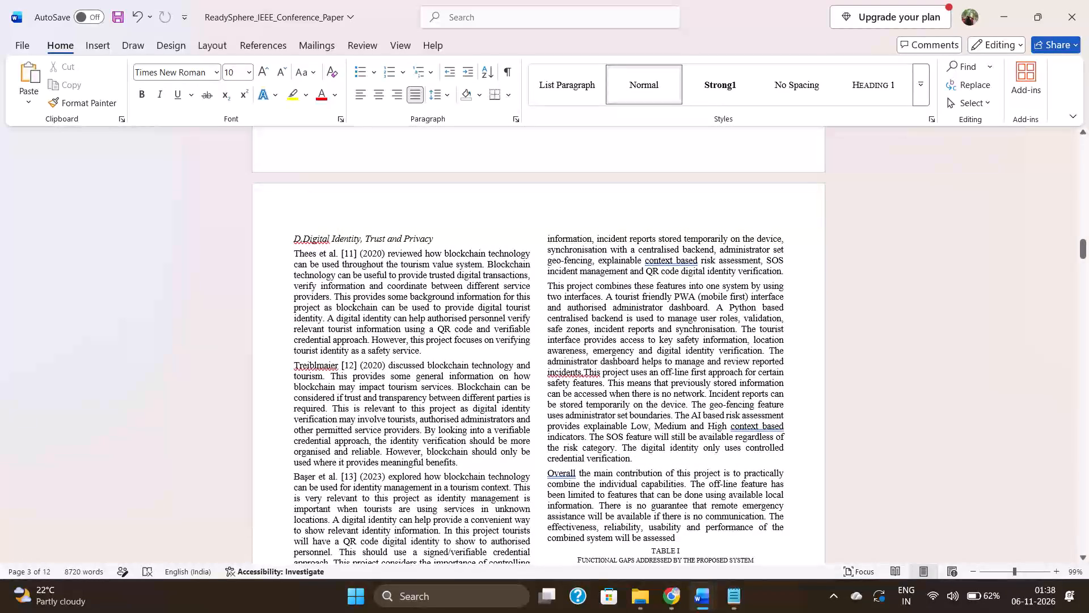
scroll(641, 238, up, 6)
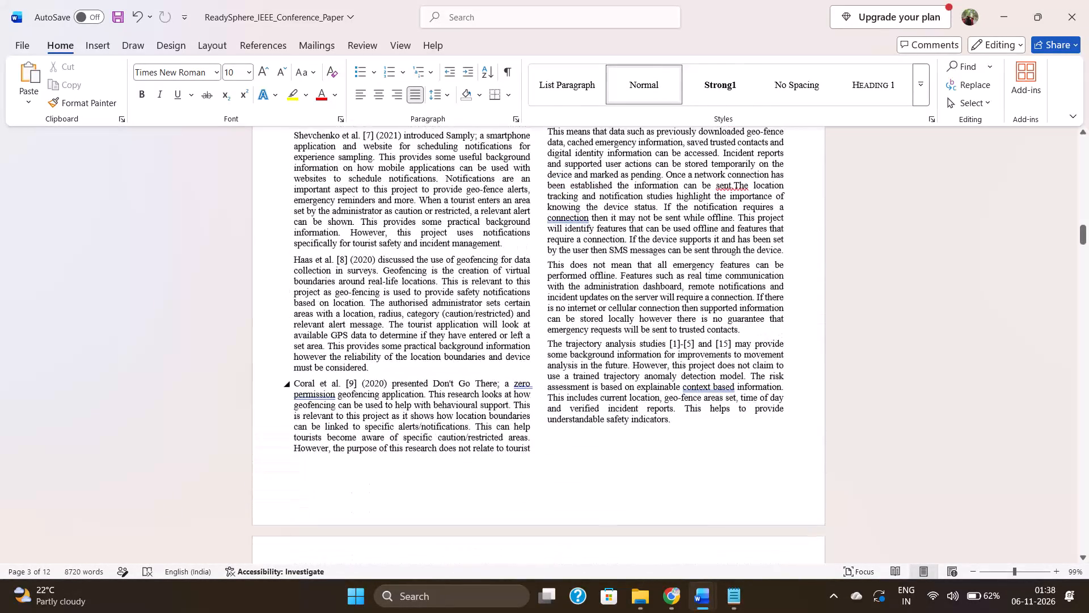
scroll(641, 238, up, 1)
scroll(641, 238, down, 9)
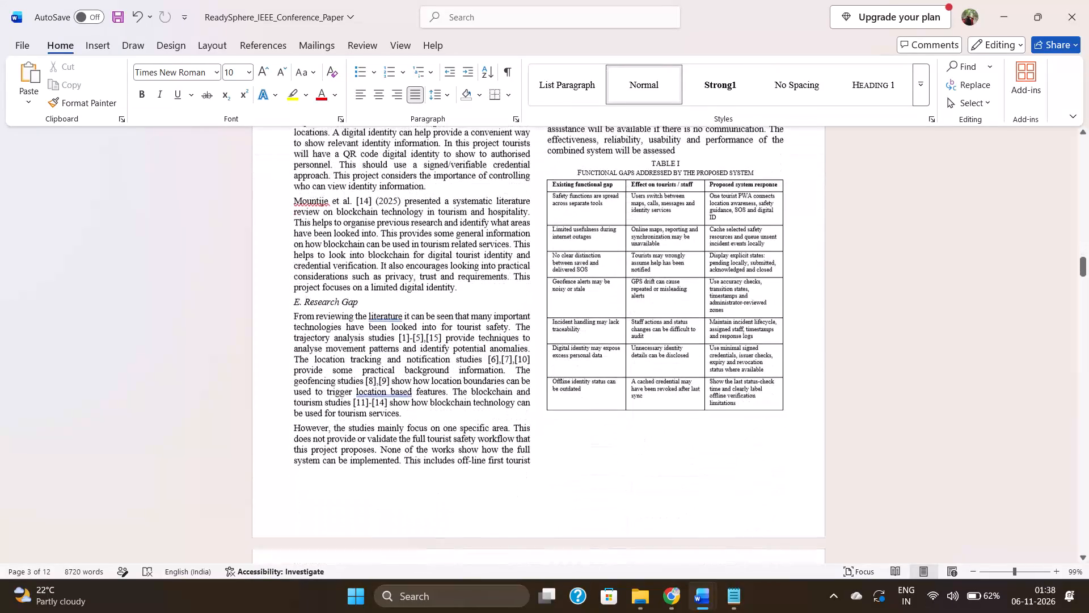
Reread Section III's system architecture figure and component descriptions on page 4, through the opening of Section IV.
scroll(641, 238, down, 4)
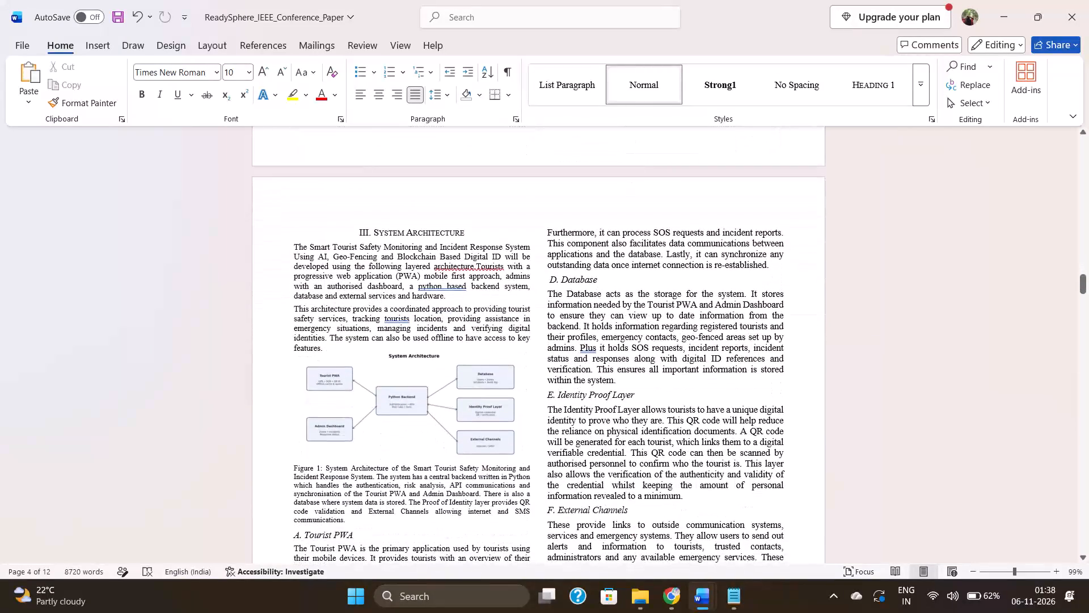
scroll(641, 238, down, 2)
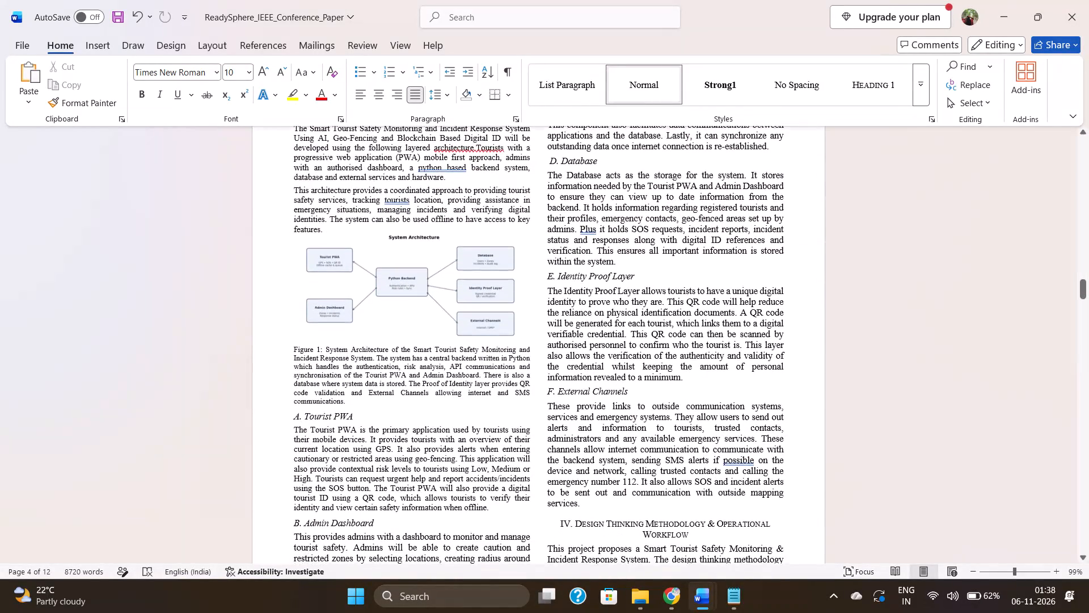
scroll(641, 238, down, 2)
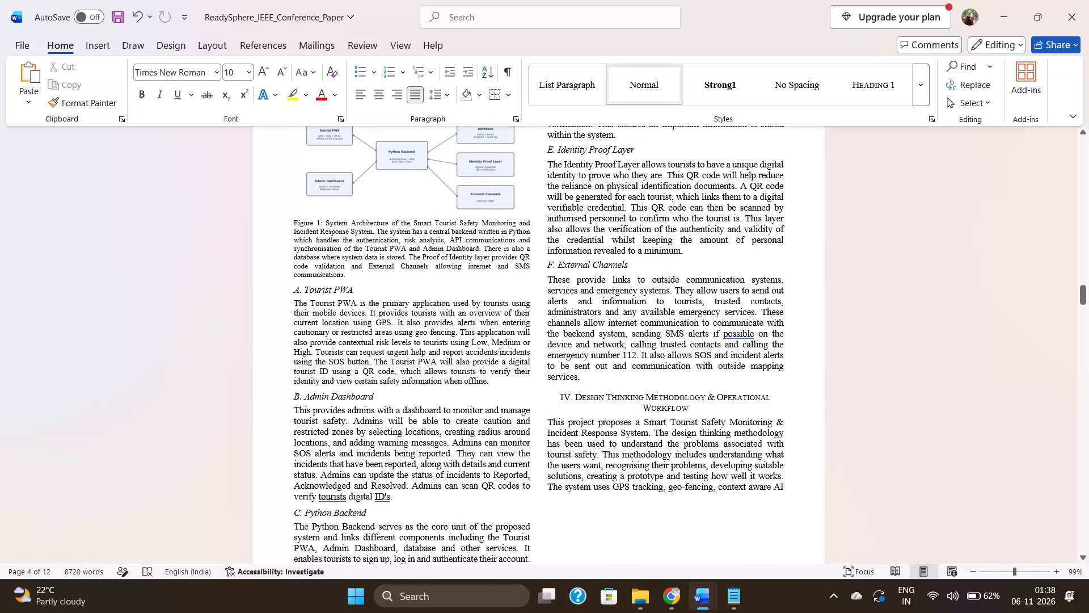
scroll(641, 238, down, 1)
scroll(623, 329, up, 3)
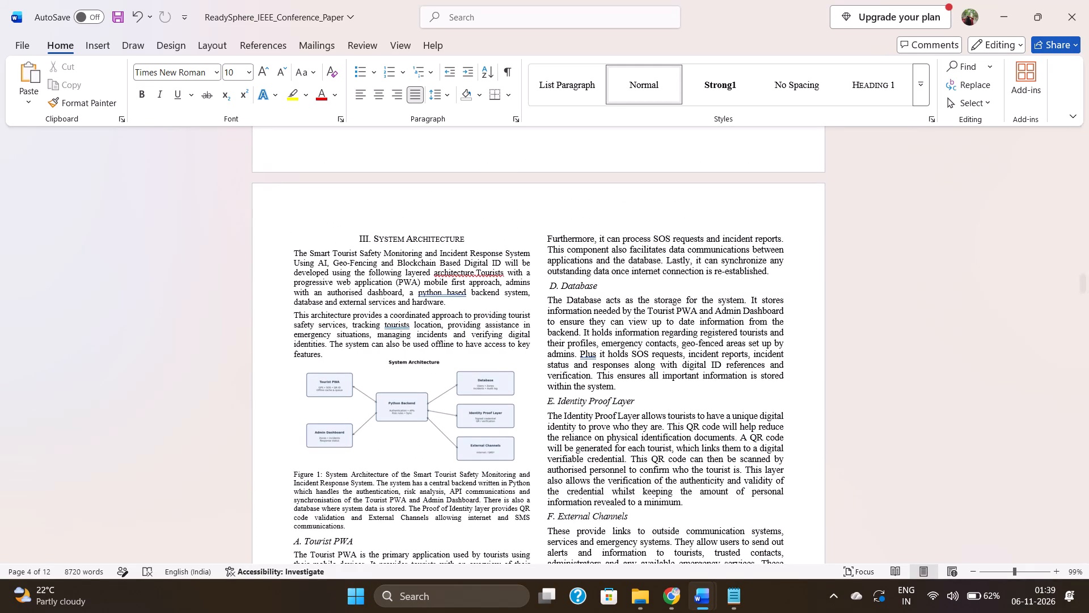
scroll(623, 329, down, 3)
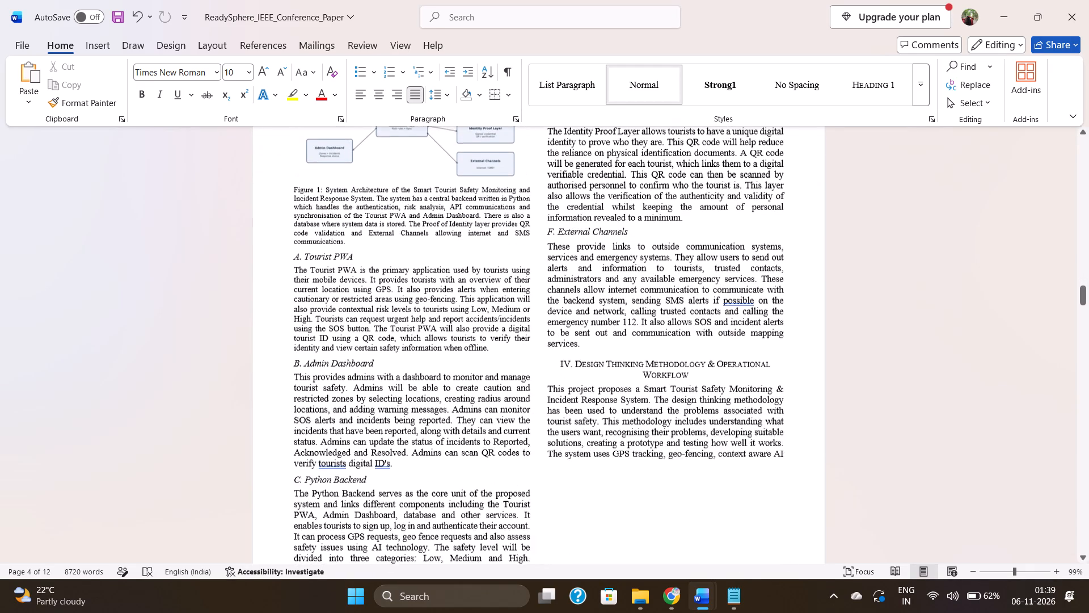
scroll(623, 329, down, 2)
Switch to Chrome and look through the source PDF from Table 5 to the workflow figures on page 13.
click(994, 0)
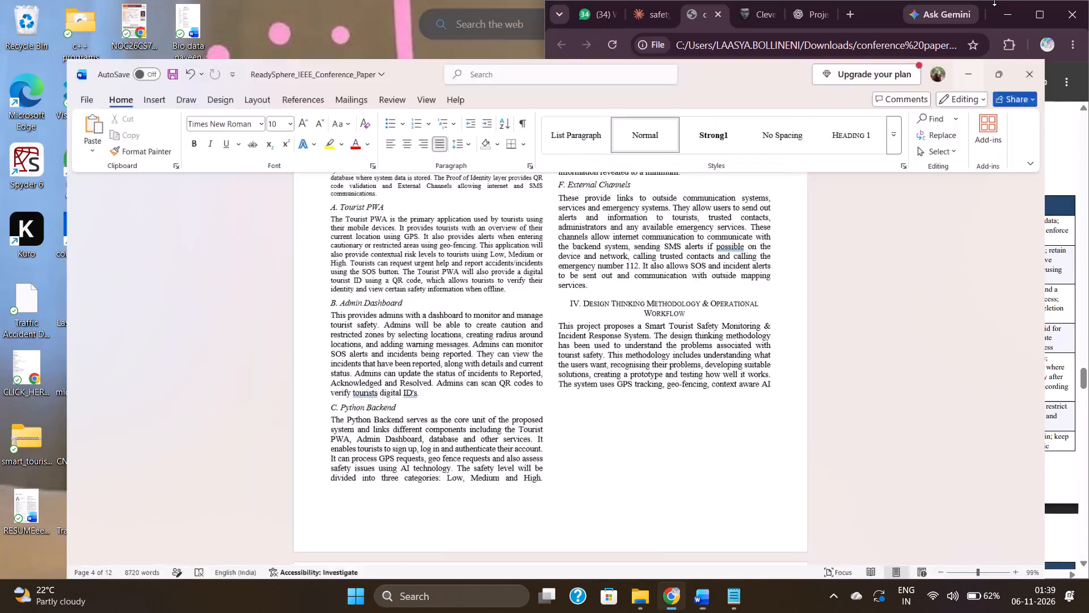
click(1033, 20)
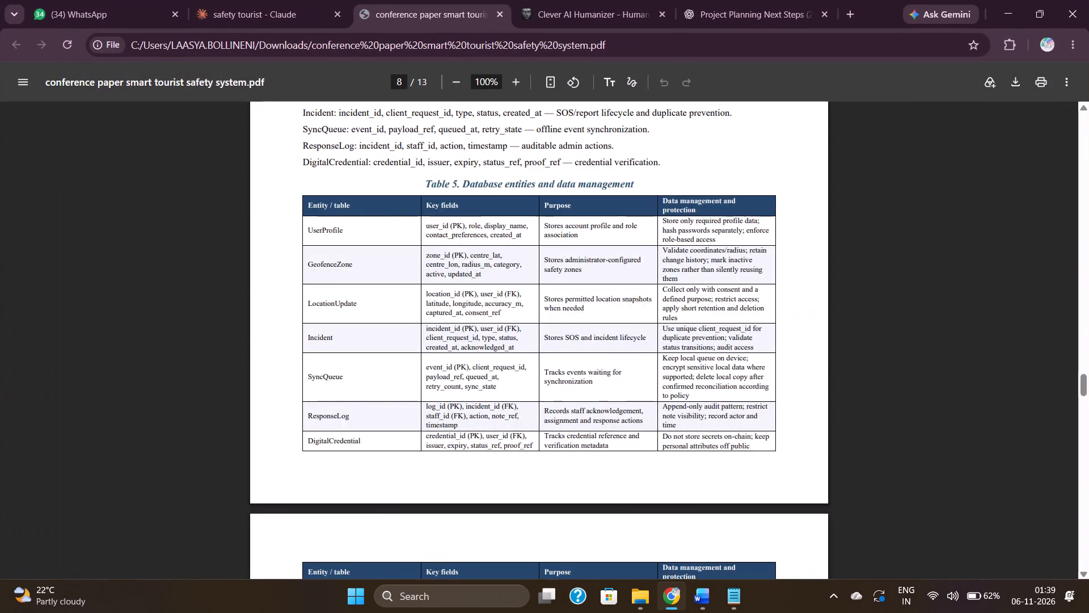
scroll(706, 196, down, 6)
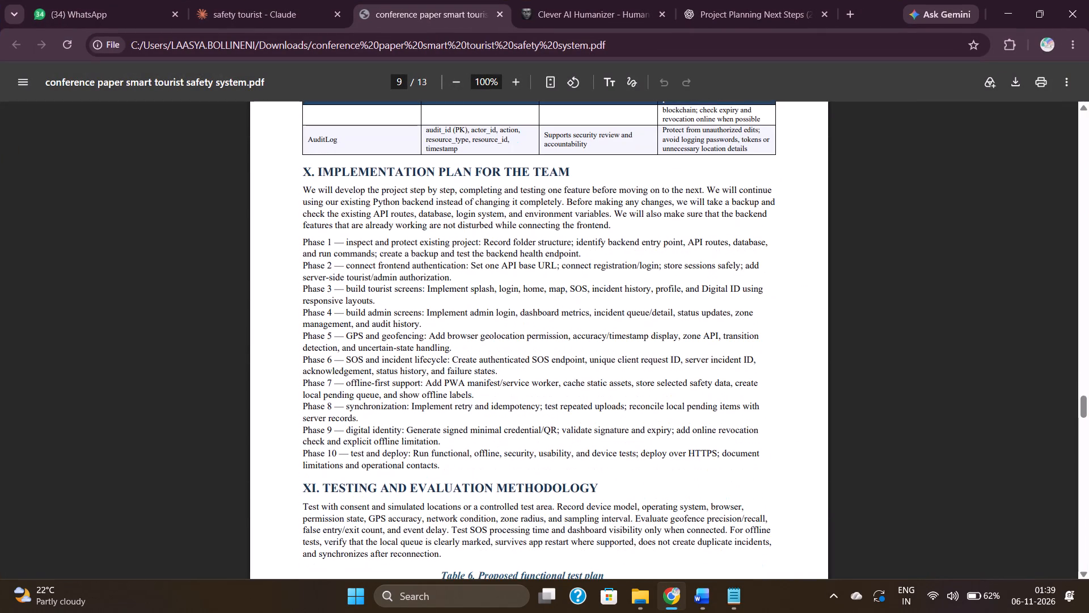
scroll(706, 196, down, 1)
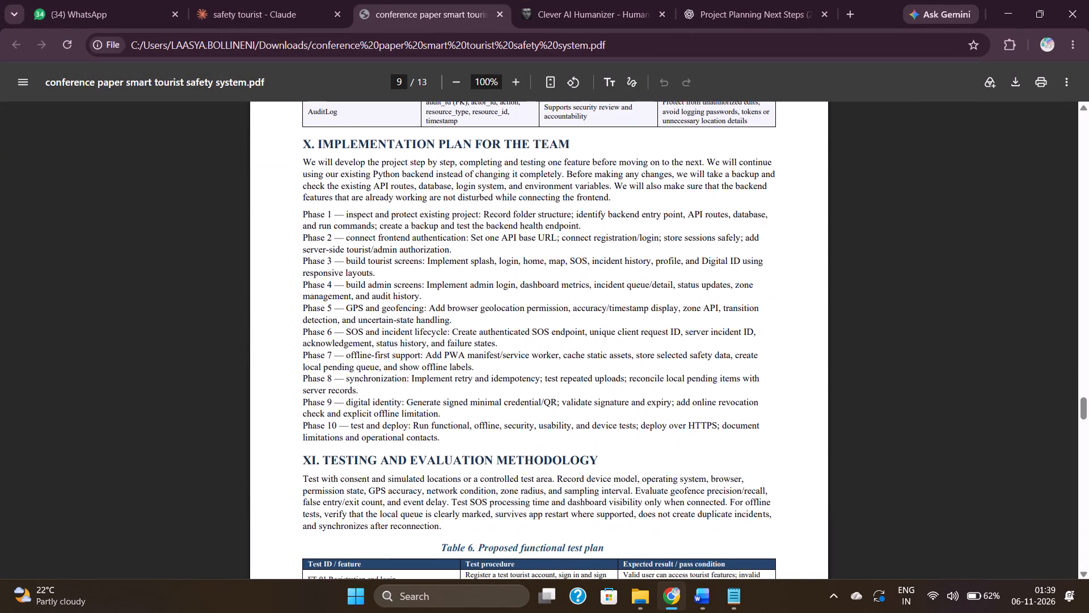
scroll(706, 196, down, 1)
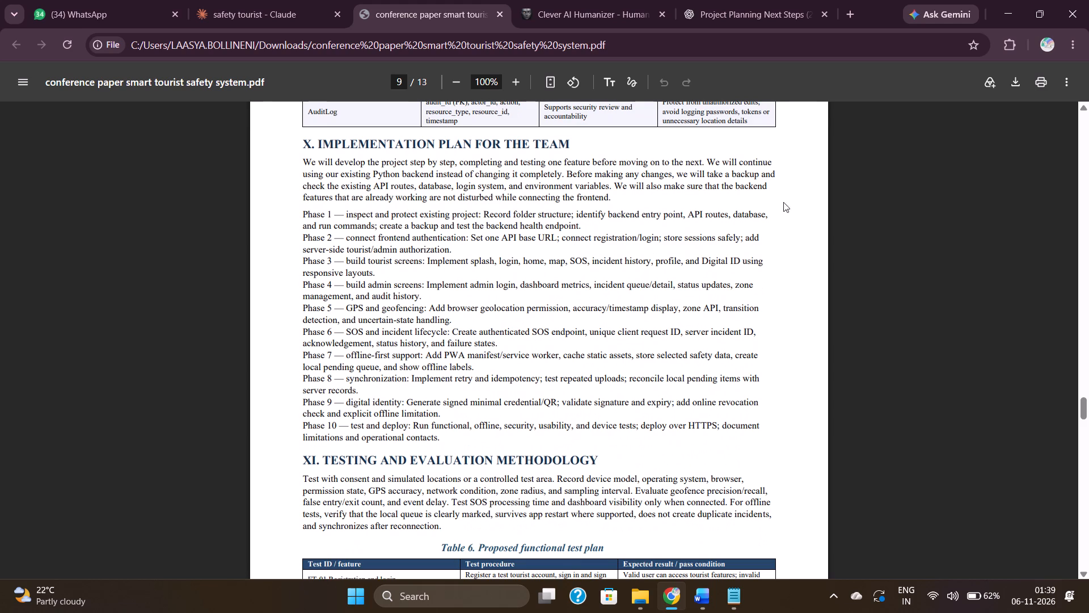
scroll(674, 282, down, 3)
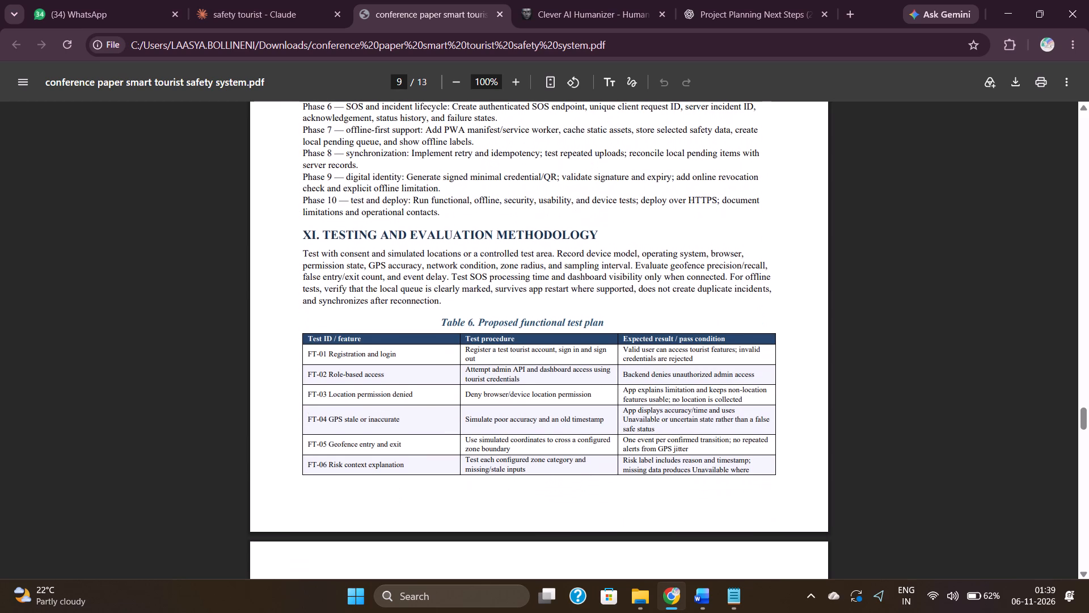
scroll(674, 282, down, 1)
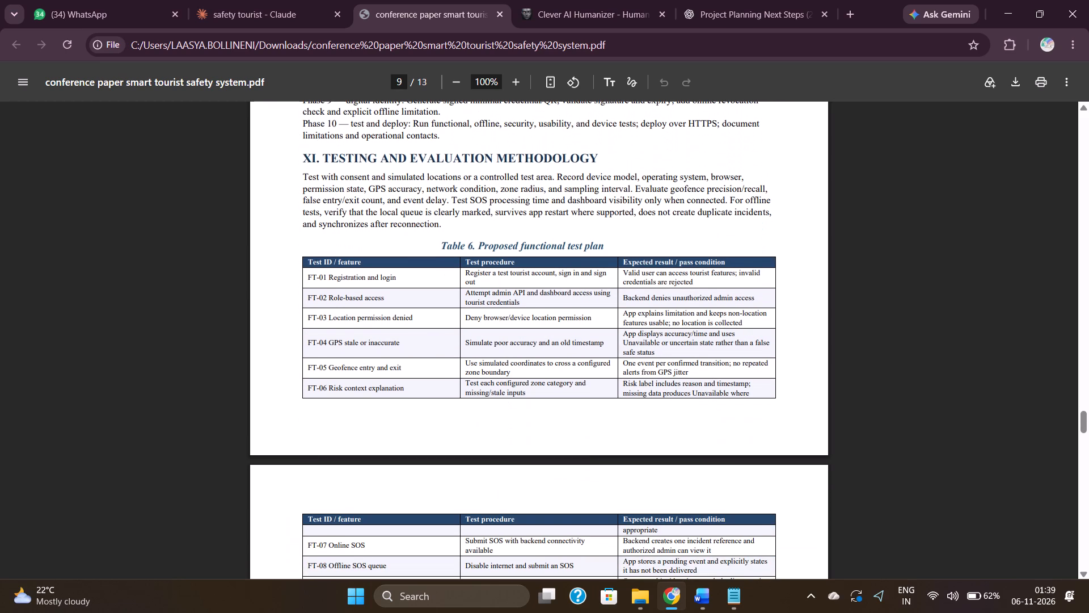
scroll(710, 369, down, 5)
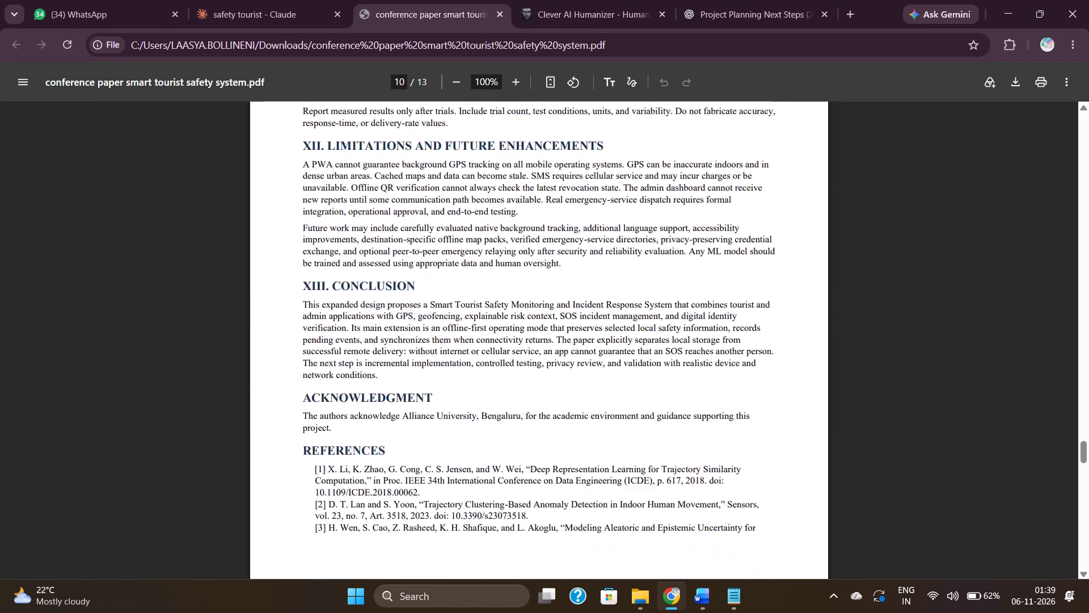
scroll(710, 369, down, 10)
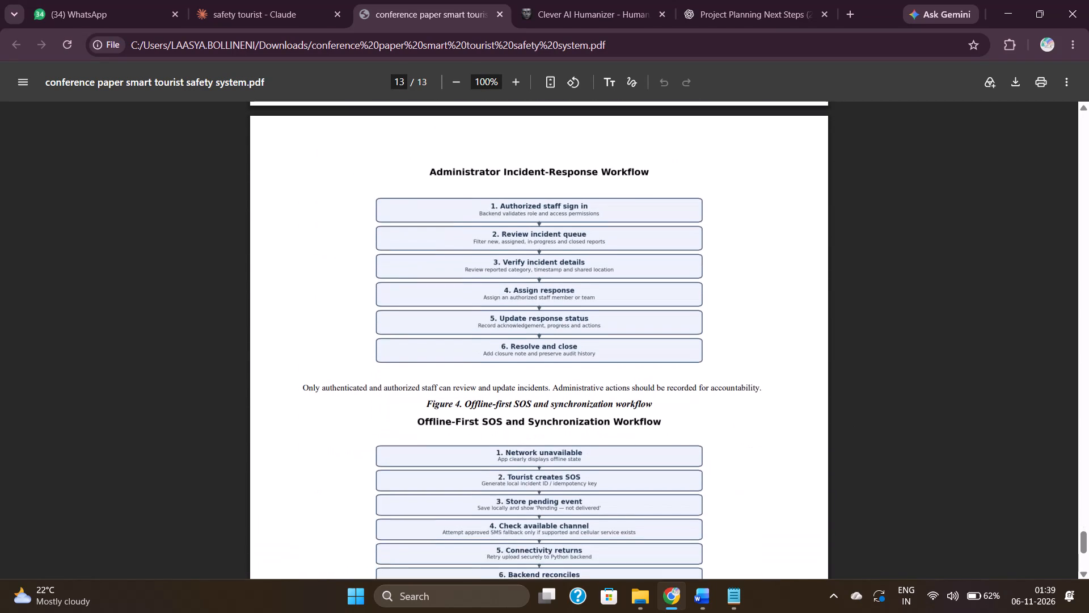
scroll(710, 369, down, 3)
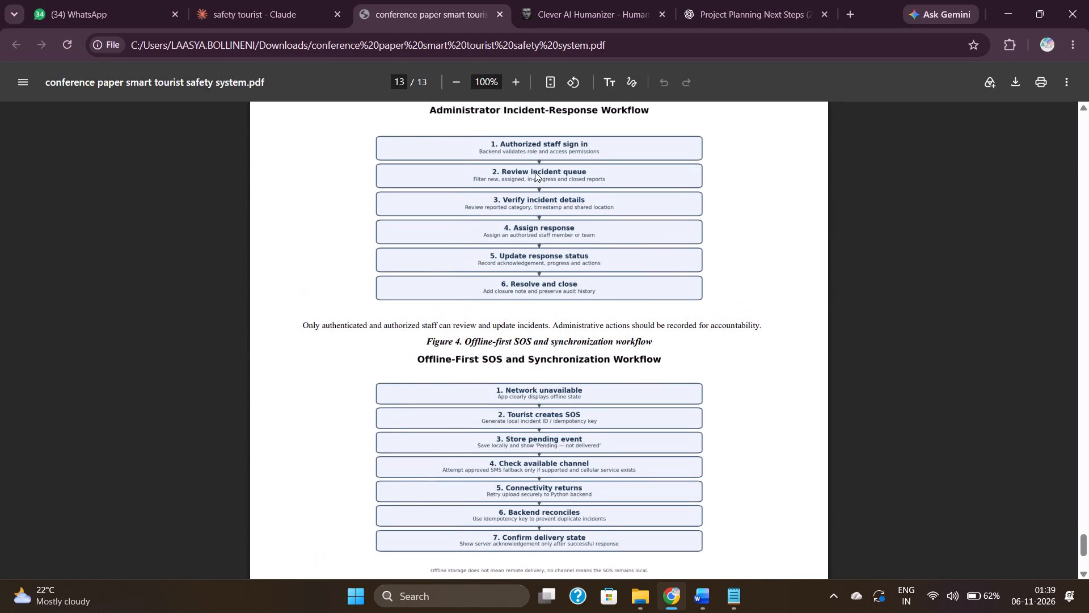
click(459, 83)
click(459, 83)
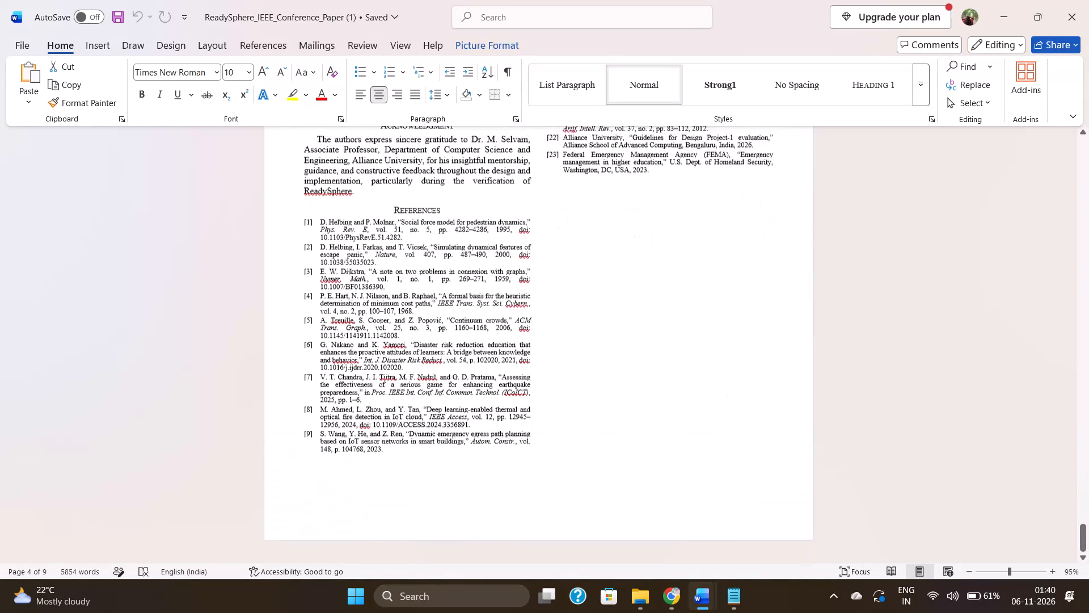
scroll(756, 407, down, 2)
scroll(756, 407, up, 4)
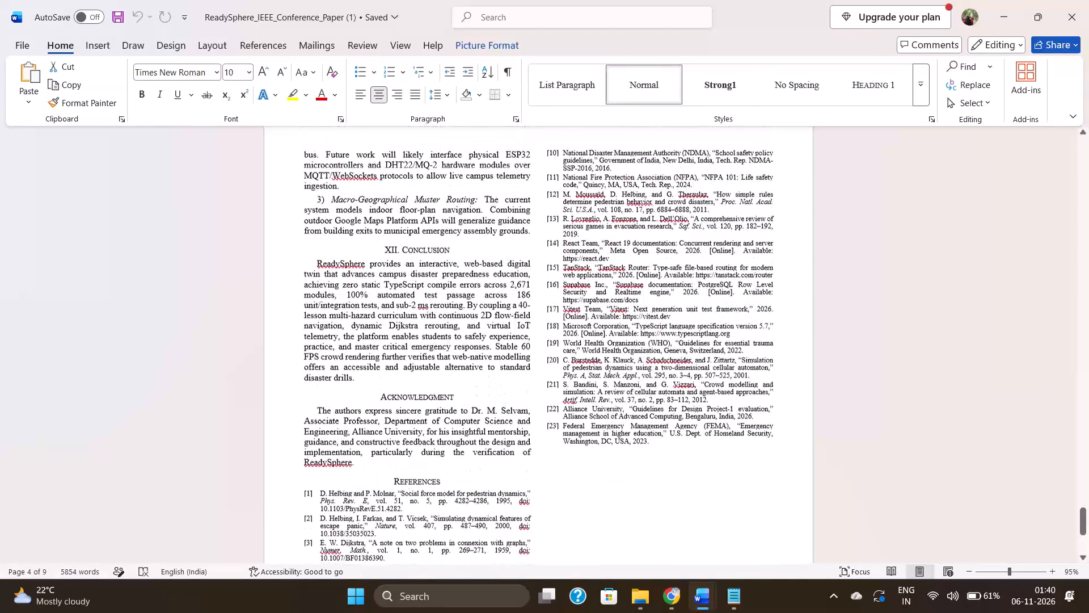
scroll(756, 407, up, 5)
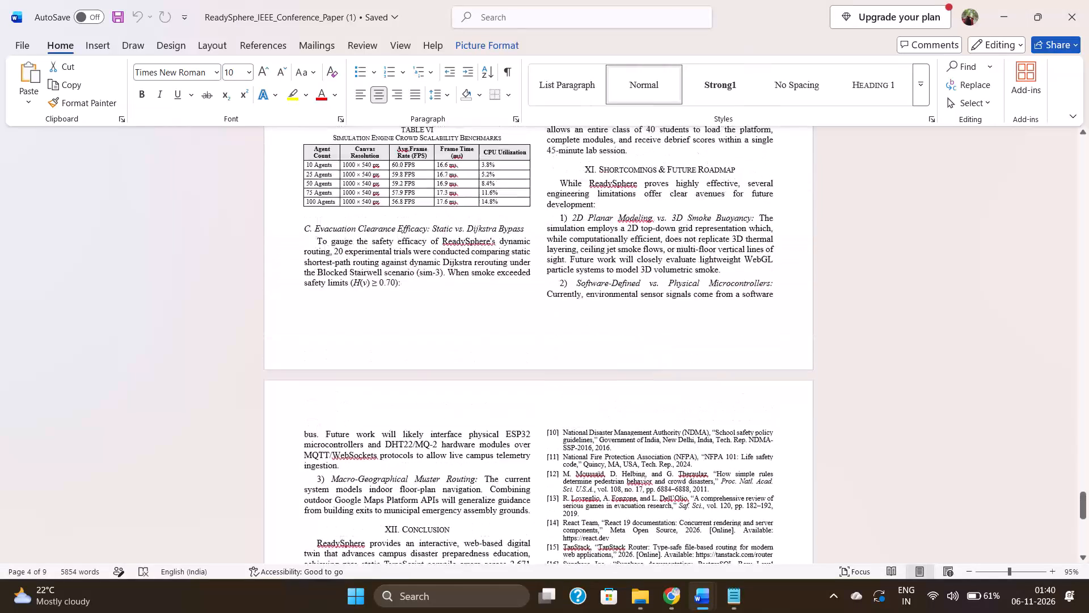
scroll(756, 407, up, 2)
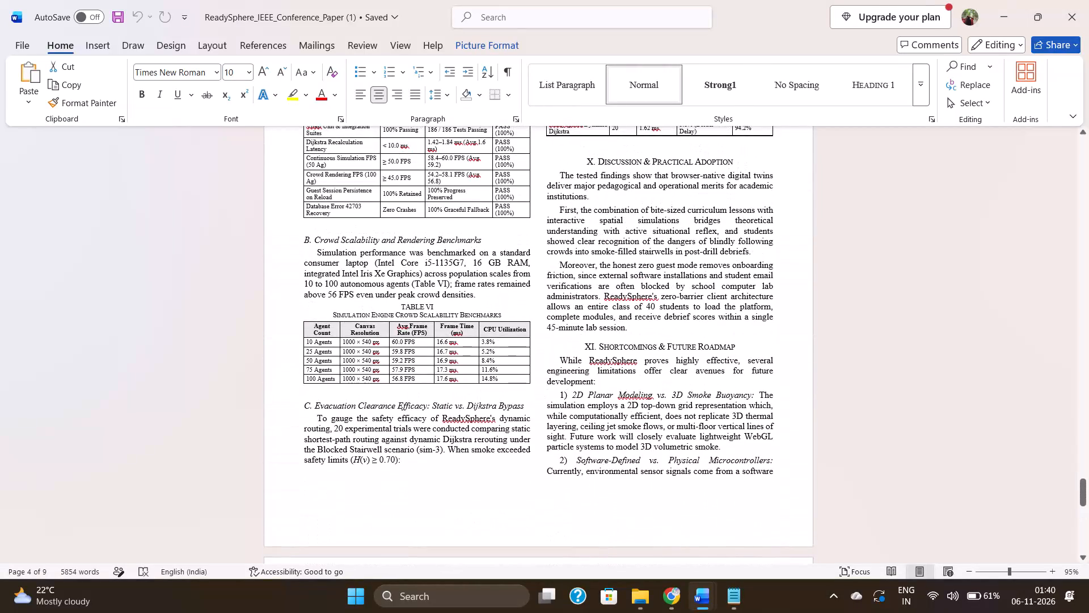
scroll(756, 407, up, 1)
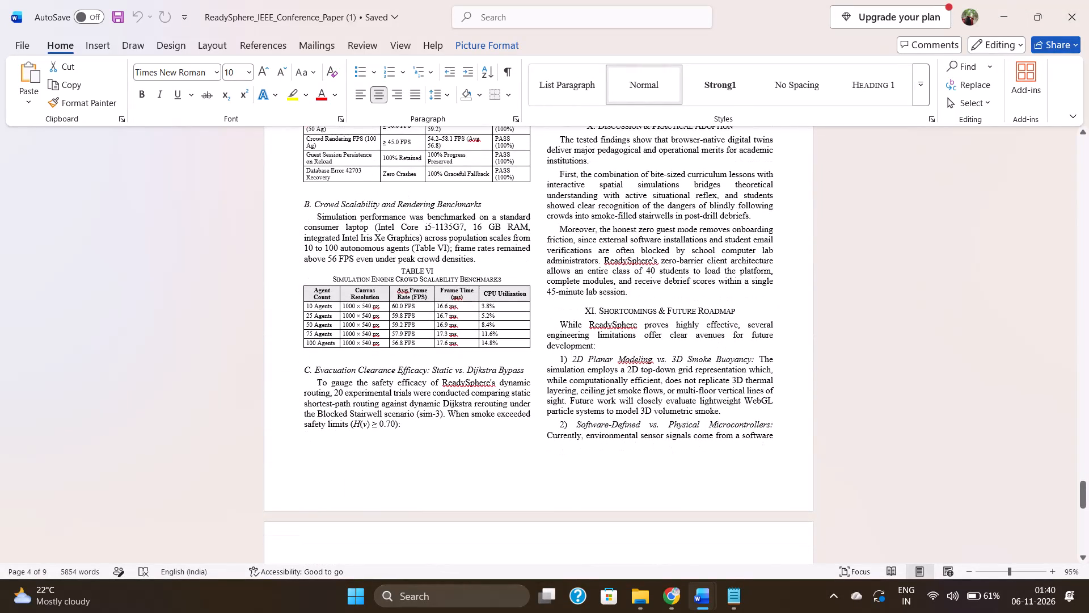
Examine the reference paper from Table VI back through Tables V and IV to the Fig. 6 database schema and Section VIII.
scroll(756, 407, right, 1)
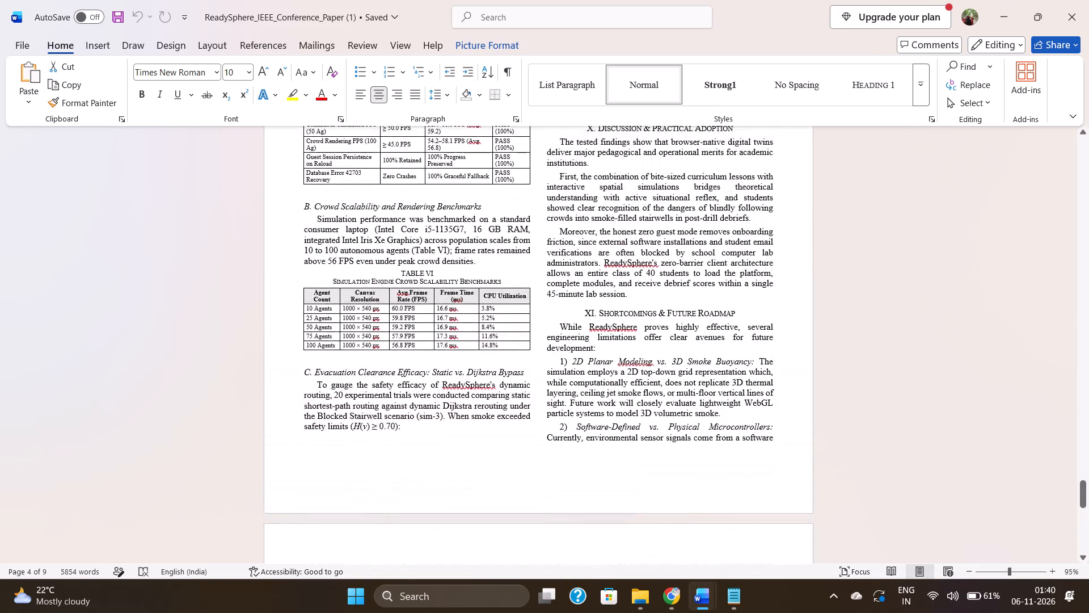
scroll(756, 407, up, 2)
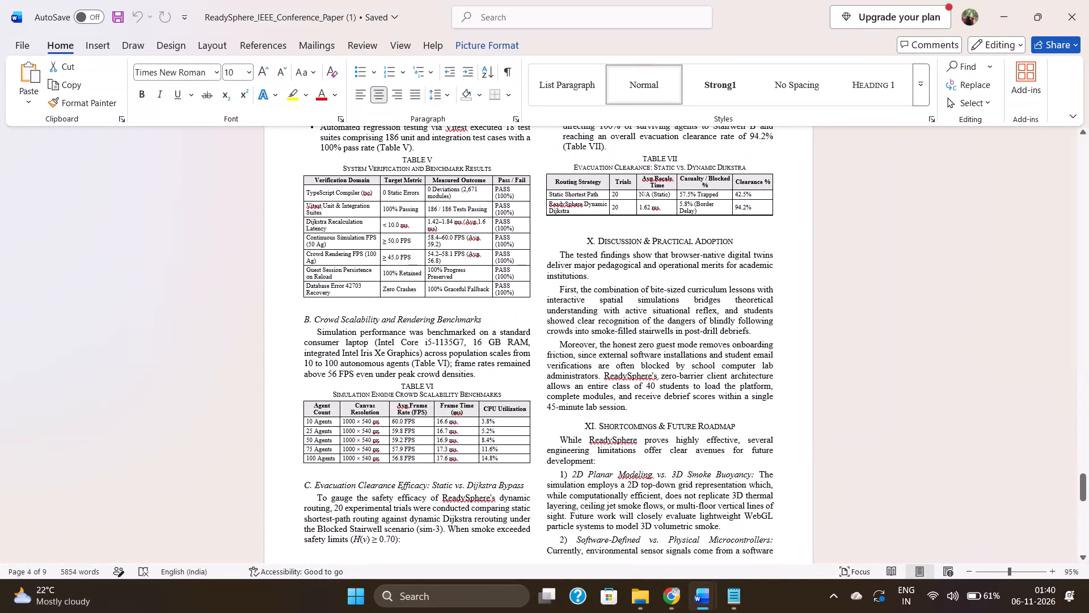
scroll(690, 274, up, 1)
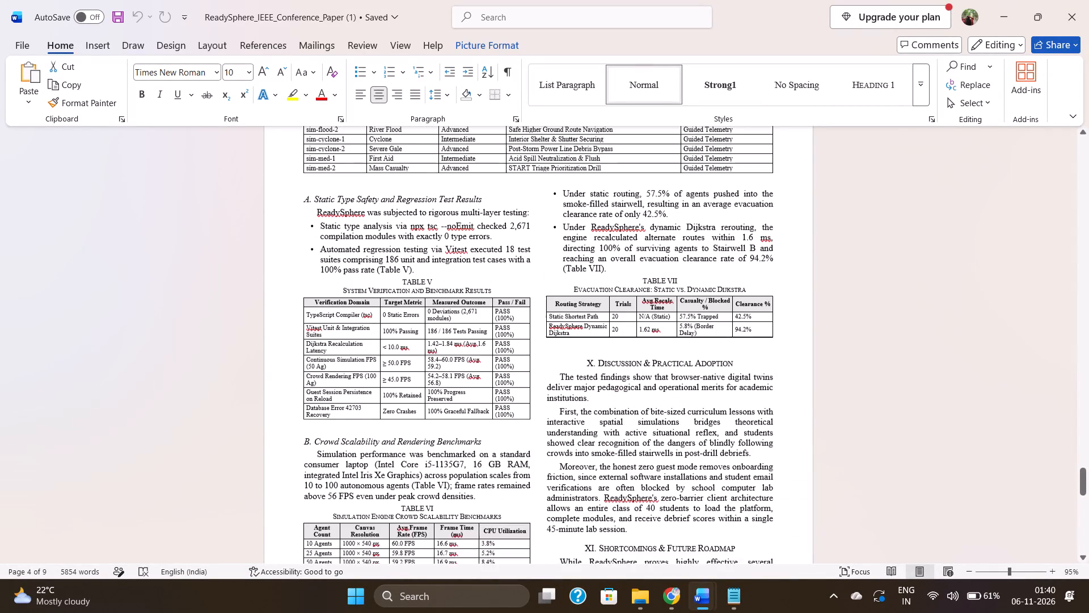
scroll(690, 274, up, 3)
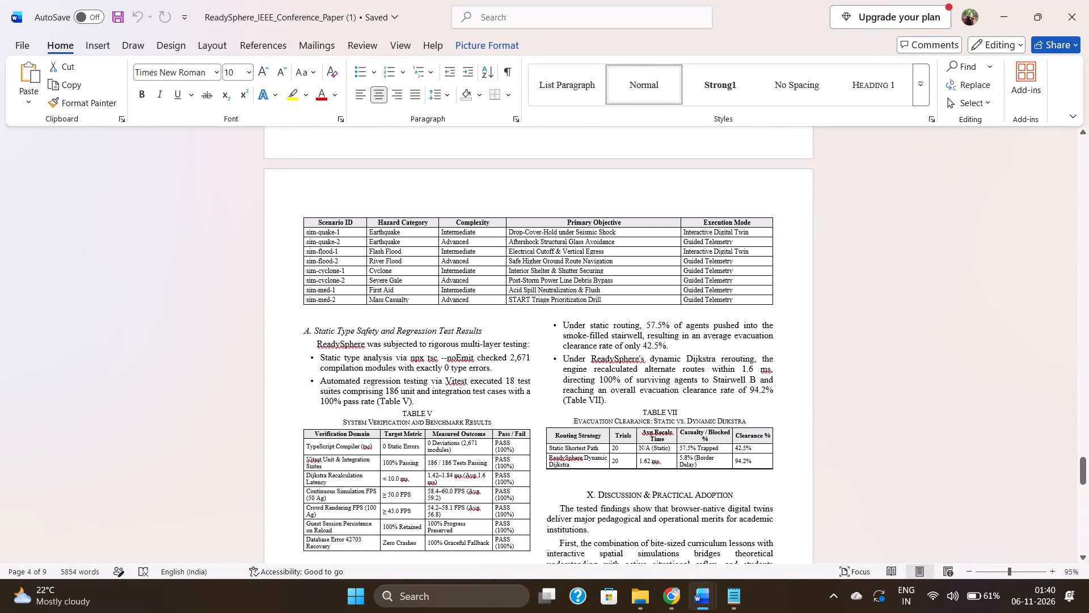
scroll(690, 274, up, 2)
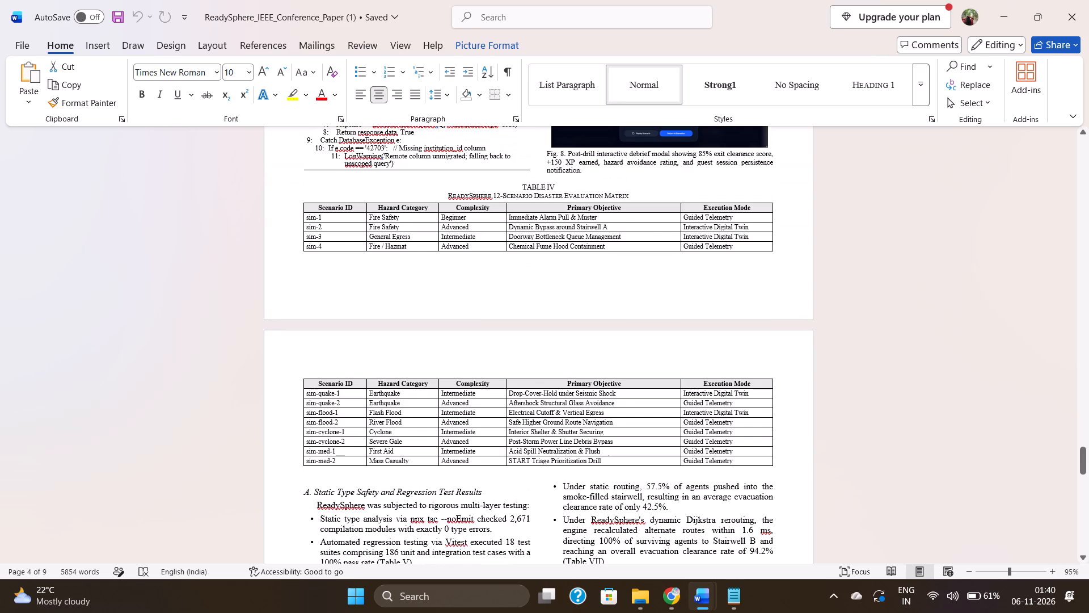
scroll(690, 274, up, 4)
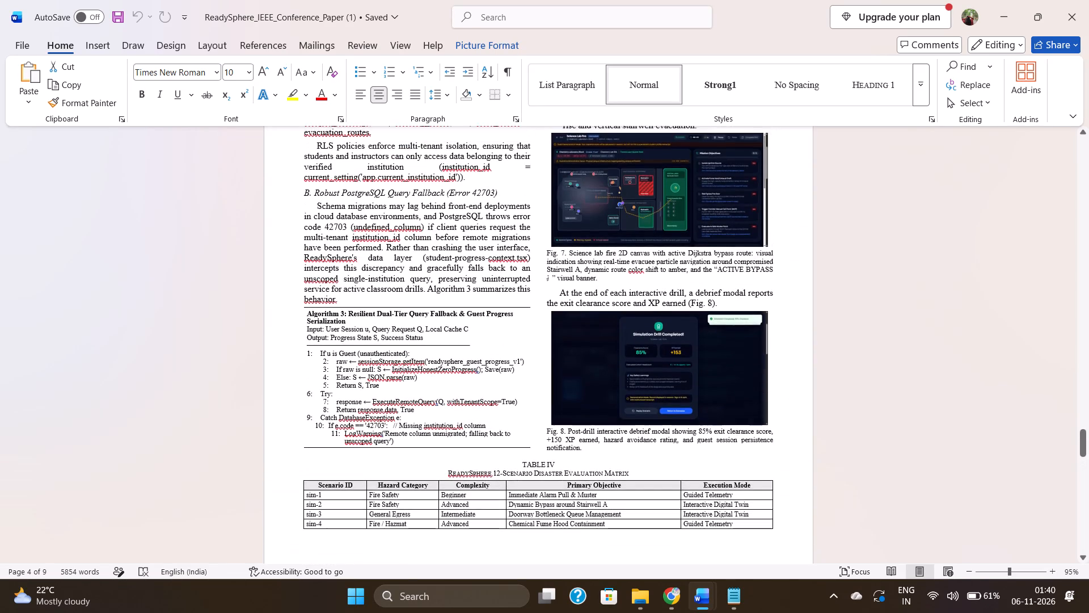
scroll(690, 274, up, 5)
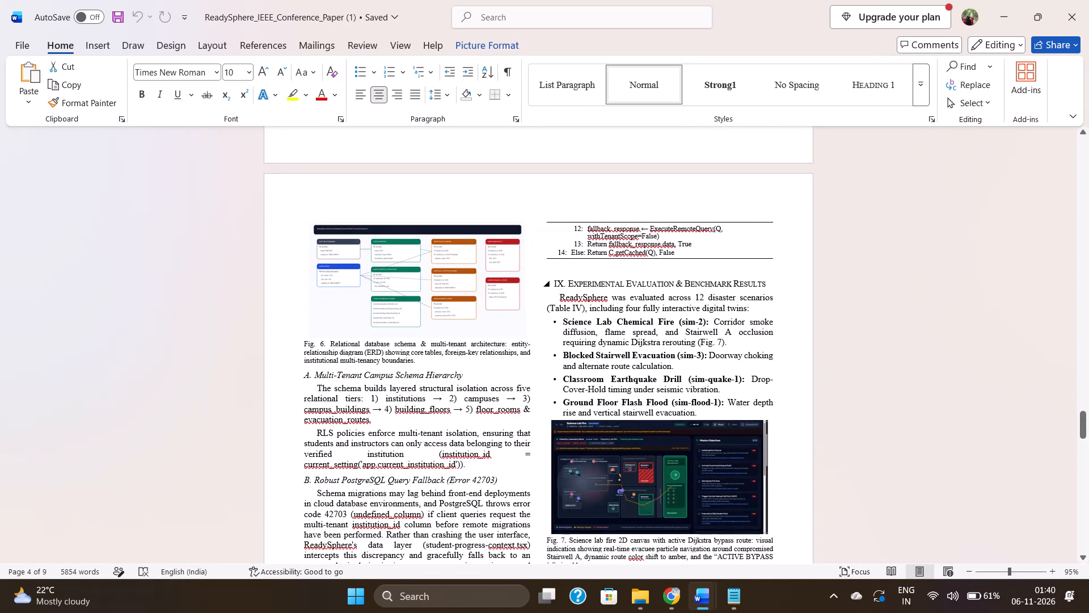
scroll(690, 274, down, 1)
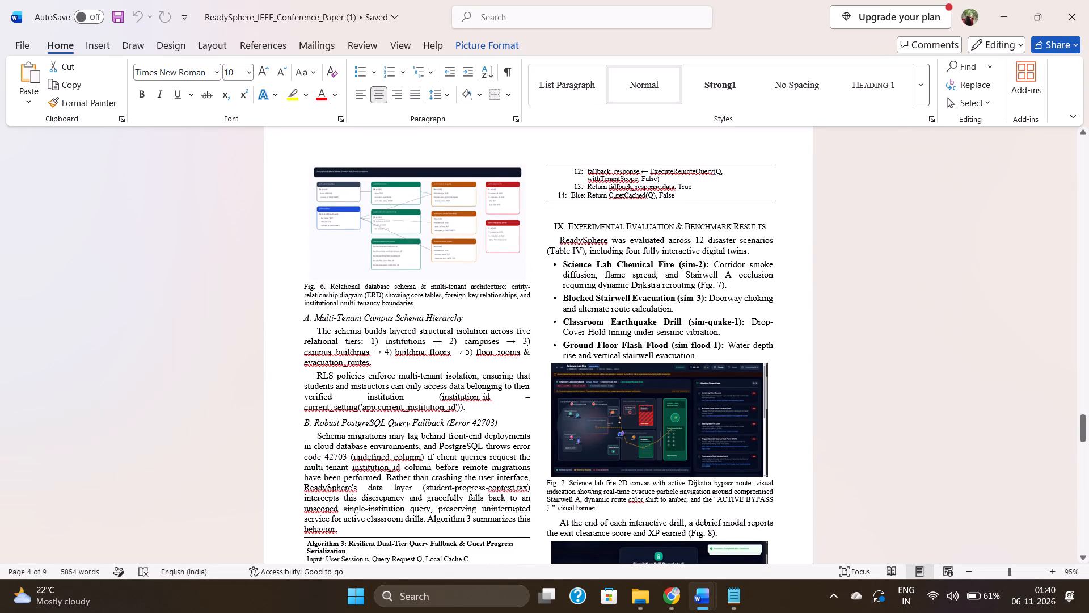
scroll(503, 388, up, 4)
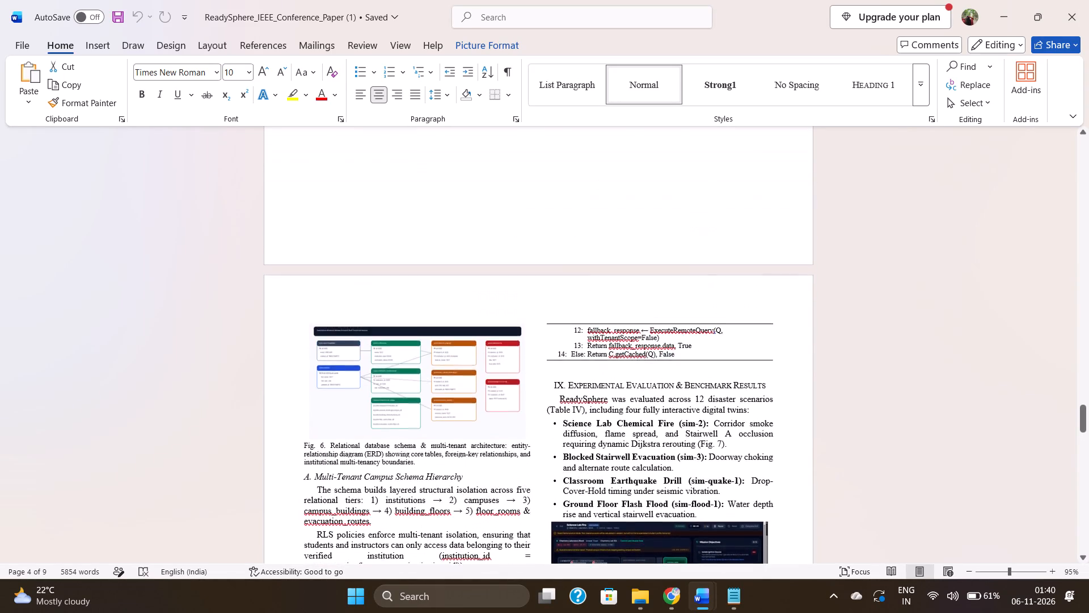
scroll(503, 388, up, 2)
scroll(503, 388, right, 1)
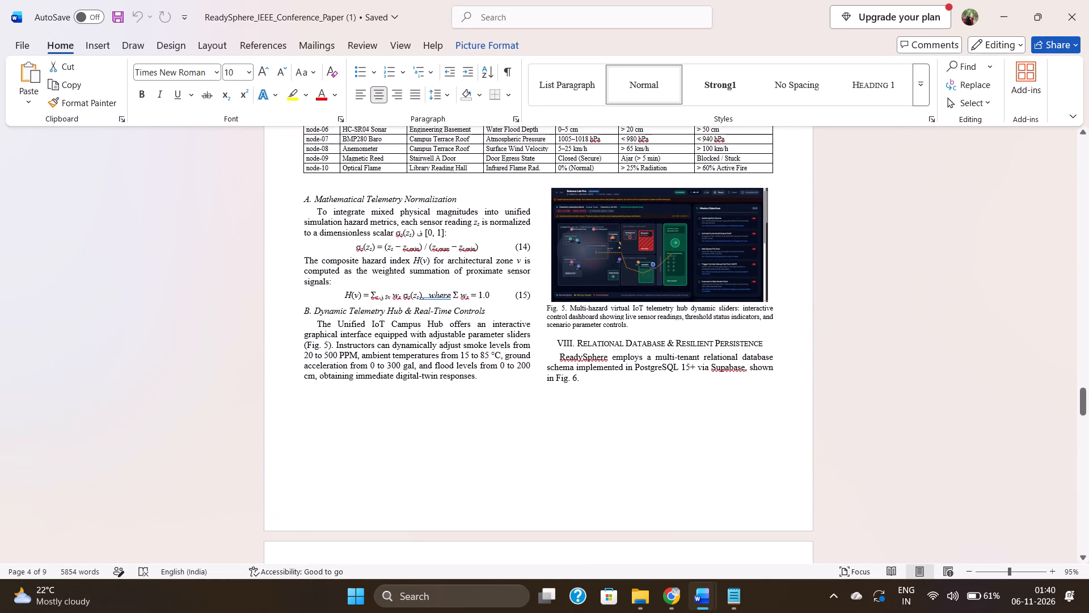
scroll(503, 388, down, 1)
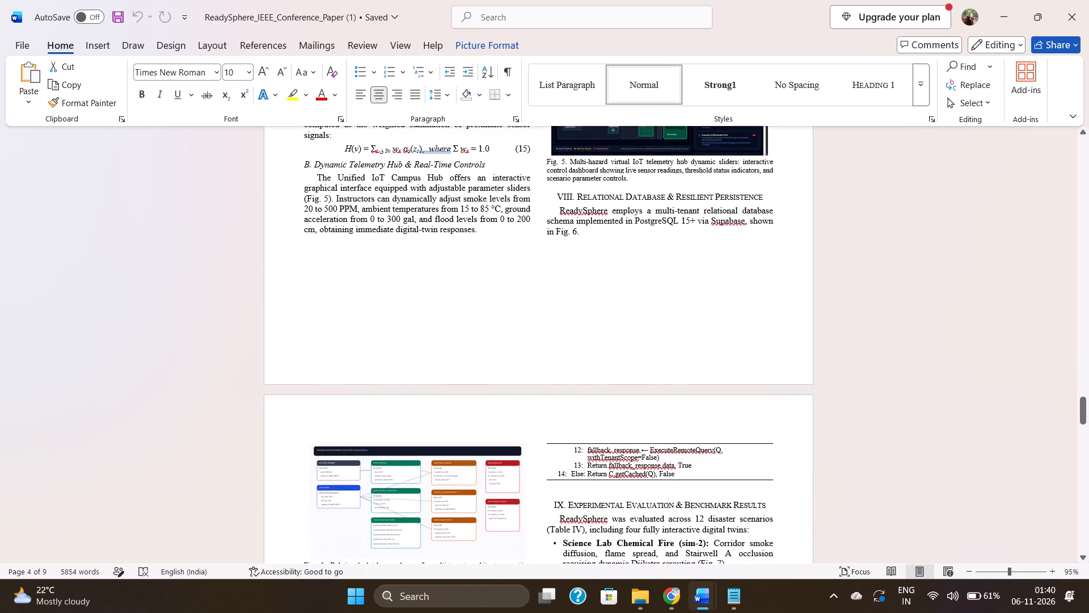
scroll(503, 388, down, 3)
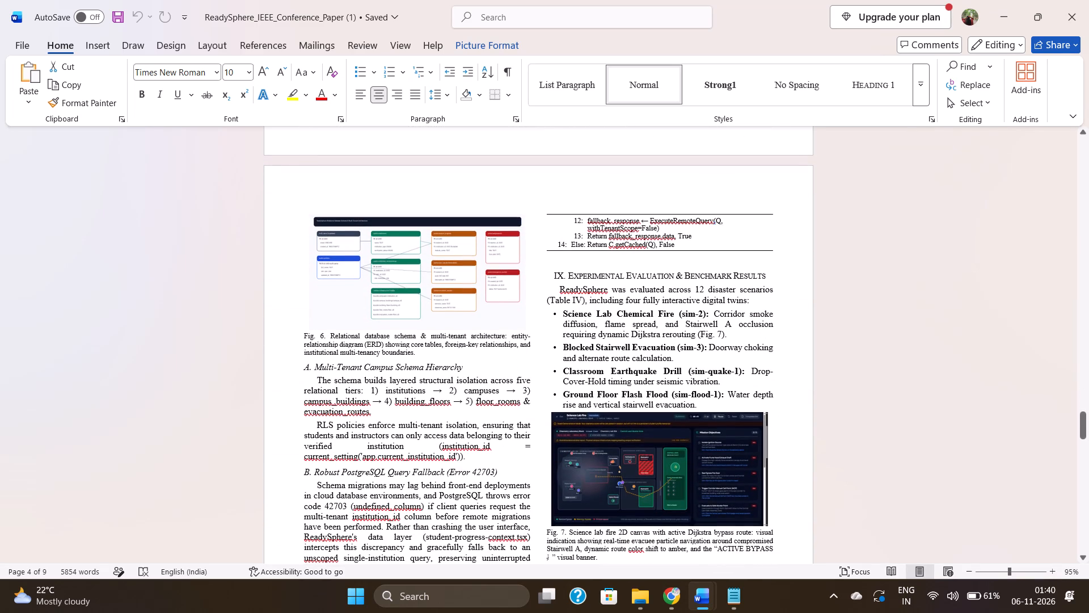
Inspect the Fig. 6 relational database schema diagram more closely and set the document zoom to 100%.
click(480, 289)
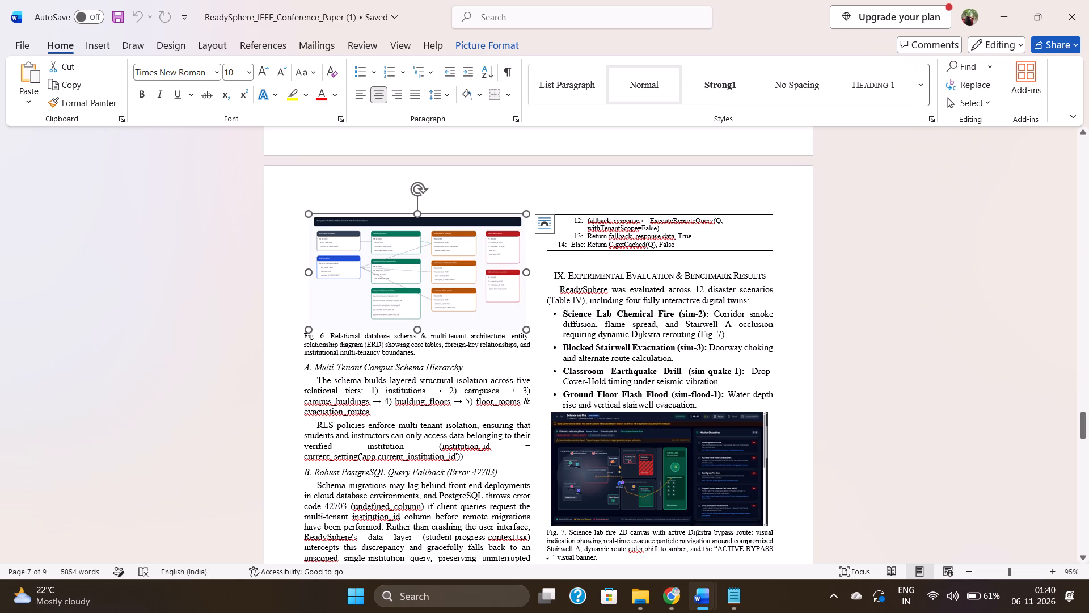
key(ctrl+plus)
key(ctrl+plus)
key(ctrl+plus)
ctrl+scroll(480, 289, up, 4)
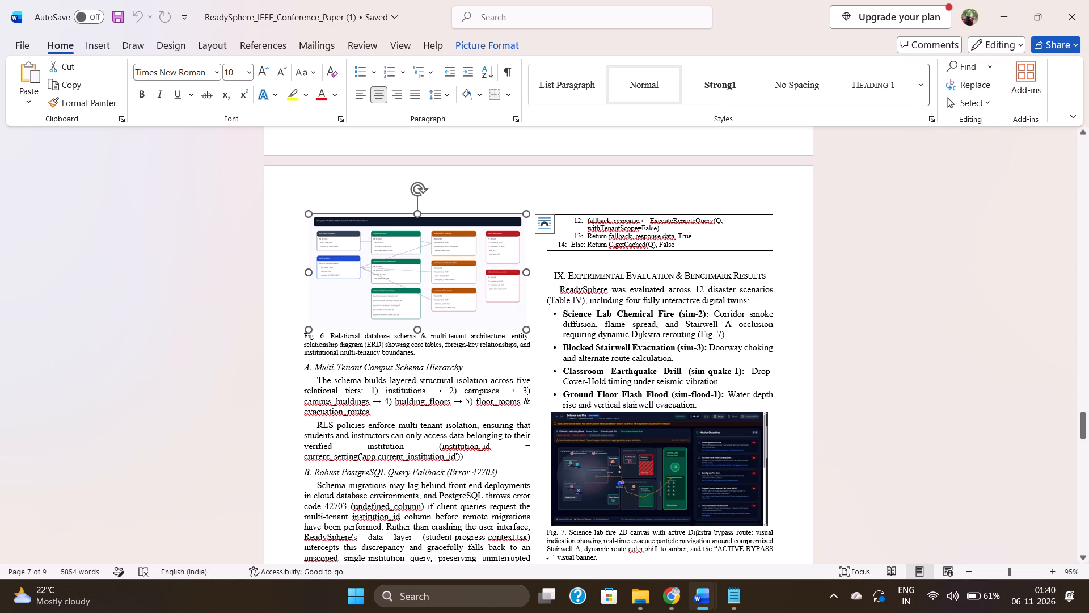
click(1010, 573)
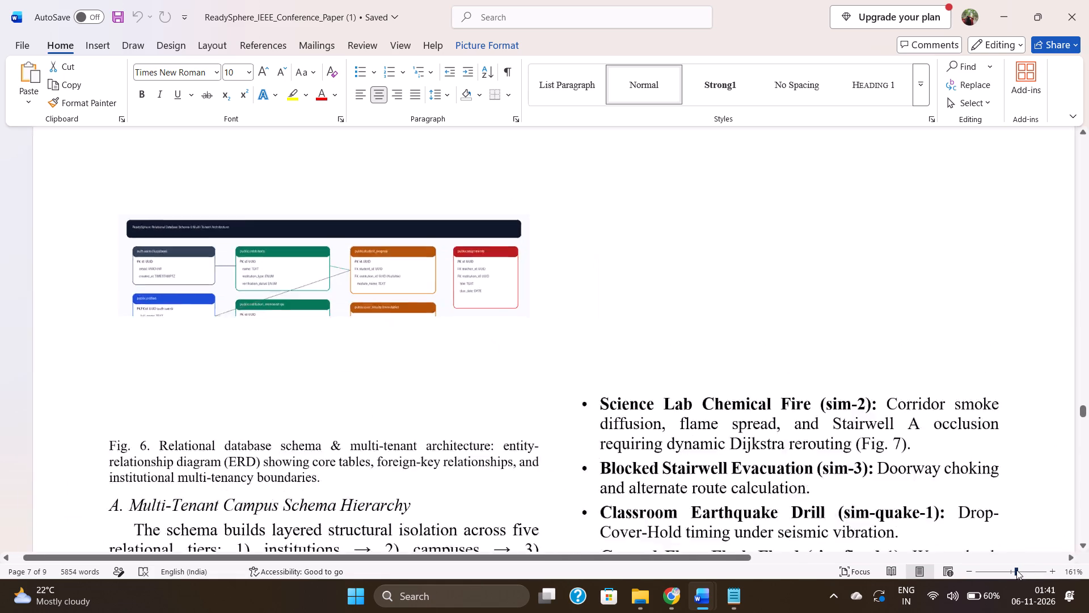
Examine the reference paper's figure and table placement from Fig. 6 back to the System Architecture section.
scroll(972, 485, up, 1)
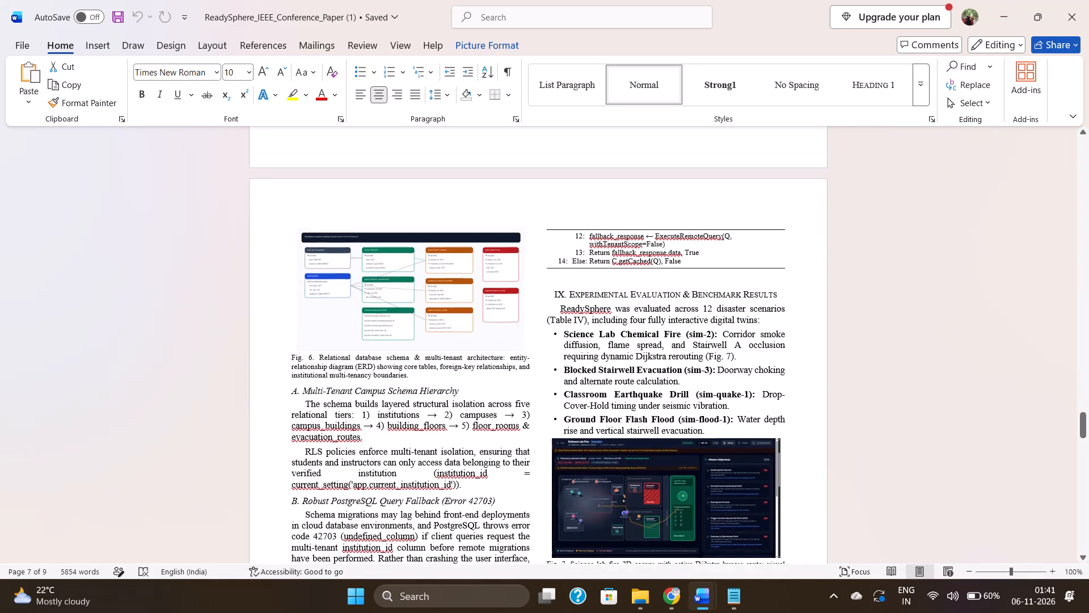
scroll(972, 485, up, 8)
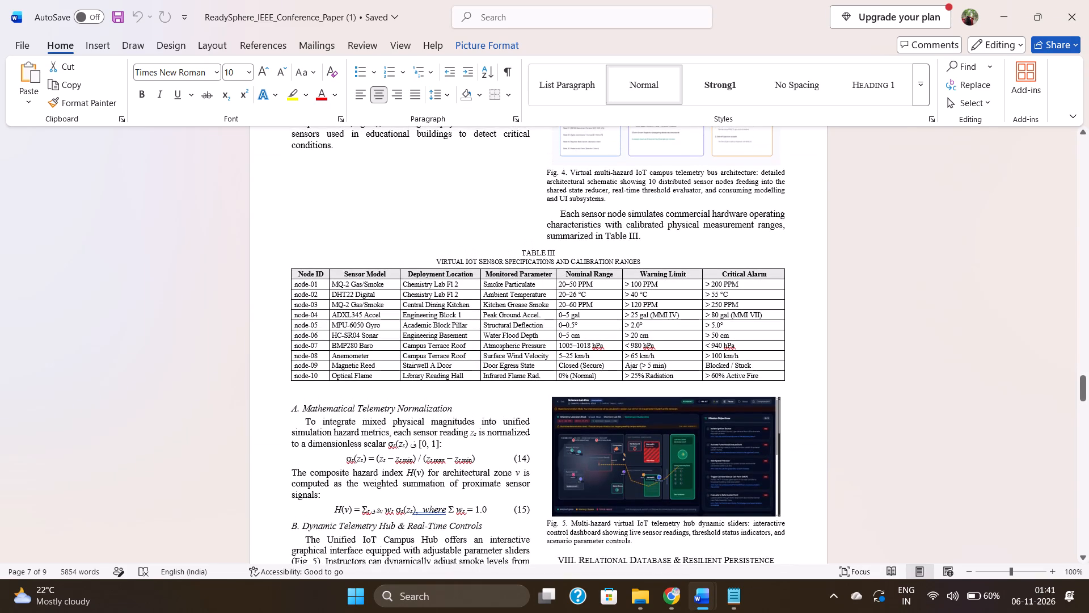
scroll(972, 485, up, 6)
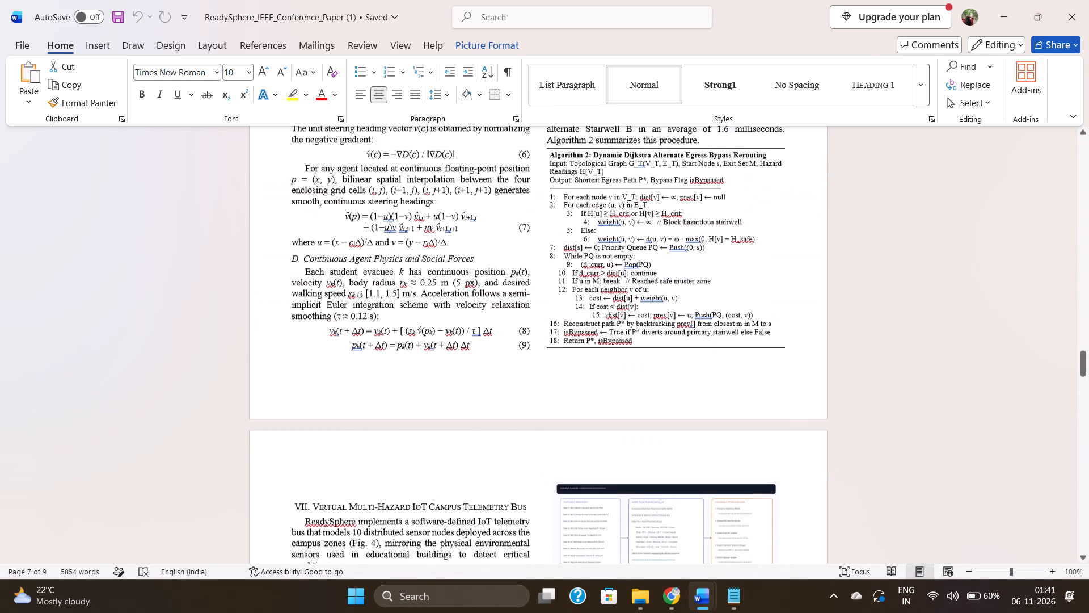
scroll(972, 485, up, 7)
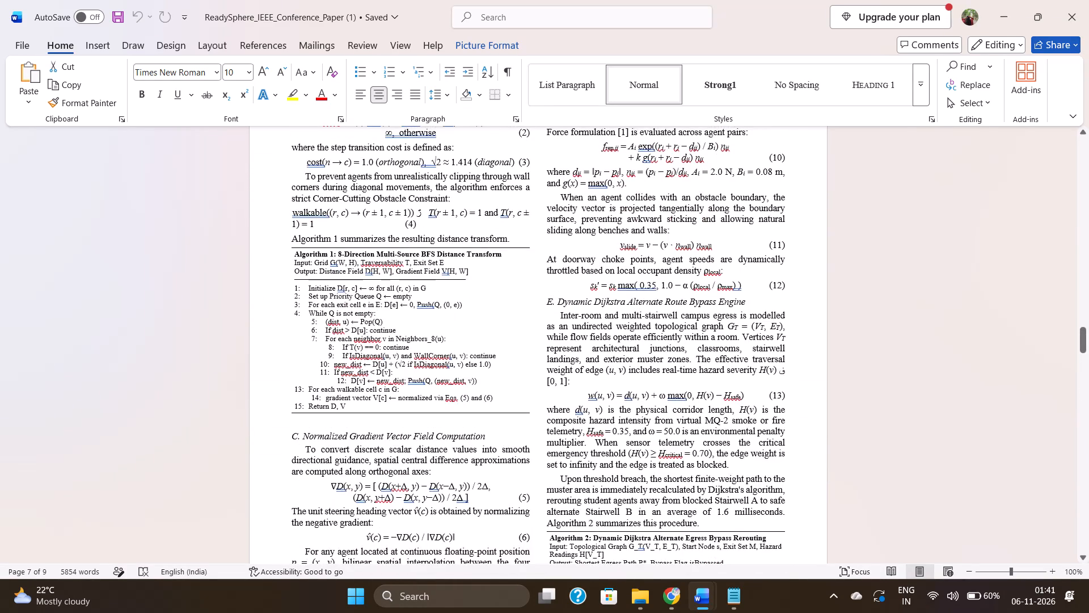
scroll(972, 485, up, 6)
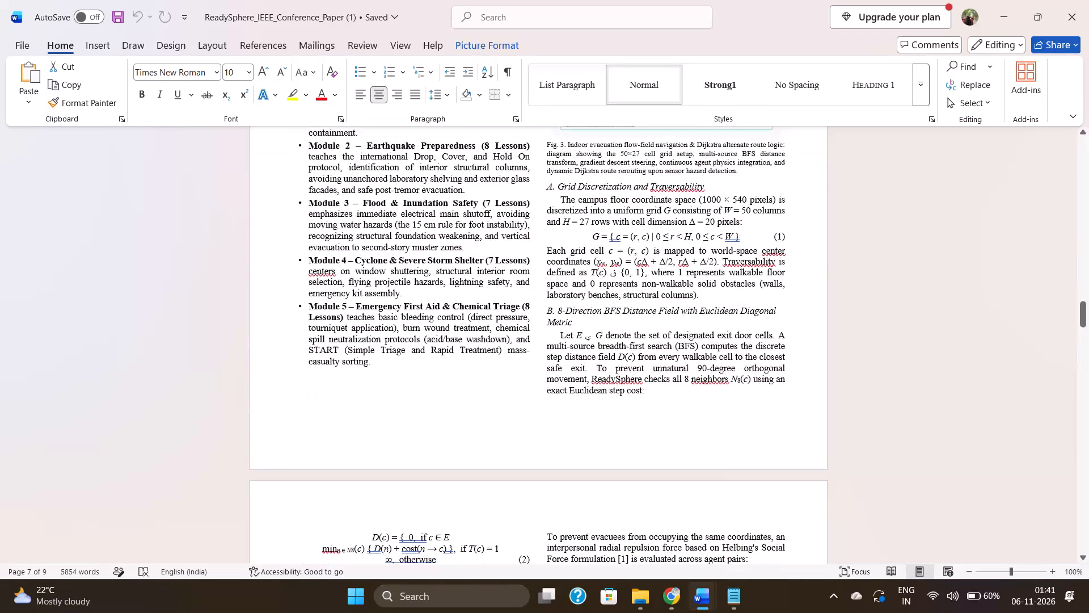
scroll(972, 485, up, 4)
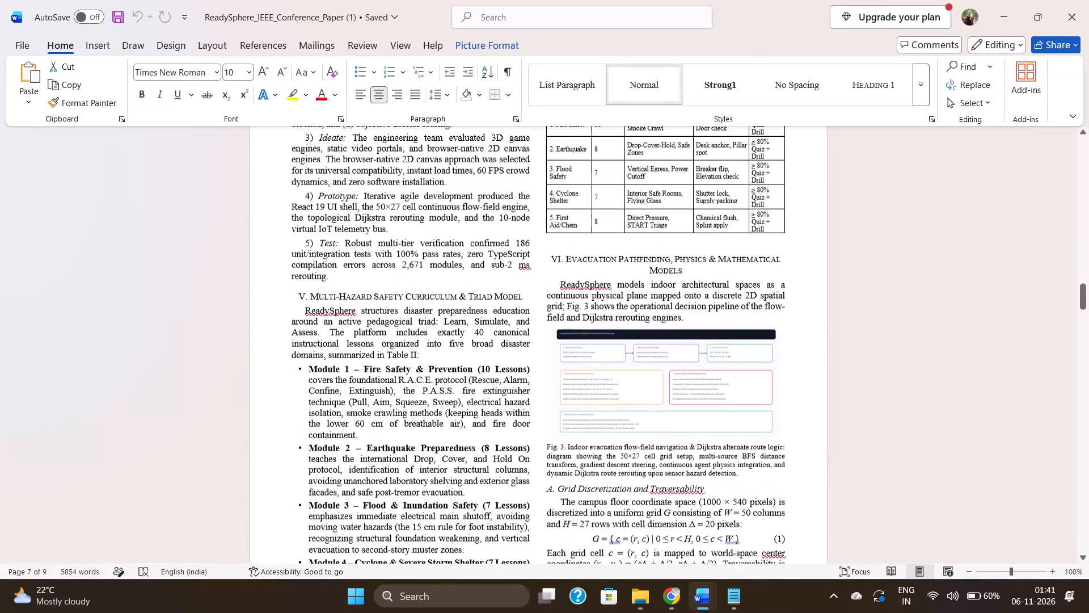
scroll(972, 485, up, 4)
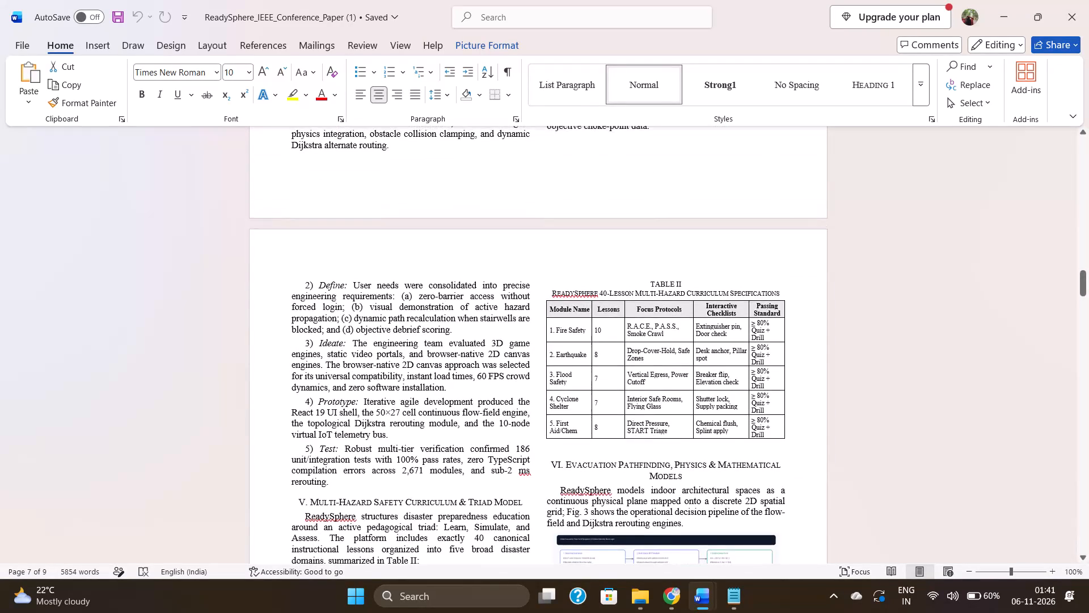
scroll(972, 485, up, 8)
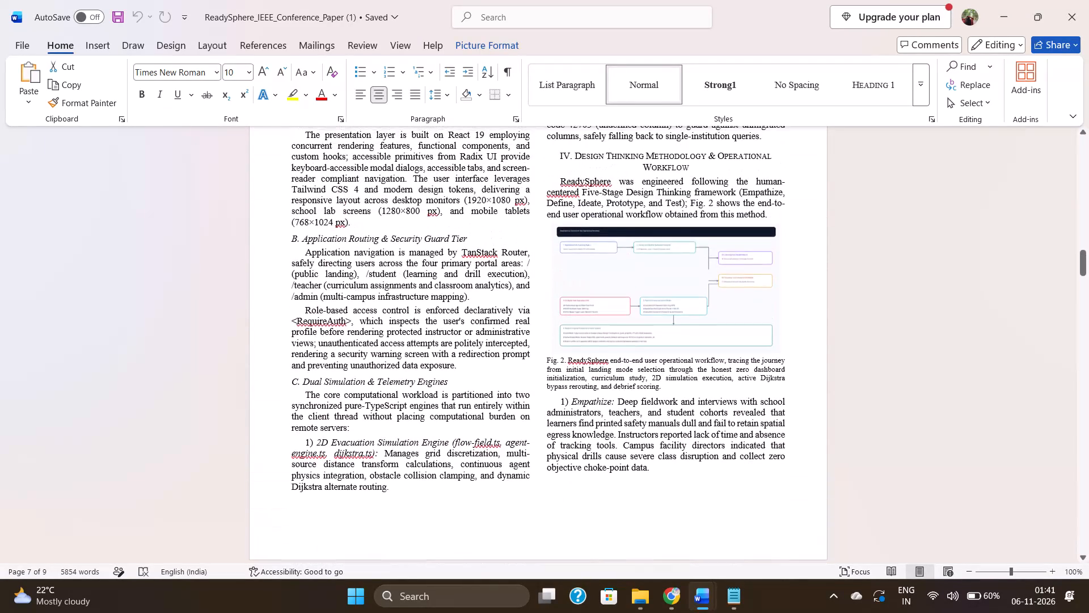
scroll(972, 485, up, 4)
Compare the placement of Figs. 1 to 3 and Table II across Sections III to VI of the reference paper.
scroll(972, 485, right, 1)
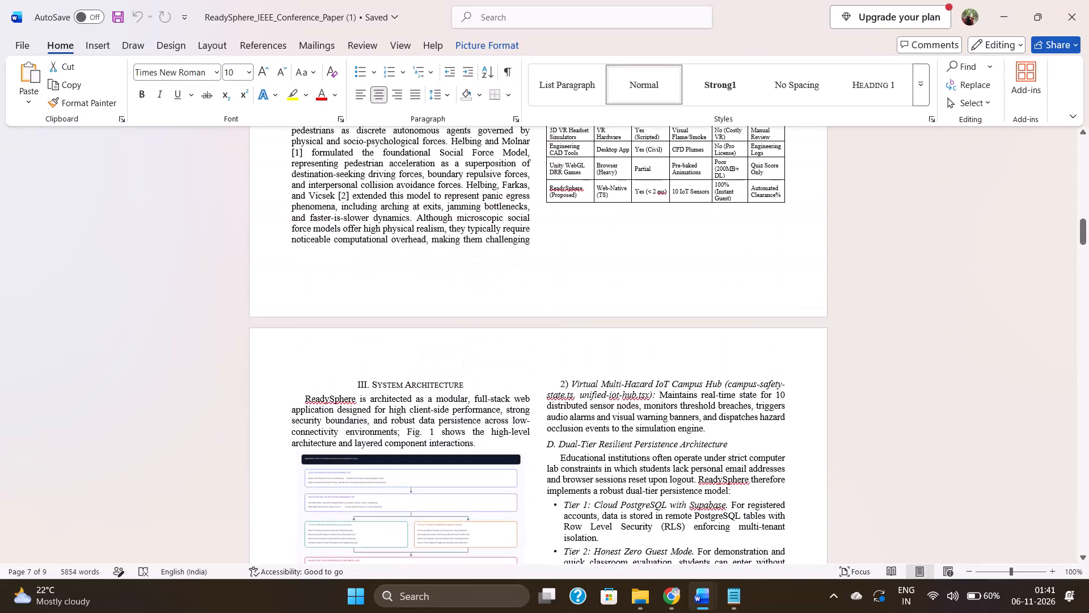
scroll(972, 485, right, 1)
scroll(972, 485, down, 2)
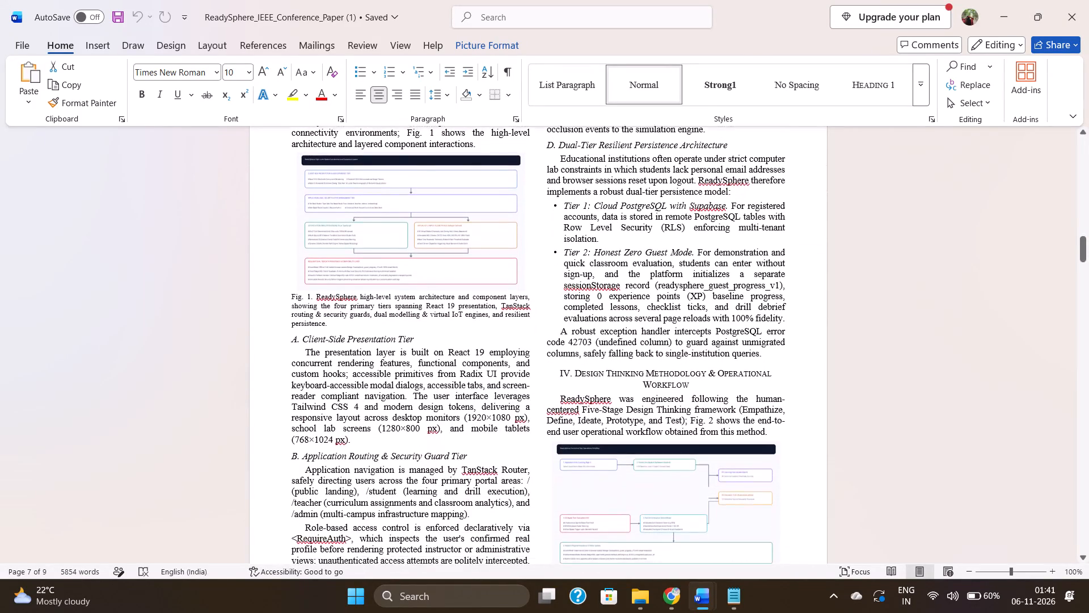
scroll(972, 485, down, 3)
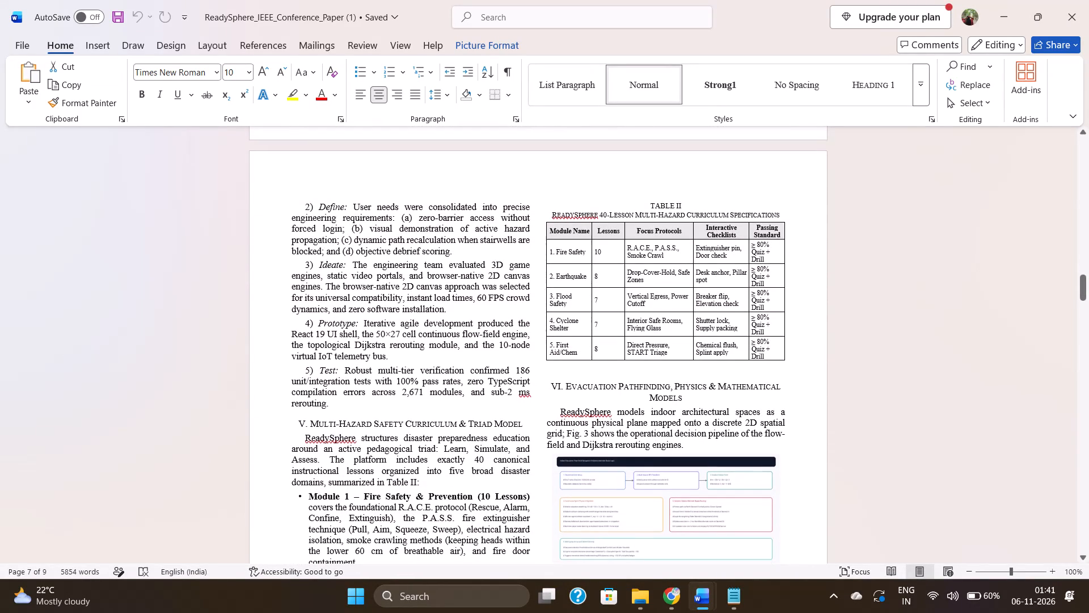
scroll(972, 485, down, 2)
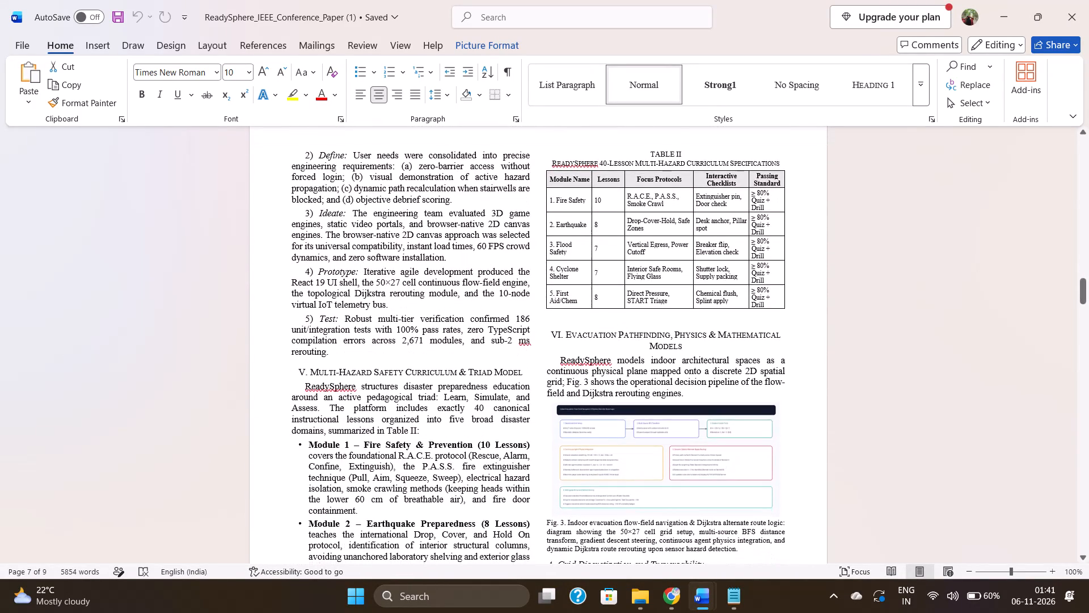
scroll(972, 485, down, 4)
scroll(972, 485, up, 2)
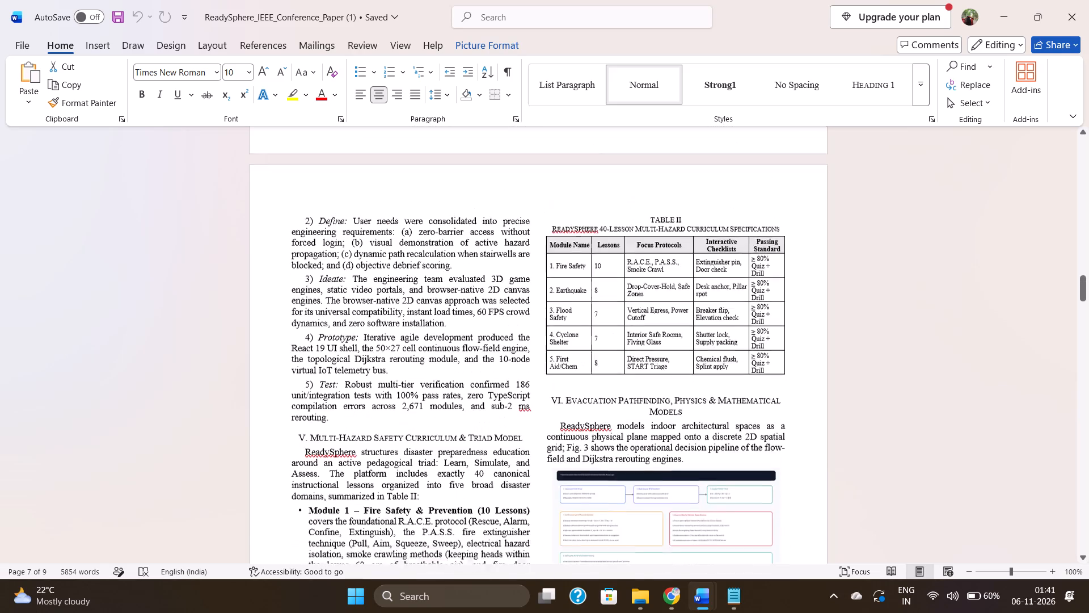
scroll(972, 485, up, 5)
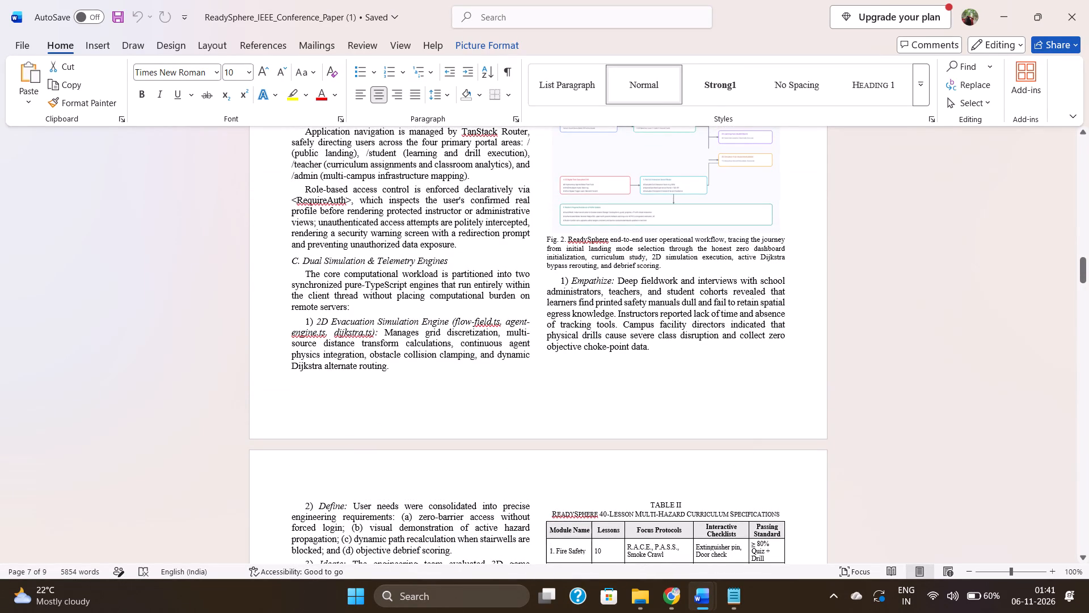
scroll(769, 403, up, 5)
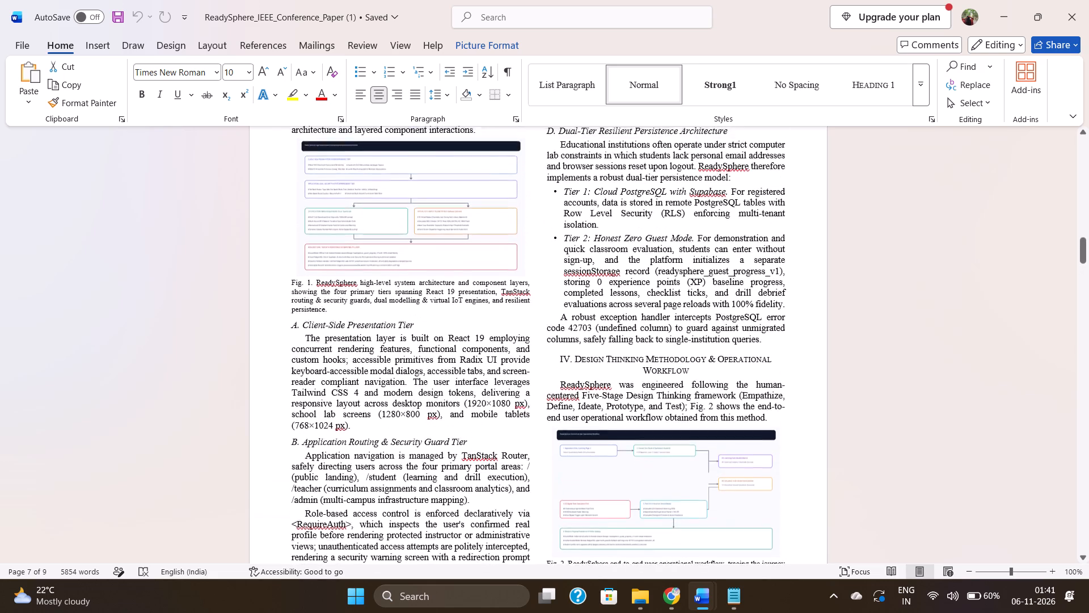
scroll(769, 403, up, 2)
Switch to the ReadySphere_IEEE_Conference_Paper document and review it from the Fig. 2 Tourist Application Workflow to Section VI's Fig. 3 and algorithm.
click(1004, 0)
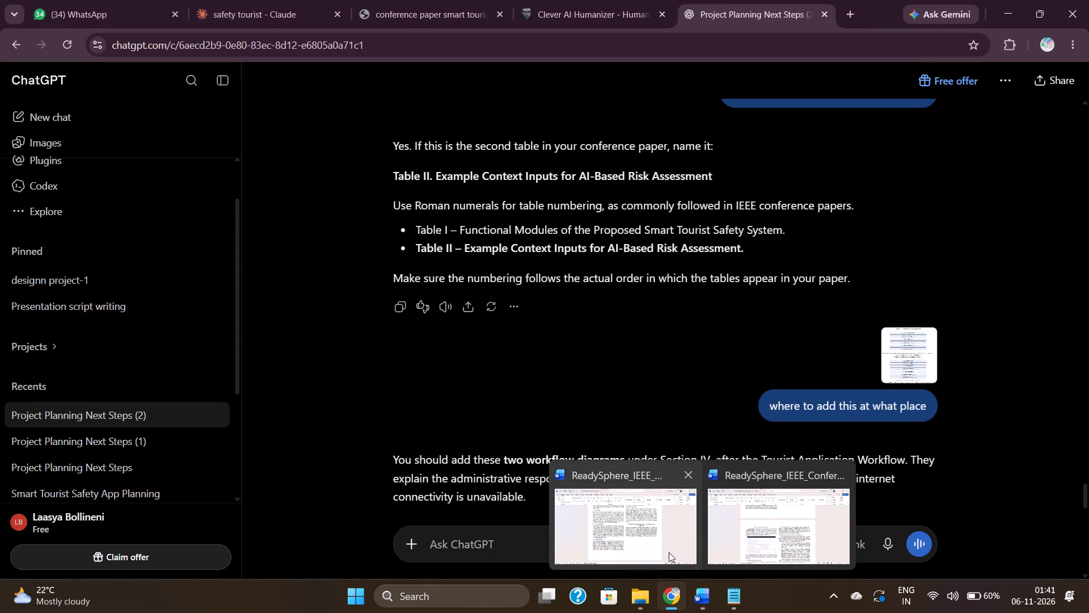
click(669, 552)
scroll(671, 370, down, 5)
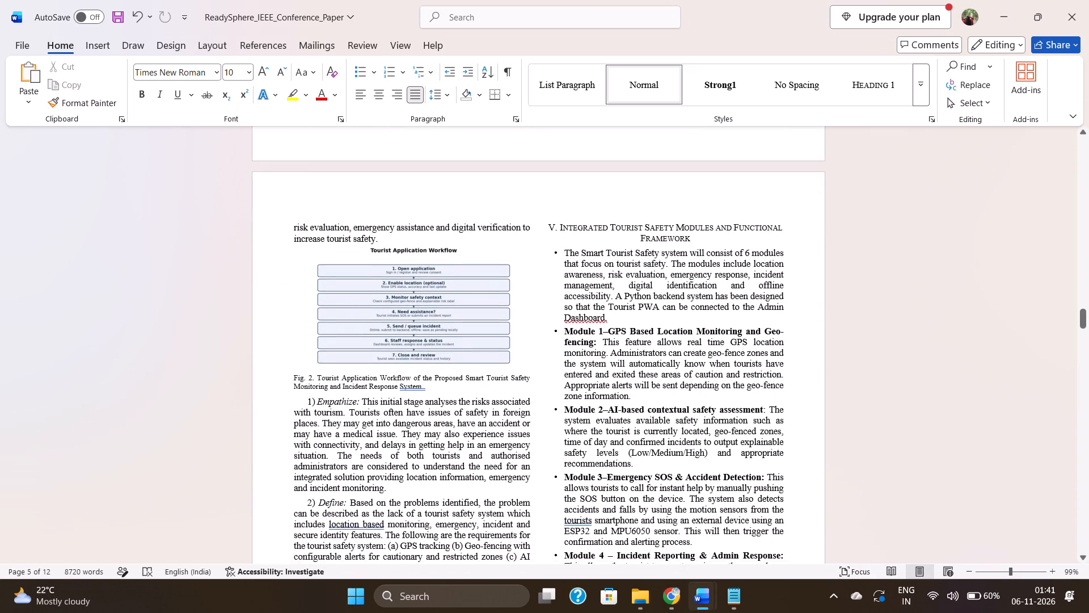
scroll(671, 370, down, 6)
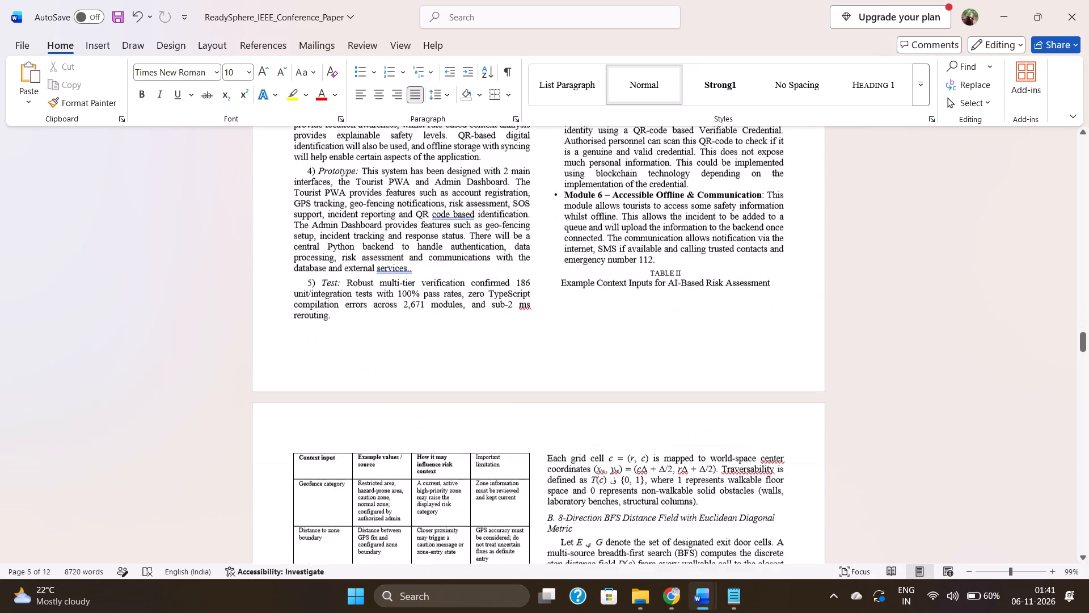
scroll(671, 370, down, 6)
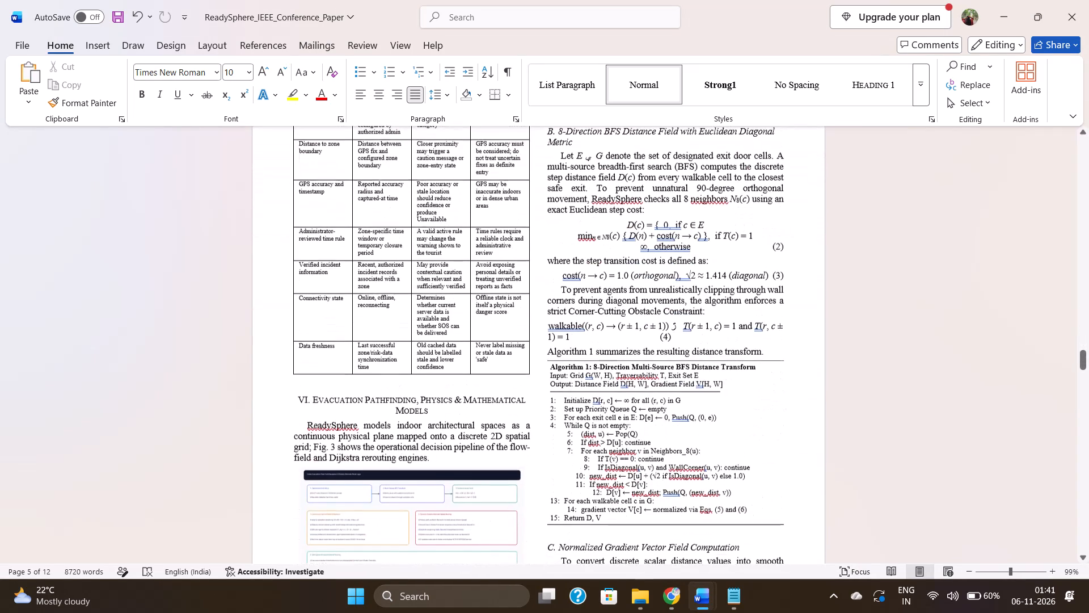
scroll(671, 370, down, 1)
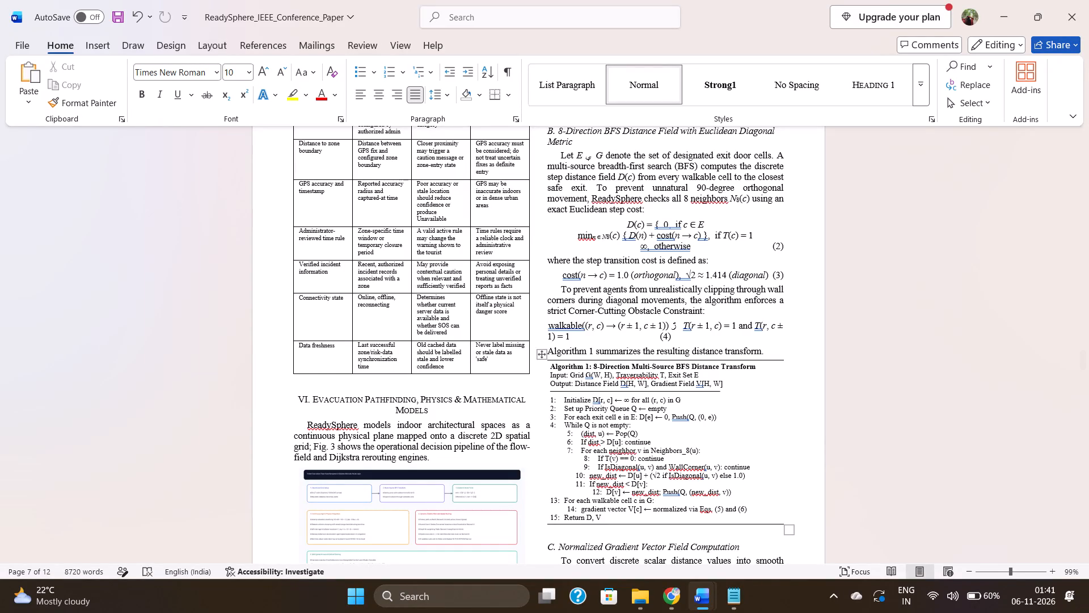
scroll(689, 444, down, 2)
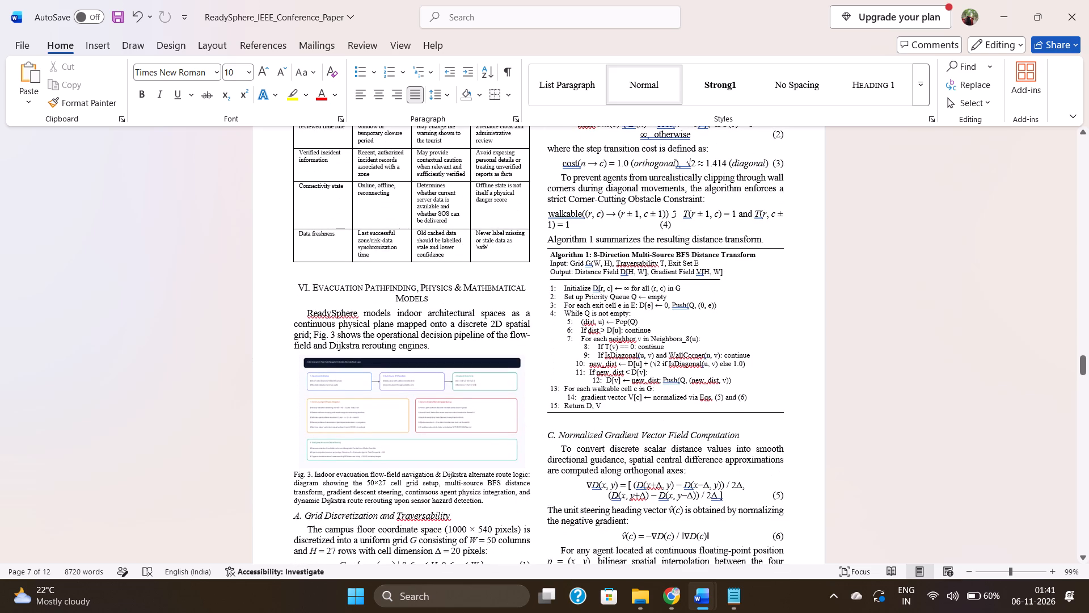
click(845, 297)
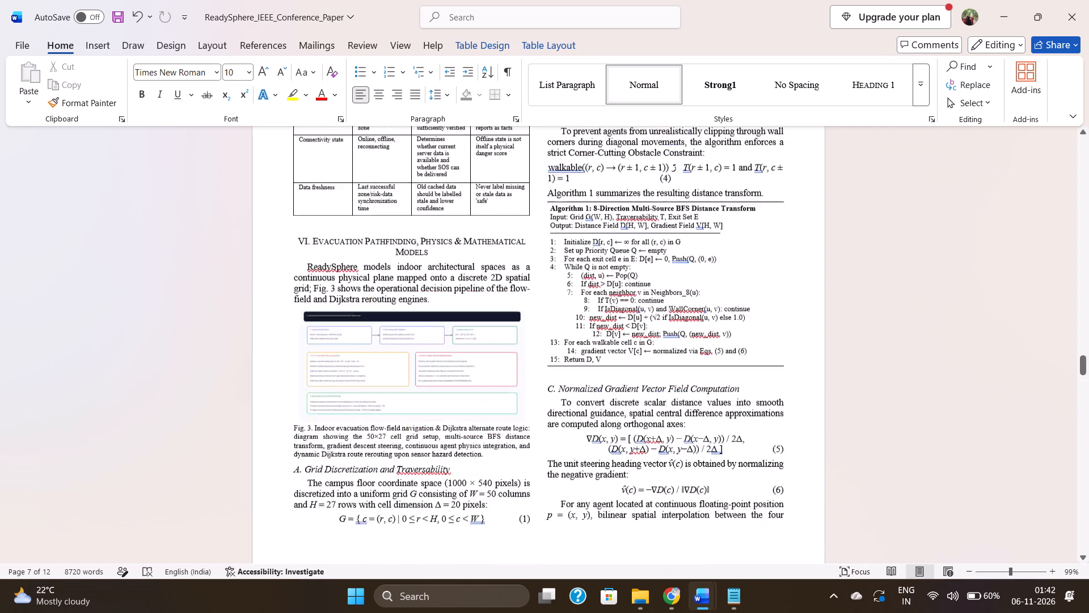
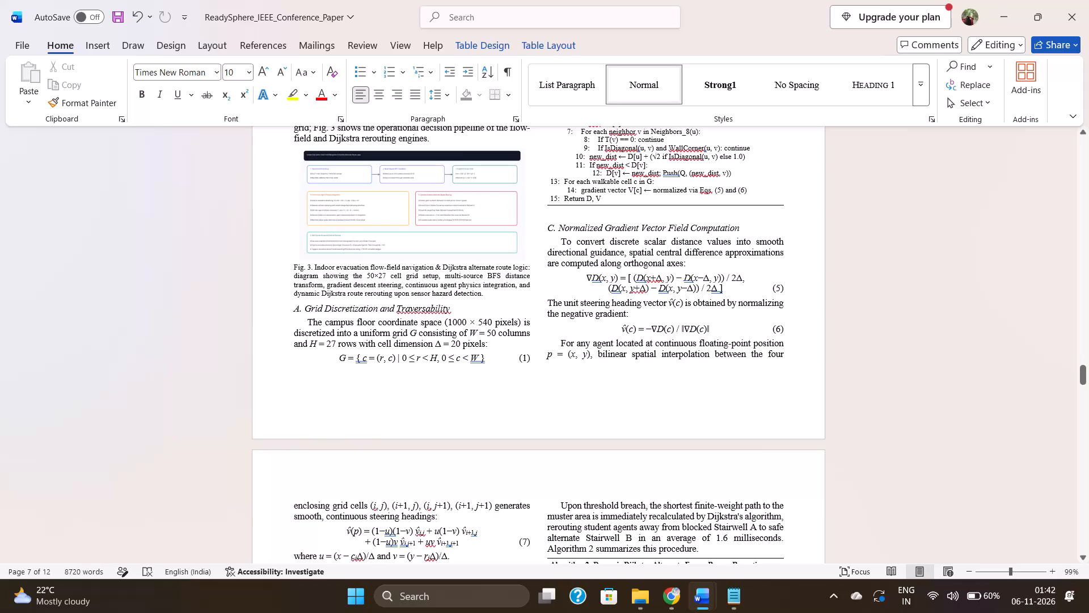
Review the paper's figures, tables and algorithms from the table before Section VI through Section IX's Fig. 7.
scroll(654, 398, up, 2)
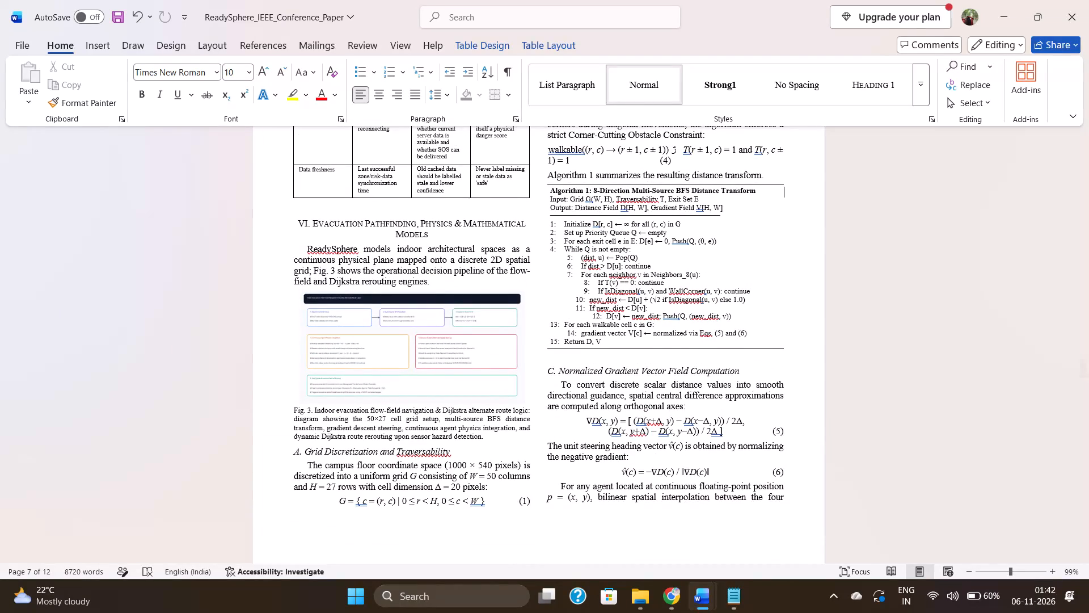
scroll(654, 398, up, 6)
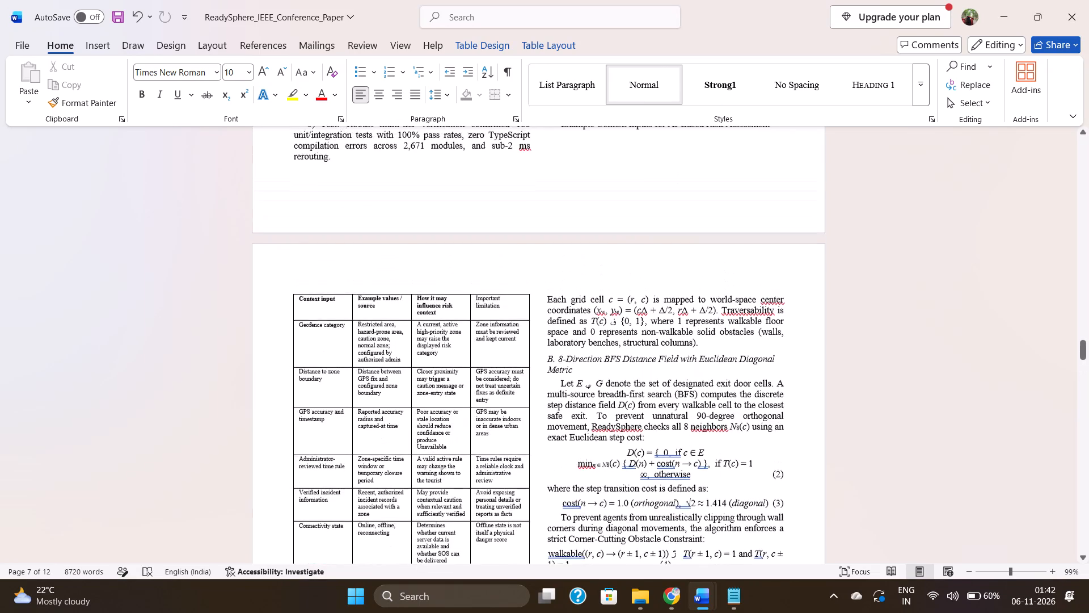
scroll(654, 398, down, 10)
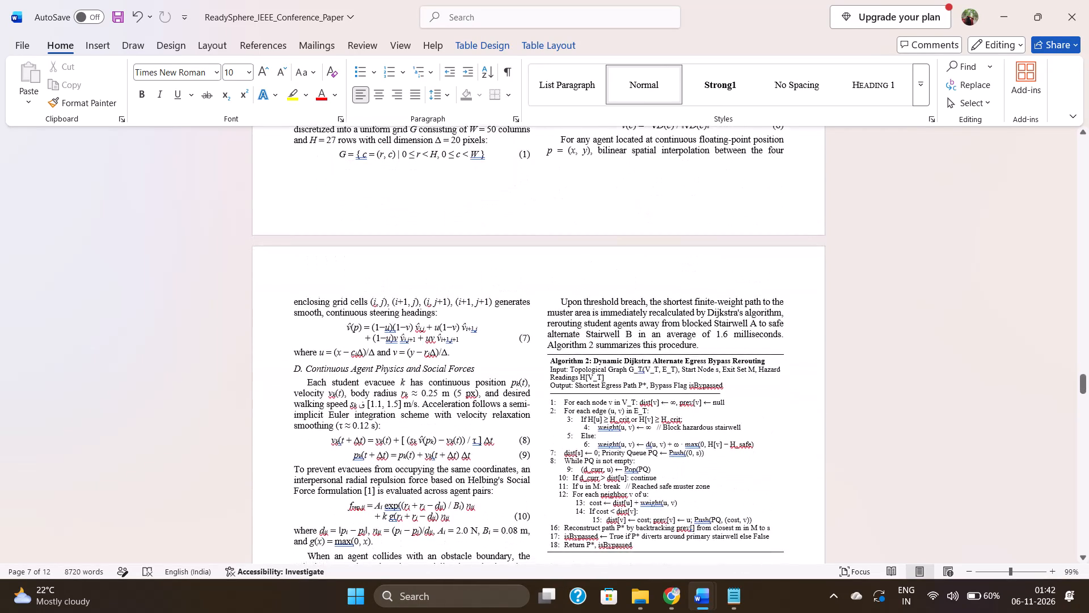
scroll(654, 398, down, 3)
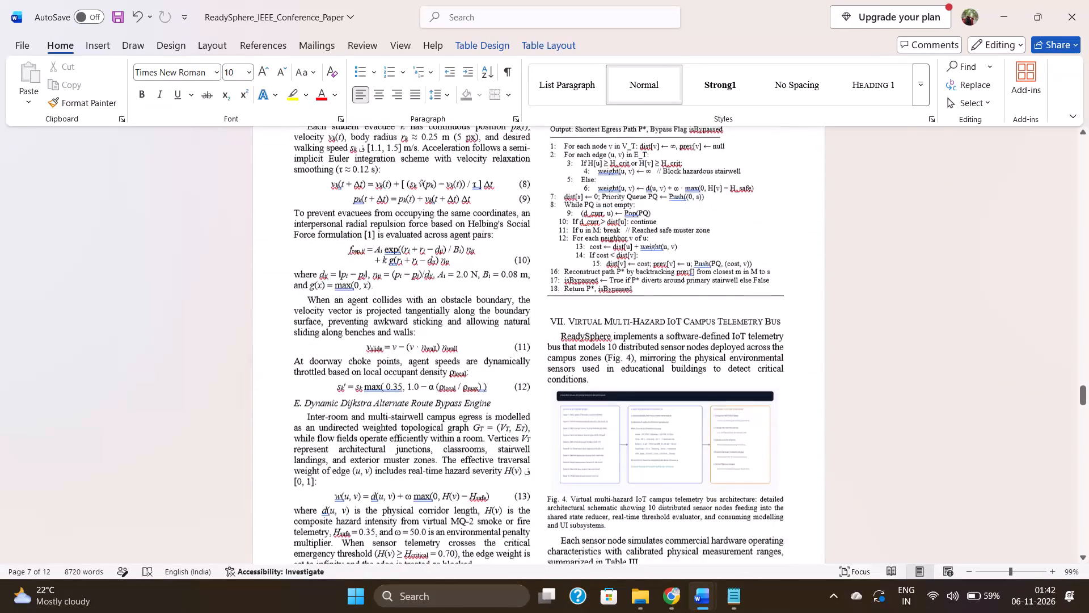
scroll(654, 398, down, 1)
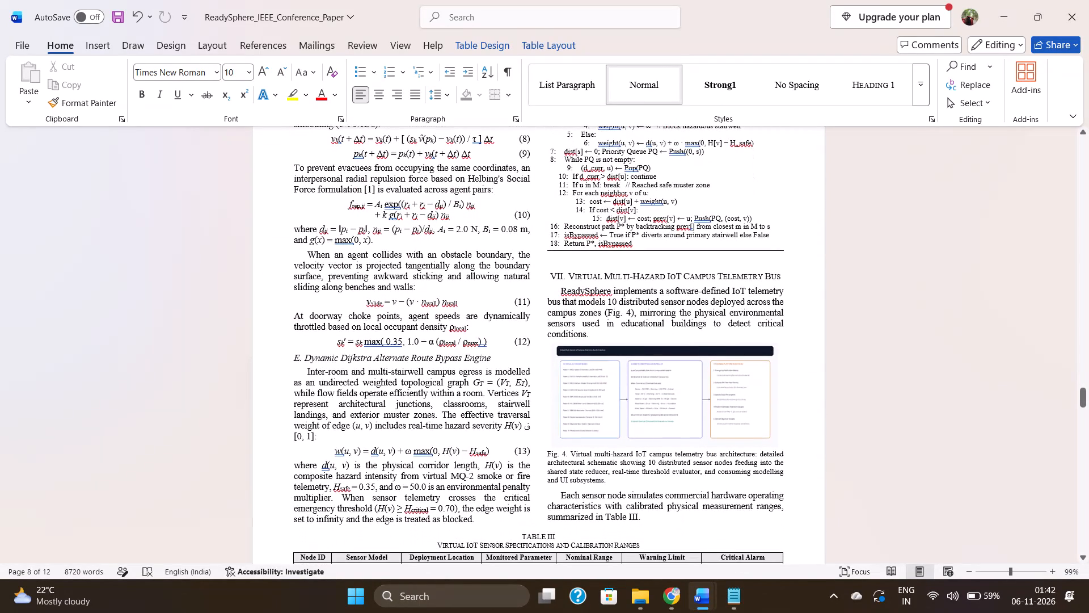
scroll(654, 398, down, 4)
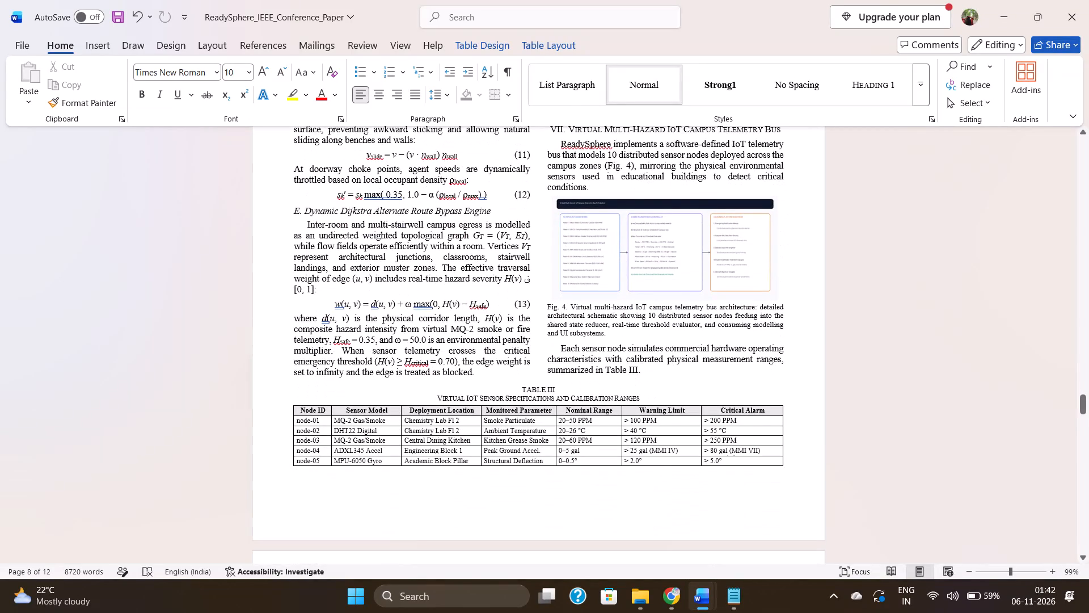
scroll(654, 398, down, 6)
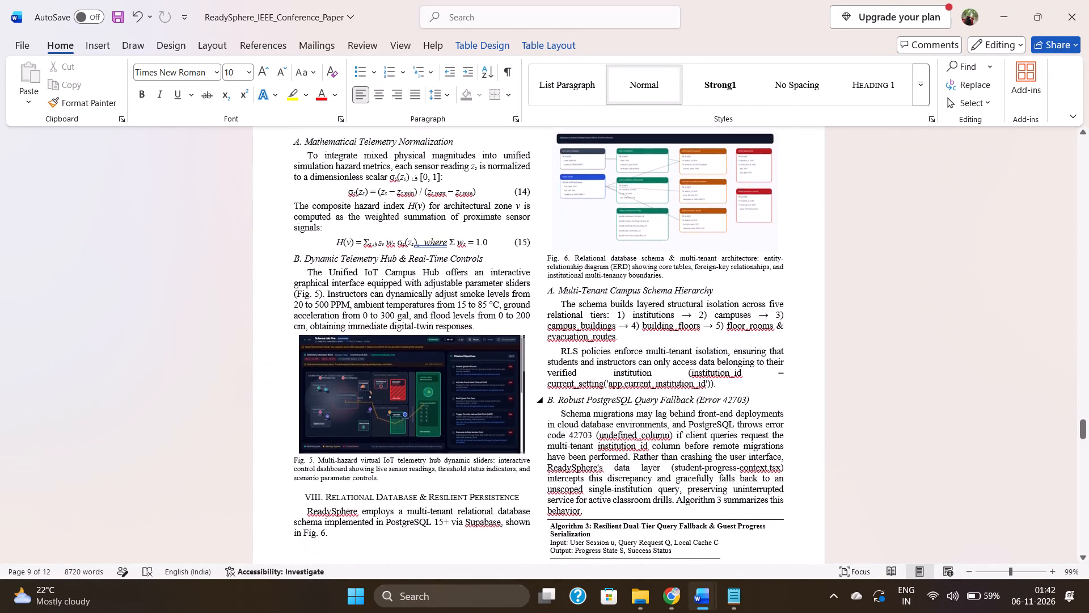
scroll(654, 398, down, 5)
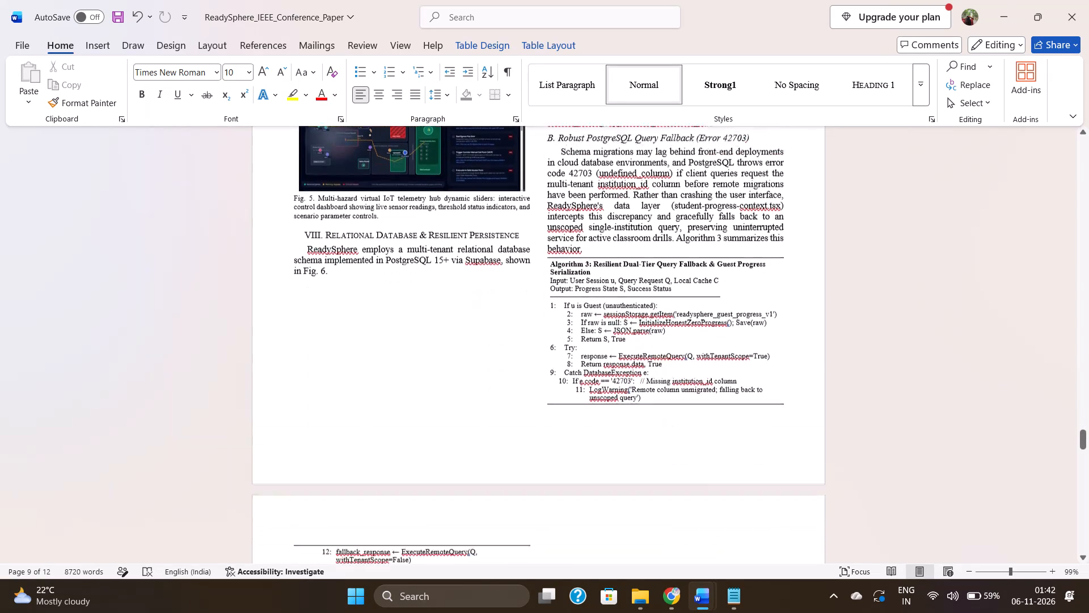
scroll(654, 398, down, 2)
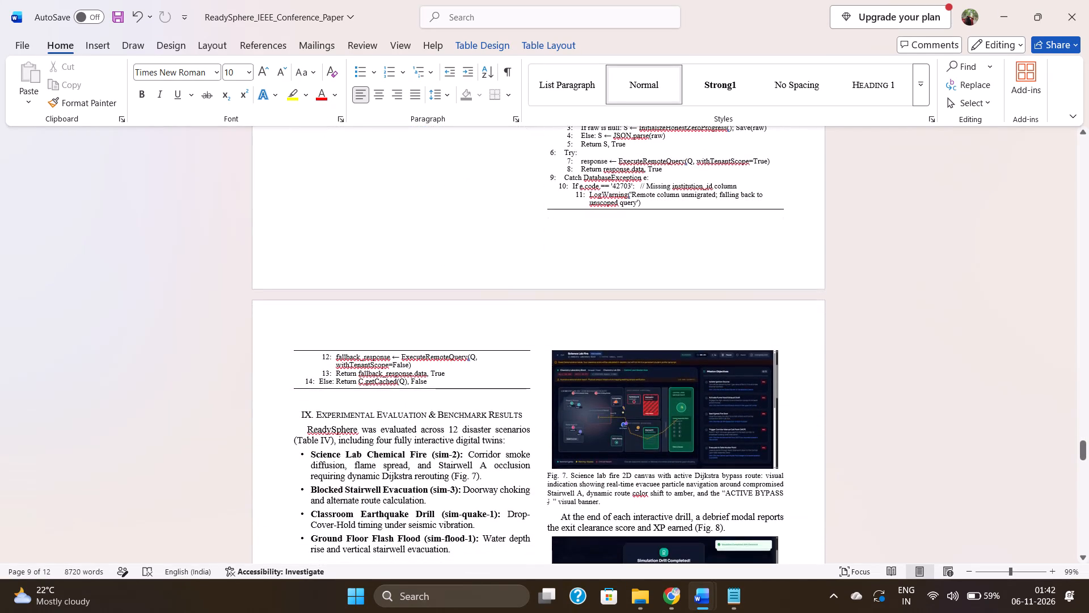
scroll(654, 398, down, 1)
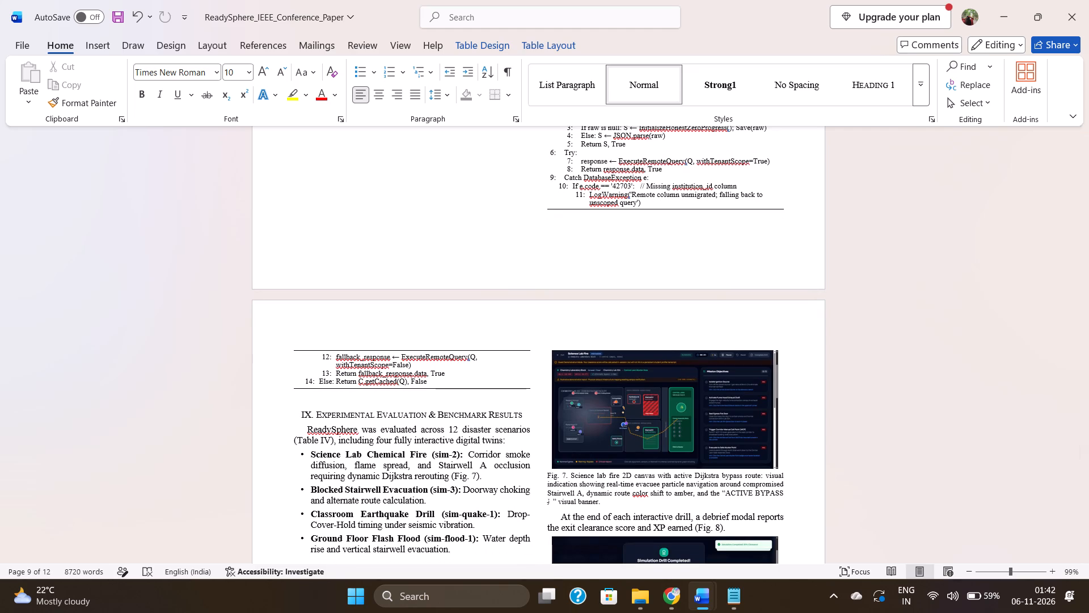
Recheck the content from Section IX back through Table III and Algorithm 2 to the Section VI heading.
scroll(654, 398, up, 7)
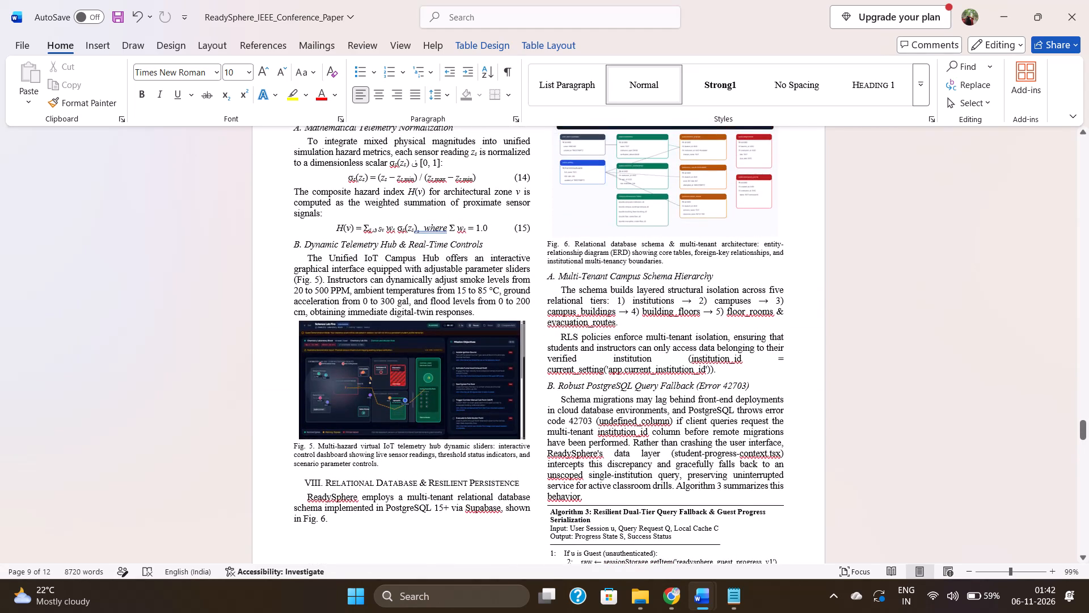
scroll(654, 398, up, 5)
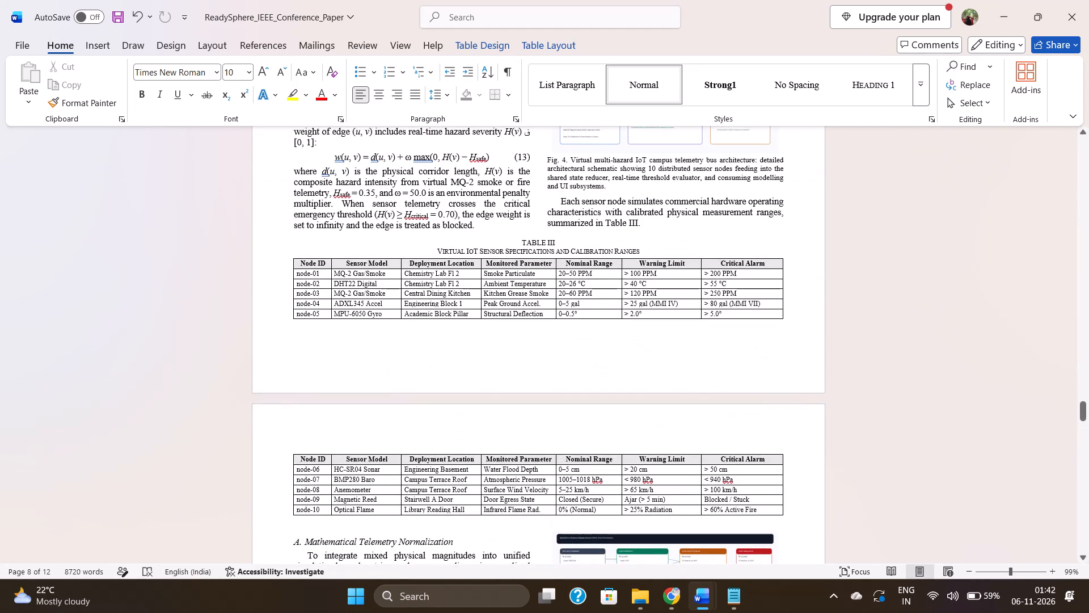
scroll(654, 398, up, 7)
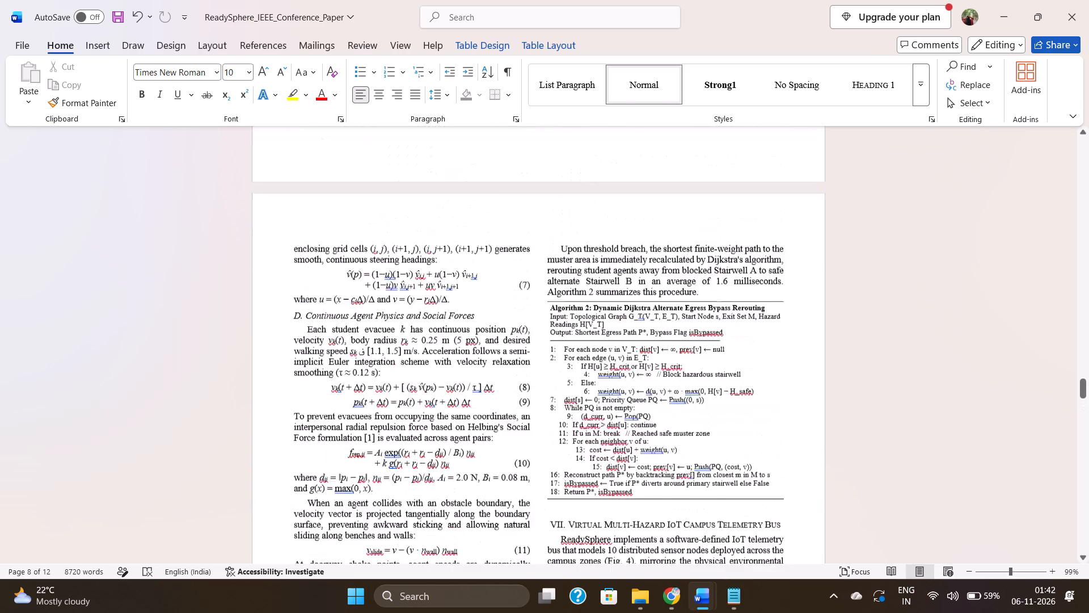
scroll(654, 398, up, 6)
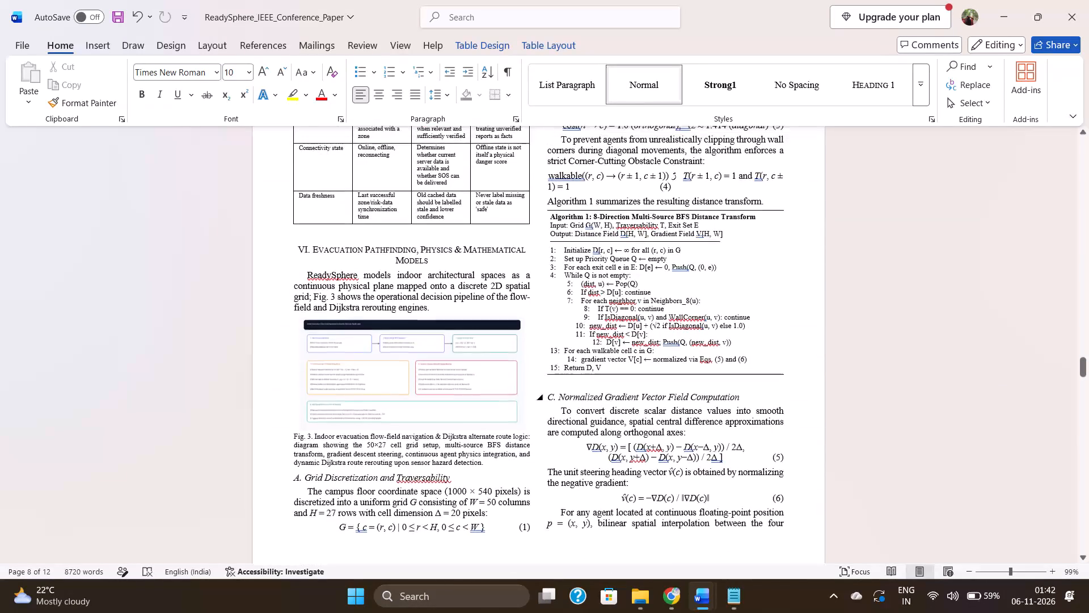
scroll(654, 398, up, 3)
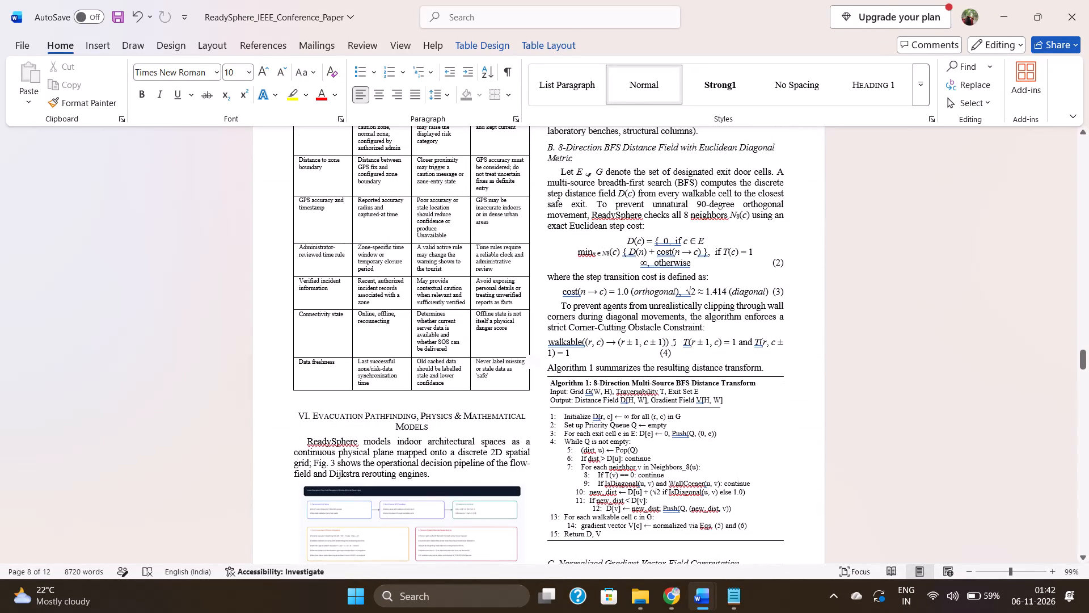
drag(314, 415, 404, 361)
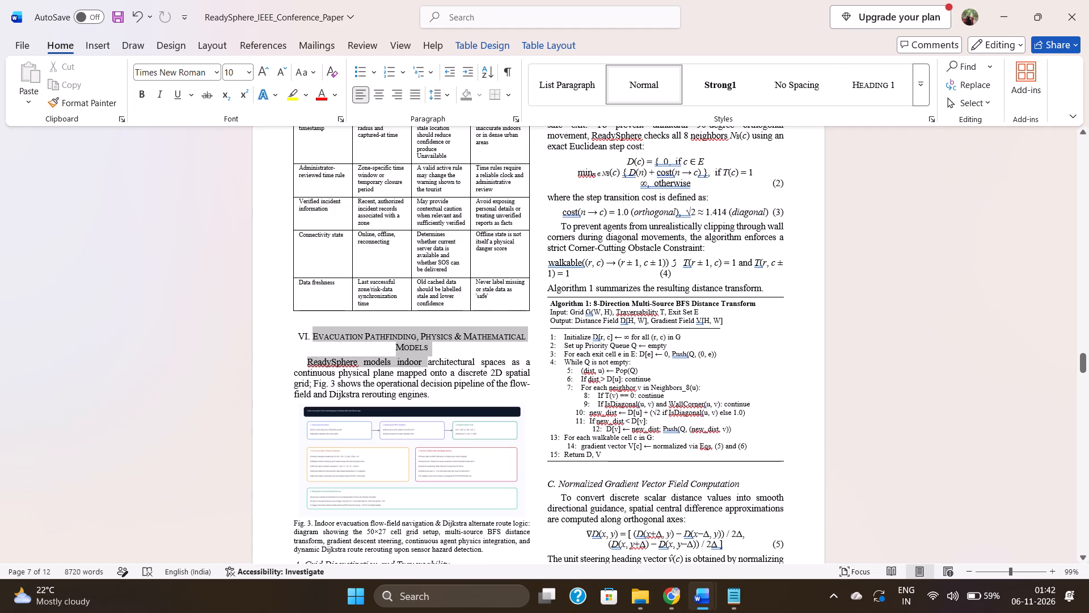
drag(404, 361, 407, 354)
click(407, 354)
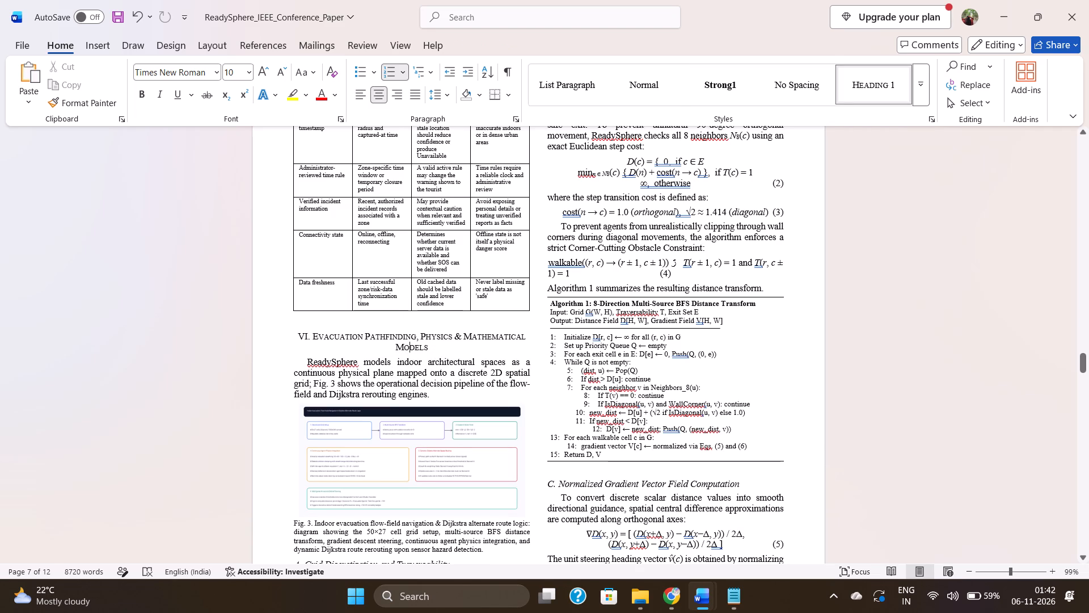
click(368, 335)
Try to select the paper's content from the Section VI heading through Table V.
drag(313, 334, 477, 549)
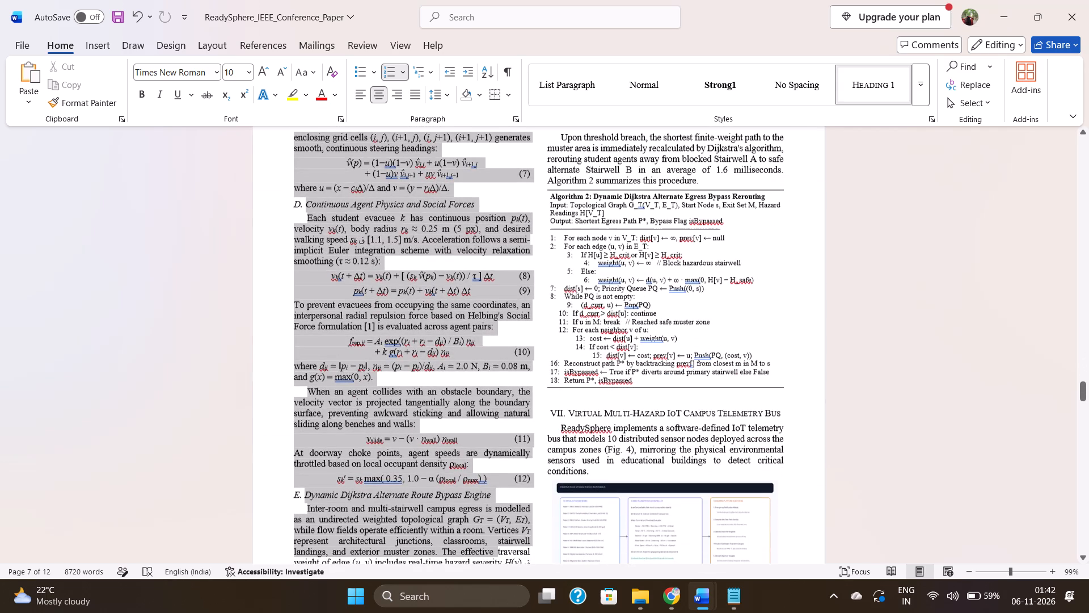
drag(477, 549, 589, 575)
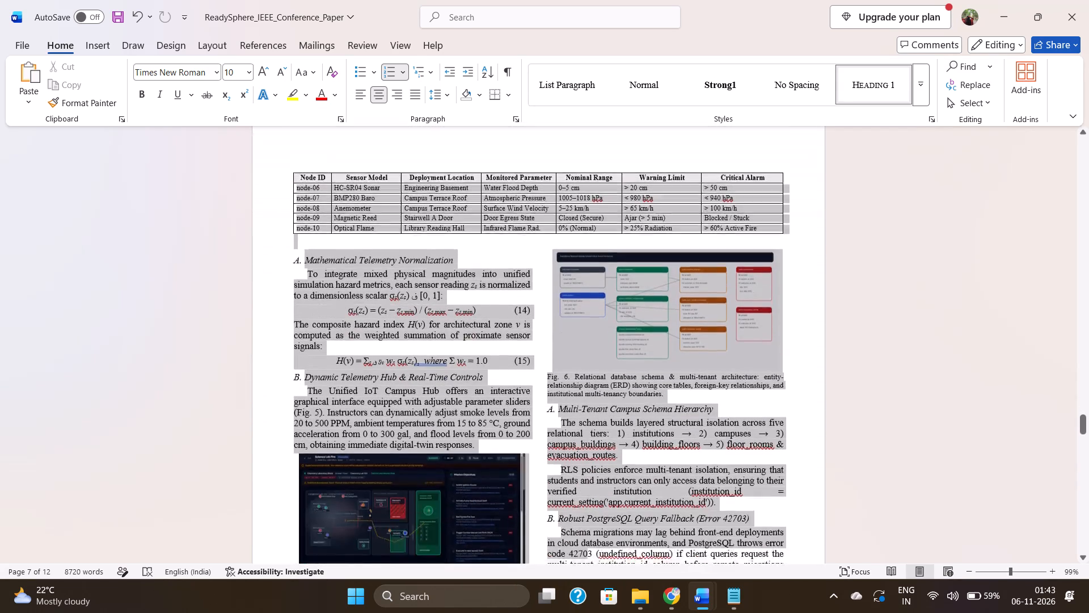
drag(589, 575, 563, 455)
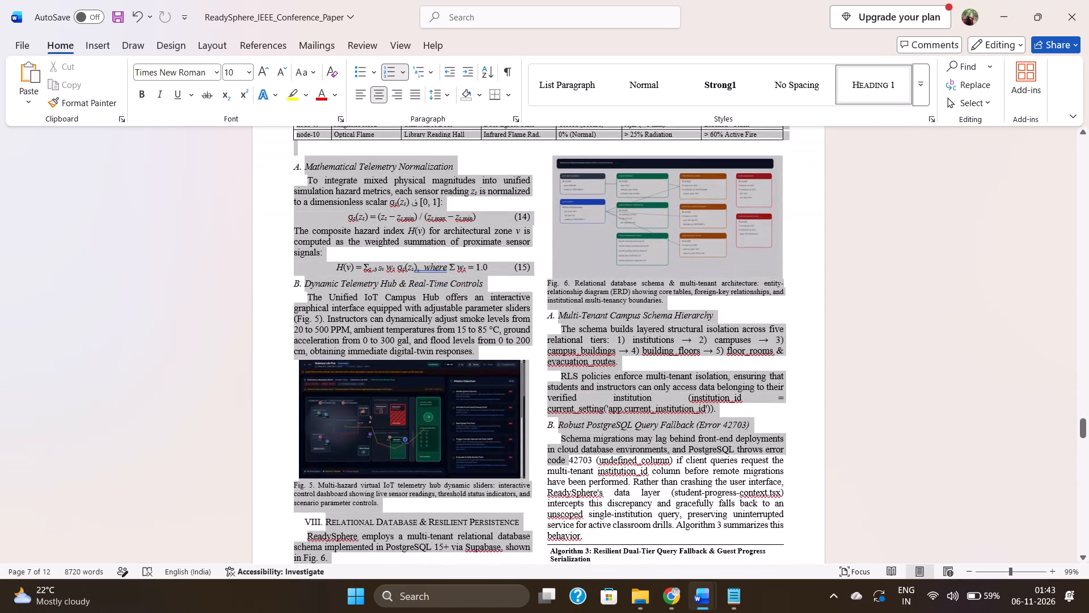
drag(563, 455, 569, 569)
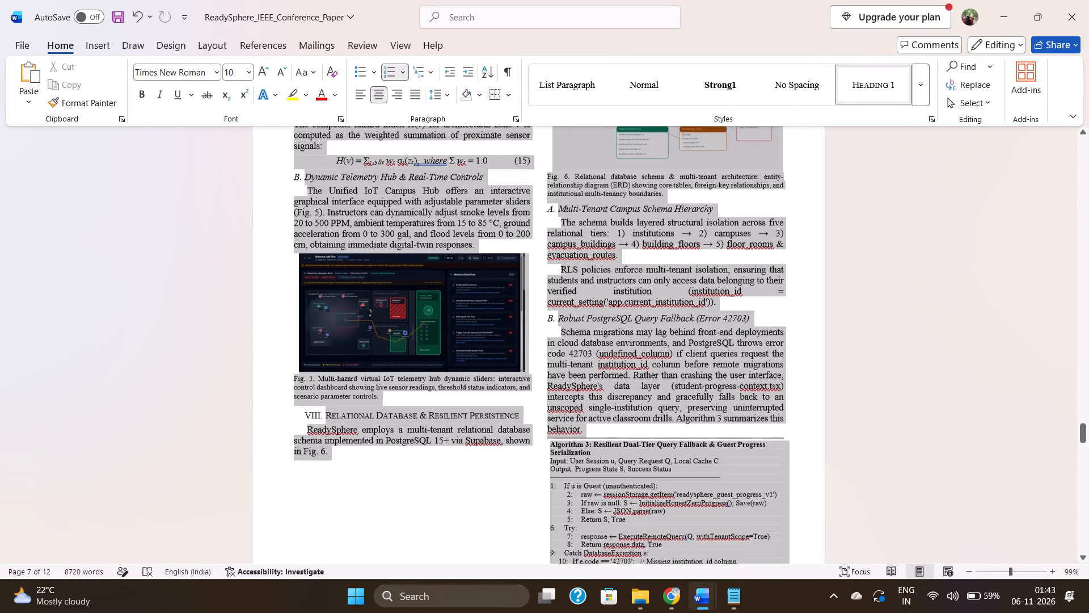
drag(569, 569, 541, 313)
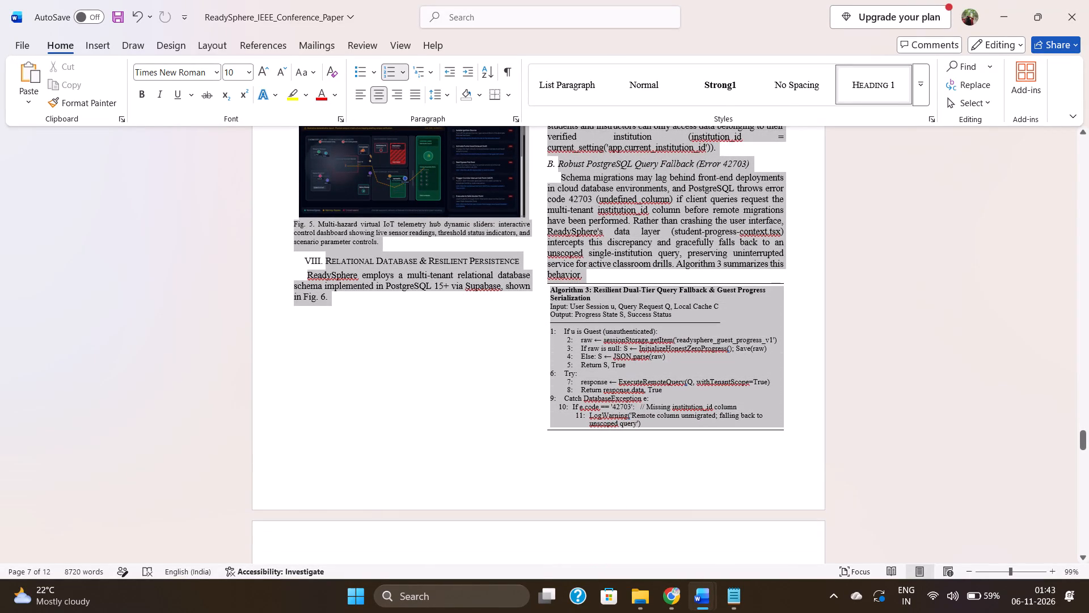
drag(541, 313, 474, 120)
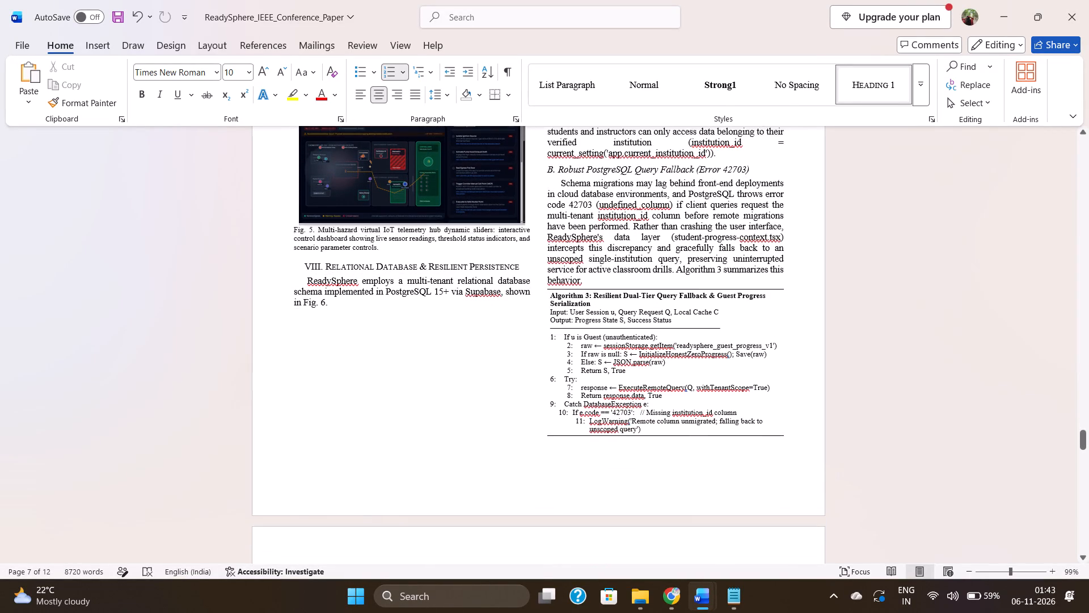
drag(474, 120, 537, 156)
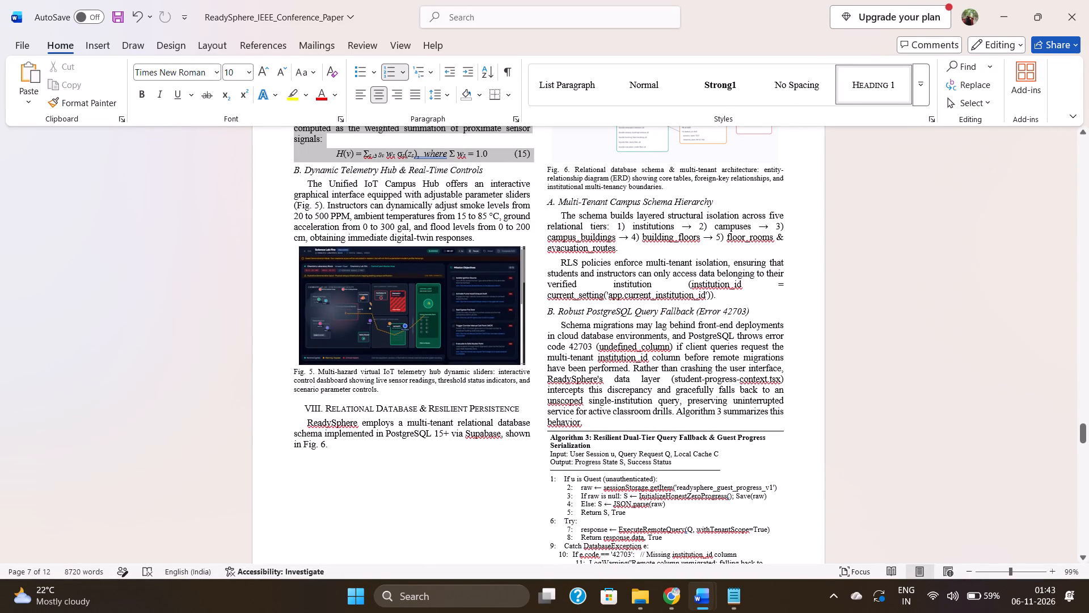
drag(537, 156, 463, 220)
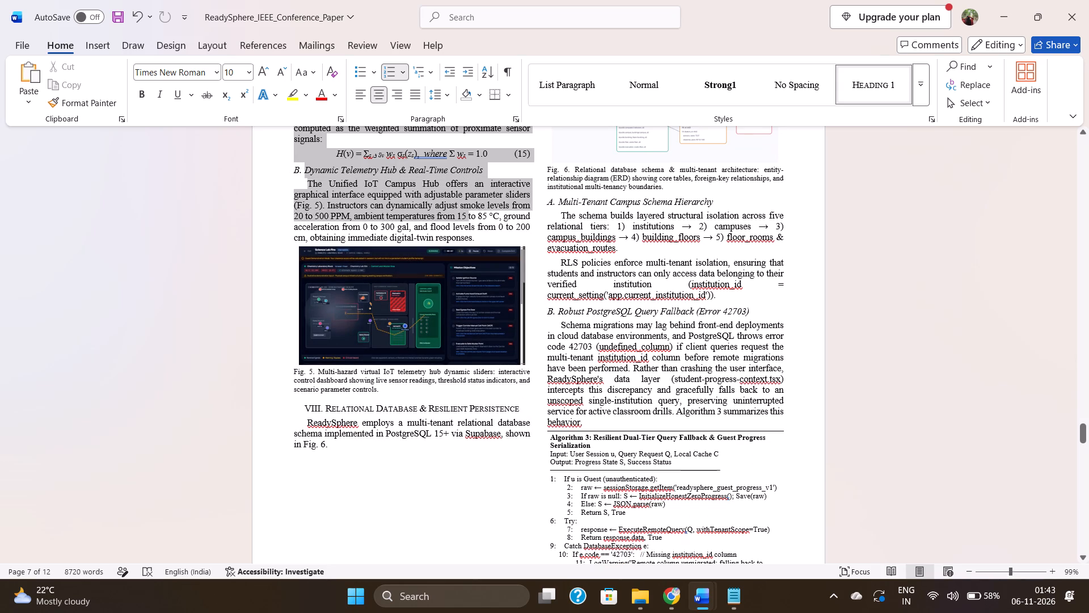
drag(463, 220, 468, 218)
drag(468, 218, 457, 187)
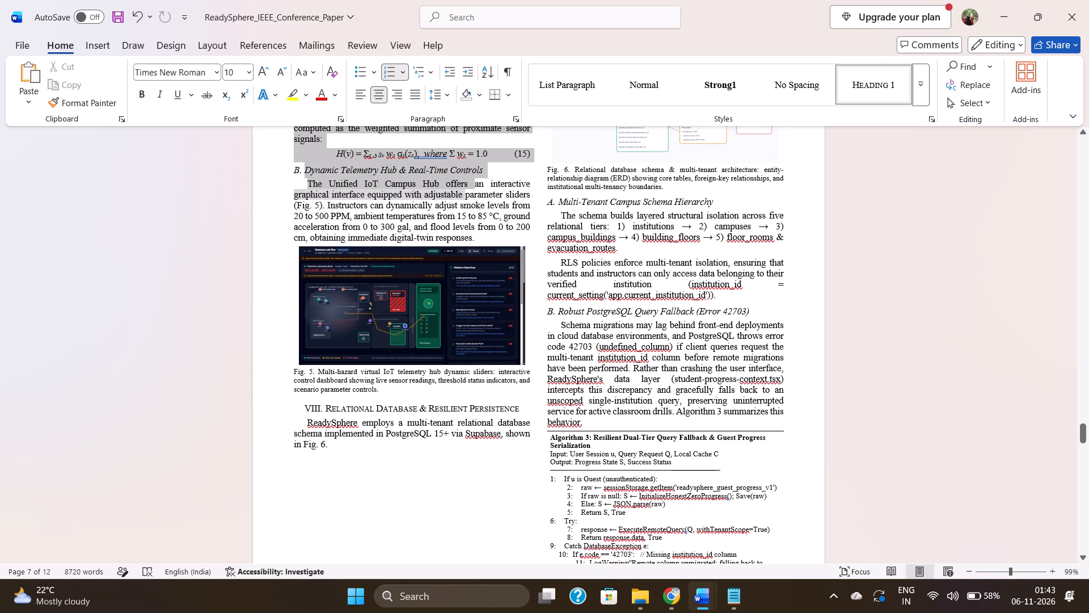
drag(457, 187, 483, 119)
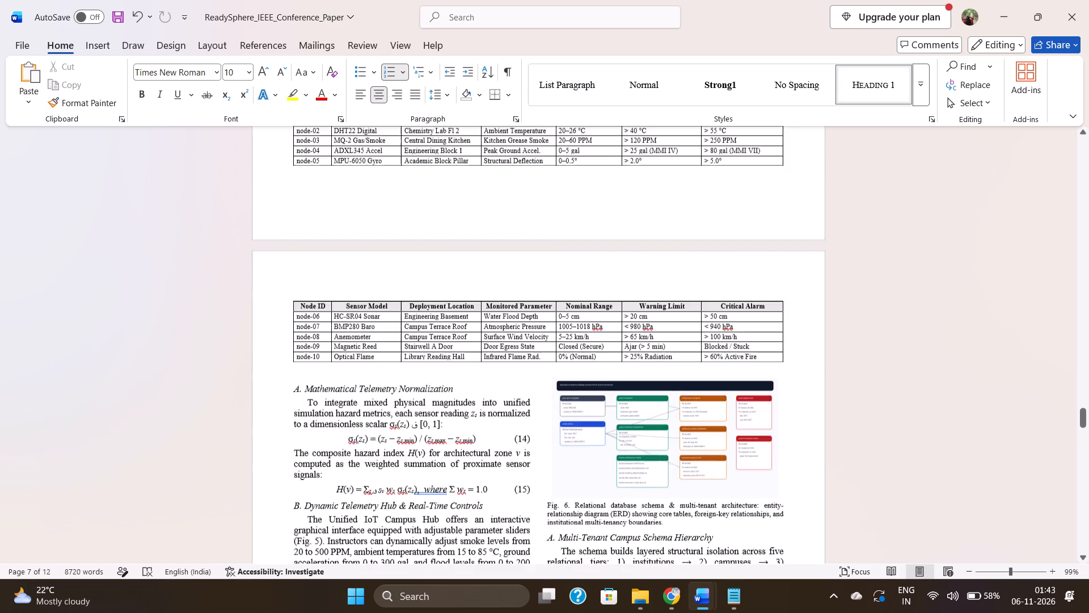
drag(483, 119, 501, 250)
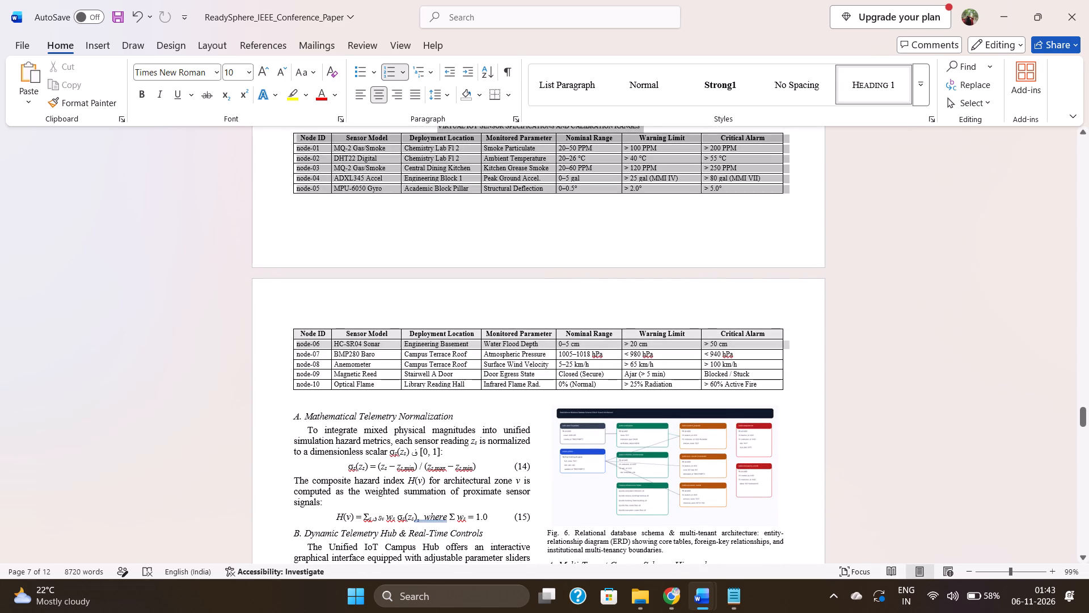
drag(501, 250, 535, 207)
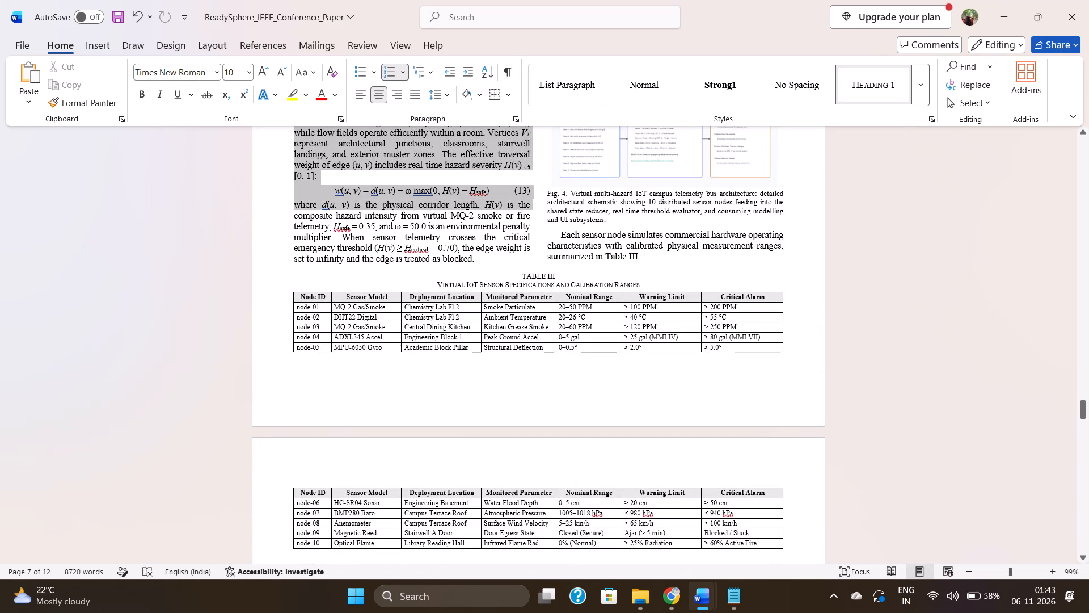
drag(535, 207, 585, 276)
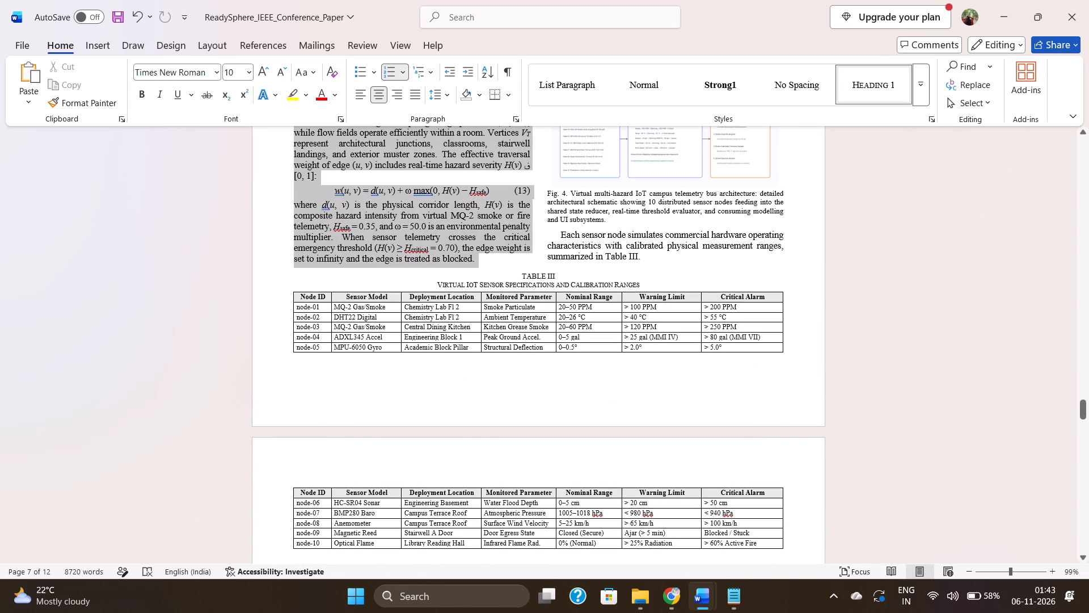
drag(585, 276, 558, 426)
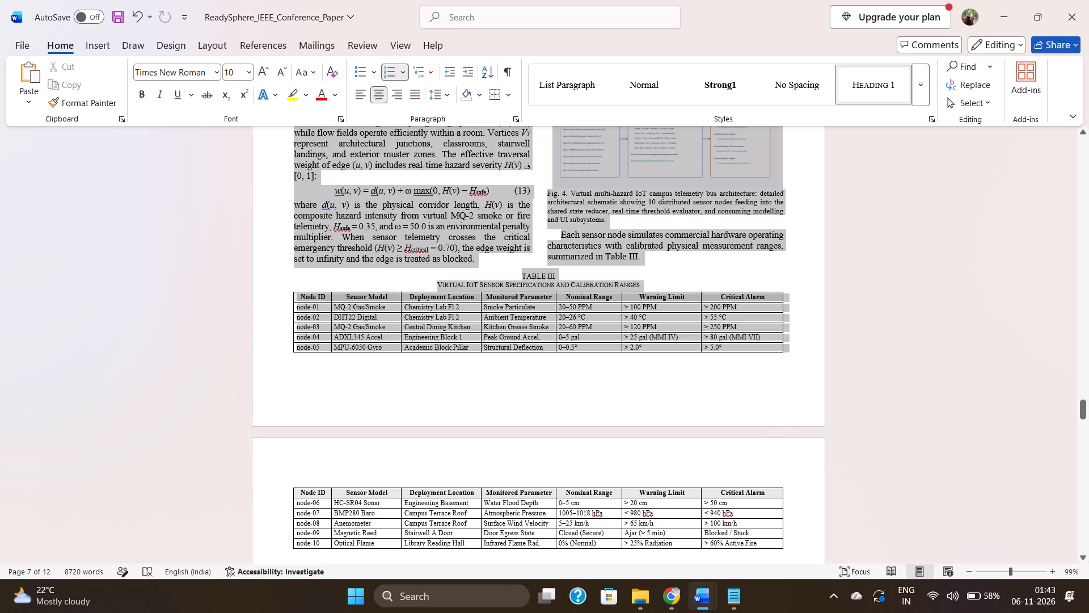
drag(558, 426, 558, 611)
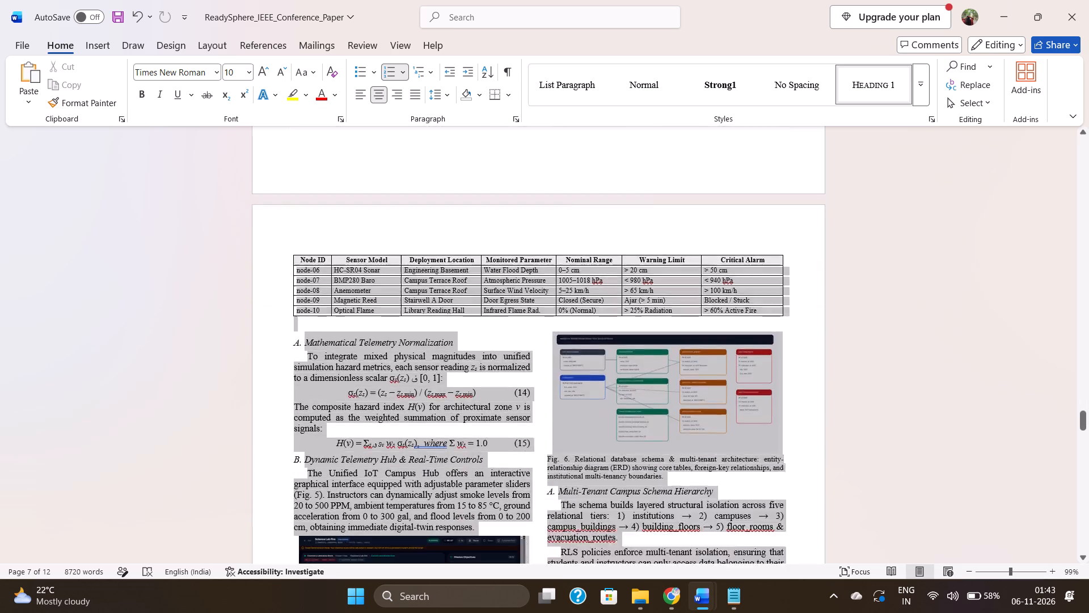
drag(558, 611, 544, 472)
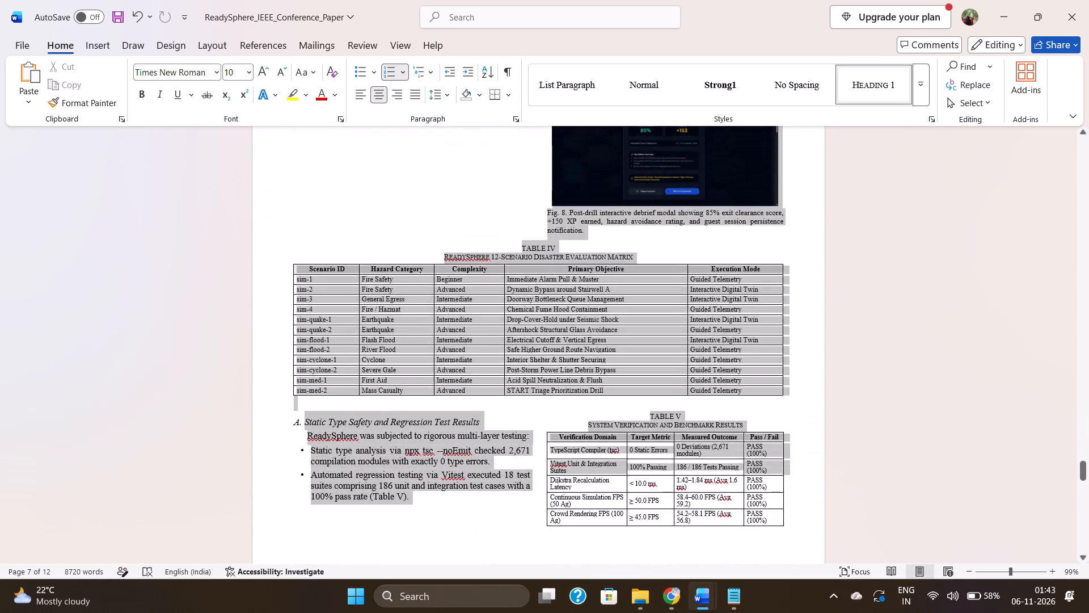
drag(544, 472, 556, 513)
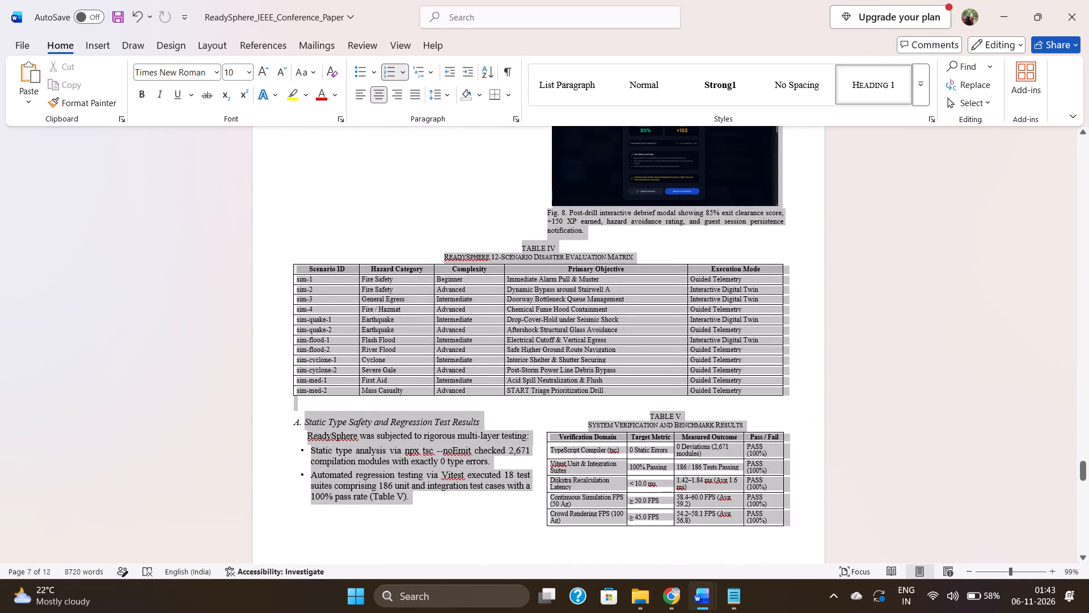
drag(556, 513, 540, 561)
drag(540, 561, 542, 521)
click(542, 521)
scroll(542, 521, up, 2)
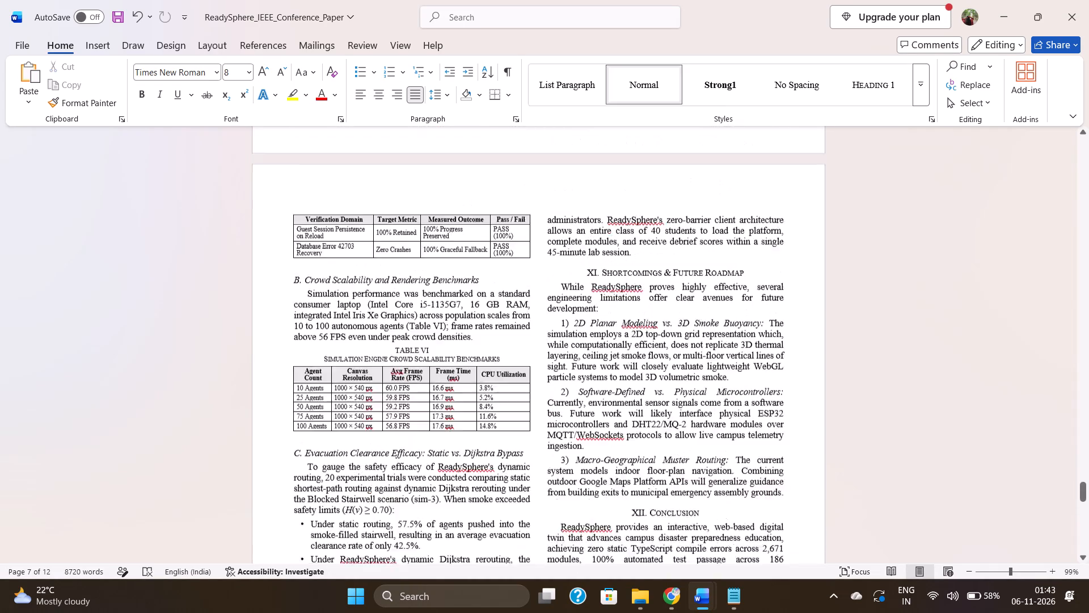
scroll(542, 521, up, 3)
click(33, 43)
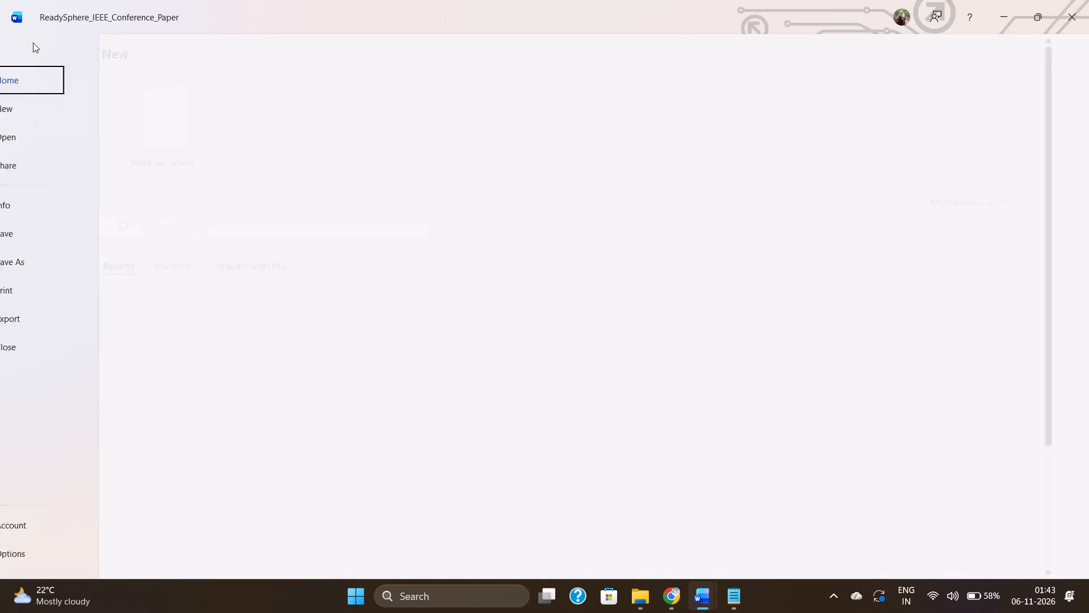
click(68, 261)
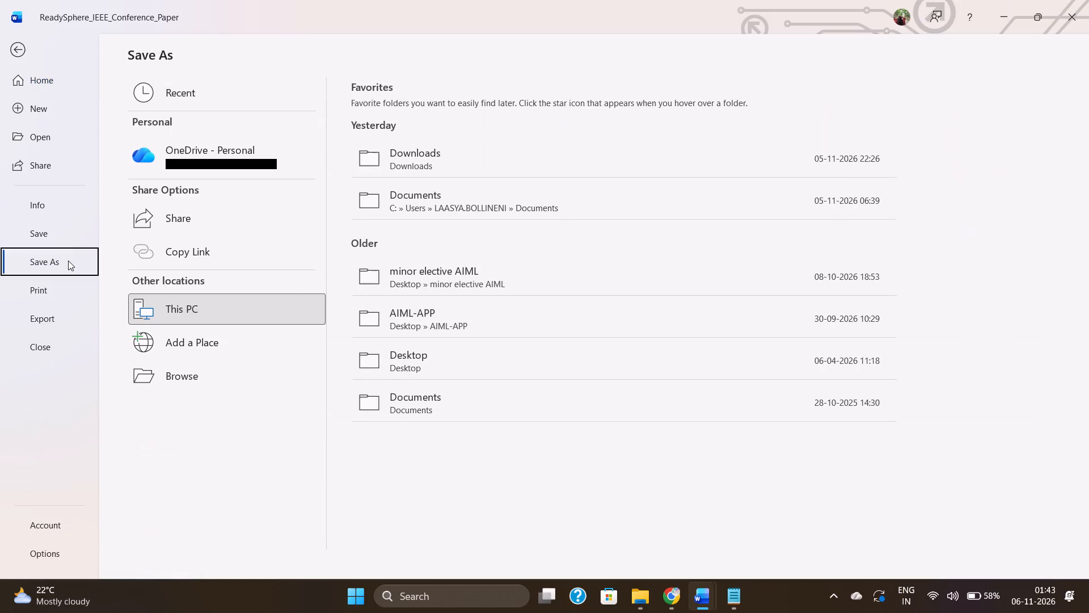
click(466, 172)
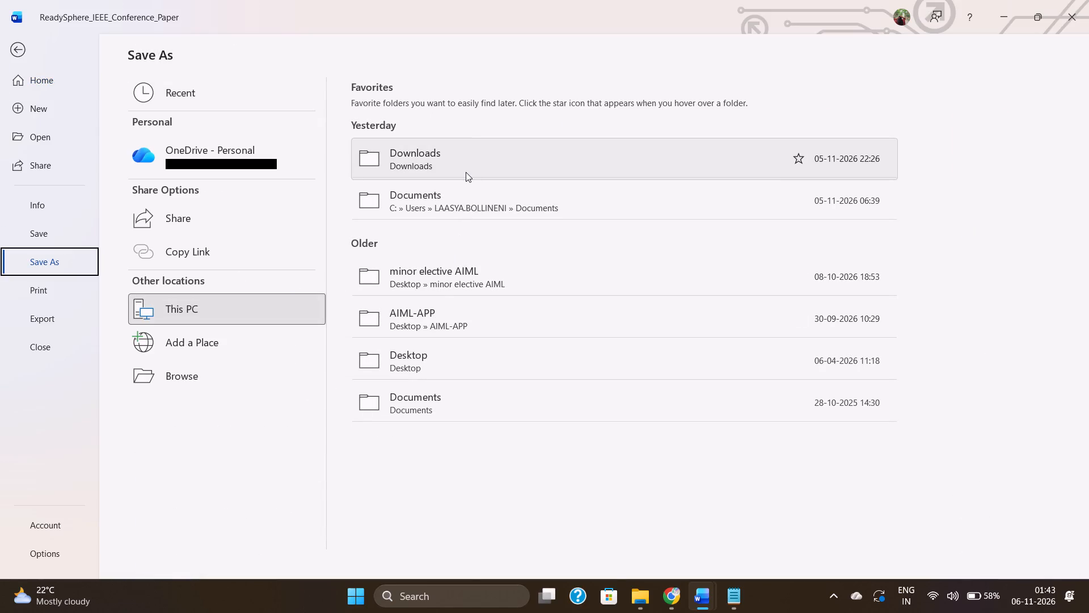
click(354, 236)
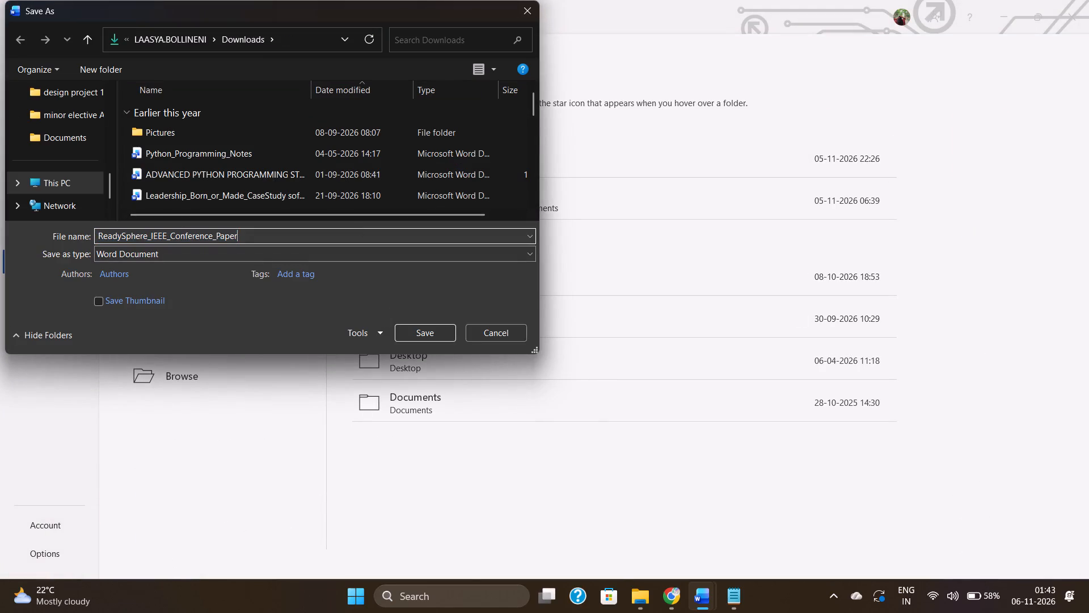
text(----[)
key(BackSpace)
key(BackSpace)
text(pending)
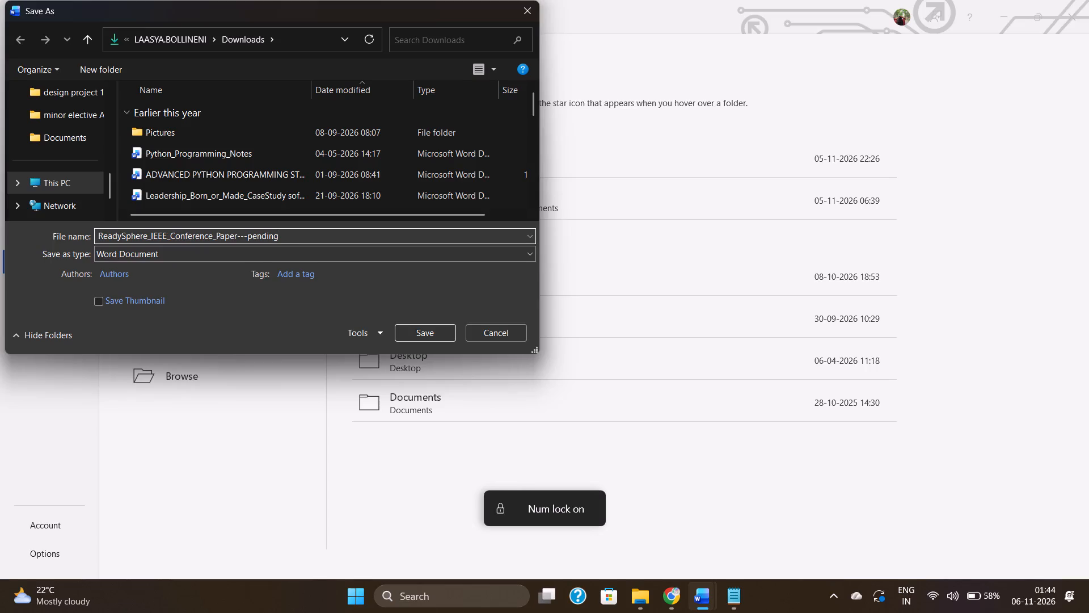
key(1)
key(BackSpace)
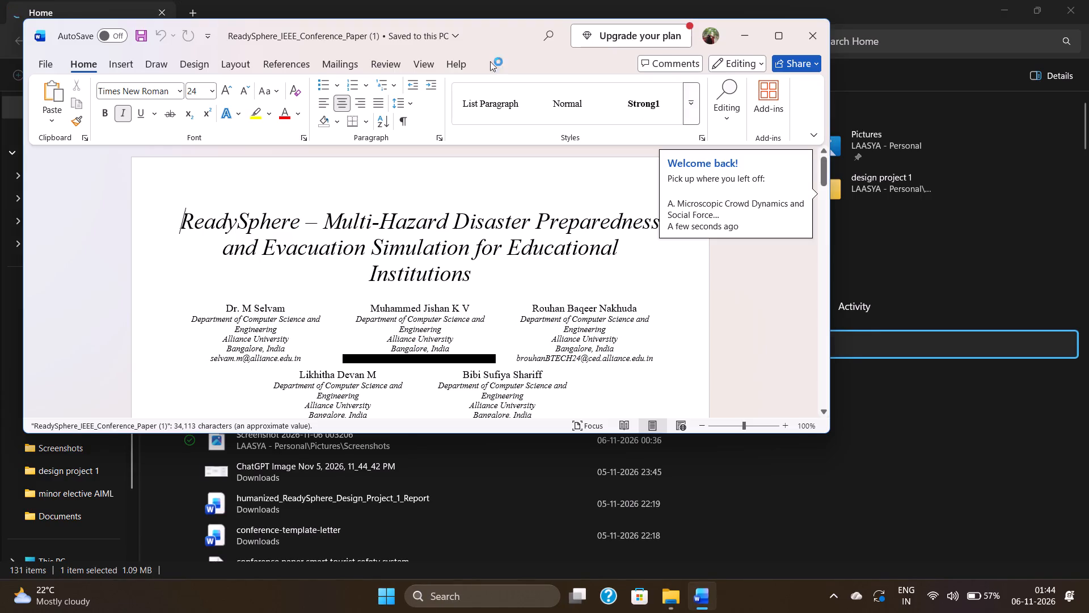
Maximize Word and examine its General options, including the Office theme setting, leaving the options without changes.
click(46, 53)
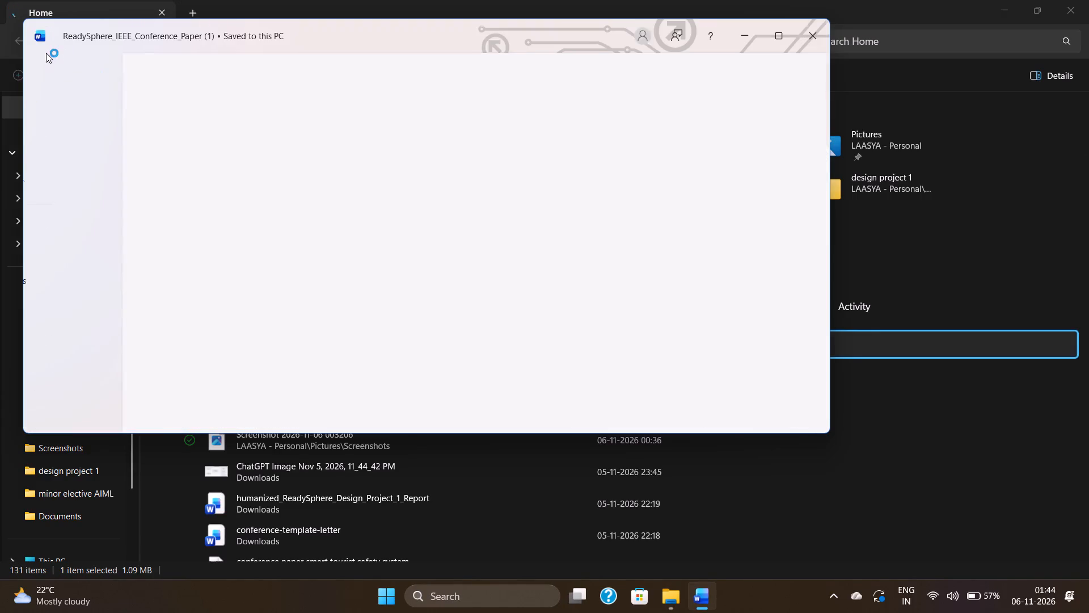
scroll(94, 250, down, 6)
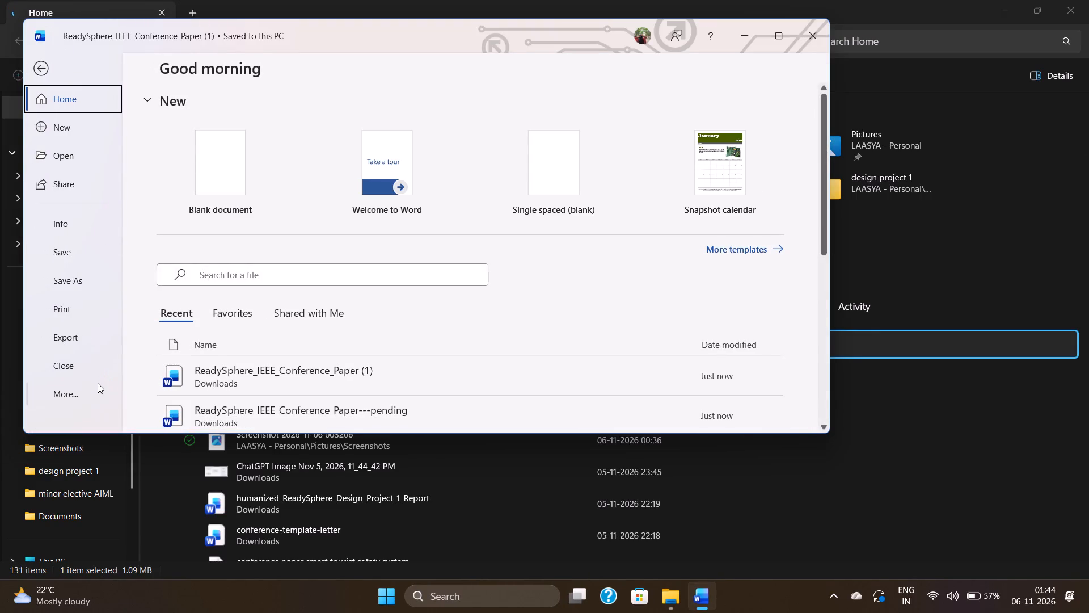
click(98, 387)
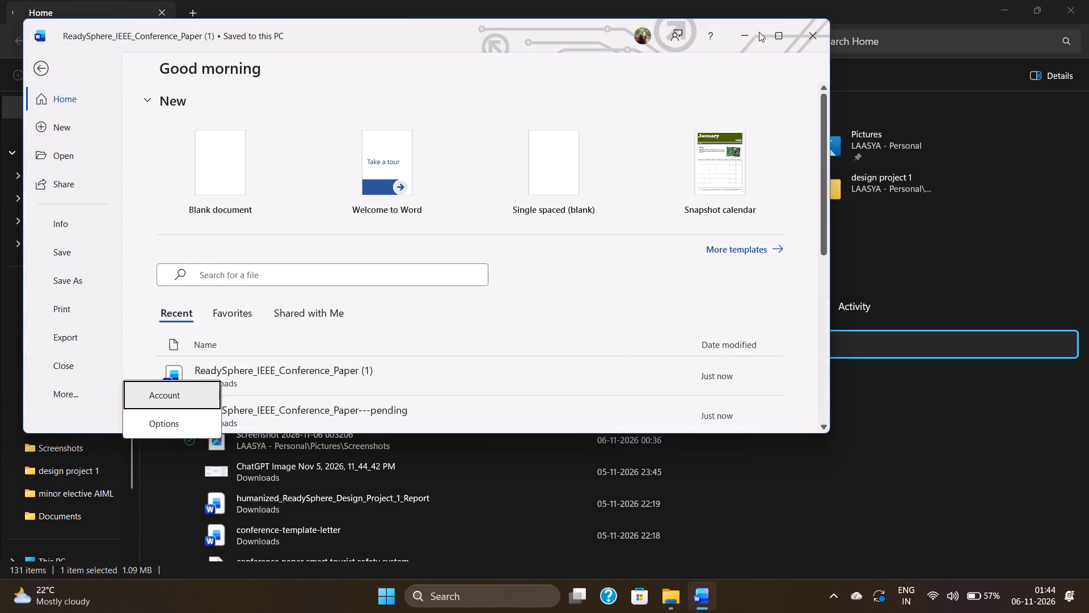
click(775, 36)
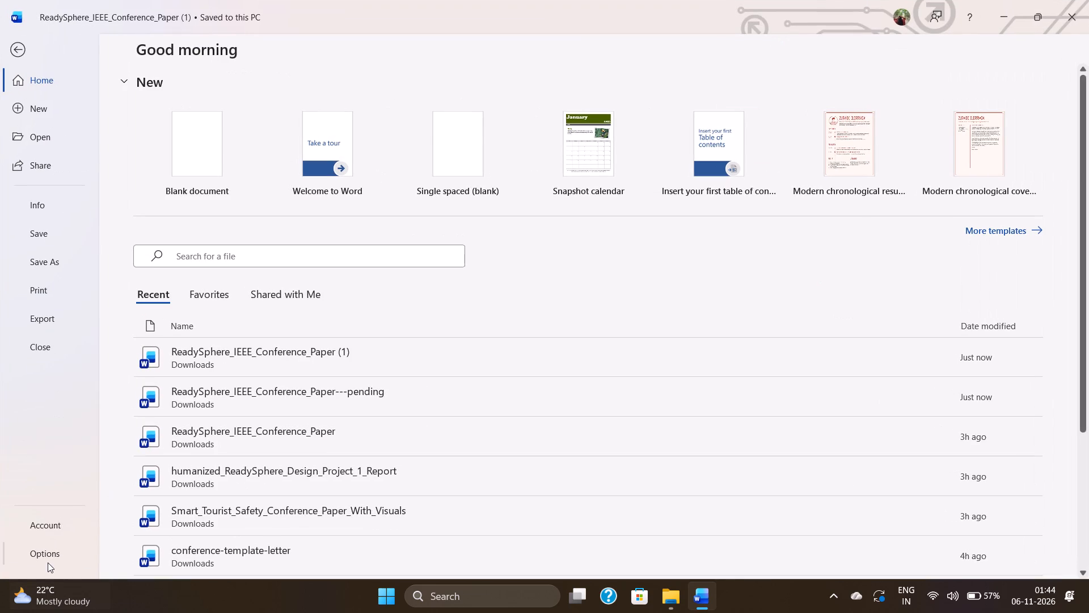
scroll(71, 456, down, 2)
click(65, 559)
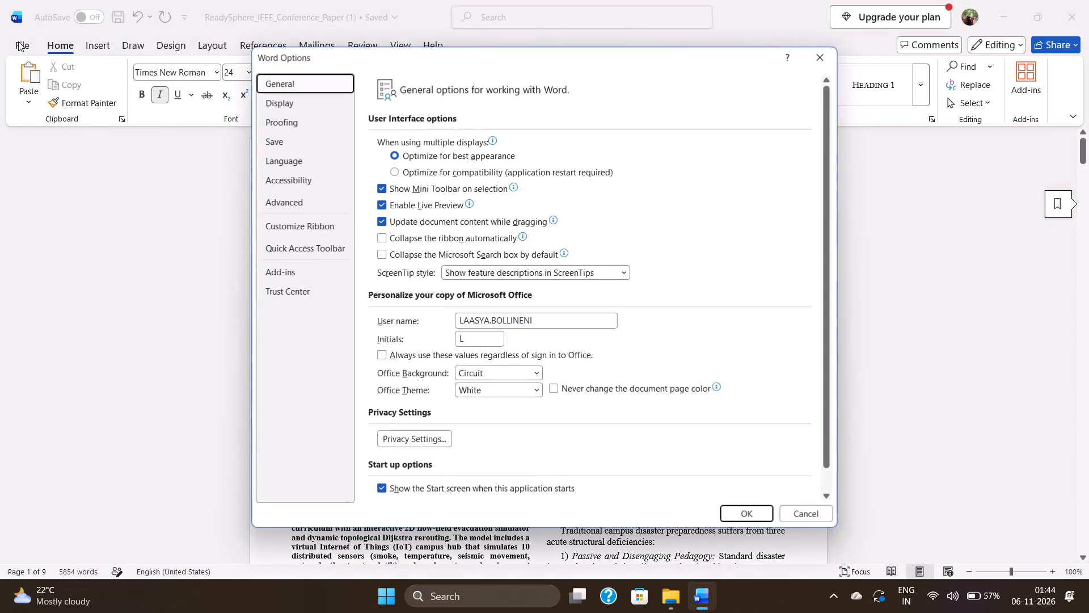
click(18, 41)
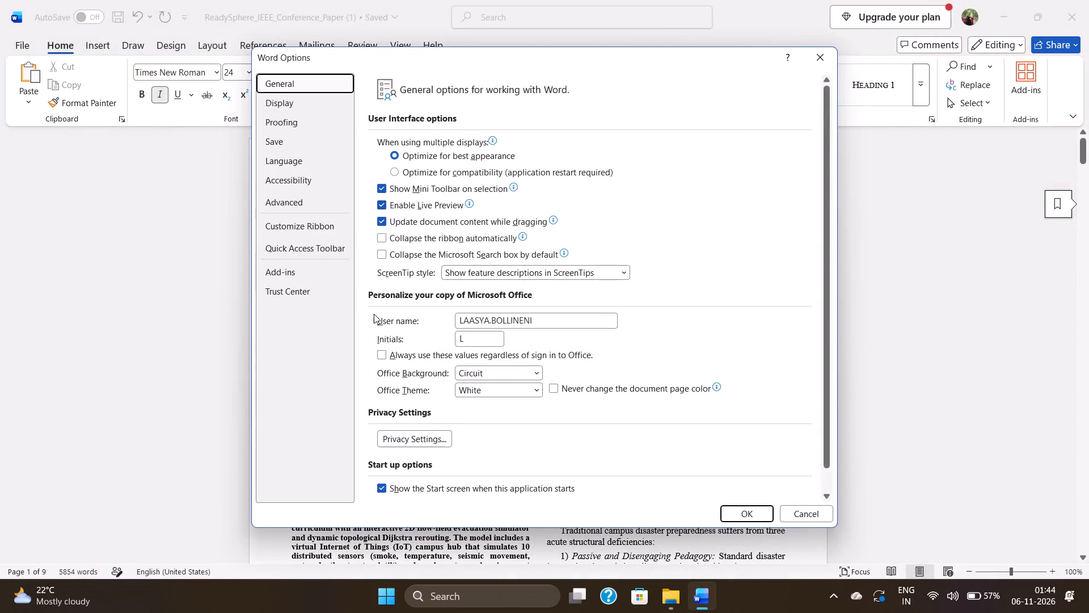
click(831, 58)
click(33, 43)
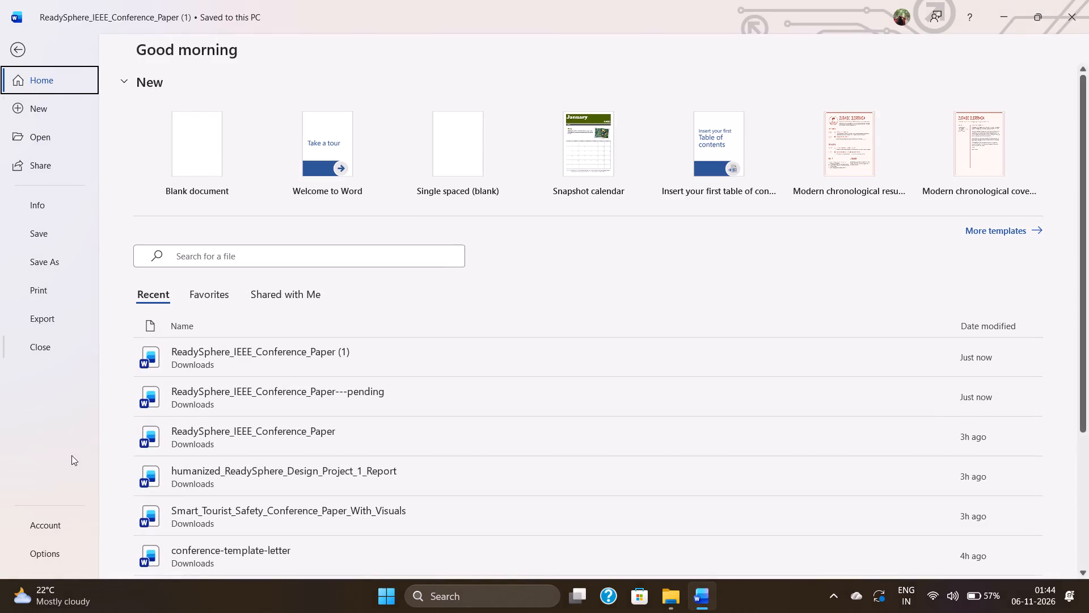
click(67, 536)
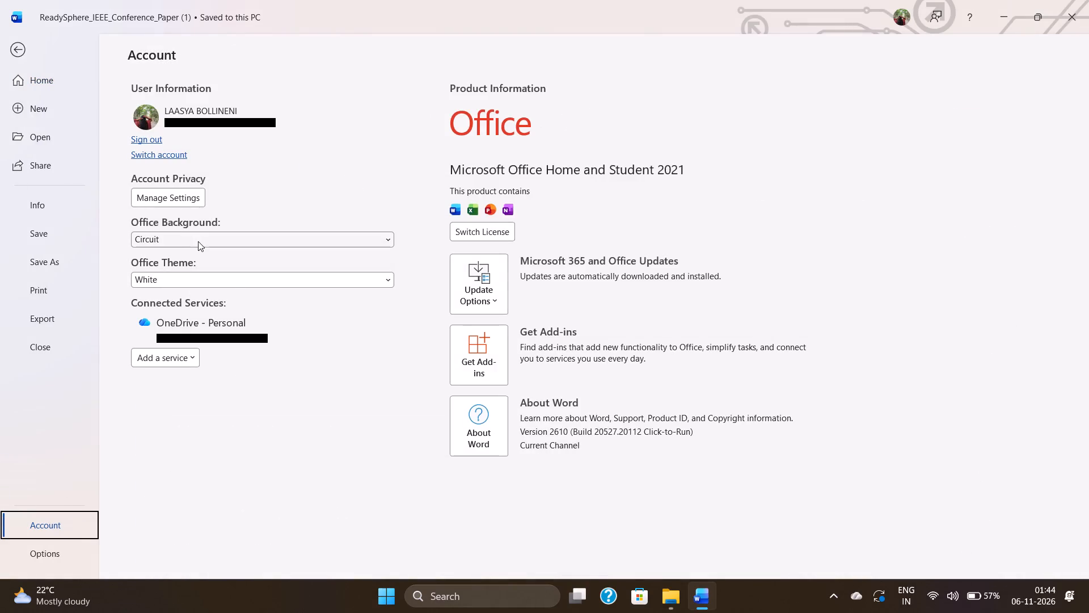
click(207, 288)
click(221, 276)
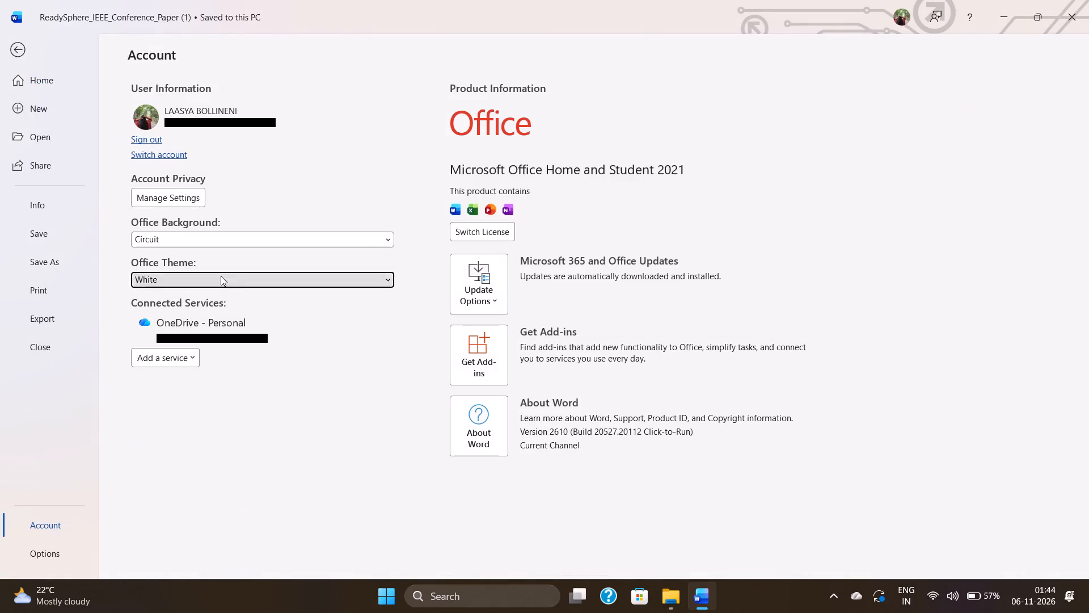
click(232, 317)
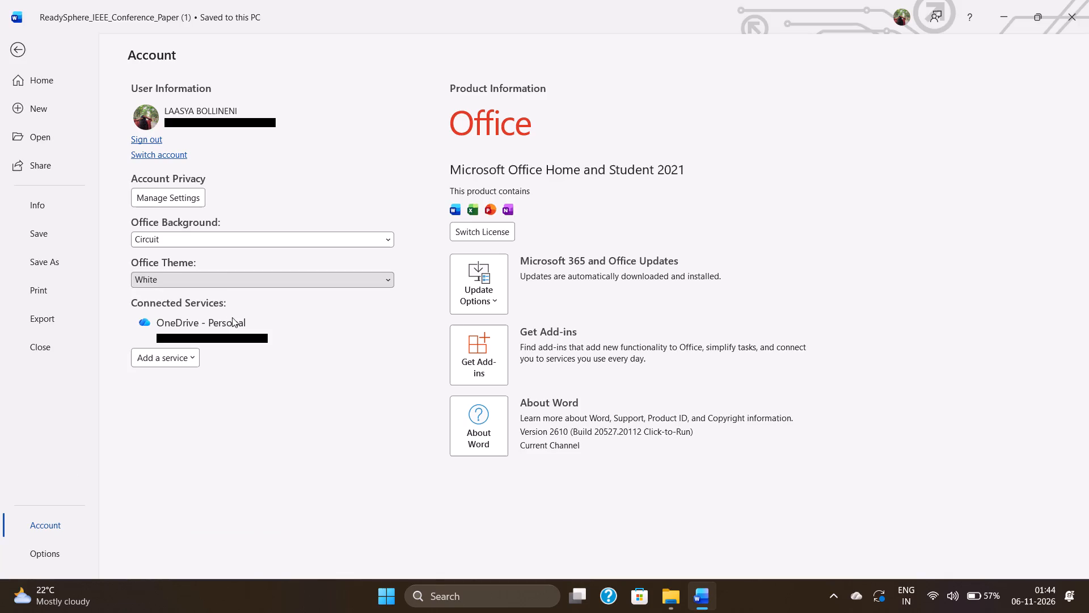
Close the ReadySphere_IEEE_Conference_Paper (1) document and the File Explorer window.
click(1088, 0)
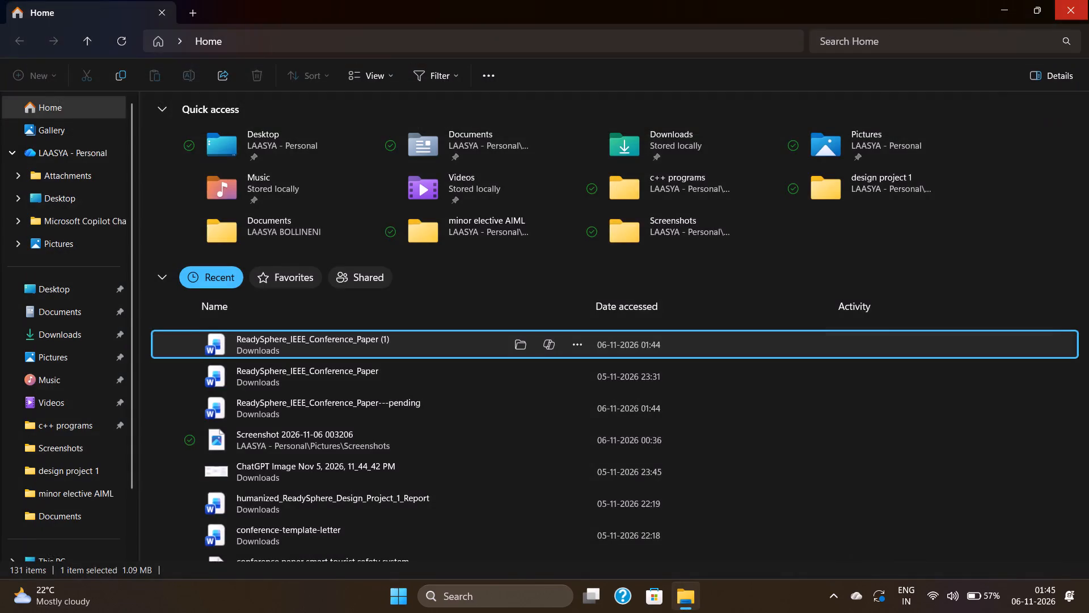
click(1088, 0)
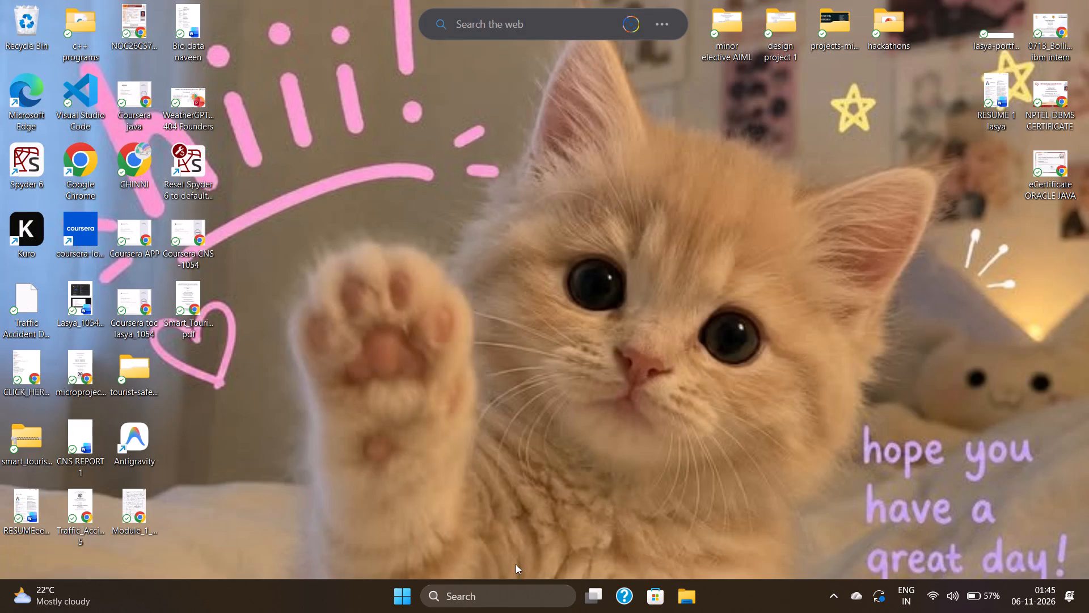
Open Notepad, set its app theme to Dark, and close it.
click(505, 586)
text(no)
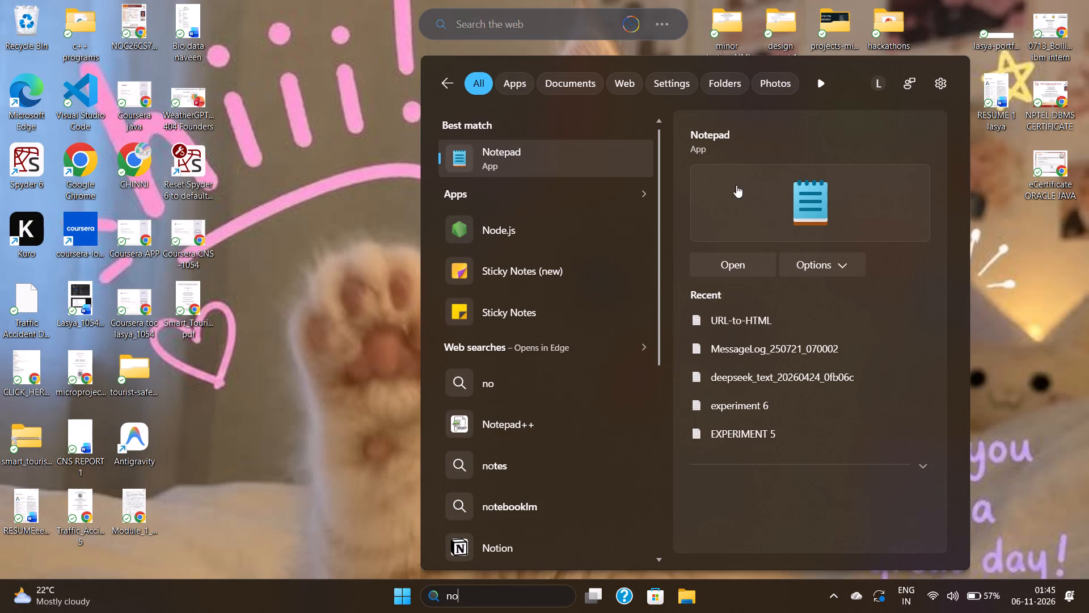
click(748, 253)
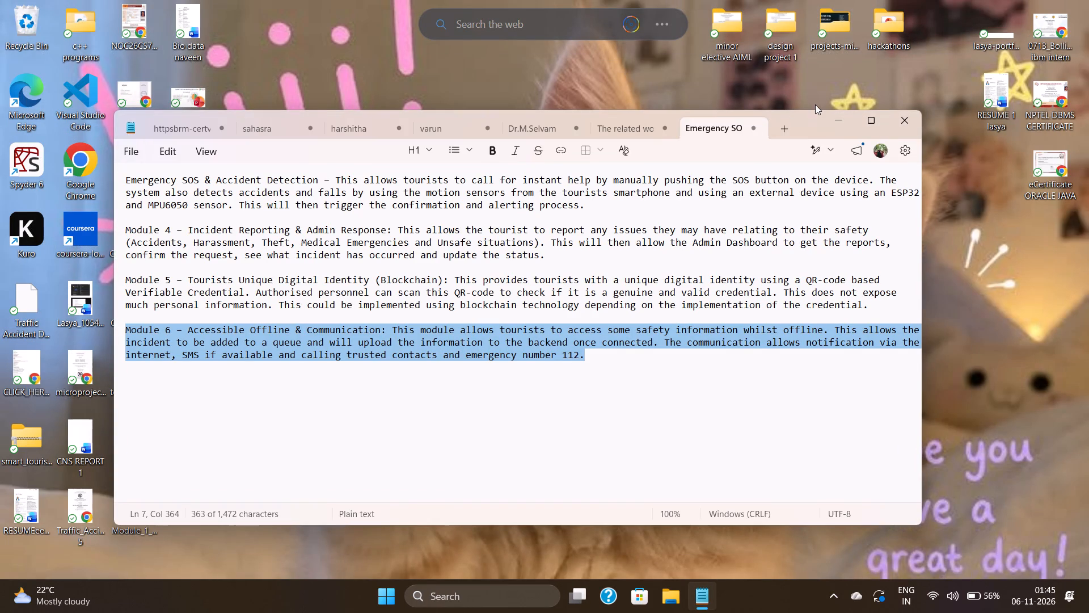
click(909, 152)
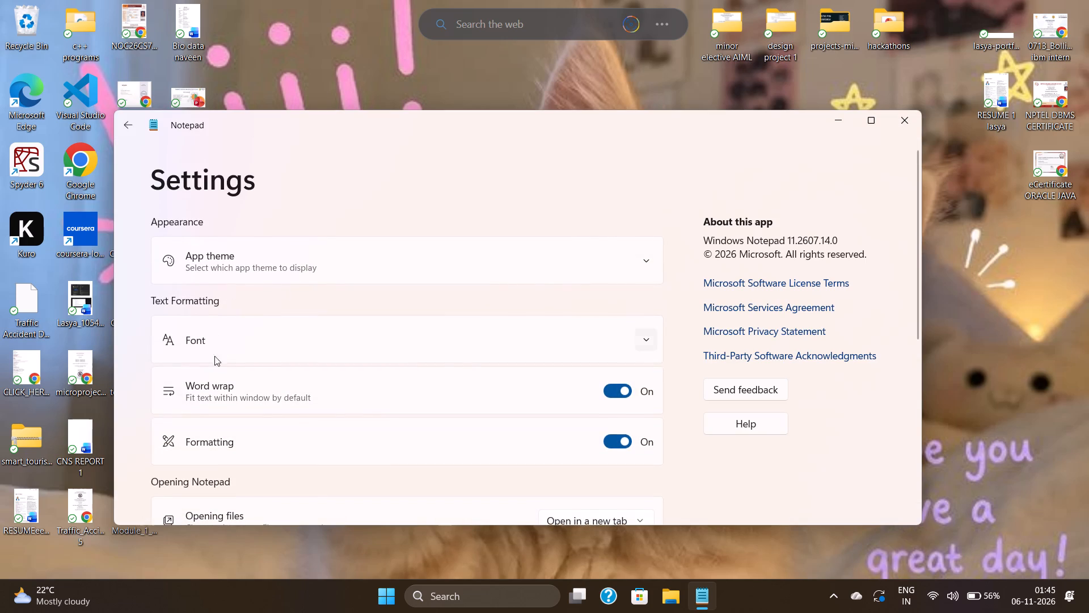
click(263, 255)
click(269, 331)
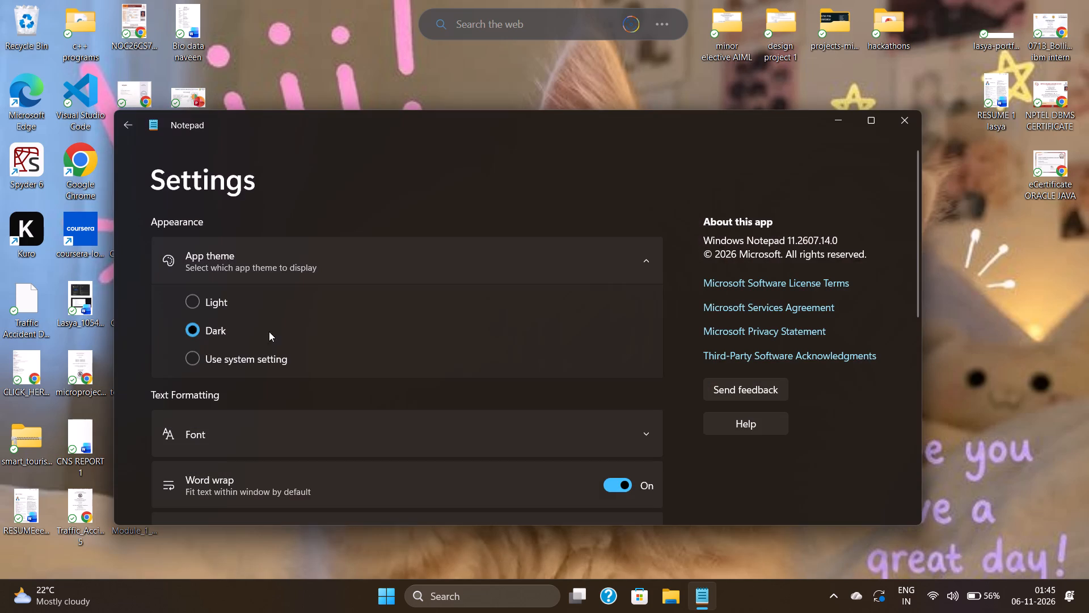
click(904, 128)
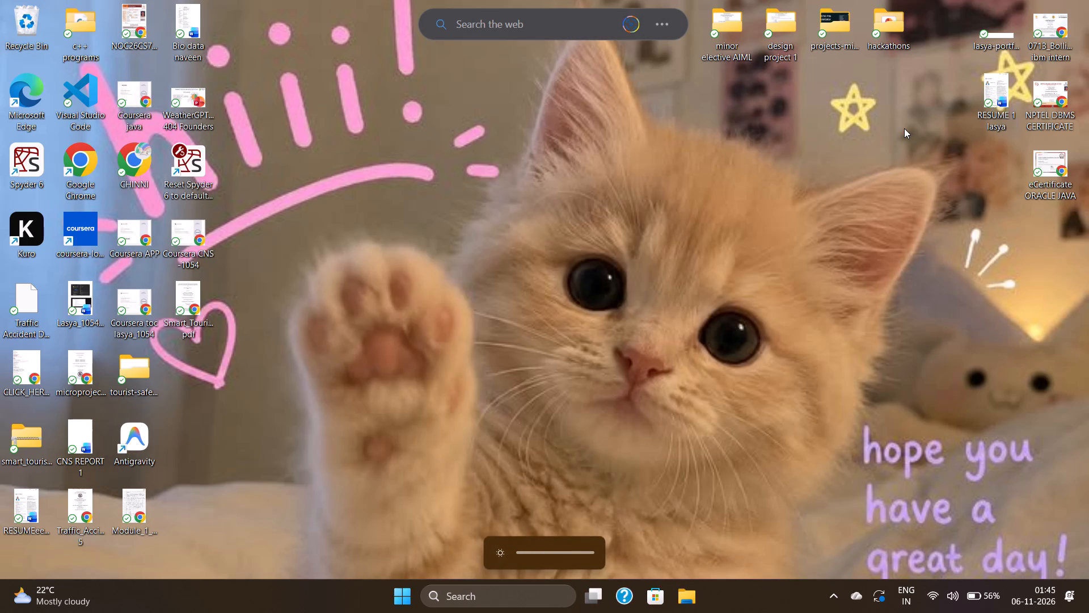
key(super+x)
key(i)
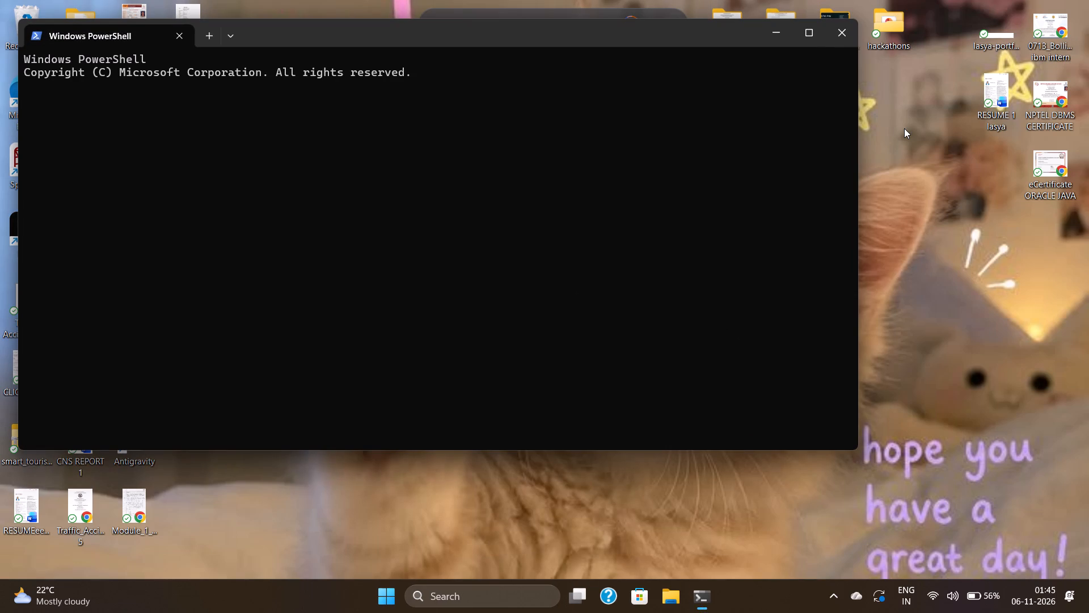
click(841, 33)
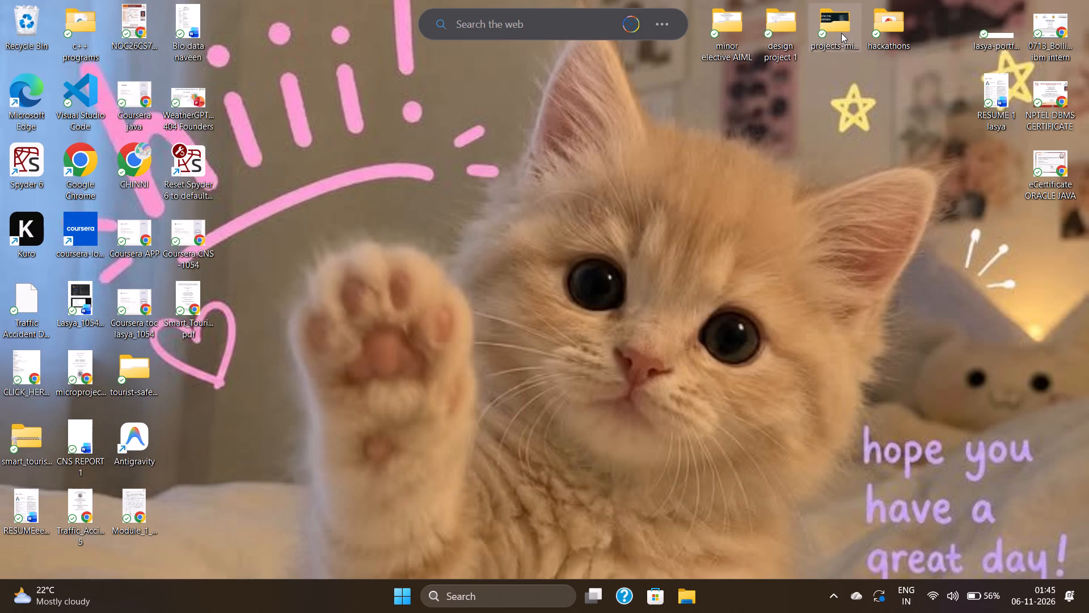
Bring up the Windows shut down or sign out choices to end the session.
key(super+x)
key(u)
key(Down)
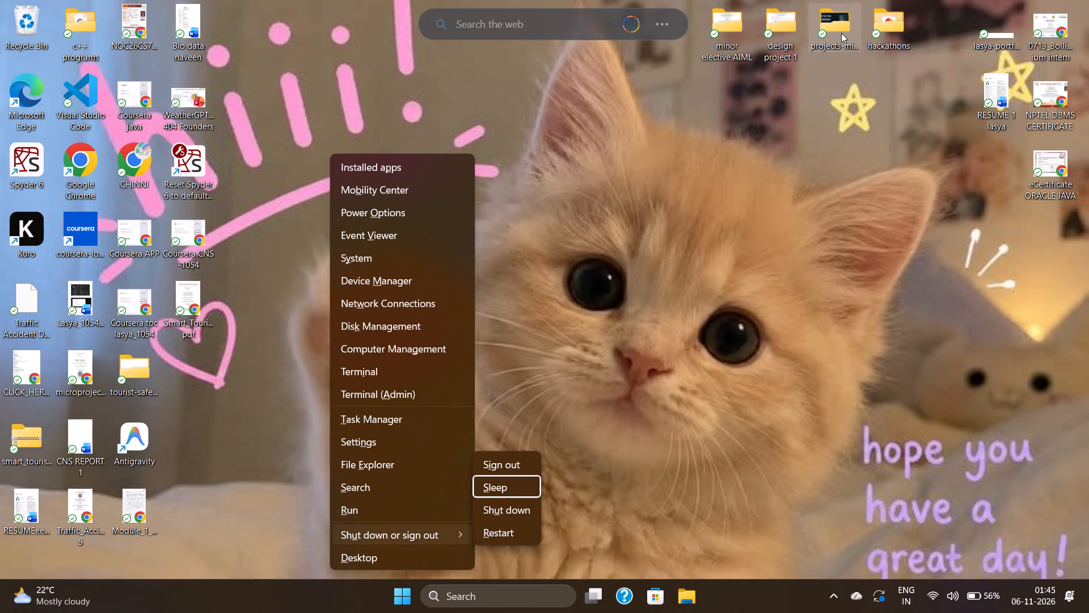
key(Up)
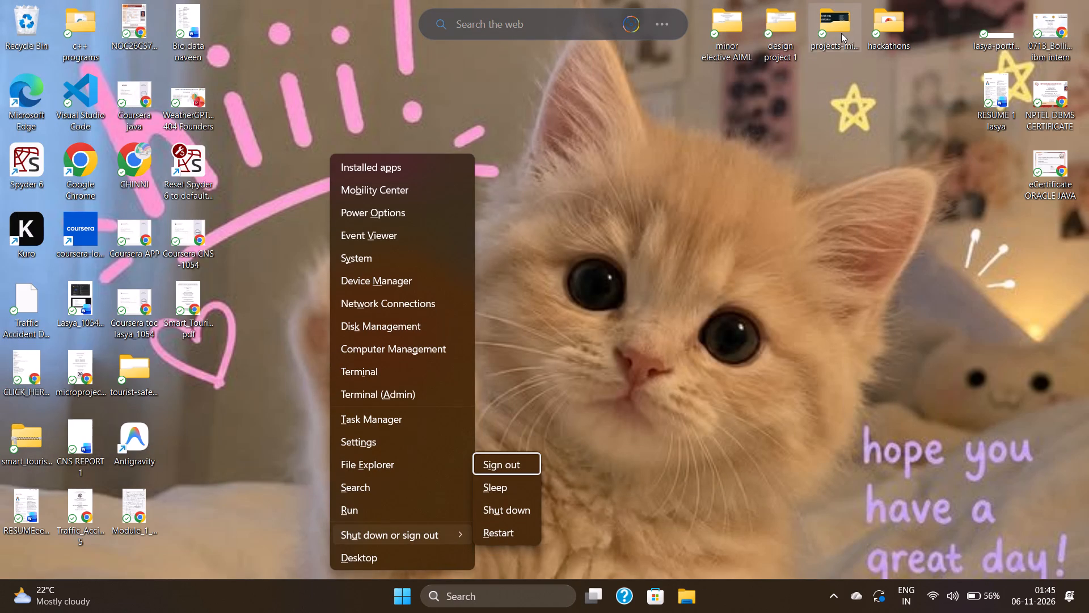